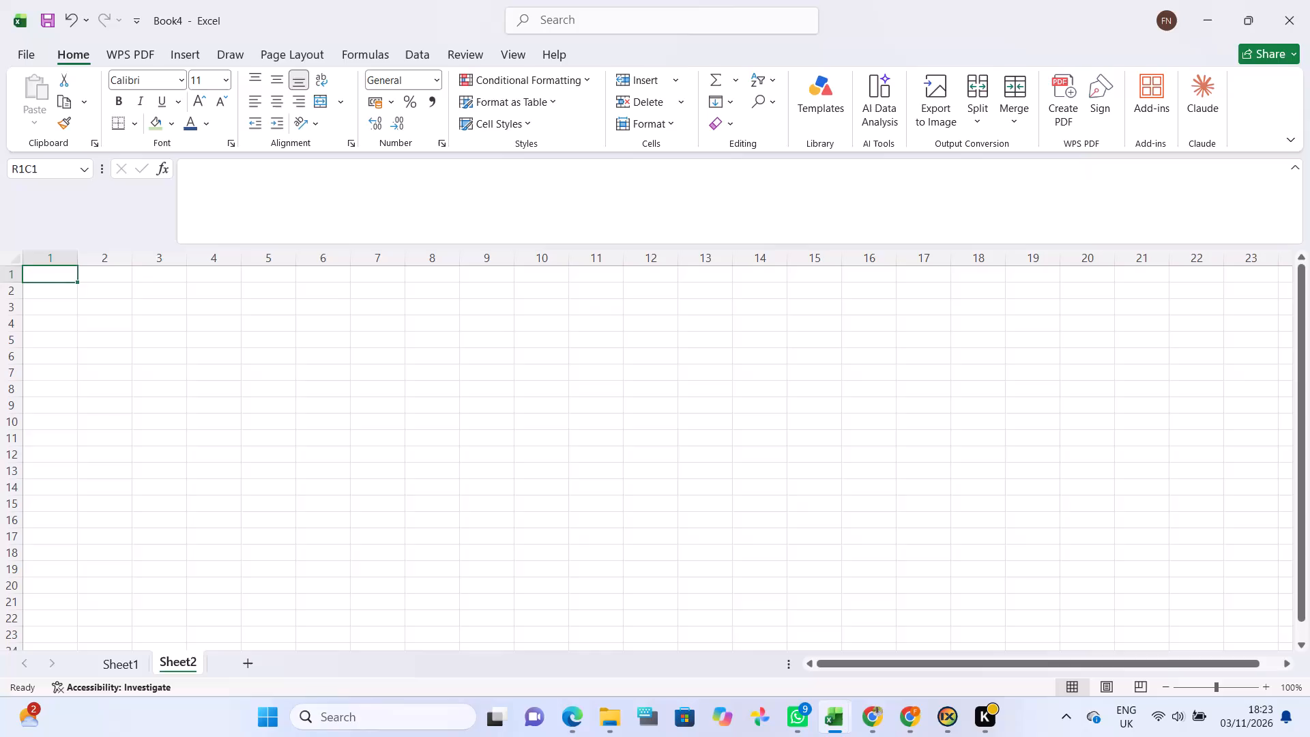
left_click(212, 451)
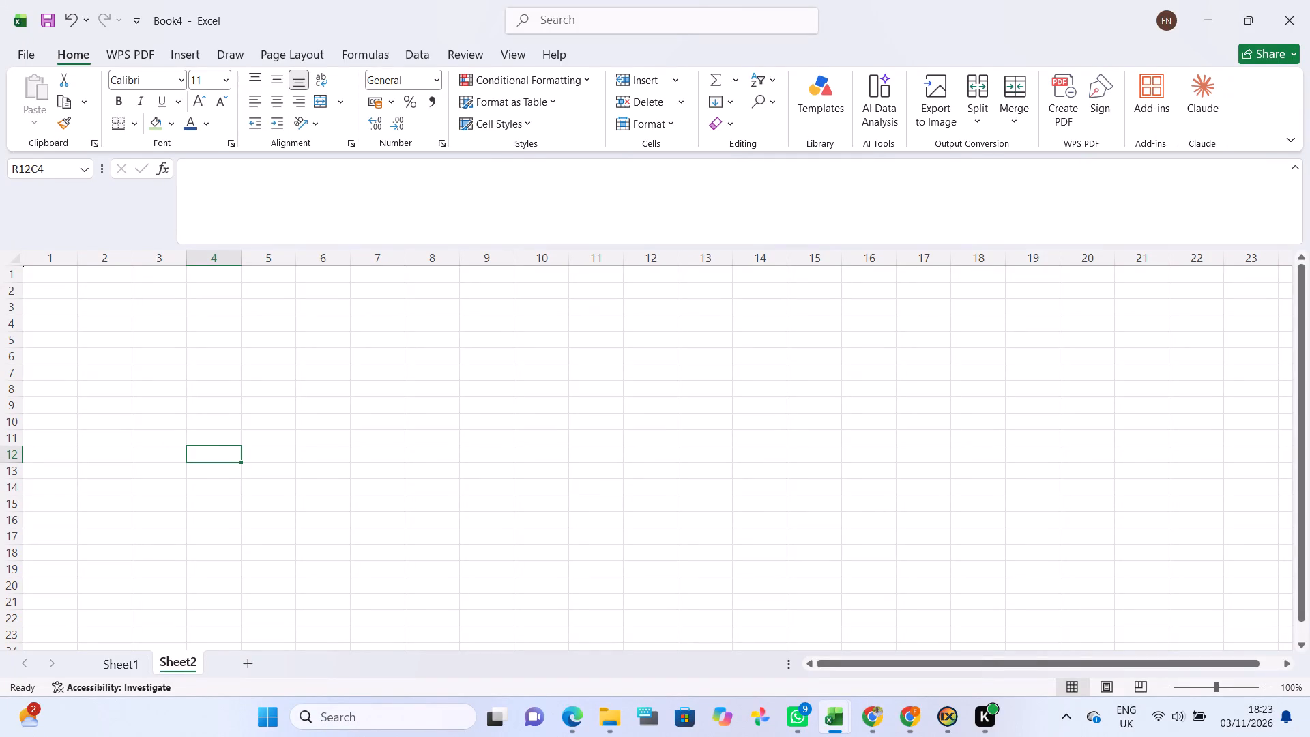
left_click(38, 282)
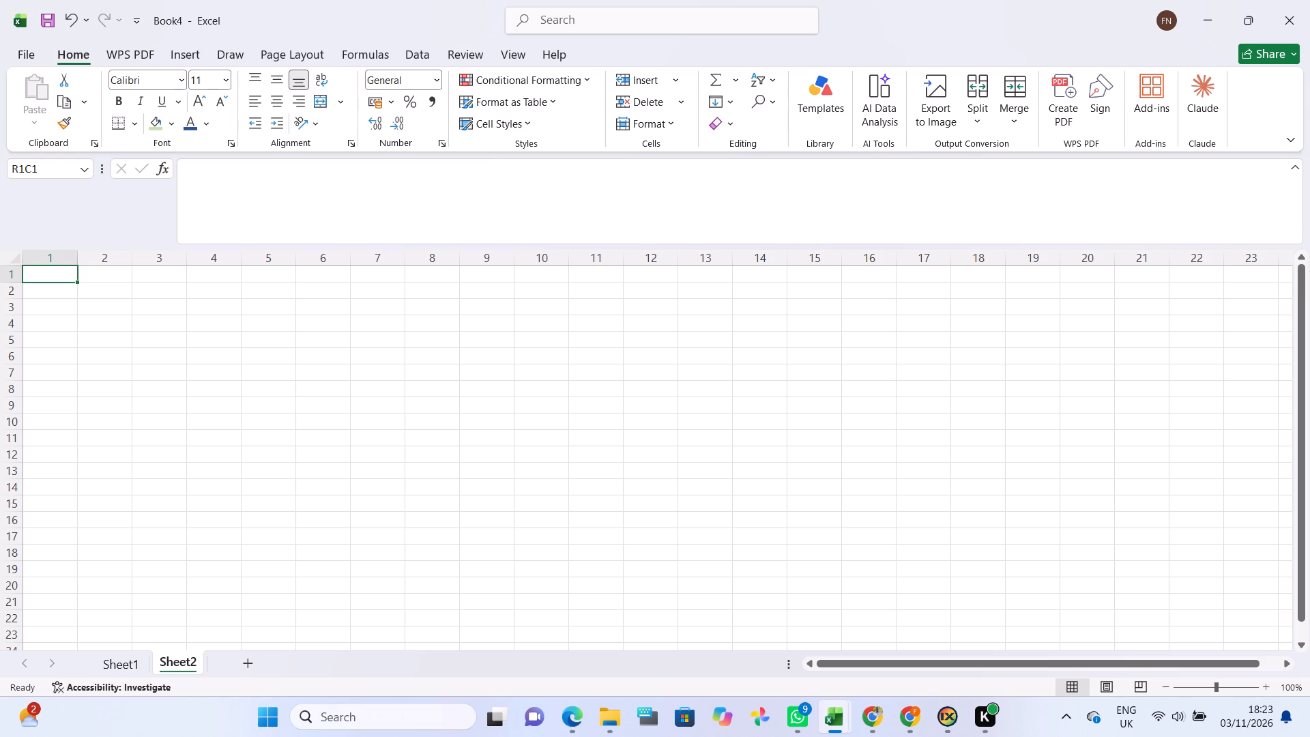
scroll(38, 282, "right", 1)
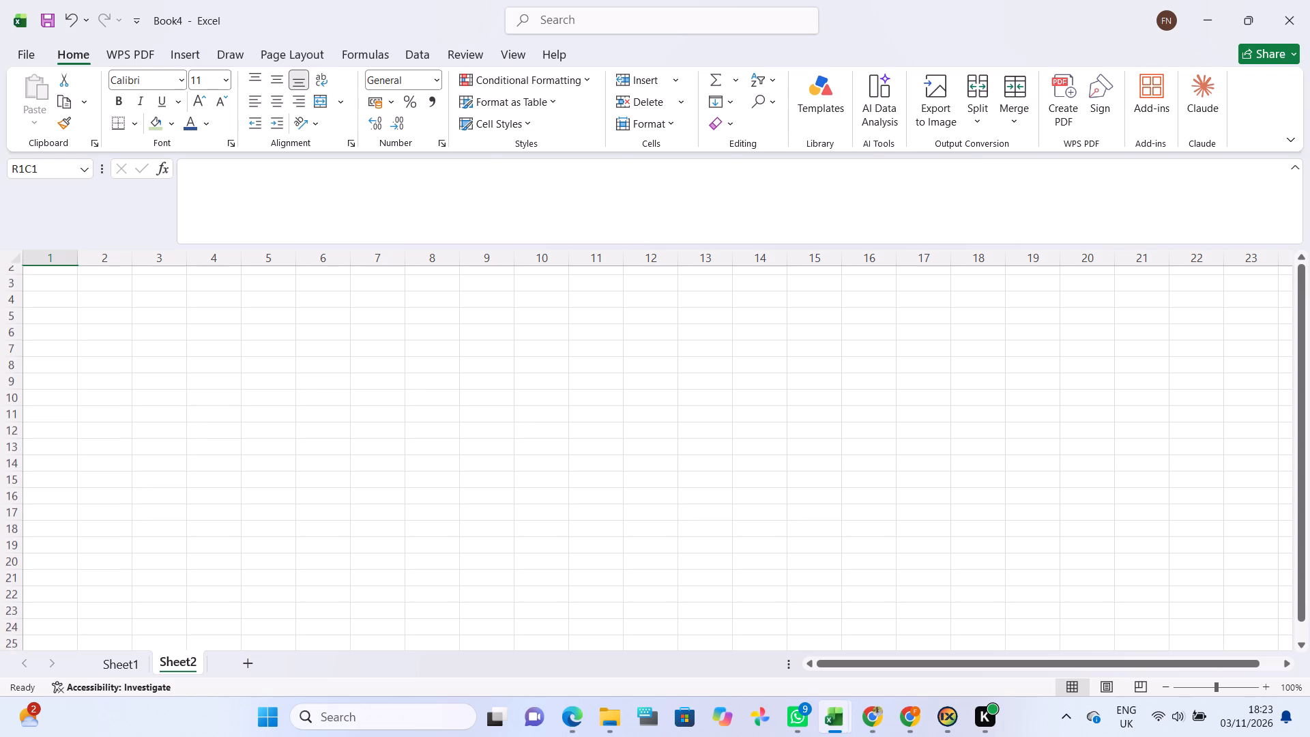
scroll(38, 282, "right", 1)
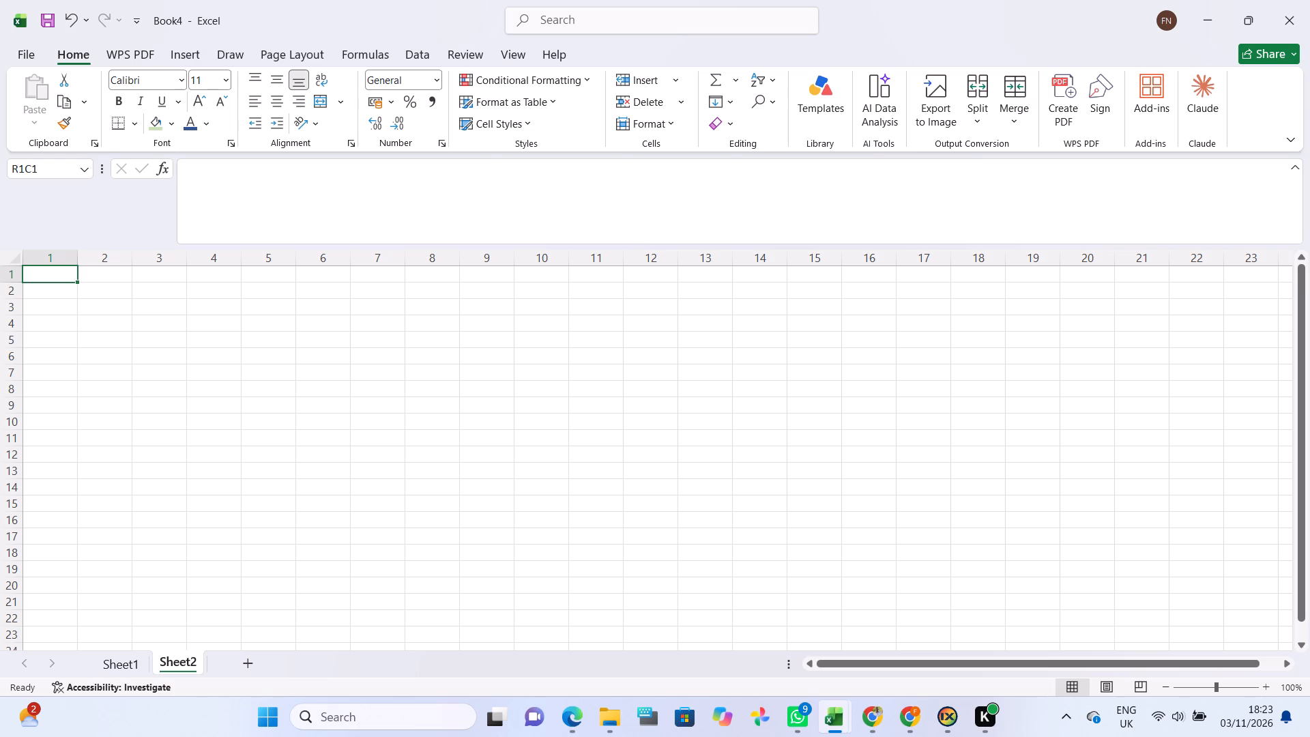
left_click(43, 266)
Enter the year headers 2014, 2015, 2016, 2017 and 2018 across row 1, from column 2 to column 6.
left_click(89, 278)
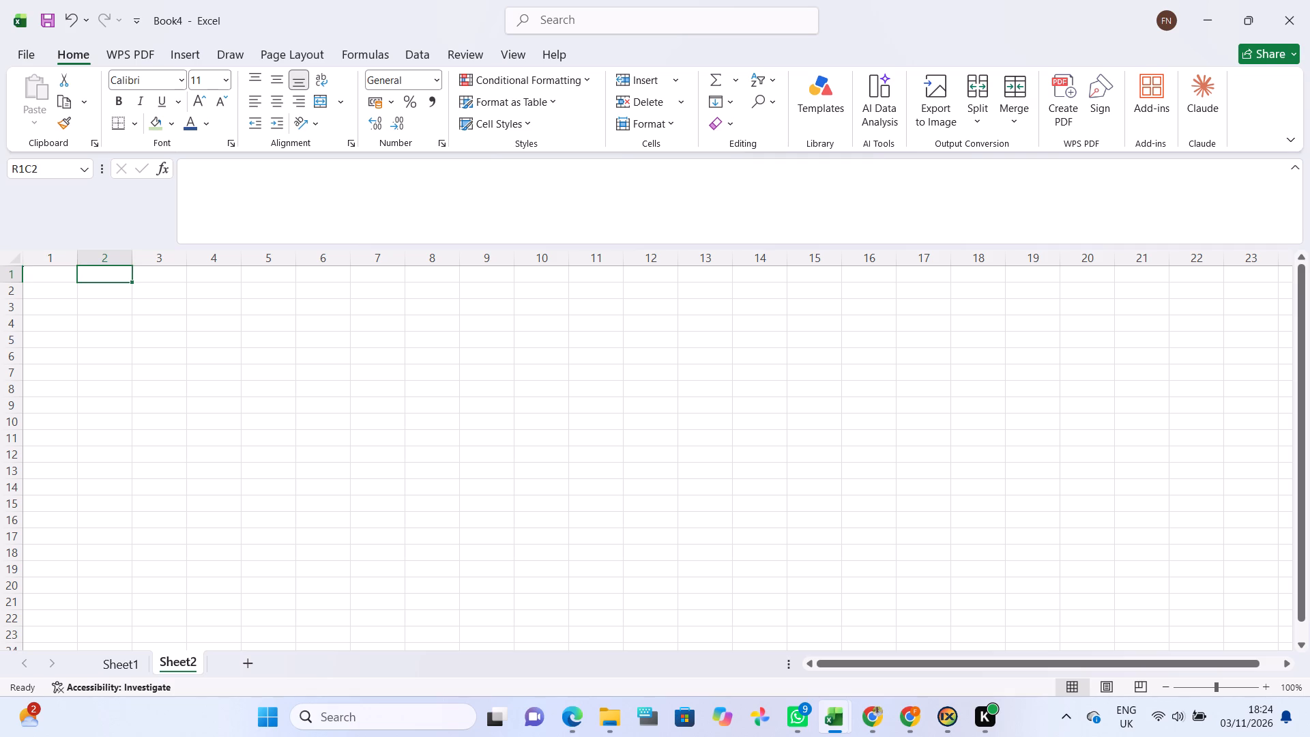
type("2014")
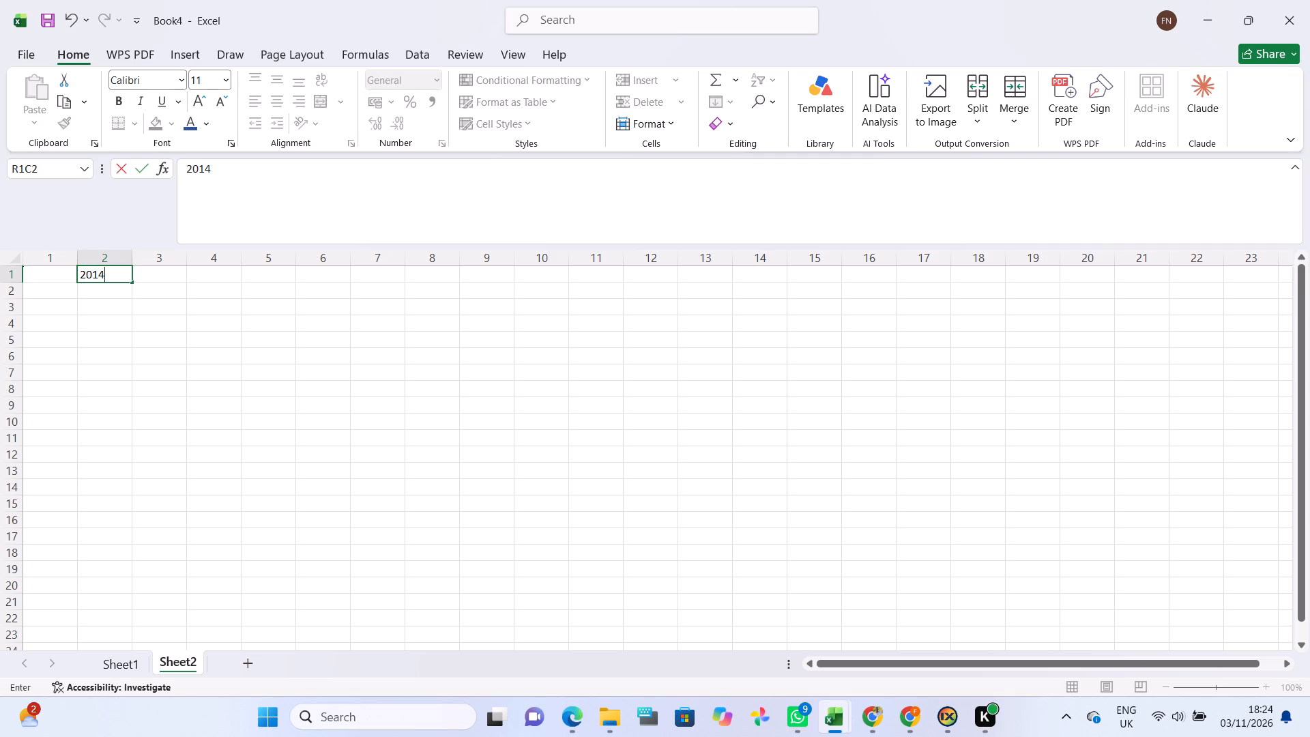
key("Right")
type("2015")
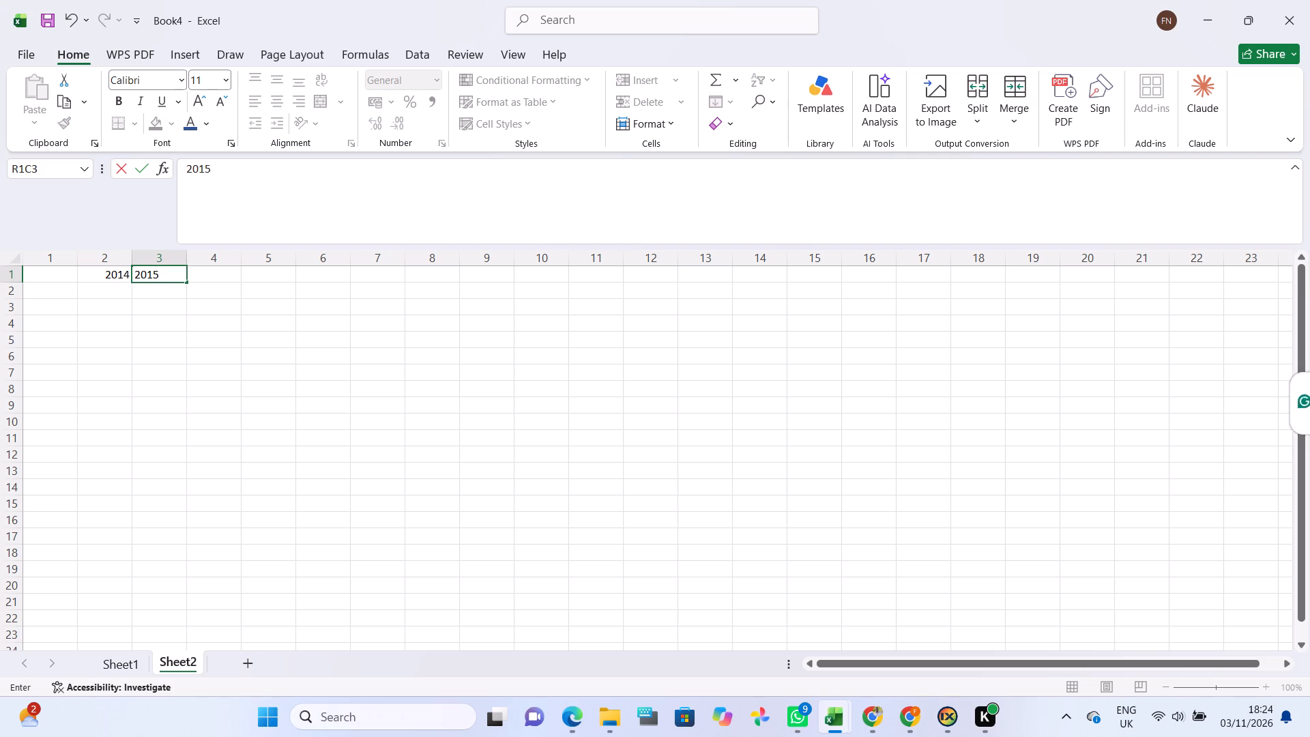
key("Right")
type("2016")
key("Right")
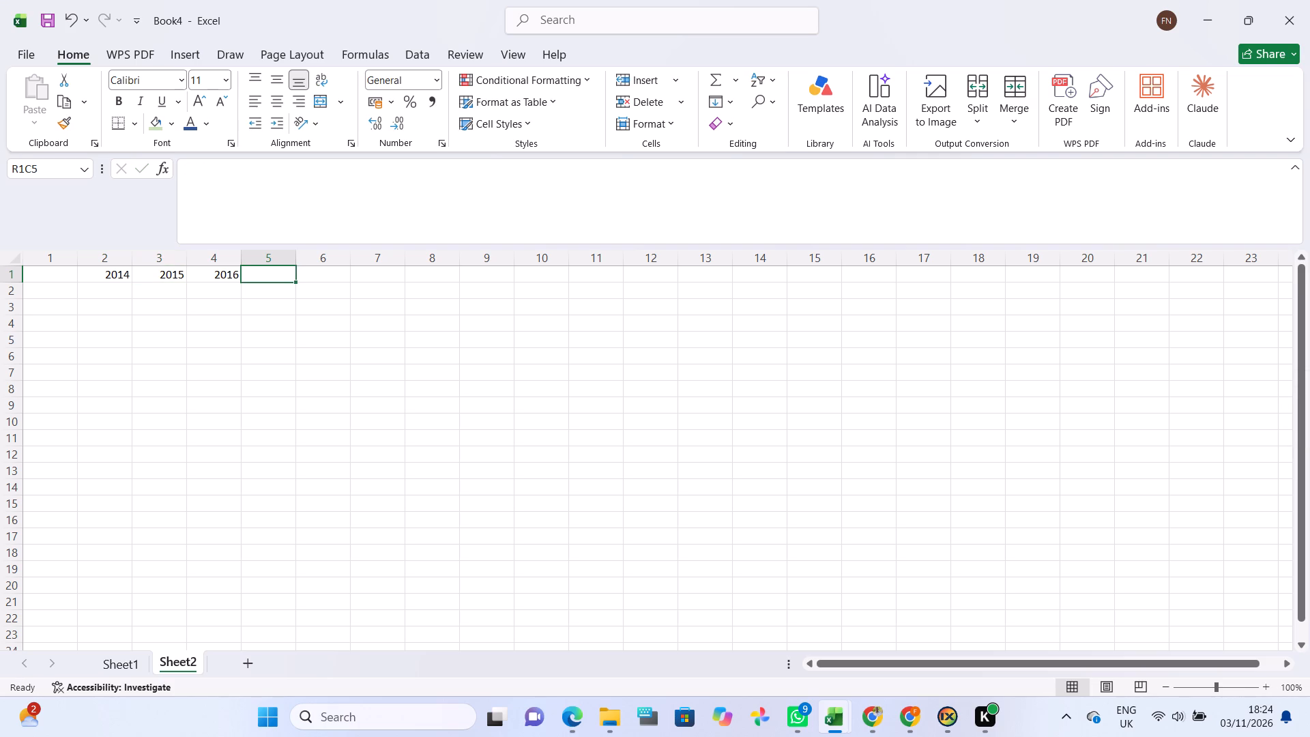
type("2017")
key("Right")
type("2018")
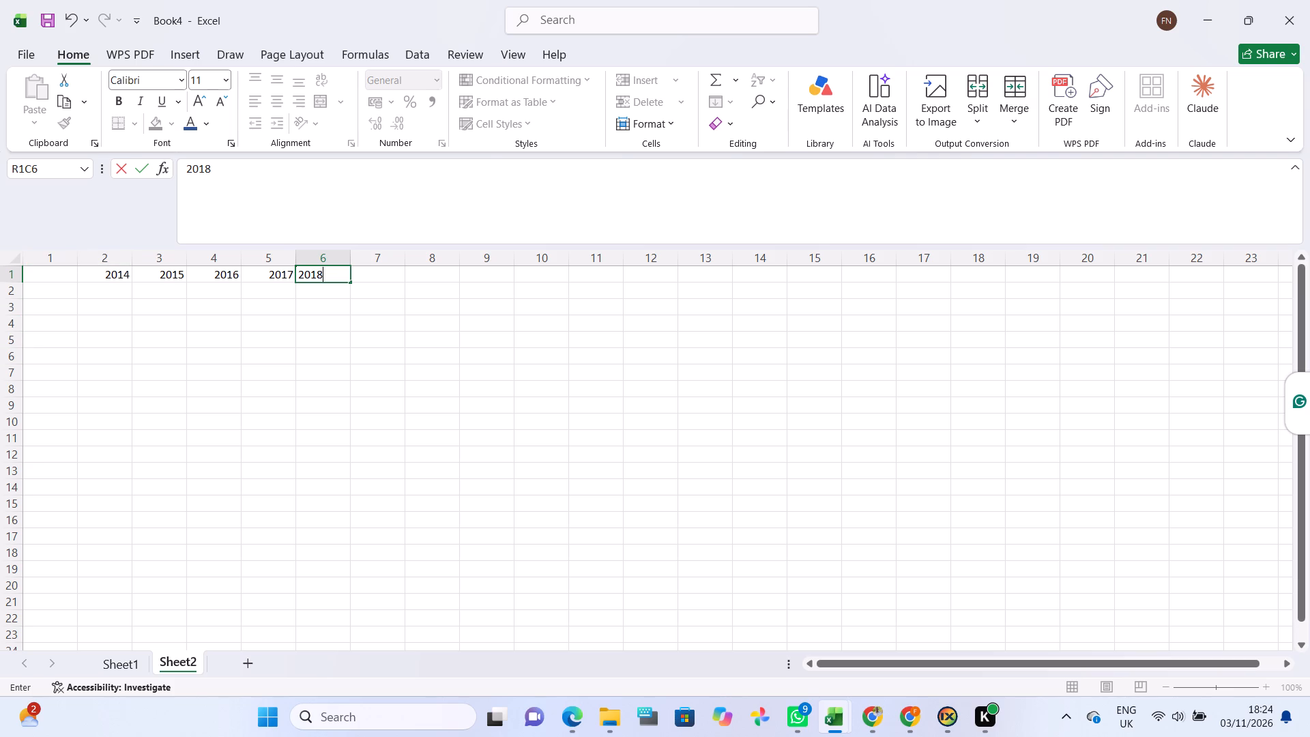
left_click(80, 296)
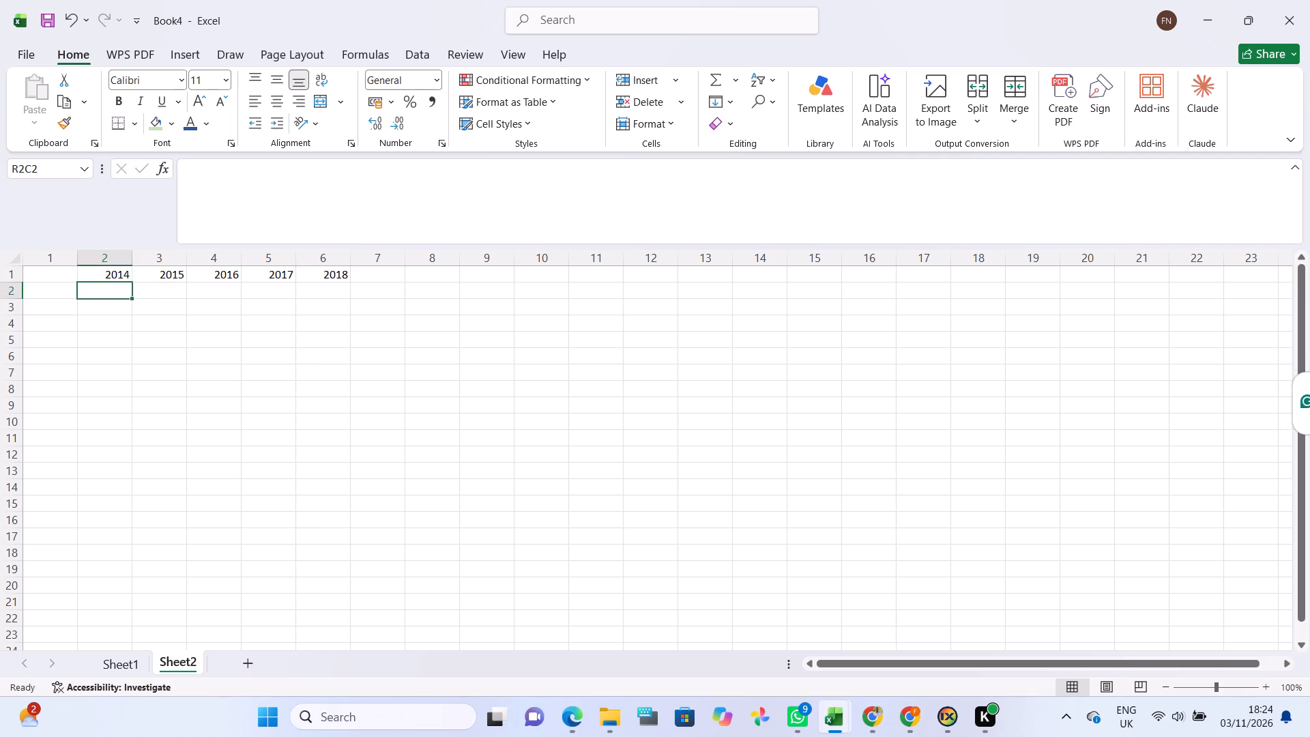
Widen column 1 to about four times its default width to make room for row labels.
left_click(80, 255)
left_click_drag(80, 255, 111, 256)
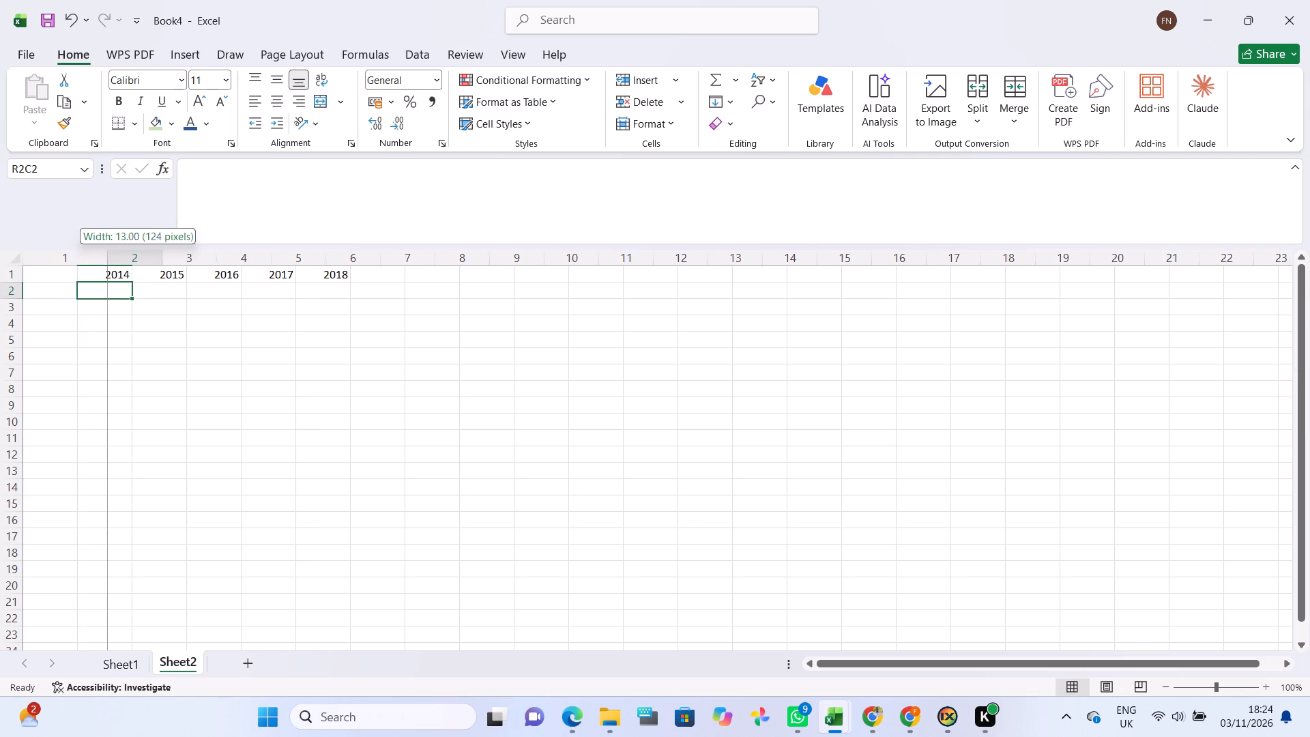
left_click_drag(111, 256, 239, 263)
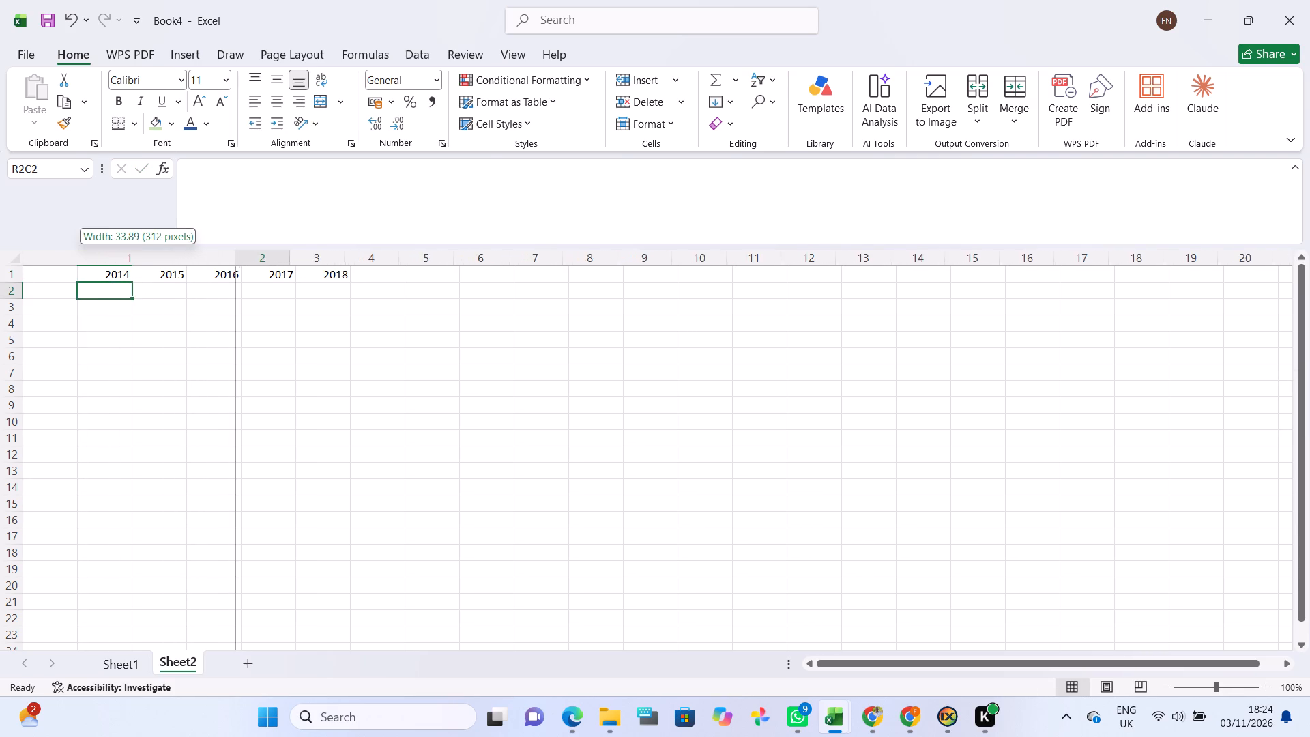
left_click_drag(239, 263, 245, 263)
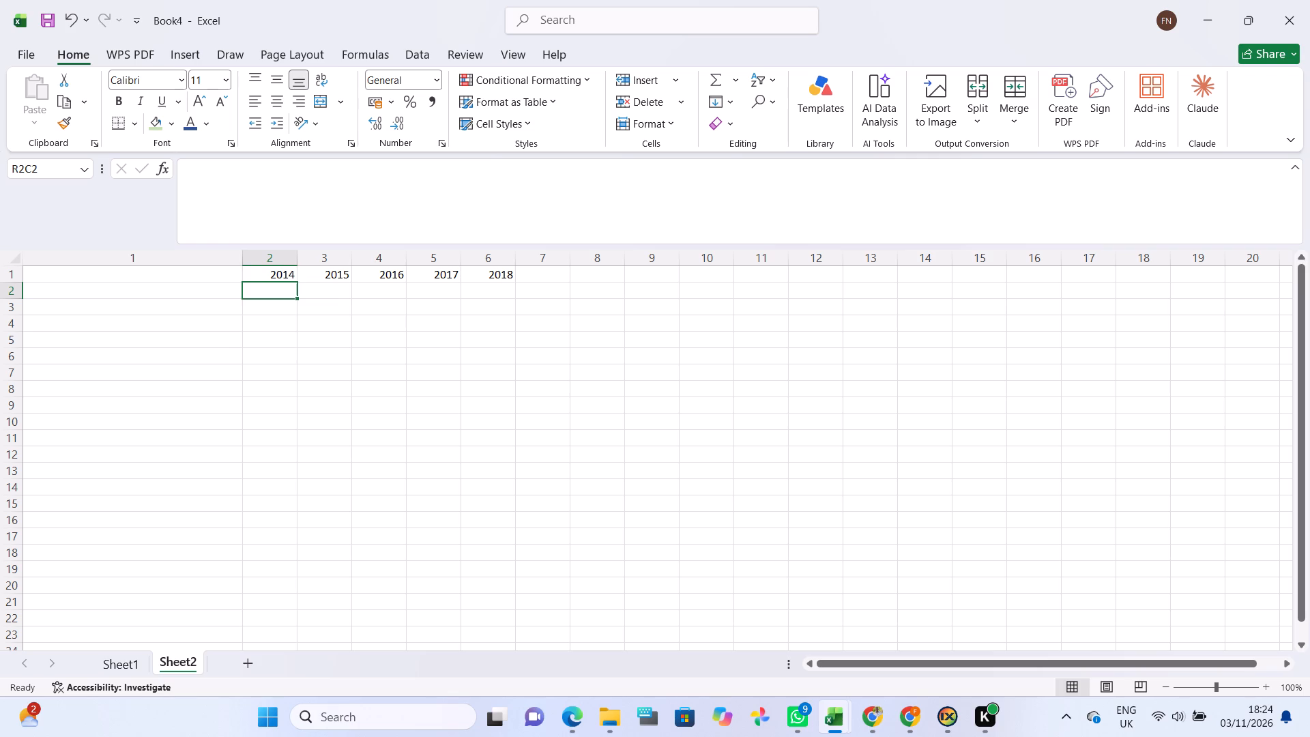
Widen each of the year columns 2 to 6 slightly.
left_click_drag(298, 251, 320, 257)
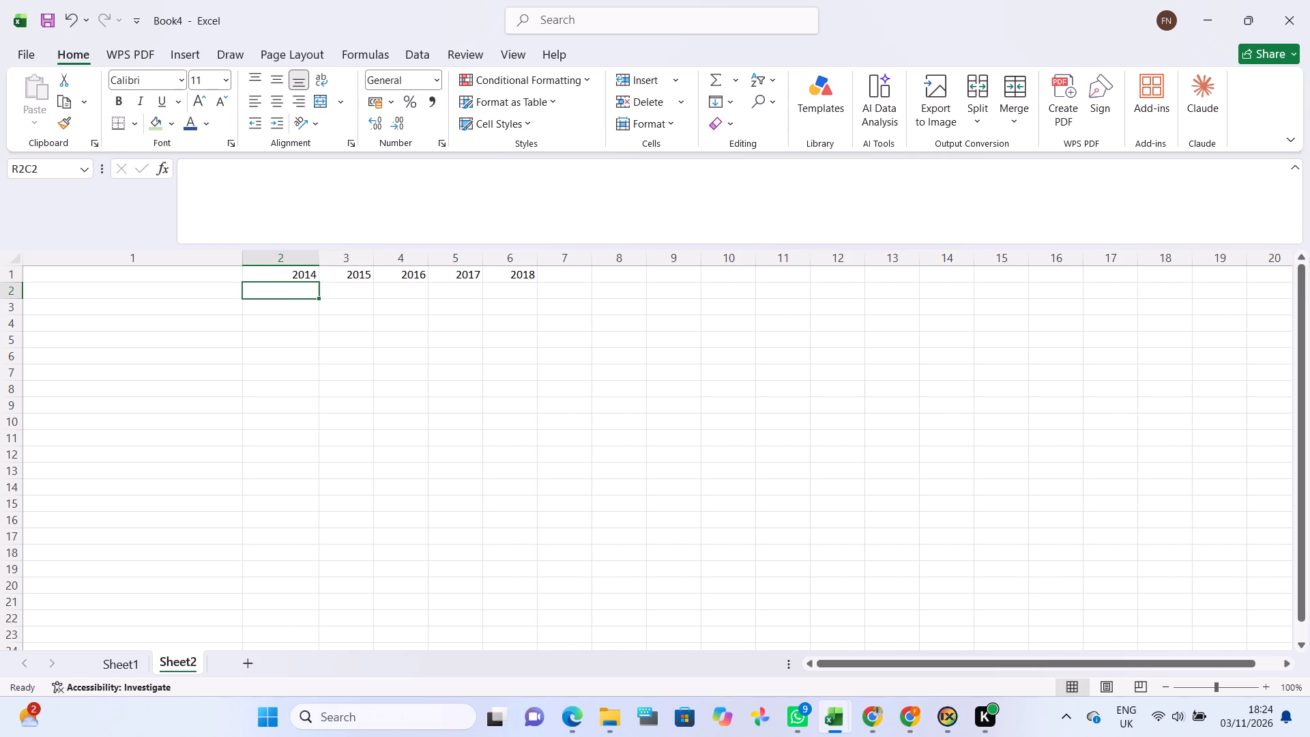
left_click_drag(373, 250, 389, 253)
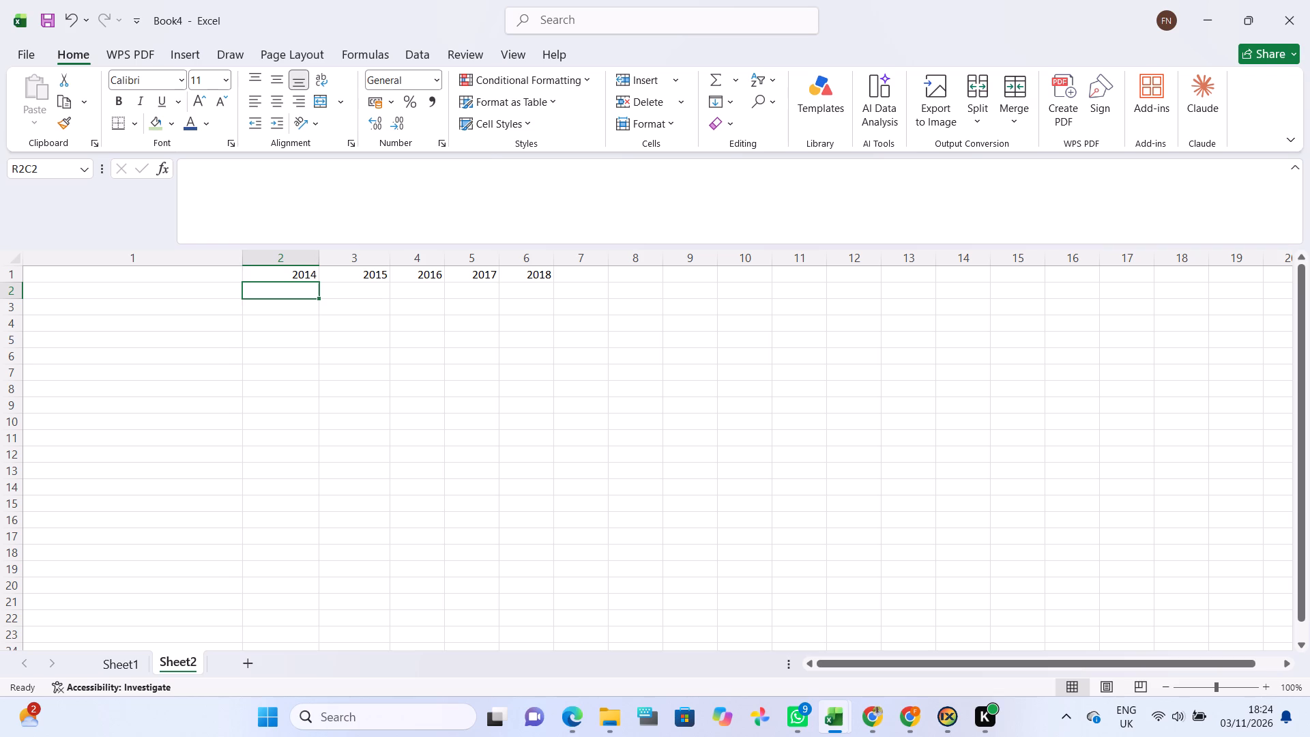
left_click_drag(444, 250, 465, 250)
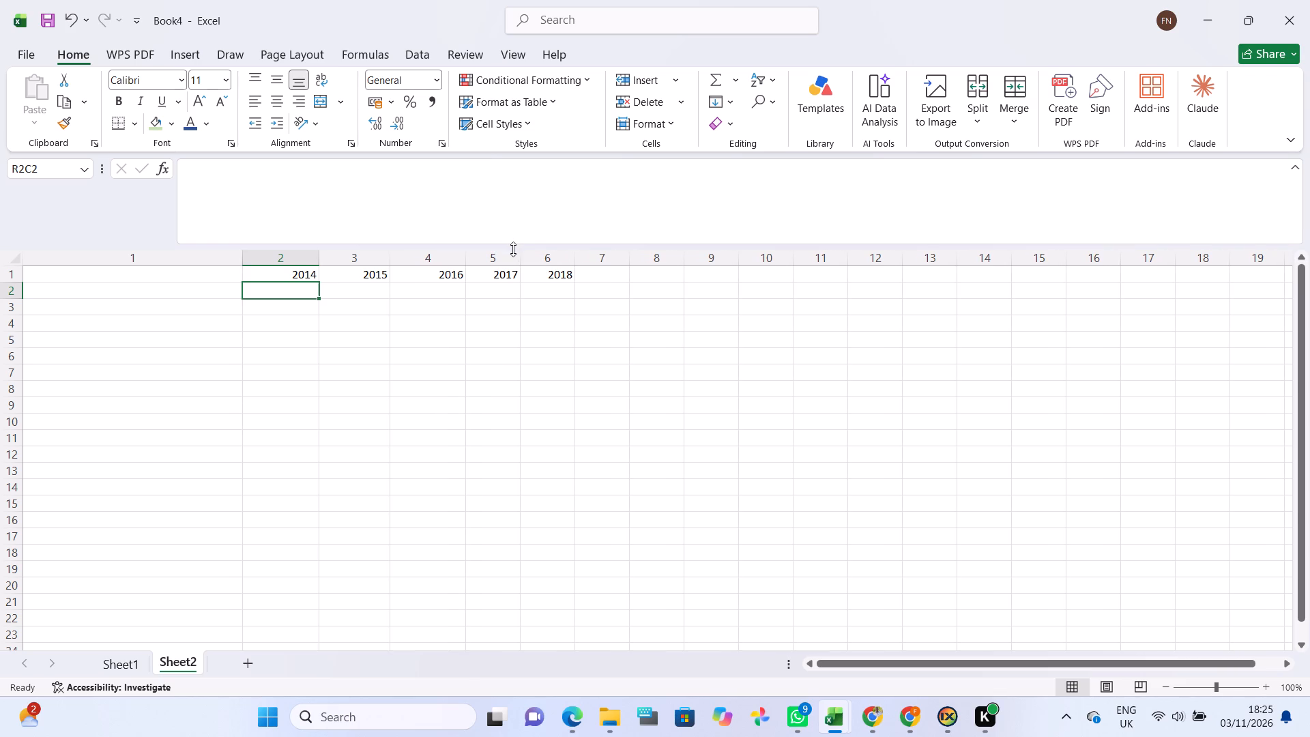
left_click_drag(521, 252, 535, 253)
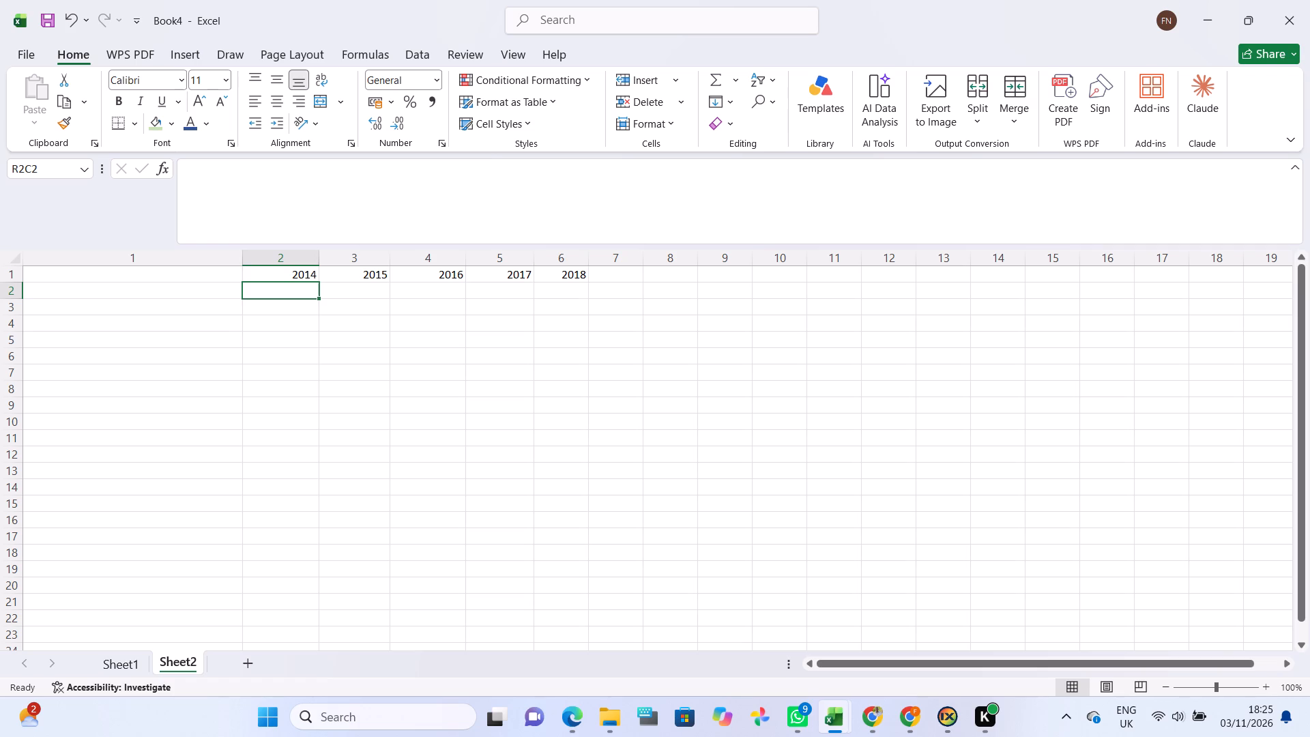
left_click_drag(590, 253, 607, 257)
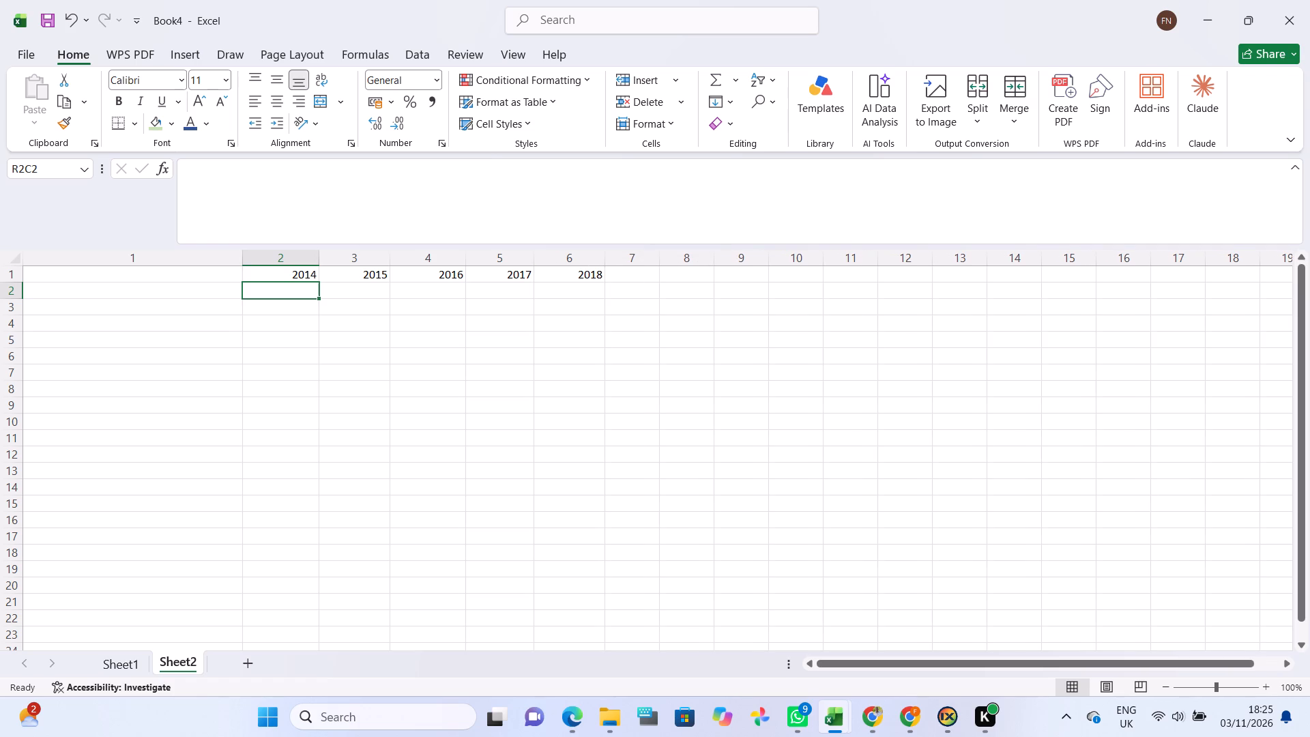
left_click(607, 257)
Enter the label "Revenue Stream 1" in row 2 of column 1.
double_click(175, 290)
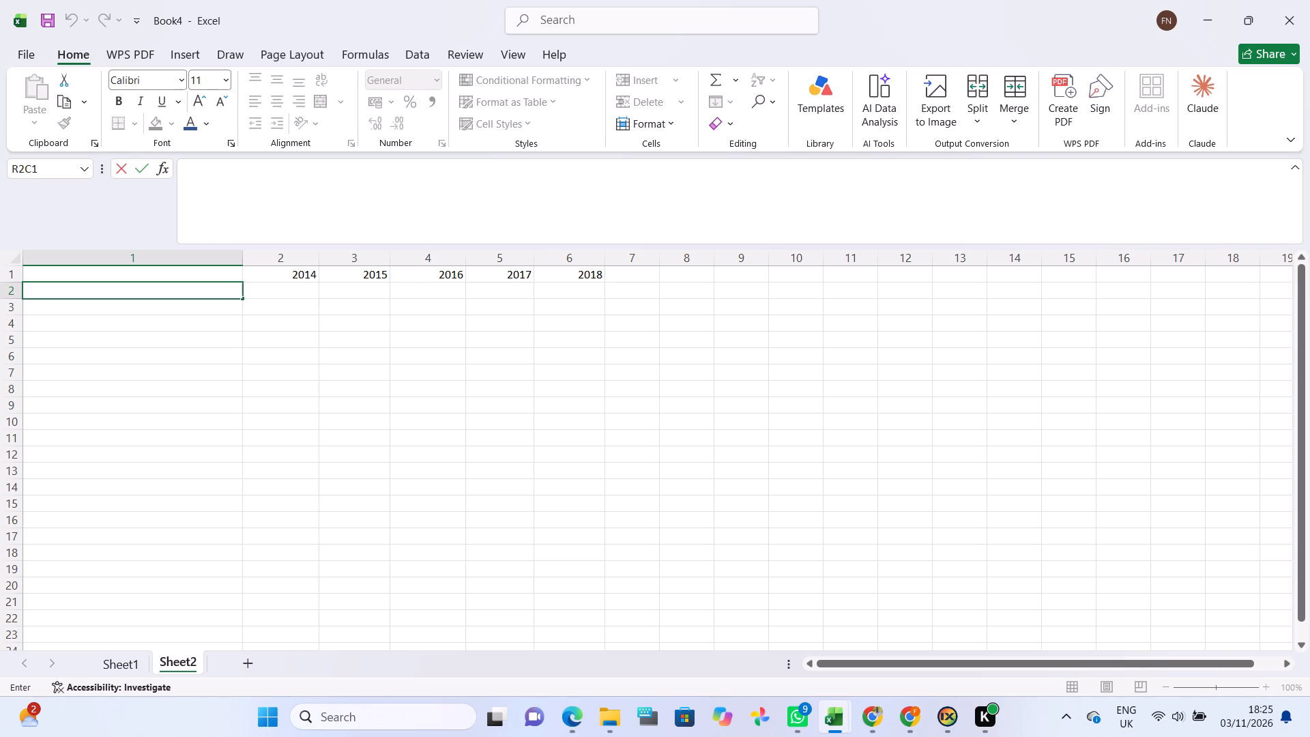
left_click(168, 276)
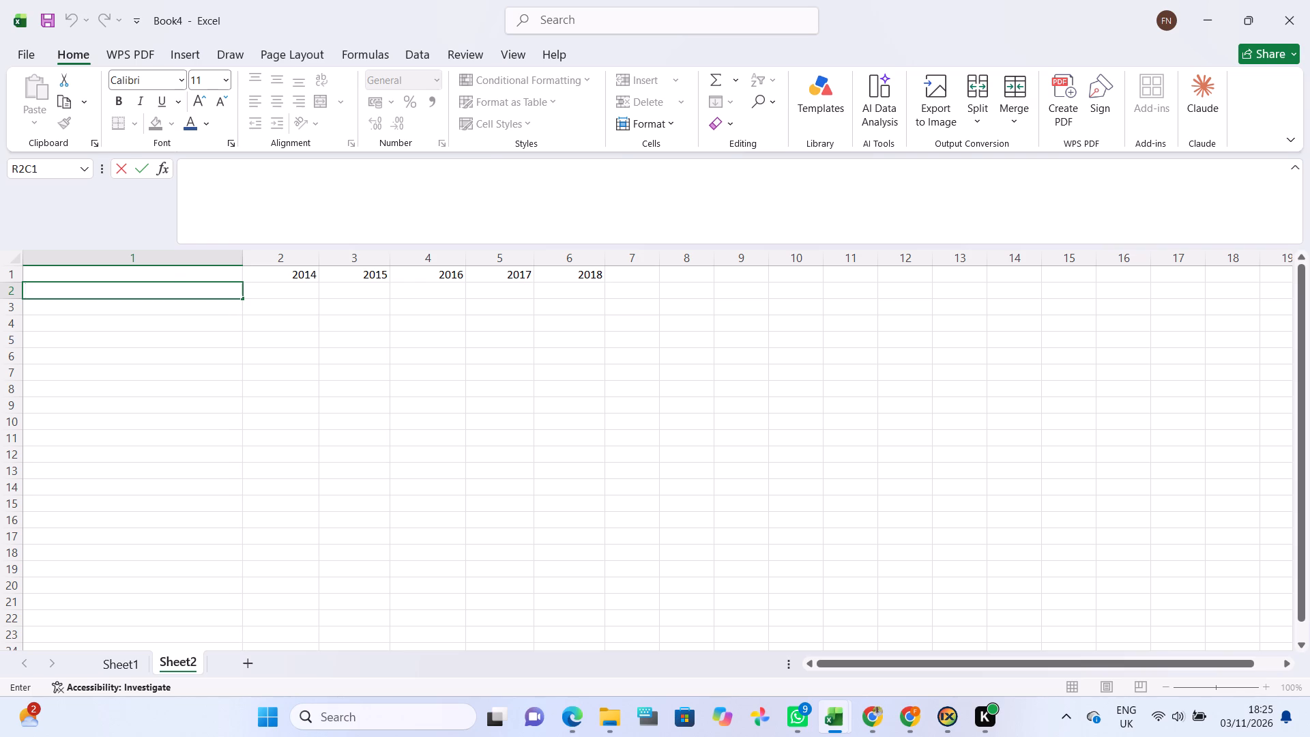
left_click(160, 289)
type("venue")
key("space")
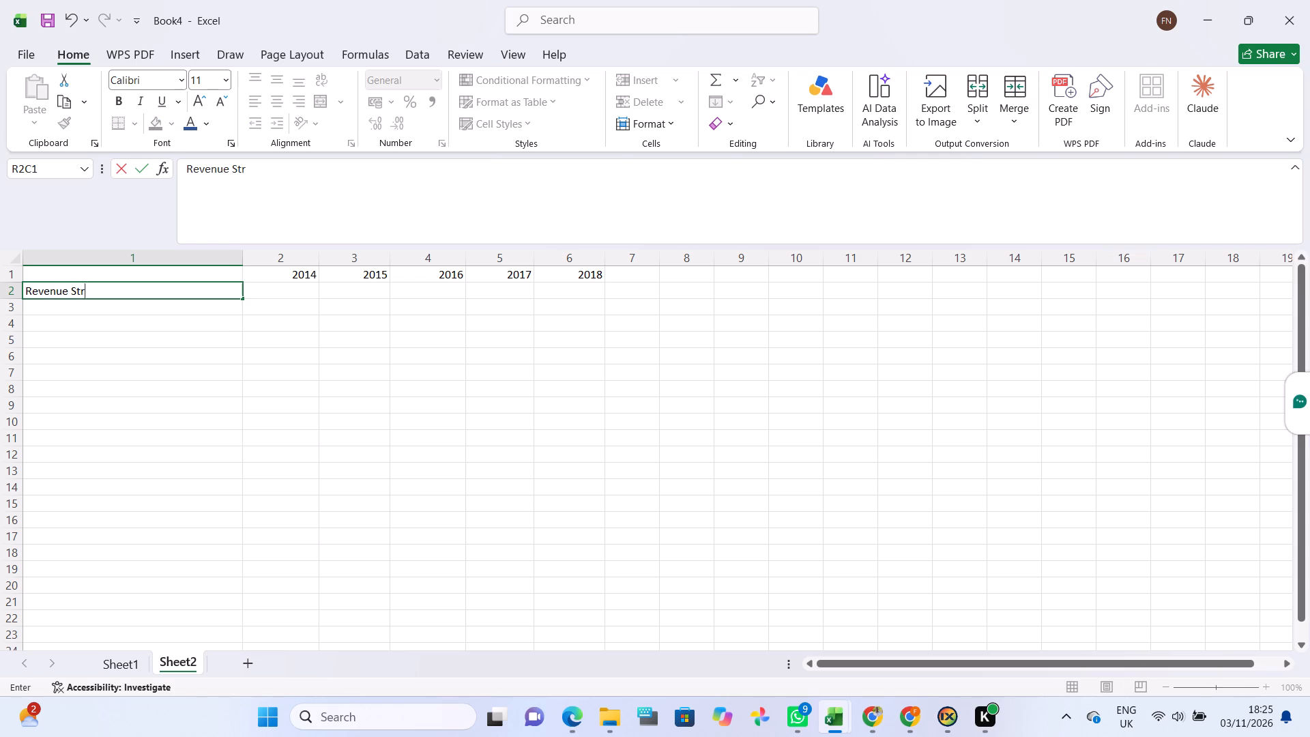
key("BackSpace")
type("m 1")
key("Down")
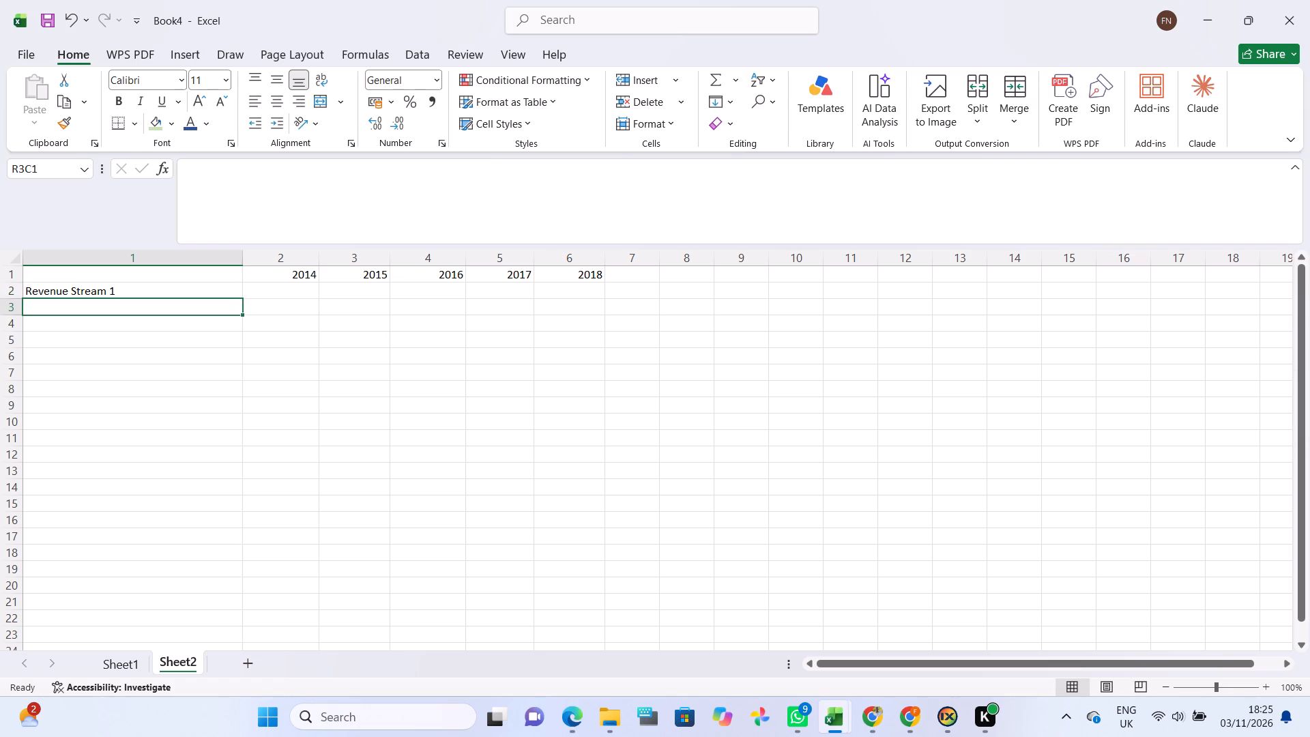
Fill the row 2 label down into row 3 of column 1 as "Revenue Stream 2".
key("r")
key("e")
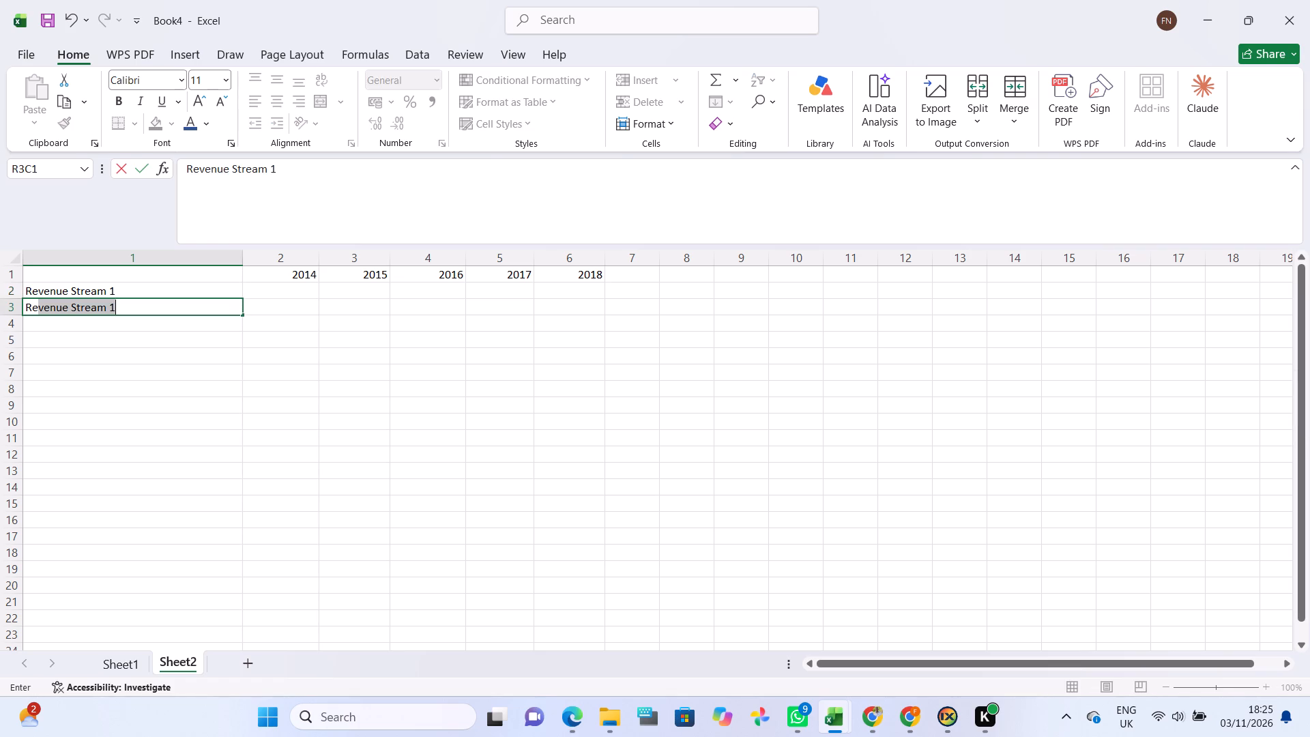
double_click(160, 289)
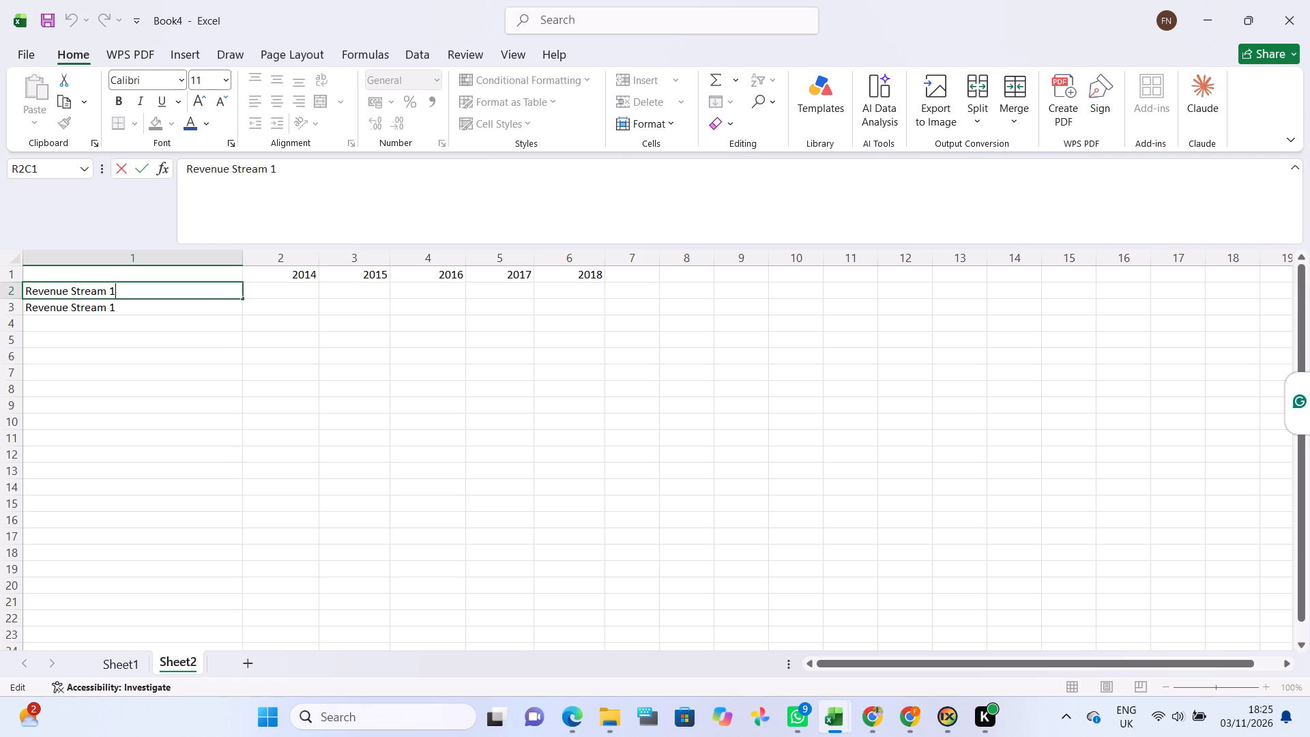
left_click_drag(244, 295, 240, 308)
Enter the label "Returns,Refunds,Discounts" in row 4 of column 1.
left_click(182, 319)
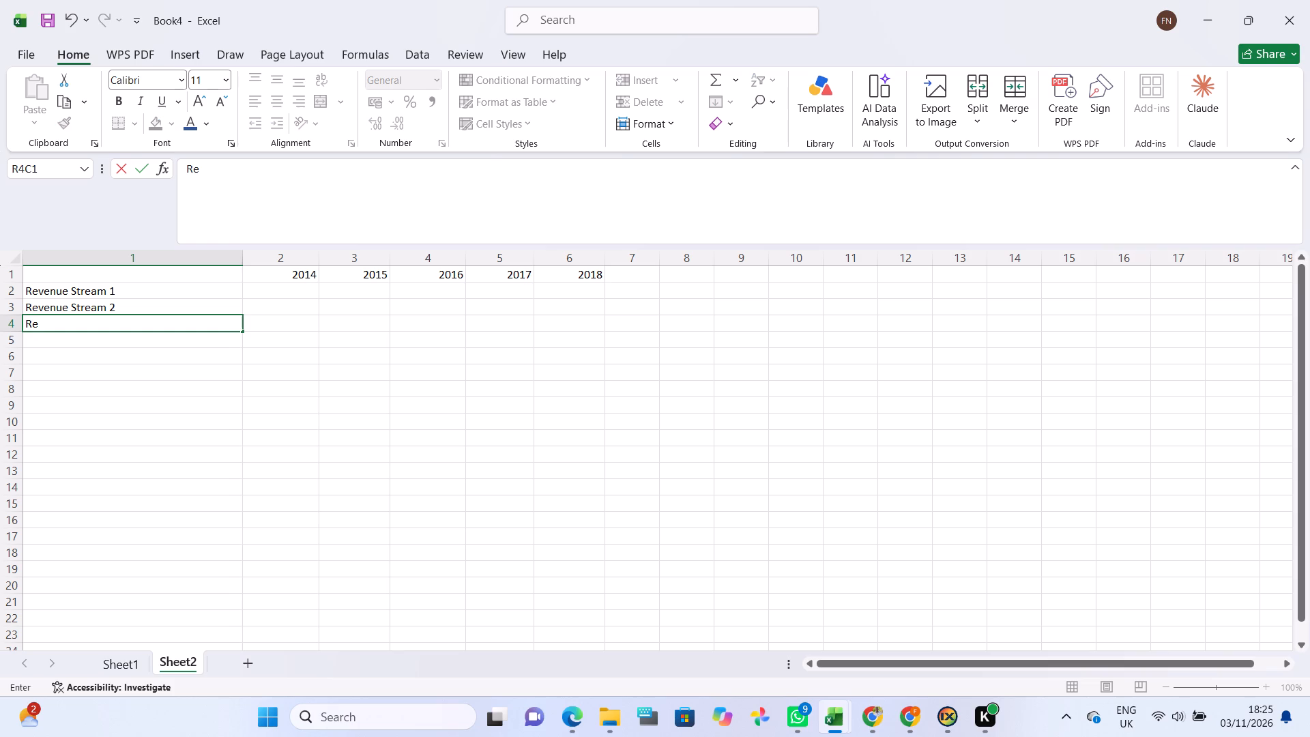
type("turns,")
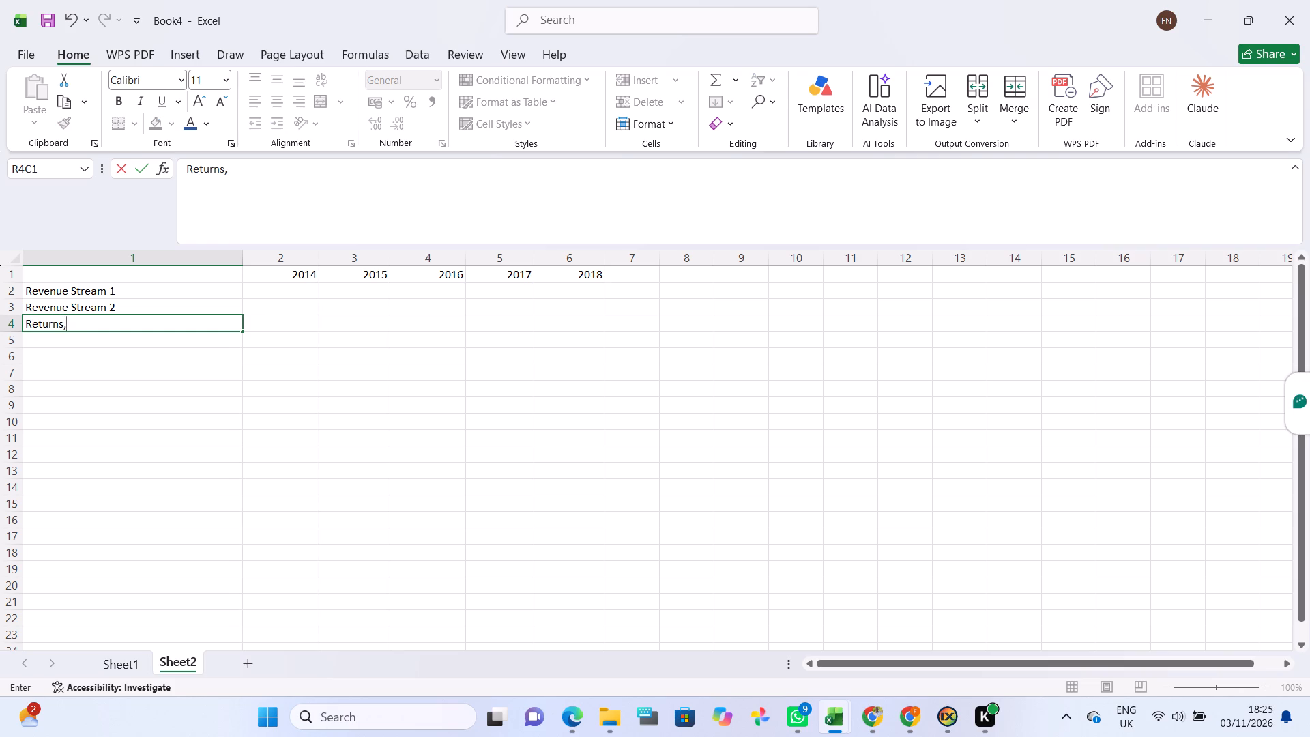
key("r")
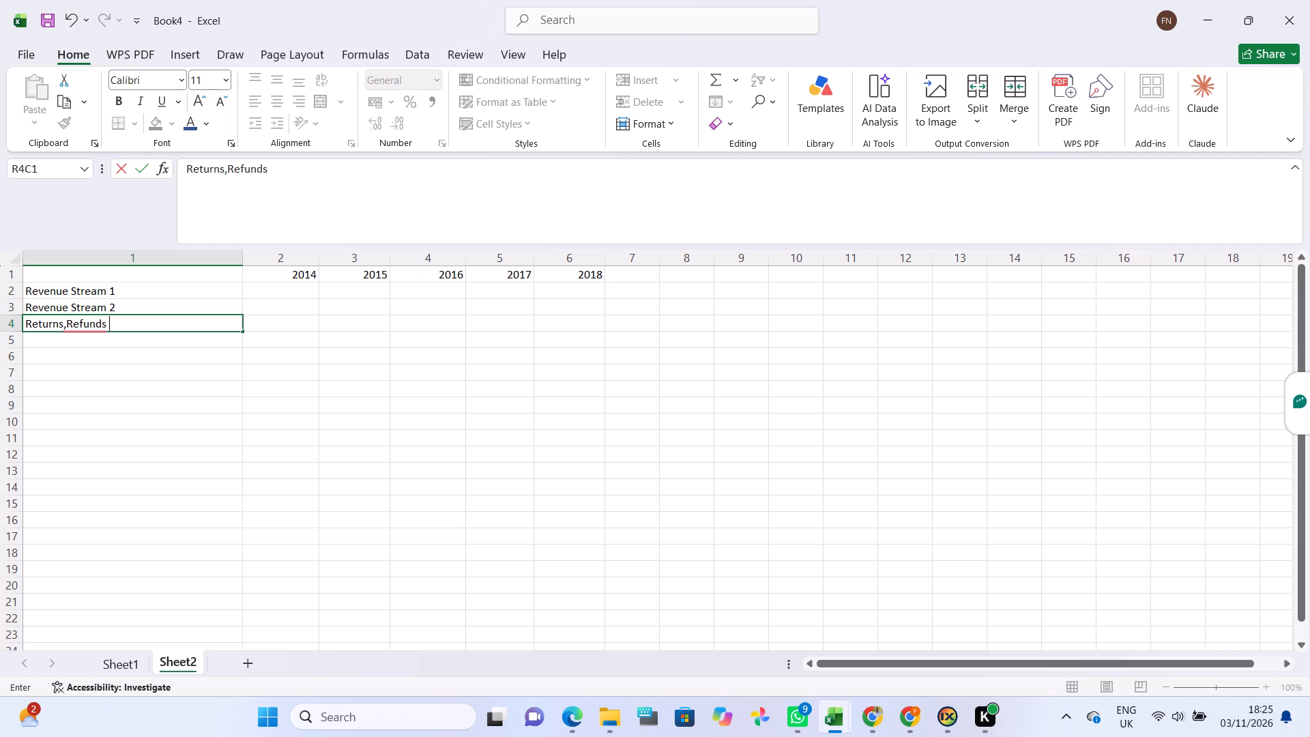
key("BackSpace")
key("comma")
type("iscounts")
left_click(283, 323)
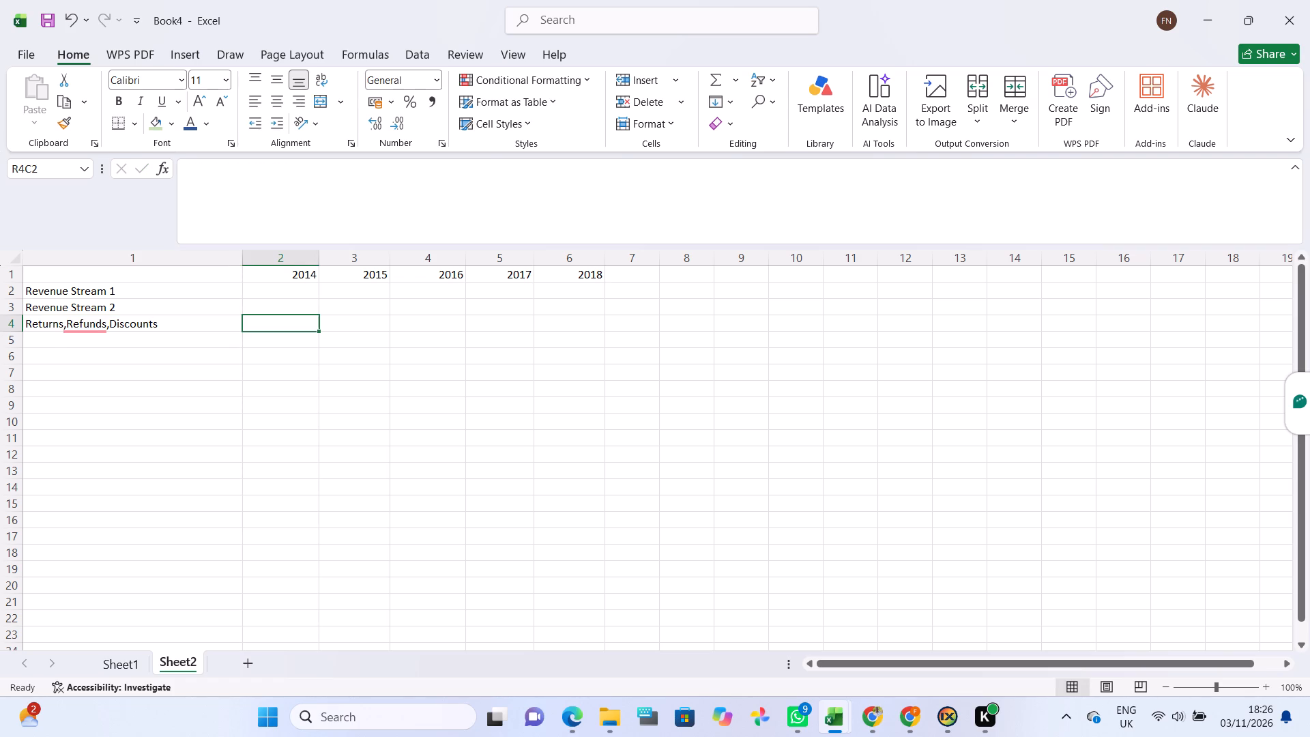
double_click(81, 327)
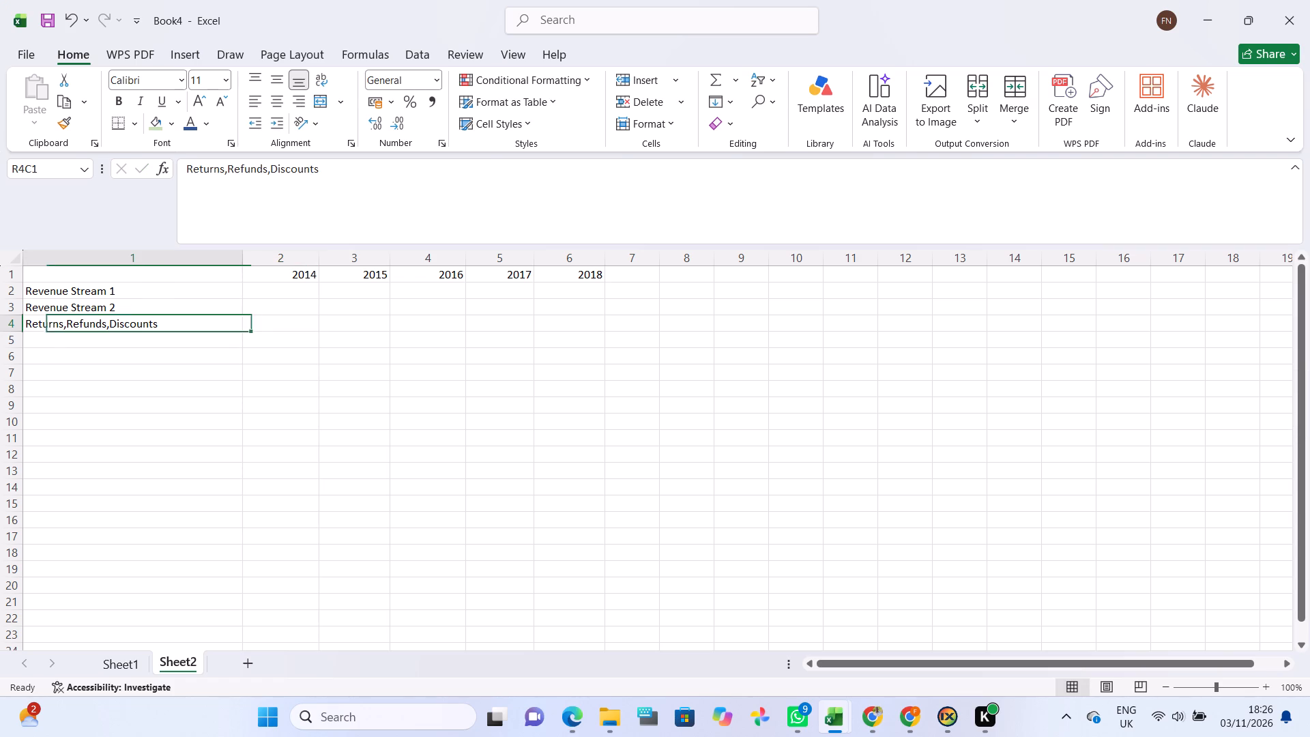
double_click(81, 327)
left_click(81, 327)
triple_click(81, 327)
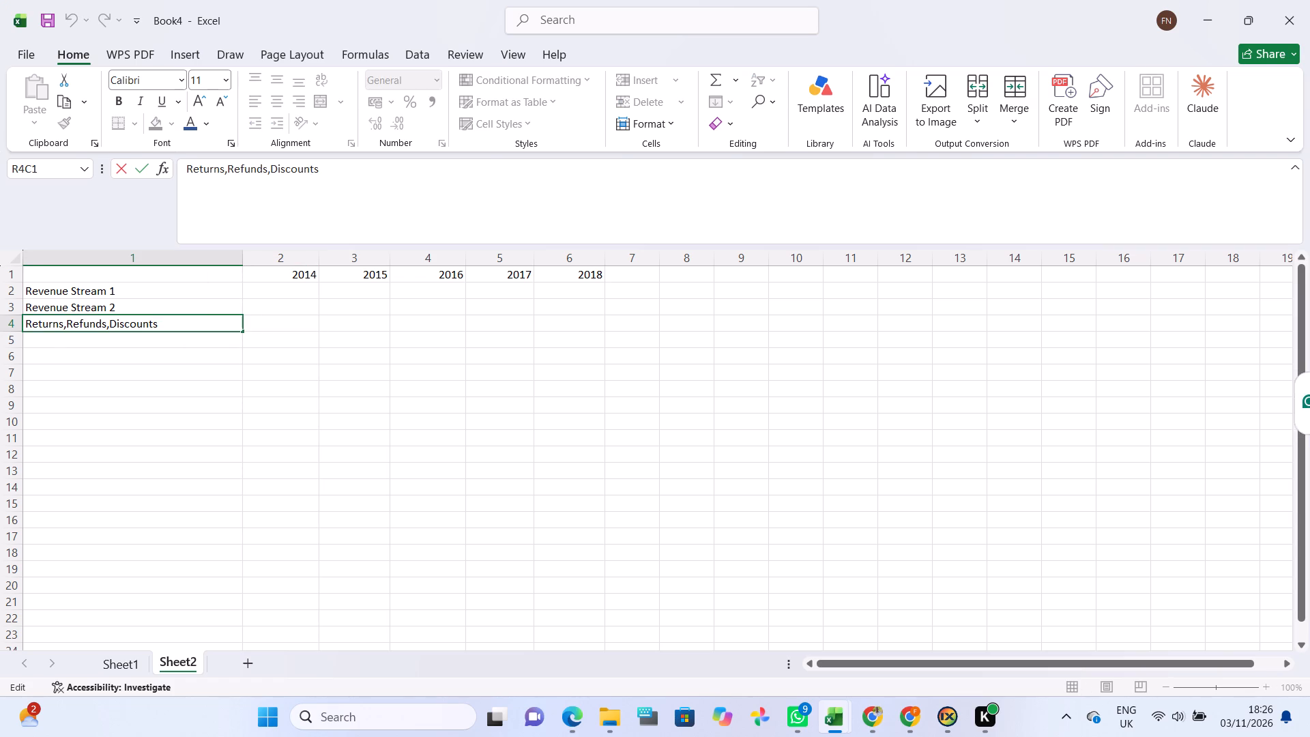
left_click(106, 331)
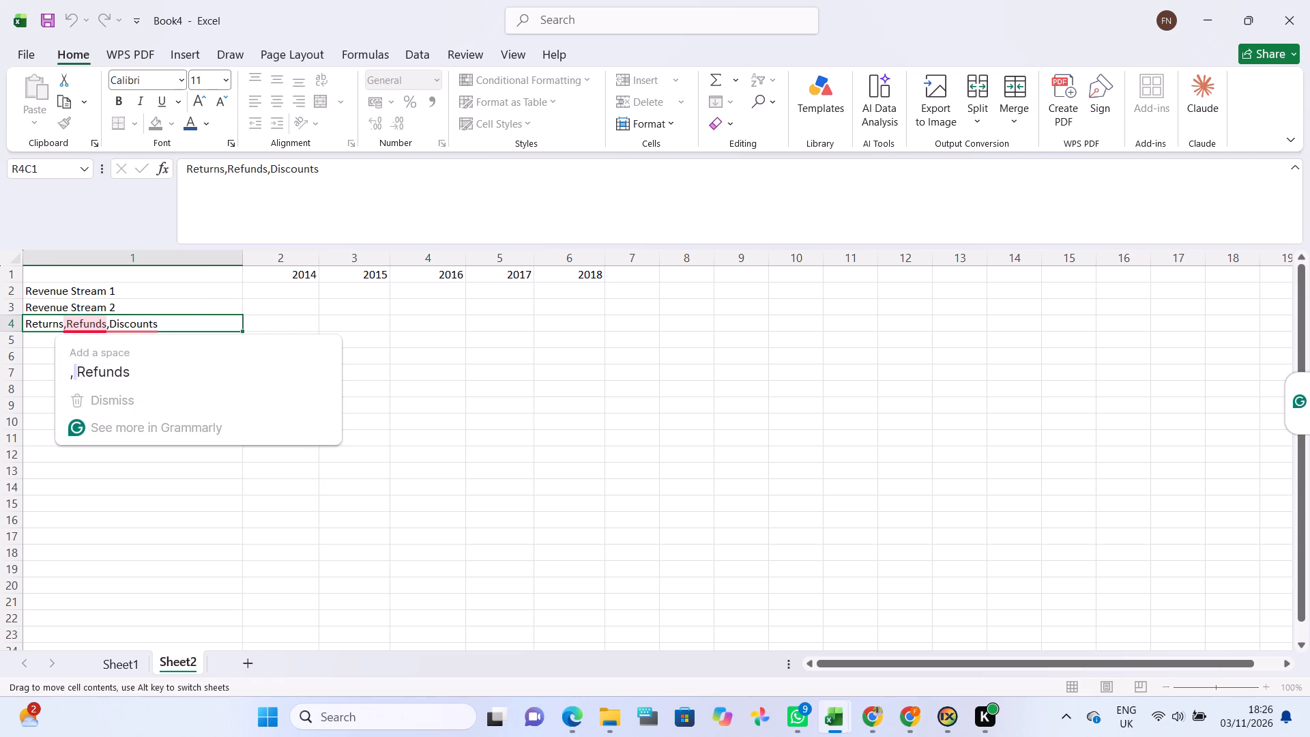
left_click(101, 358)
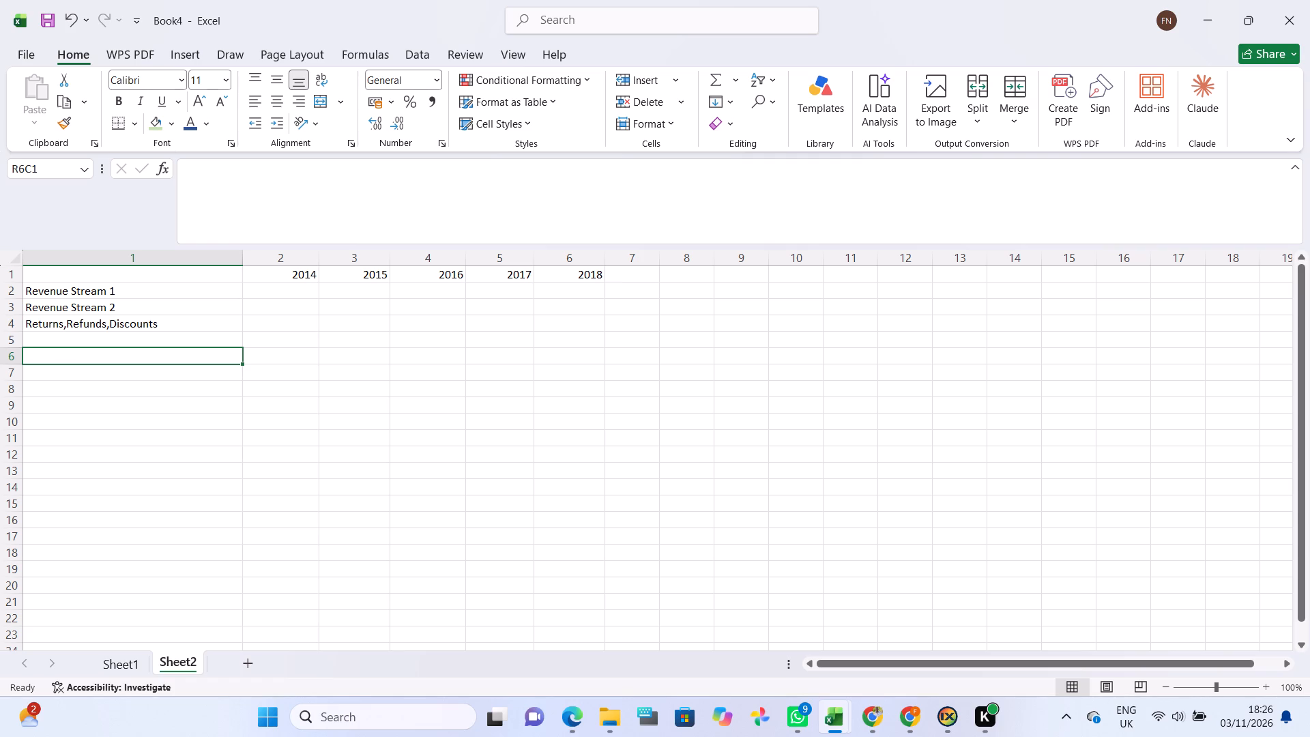
Enter the Revenue Stream 1 values 7692.6 for 2014, 7814.6 for 2015 and 7938.7 for 2016.
left_click(297, 292)
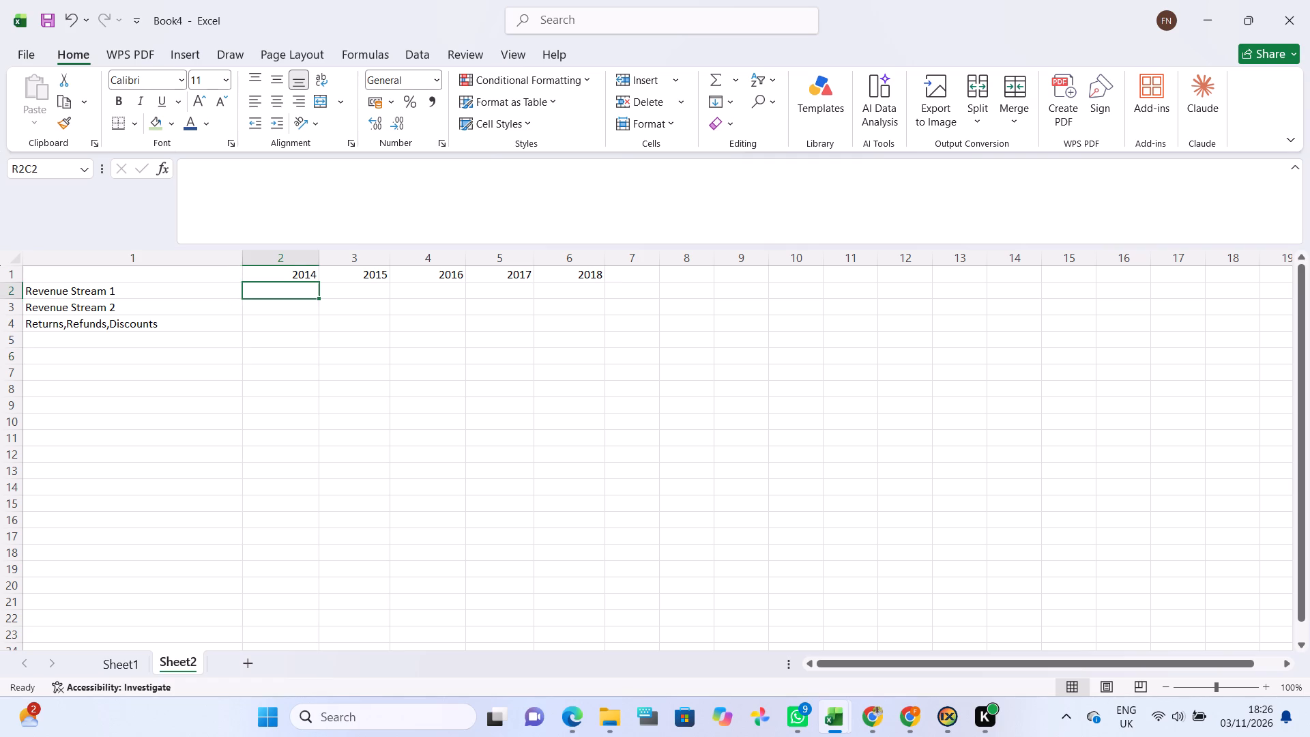
type("7692")
key("period")
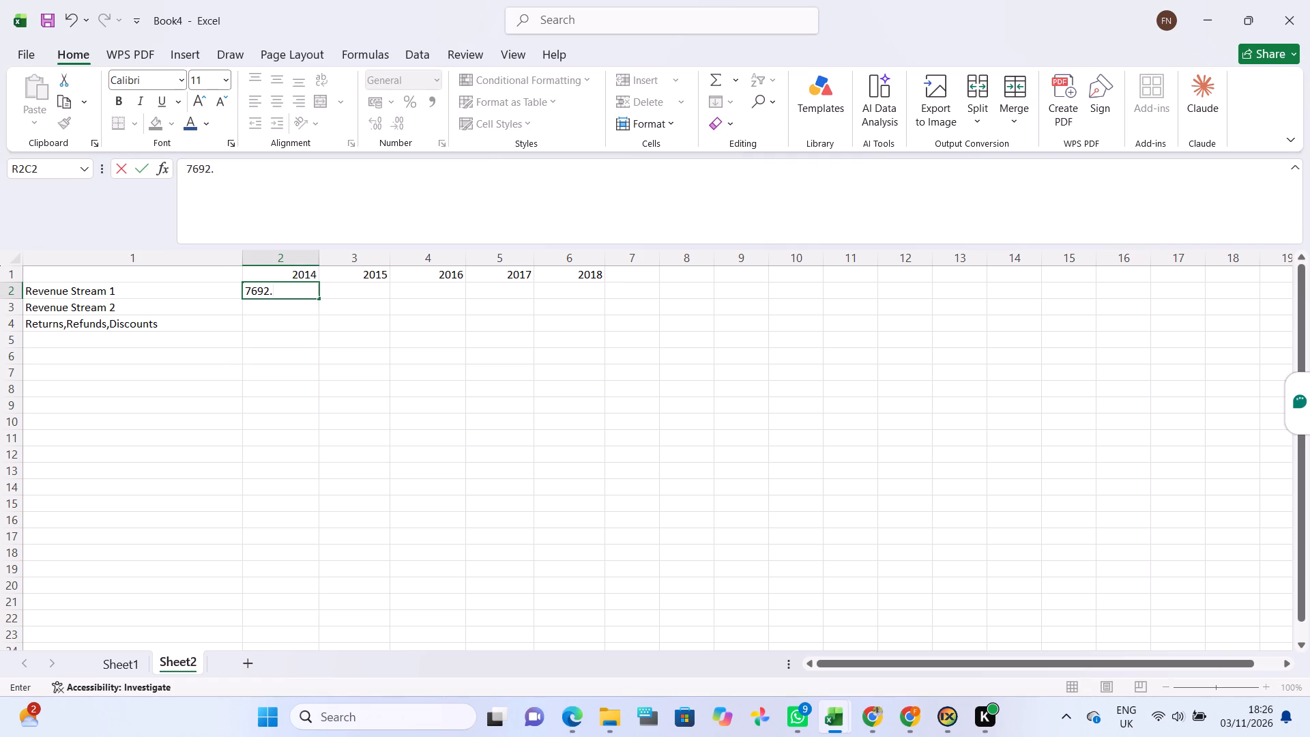
key("6")
key("Right")
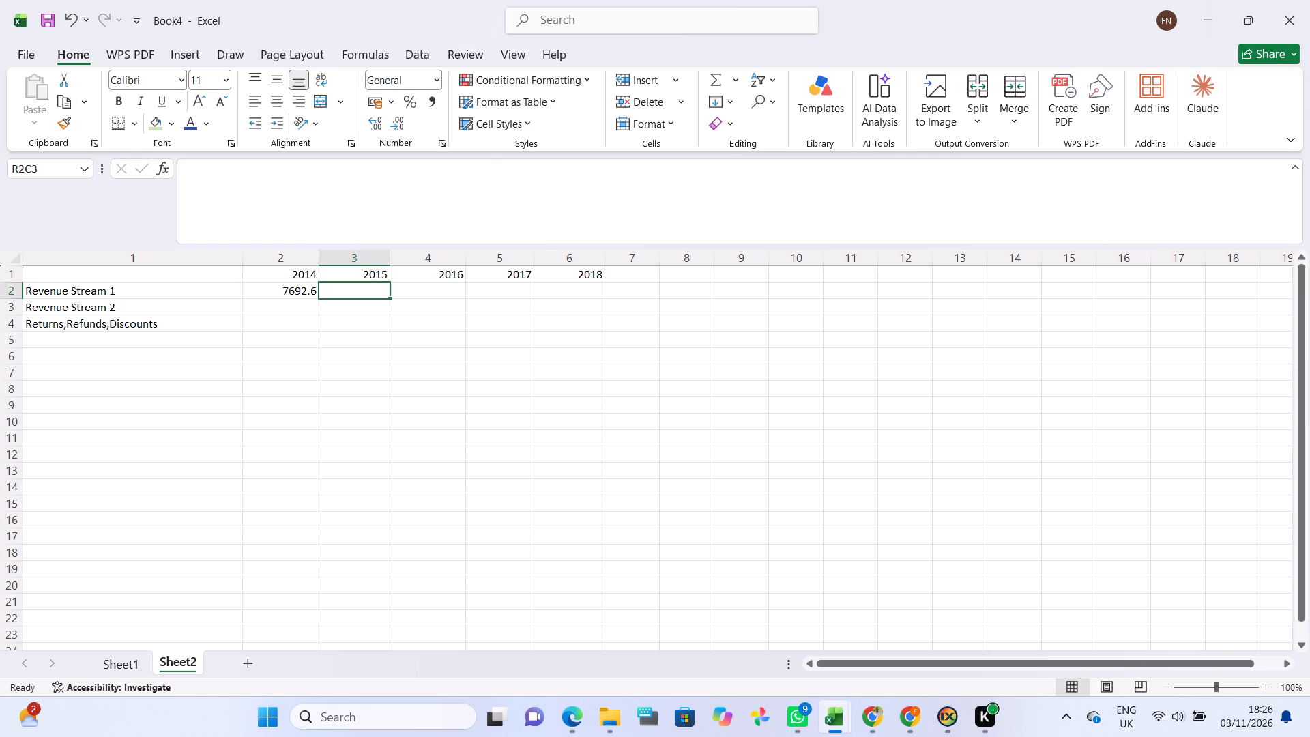
type("7814")
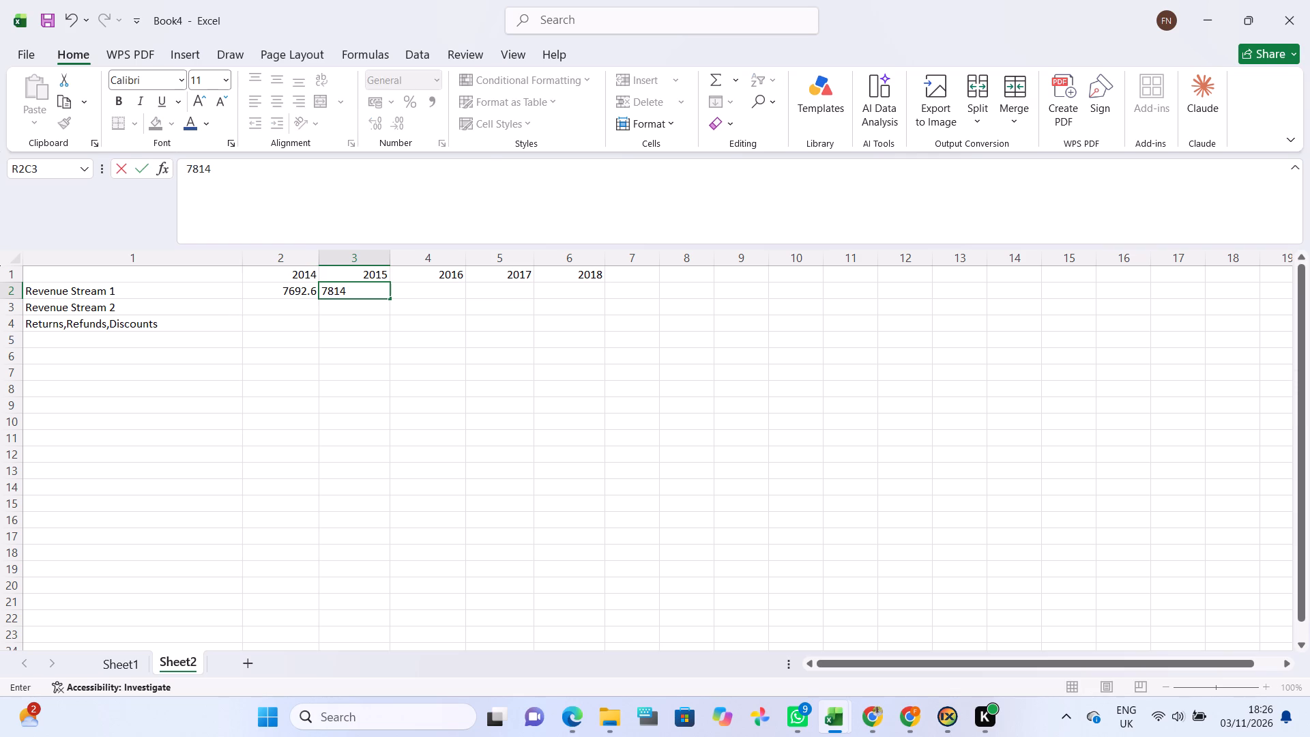
type(".6")
key("Right")
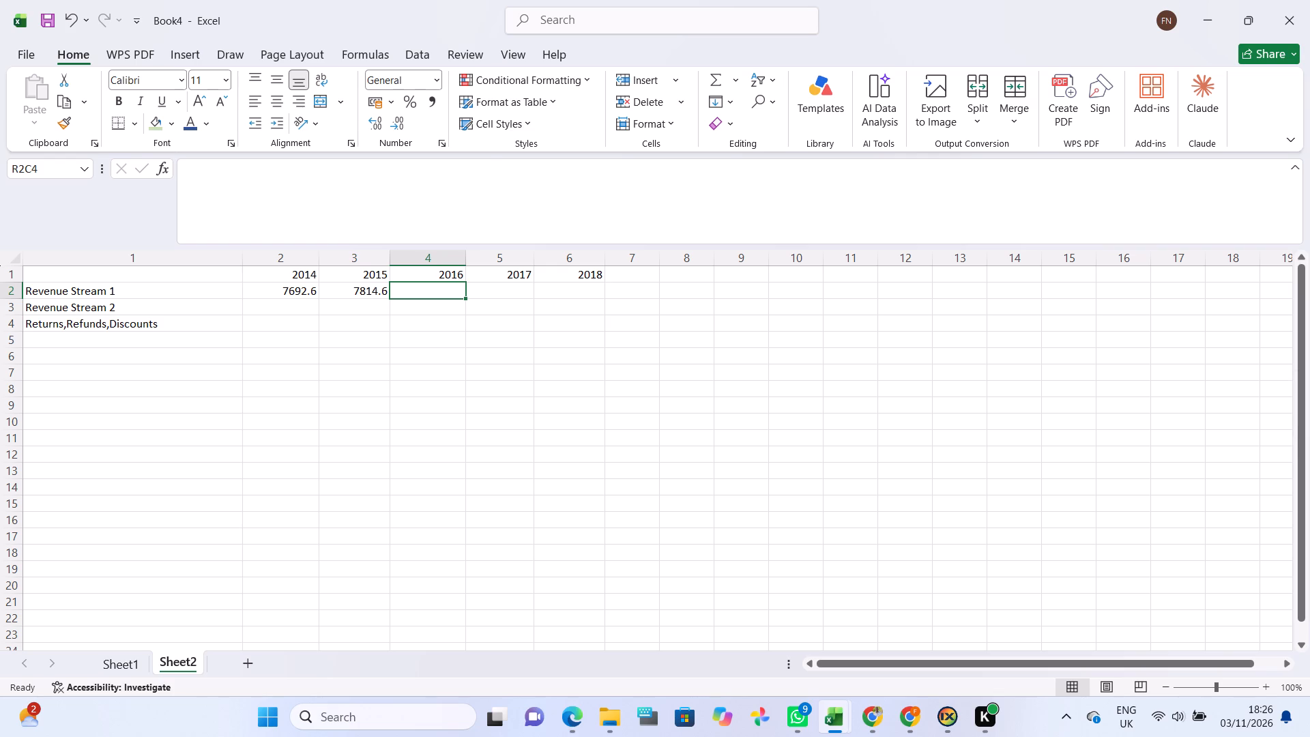
type("79")
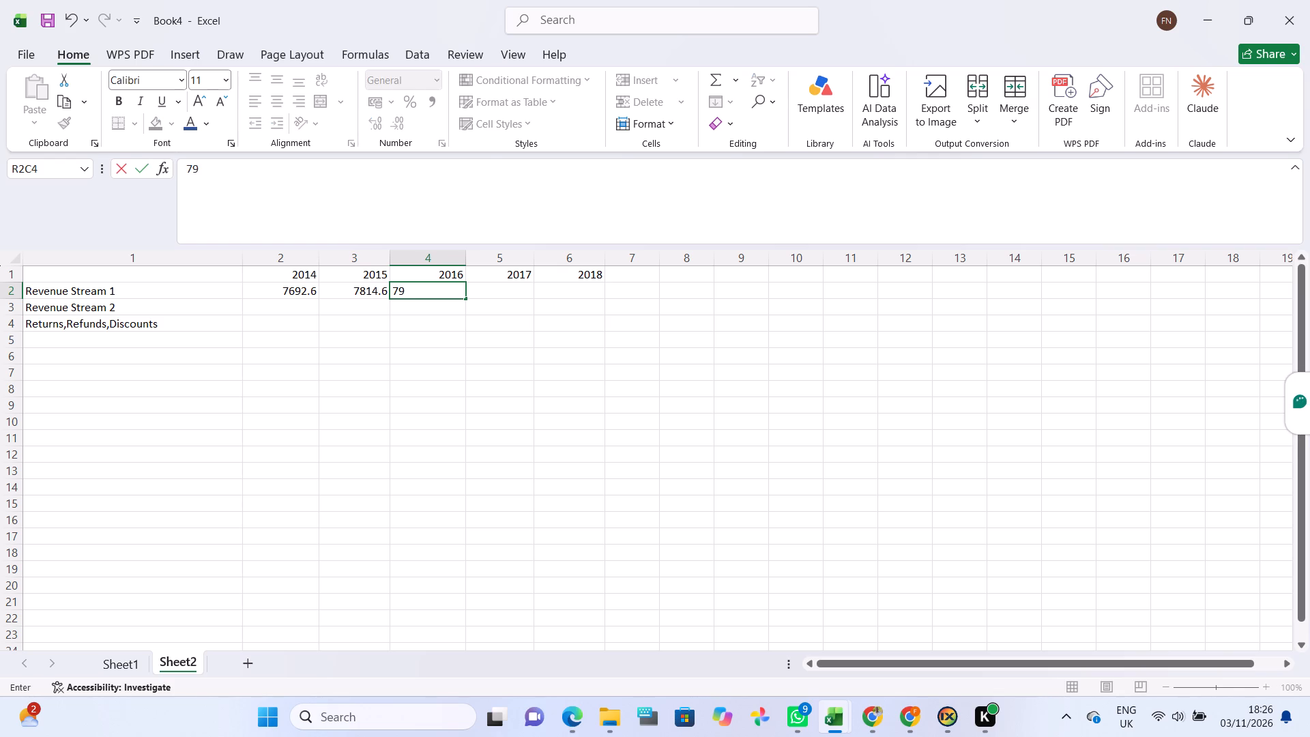
type("38")
type(".7")
key("Right")
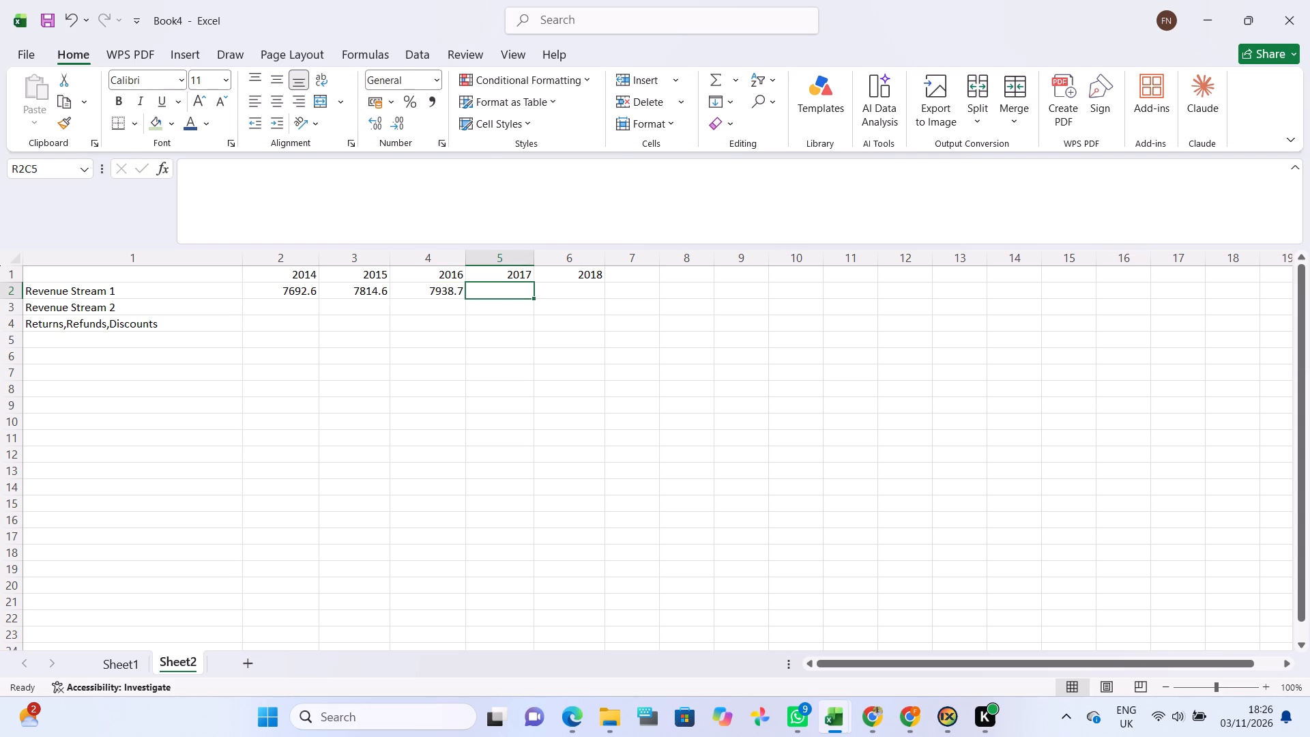
Enter the Revenue Stream 1 values 8064.6 for 2017 and 8192.6 for 2018.
type("8064")
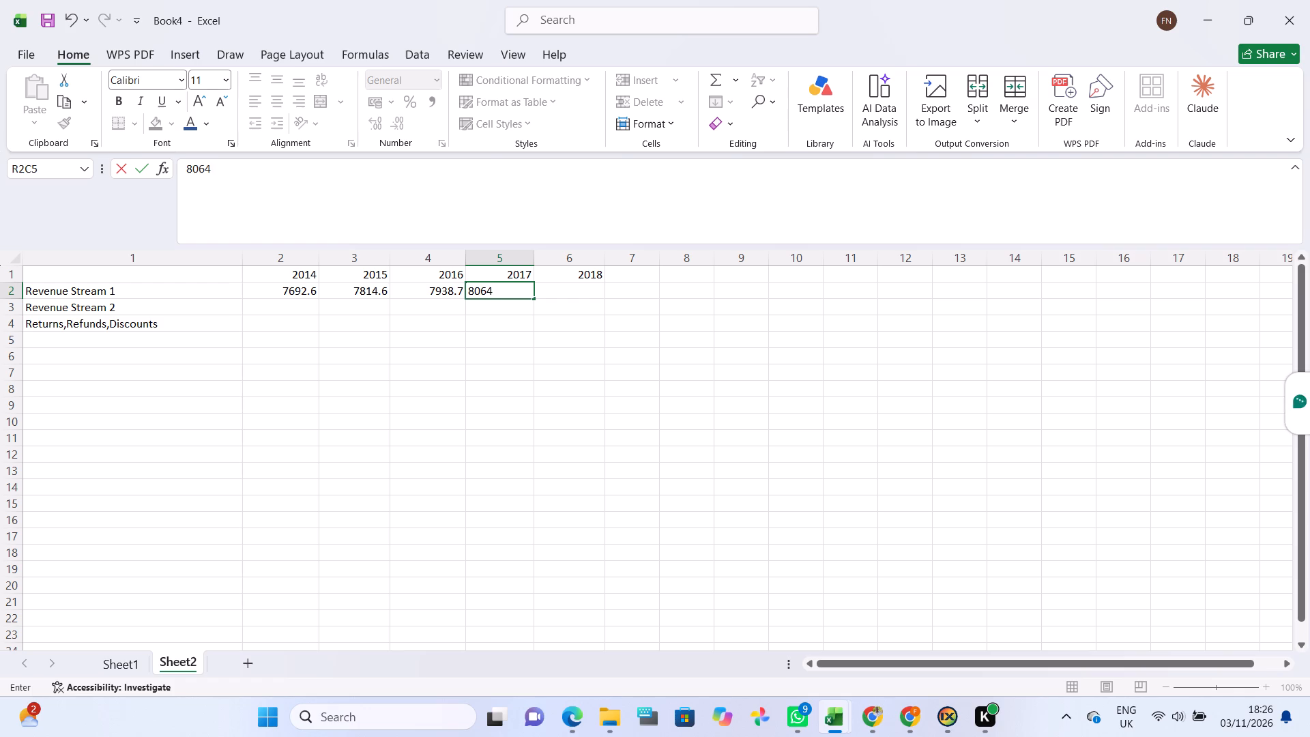
key("period")
key("6")
key("Right")
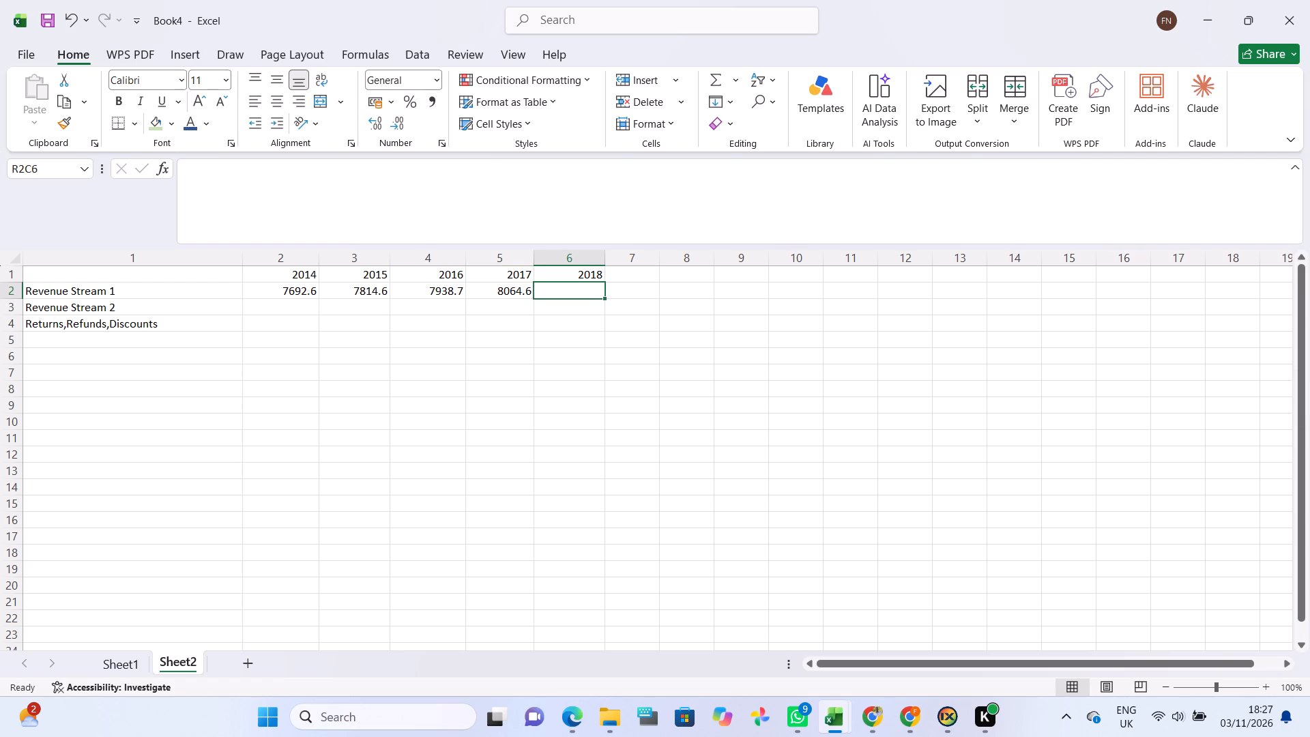
type("81")
type("92")
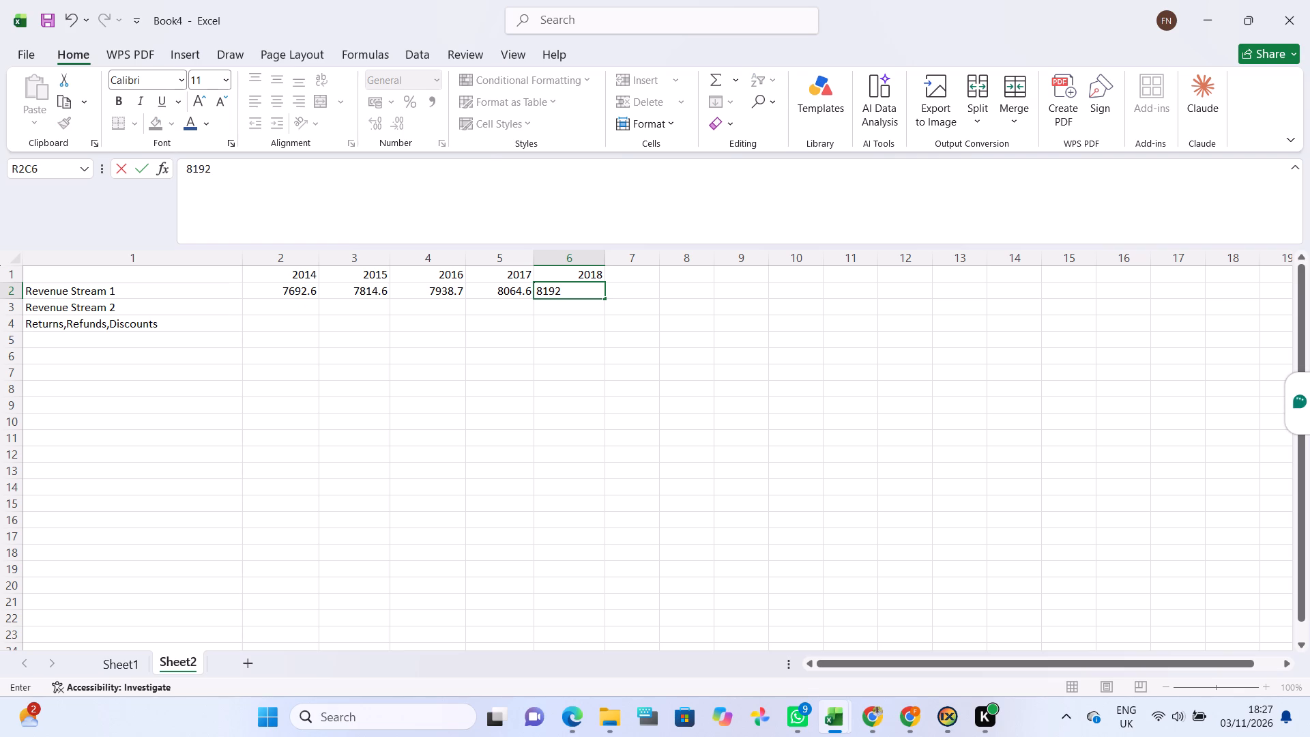
key("period")
key("6")
key("Return")
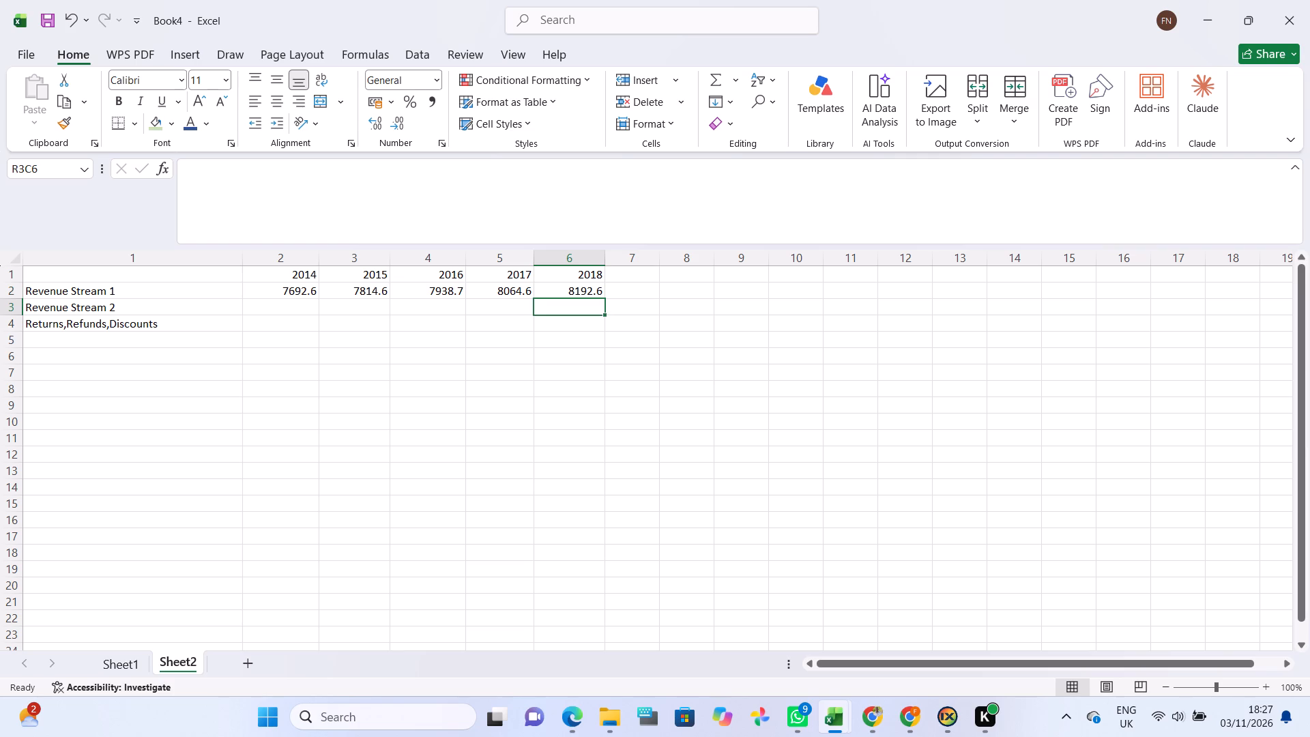
Enter the Revenue Stream 2 values 1907.8 for 2014, 1938.0 for 2015 and 1968.8 for 2016.
left_click(258, 312)
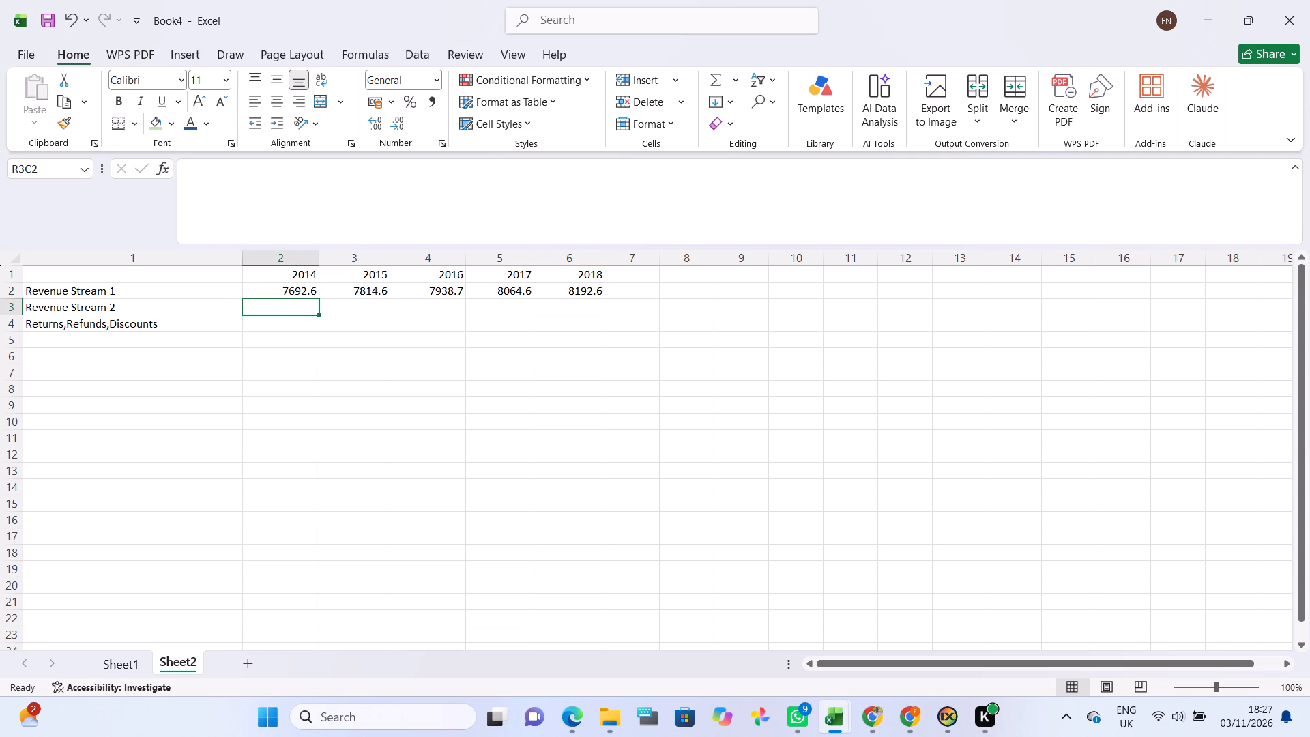
type("1907")
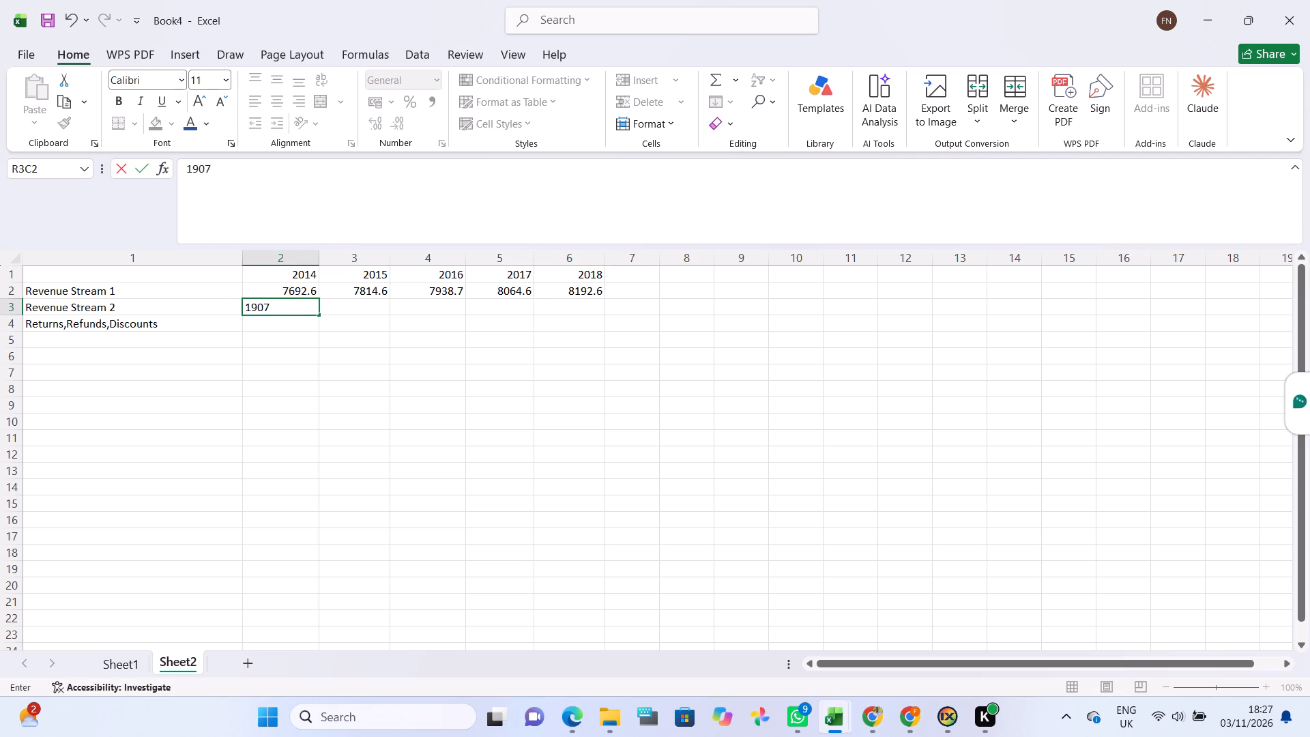
type(".8")
key("Right")
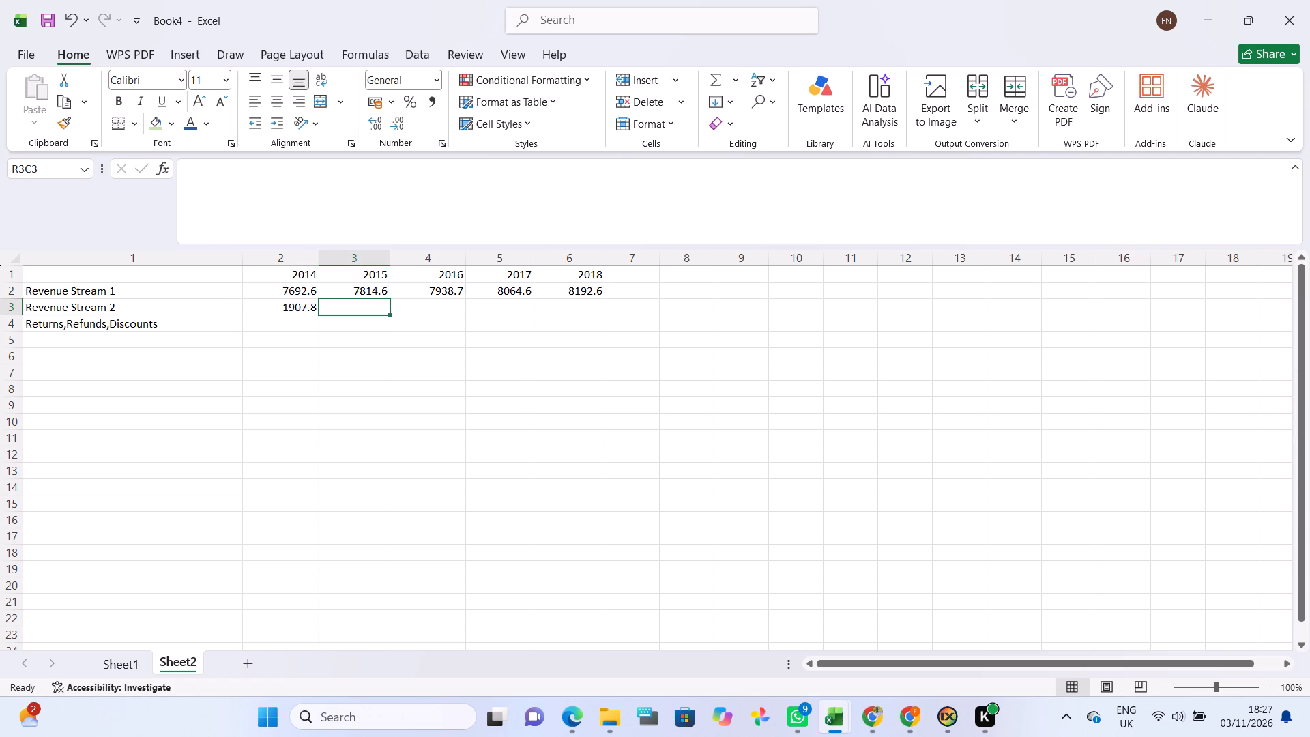
type("19")
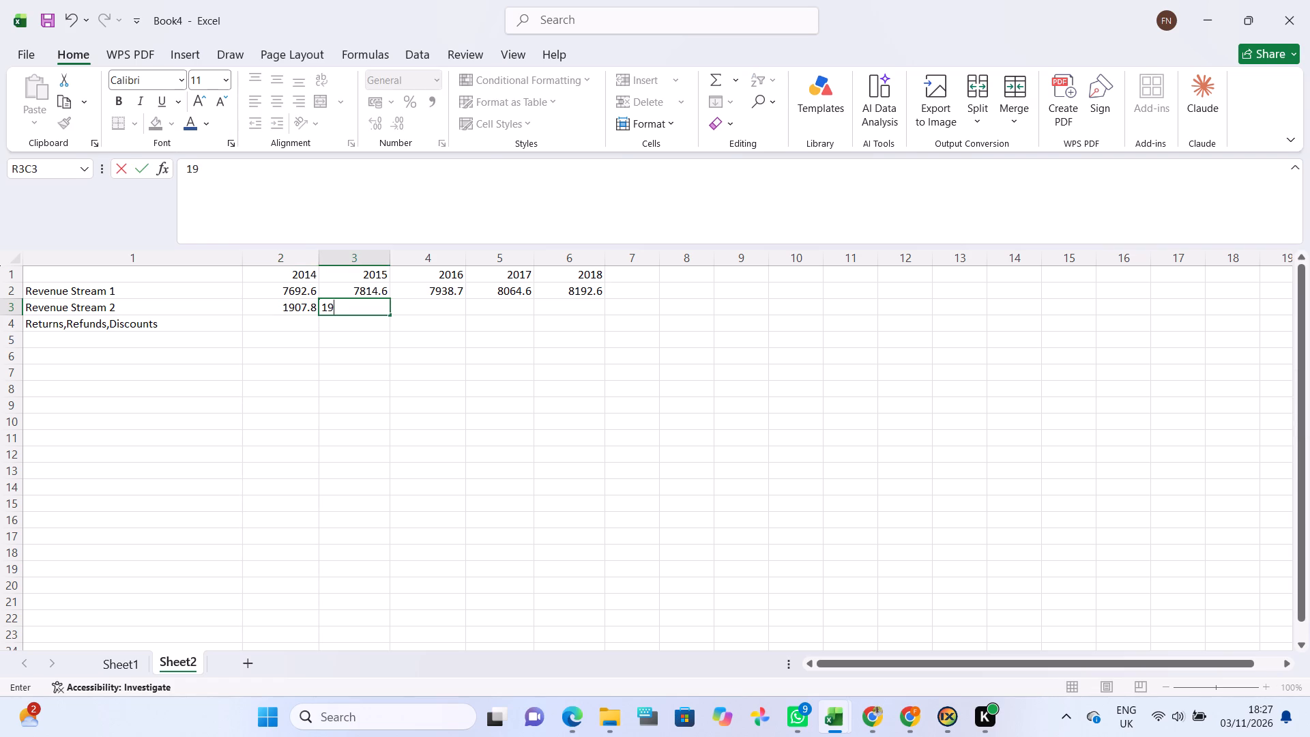
type("38.")
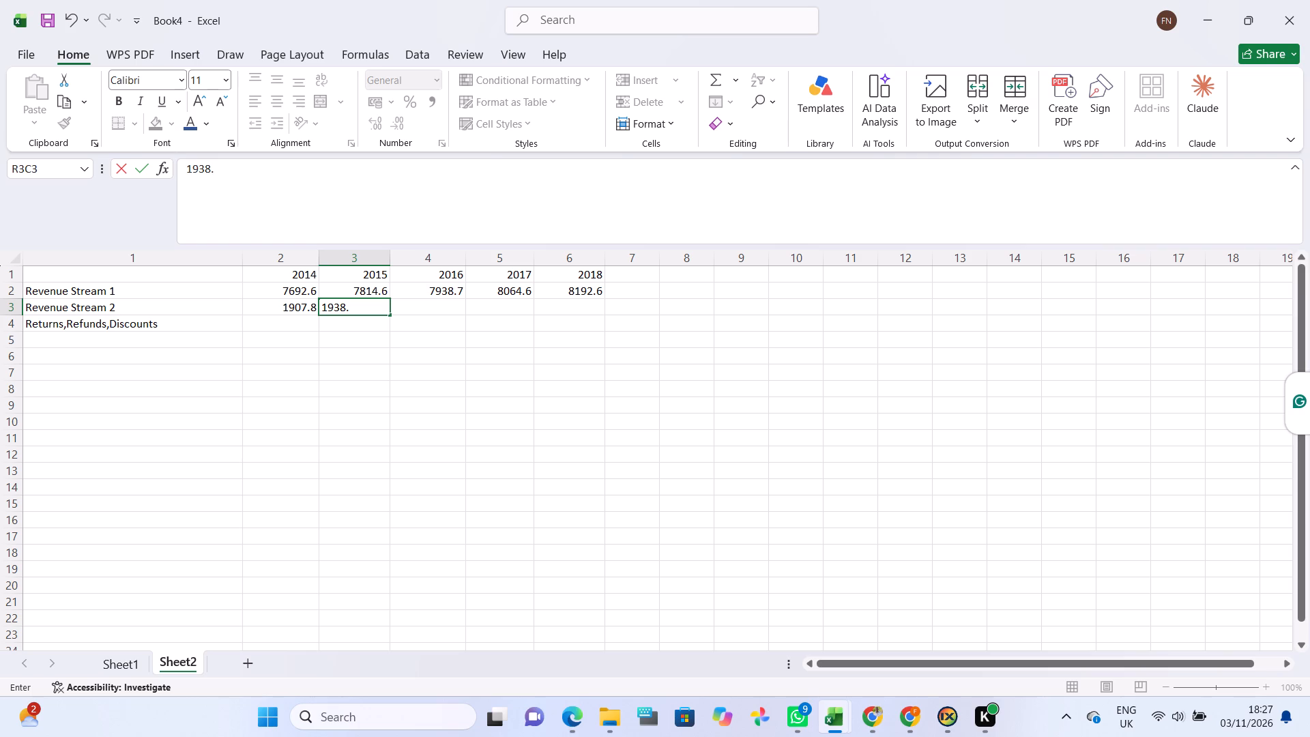
key("0")
key("Right")
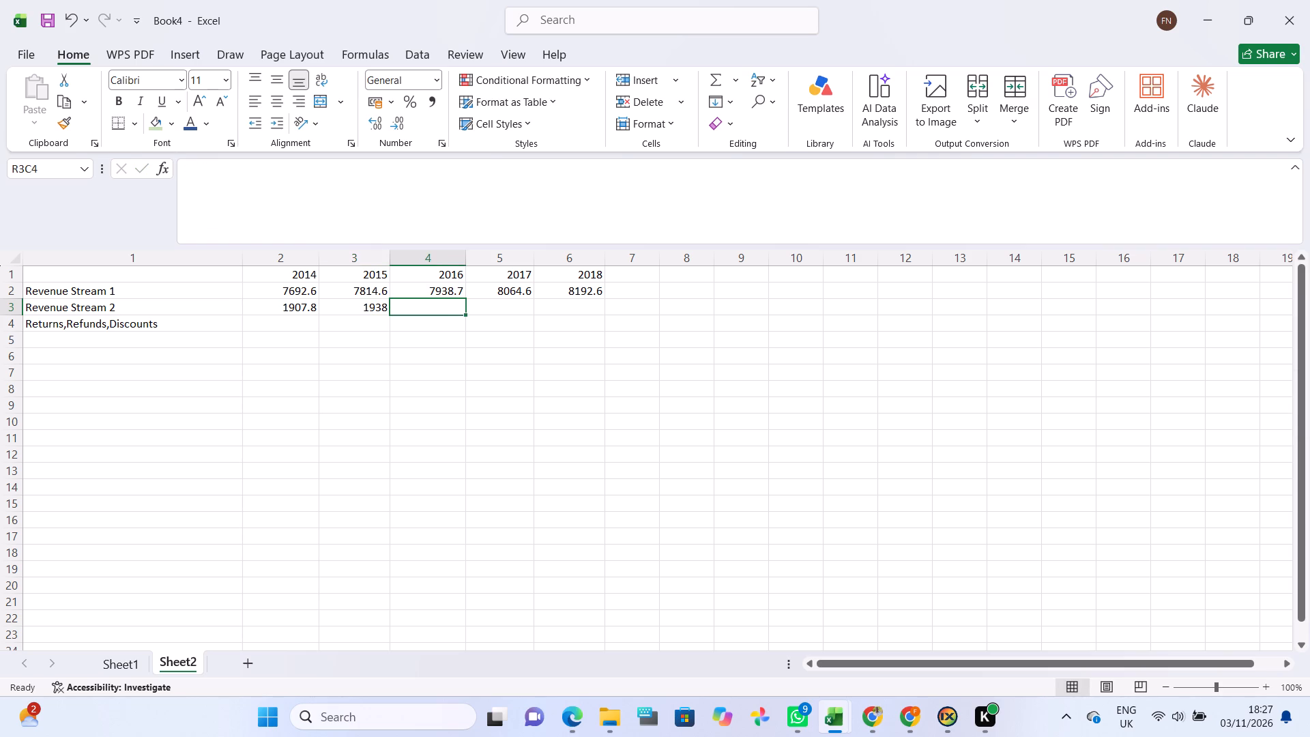
type("1968")
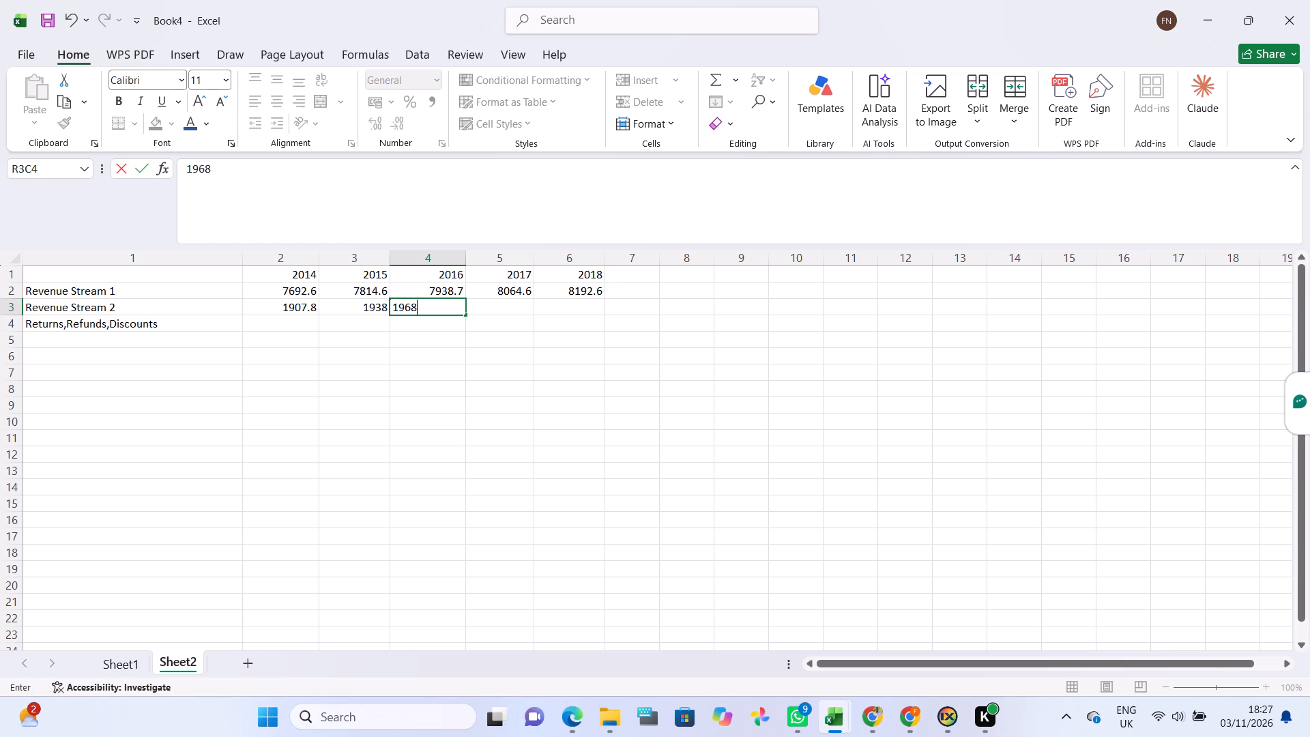
type(".8")
key("Right")
Enter the Revenue Stream 2 values 2000 for 2017 and 2031.8 for 2018.
key("2")
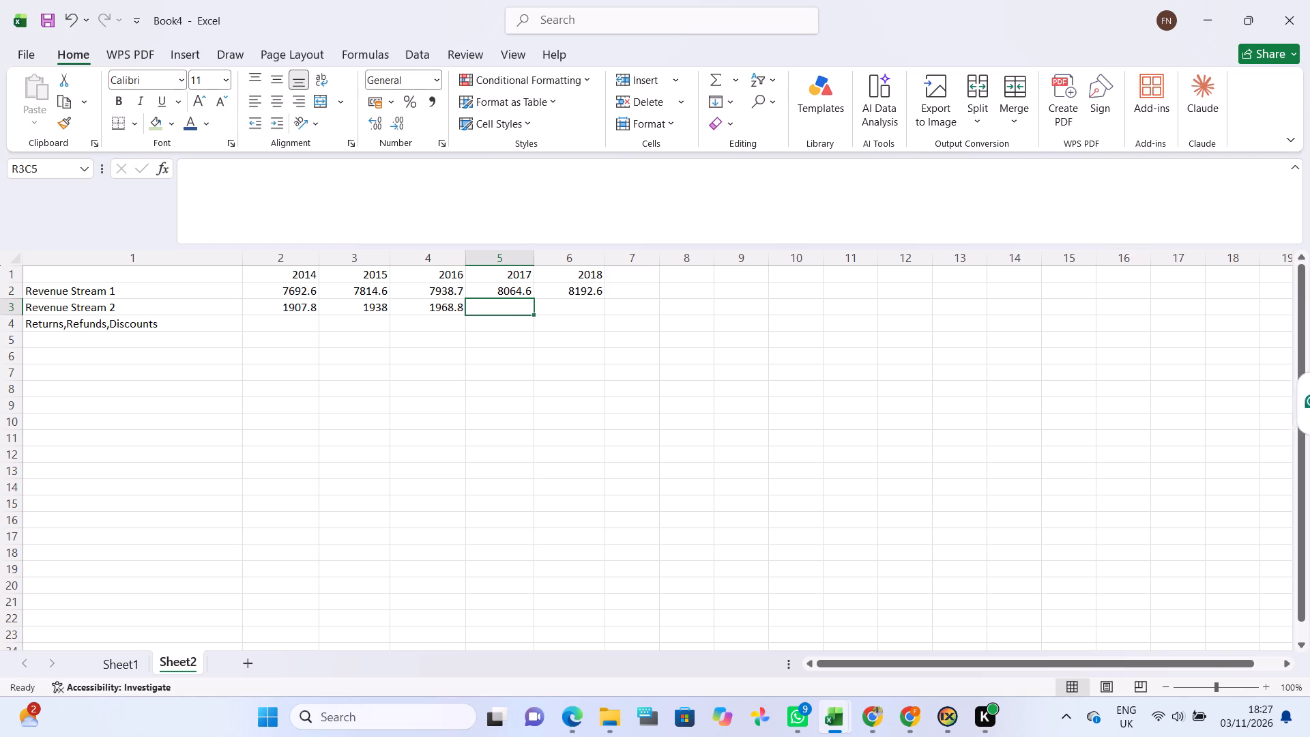
type("000")
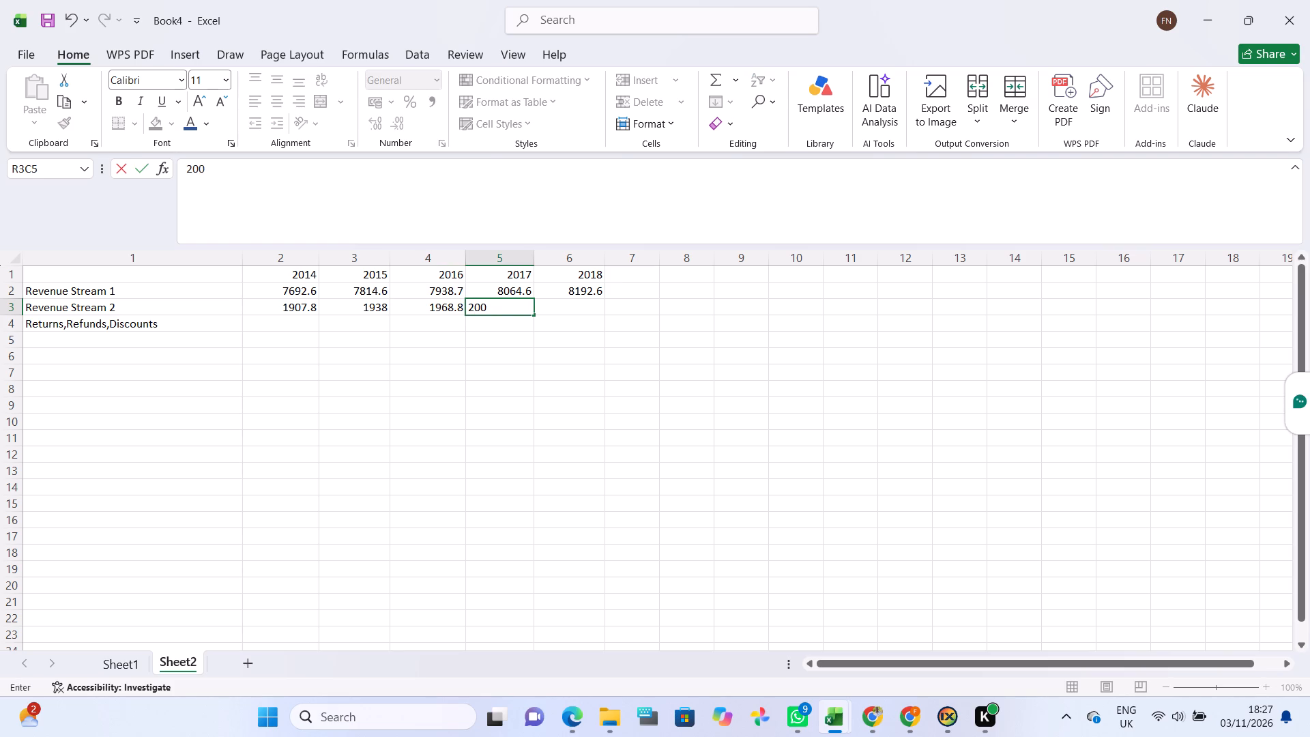
key("Right")
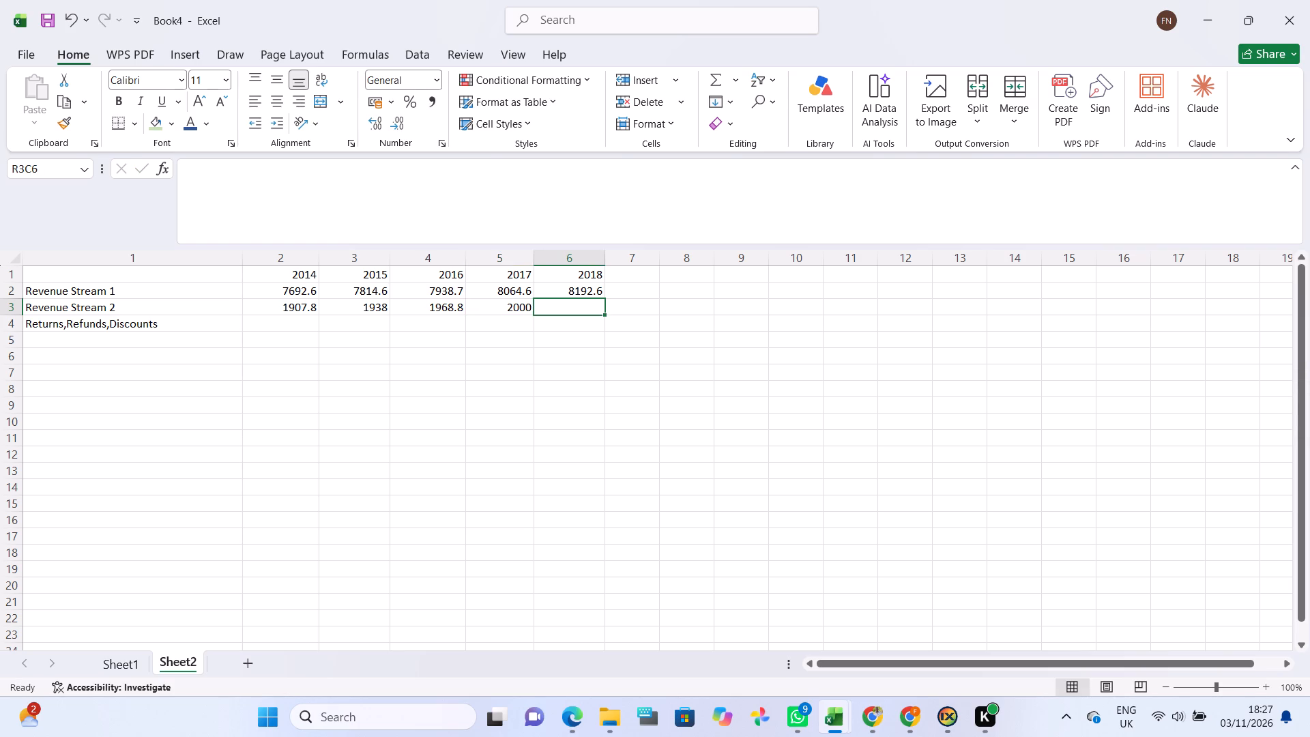
type("2031.8")
key("Right")
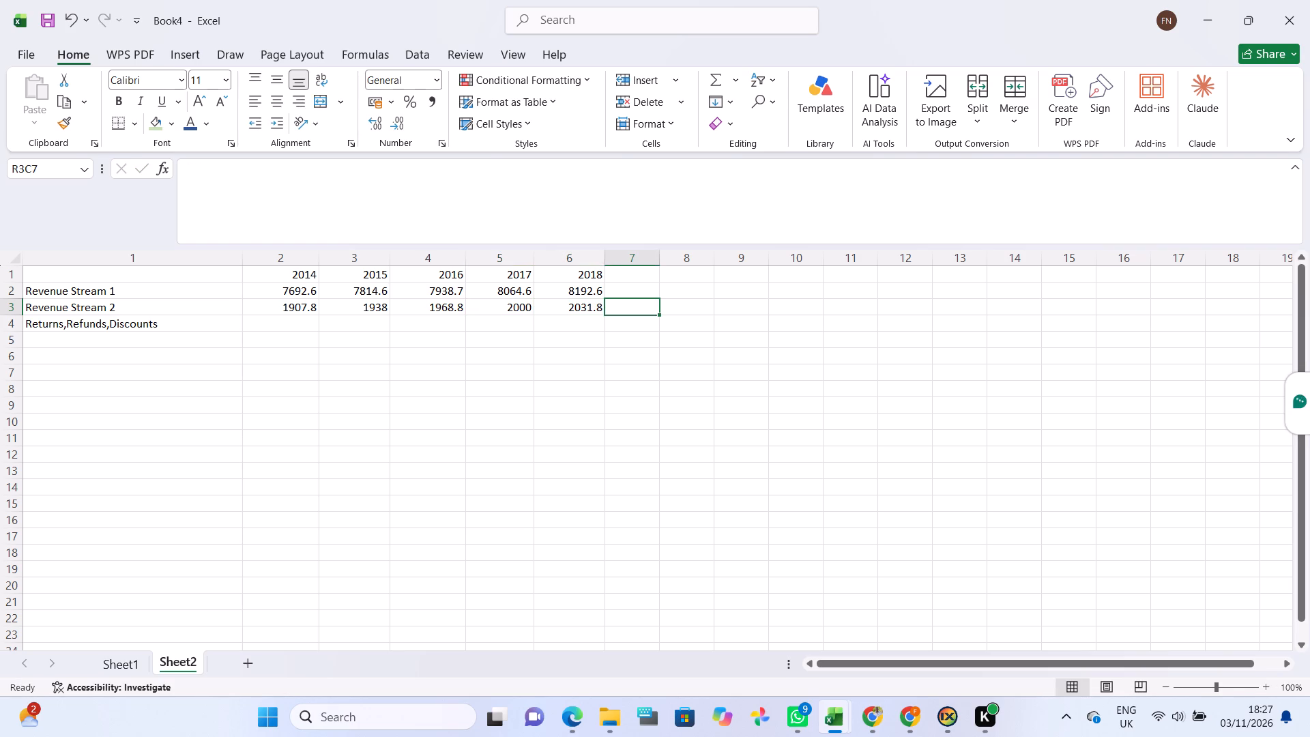
Enter -275.3 as the 2014 value in the Returns,Refunds,Discounts row.
left_click(33, 344)
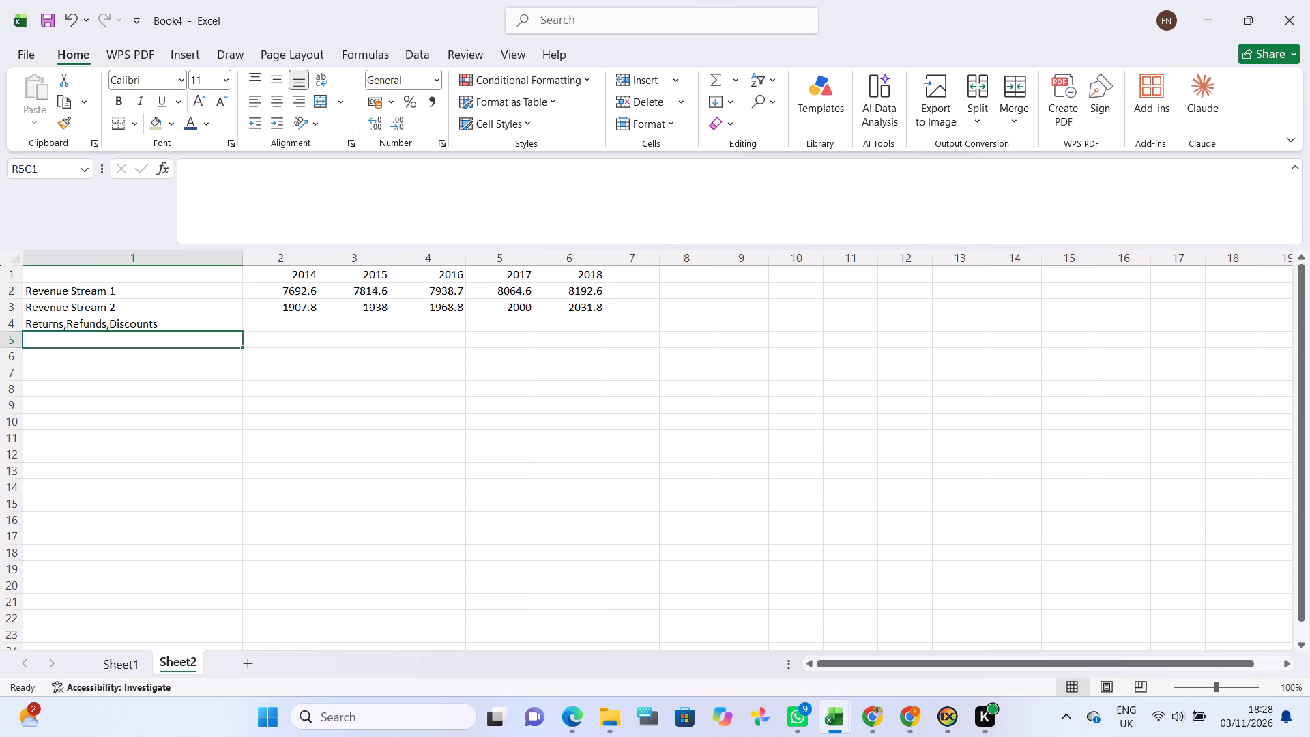
left_click(258, 323)
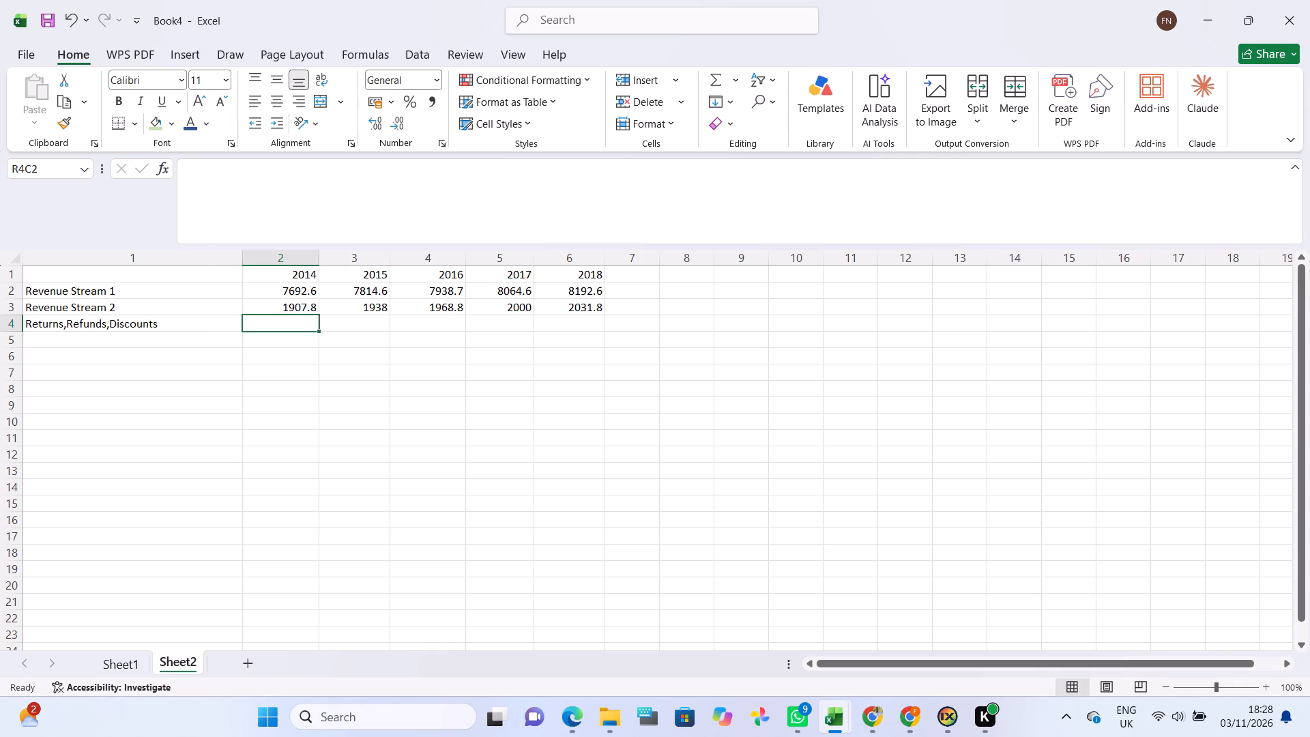
key("minus")
type("275.3")
key("Right")
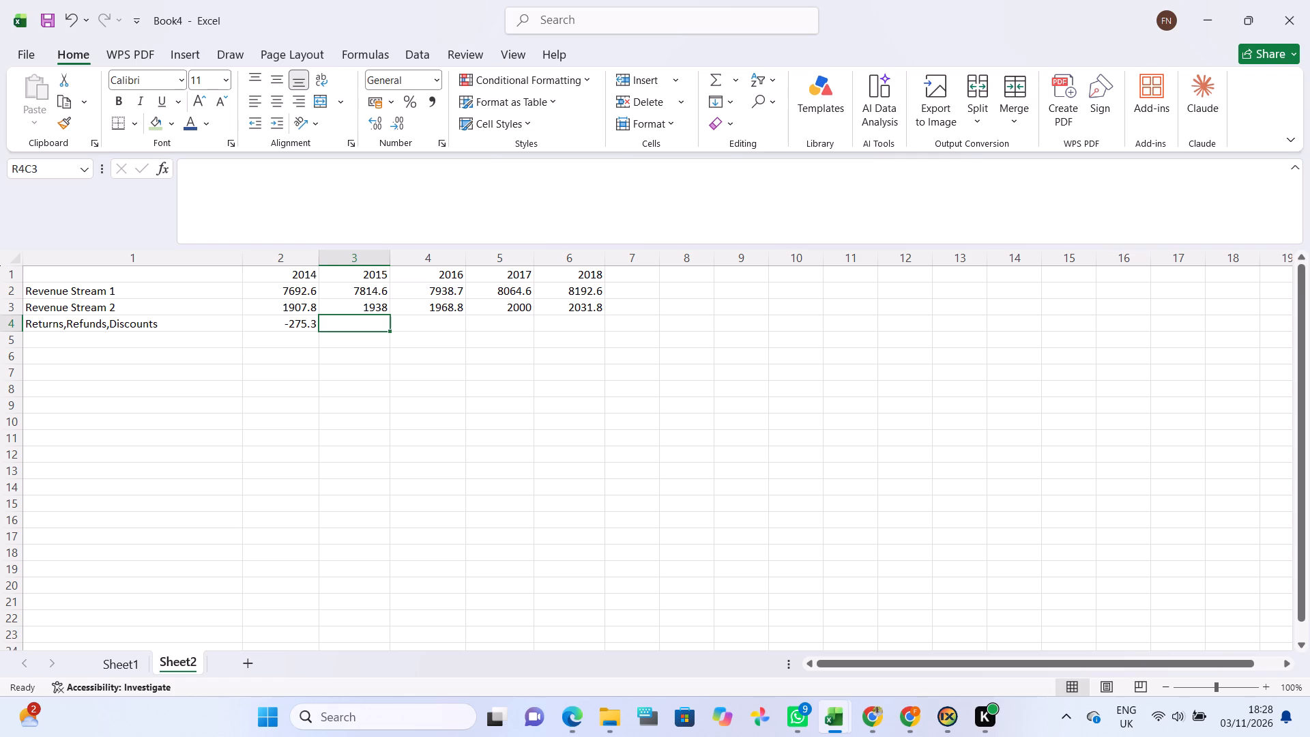
Enter 279.7 for 2015 and 284.1 for 2016 in the Returns,Refunds,Discounts row.
type("279")
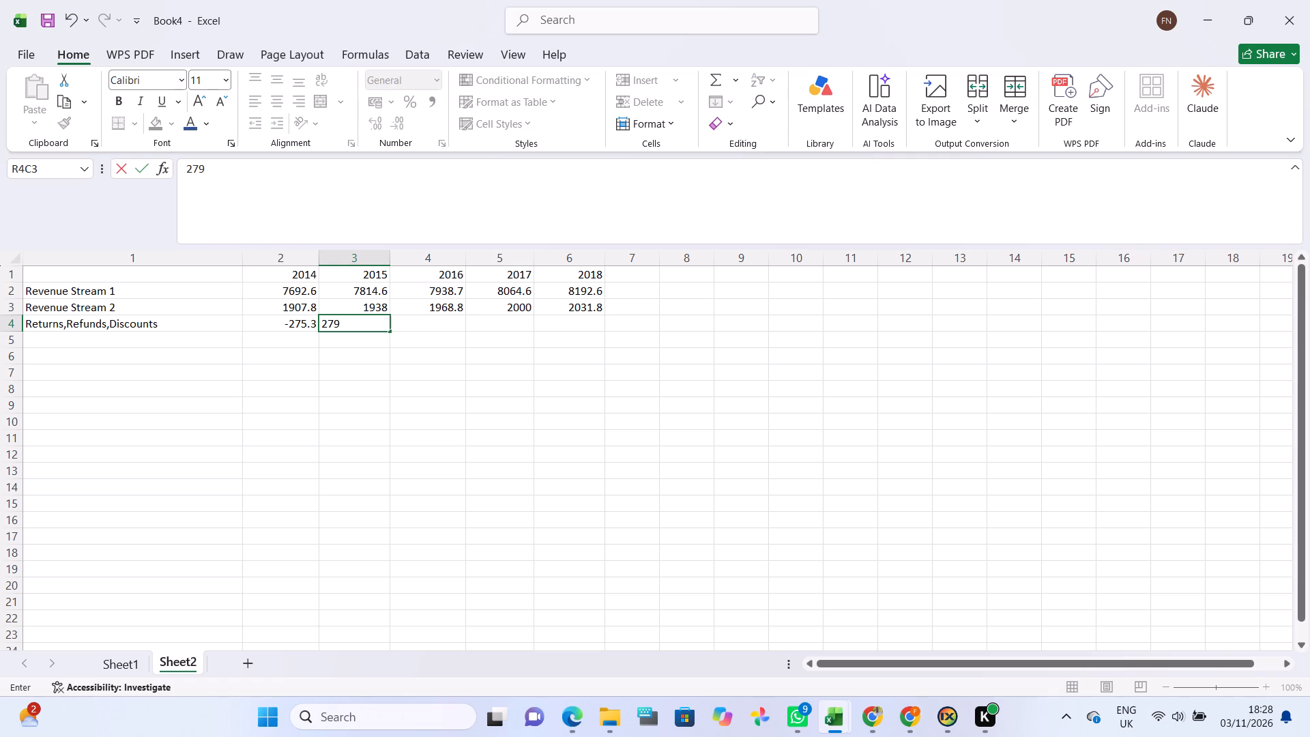
type(".7")
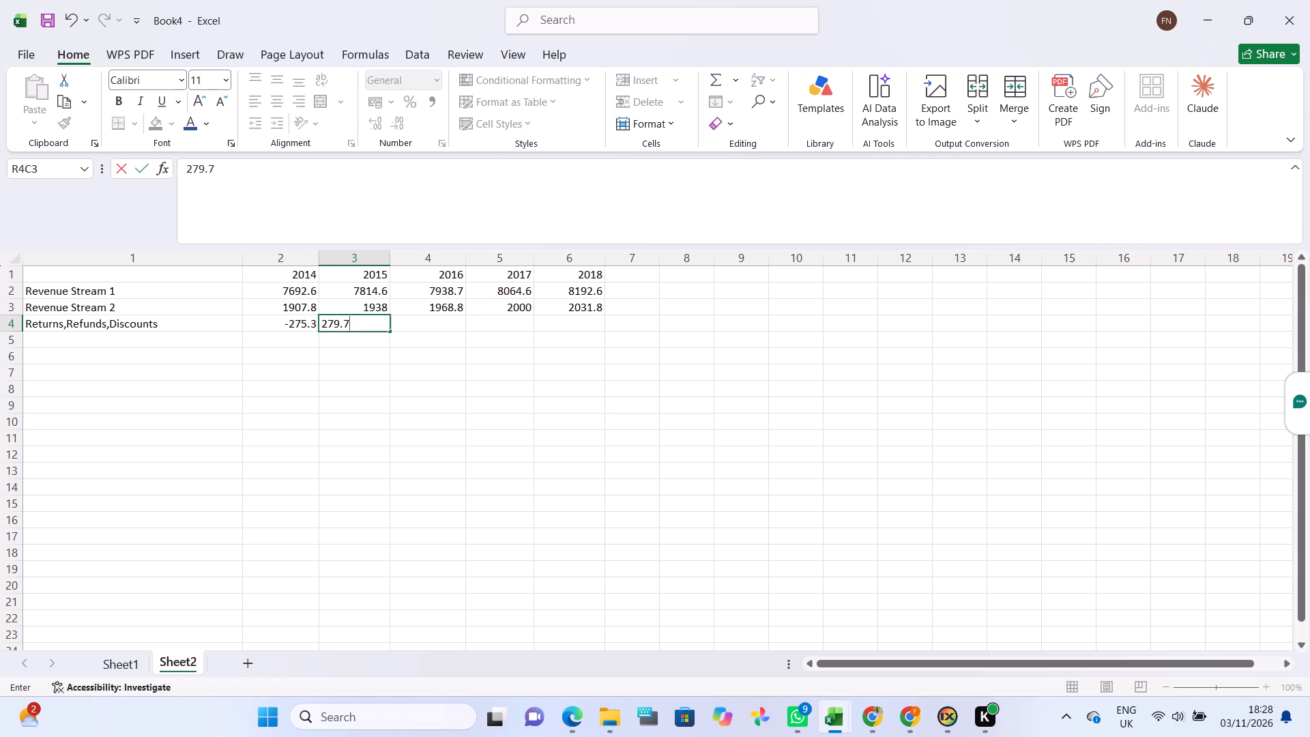
key("Right")
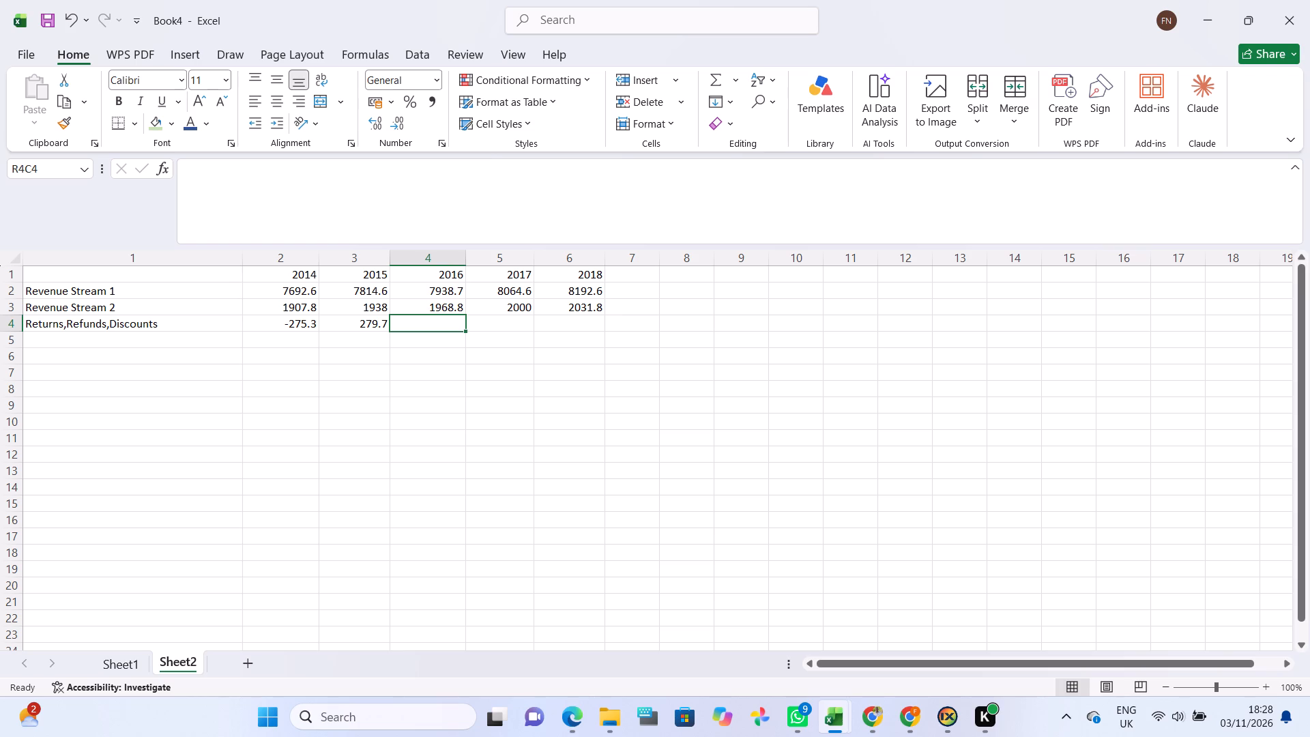
type("284")
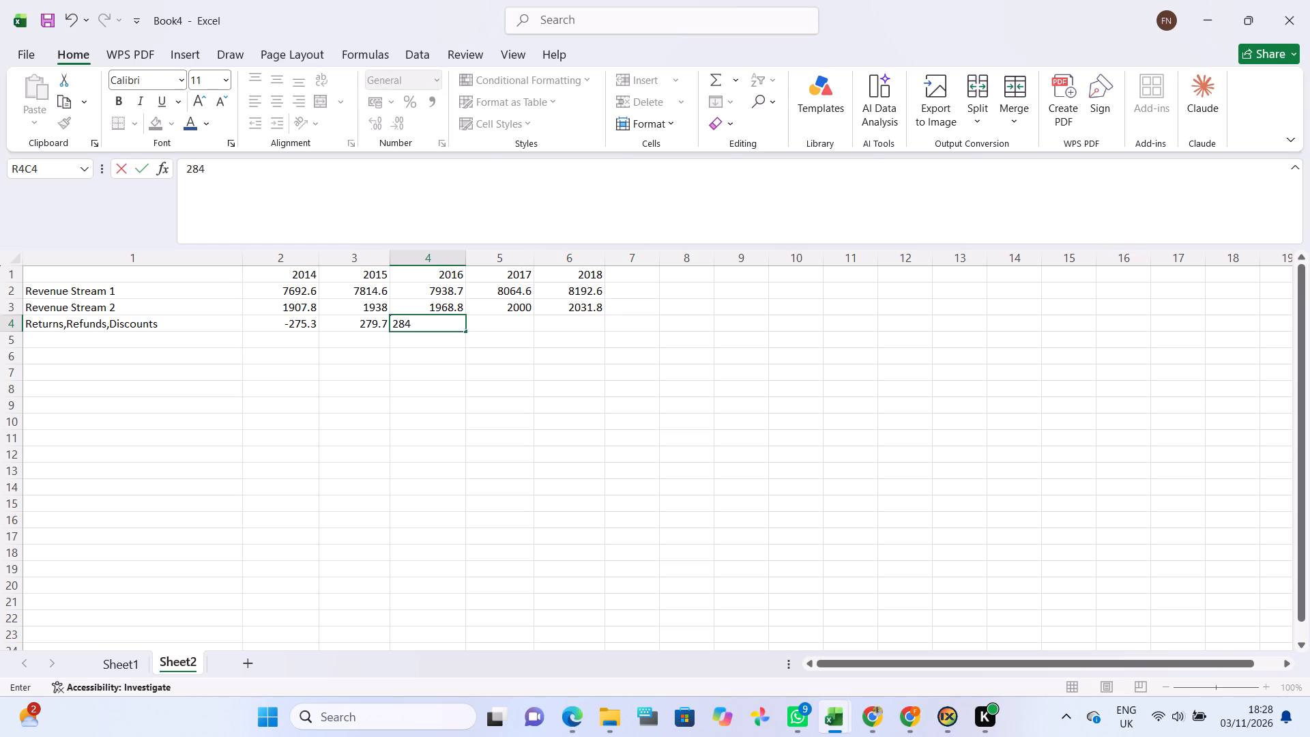
type(".1")
key("Right")
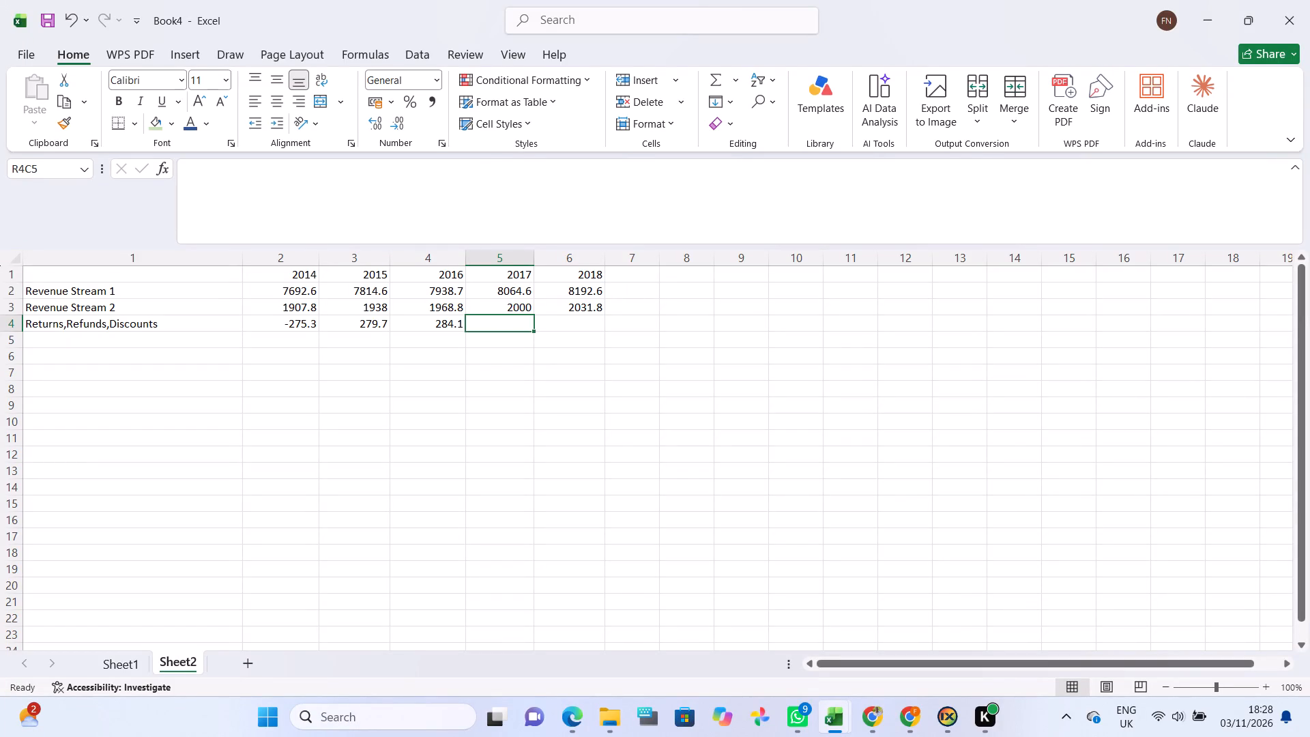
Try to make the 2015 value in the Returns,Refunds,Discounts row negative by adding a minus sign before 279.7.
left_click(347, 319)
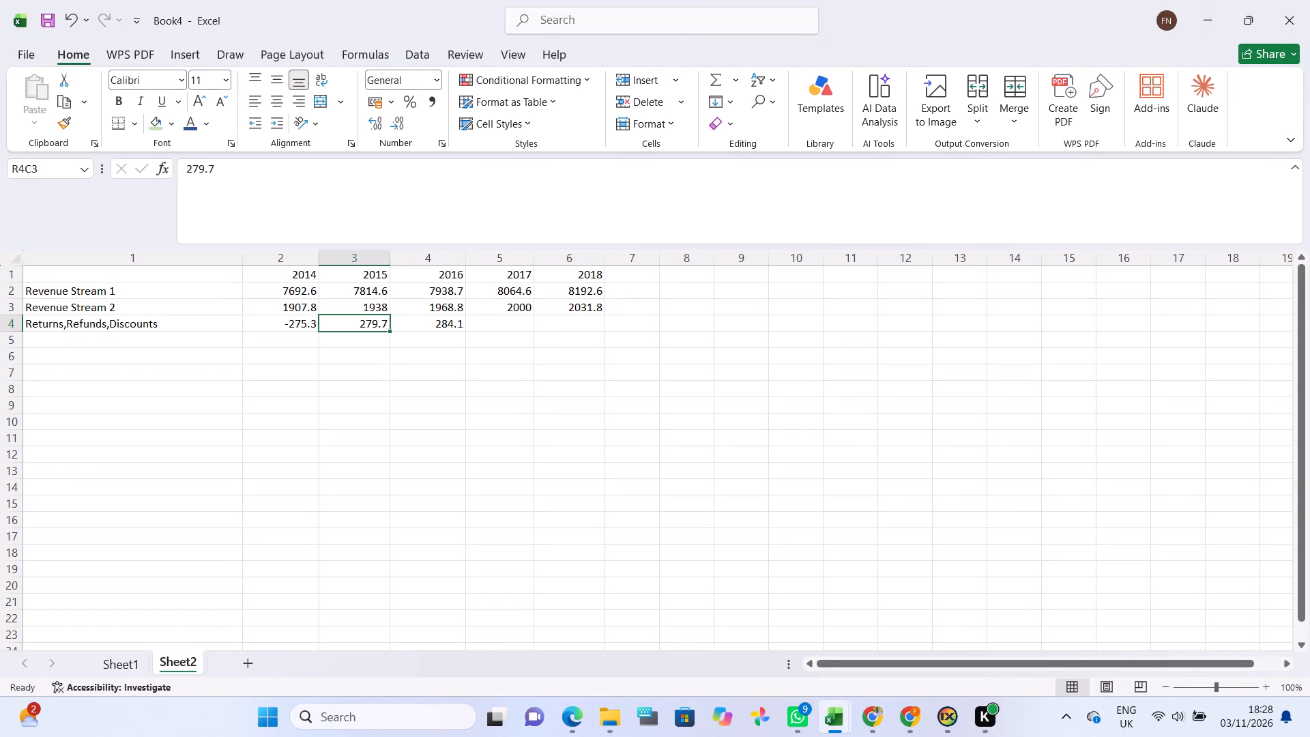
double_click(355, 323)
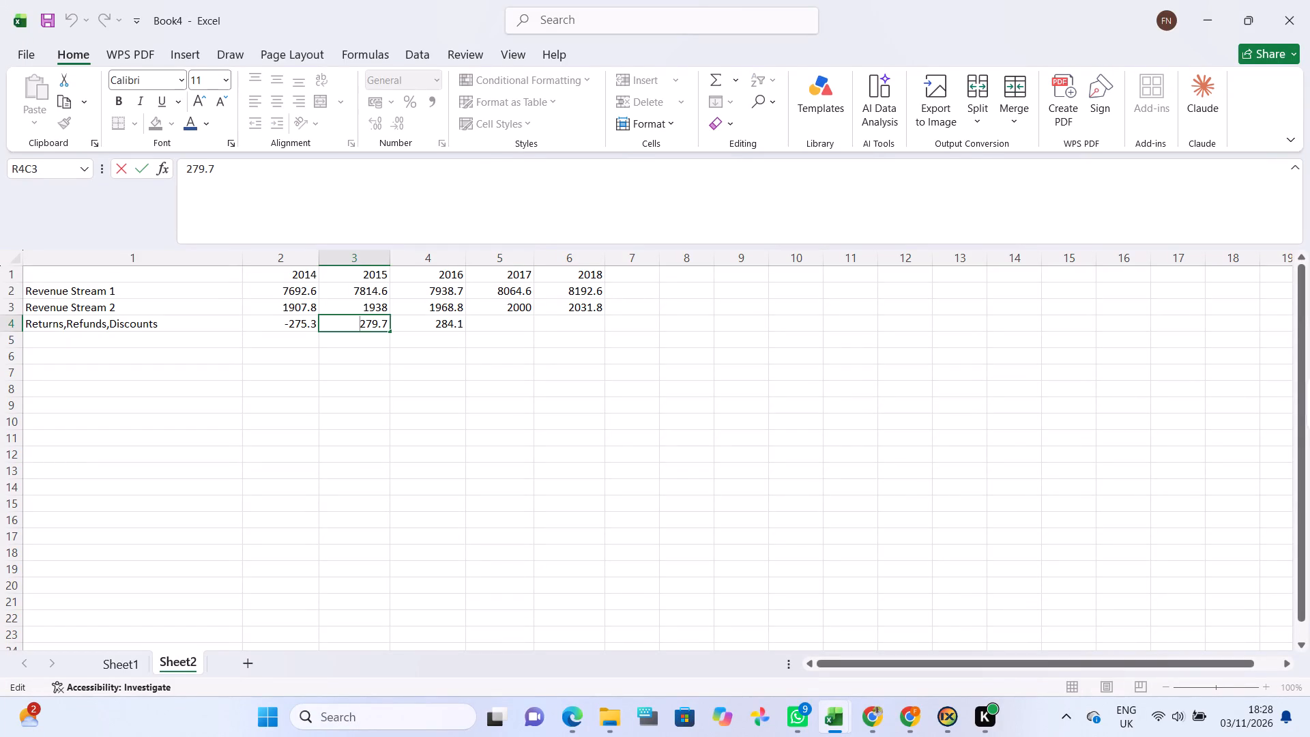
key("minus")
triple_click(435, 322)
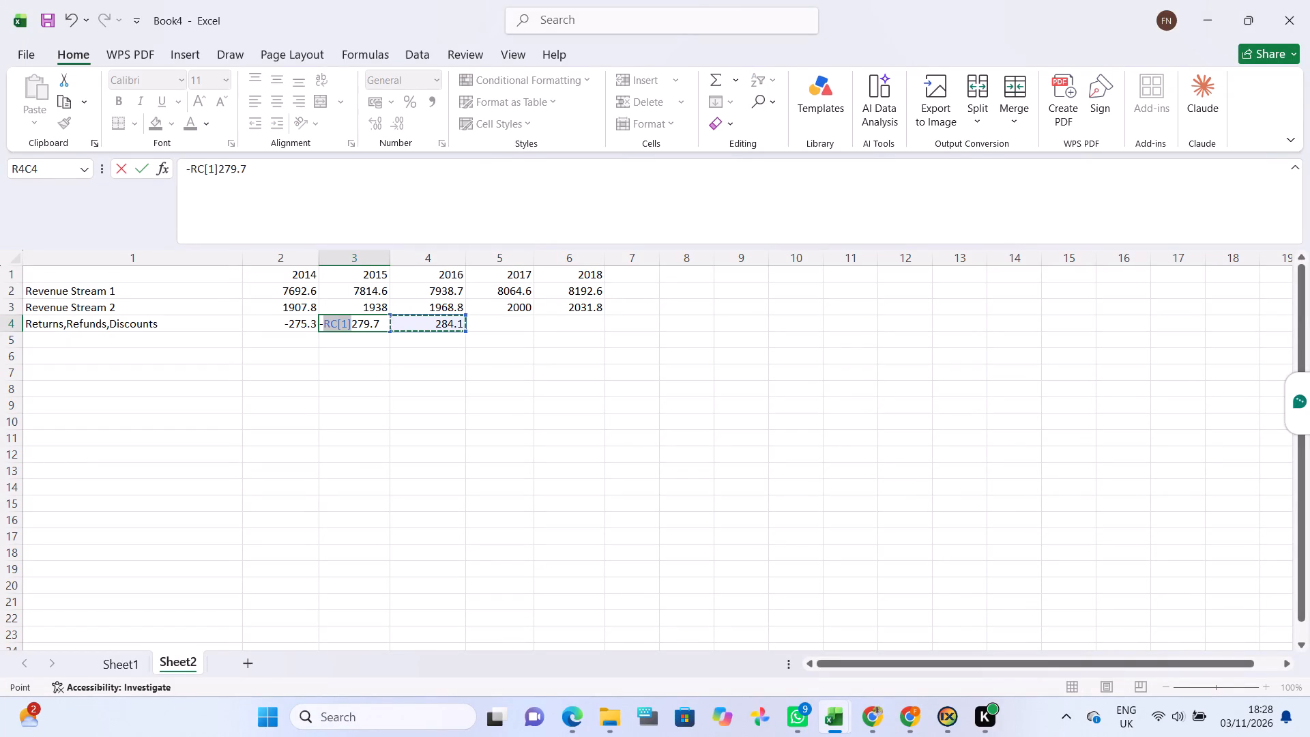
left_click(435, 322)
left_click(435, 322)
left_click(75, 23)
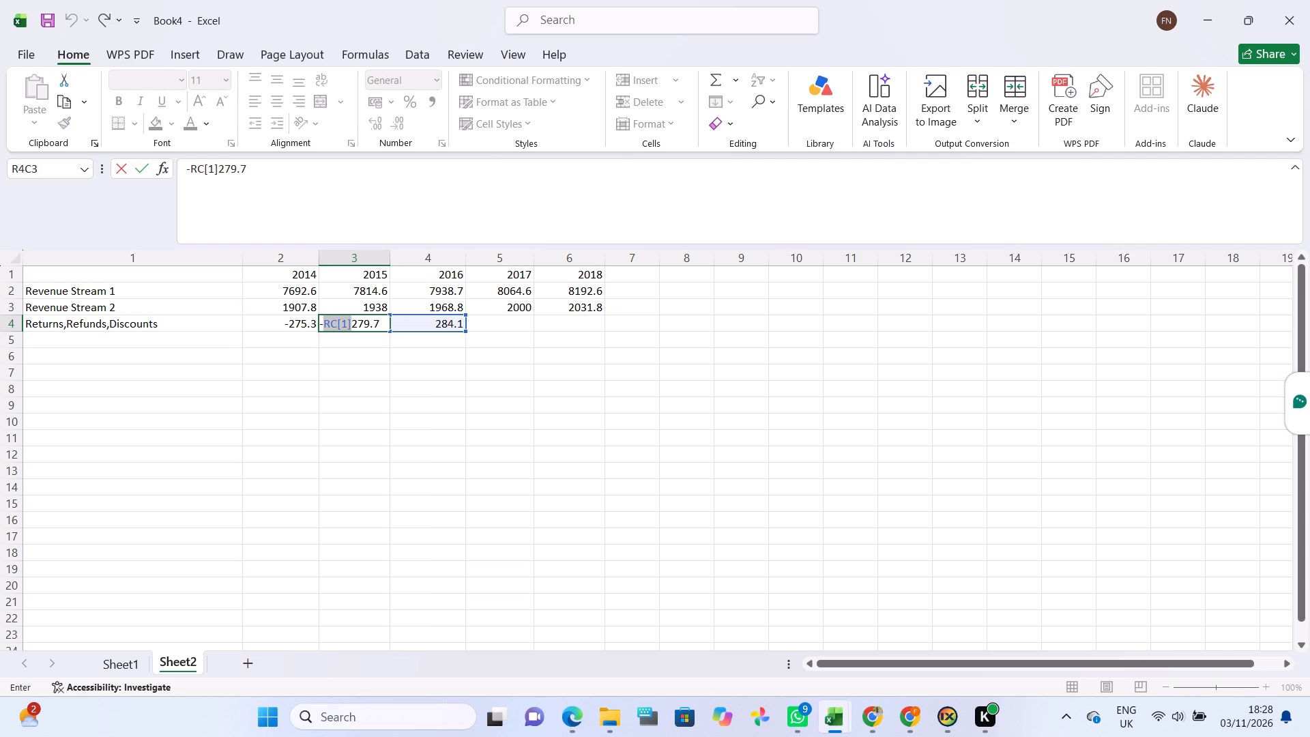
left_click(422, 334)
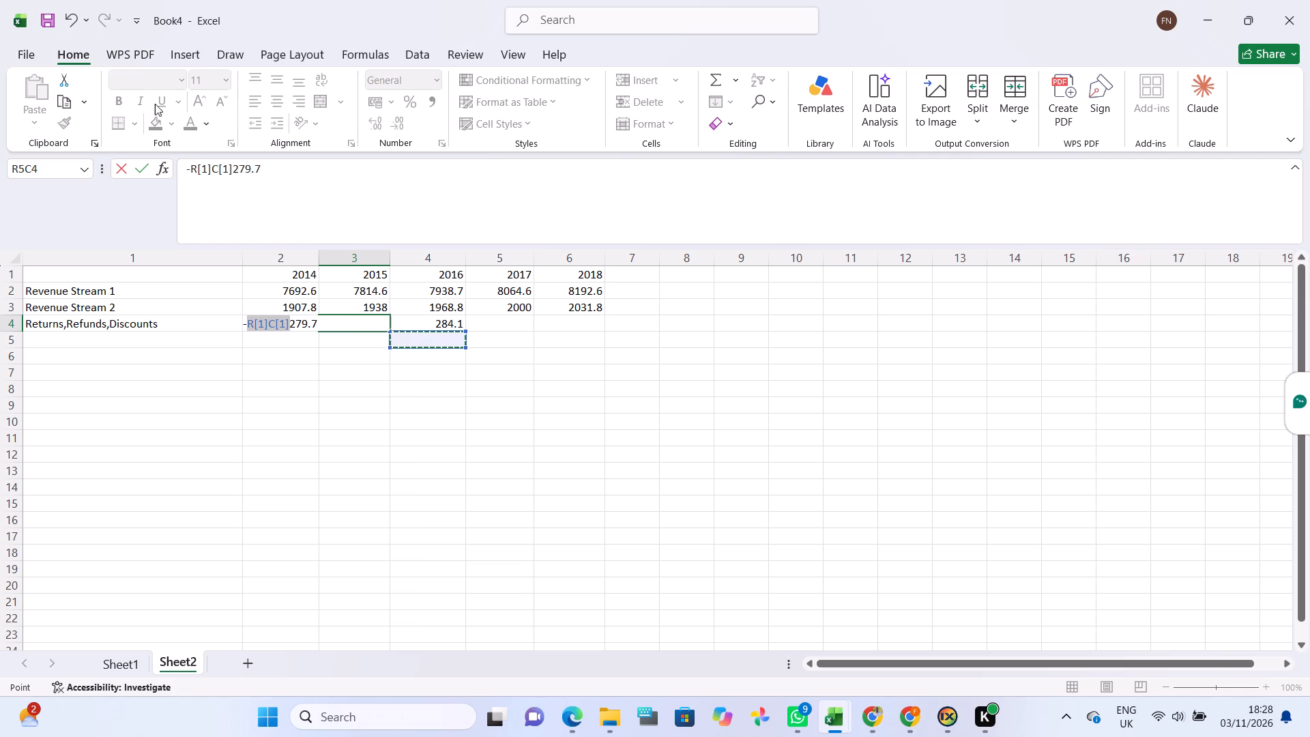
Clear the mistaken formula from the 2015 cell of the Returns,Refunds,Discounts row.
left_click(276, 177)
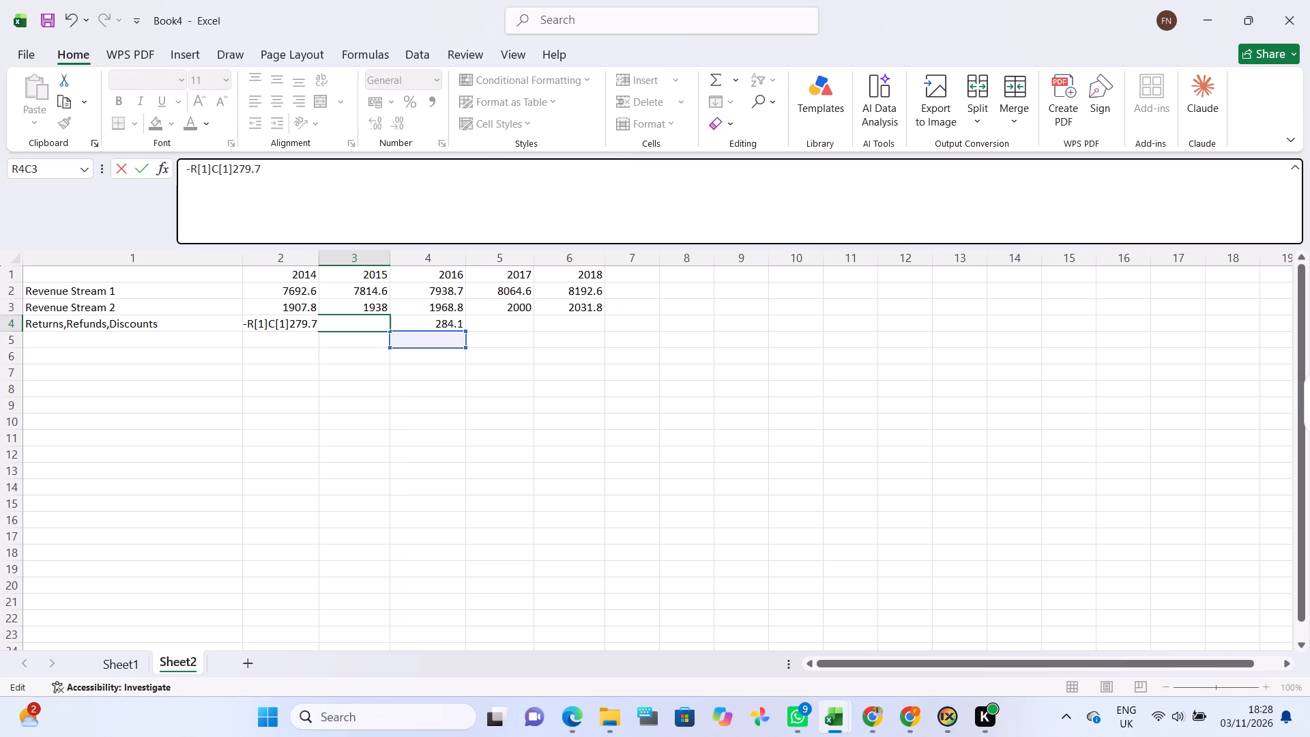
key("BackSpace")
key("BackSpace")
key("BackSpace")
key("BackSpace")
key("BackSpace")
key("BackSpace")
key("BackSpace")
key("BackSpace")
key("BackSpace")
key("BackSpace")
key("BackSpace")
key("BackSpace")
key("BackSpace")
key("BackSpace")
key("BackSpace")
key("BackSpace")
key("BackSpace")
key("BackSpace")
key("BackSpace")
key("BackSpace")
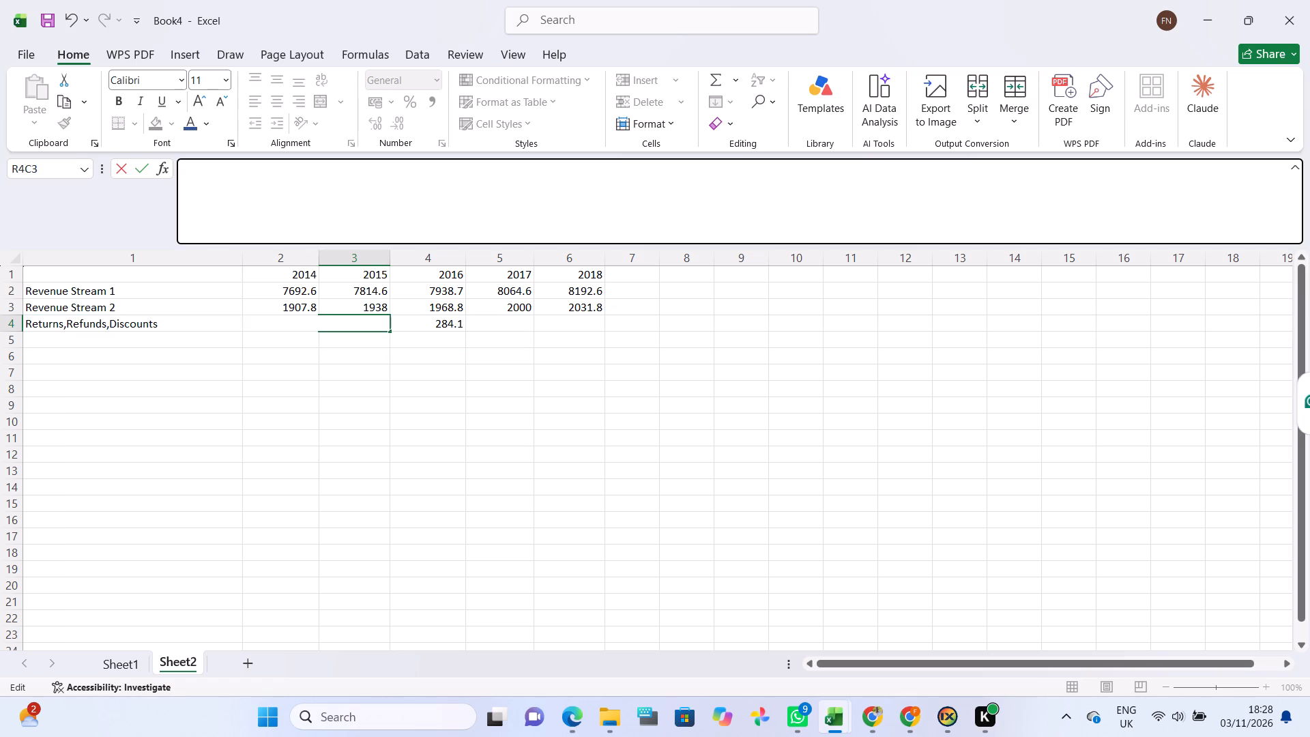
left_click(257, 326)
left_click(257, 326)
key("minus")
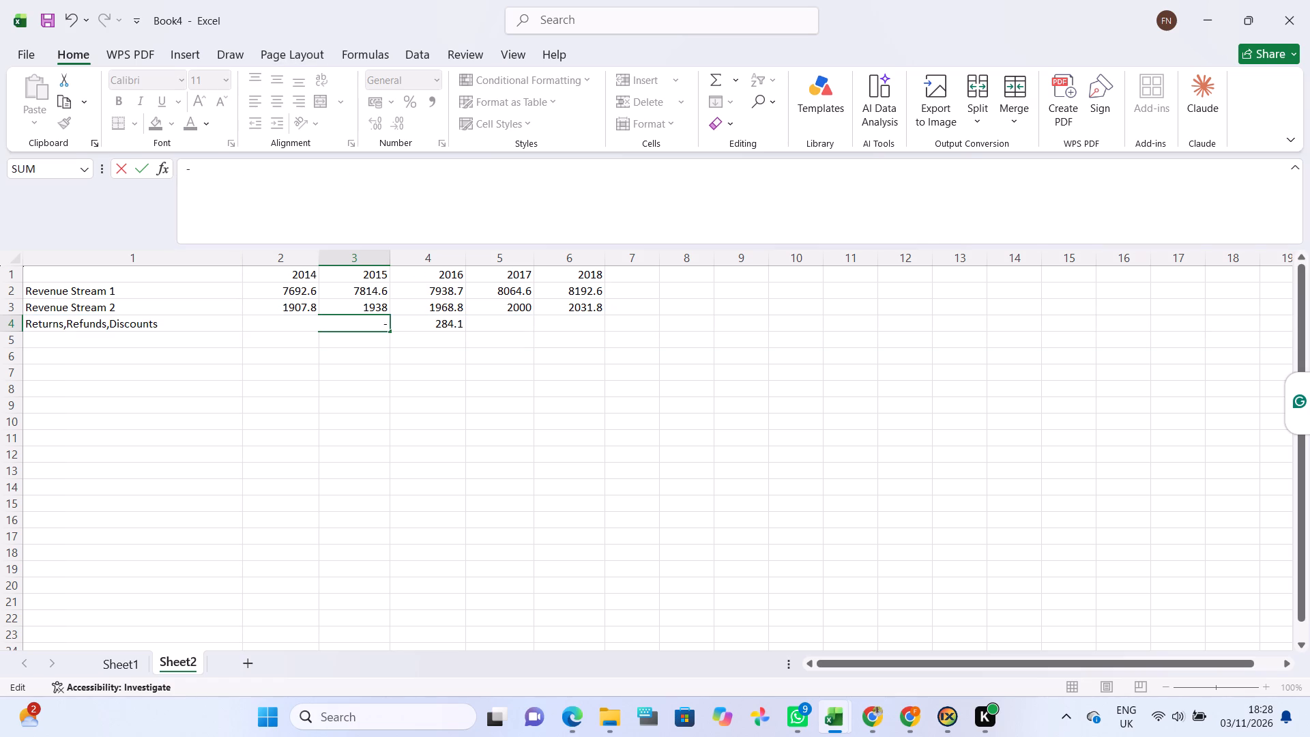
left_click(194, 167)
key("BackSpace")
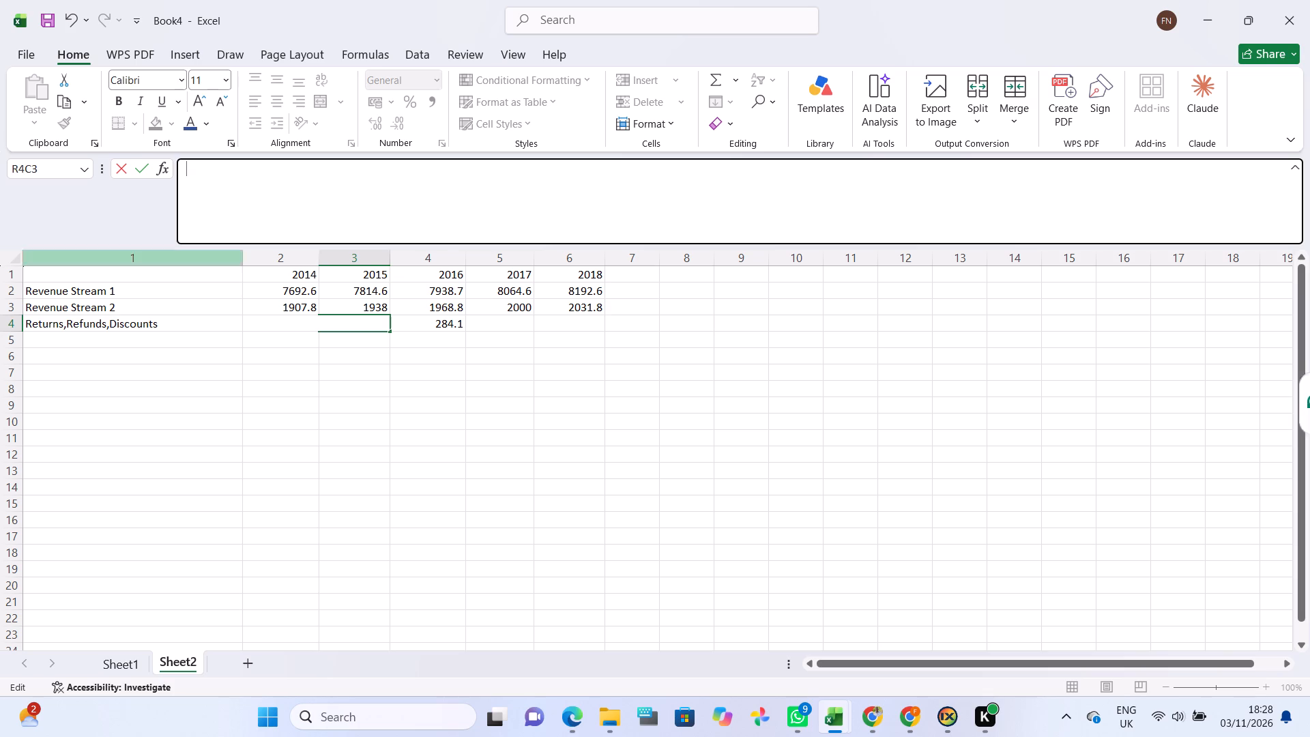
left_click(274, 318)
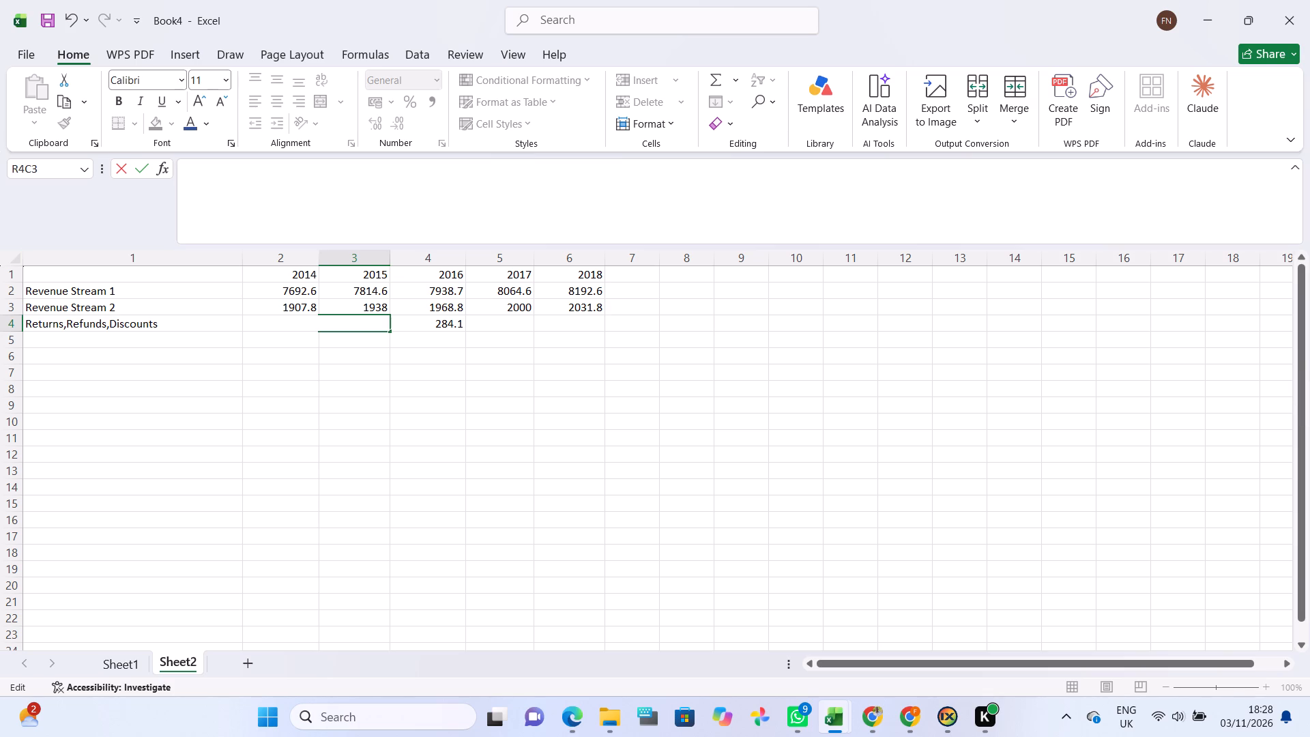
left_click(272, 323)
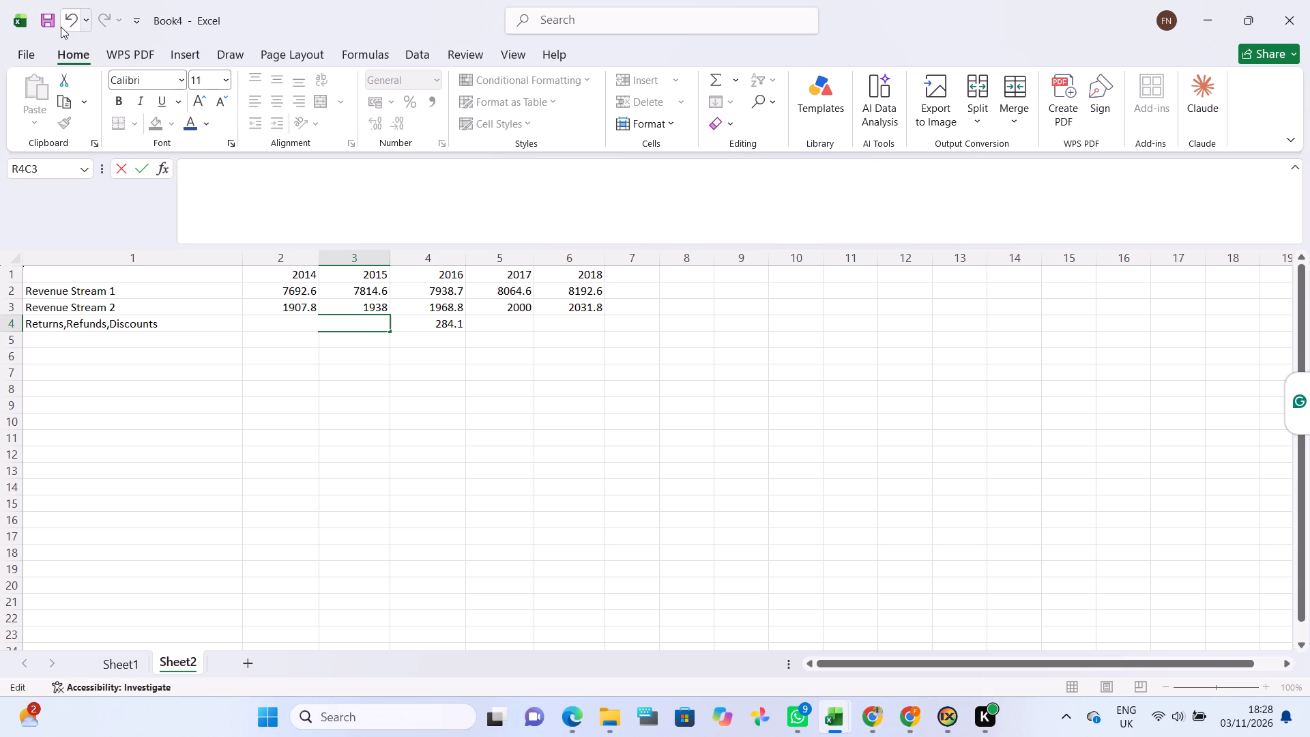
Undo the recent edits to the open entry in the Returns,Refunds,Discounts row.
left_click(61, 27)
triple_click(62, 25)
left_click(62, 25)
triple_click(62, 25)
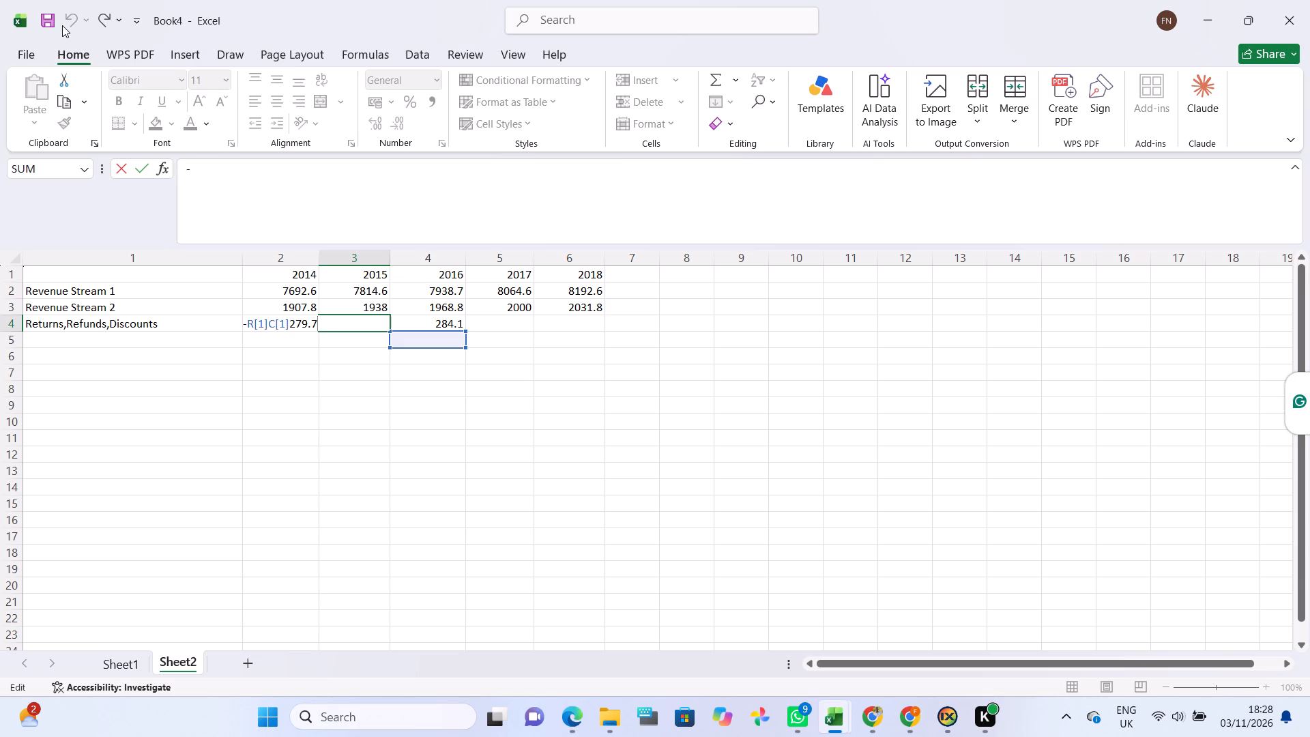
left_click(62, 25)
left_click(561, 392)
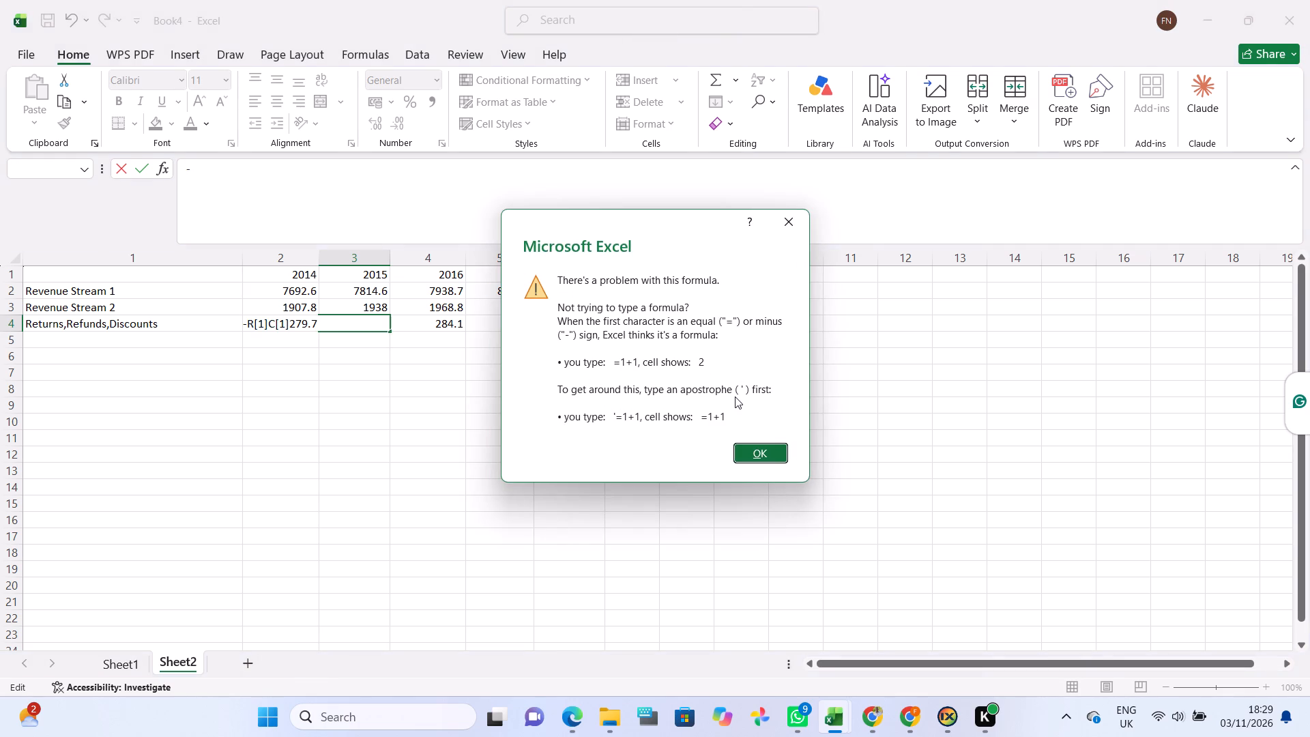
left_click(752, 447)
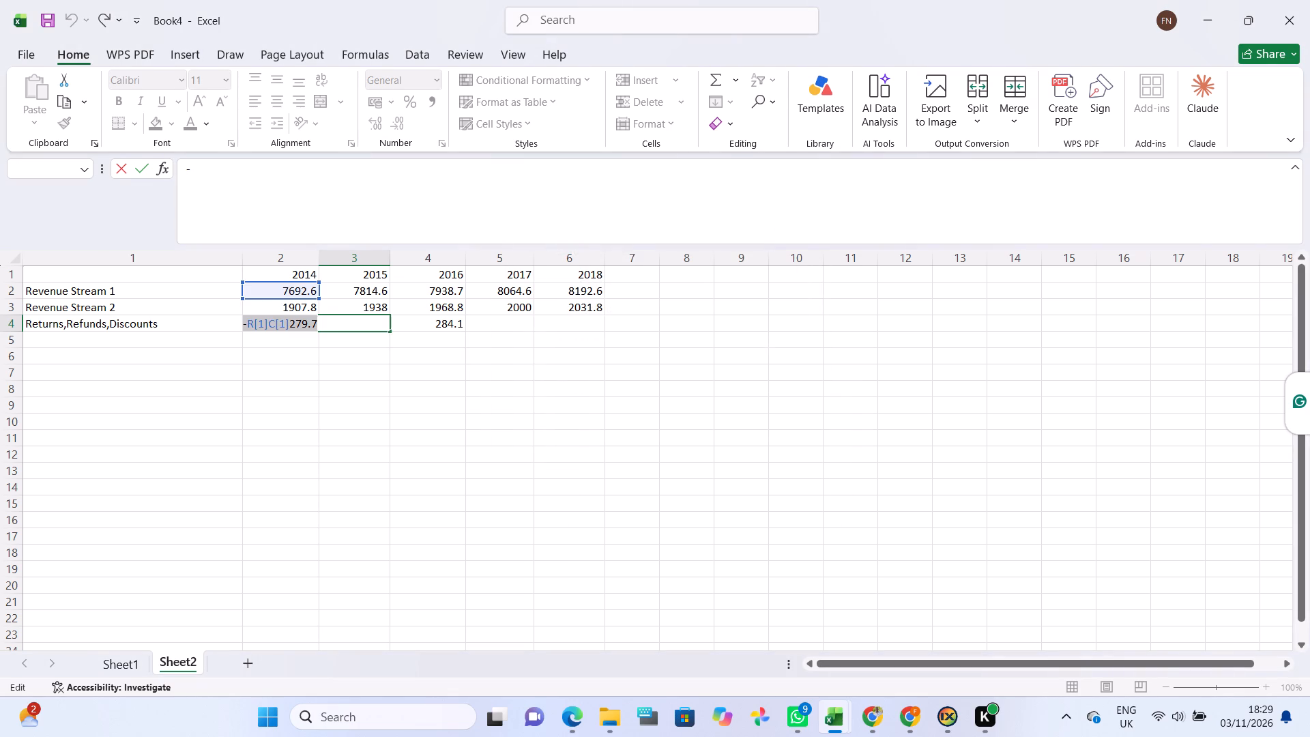
Replace the open entry in the 2015 cell of the Returns,Refunds,Discounts row with -275.3.
key("BackSpace")
key("BackSpace")
key("BackSpace")
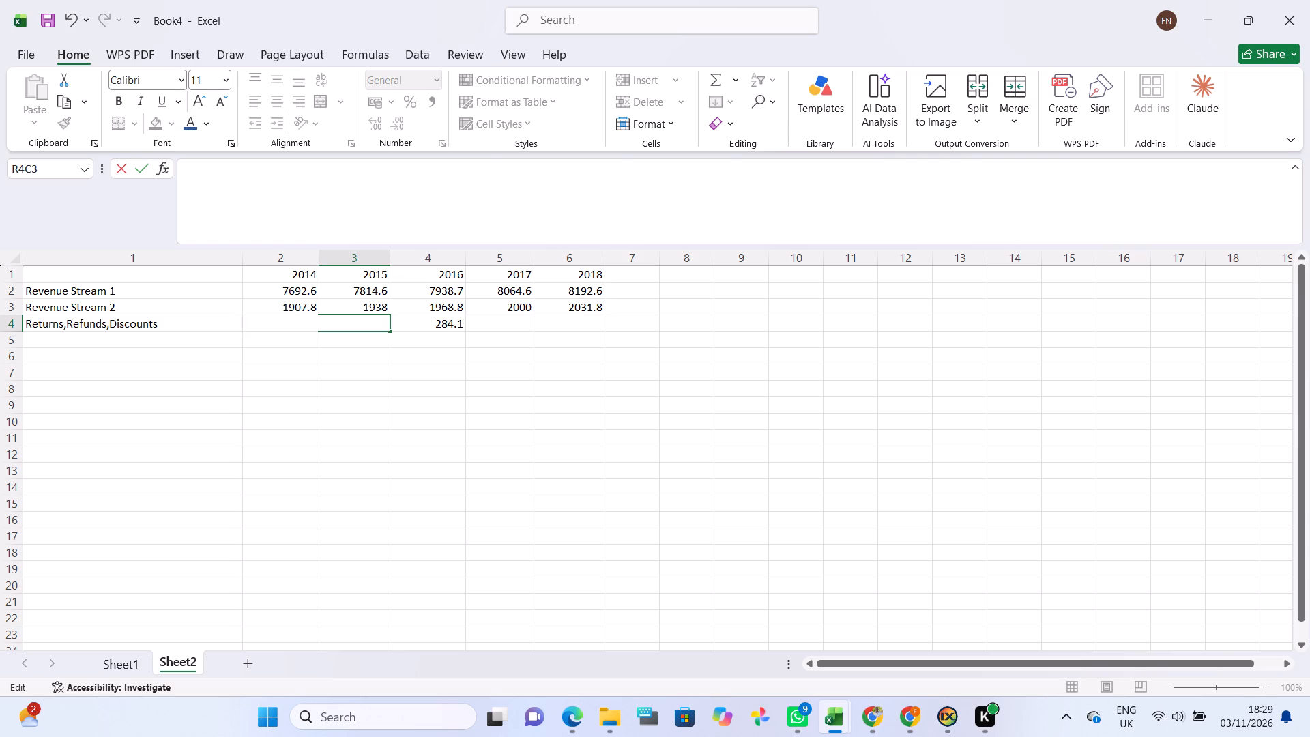
key("minus")
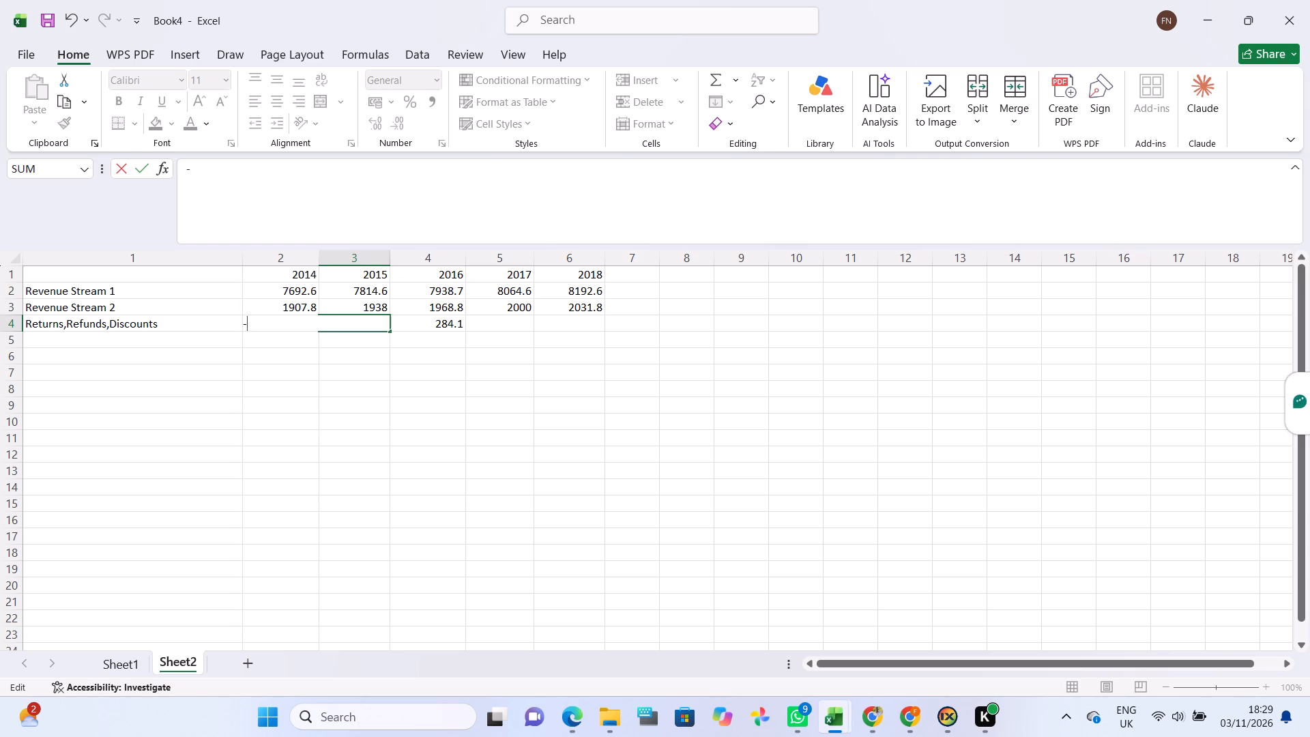
type("275.3")
key("Return")
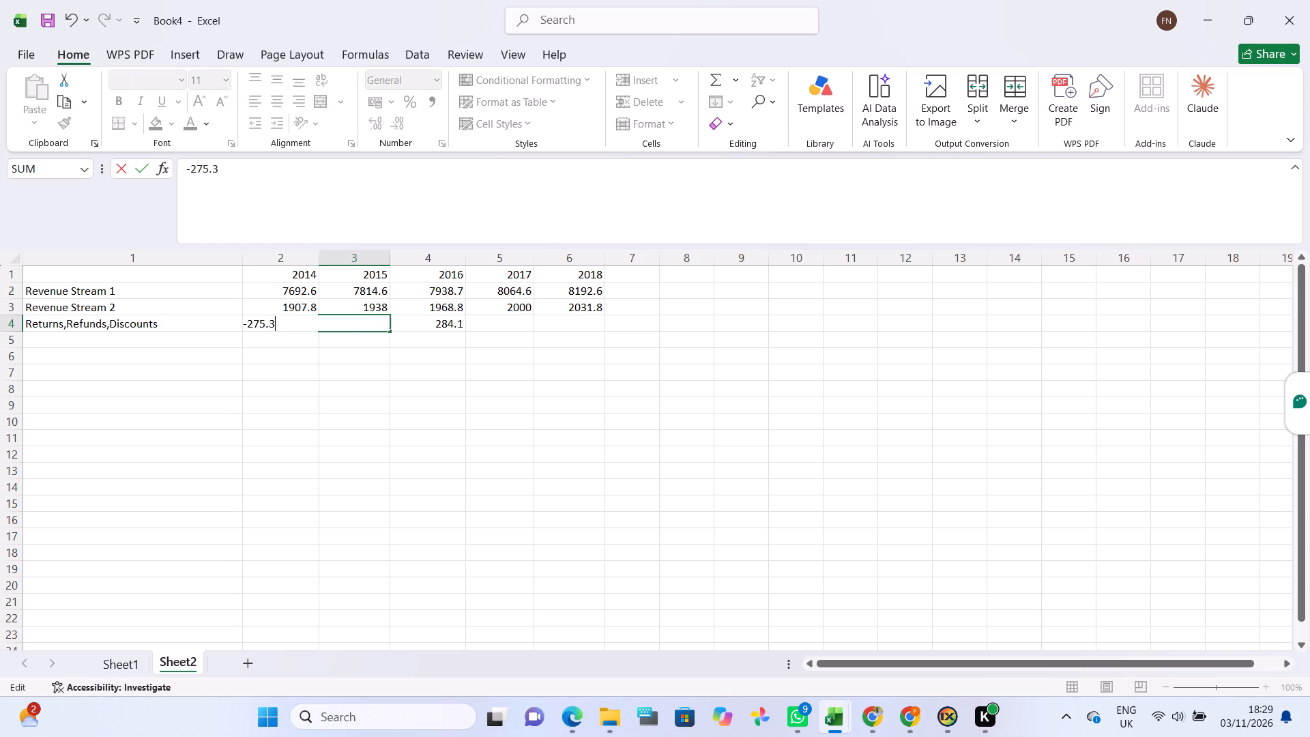
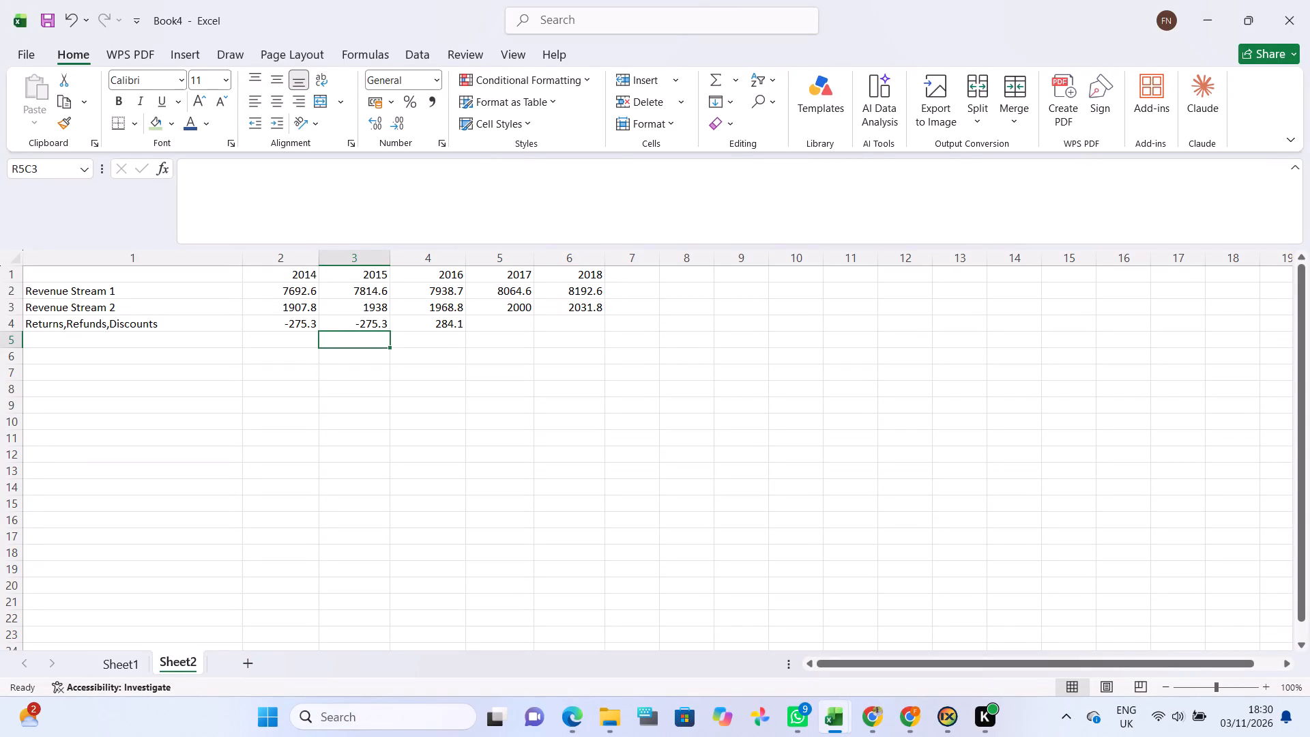
Correct the Returns,Refunds,Discounts row to -279.7 for 2015 and -284.1 for 2016.
left_click(376, 321)
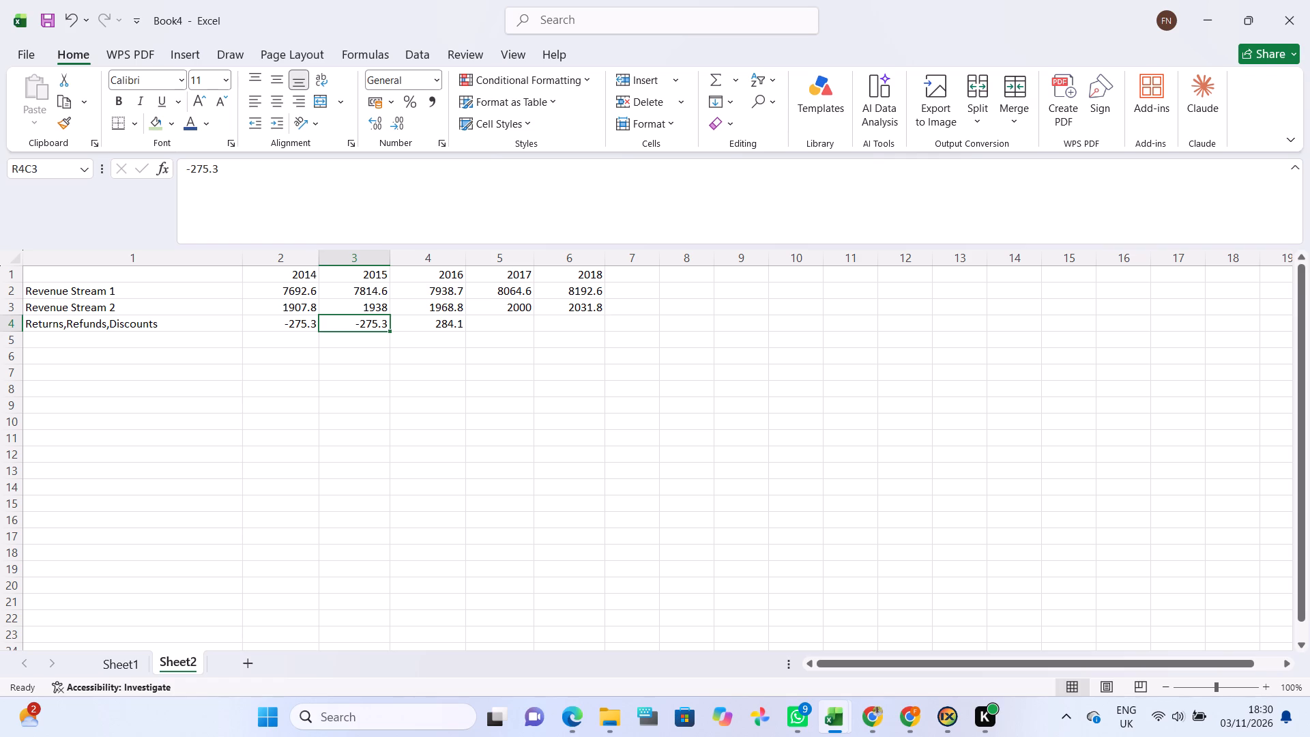
key("BackSpace")
type("-279.7")
key("Right")
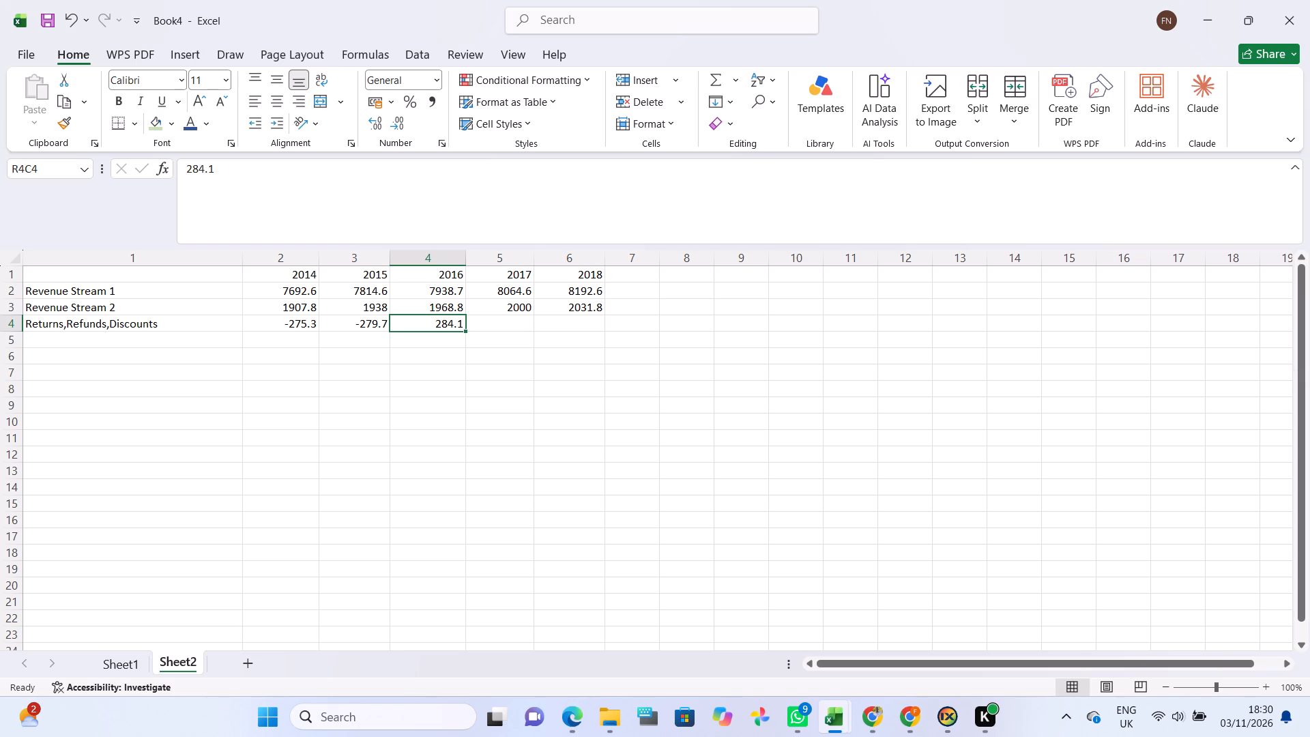
double_click(427, 326)
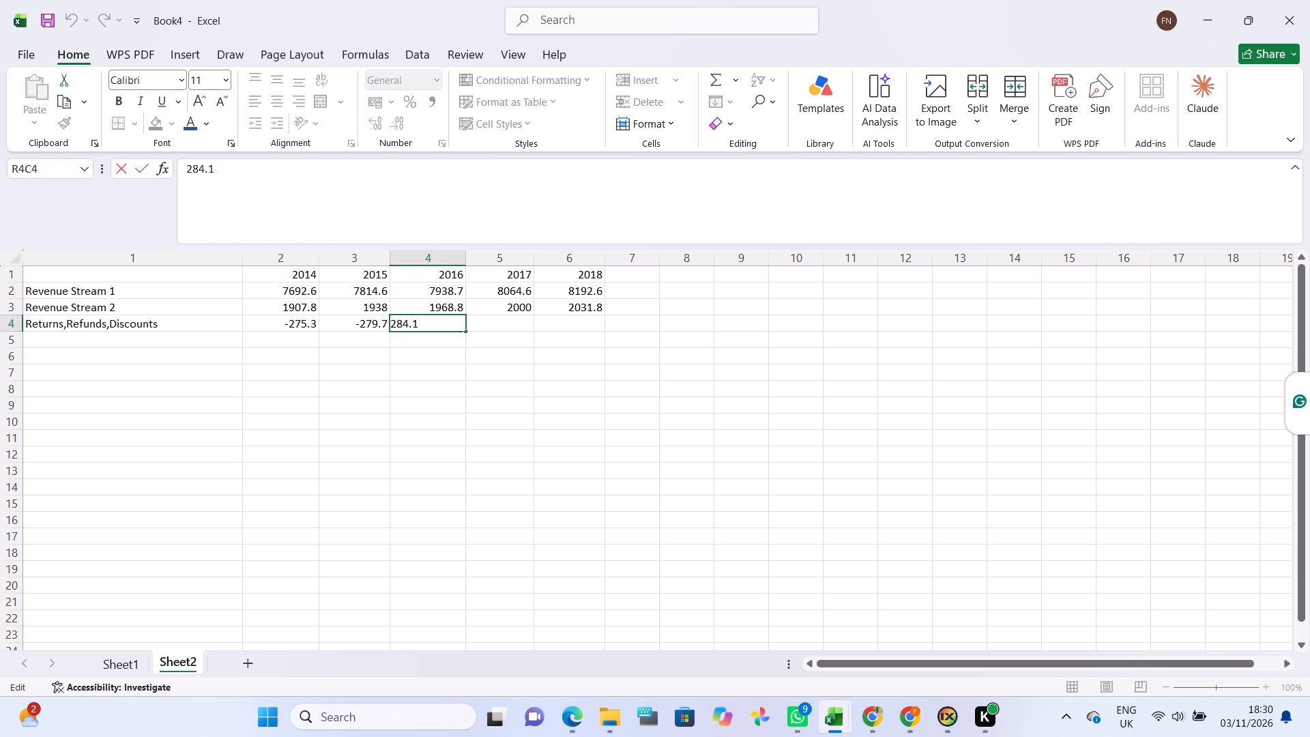
left_click(392, 323)
key("minus")
key("Return")
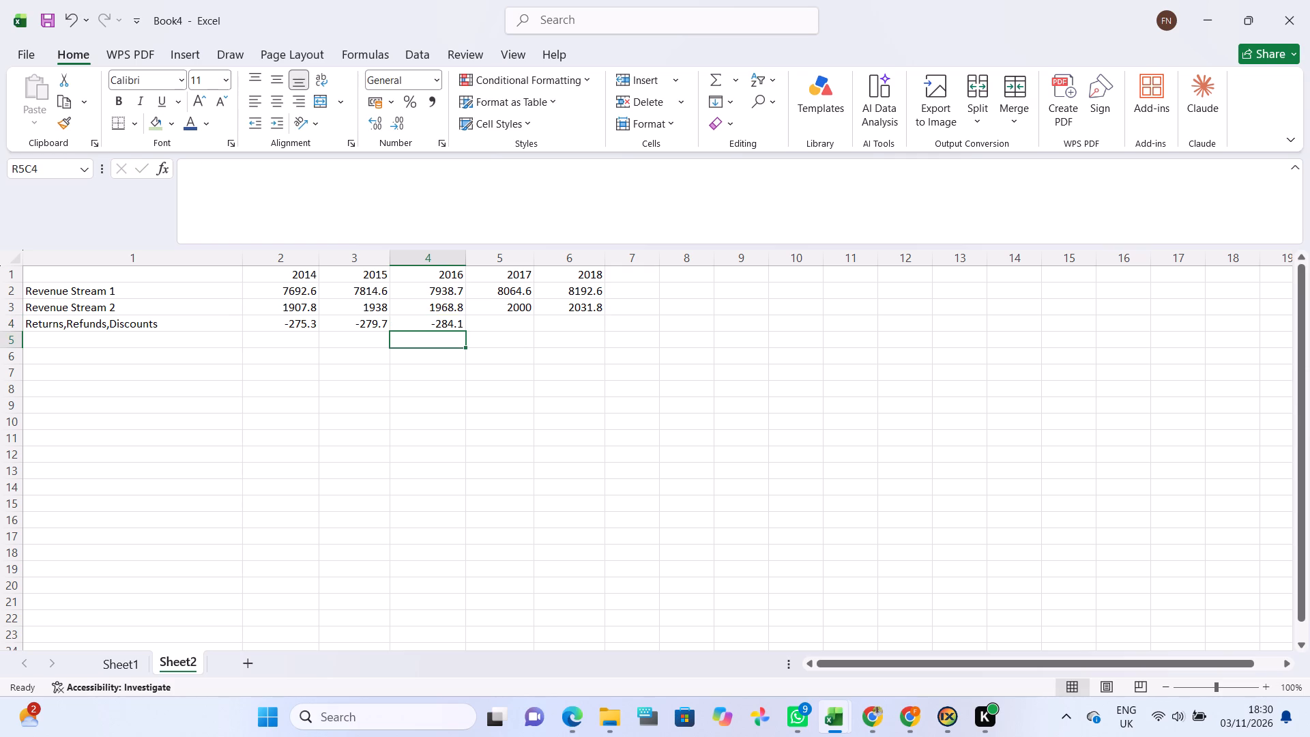
Fill in the Returns,Refunds,Discounts row with -288.6 for 2017 and -293.2 for 2018.
left_click(511, 322)
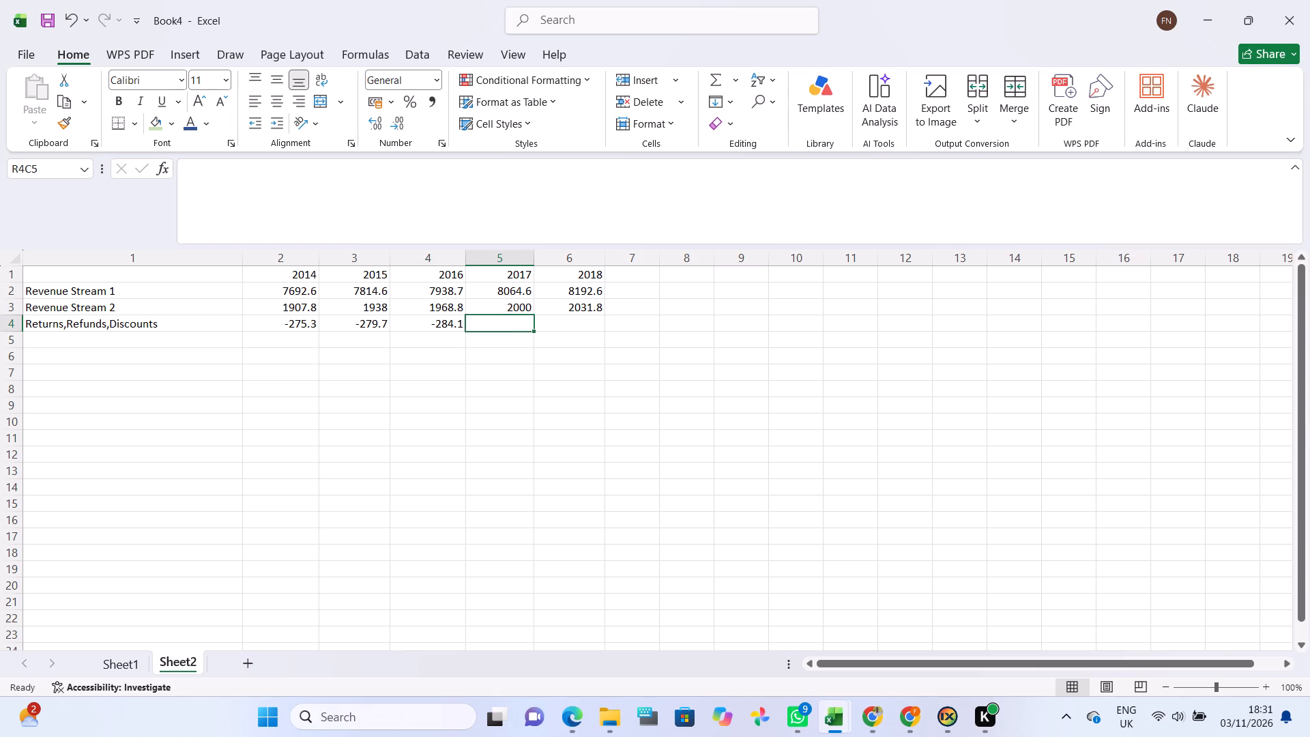
key("minus")
key("2")
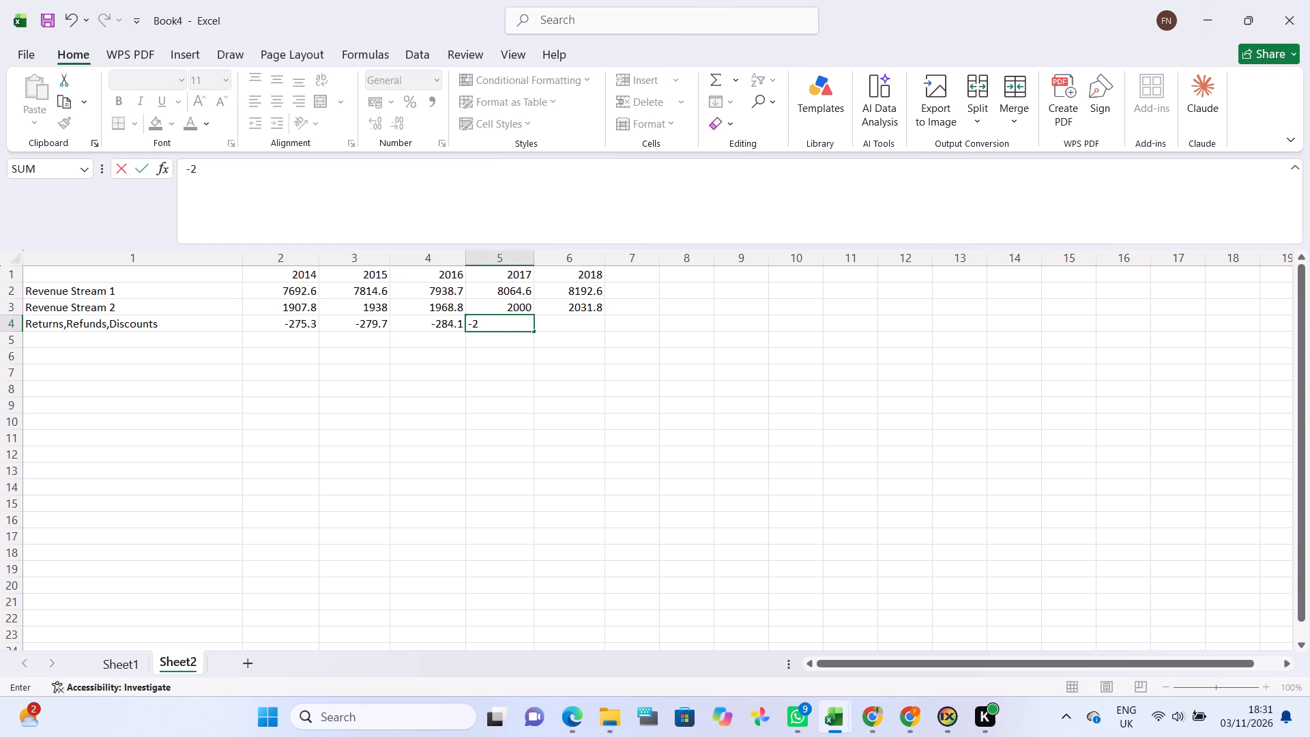
type("88")
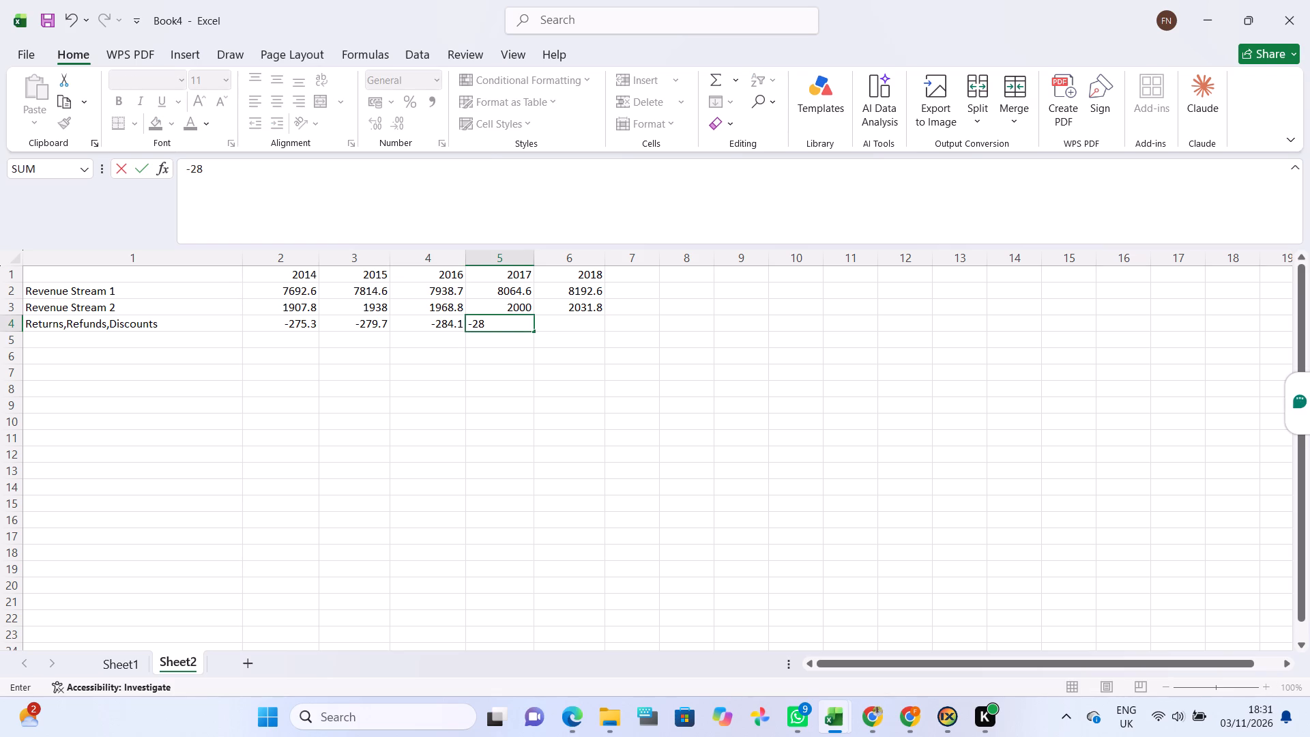
key("8")
key("BackSpace")
type(".6")
key("Return")
left_click(559, 322)
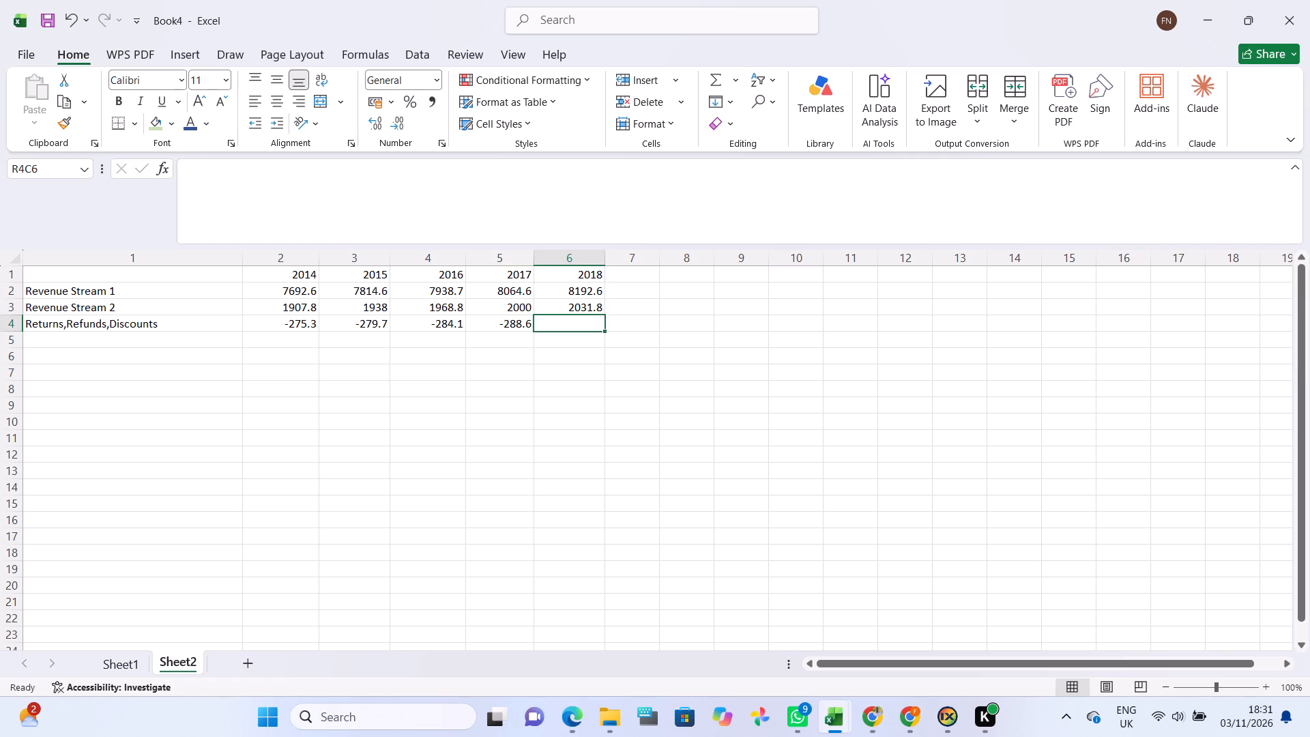
key("minus")
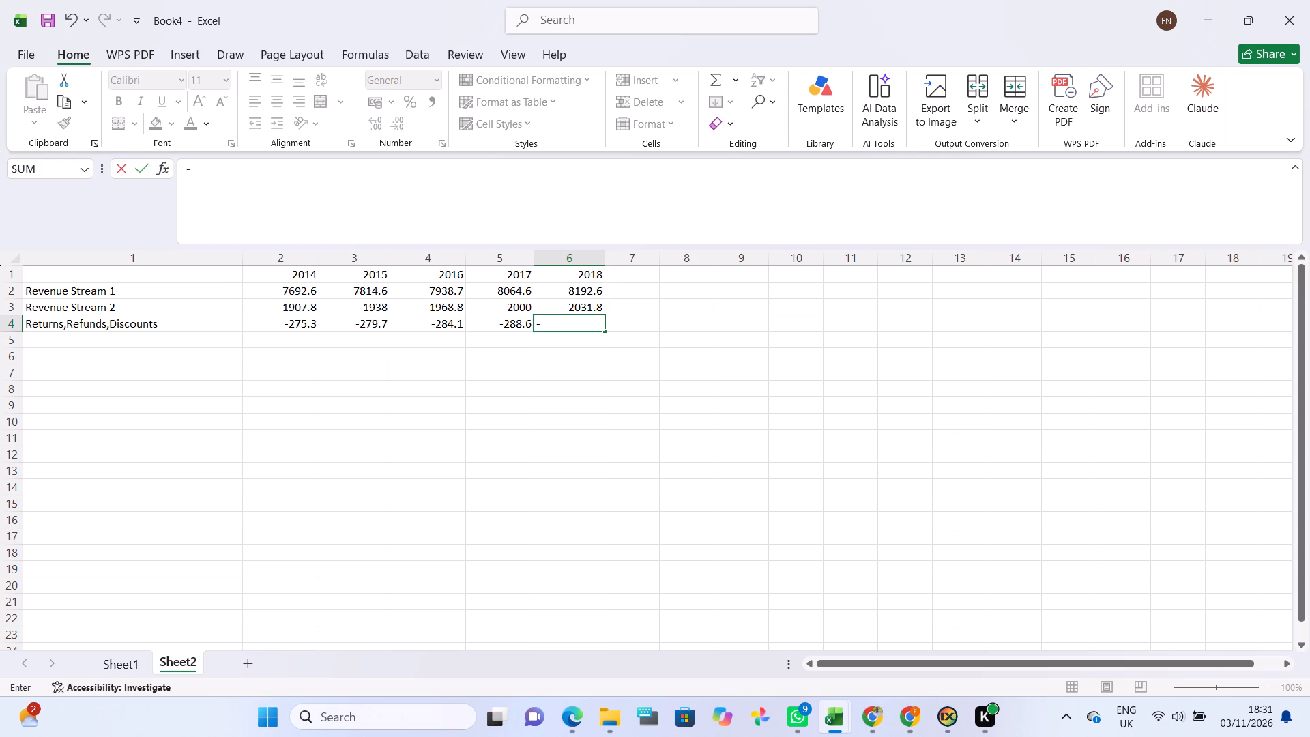
type("293.2")
key("Return")
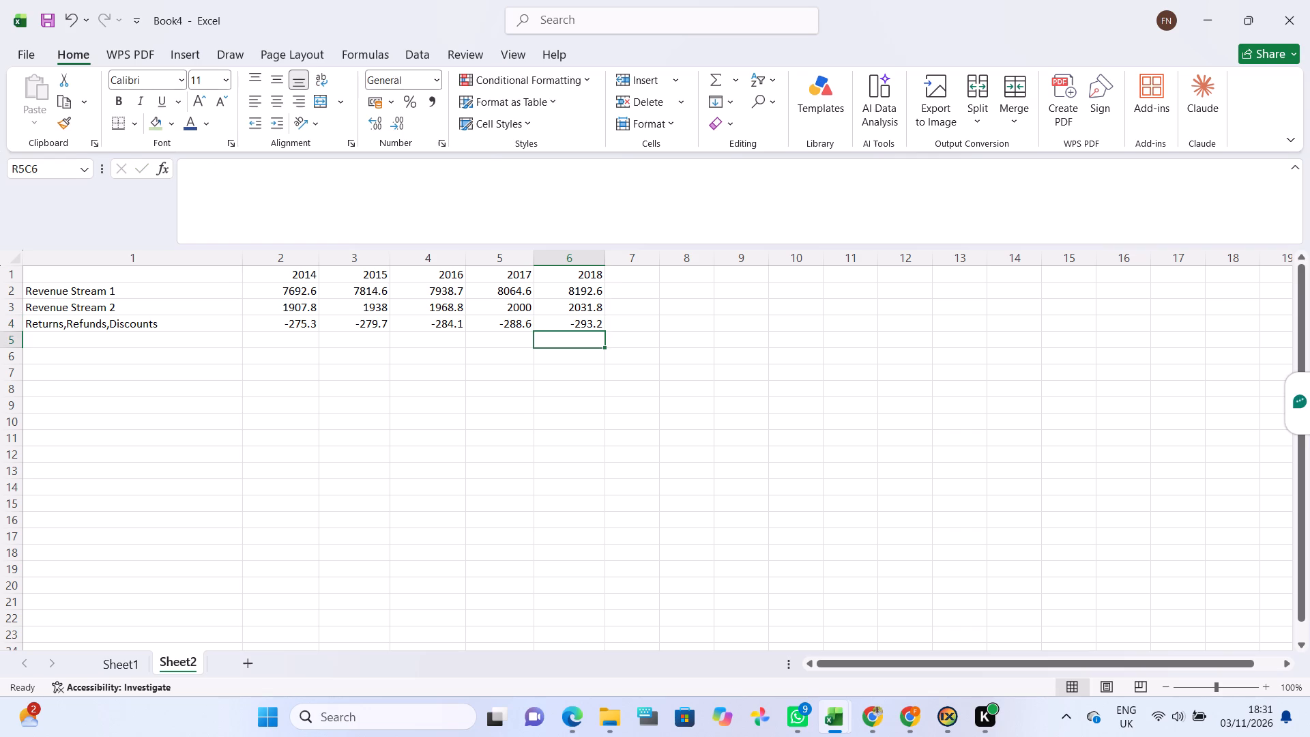
Add the row label Total Net Revenue below Returns,Refunds,Discounts.
left_click(156, 347)
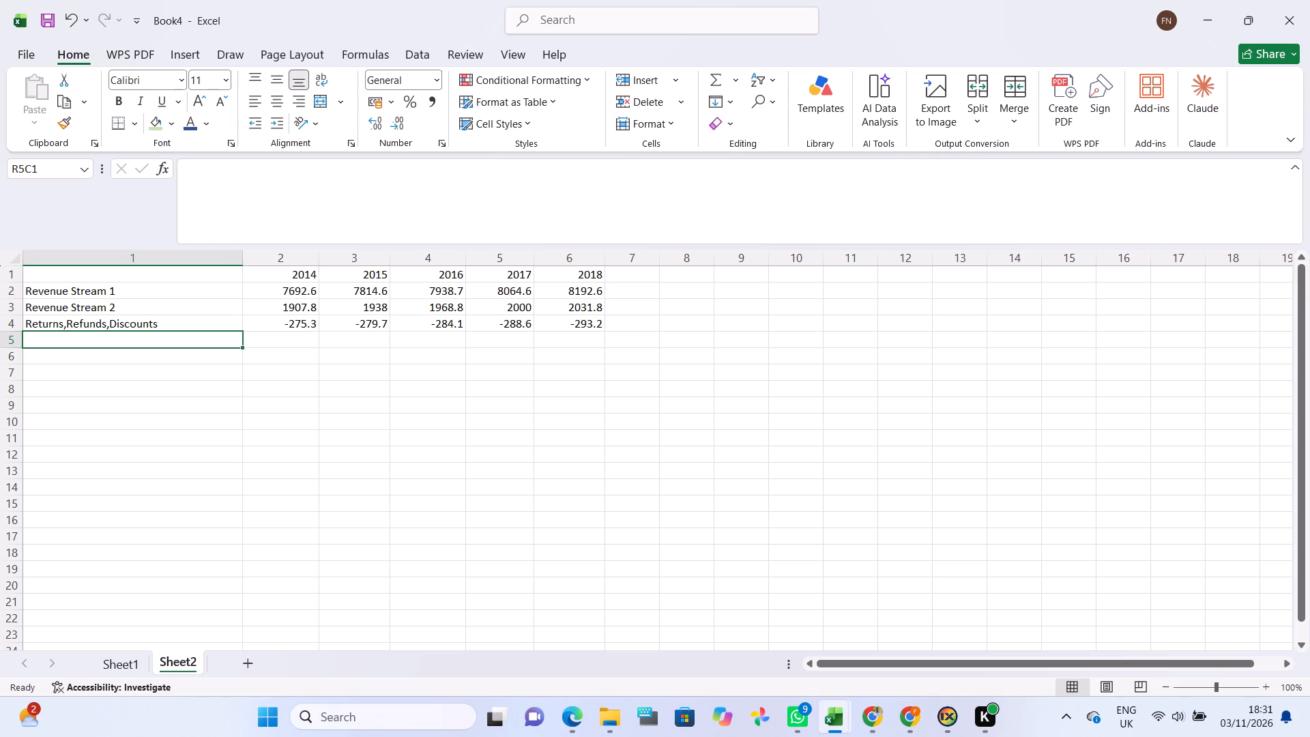
key("t")
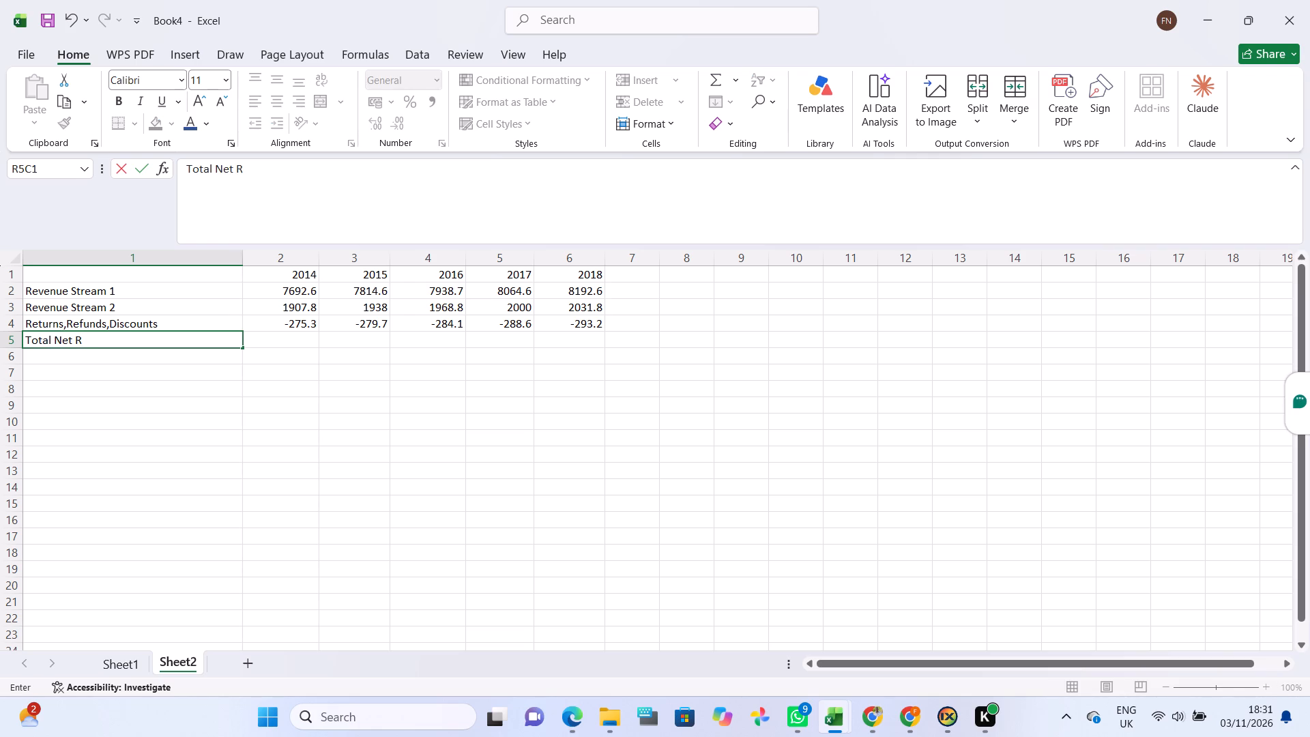
type("venue")
key("Return")
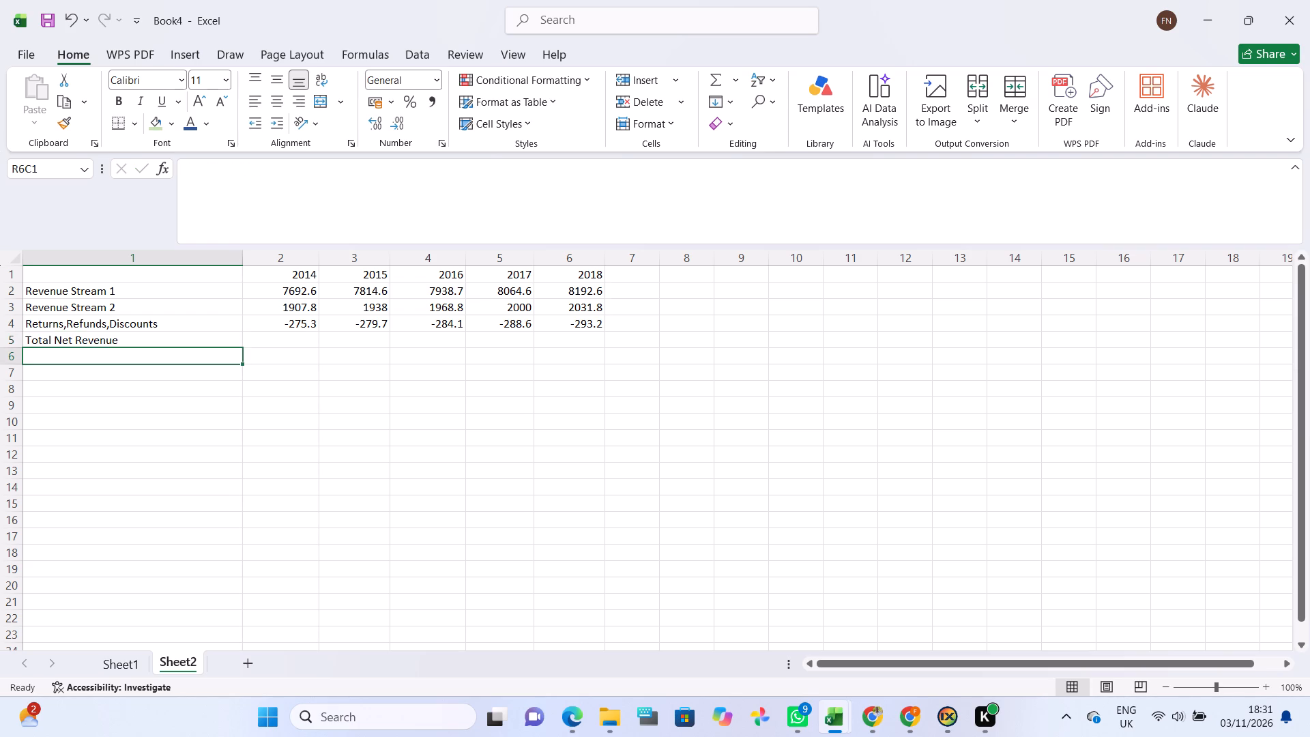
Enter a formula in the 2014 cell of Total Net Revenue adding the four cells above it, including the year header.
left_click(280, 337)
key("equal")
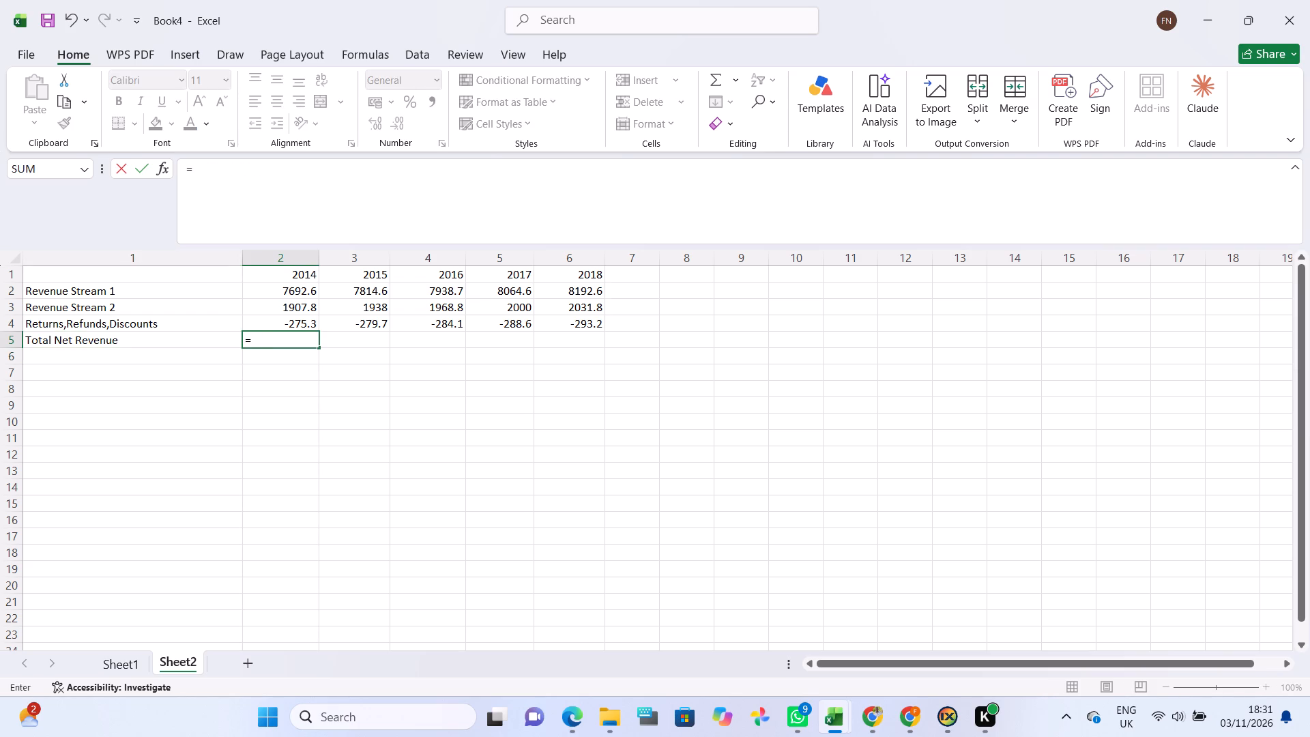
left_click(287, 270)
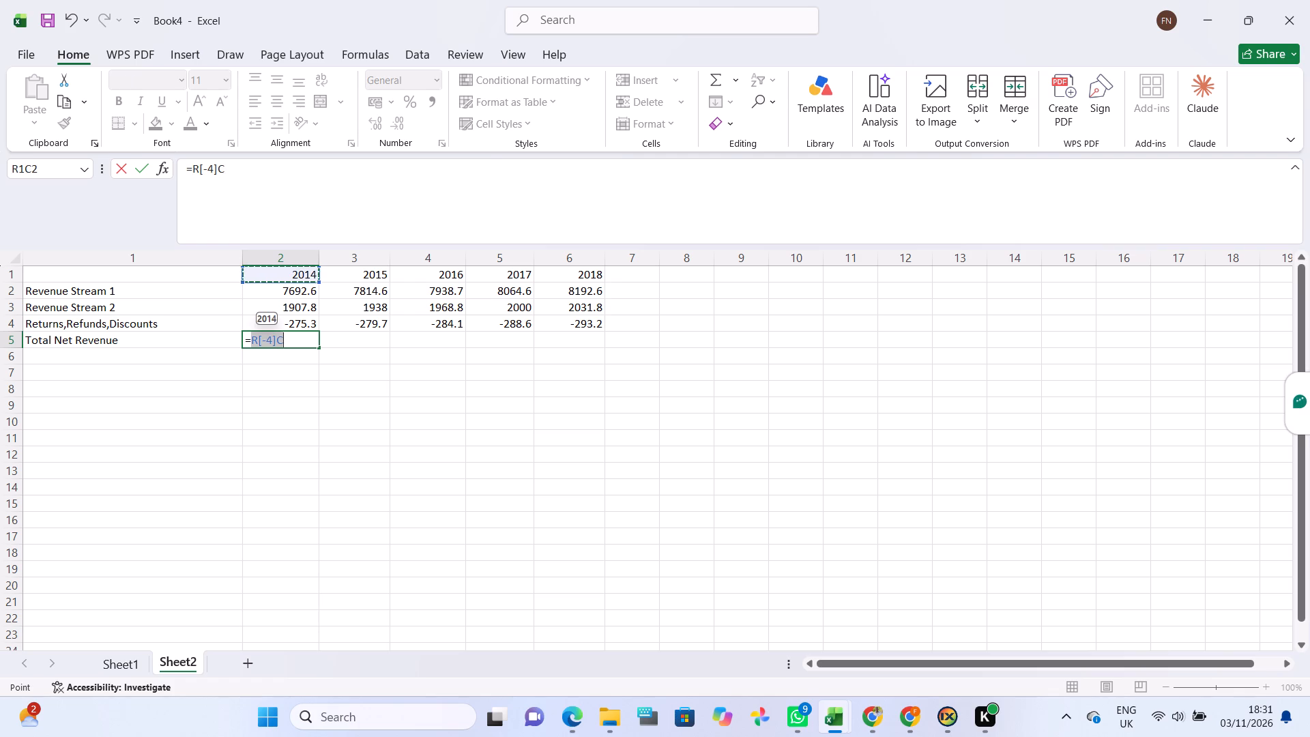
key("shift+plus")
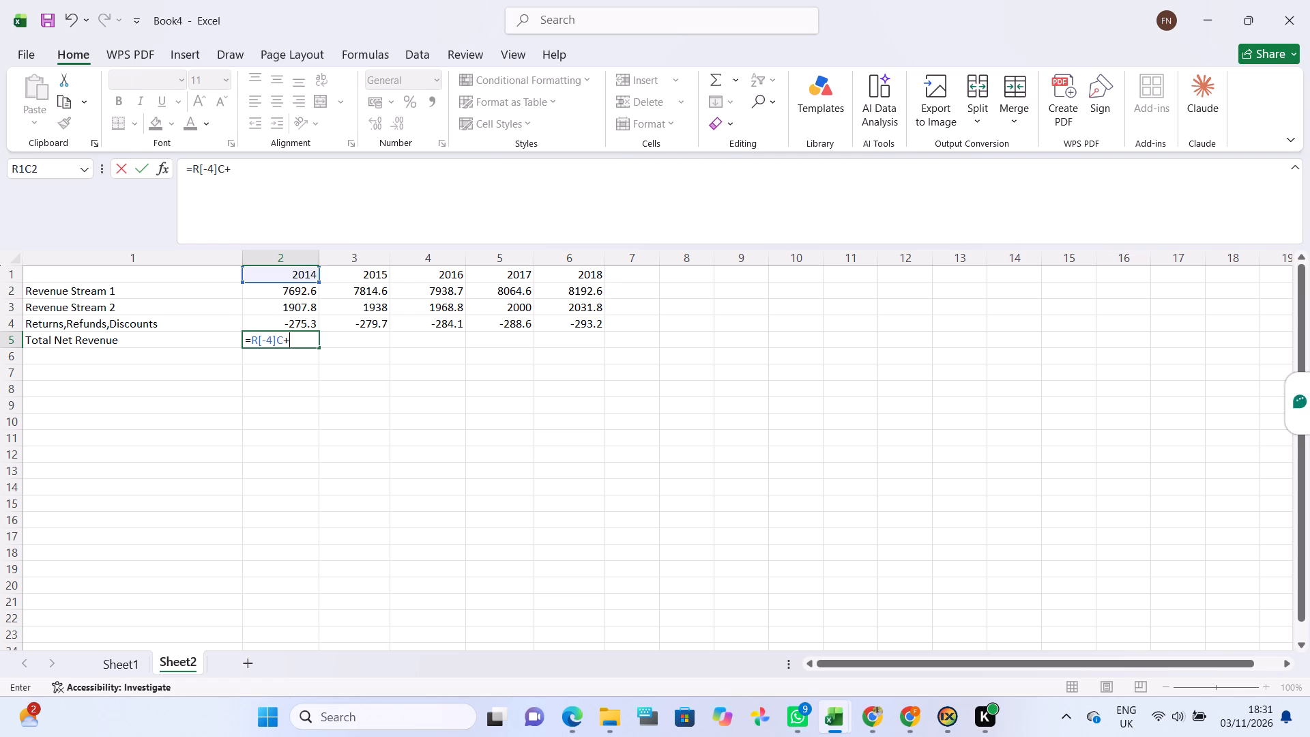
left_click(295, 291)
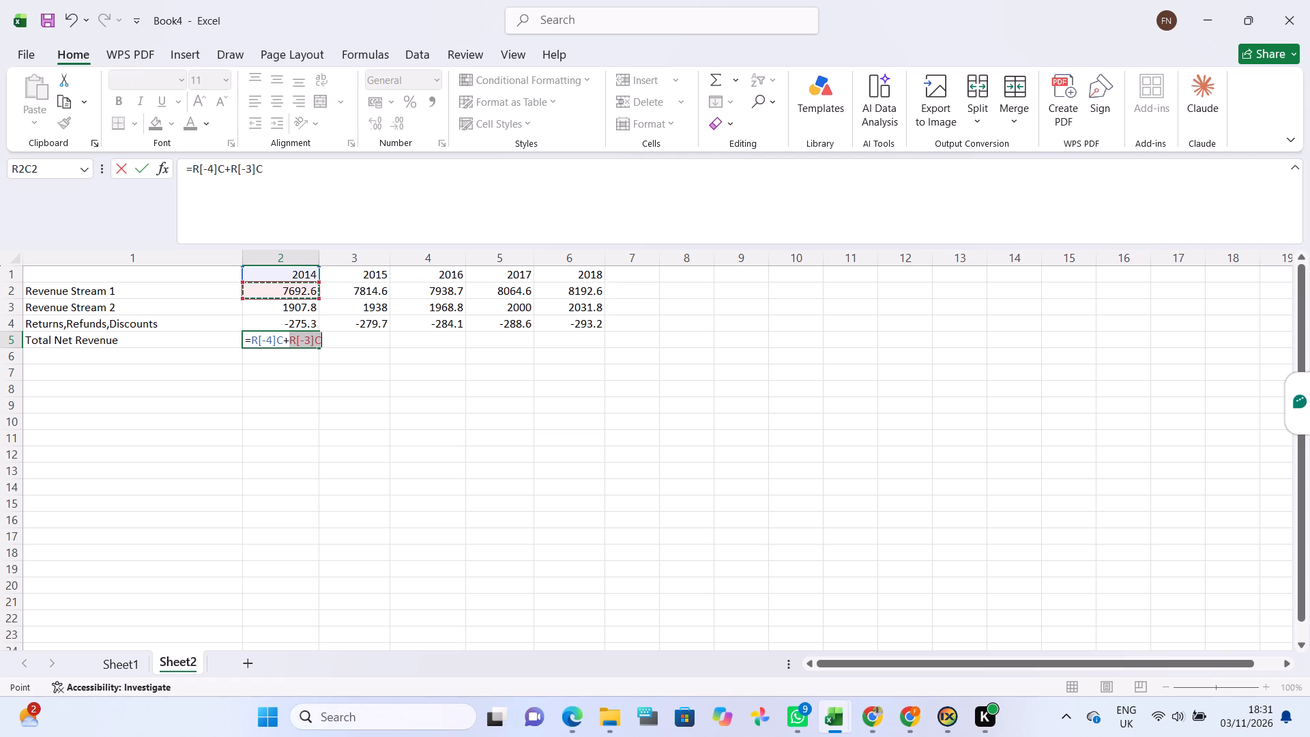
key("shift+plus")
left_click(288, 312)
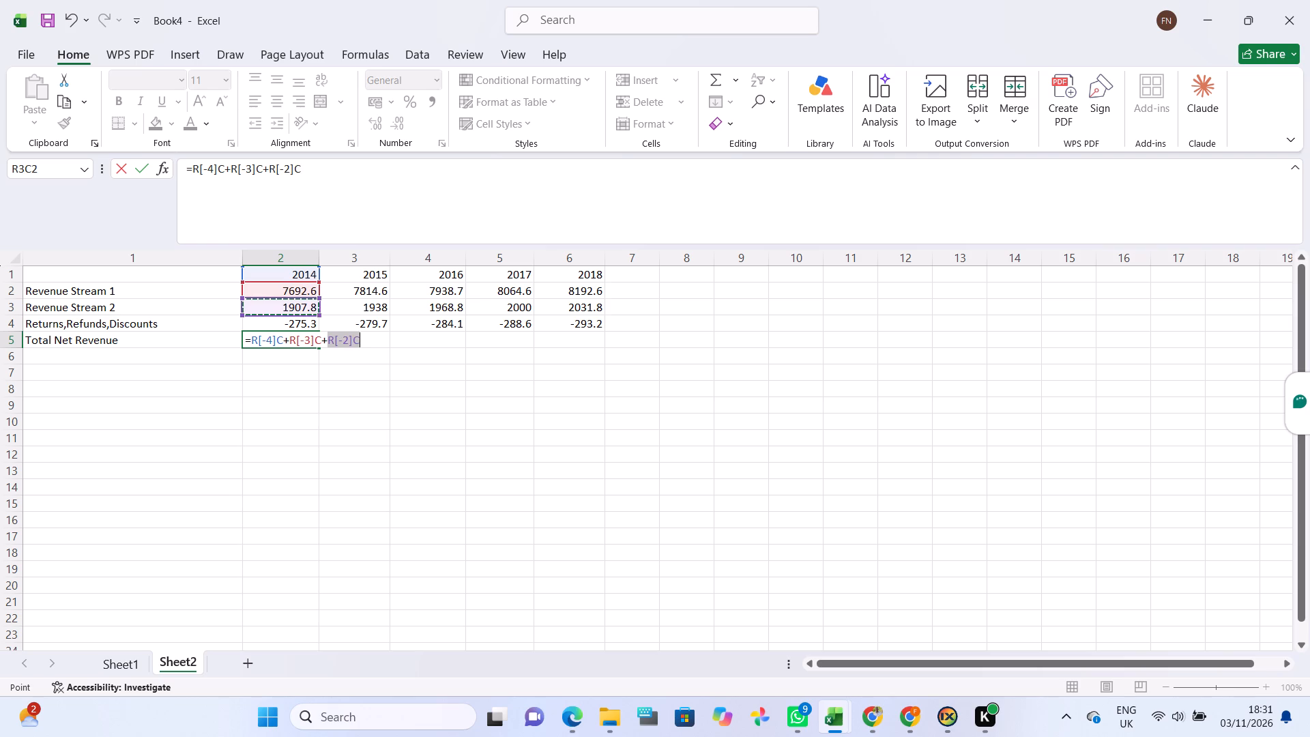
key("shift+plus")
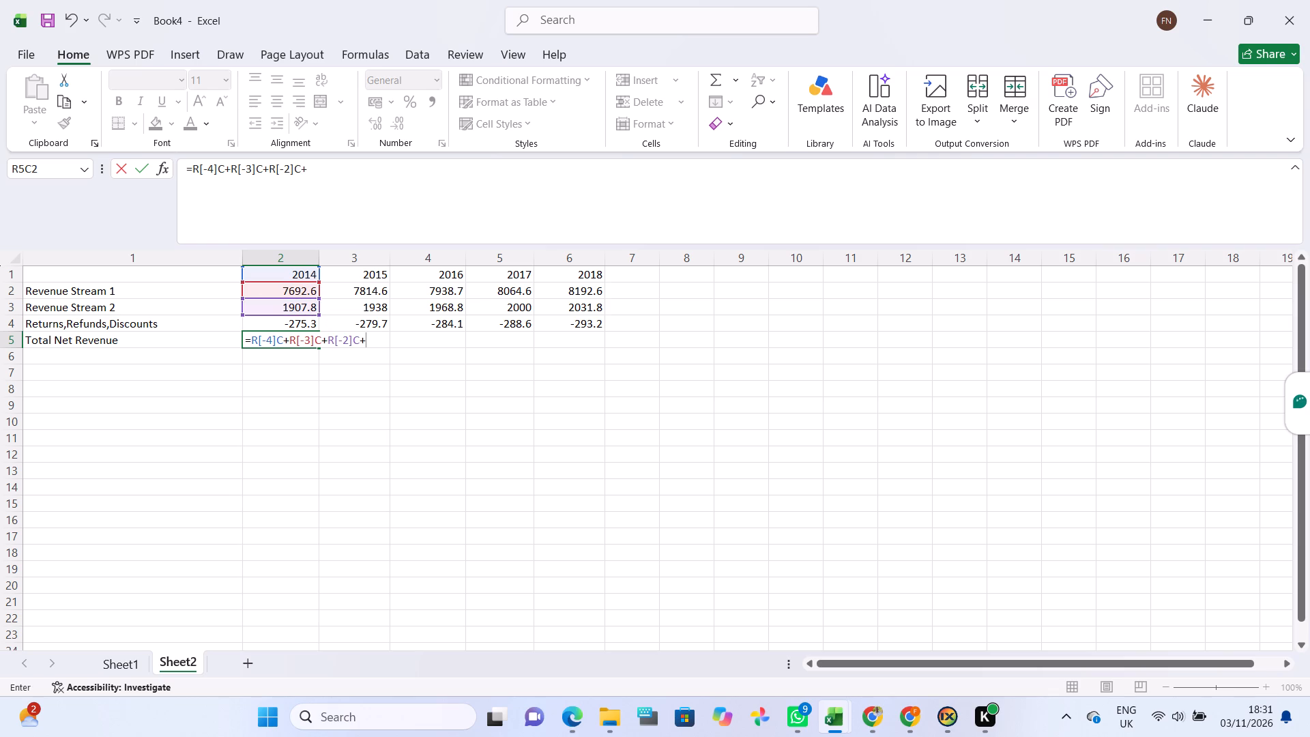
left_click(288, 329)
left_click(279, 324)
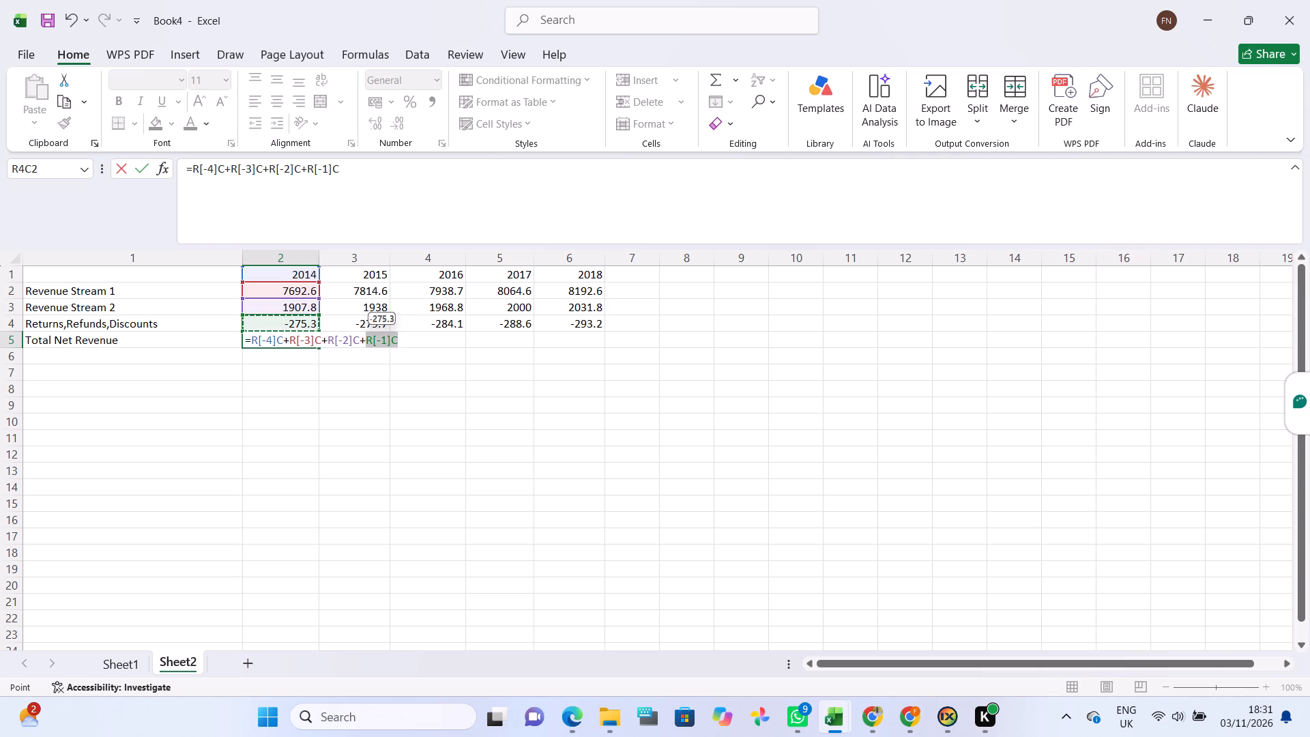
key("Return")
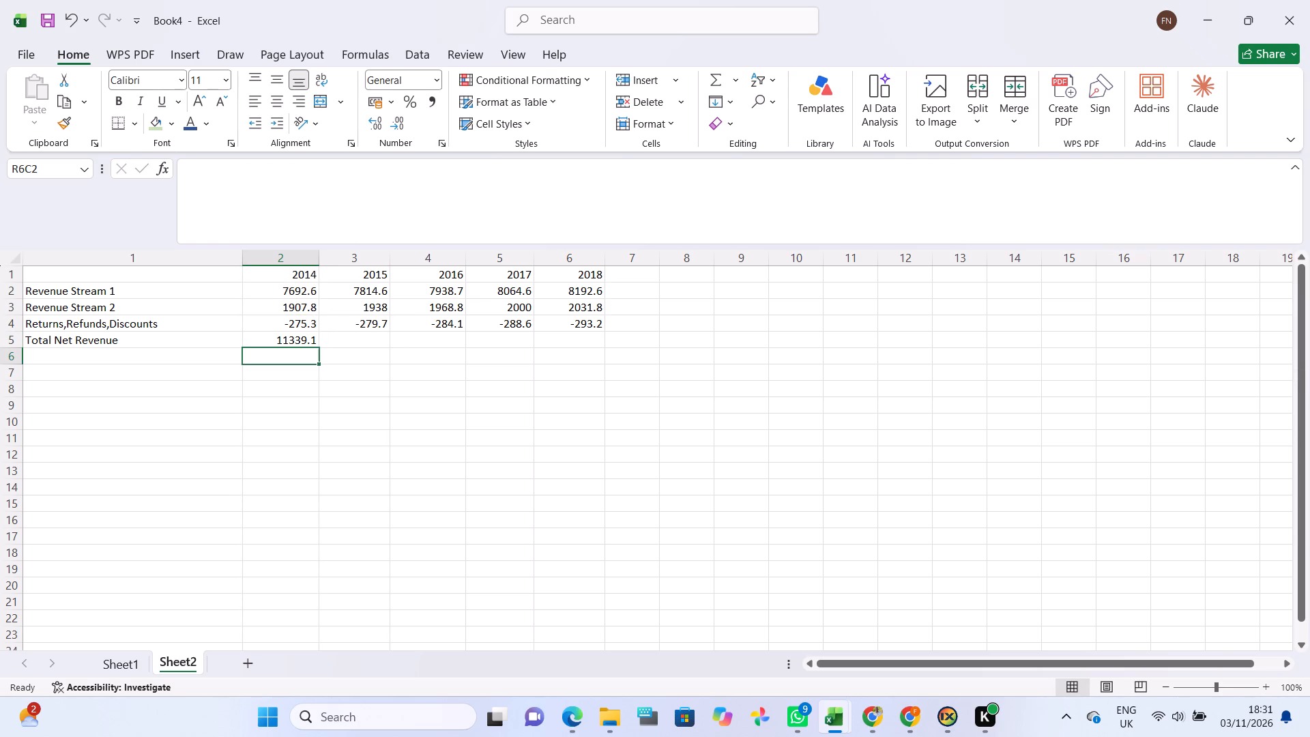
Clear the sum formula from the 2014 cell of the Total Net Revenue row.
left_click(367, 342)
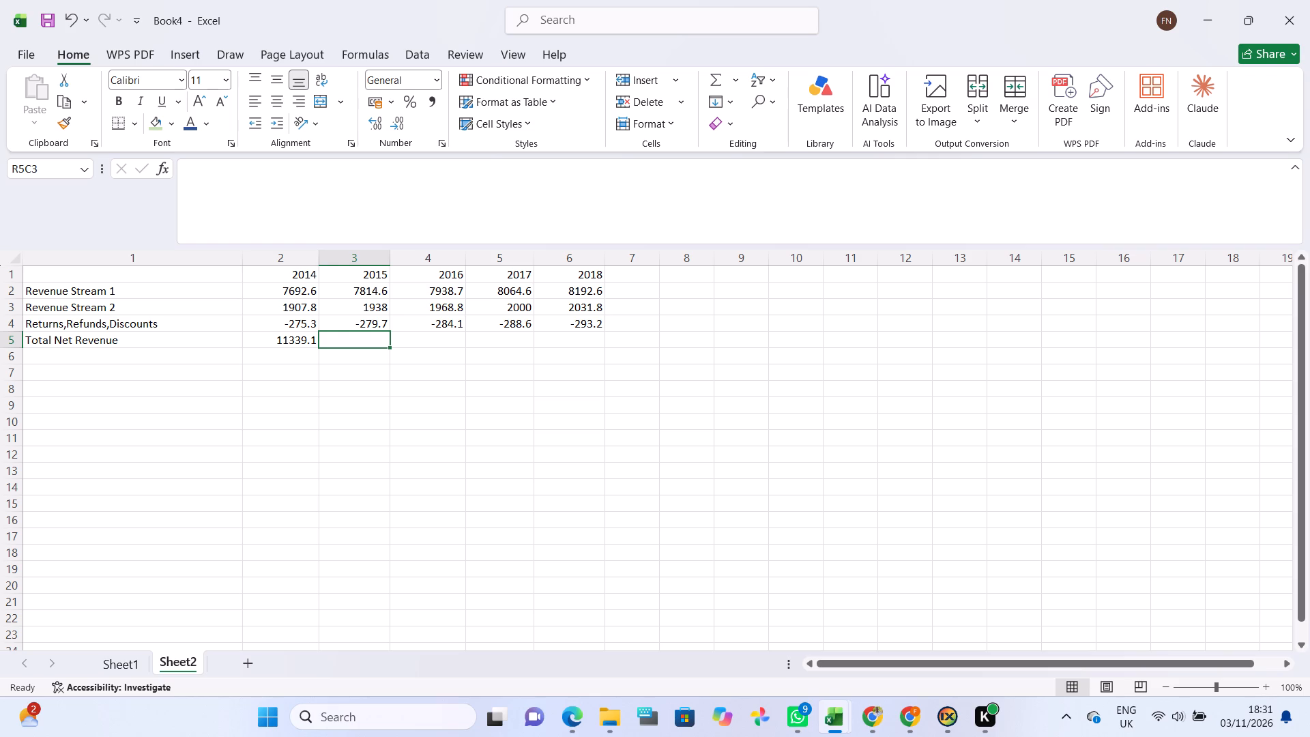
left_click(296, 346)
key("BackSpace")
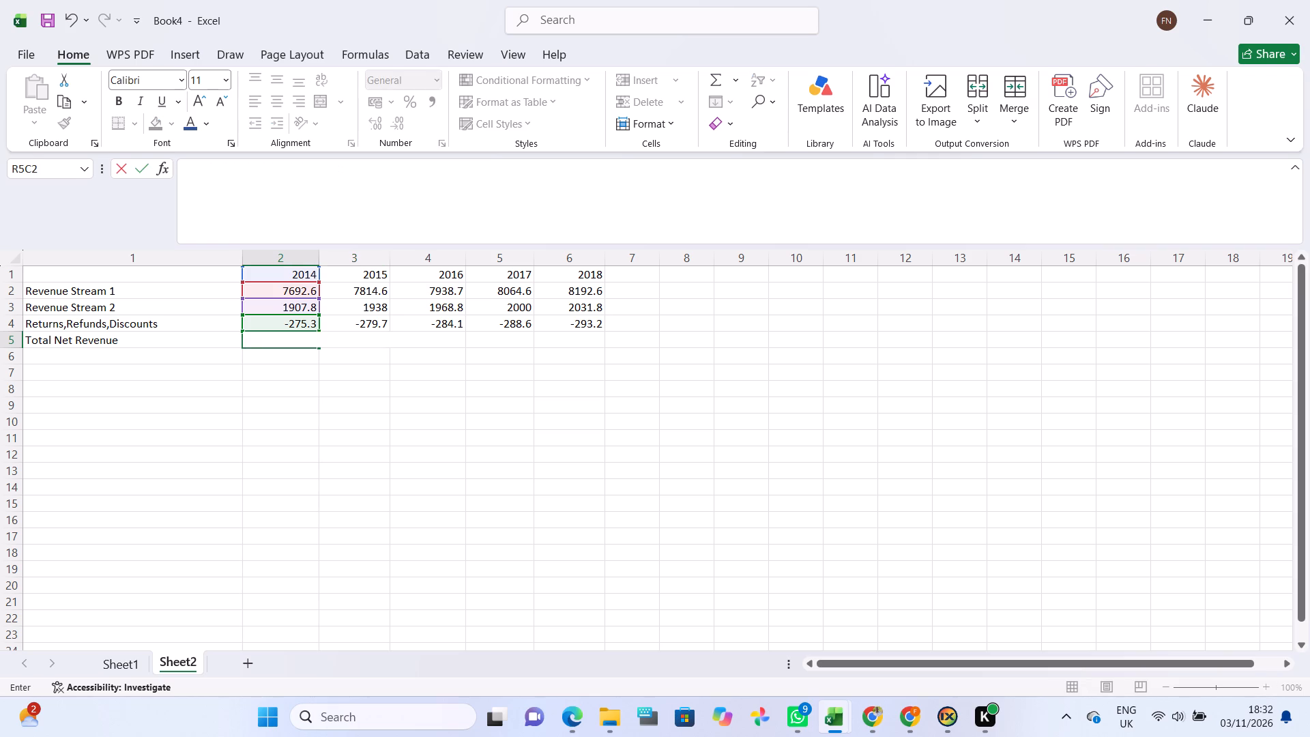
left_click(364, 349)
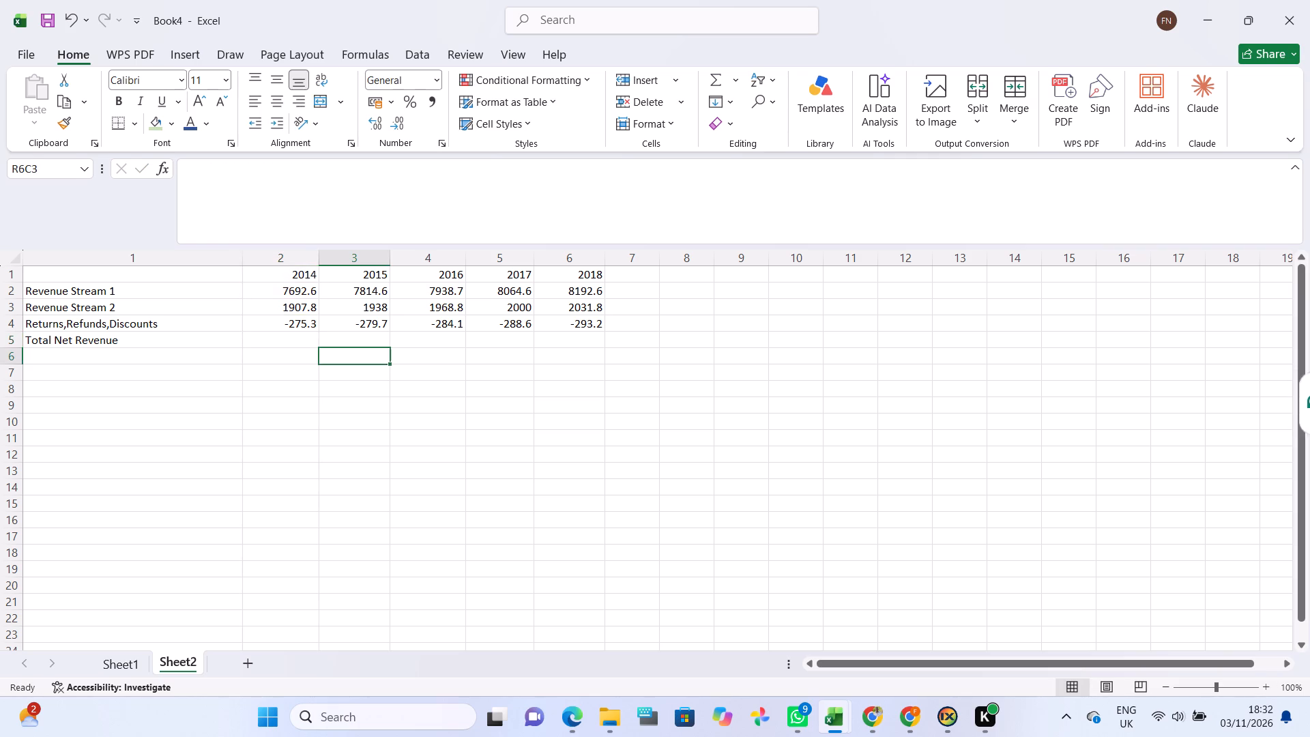
Format the 2014 Returns,Refunds,Discounts cell as Number with two decimals, showing negatives in red without a minus sign.
left_click(272, 323)
left_click(272, 323)
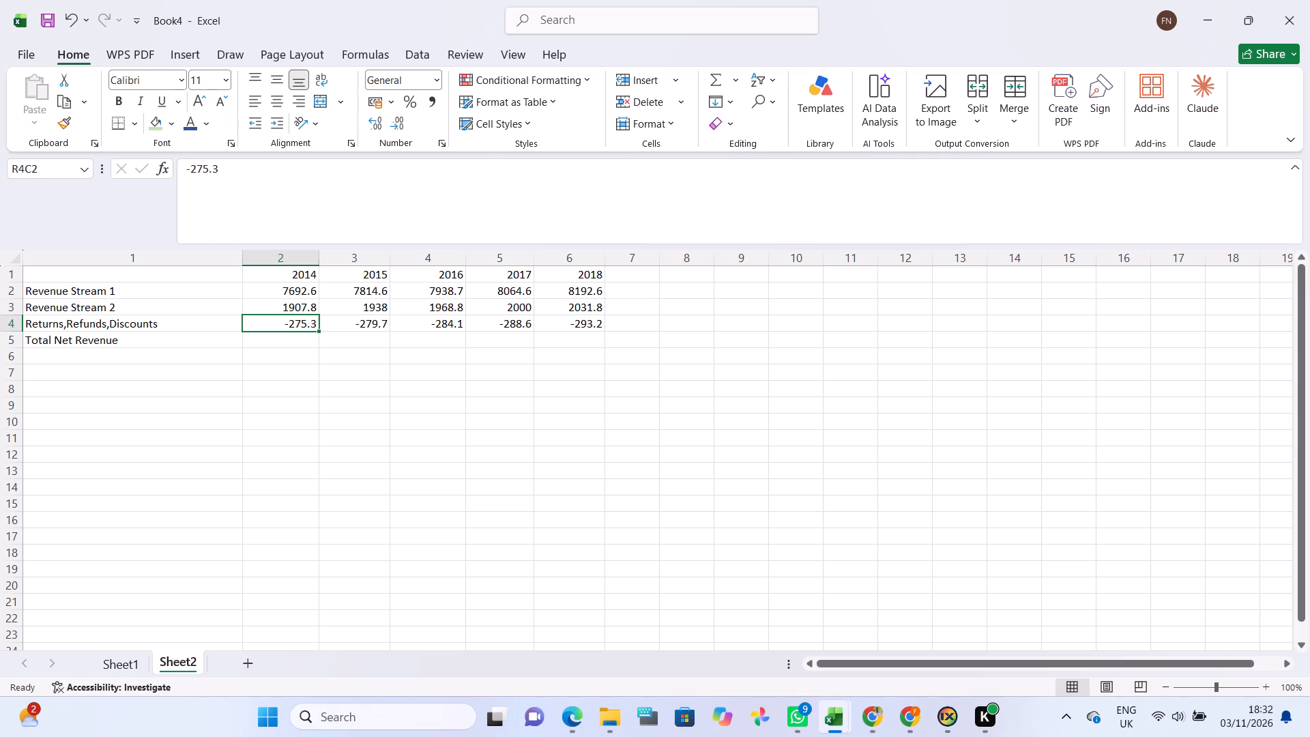
key("ctrl+1")
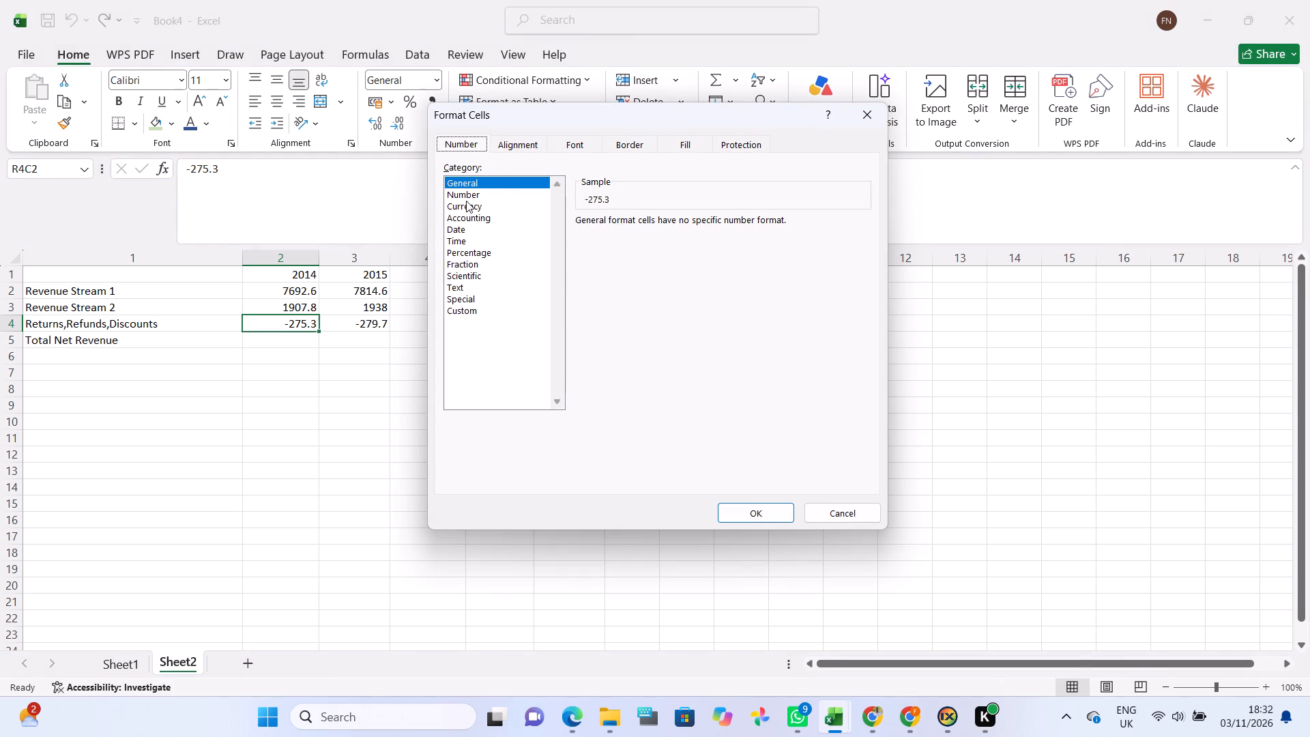
left_click(465, 193)
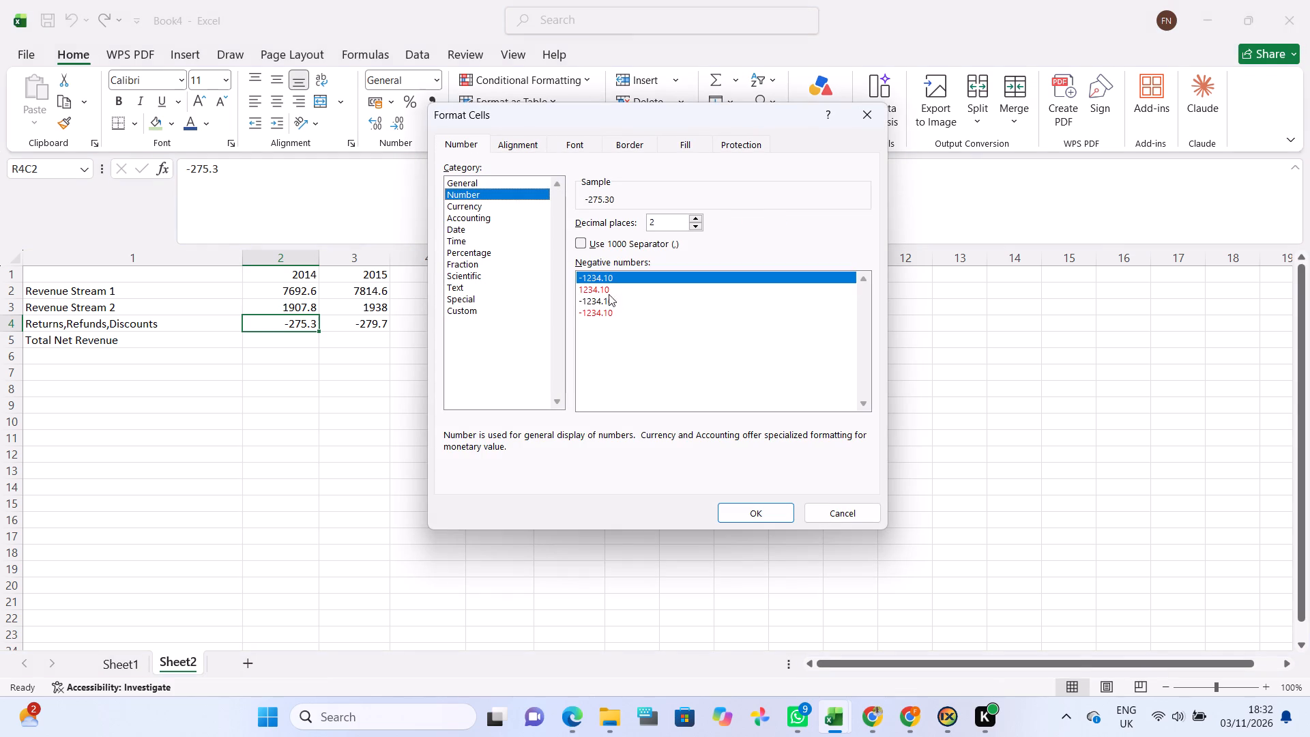
left_click(605, 278)
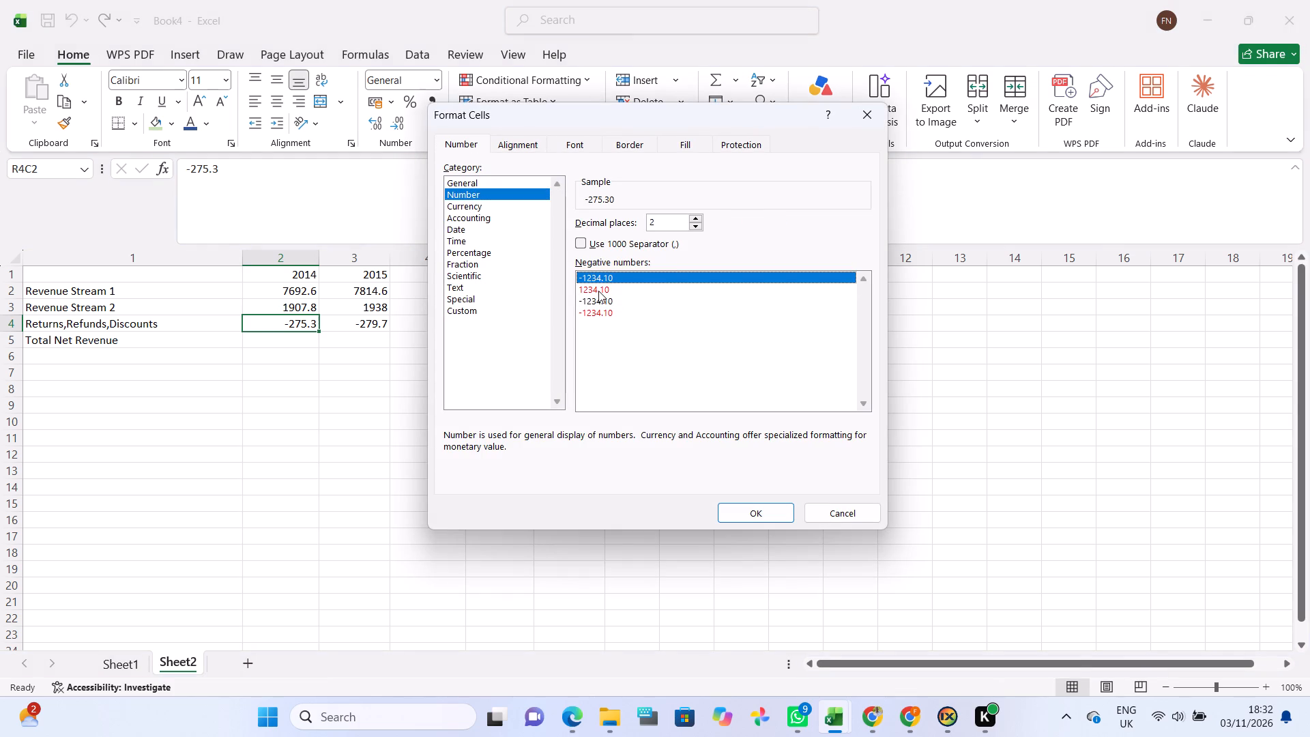
left_click(598, 291)
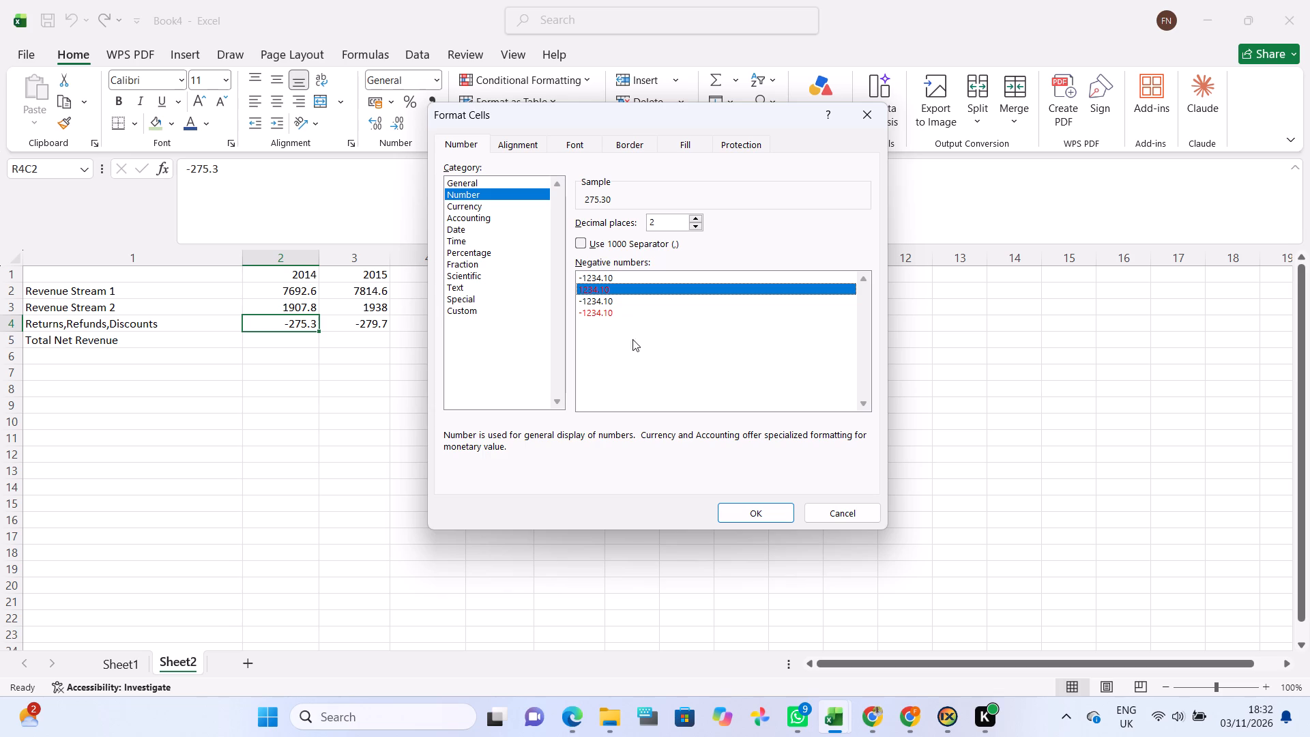
left_click(451, 180)
left_click(461, 192)
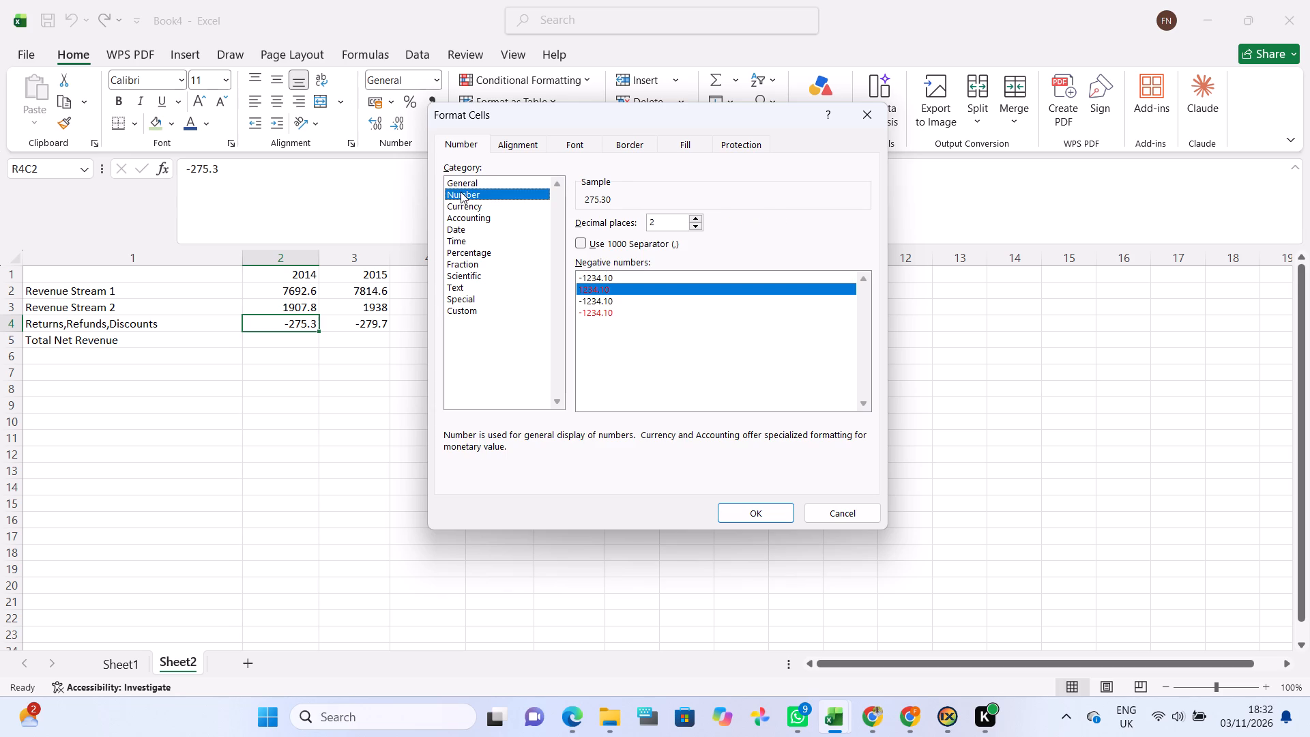
left_click(593, 308)
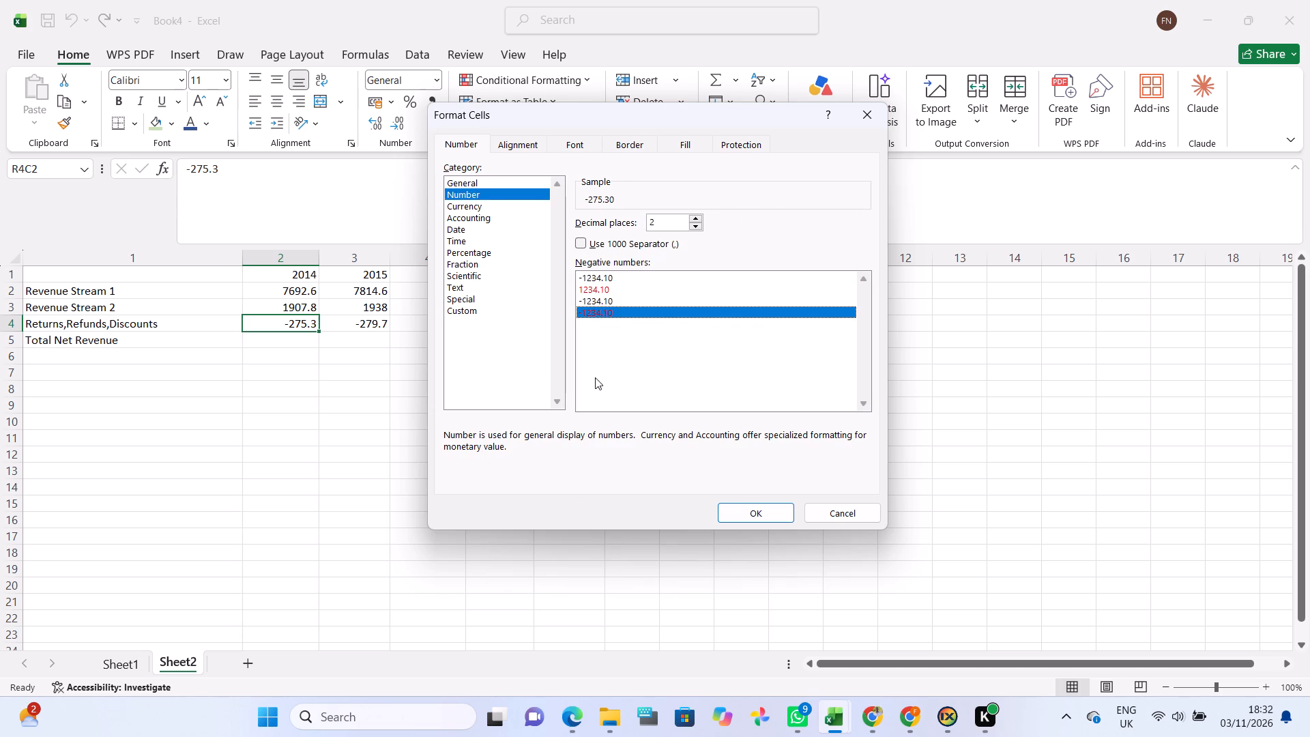
left_click(586, 285)
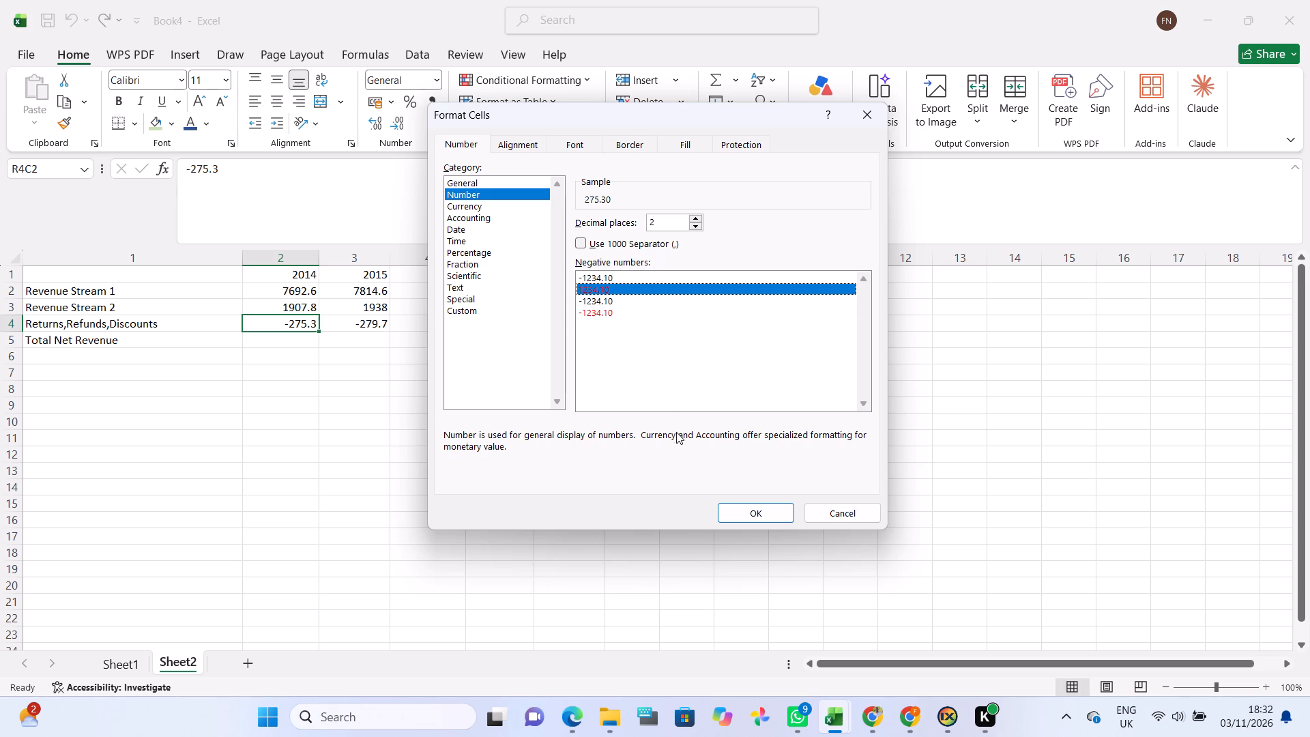
left_click(726, 497)
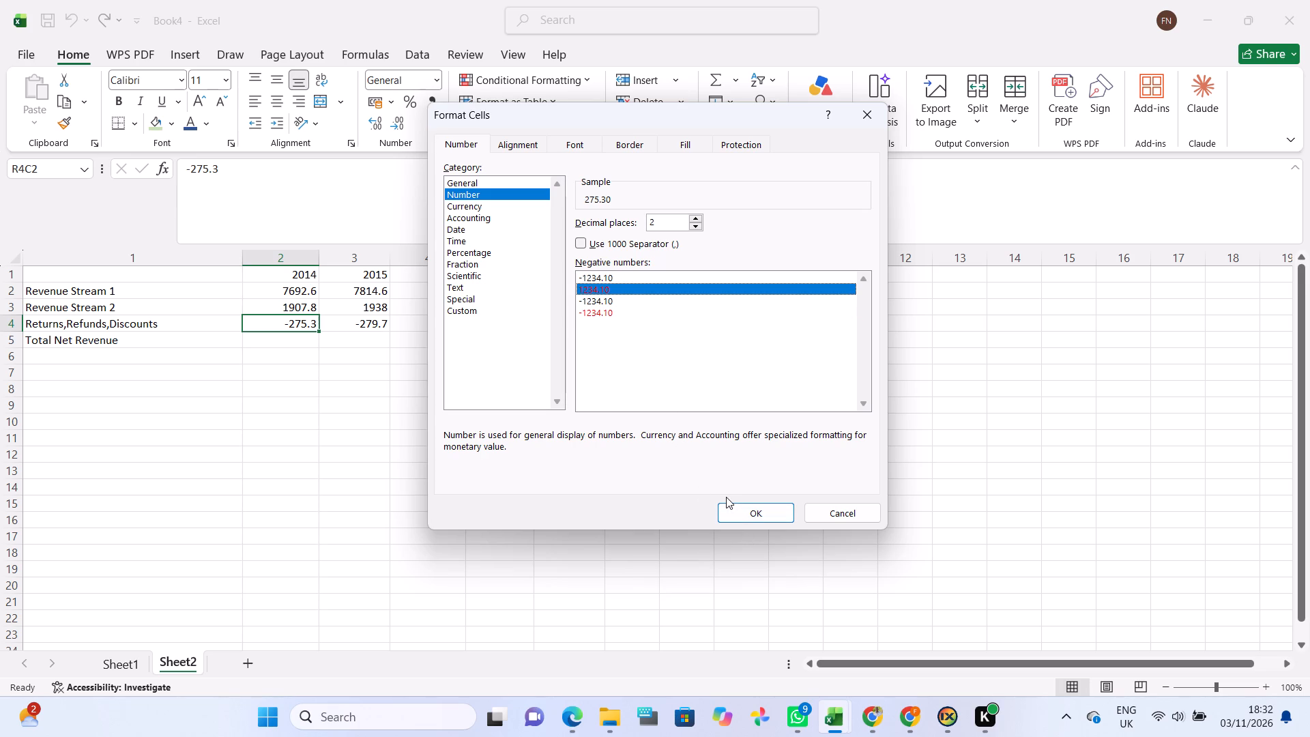
left_click(730, 506)
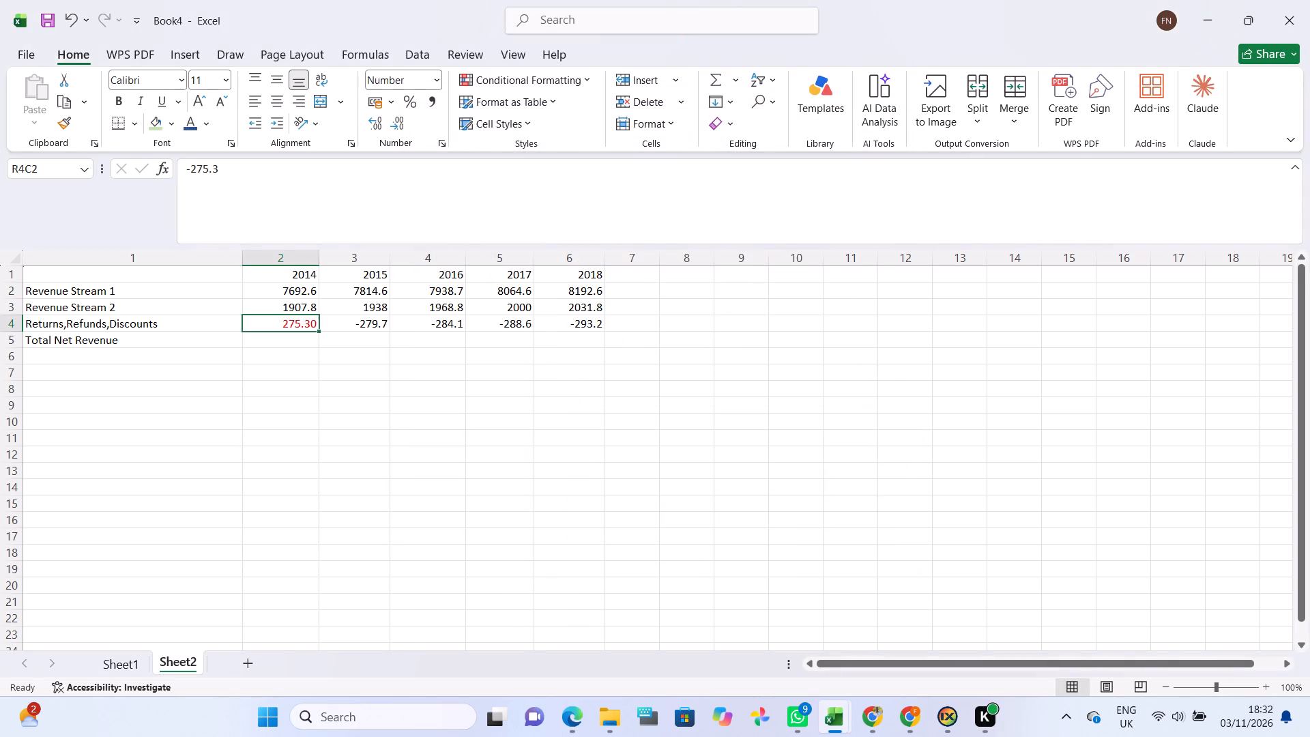
Format the 2015 Returns,Refunds,Discounts cell as Number with two decimals and red negatives without a minus sign.
left_click(365, 326)
key("ctrl+1")
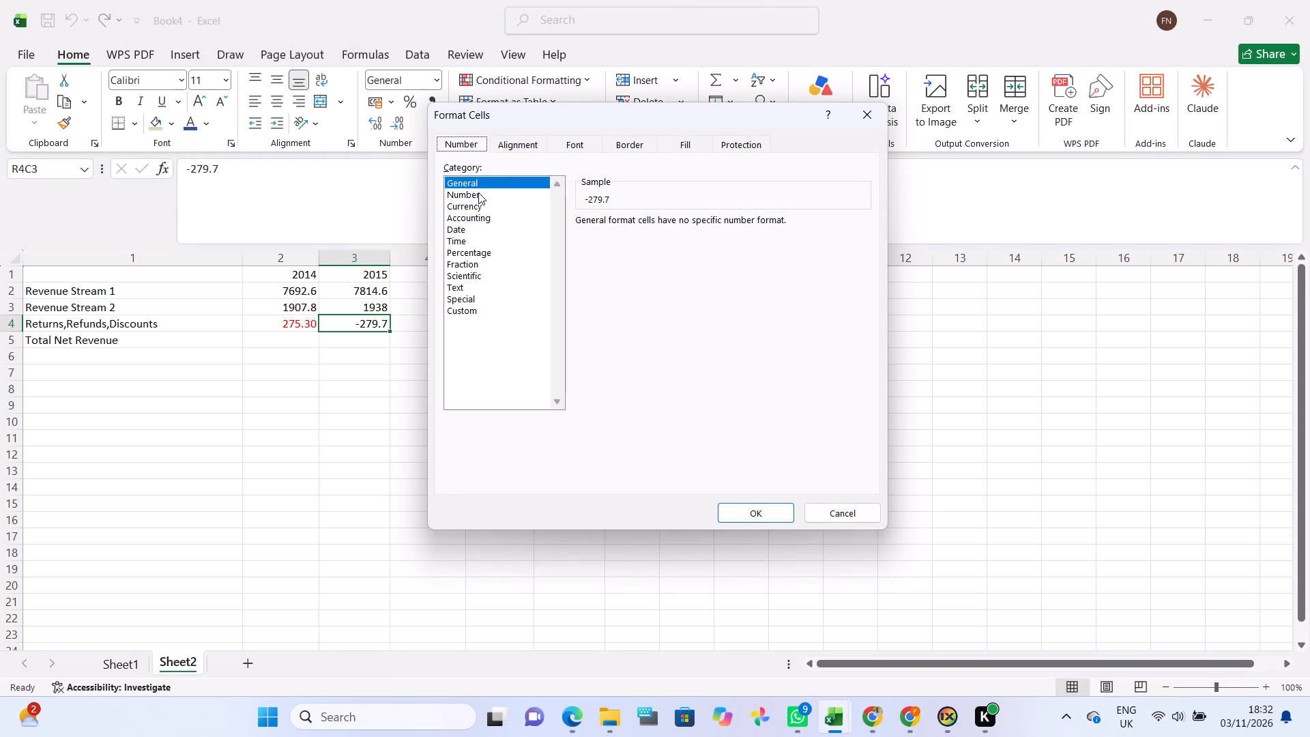
left_click(478, 192)
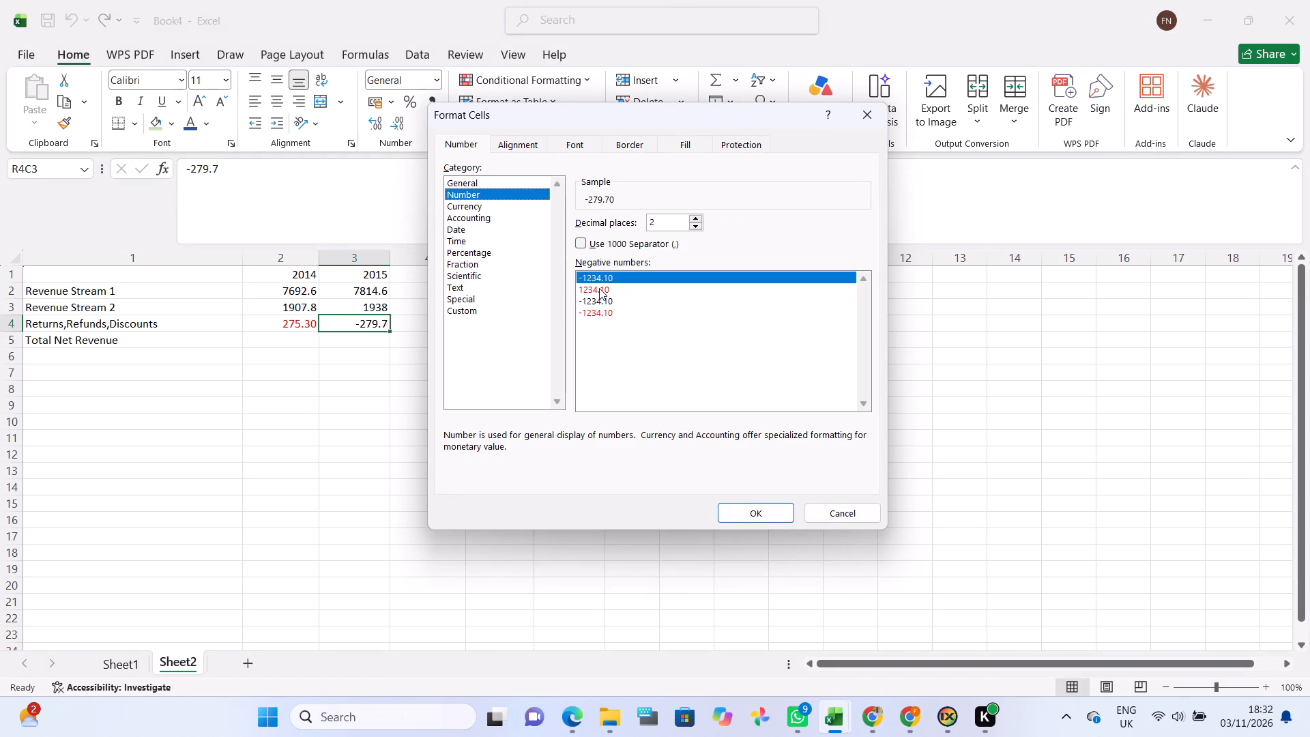
left_click(599, 286)
key("Return")
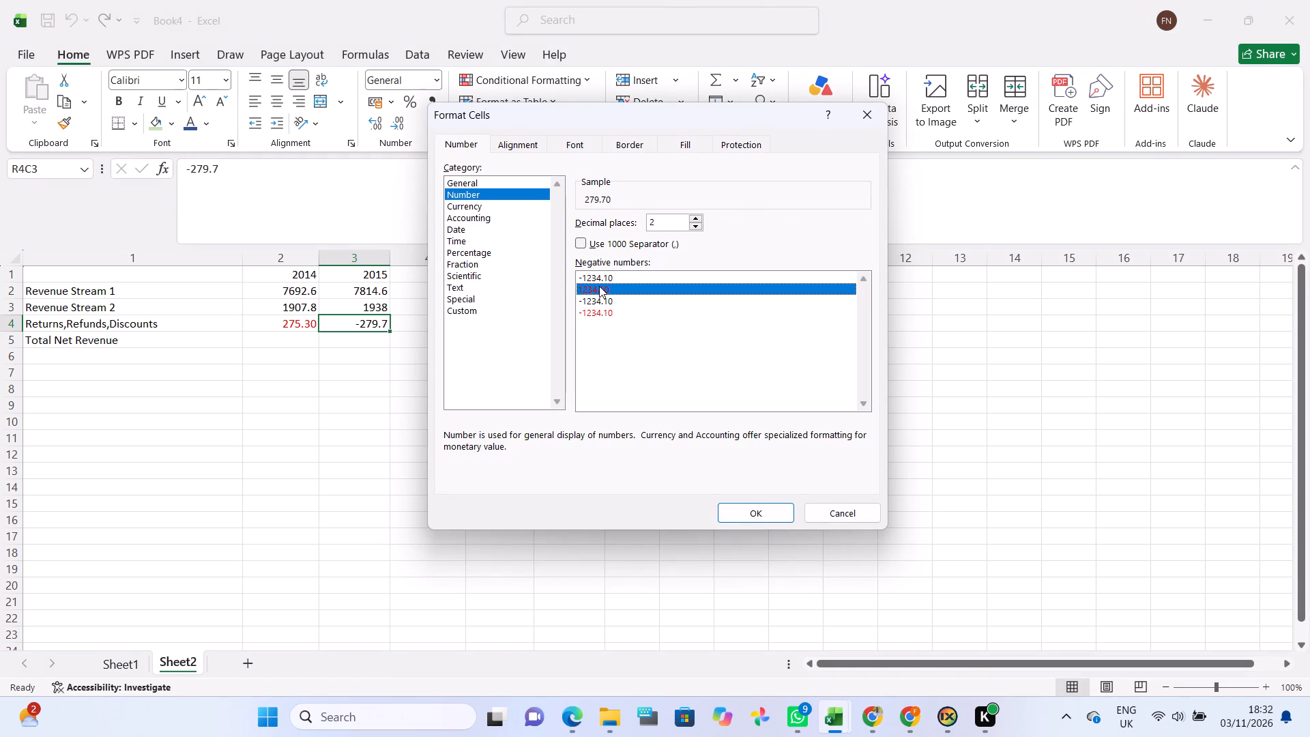
Apply the Number format with two decimals and red, unsigned negatives to the 2016 Returns,Refunds,Discounts cell.
left_click(450, 316)
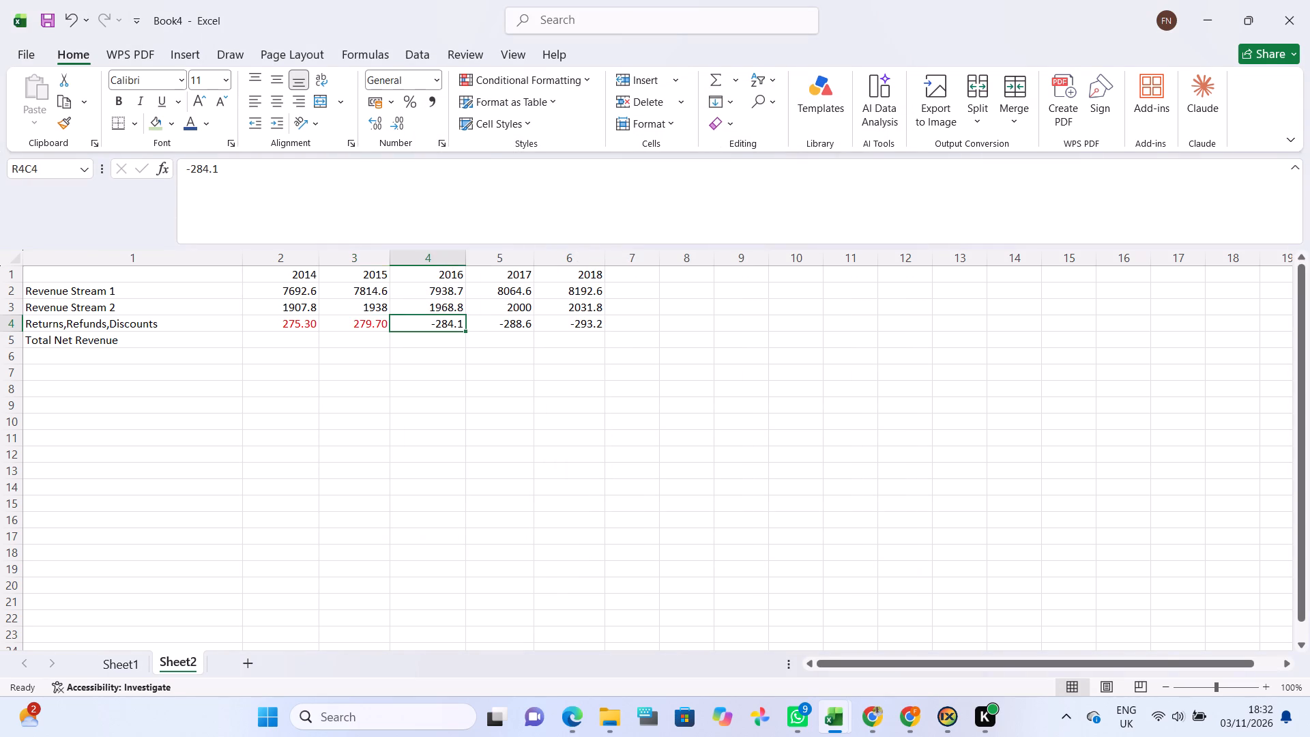
key("ctrl+1")
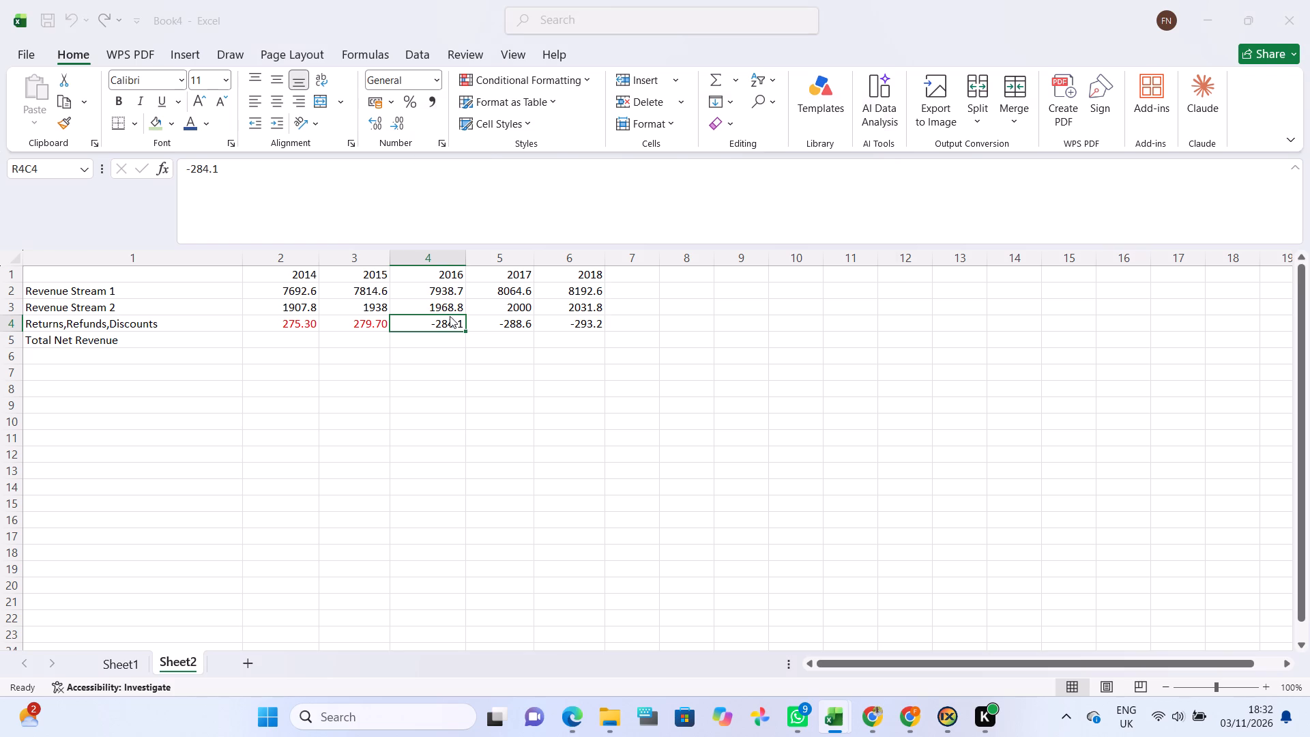
left_click(477, 199)
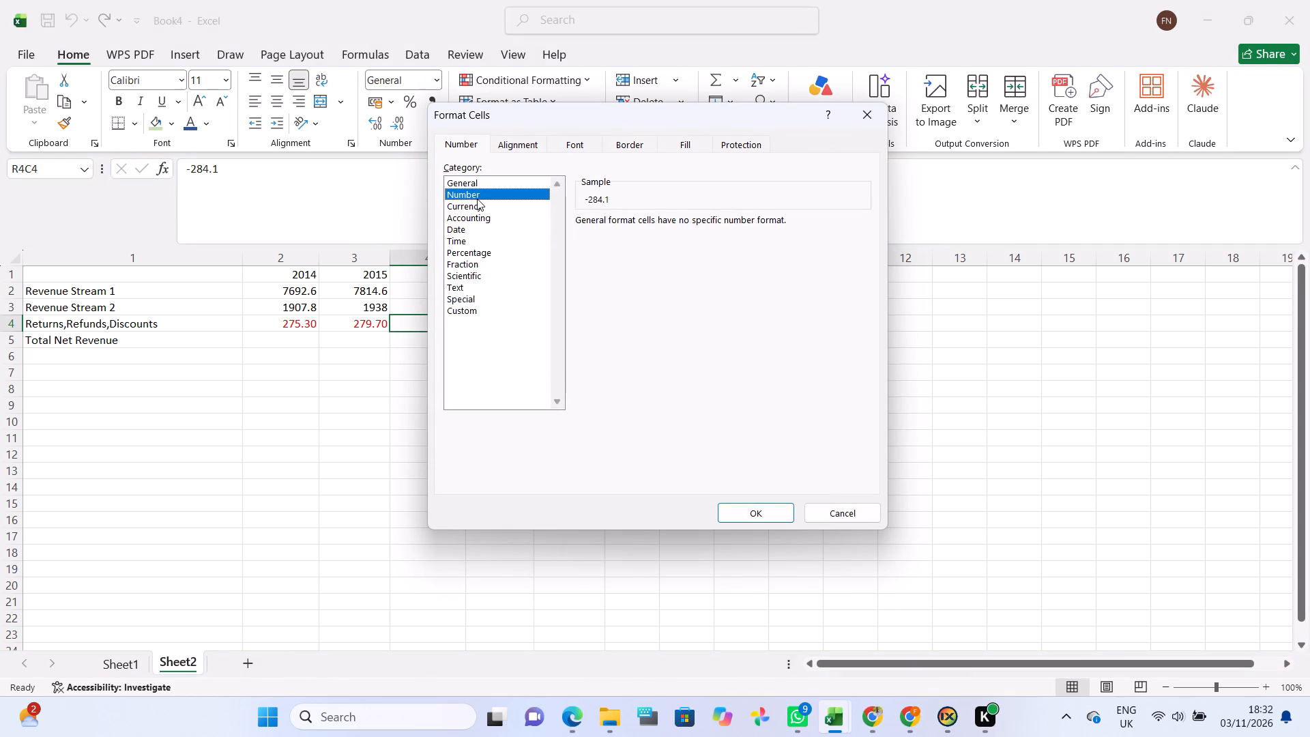
left_click(598, 289)
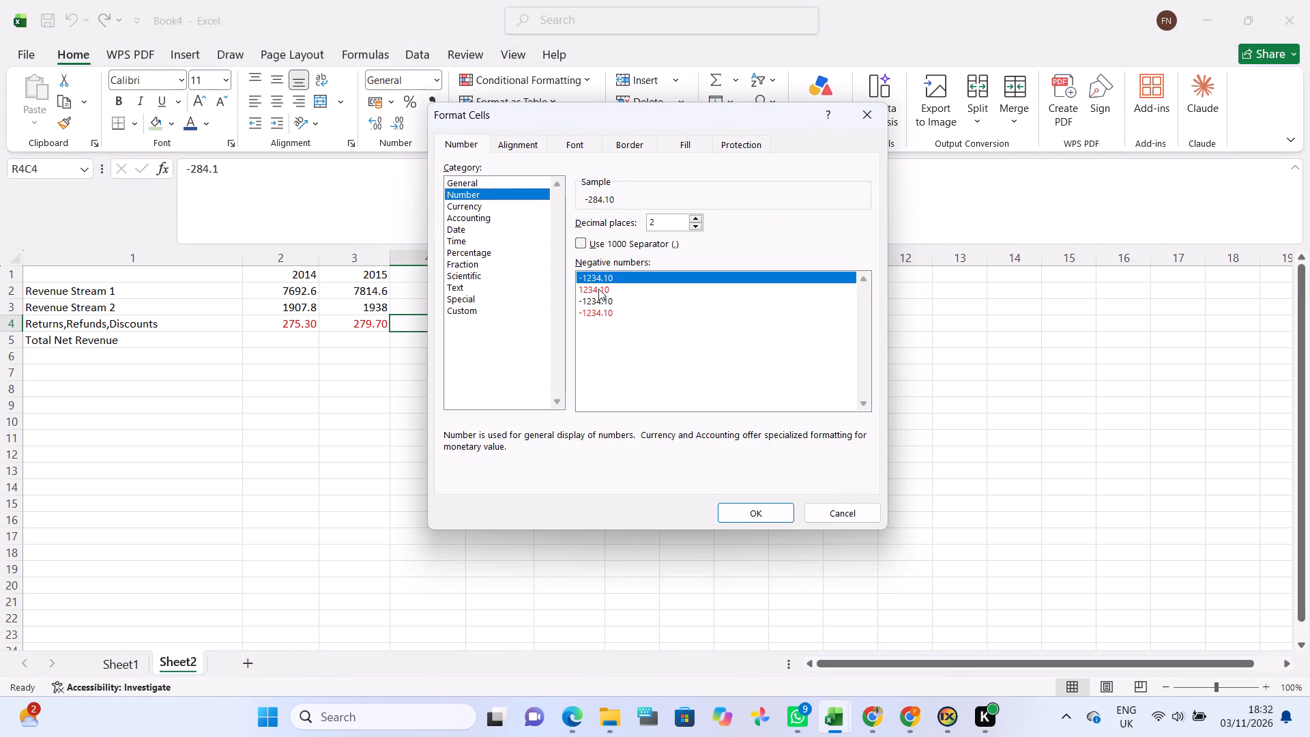
left_click(723, 522)
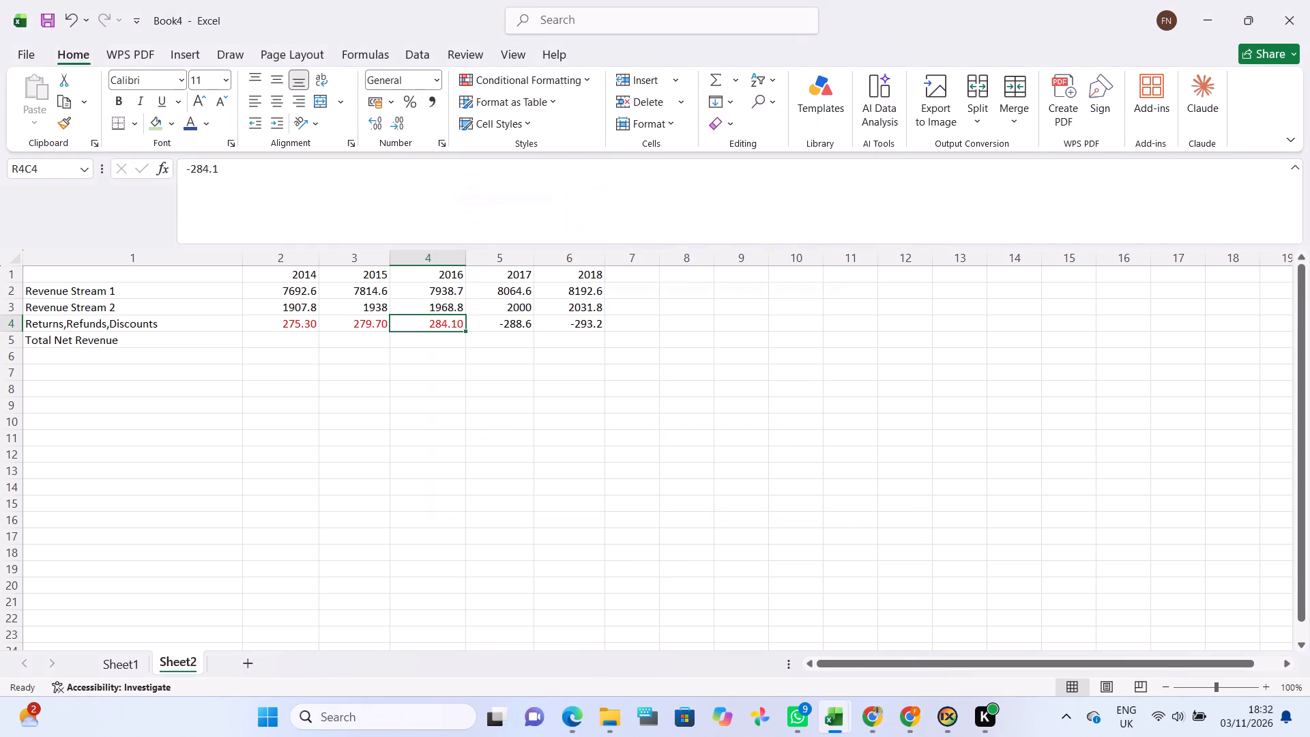
Give the 2017 Returns,Refunds,Discounts cell the Number format with two decimals and red, unsigned negatives.
left_click(508, 321)
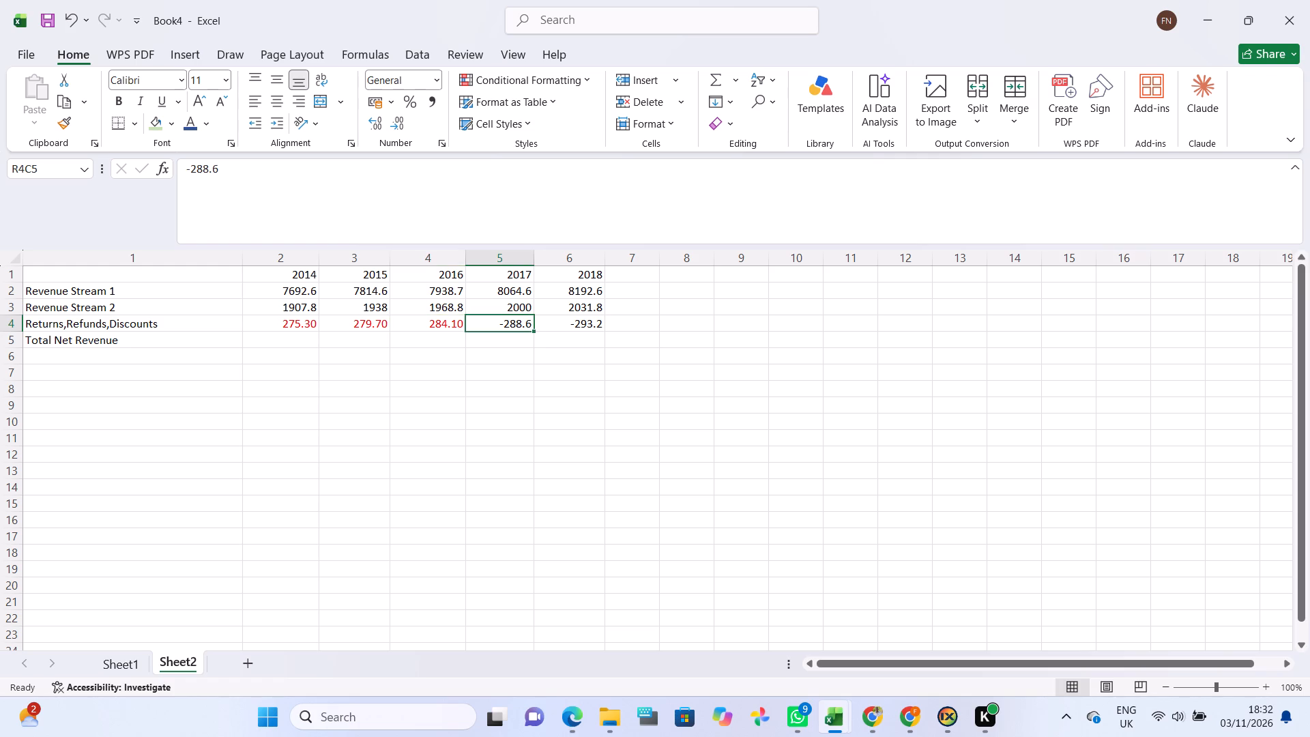
key("ctrl+1")
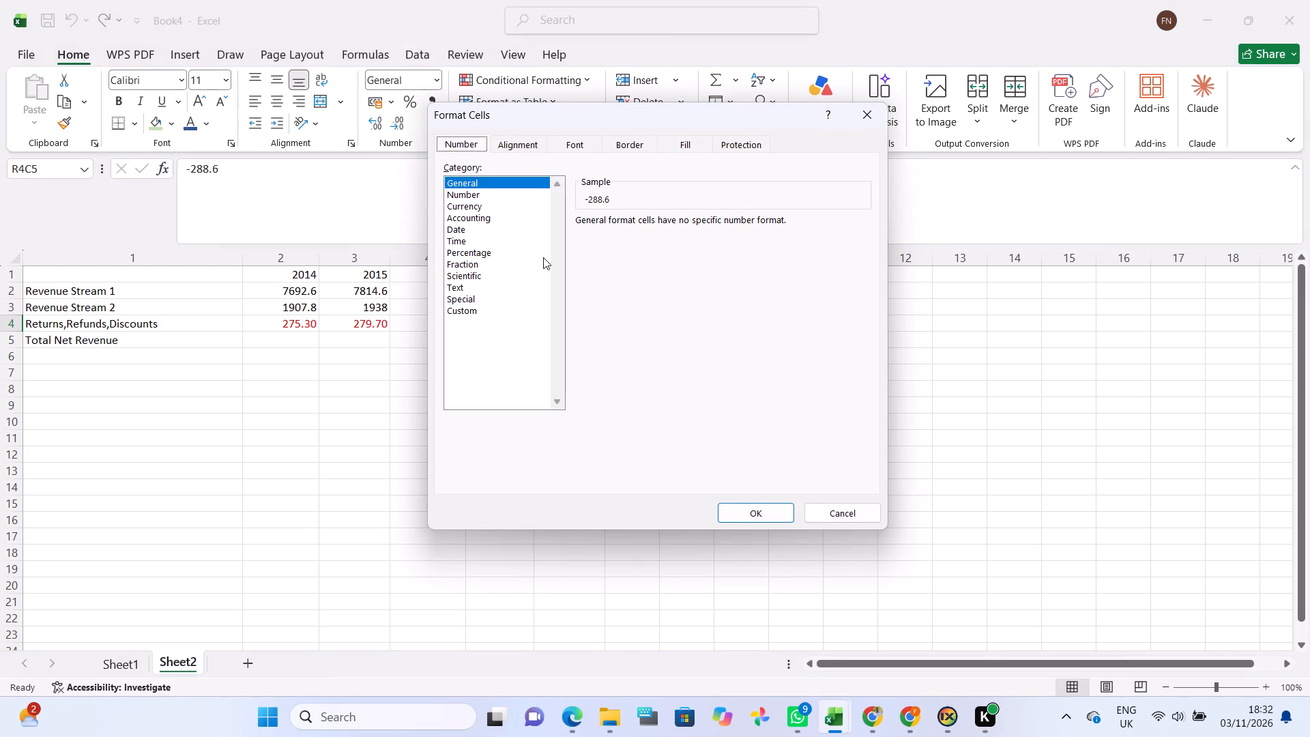
left_click(463, 199)
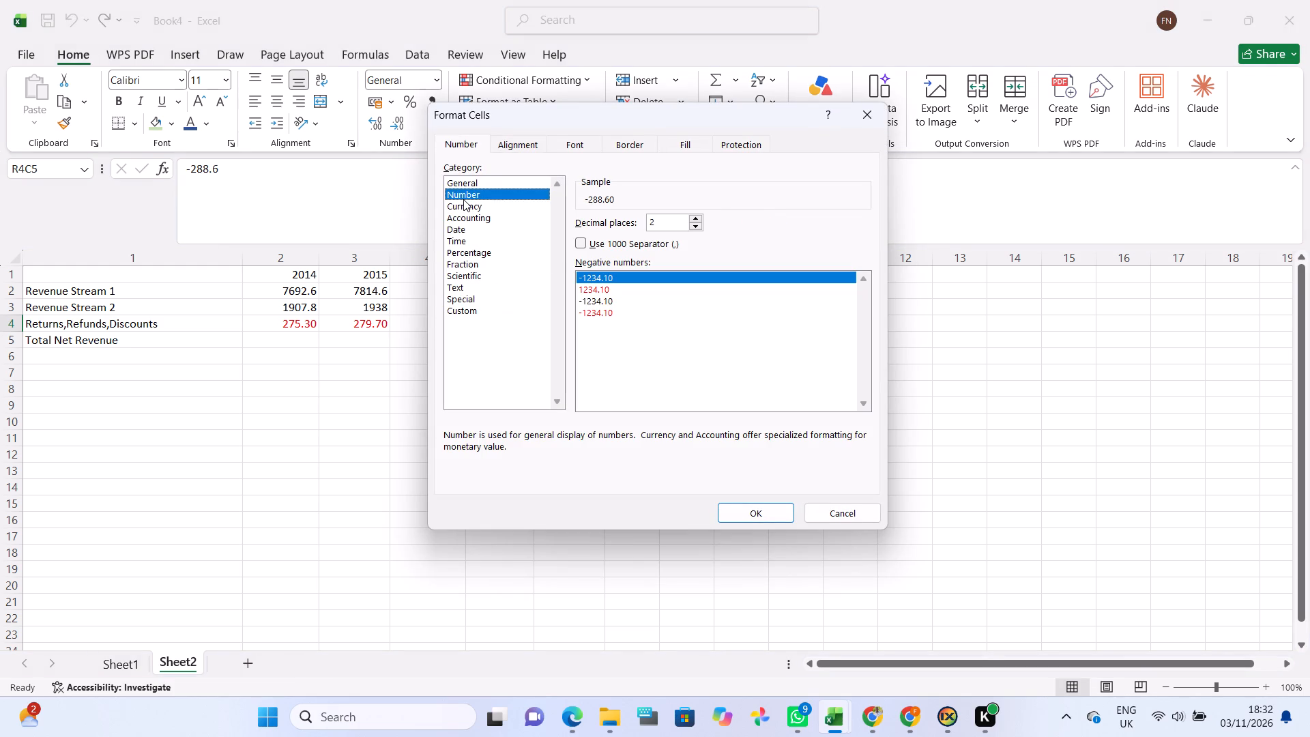
left_click(604, 285)
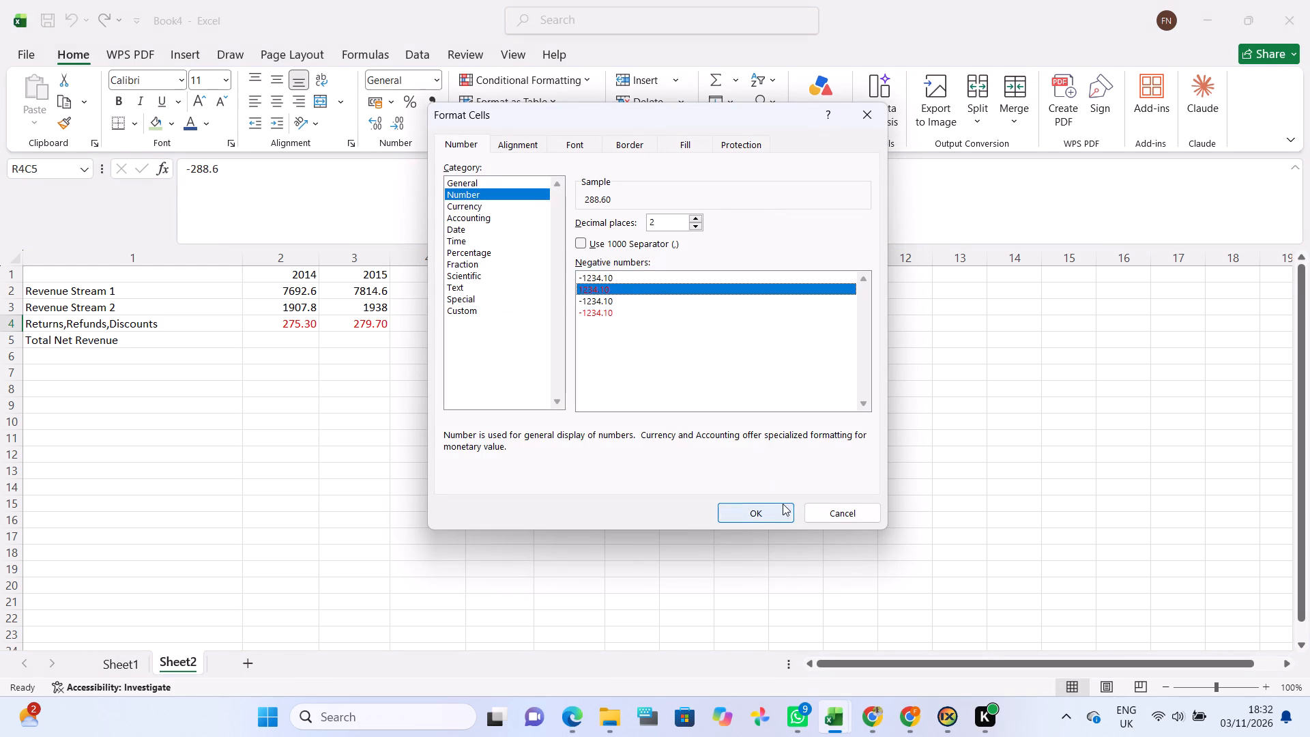
left_click(768, 517)
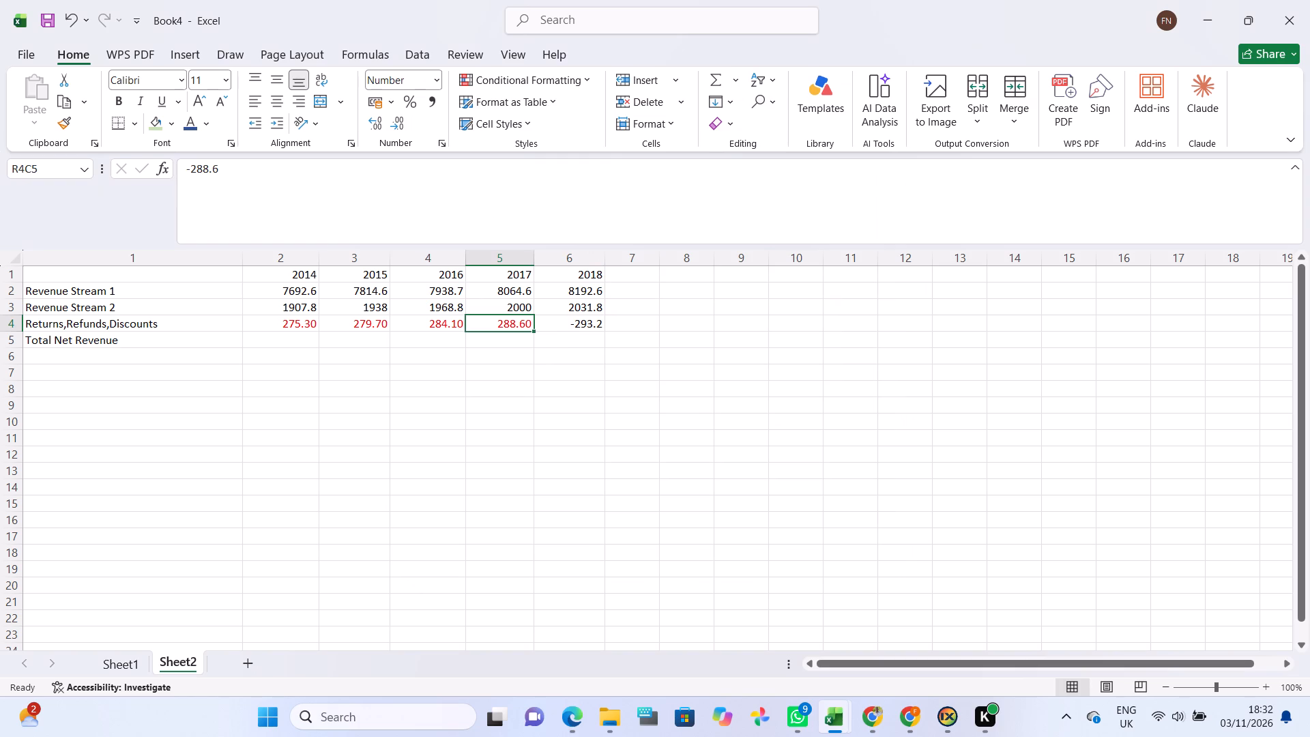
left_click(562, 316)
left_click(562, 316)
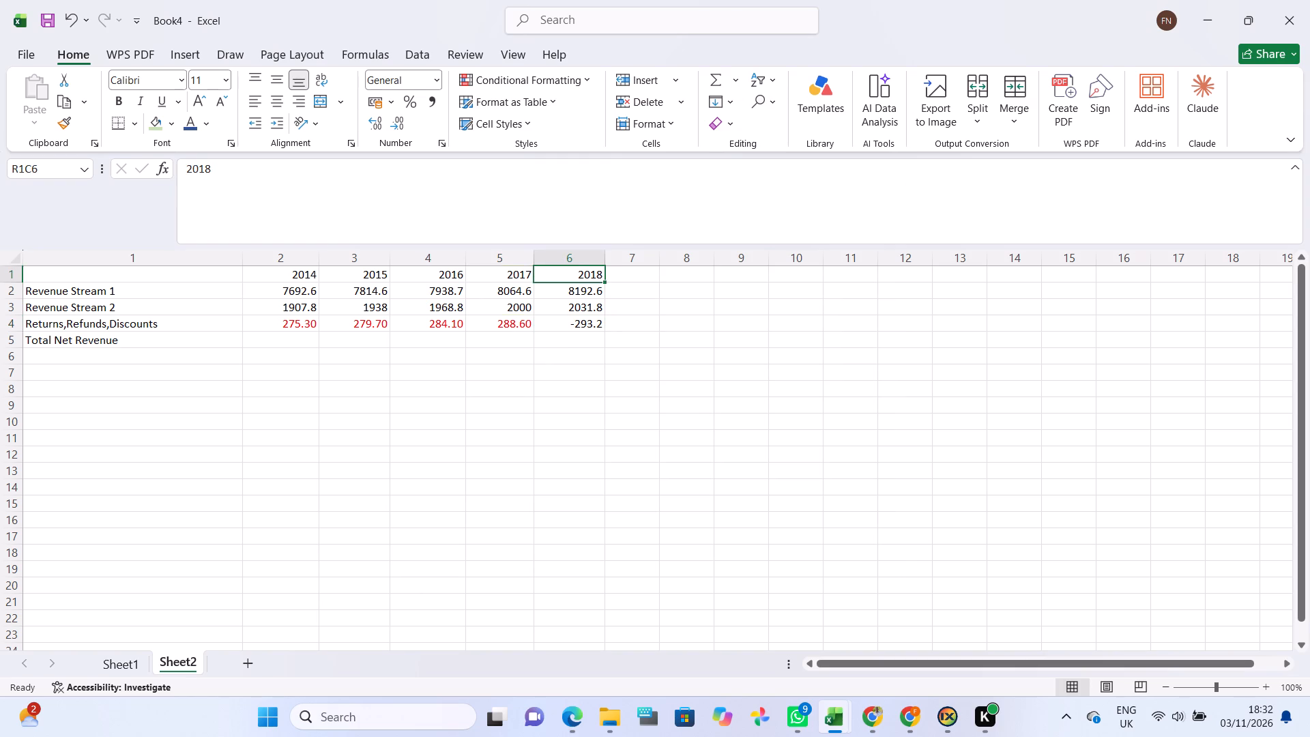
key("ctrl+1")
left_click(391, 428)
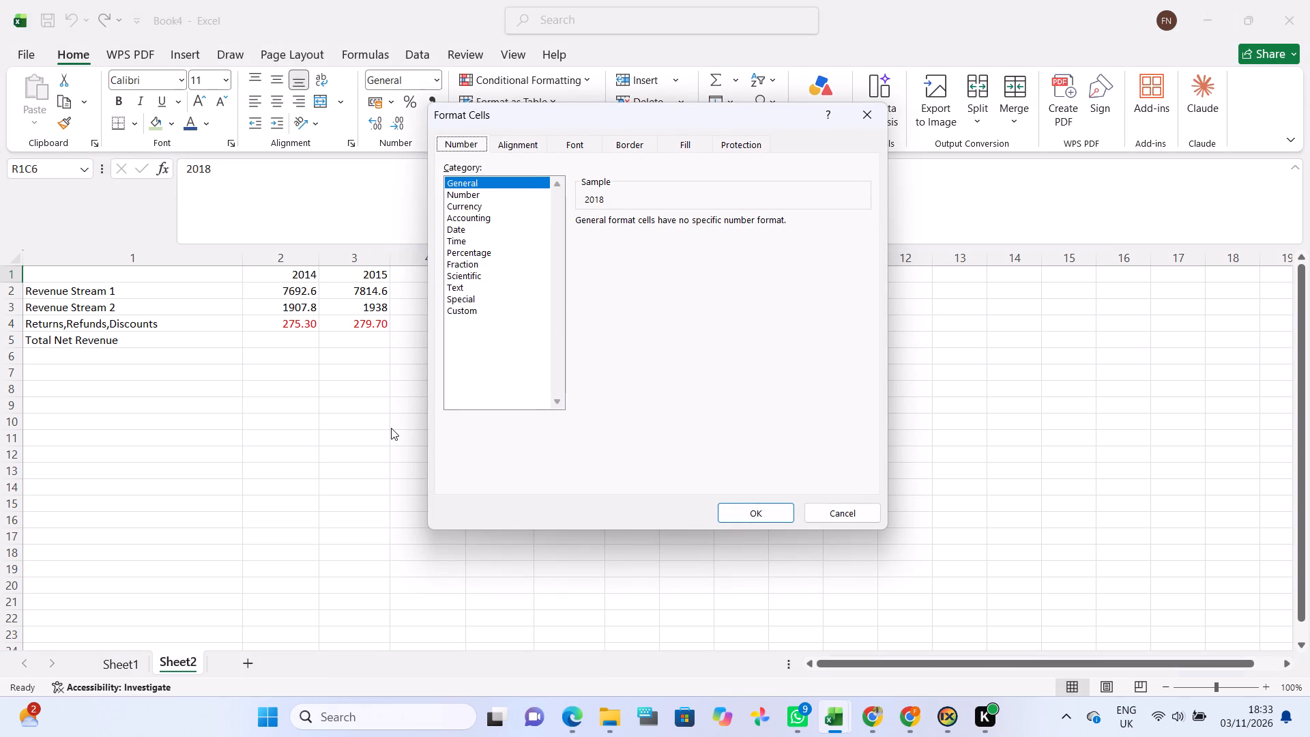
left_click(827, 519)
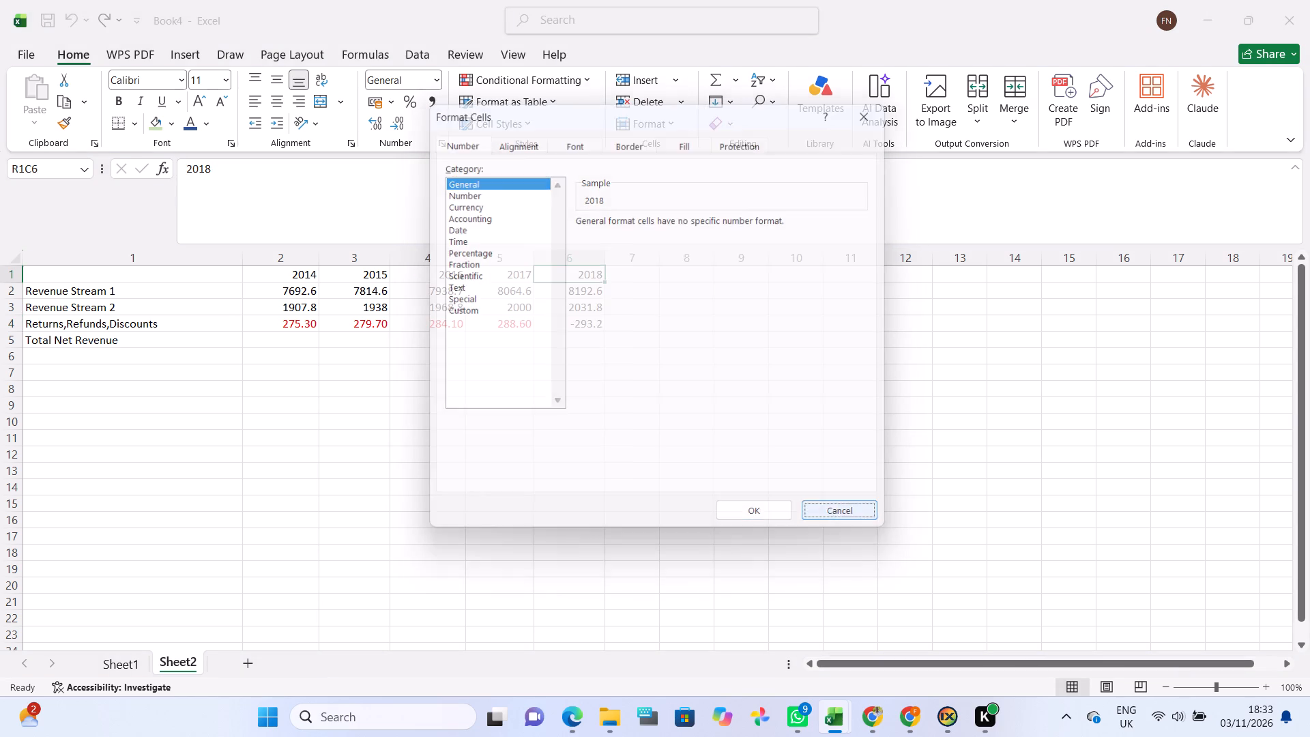
Format the 2018 Returns,Refunds,Discounts cell as Number with two decimals and red negatives without a minus sign.
left_click(587, 332)
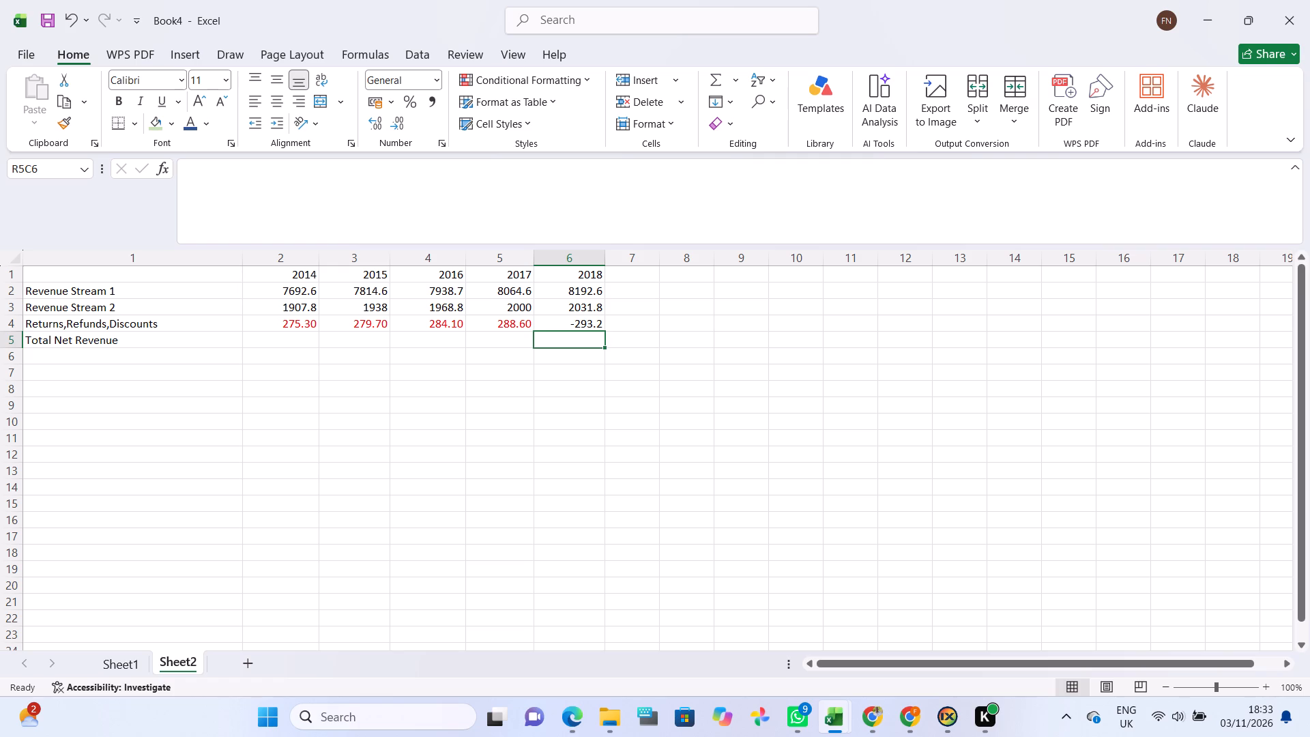
left_click(569, 328)
key("ctrl+1")
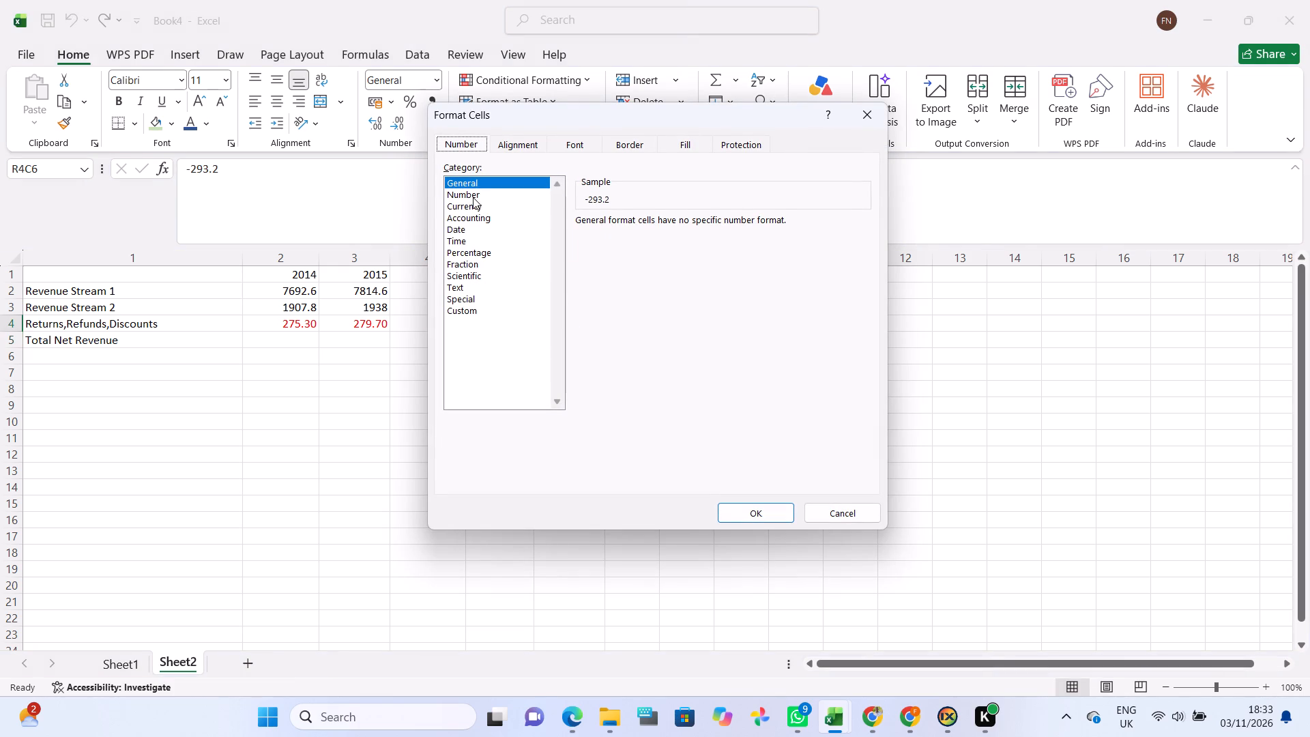
left_click(473, 197, "ctrl")
key("ctrl+super+F24")
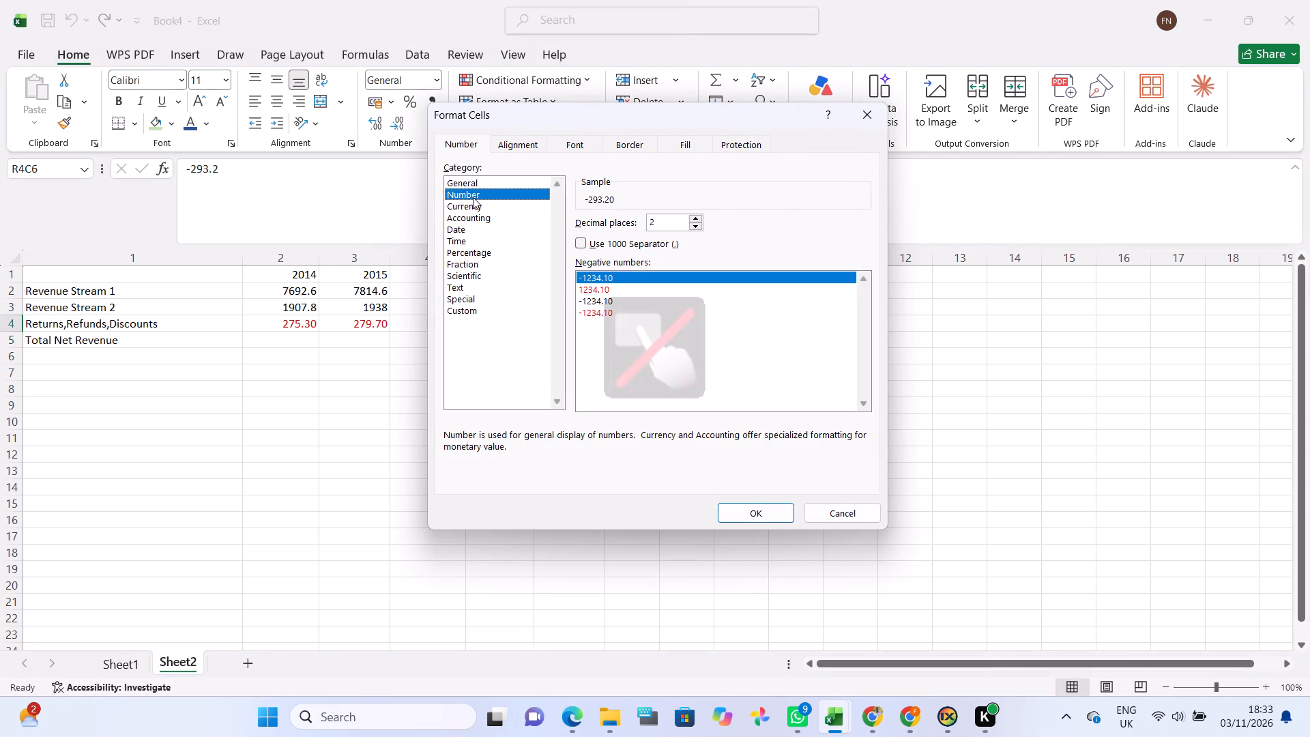
key("ctrl+super+F24")
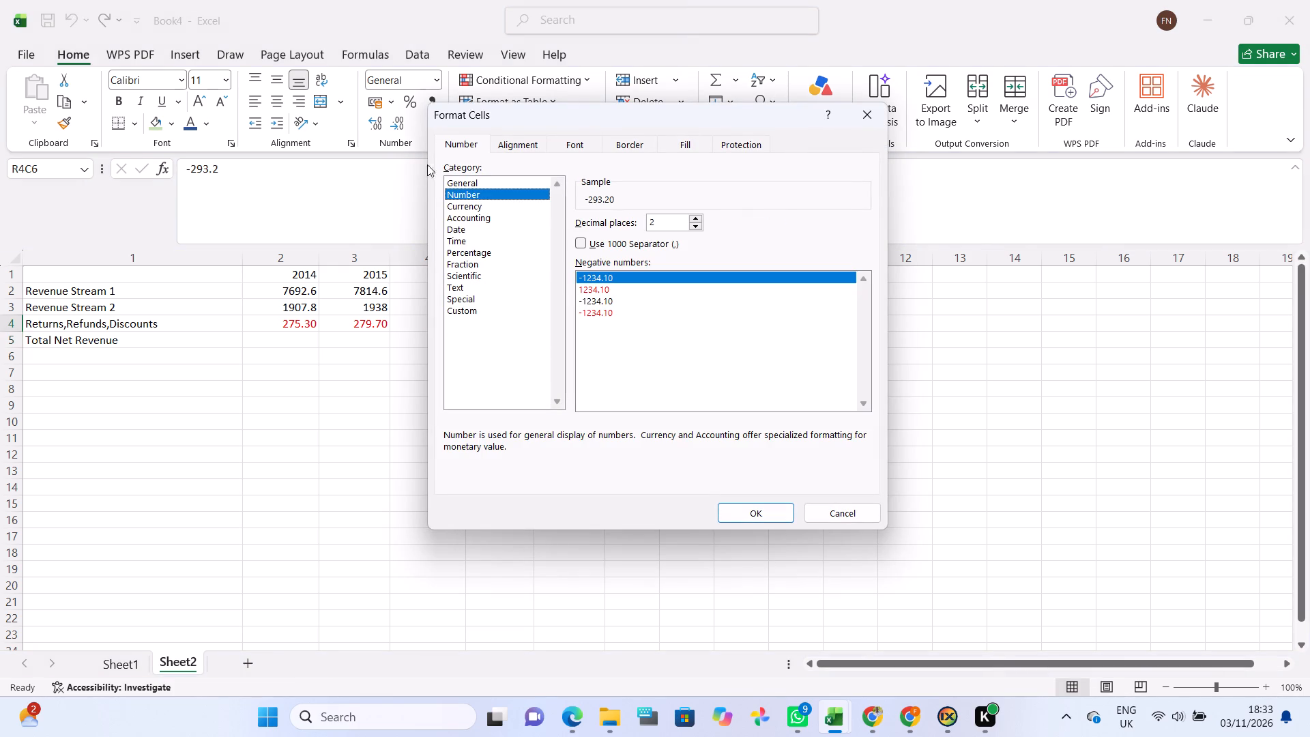
left_click(613, 285)
left_click(746, 511)
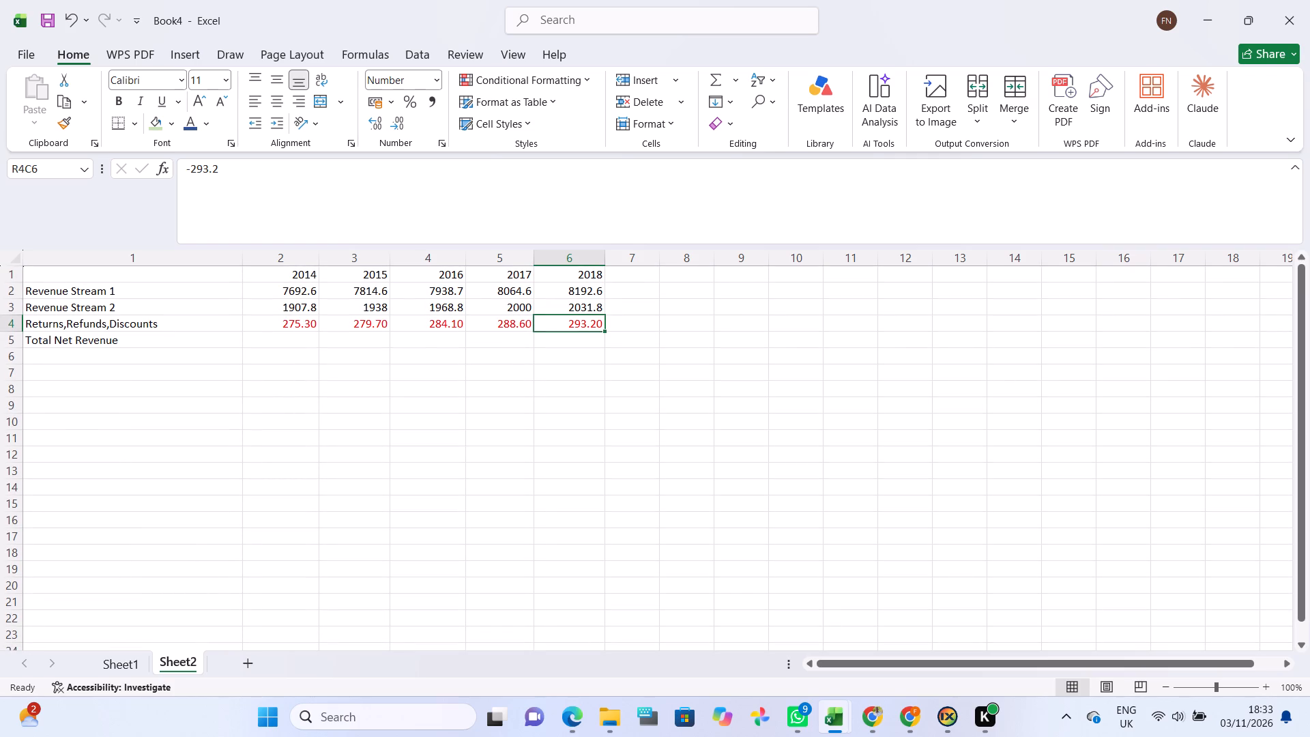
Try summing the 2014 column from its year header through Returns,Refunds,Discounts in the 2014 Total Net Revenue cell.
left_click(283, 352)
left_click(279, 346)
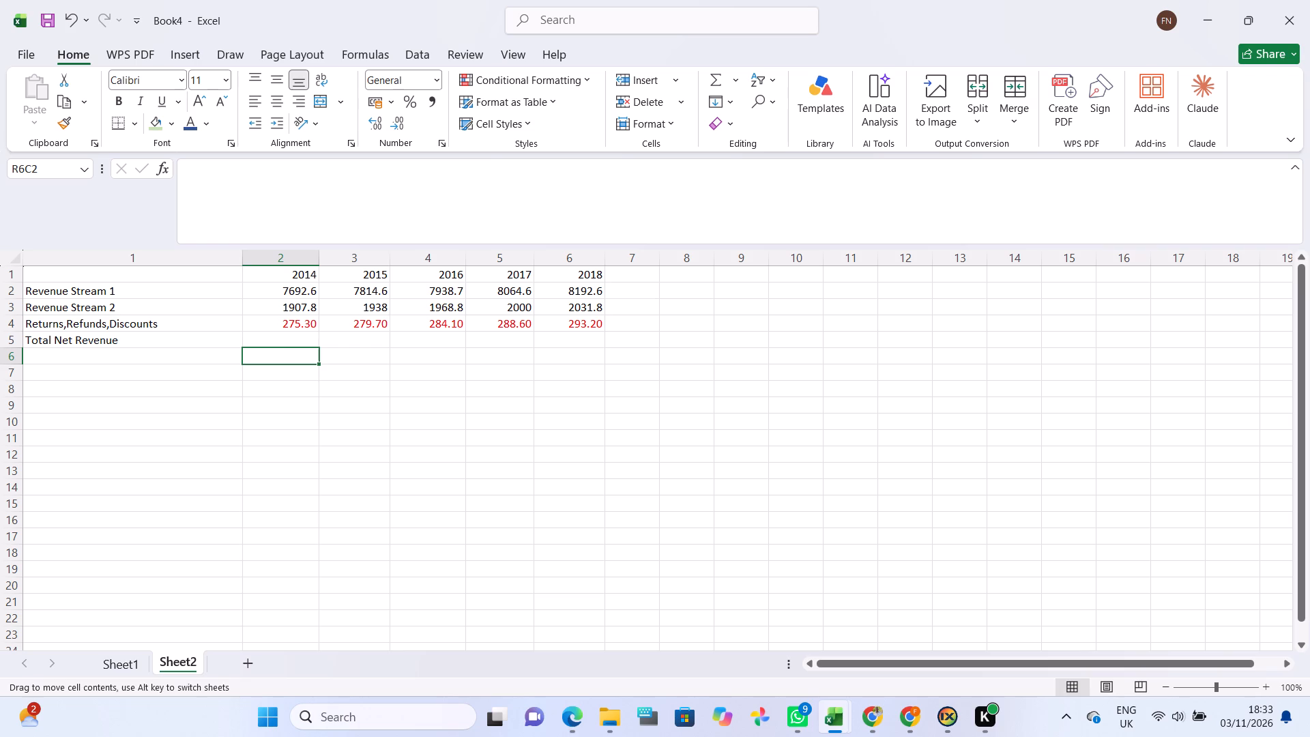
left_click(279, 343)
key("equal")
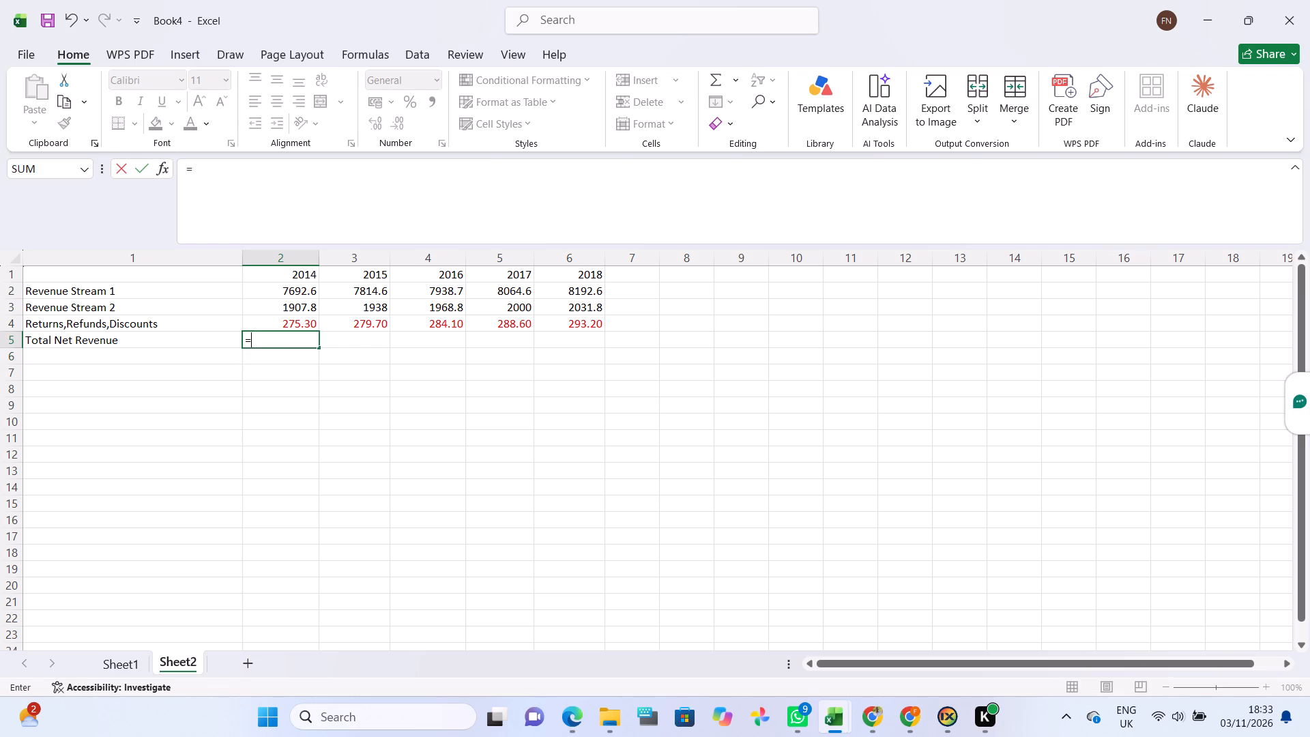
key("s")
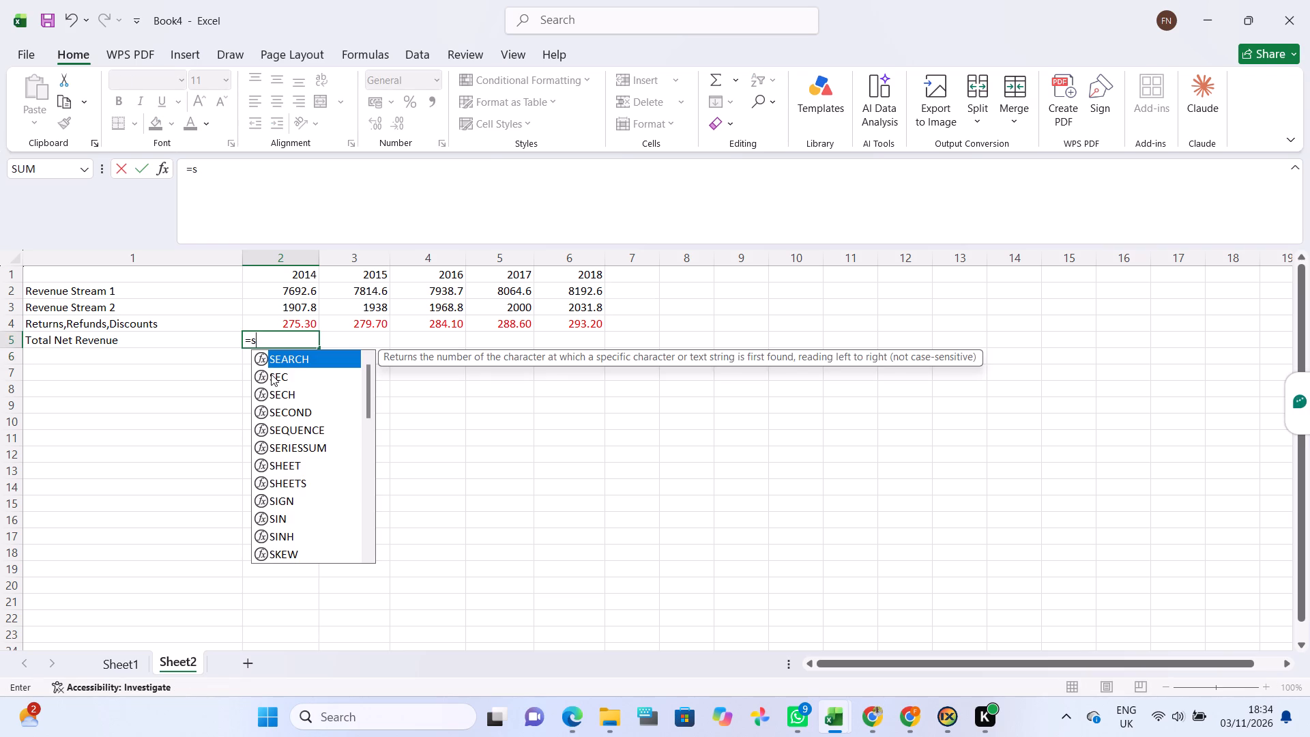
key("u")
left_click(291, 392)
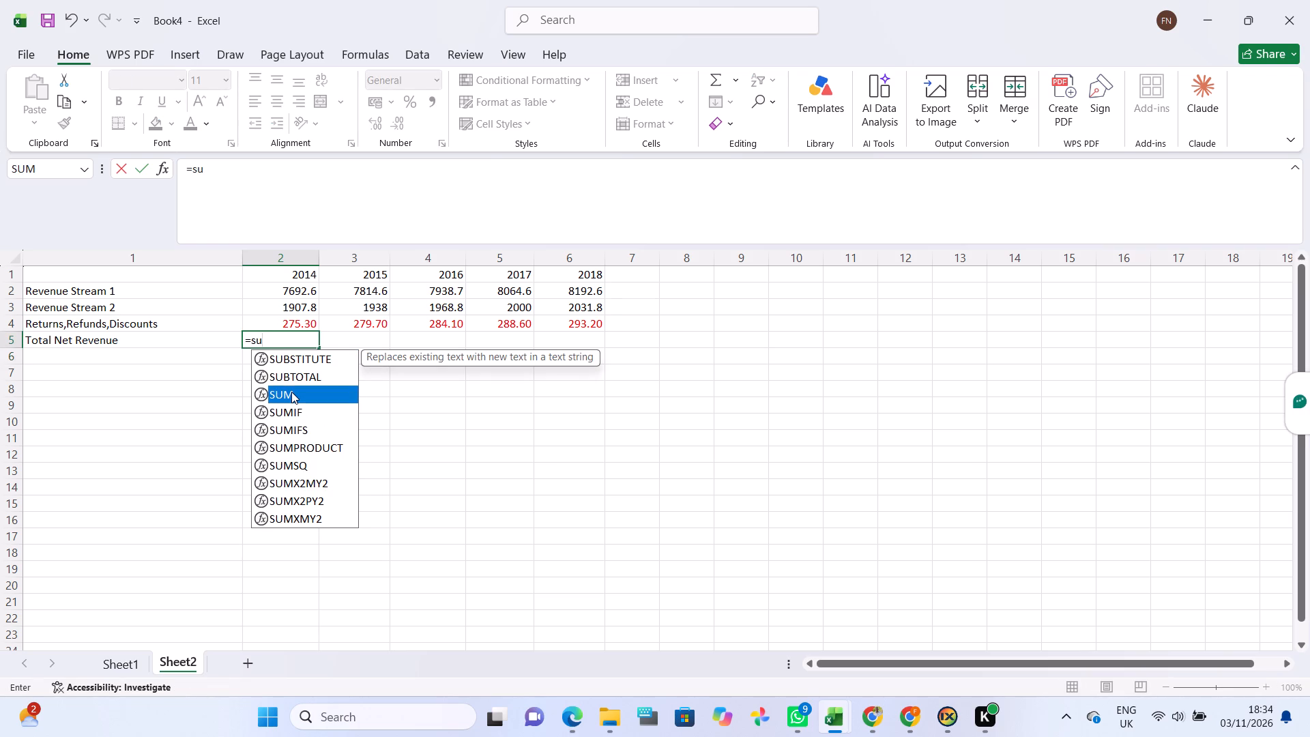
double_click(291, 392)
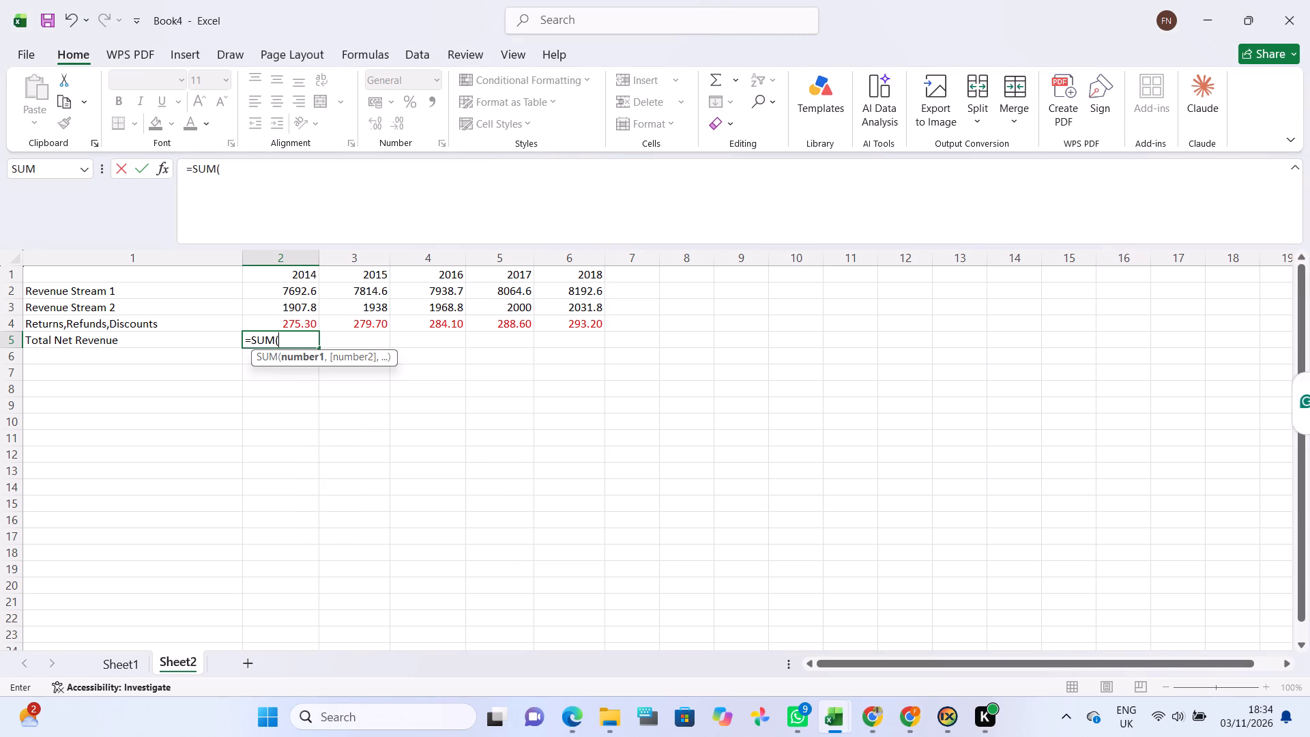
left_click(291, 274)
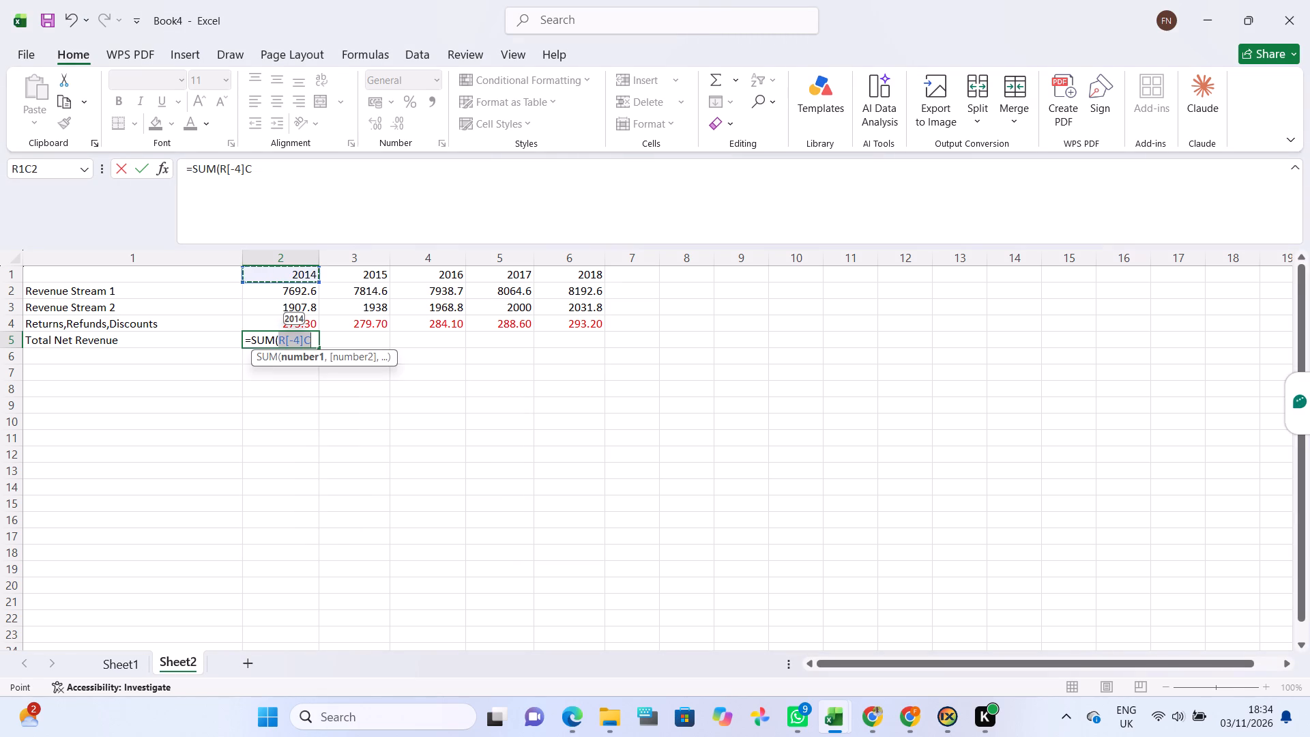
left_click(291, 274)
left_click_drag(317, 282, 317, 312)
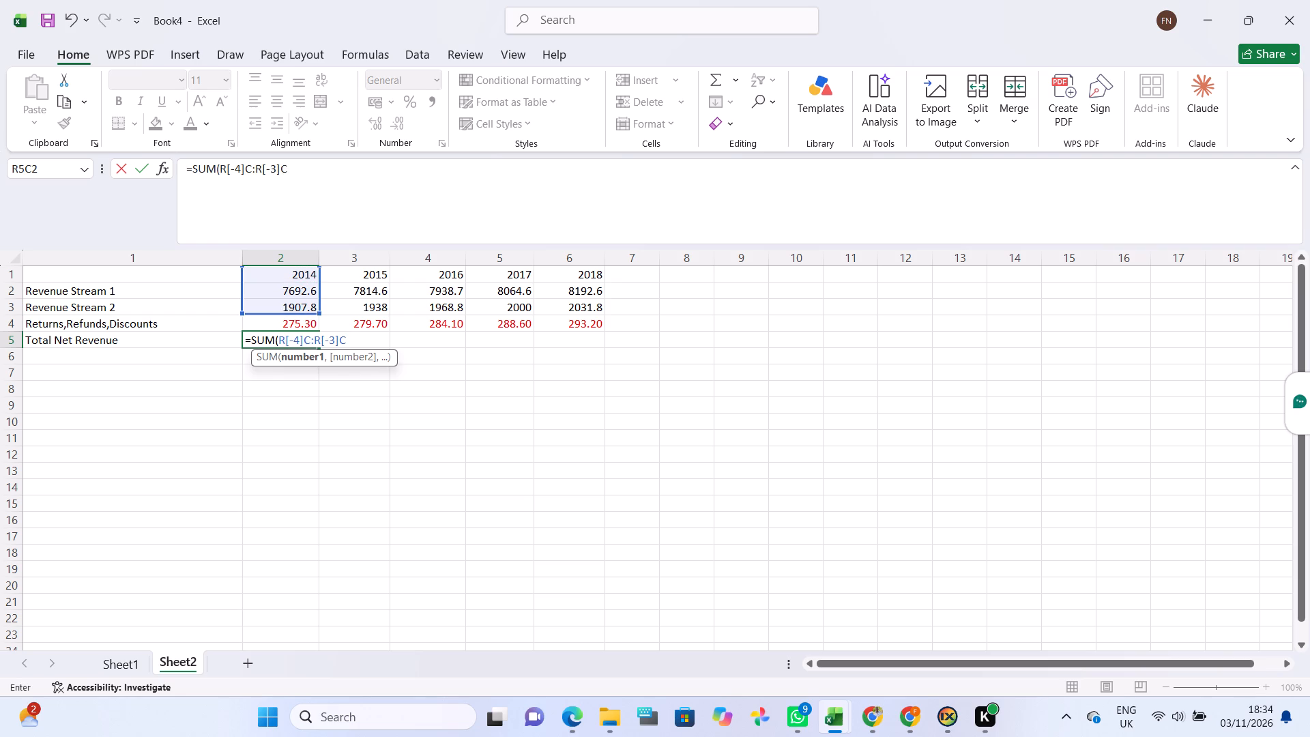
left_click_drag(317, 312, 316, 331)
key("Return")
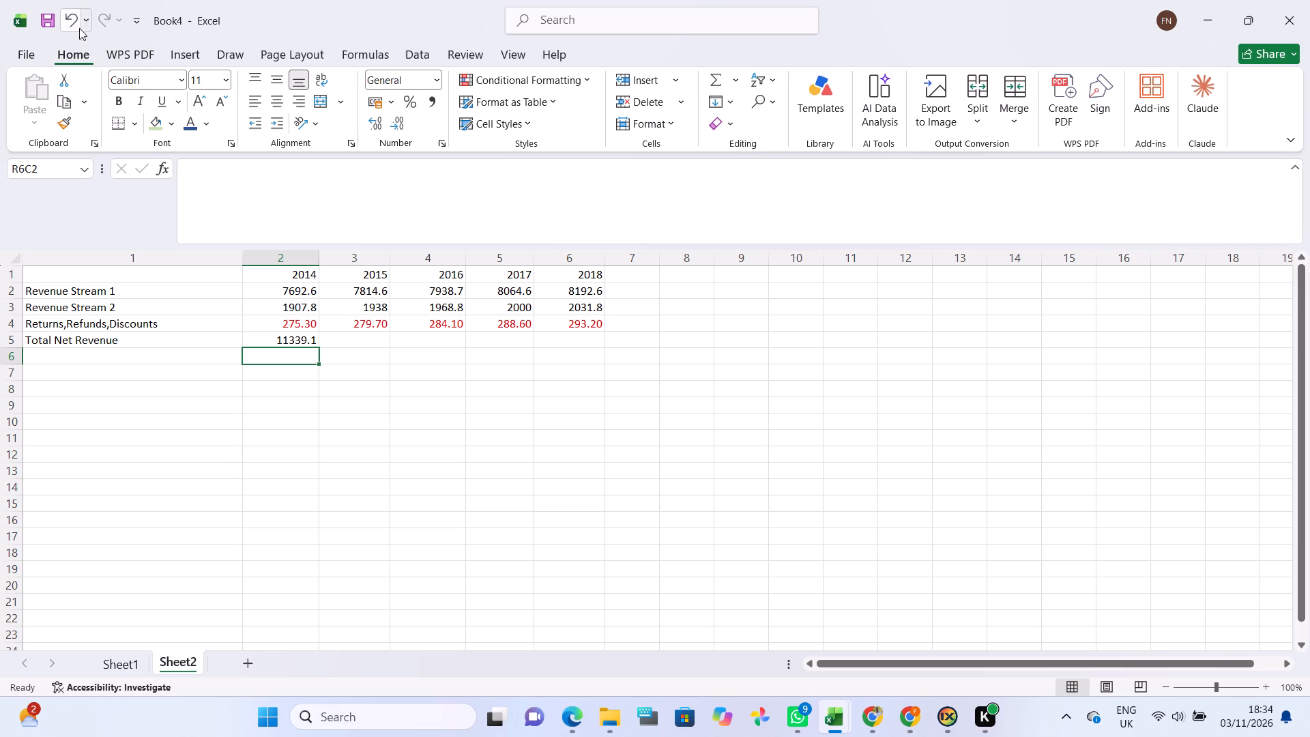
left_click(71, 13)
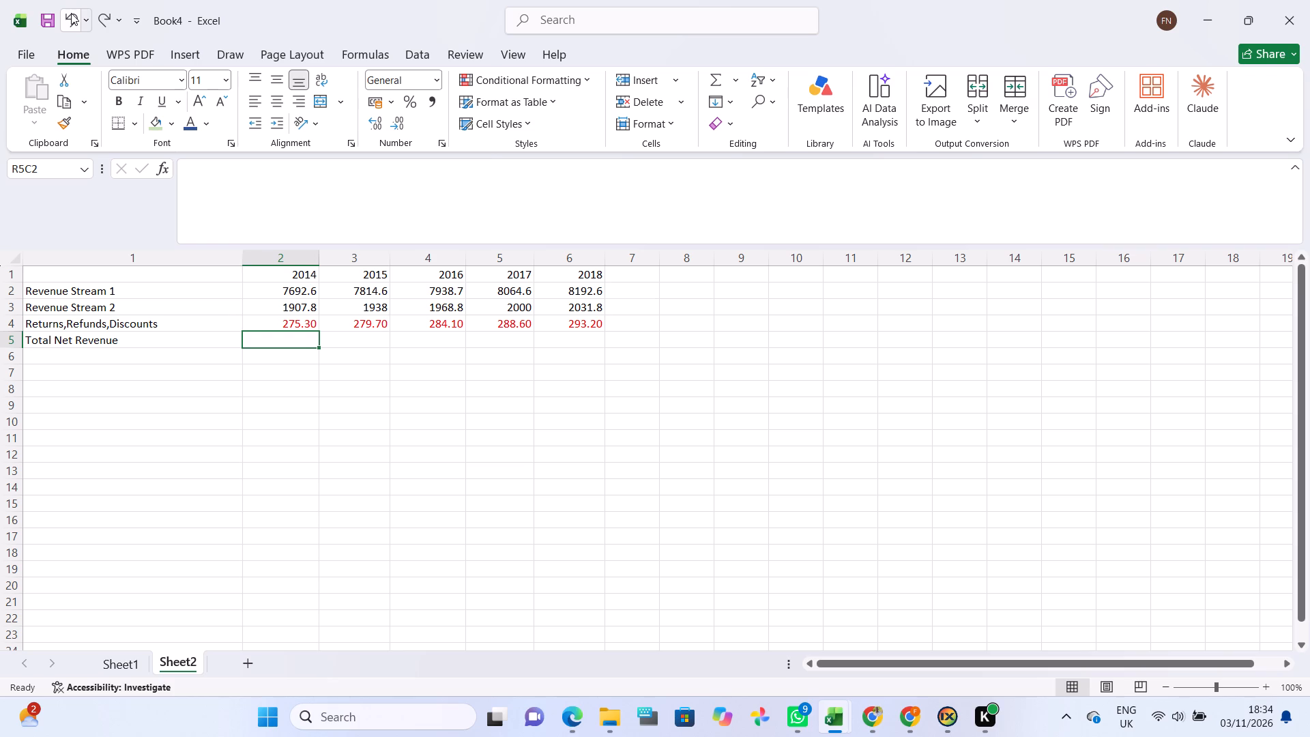
Enter a SUM formula in the 2014 Total Net Revenue cell covering Revenue Stream 1 through Returns,Refunds,Discounts.
key("equal")
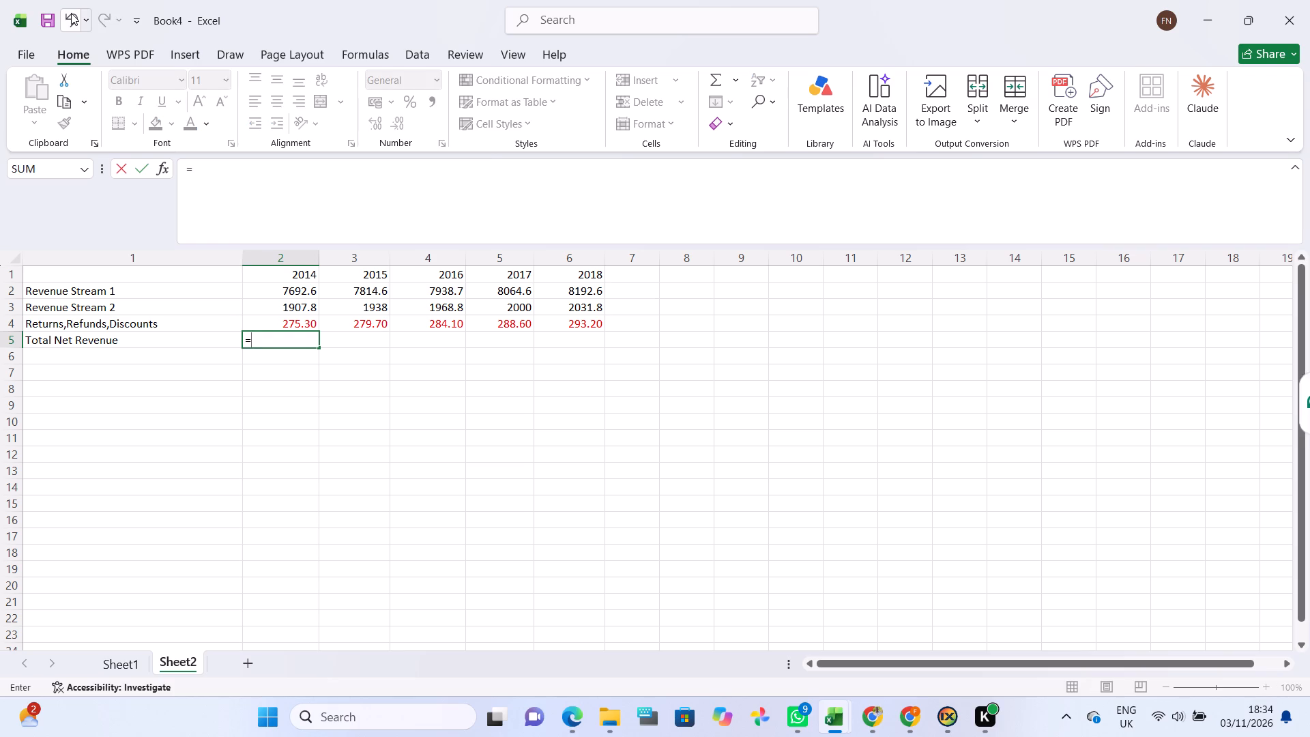
type("su")
key("m")
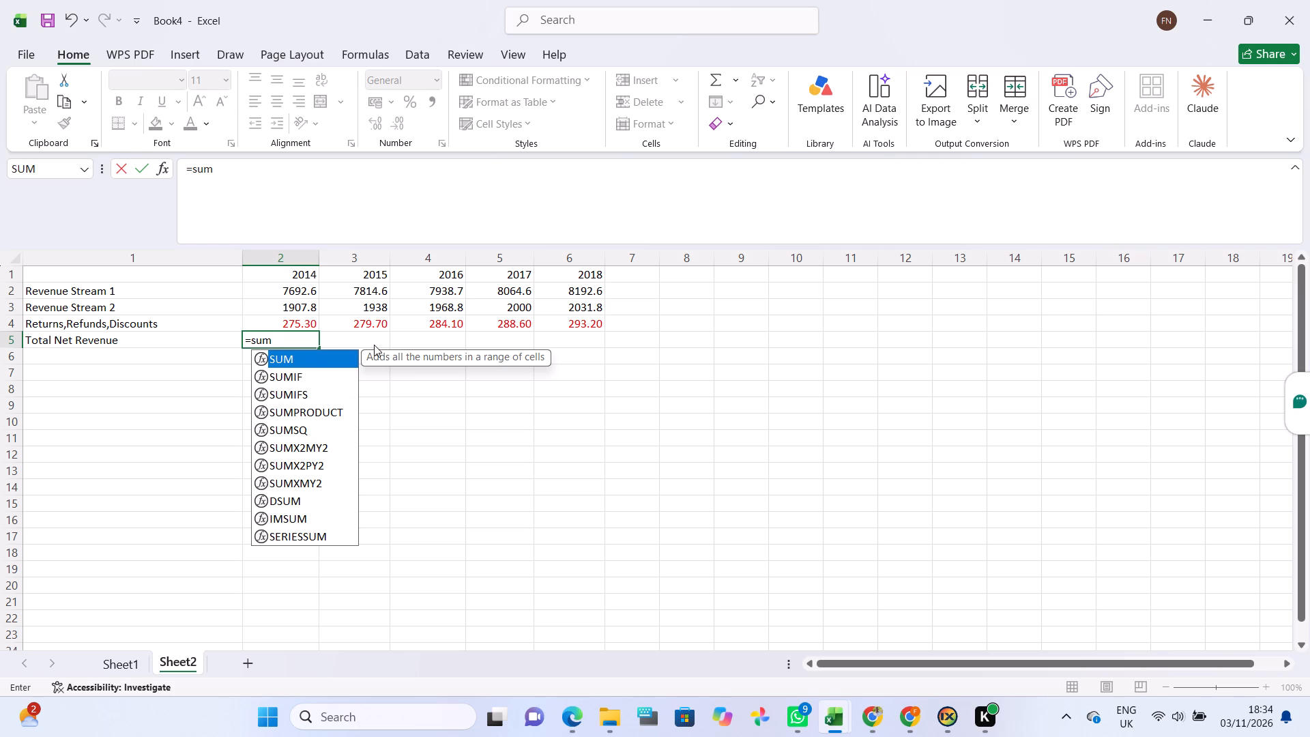
left_click(306, 358)
triple_click(306, 358)
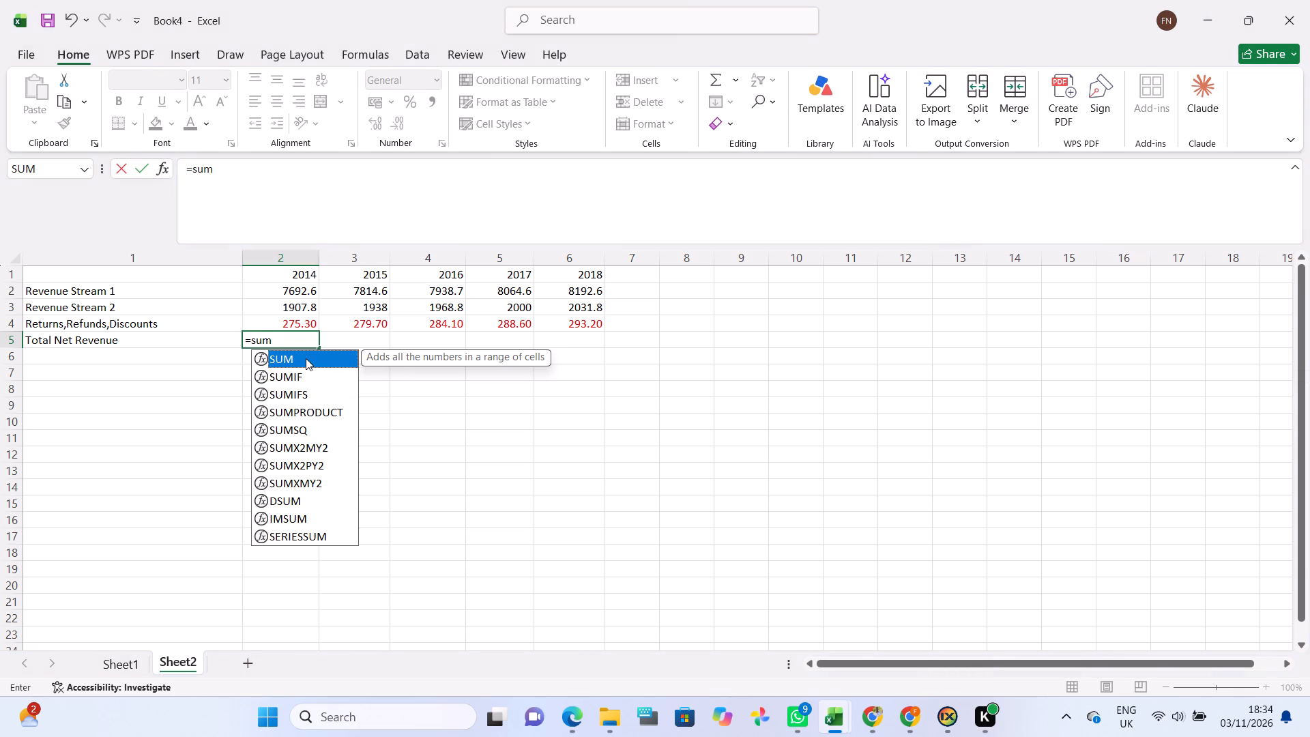
left_click(291, 289)
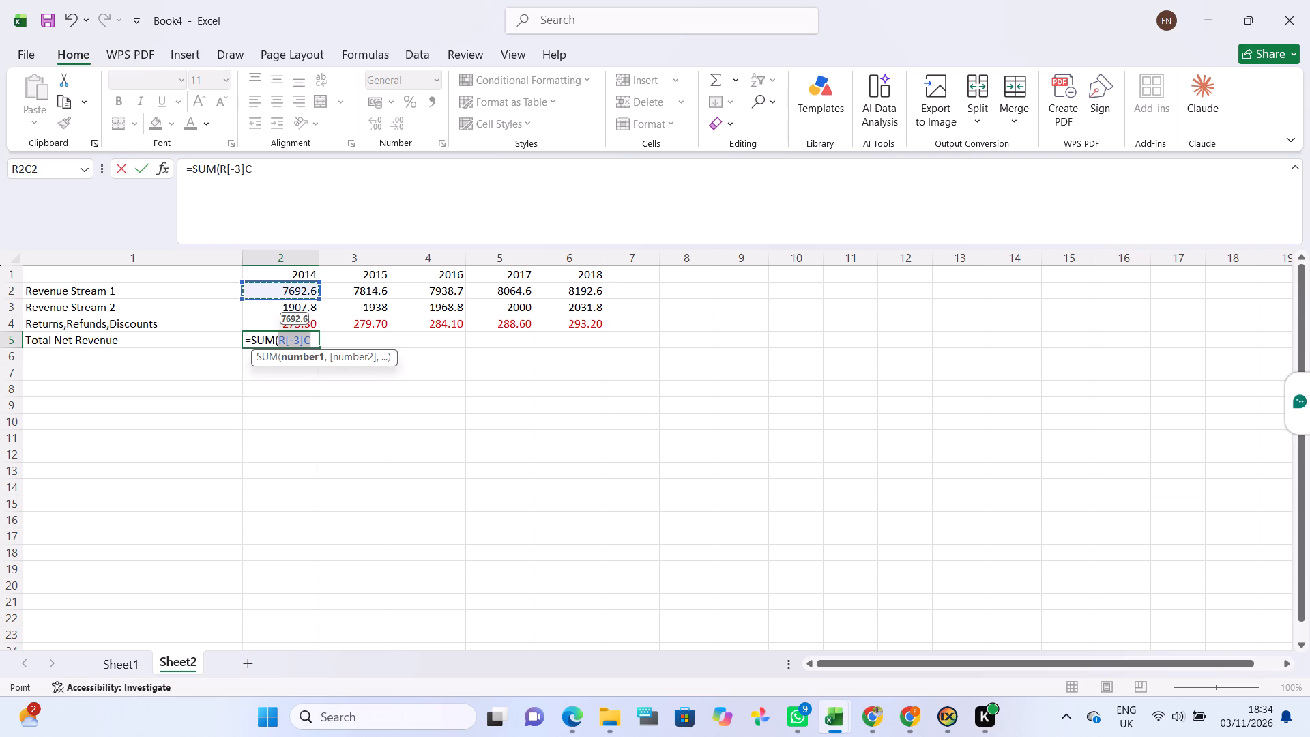
left_click_drag(318, 300, 317, 333)
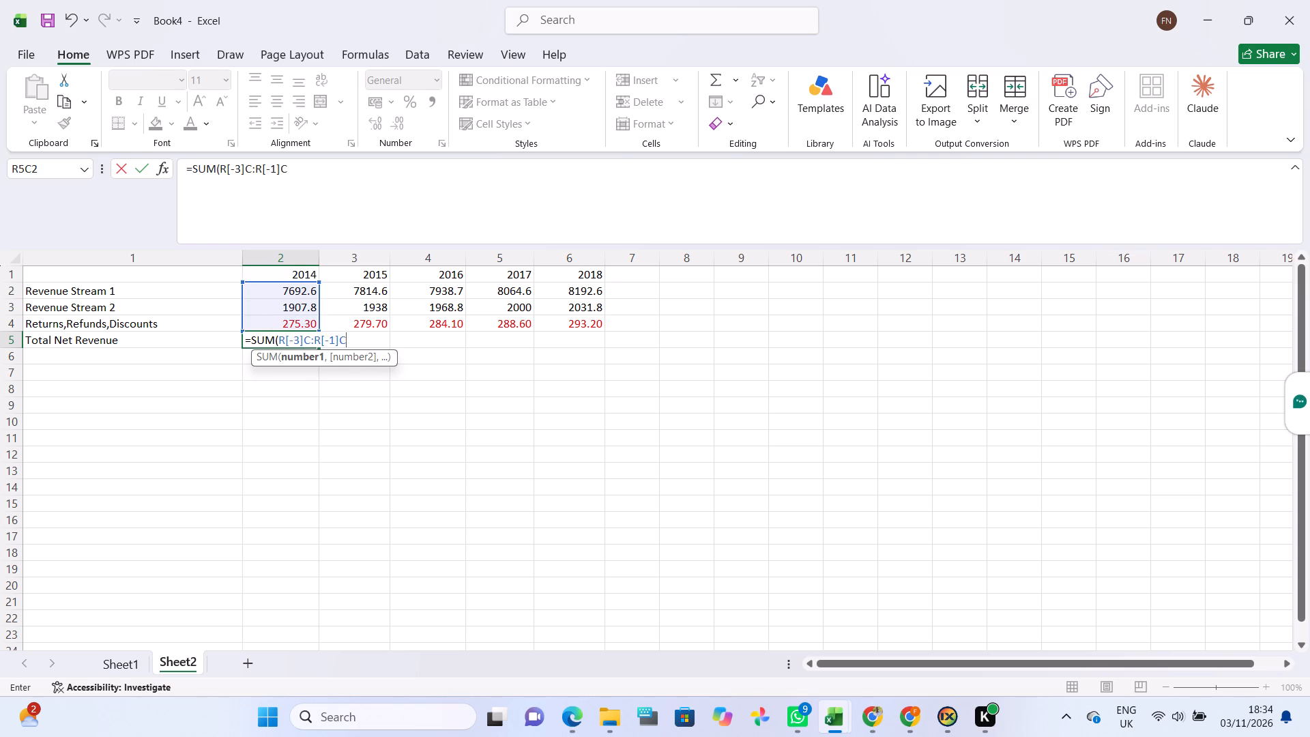
key("Return")
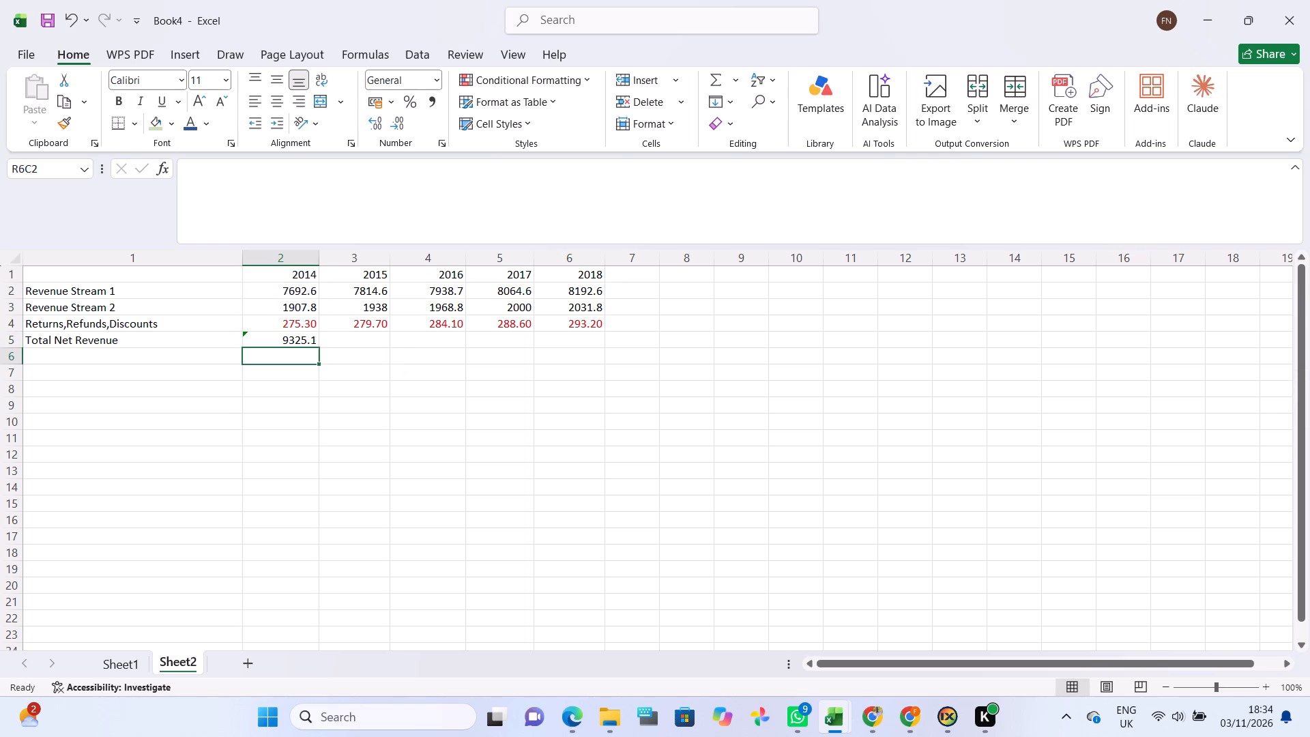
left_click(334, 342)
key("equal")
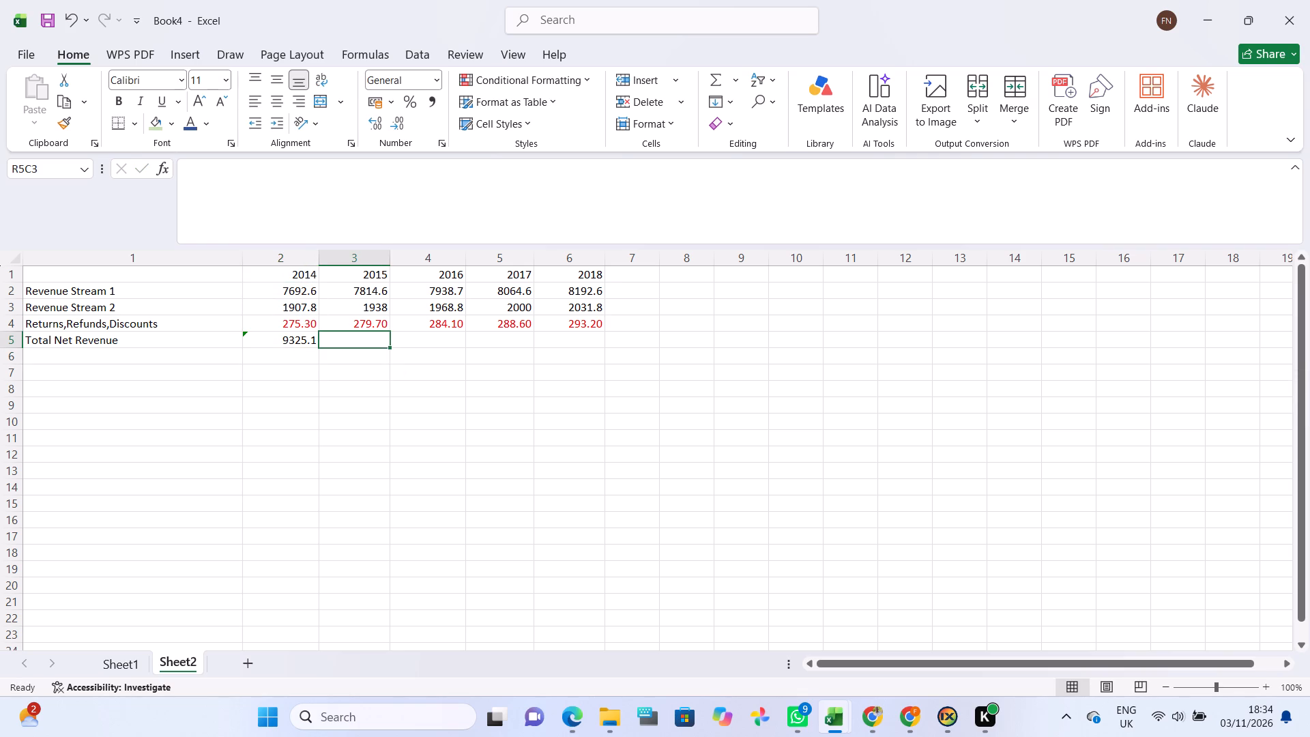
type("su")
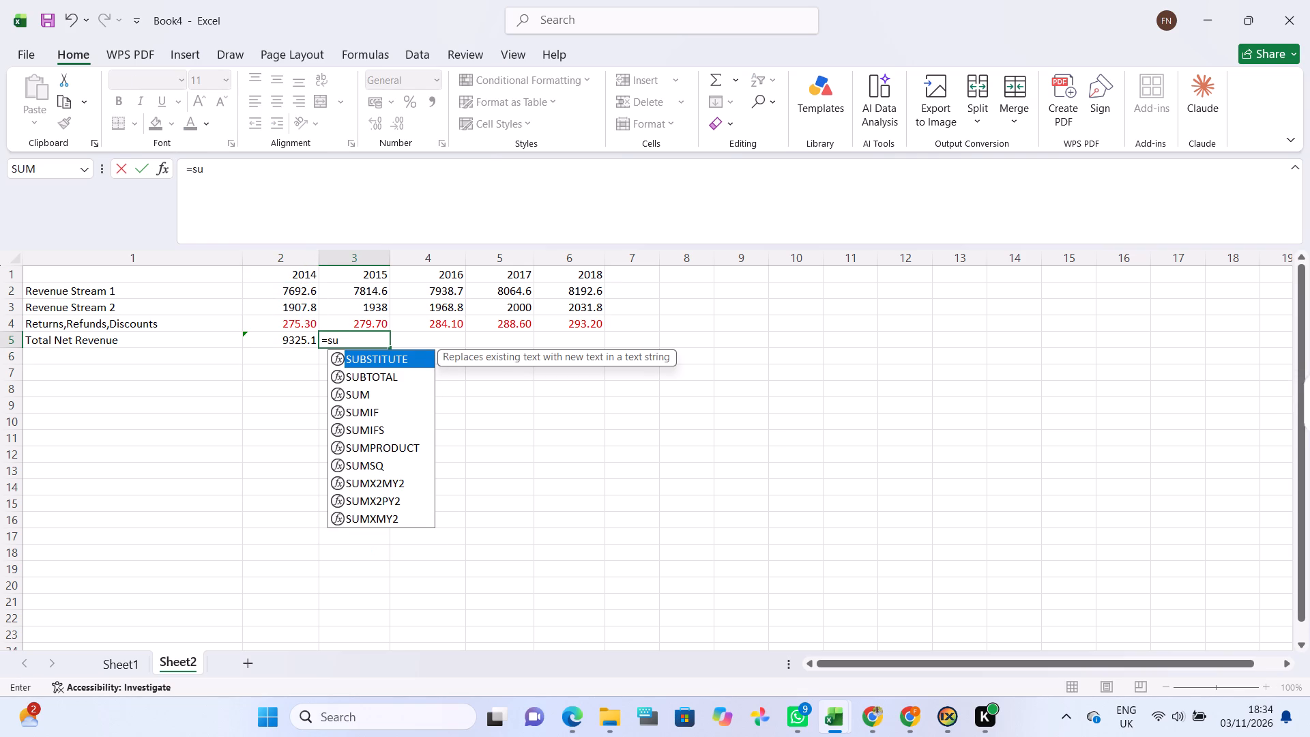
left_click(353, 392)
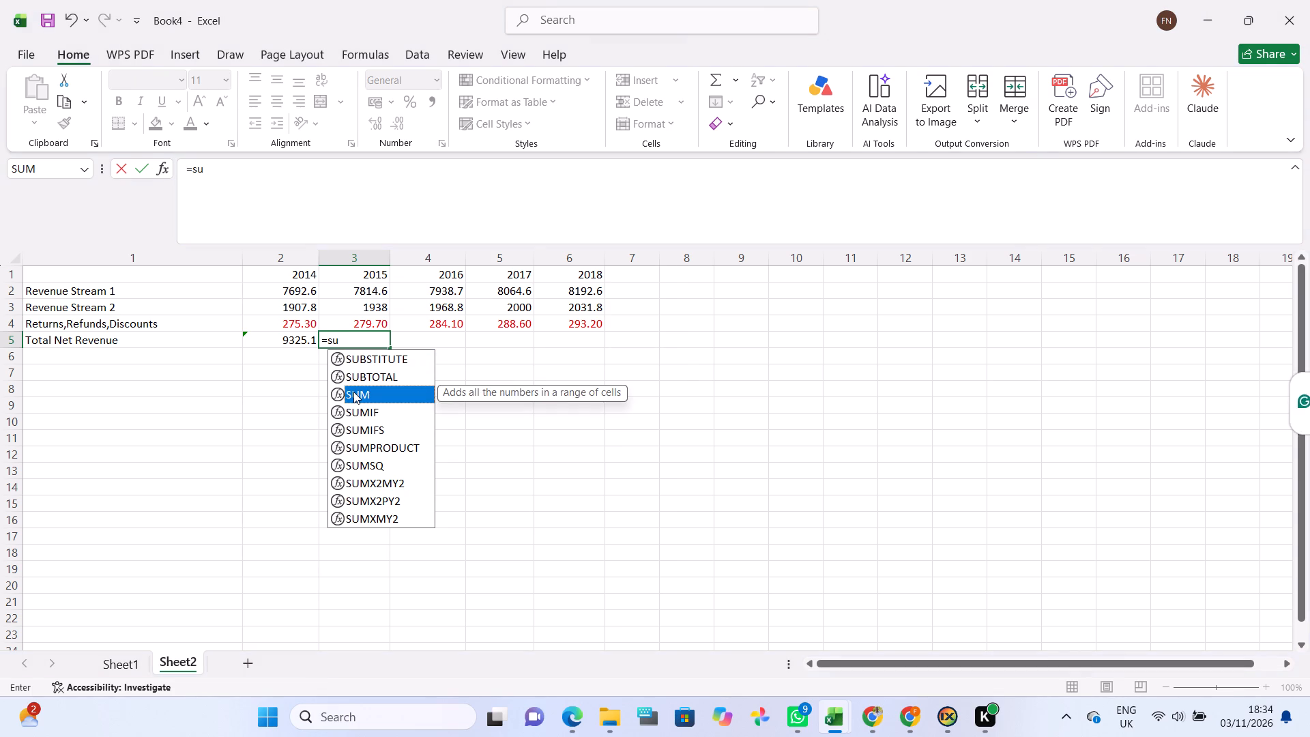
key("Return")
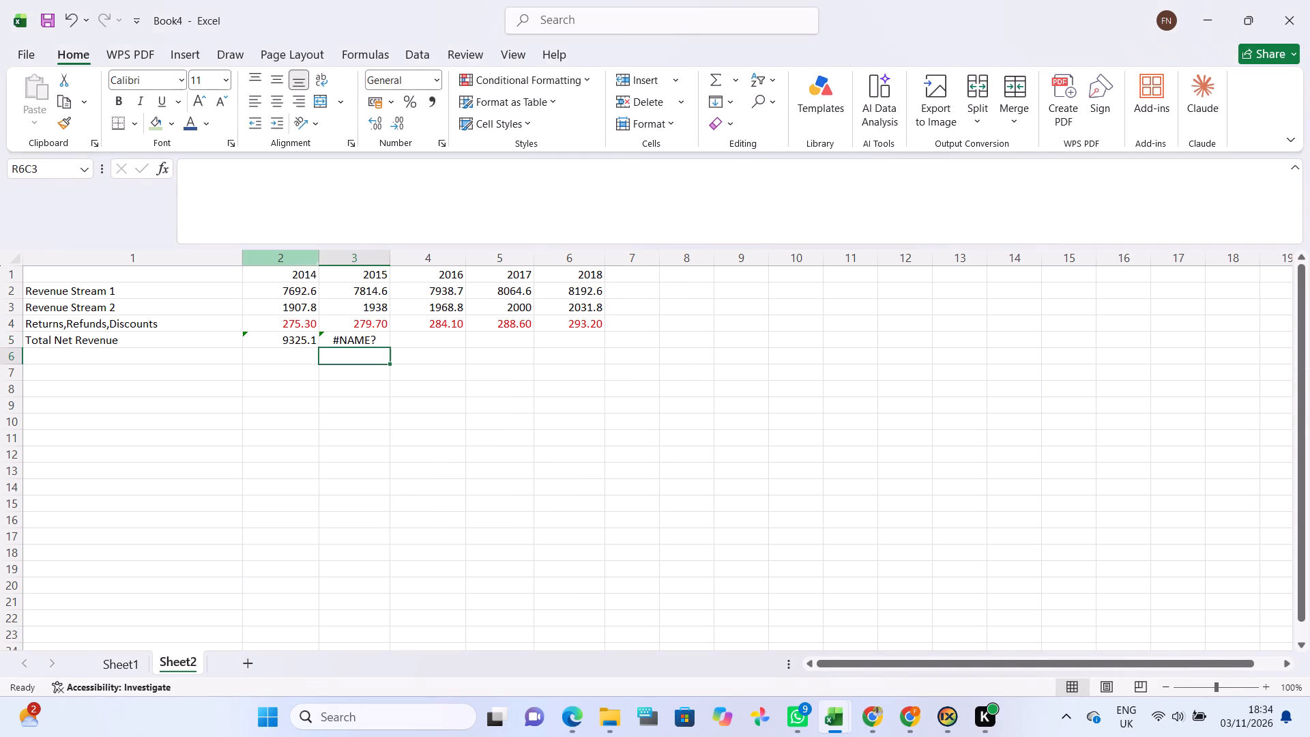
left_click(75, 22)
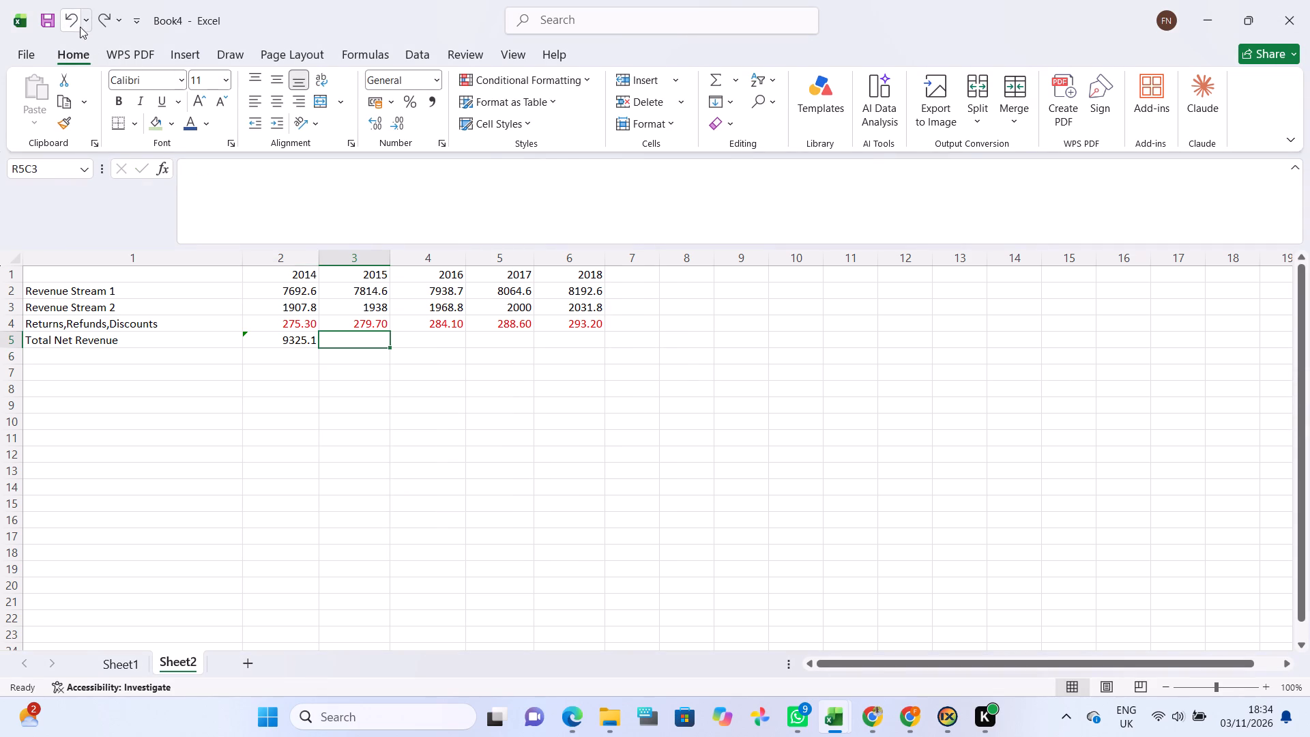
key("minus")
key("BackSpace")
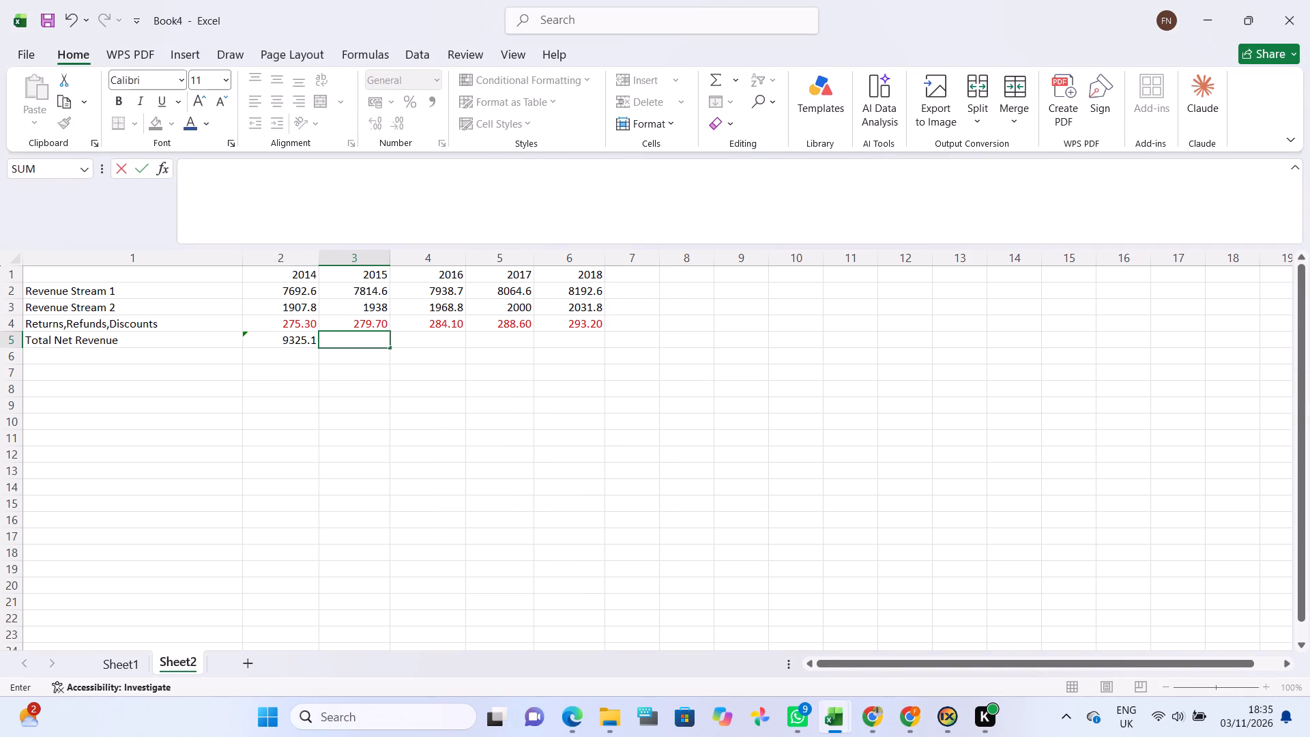
Fill the 2015 Total Net Revenue cell with a SUM of that year's Revenue Stream 1 through Returns,Refunds,Discounts.
key("equal")
type("SU")
double_click(371, 393)
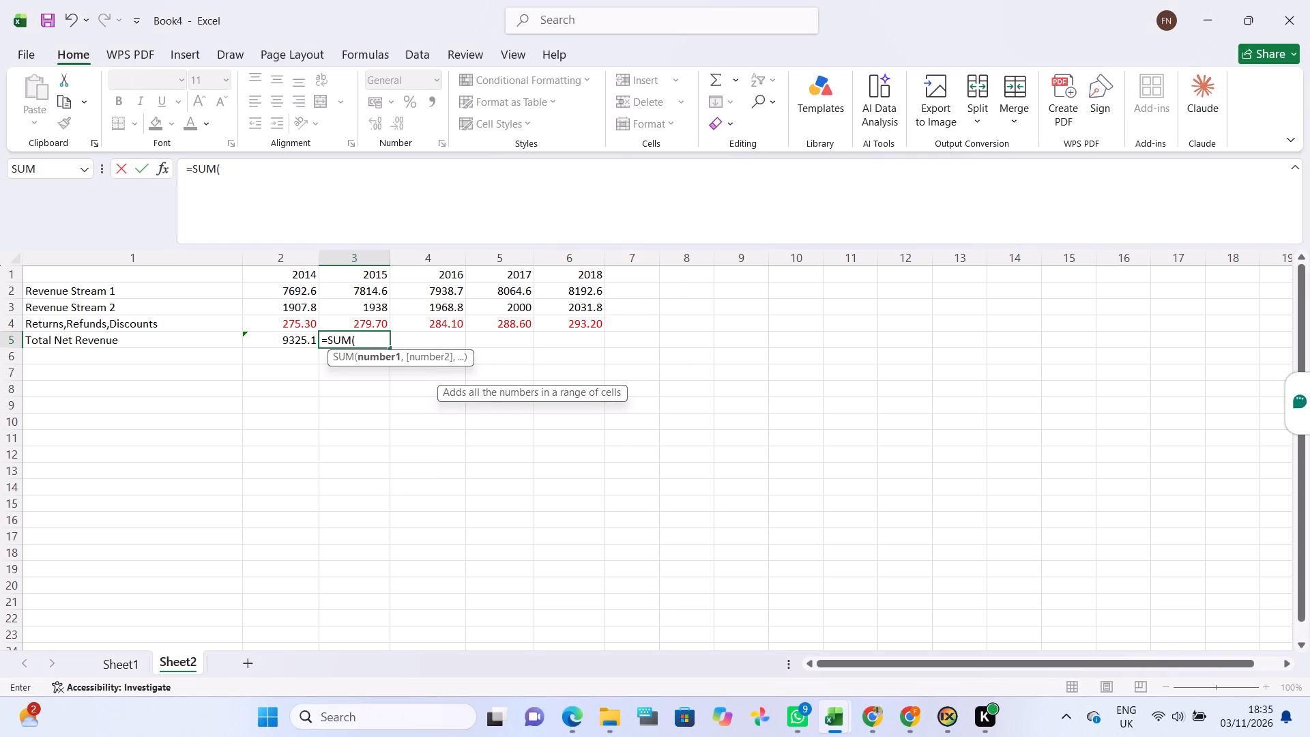
left_click(370, 284)
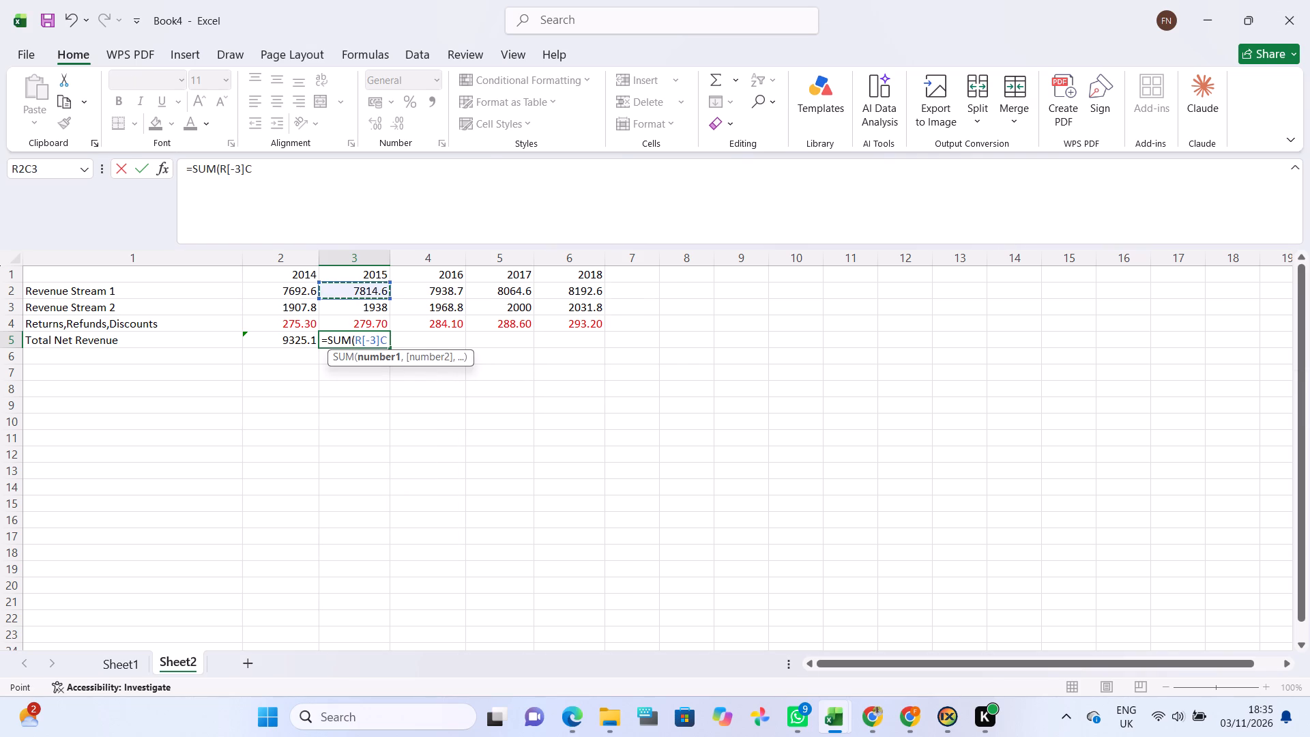
left_click_drag(390, 297, 390, 308)
left_click_drag(390, 308, 390, 326)
key("Return")
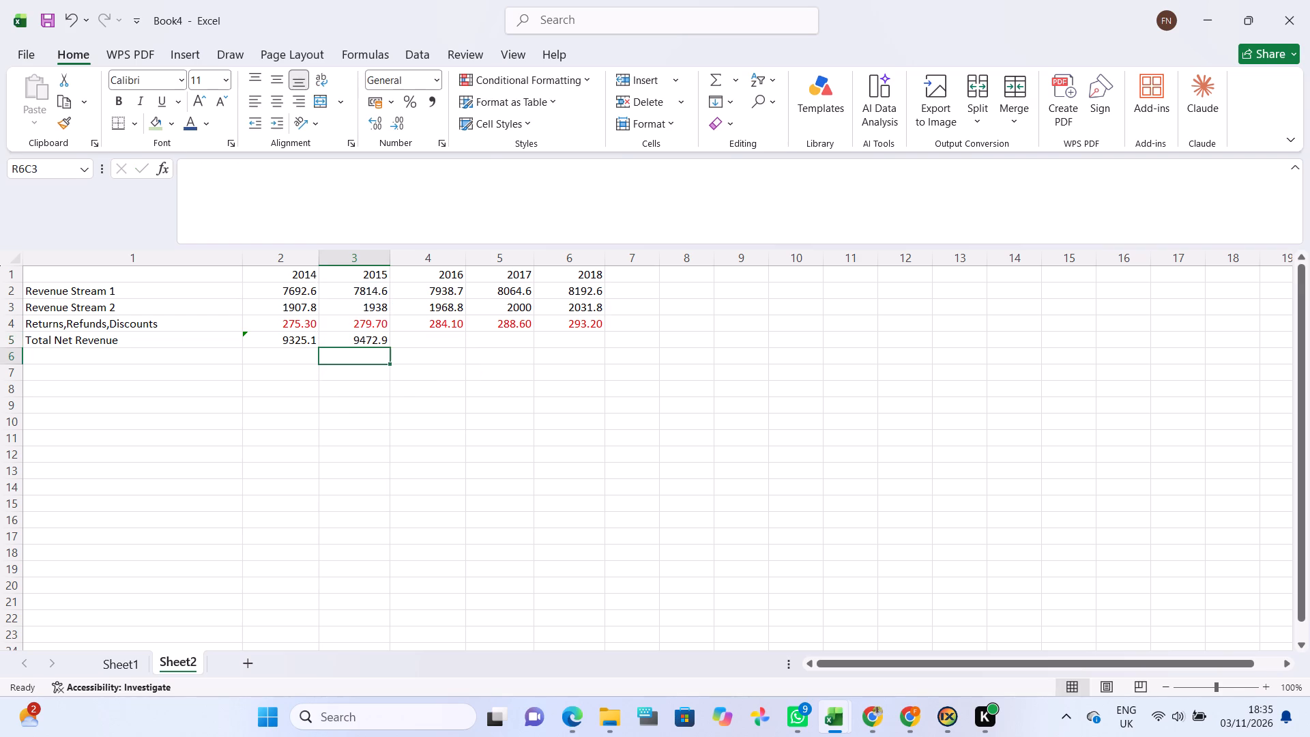
Calculate 2016 Total Net Revenue with a SUM of that year's two revenue streams and Returns,Refunds,Discounts.
left_click(414, 344)
key("equal")
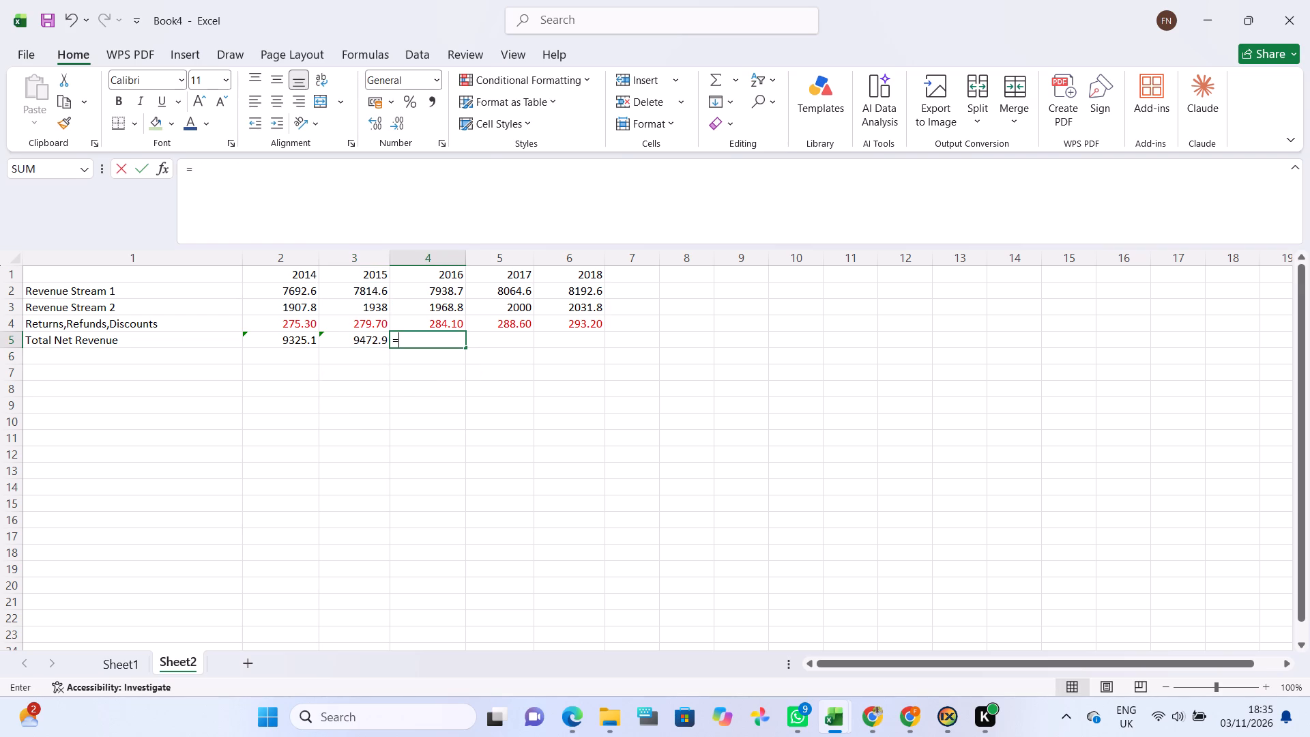
key("s")
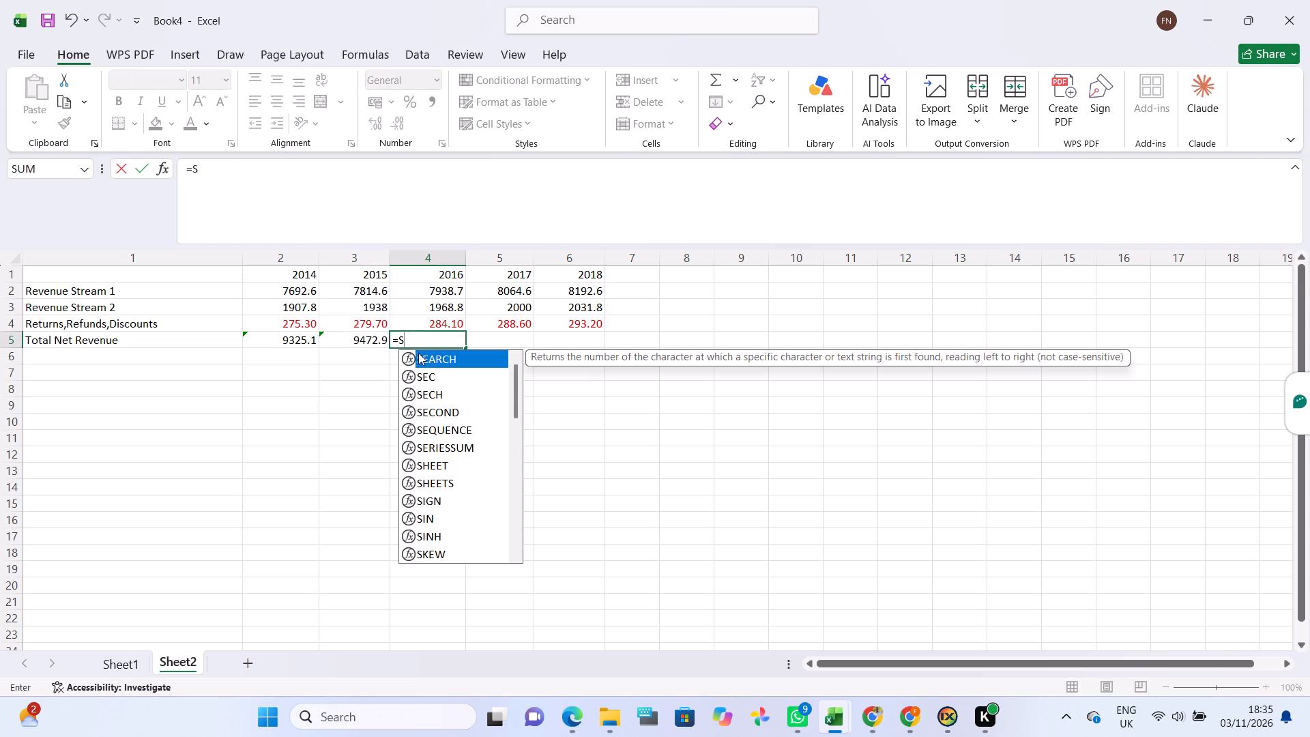
key("u")
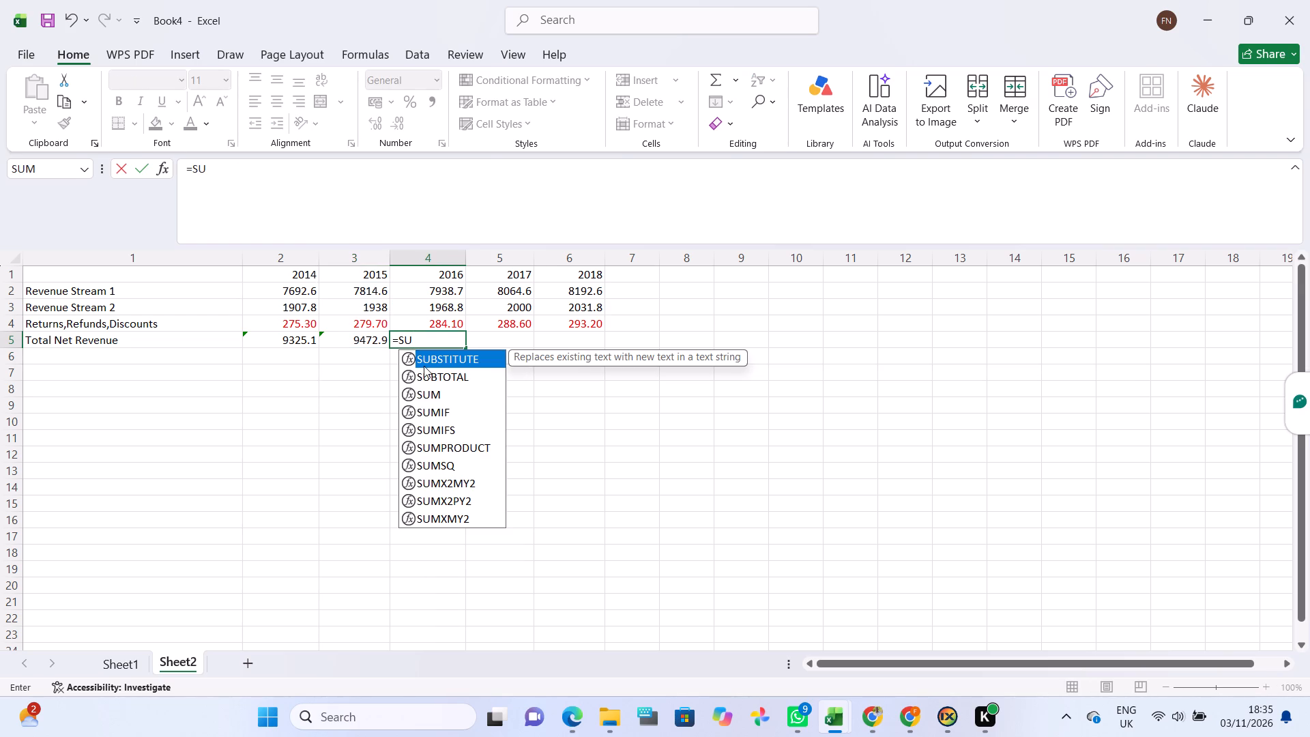
double_click(444, 395)
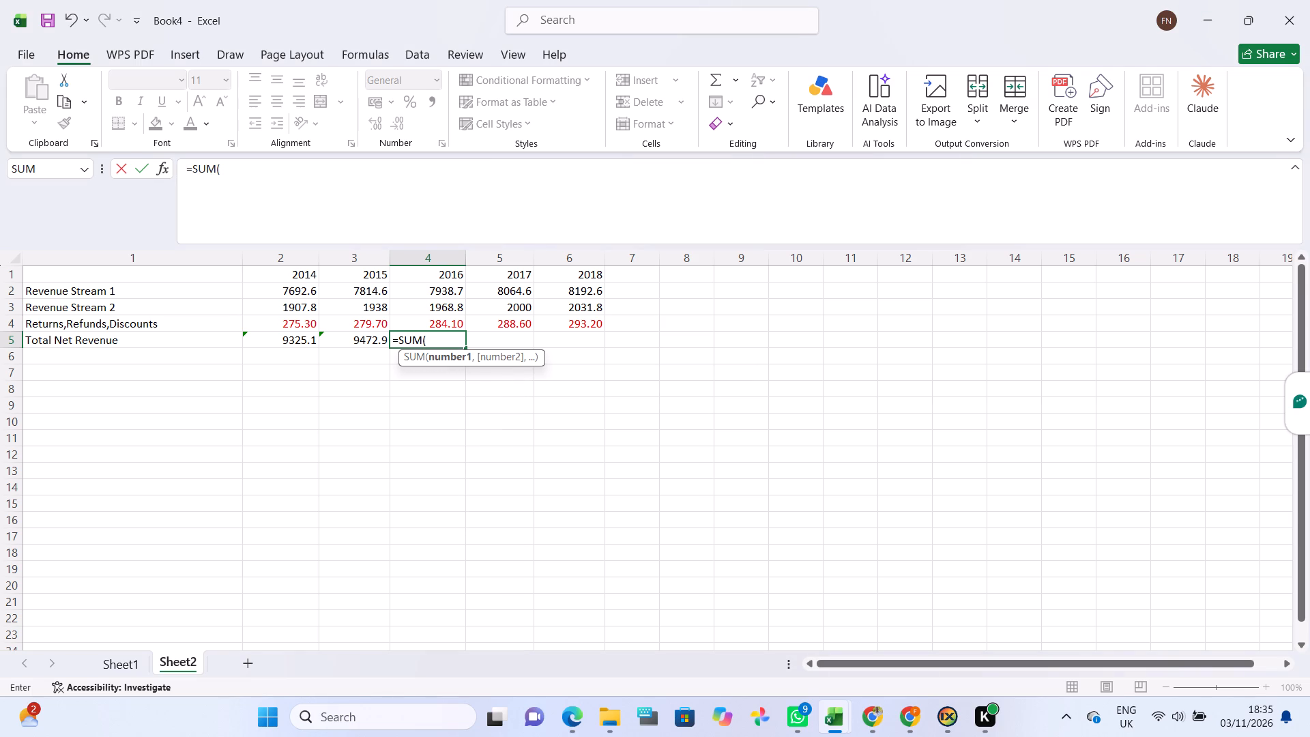
left_click(449, 293)
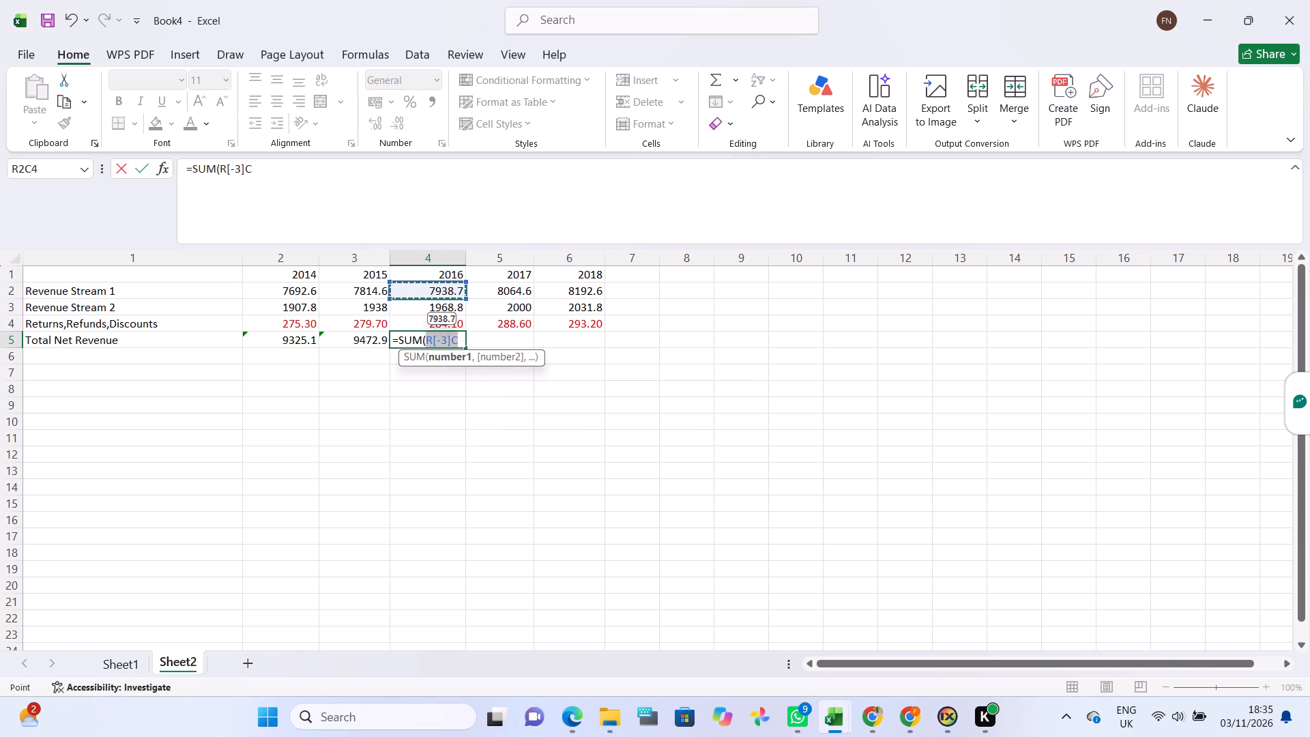
left_click_drag(465, 298, 463, 332)
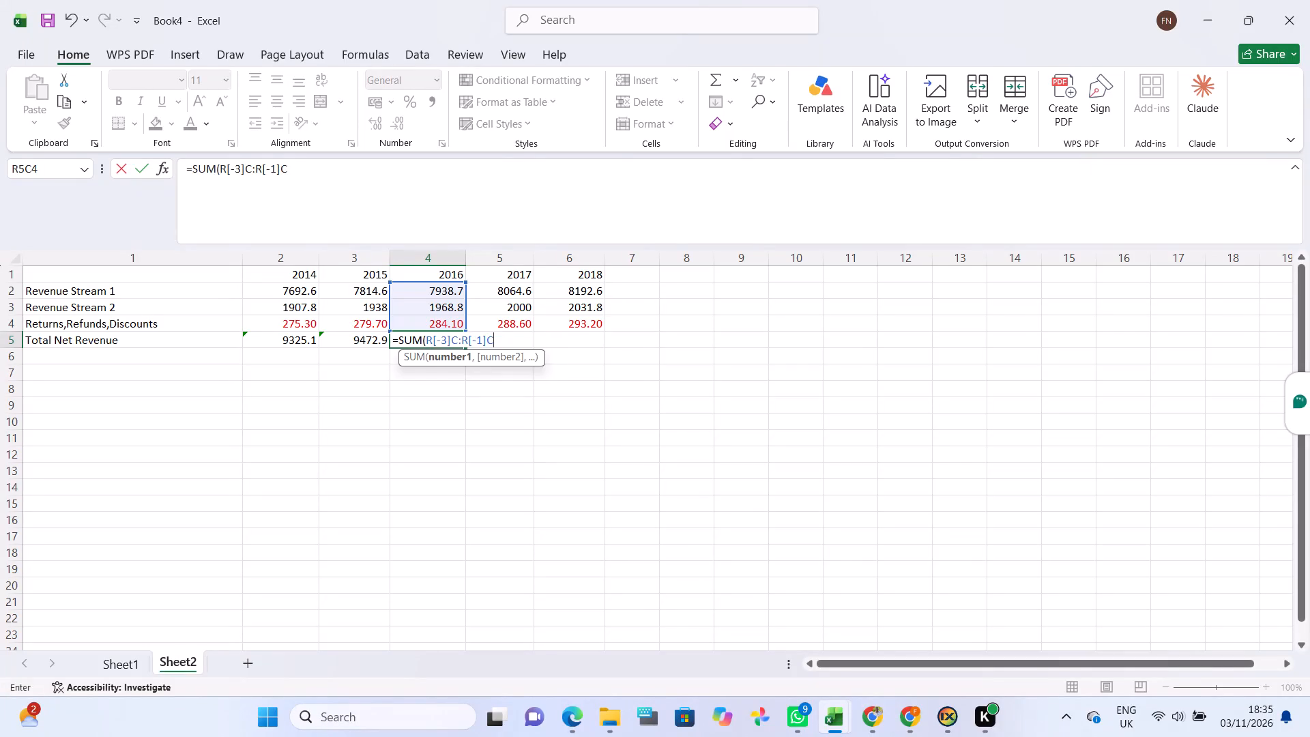
key("Return")
Fill the 2017 Total Net Revenue cell with a SUM of that year's Revenue Stream 1 through Returns,Refunds,Discounts.
left_click(479, 347)
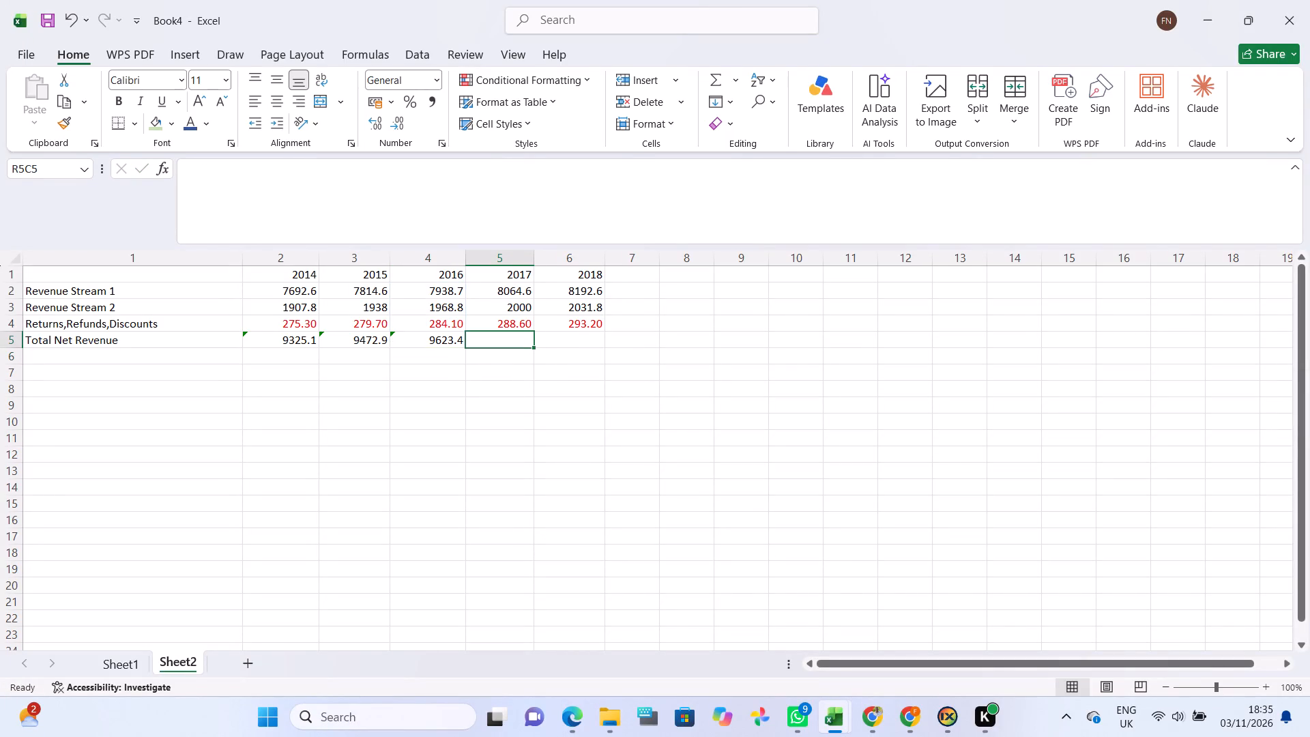
key("equal")
type("SU")
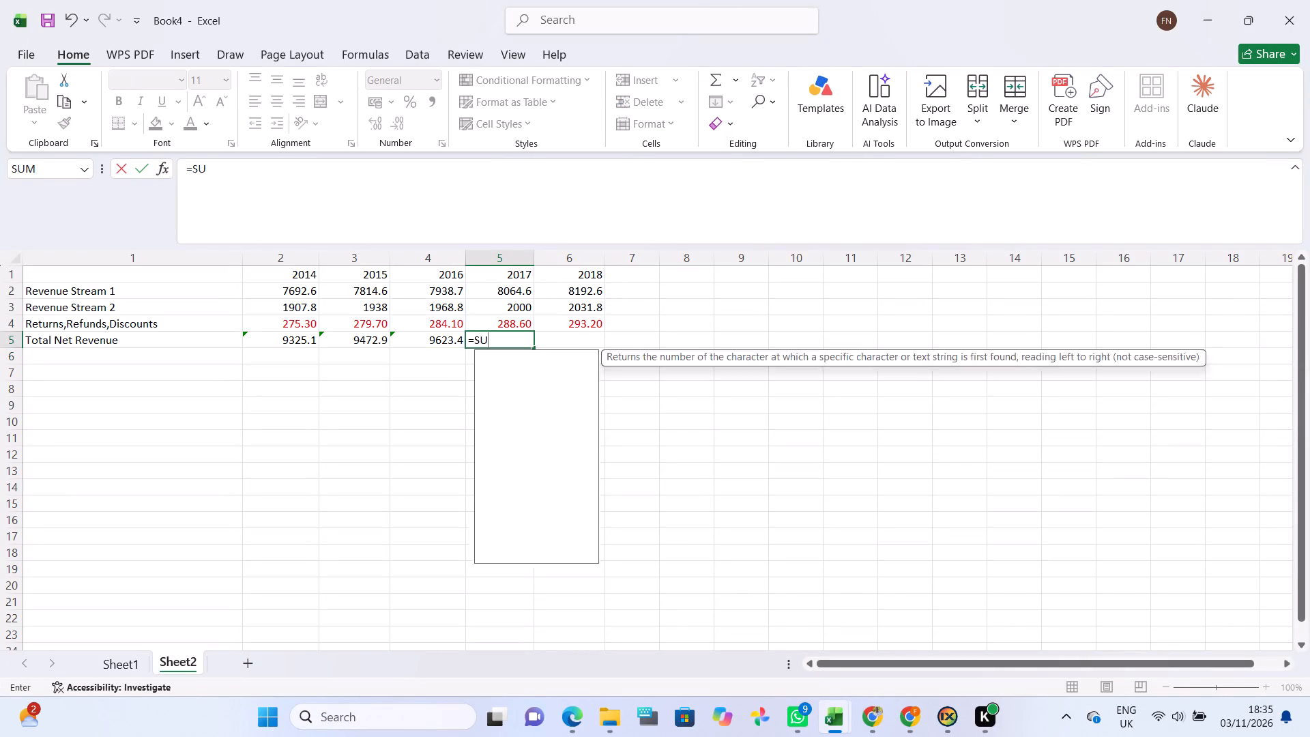
left_click(506, 396)
left_click_drag(506, 396, 506, 388)
left_click(506, 388)
double_click(506, 388)
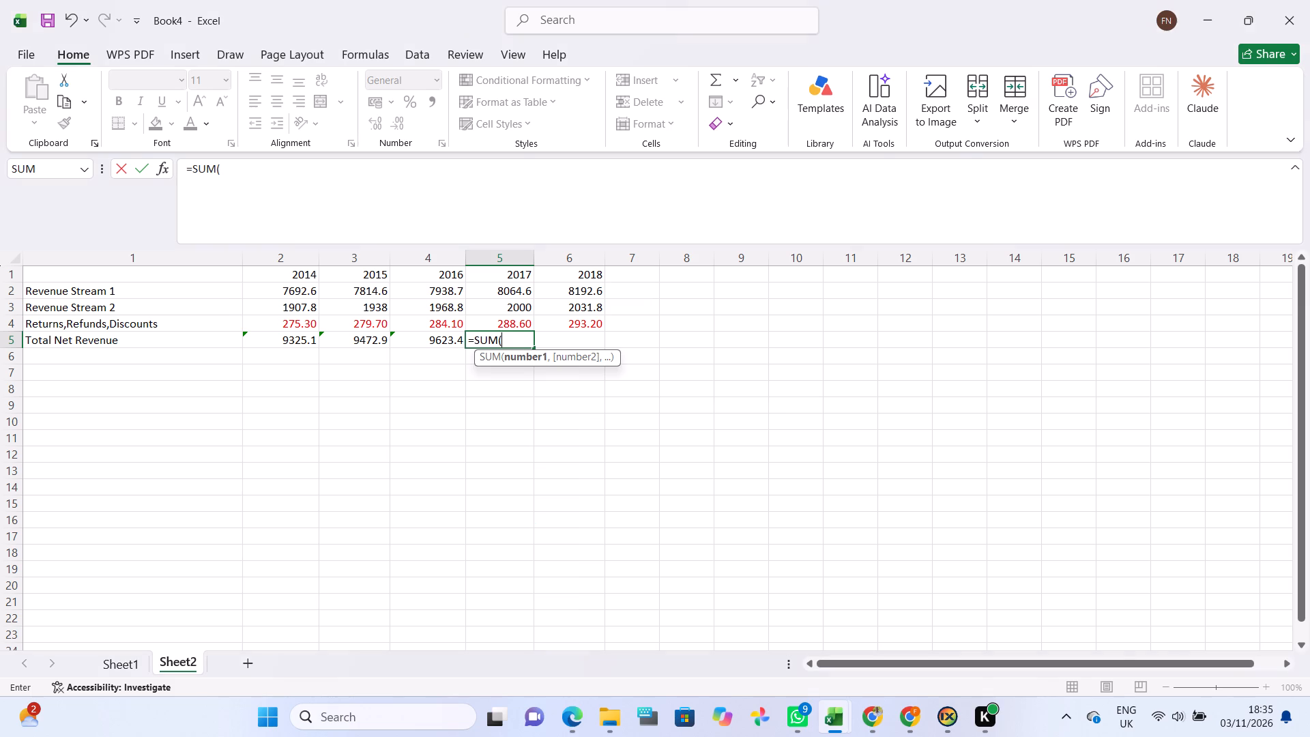
left_click(518, 294)
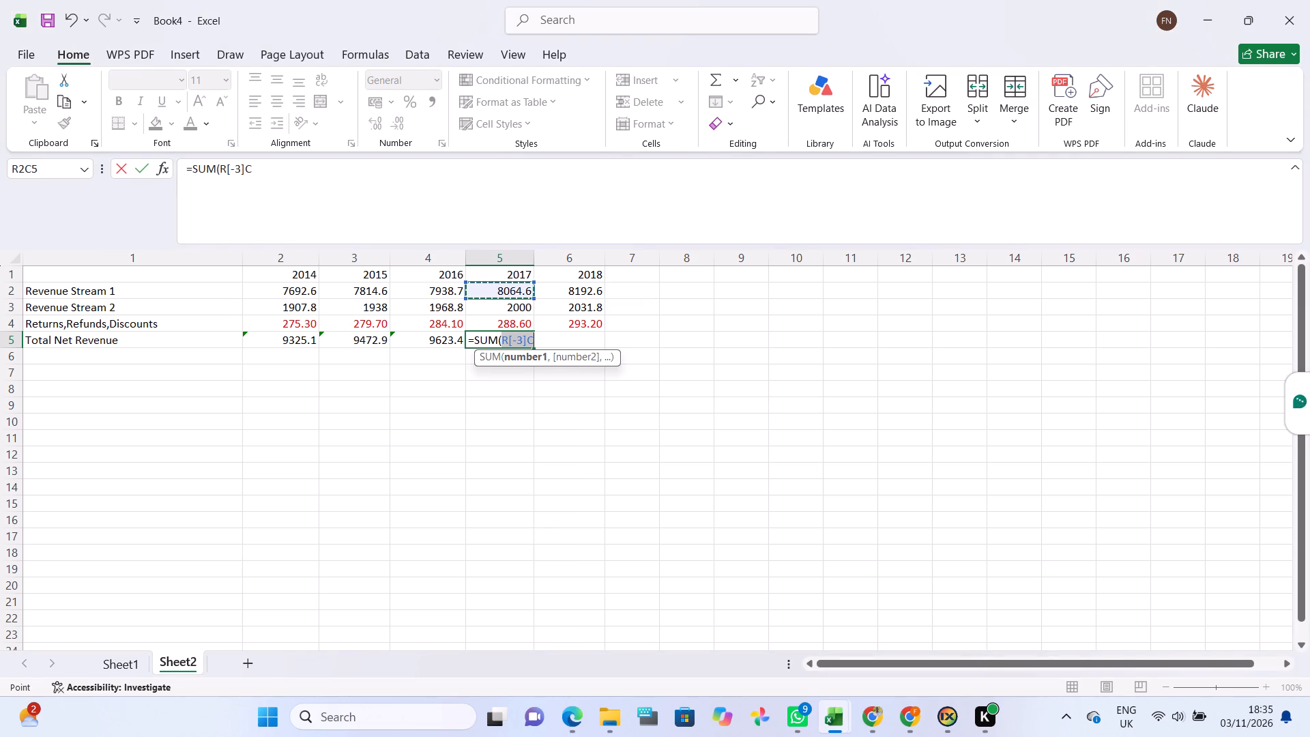
left_click_drag(536, 301, 525, 298)
left_click(523, 295)
left_click_drag(532, 296, 532, 324)
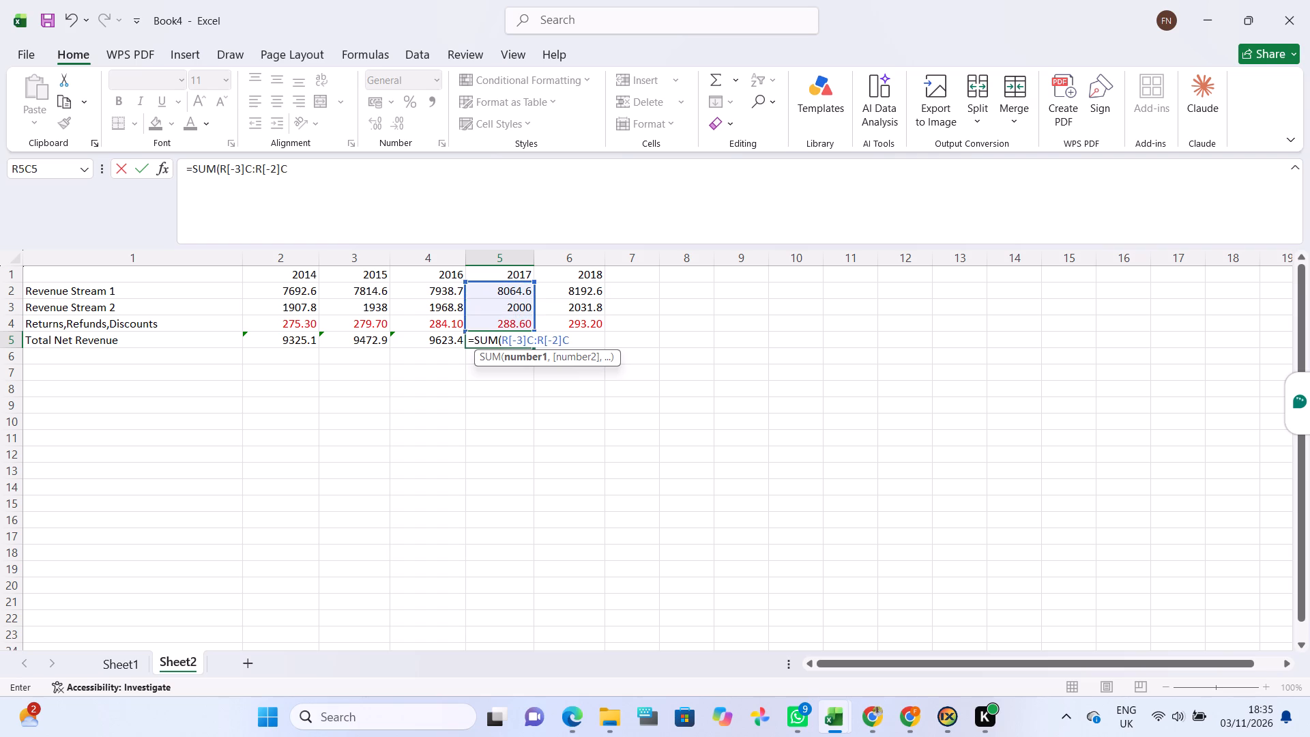
left_click_drag(532, 324, 532, 325)
key("Return")
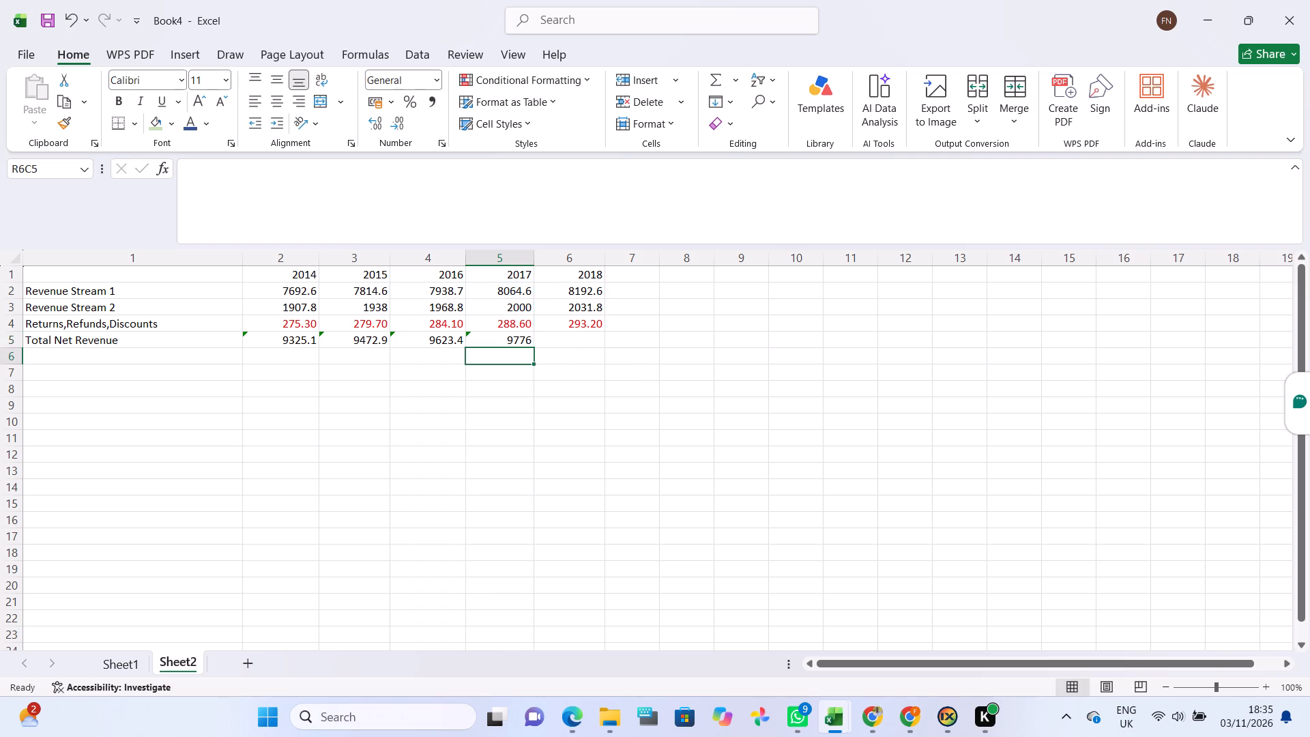
Calculate 2018 Total Net Revenue with a SUM of that year's two revenue streams and Returns,Refunds,Discounts.
left_click(564, 342)
key("equal")
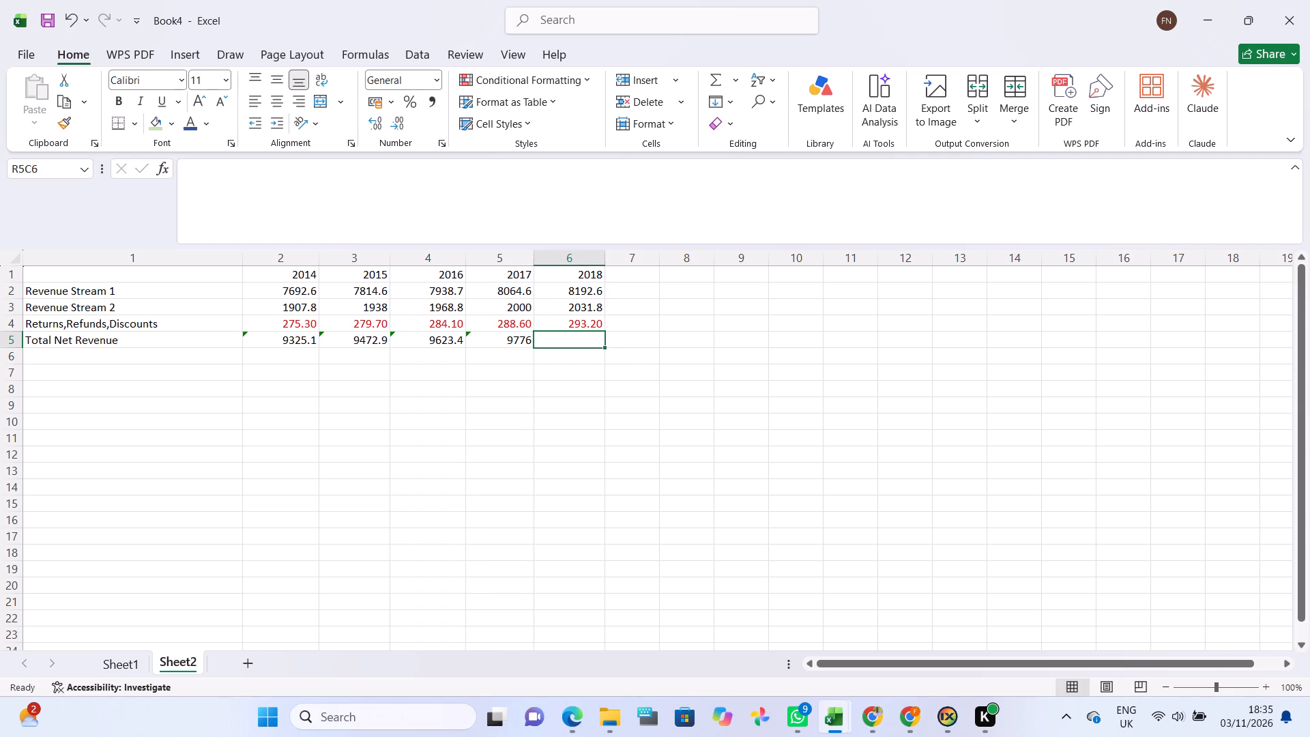
type("SUM")
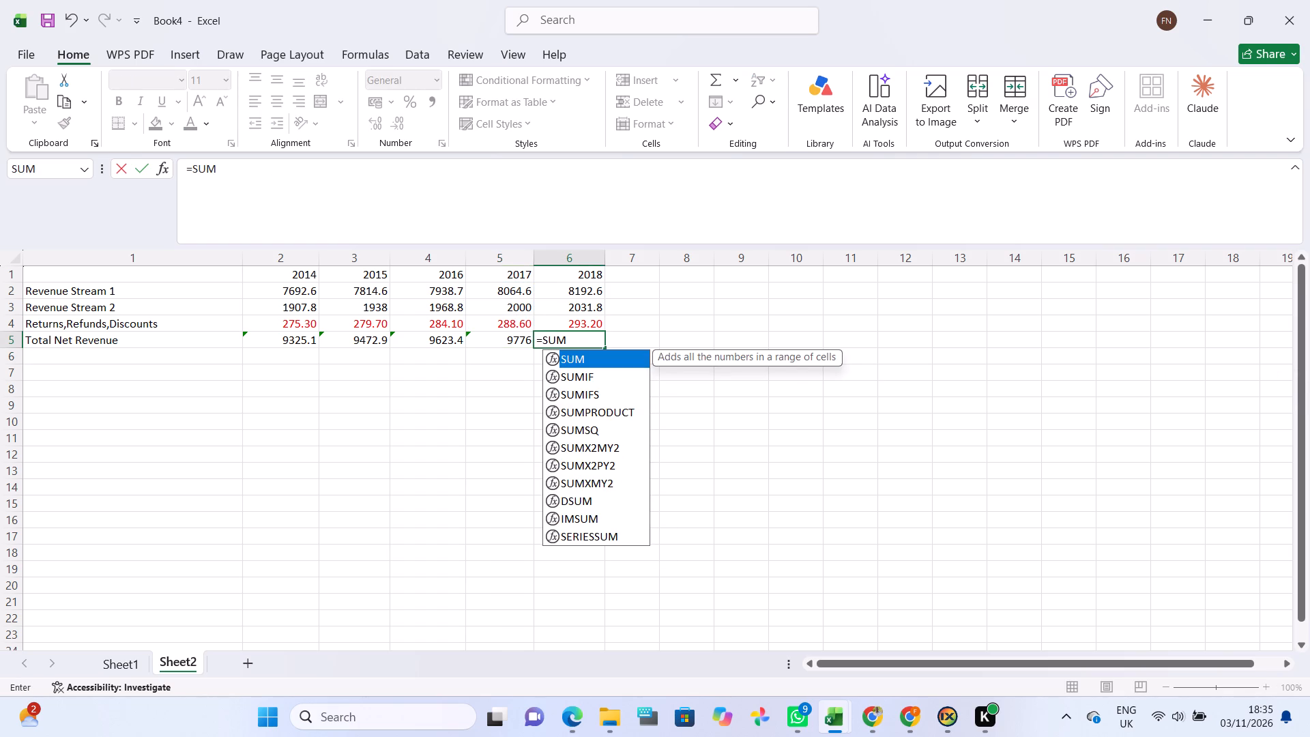
double_click(566, 357)
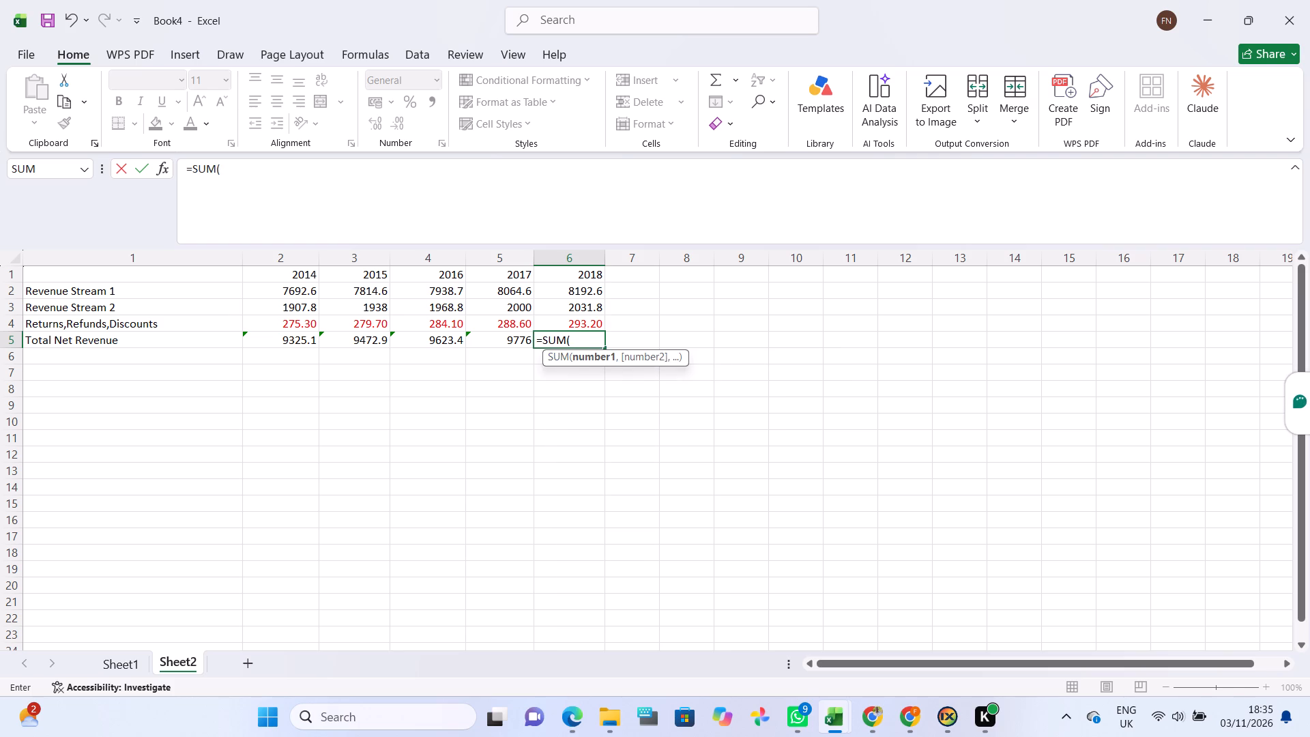
left_click(589, 295)
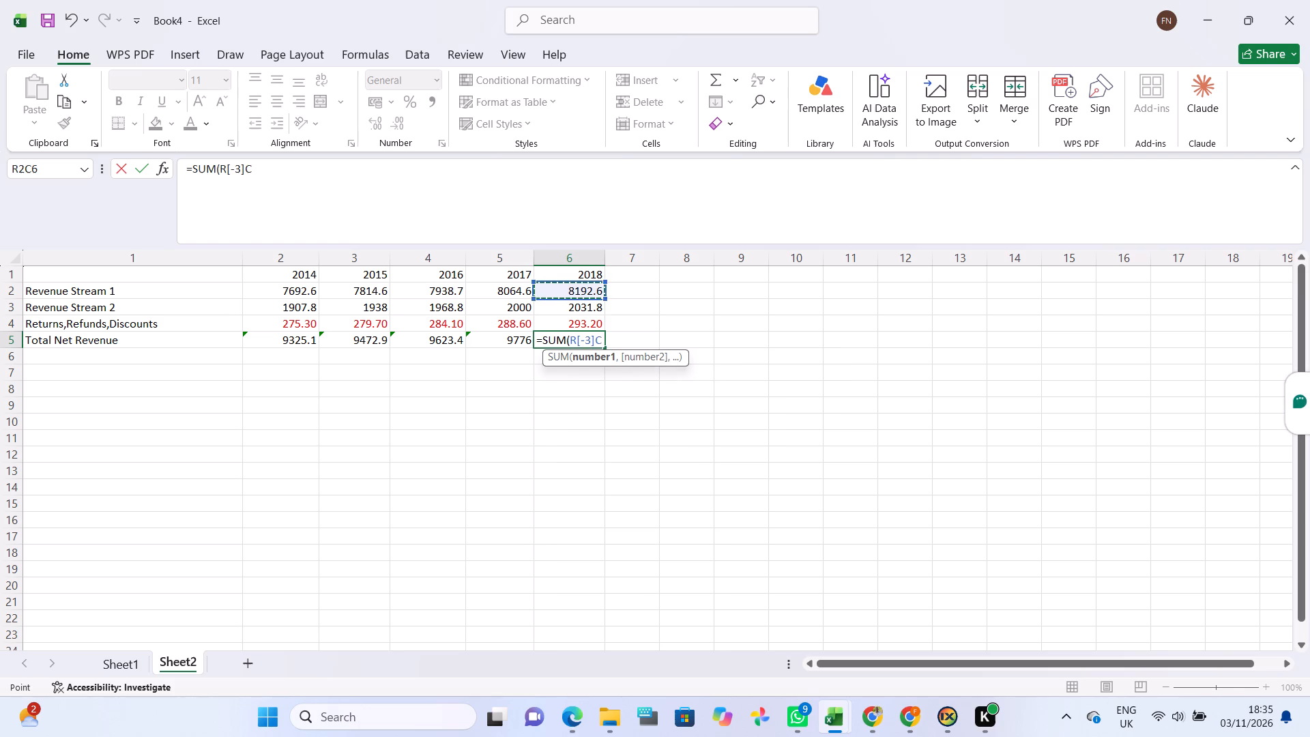
left_click_drag(601, 297, 601, 323)
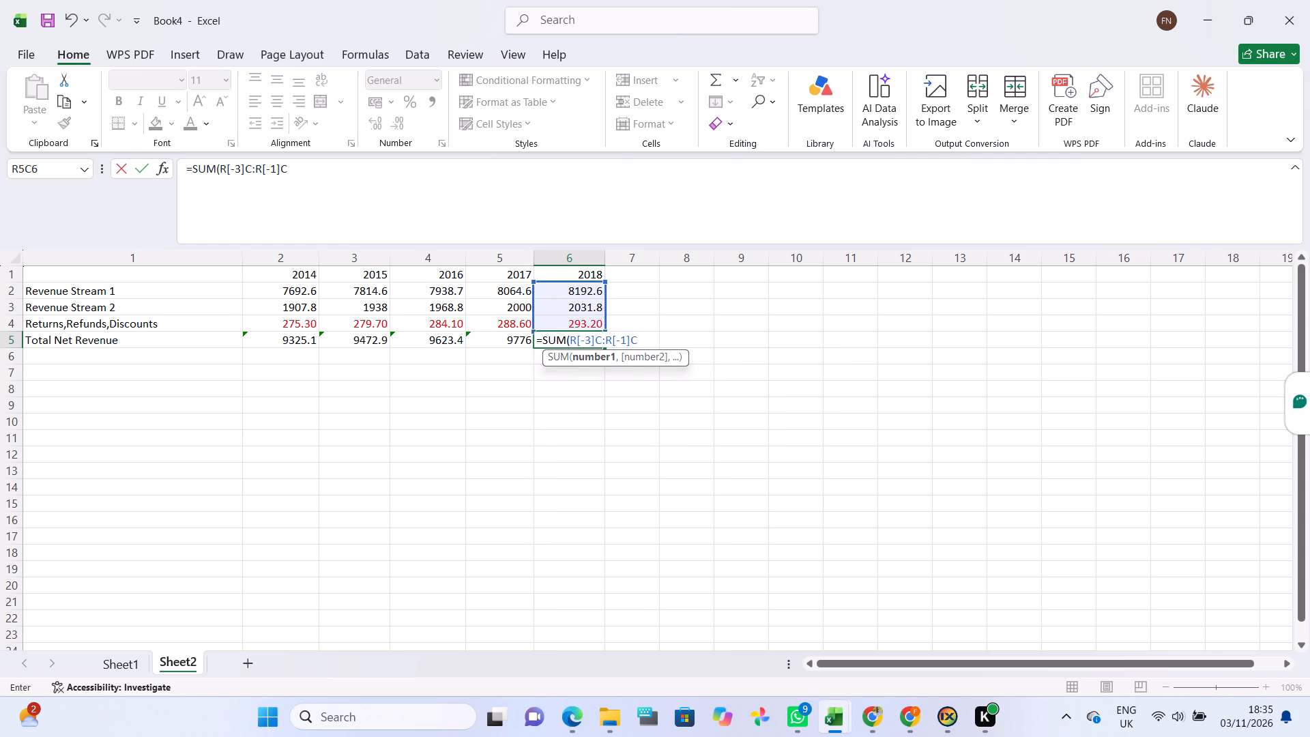
left_click_drag(601, 323, 601, 330)
key("Return")
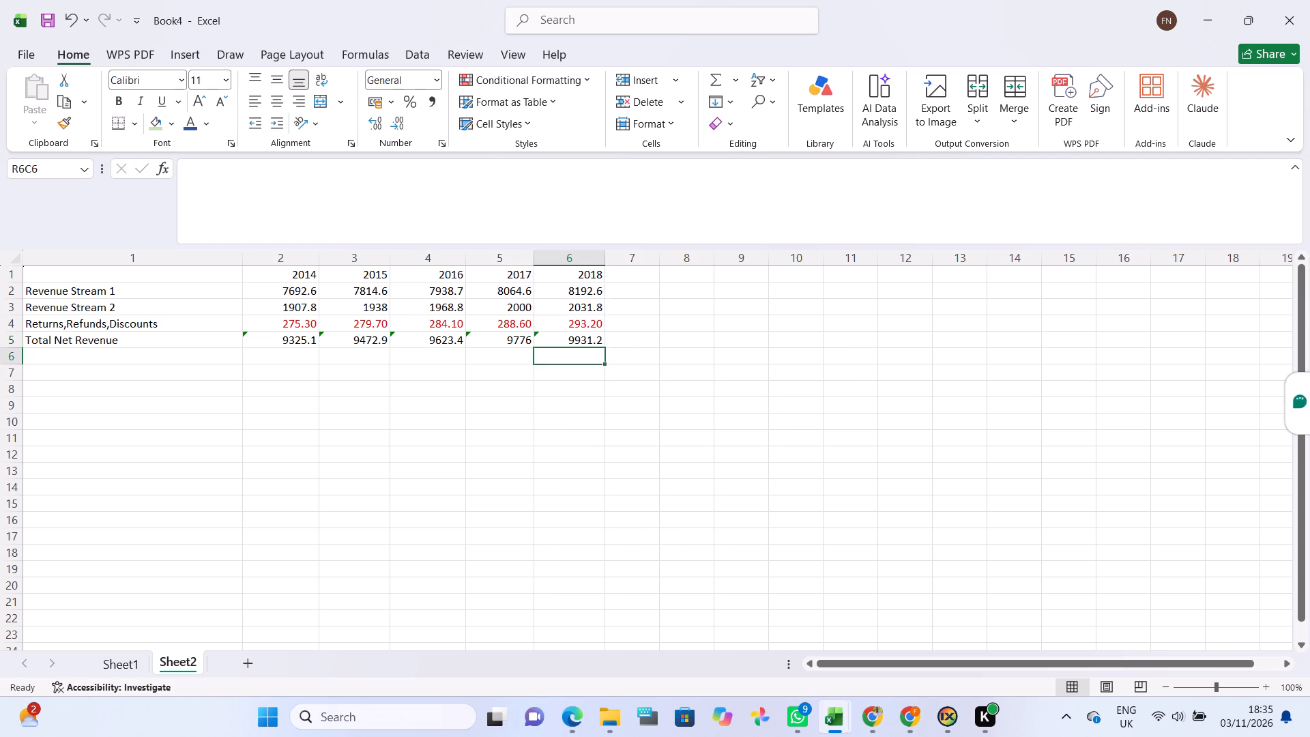
Add the row label "Cost of goods Sold" in row 8 of the first column, leaving two blank rows below Total Net Revenue.
left_click(104, 355)
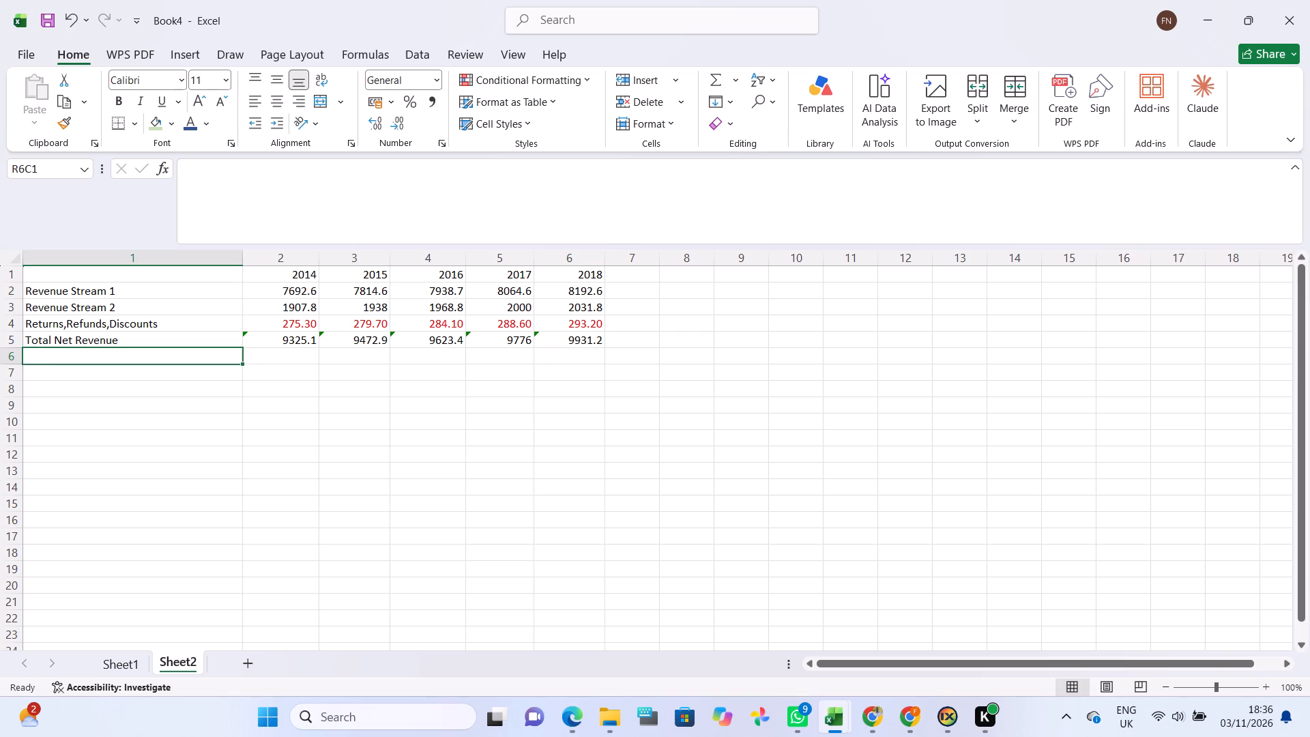
left_click(99, 411)
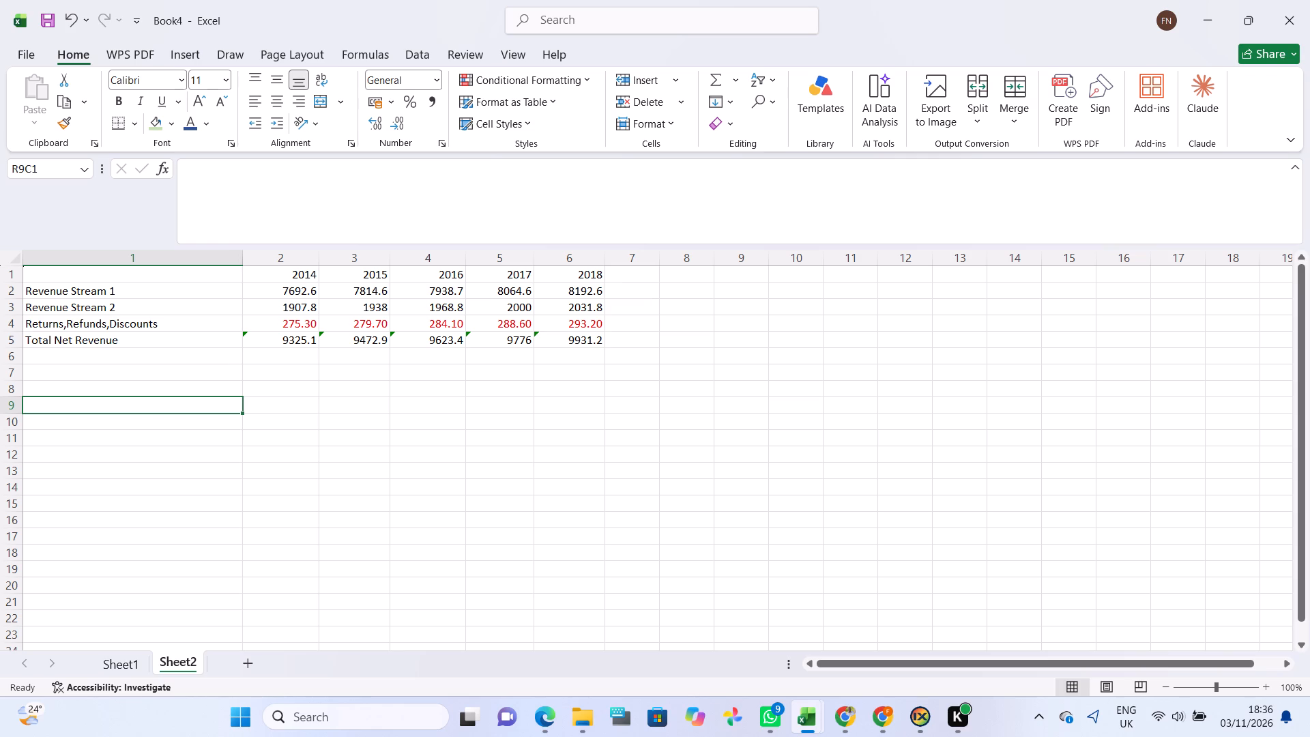
left_click(99, 402)
left_click(99, 398)
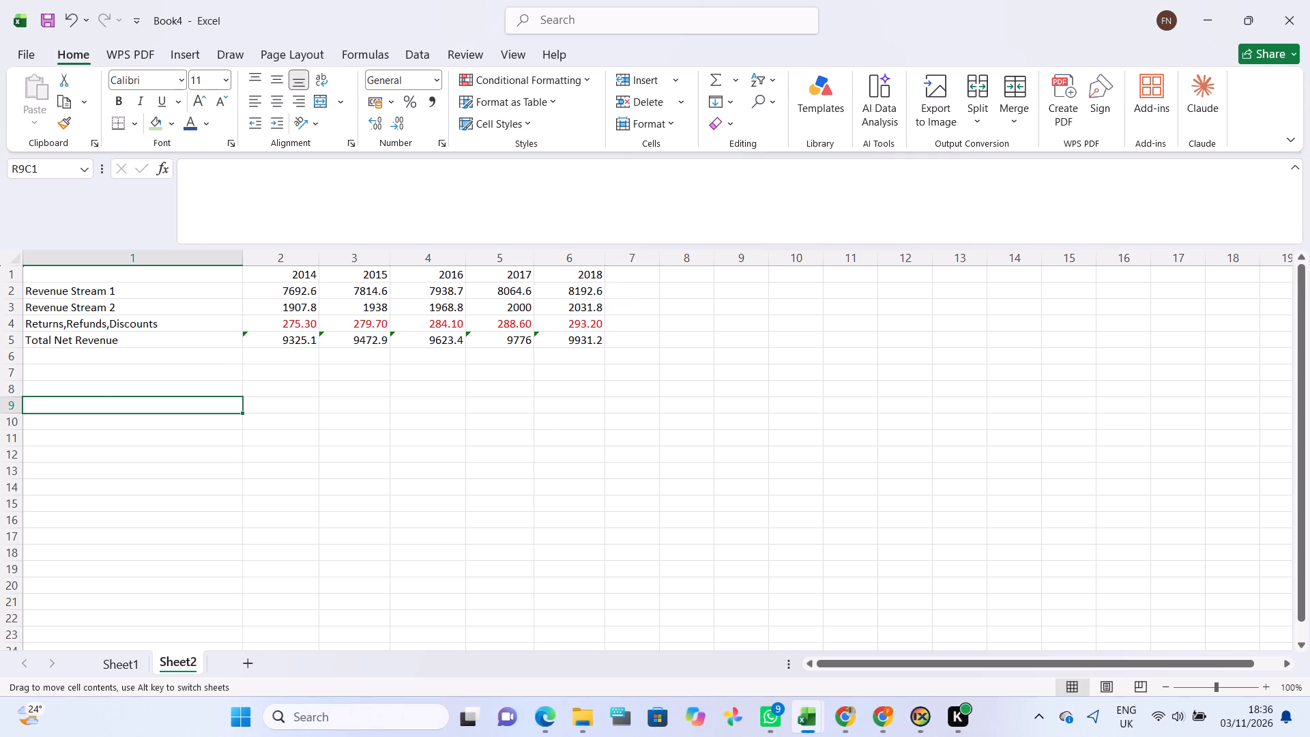
left_click(99, 390)
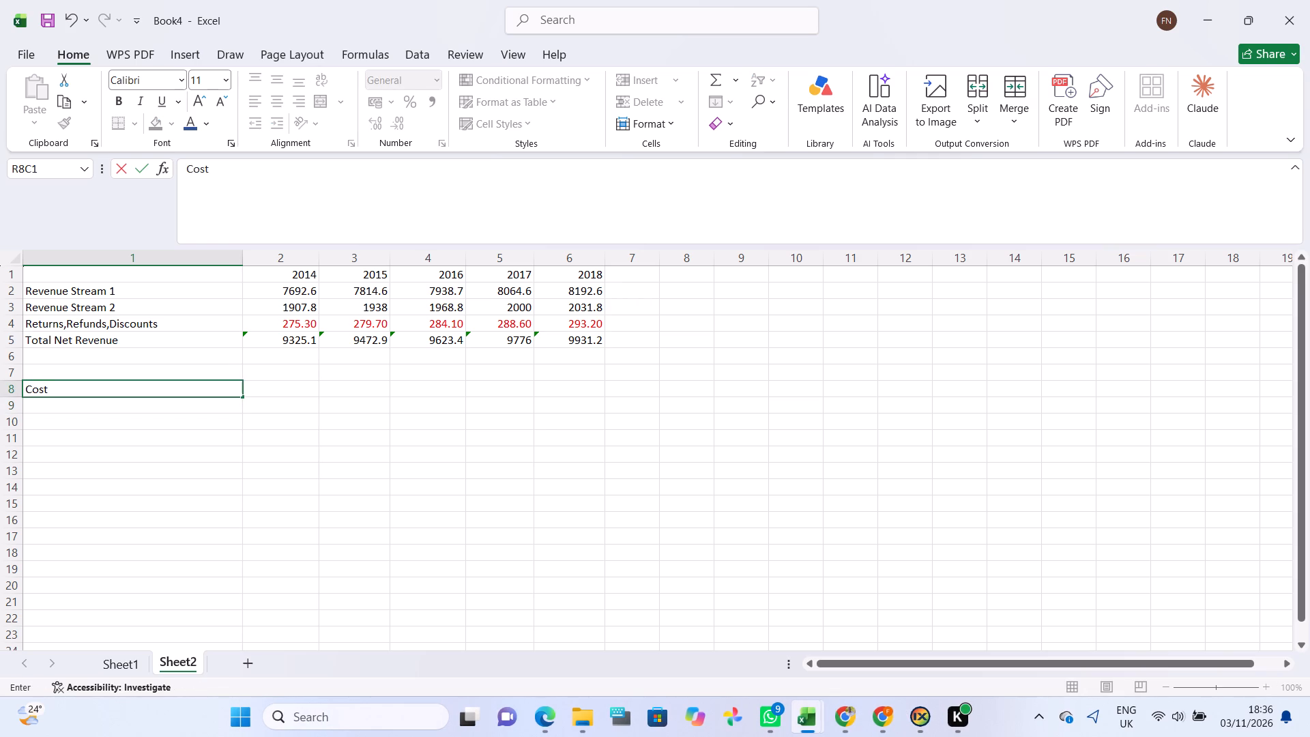
key("space")
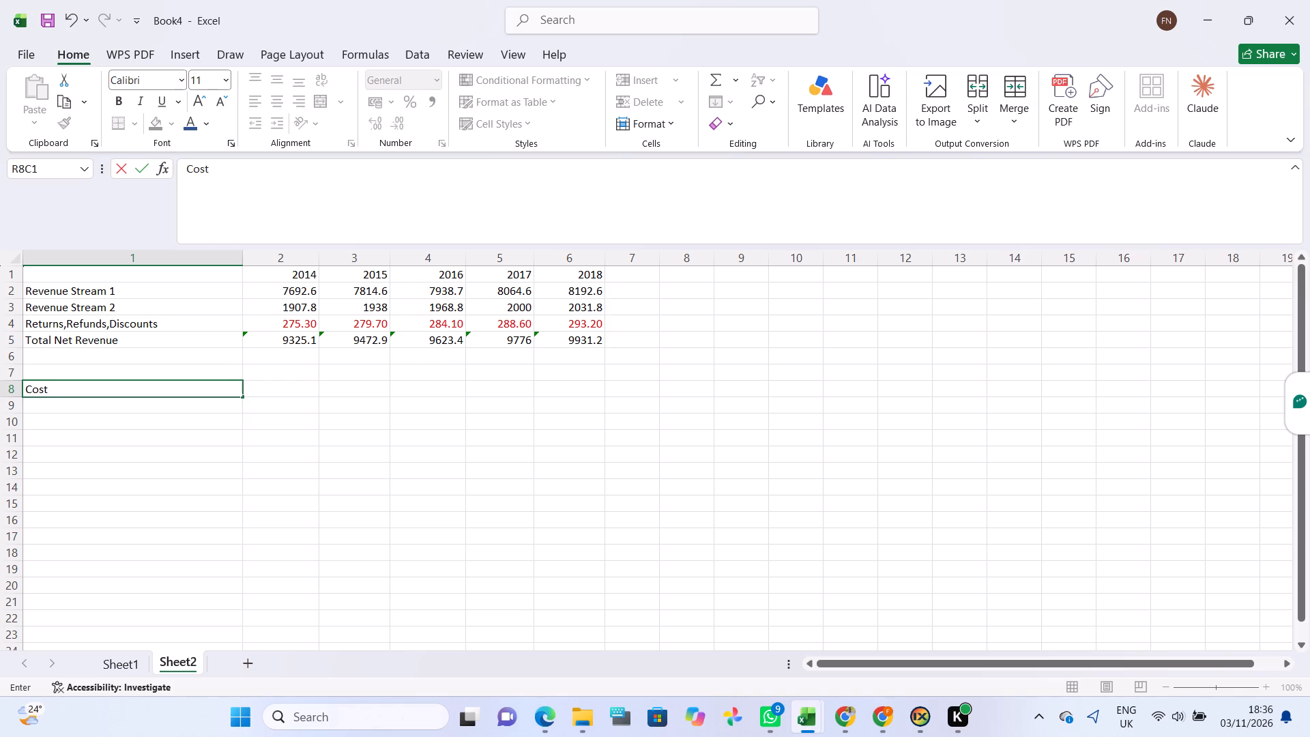
type("of")
key("space")
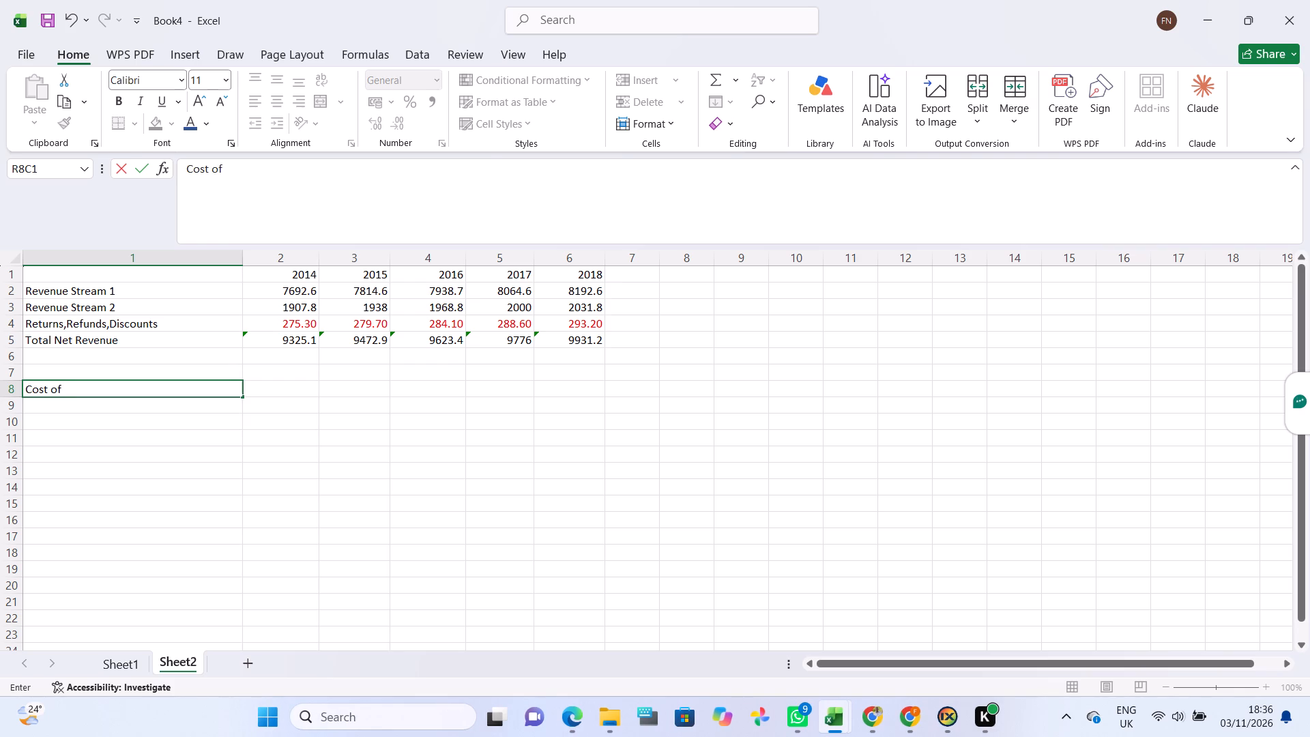
type("goods")
key("space")
key("s")
key("Return")
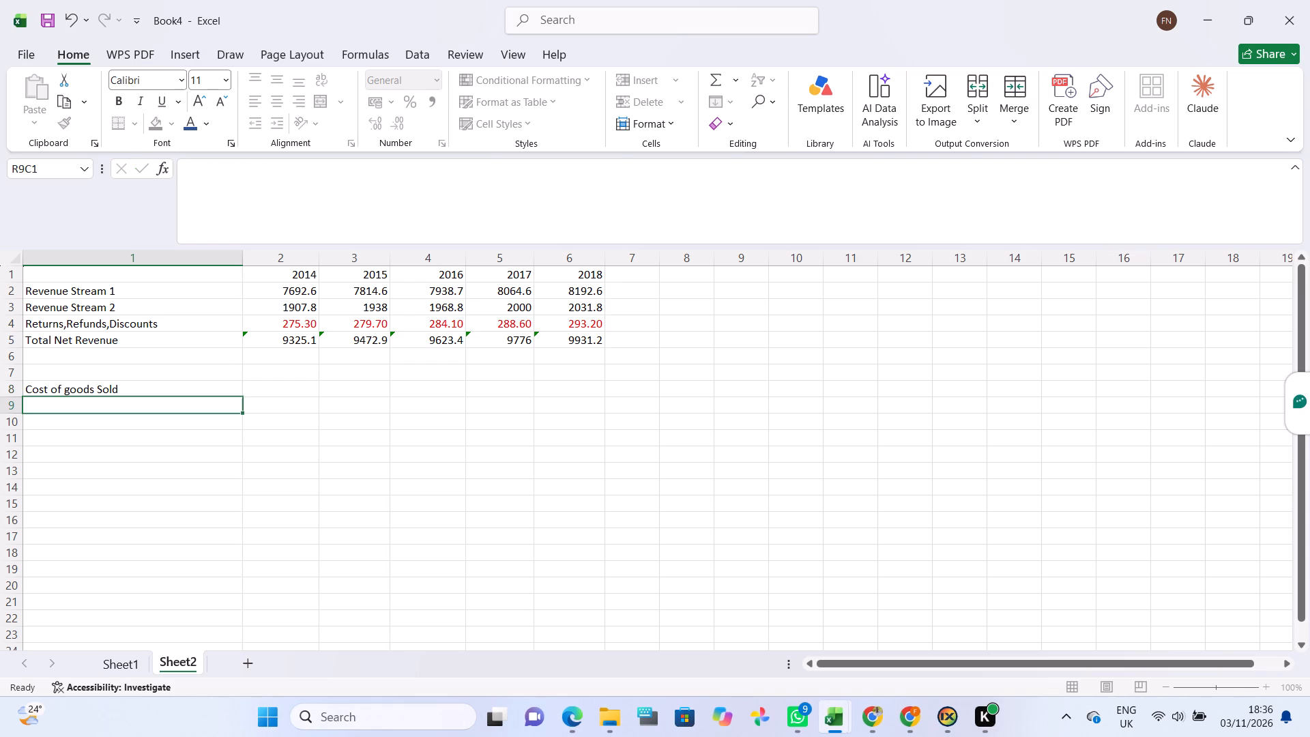
Enter the Cost of goods Sold values 3533.2 for 2014 and 3589.3 for 2015.
left_click(248, 393)
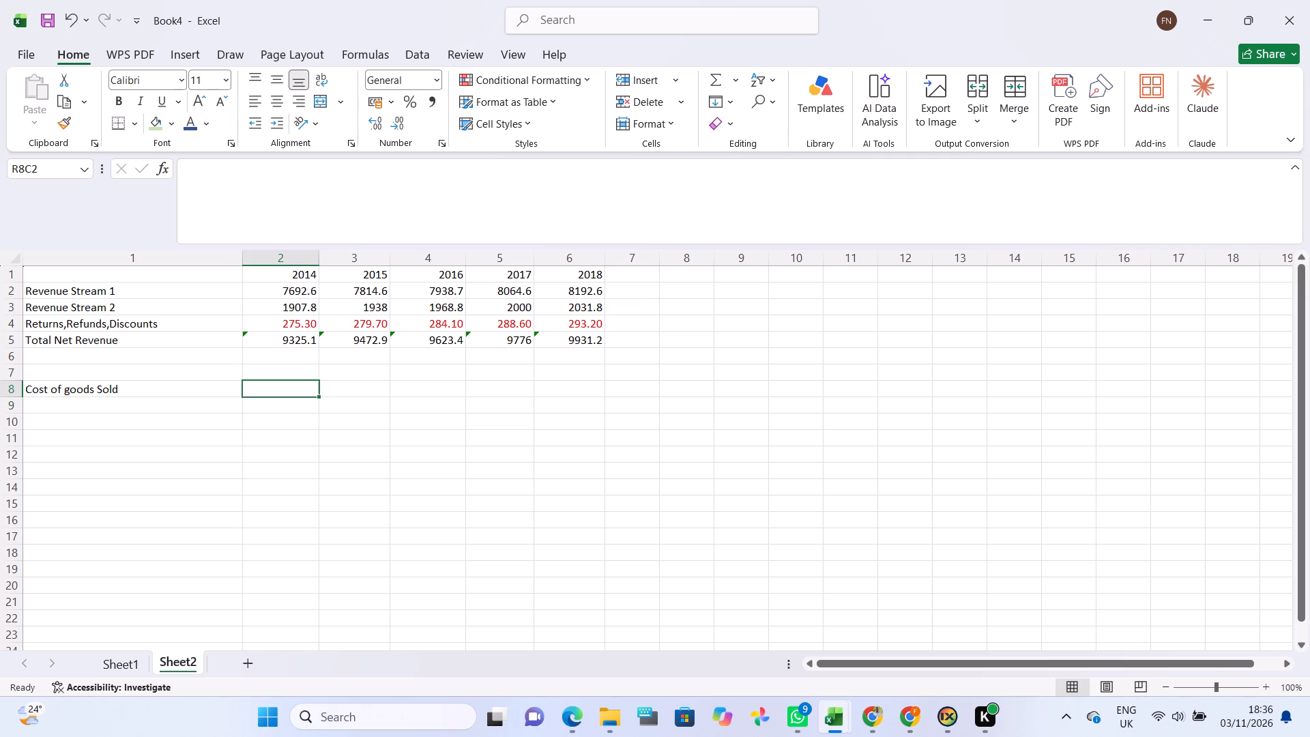
type("3533")
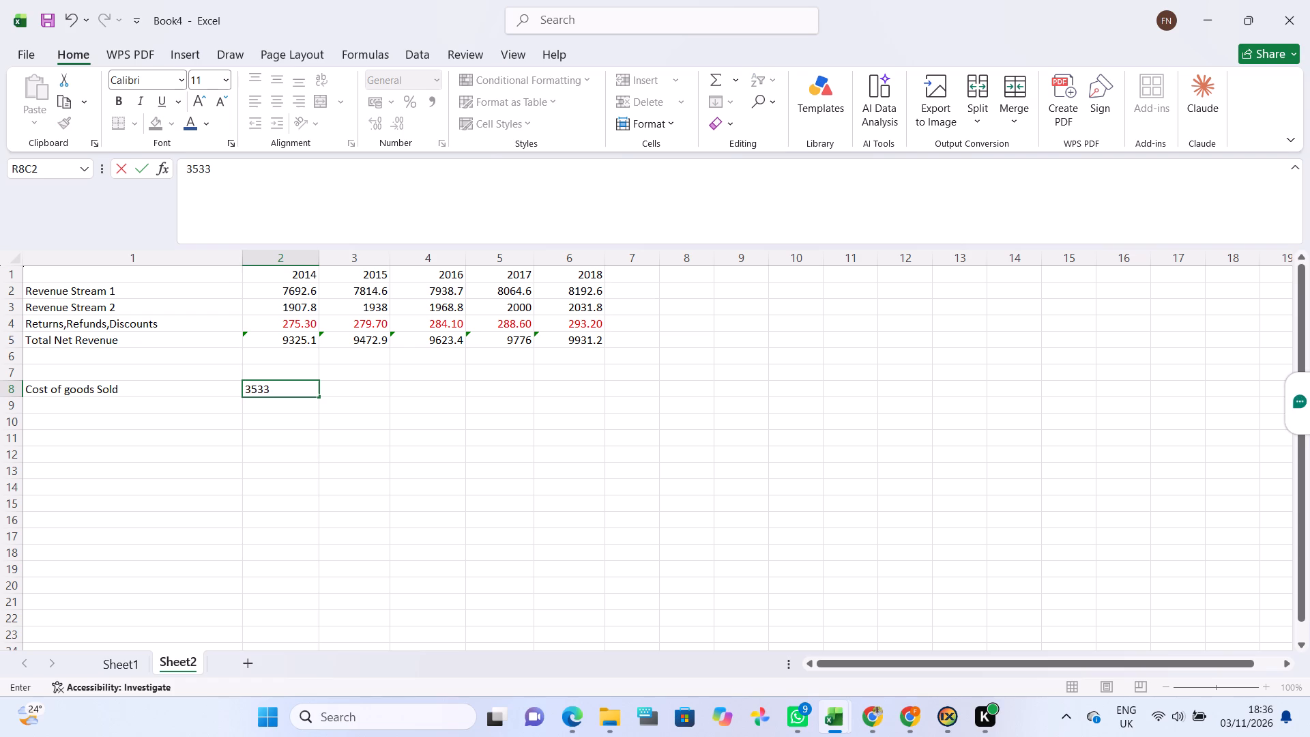
type(".2")
key("Right")
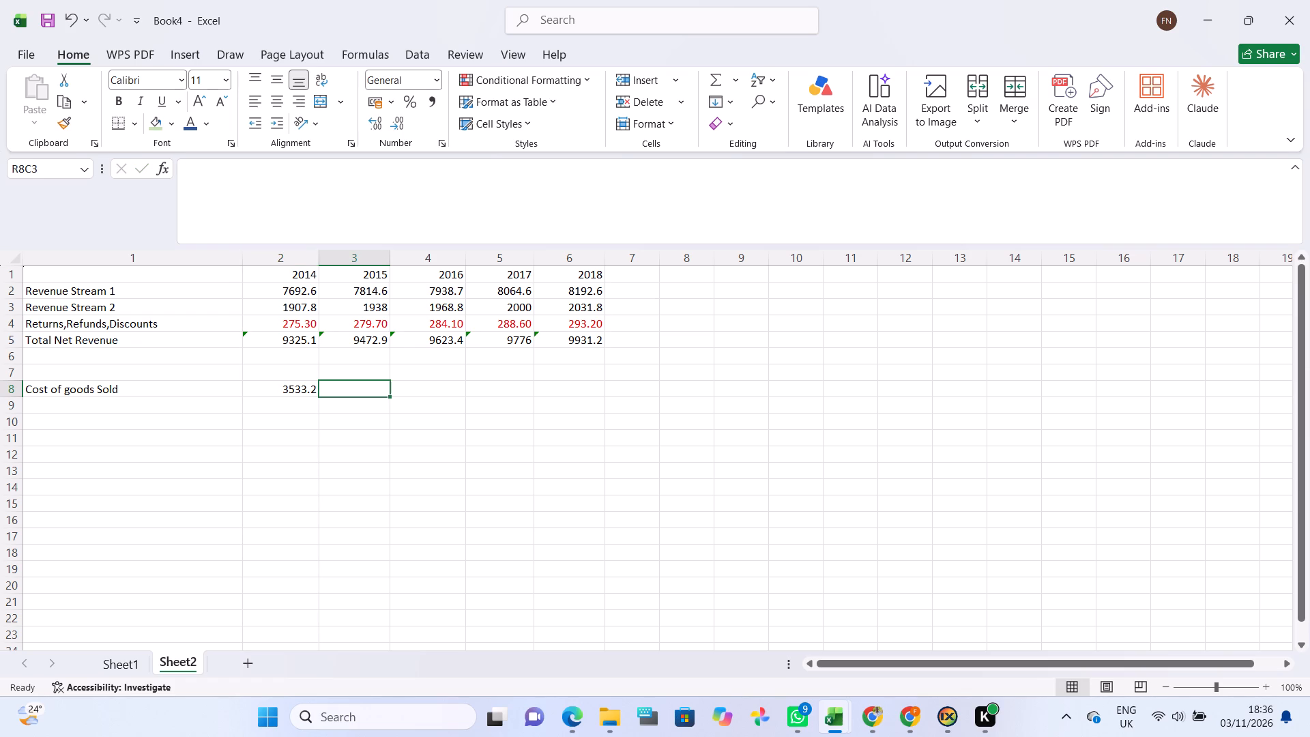
key("3")
type("59")
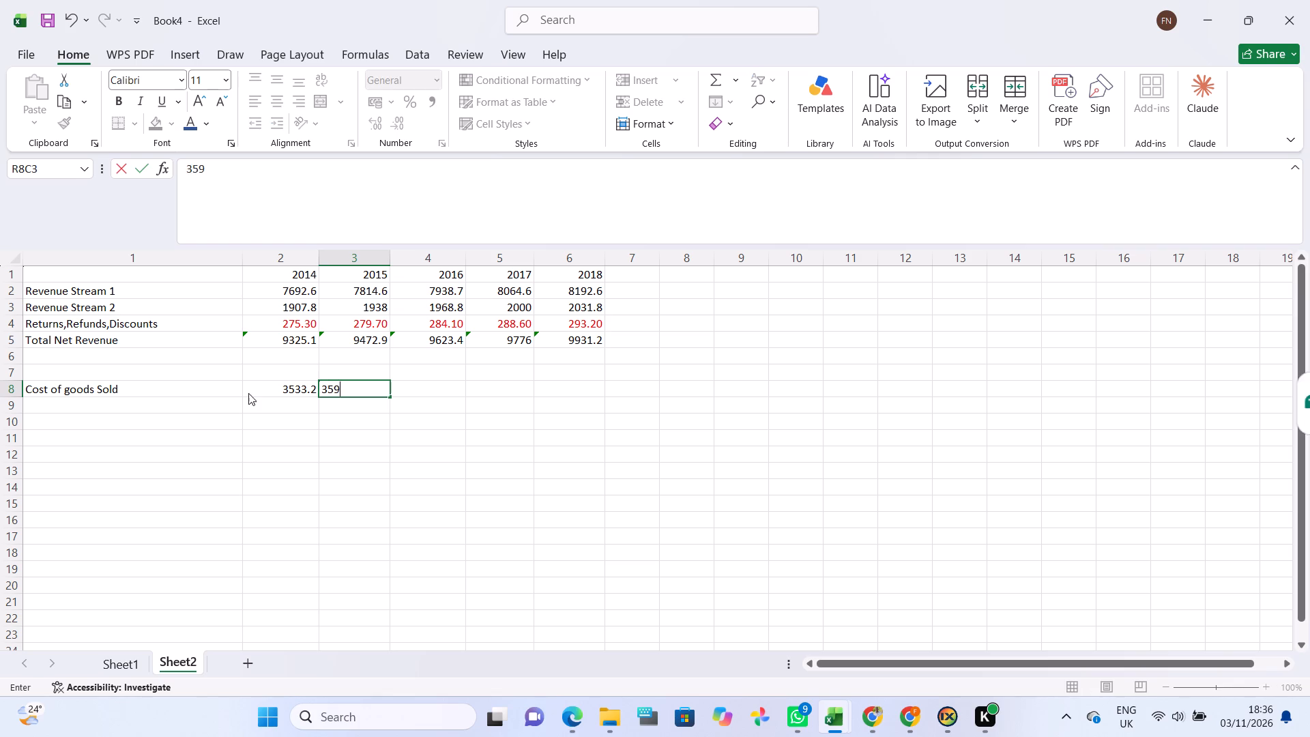
key("BackSpace")
type("89")
key("period")
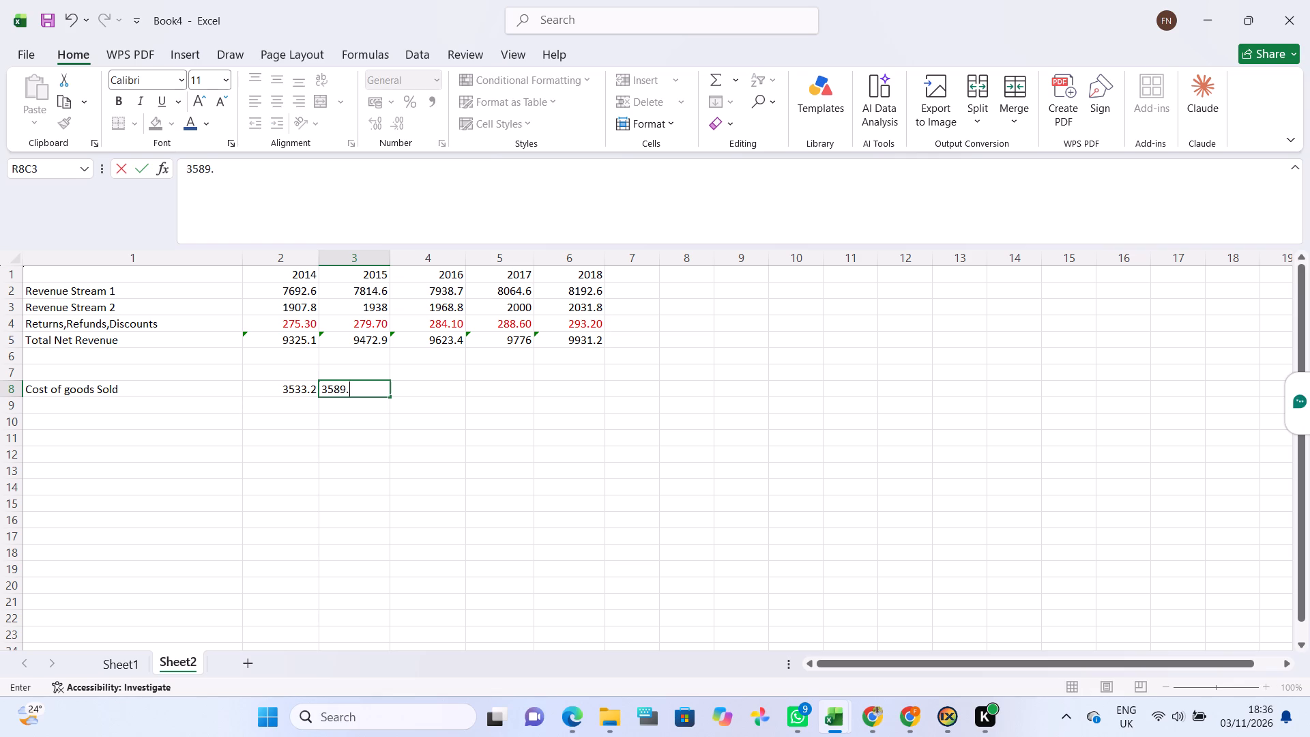
key("3")
key("Right")
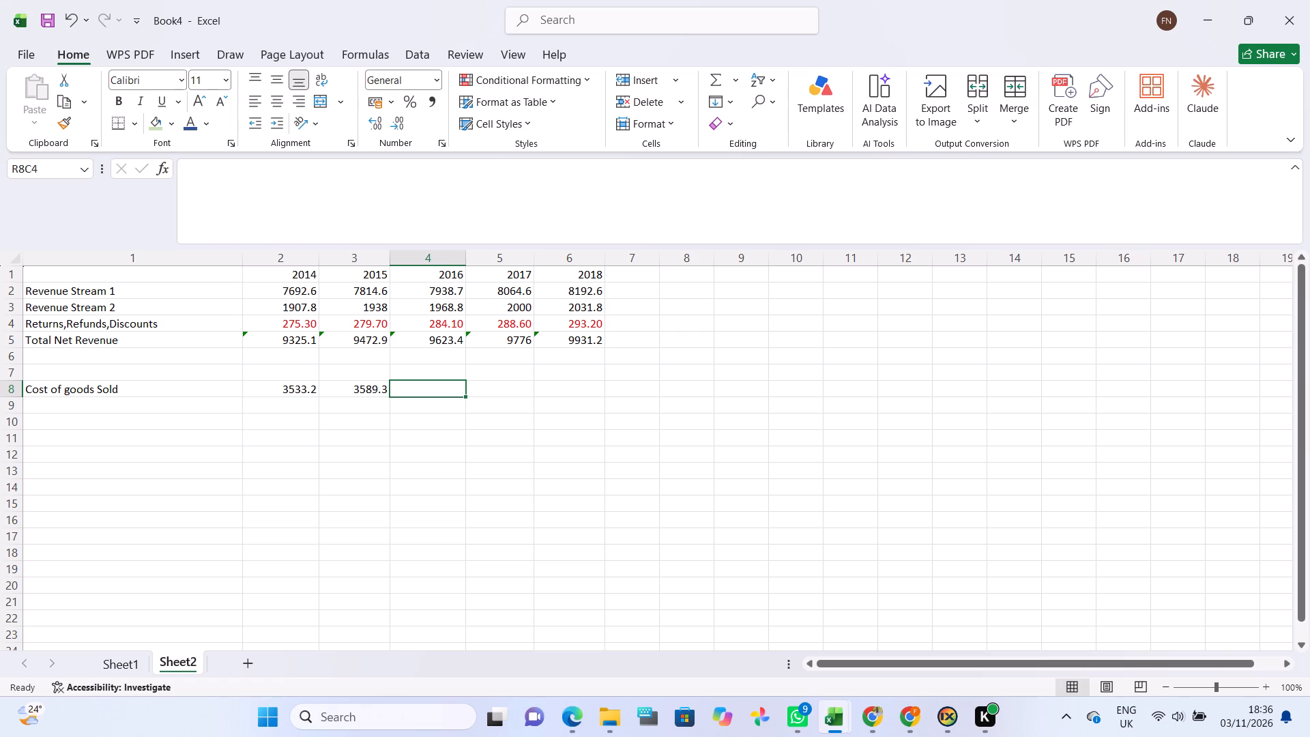
Enter the Cost of goods Sold values 3646.3 for 2016, 3701.1 for 2017 and 3762.9 for 2018.
type("3646")
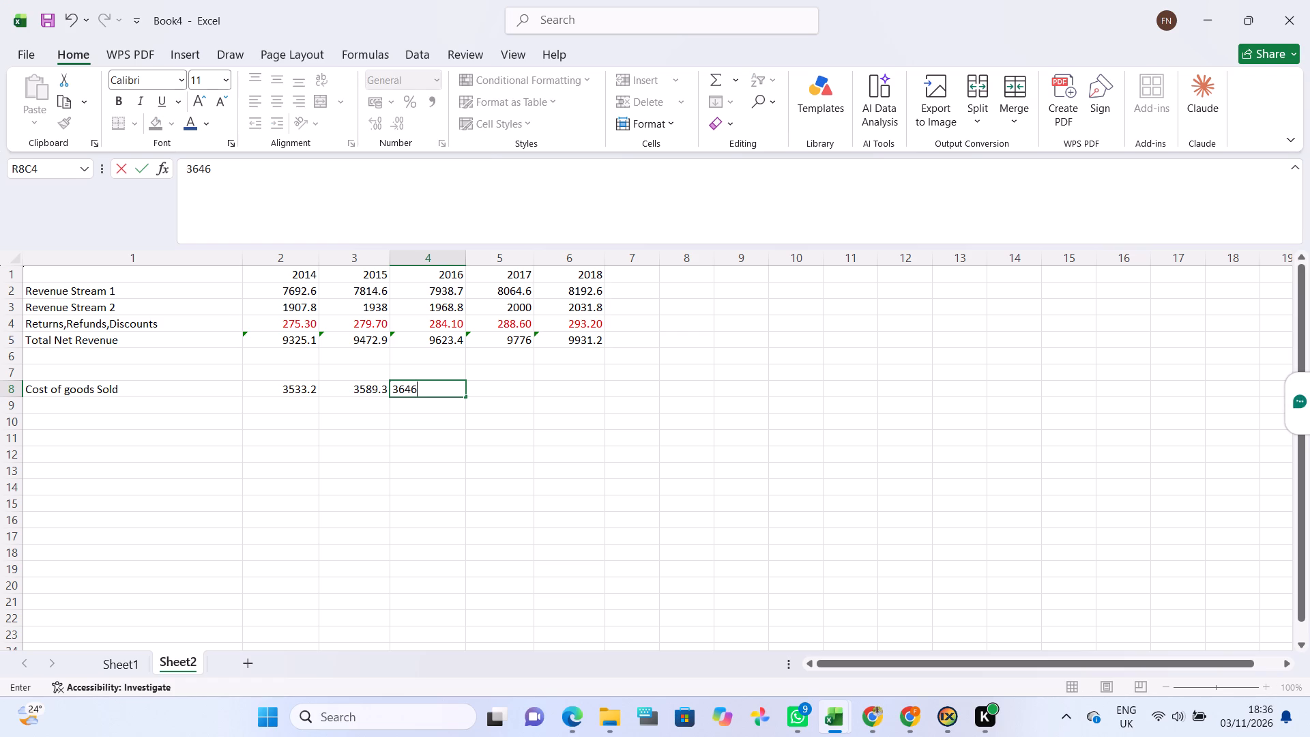
key("period")
key("3")
key("Right")
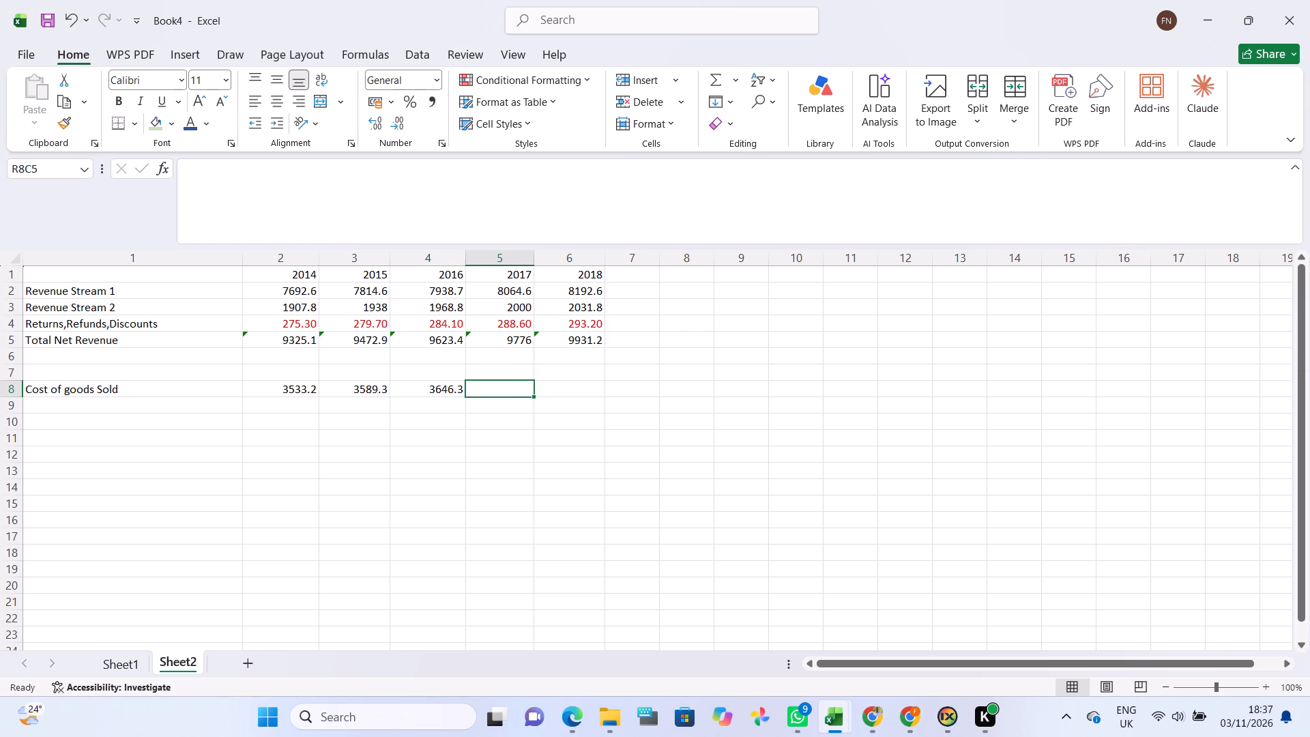
key("3")
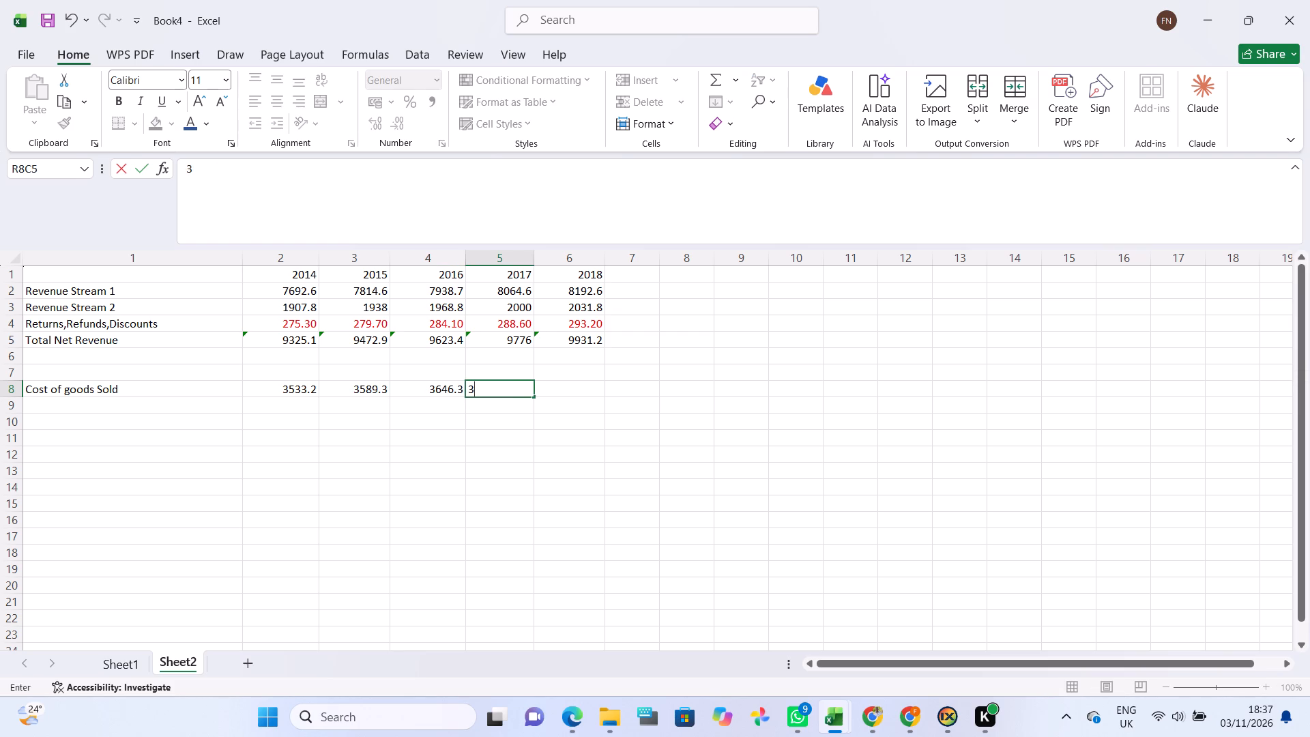
type("701")
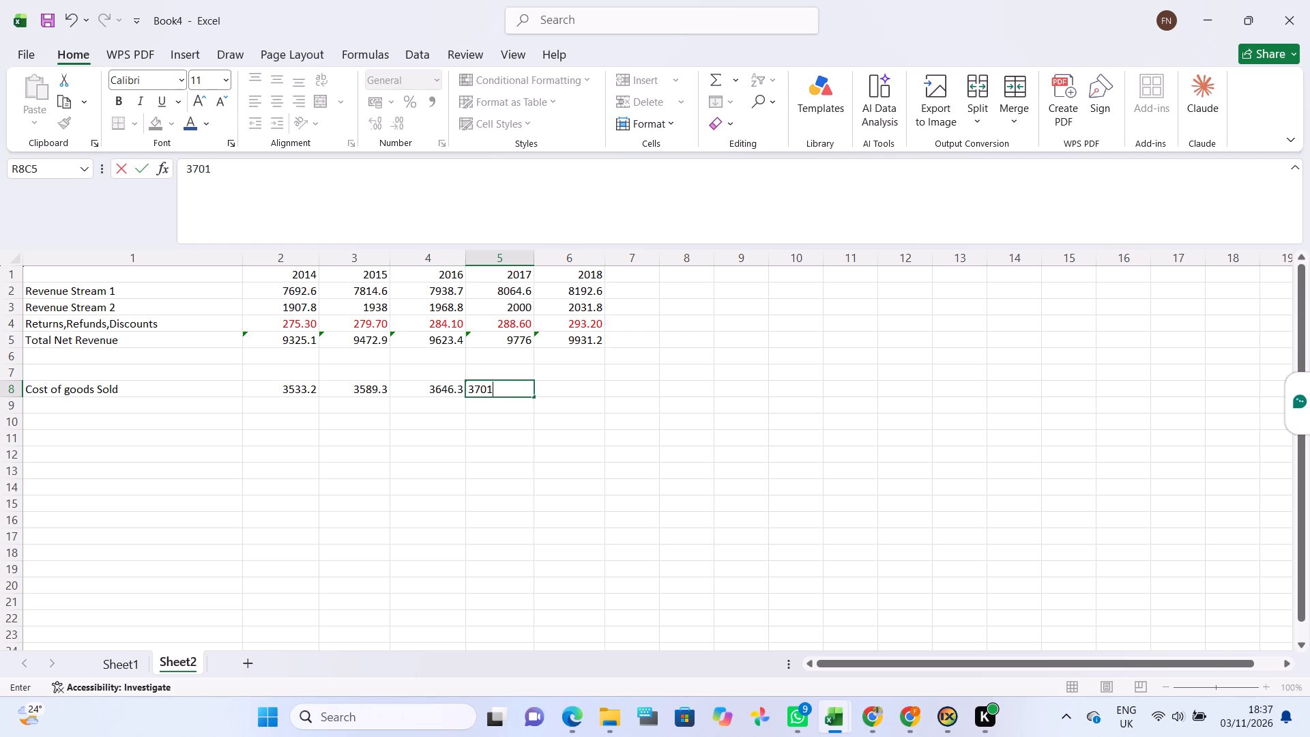
type(".1")
key("Right")
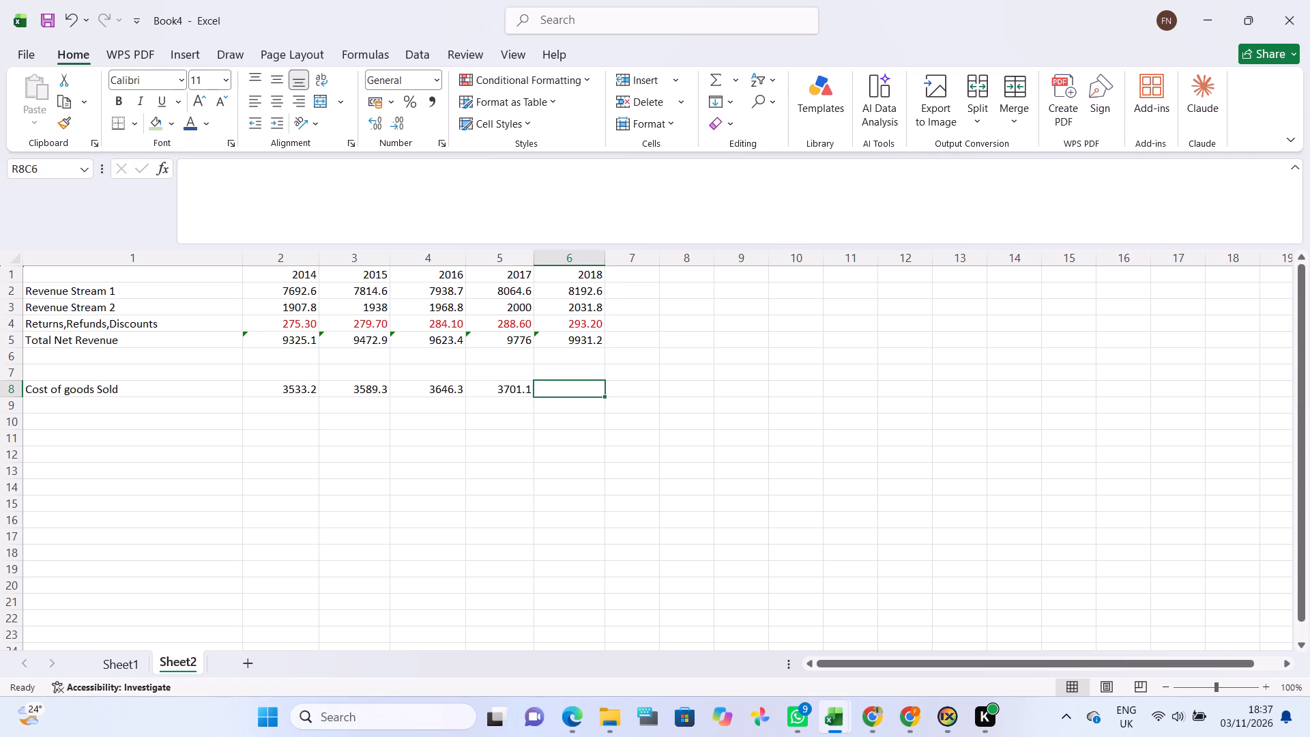
type("3763")
key("BackSpace")
key("2")
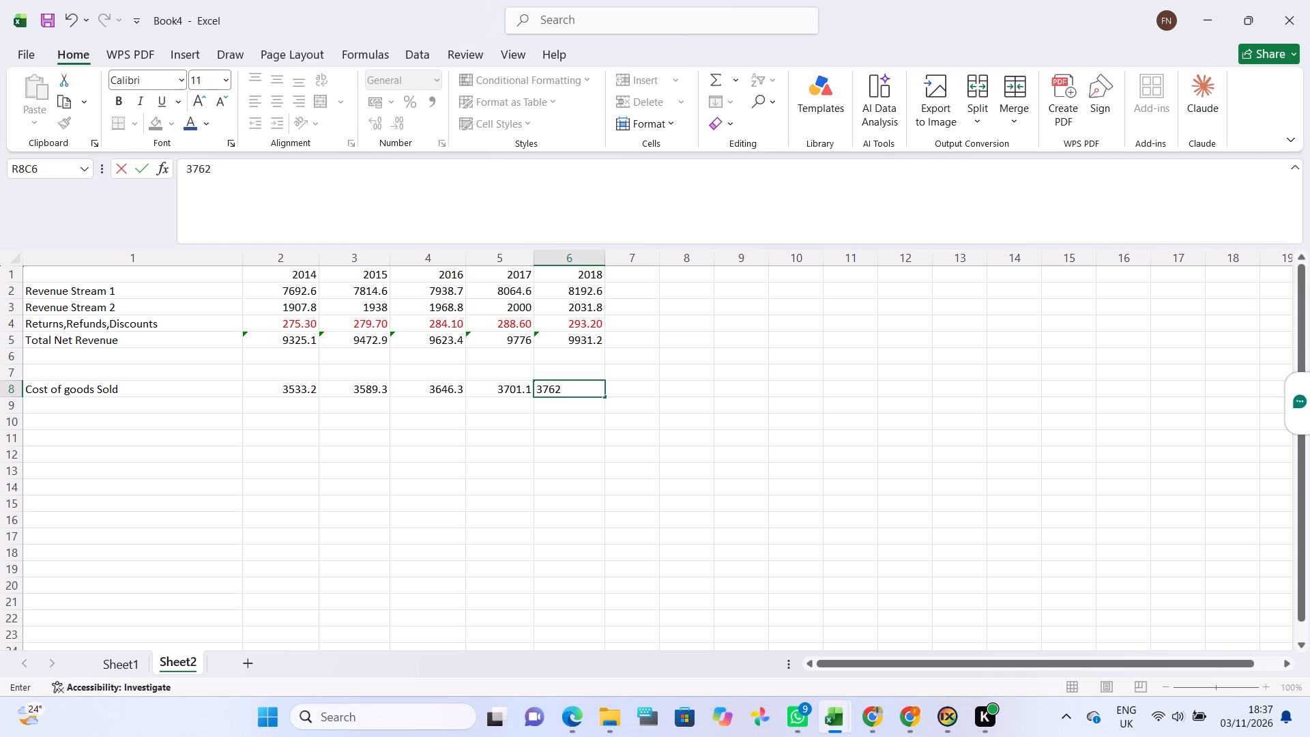
type(".9")
Correct the 2017 Cost of goods Sold value to 3704.1.
left_click(491, 393)
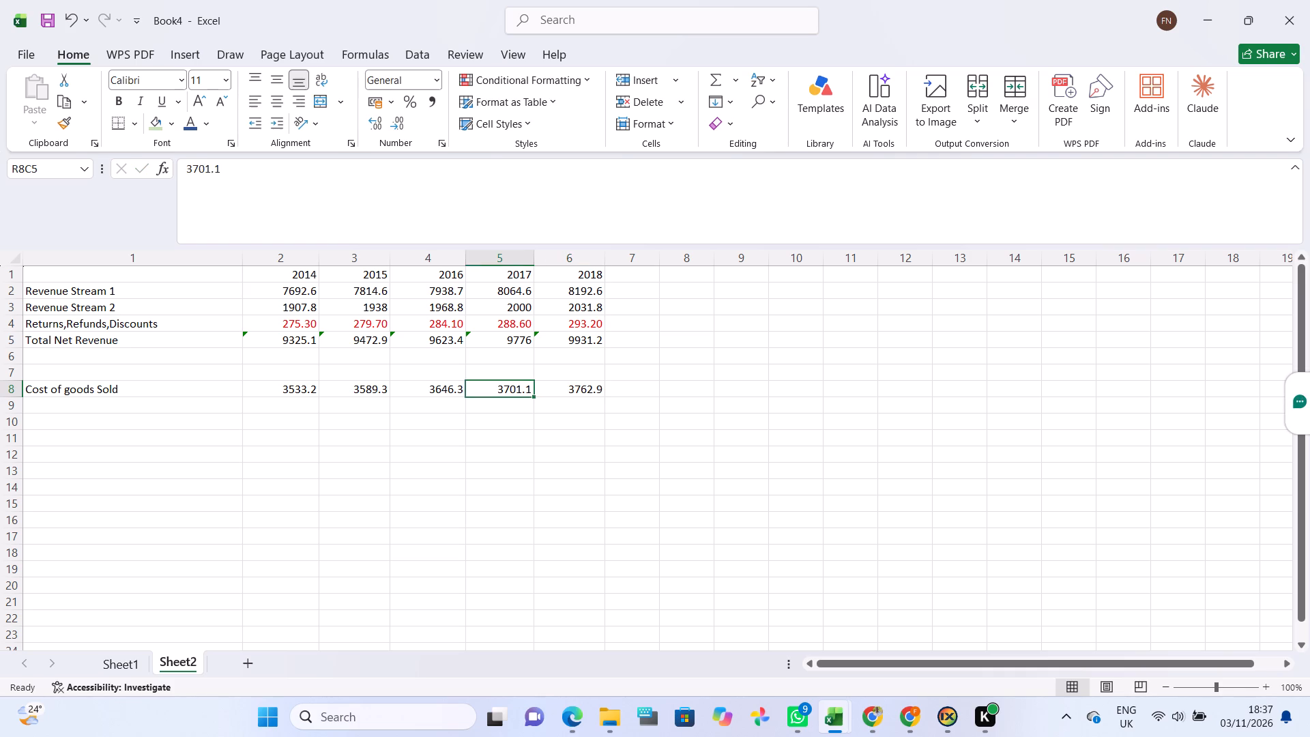
double_click(517, 391)
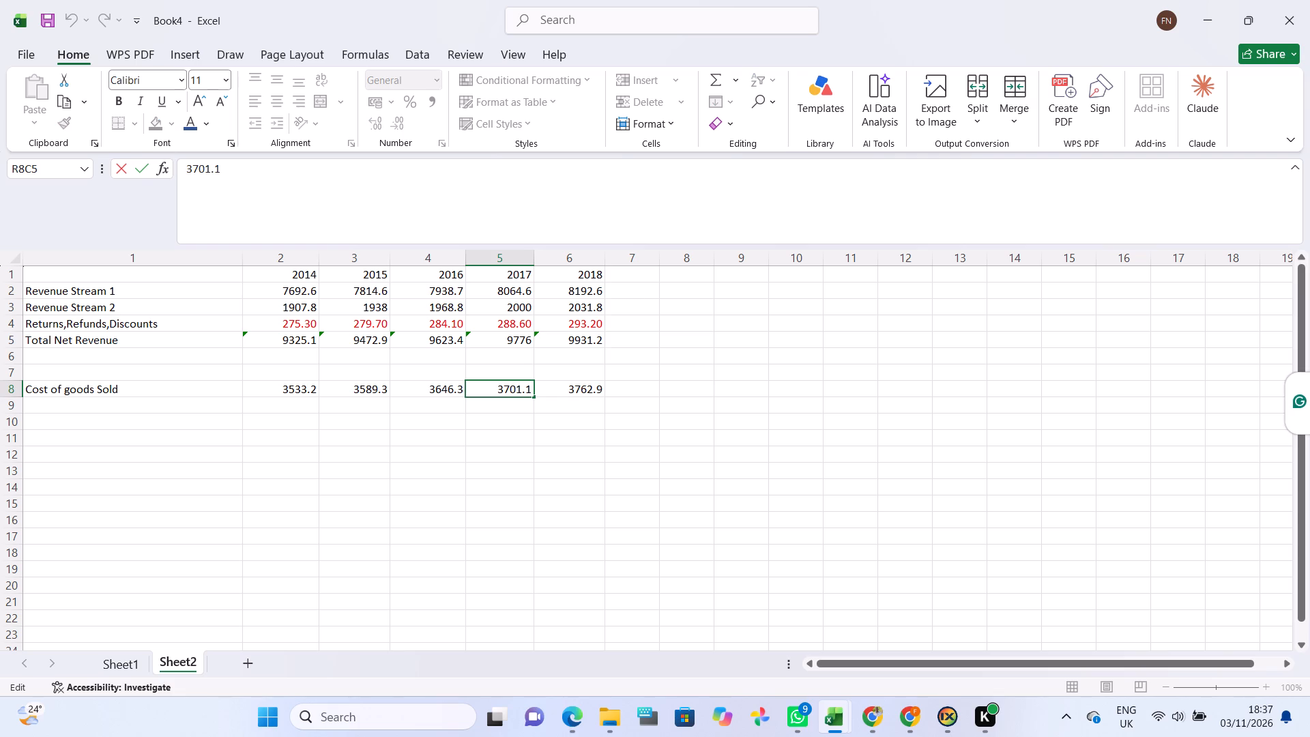
left_click(523, 390)
key("BackSpace")
key("4")
Add the row label "Gross Profit" in the first column, directly below Cost of goods Sold.
left_click(134, 401)
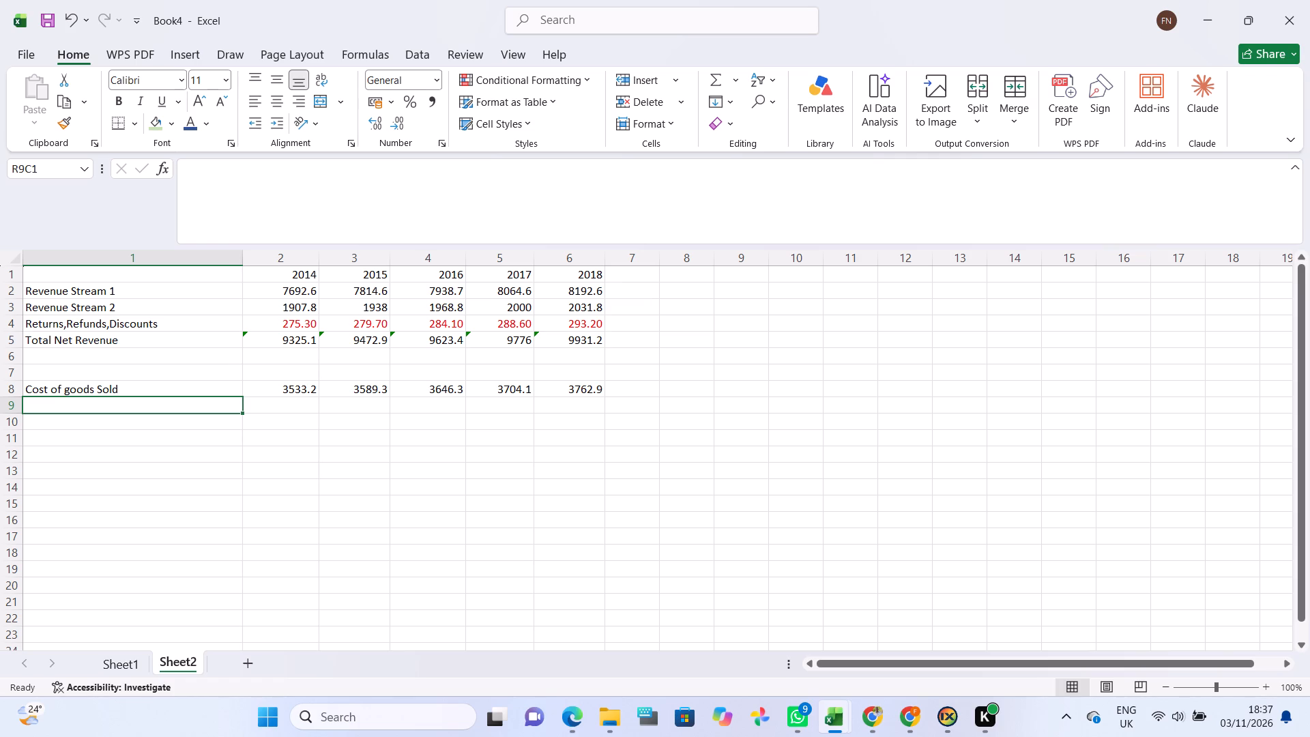
key("g")
type("ross")
key("space")
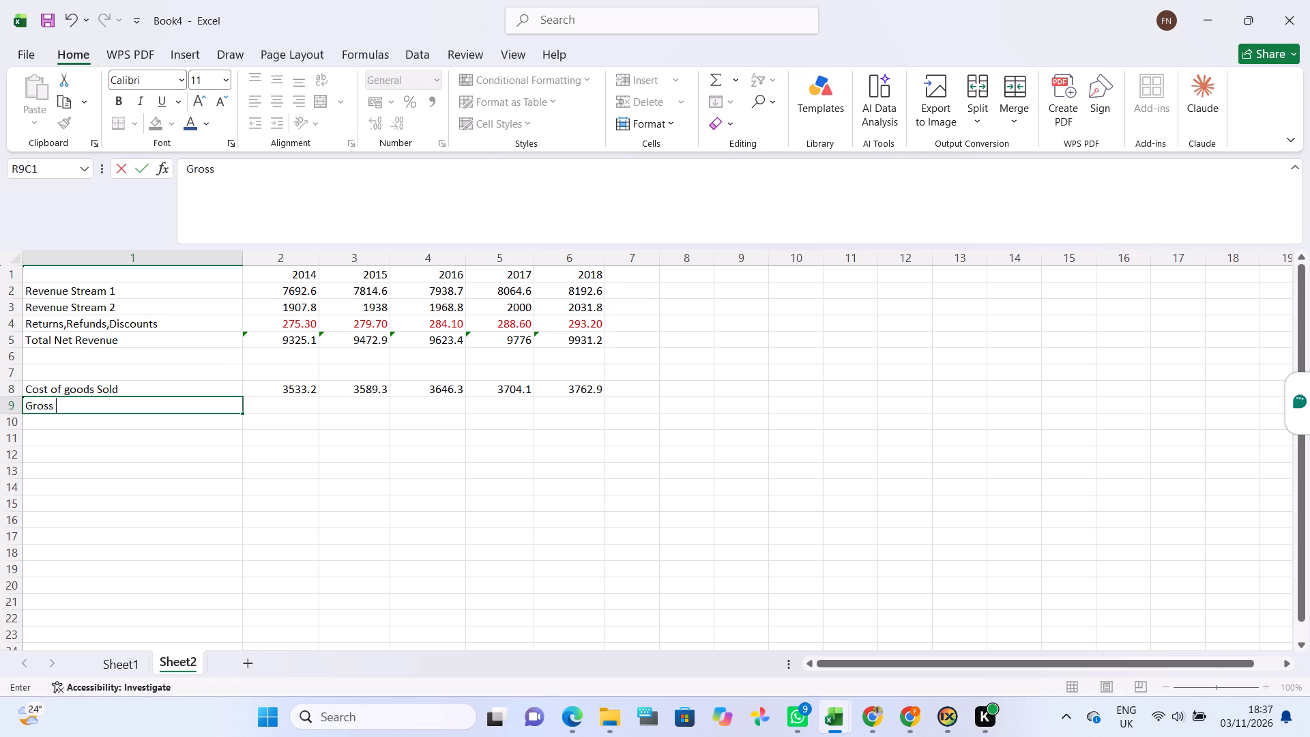
key("p")
type("ro")
type("fit")
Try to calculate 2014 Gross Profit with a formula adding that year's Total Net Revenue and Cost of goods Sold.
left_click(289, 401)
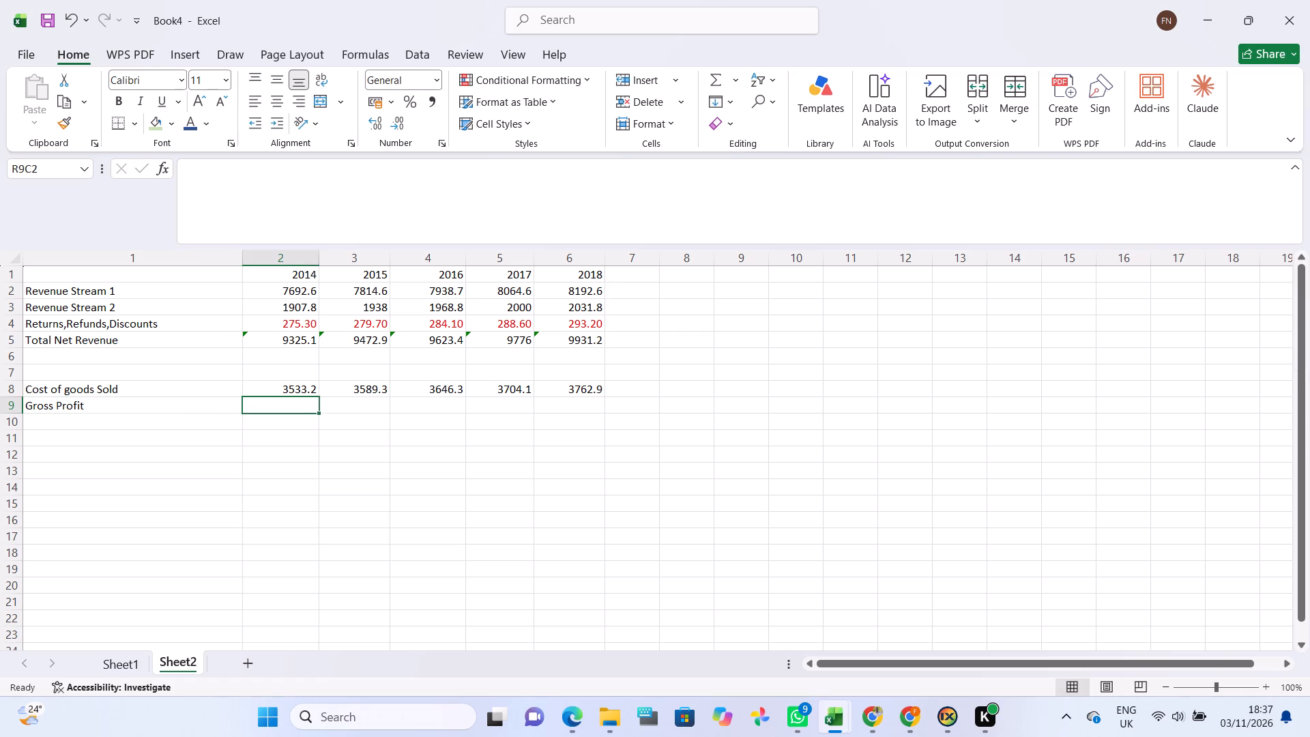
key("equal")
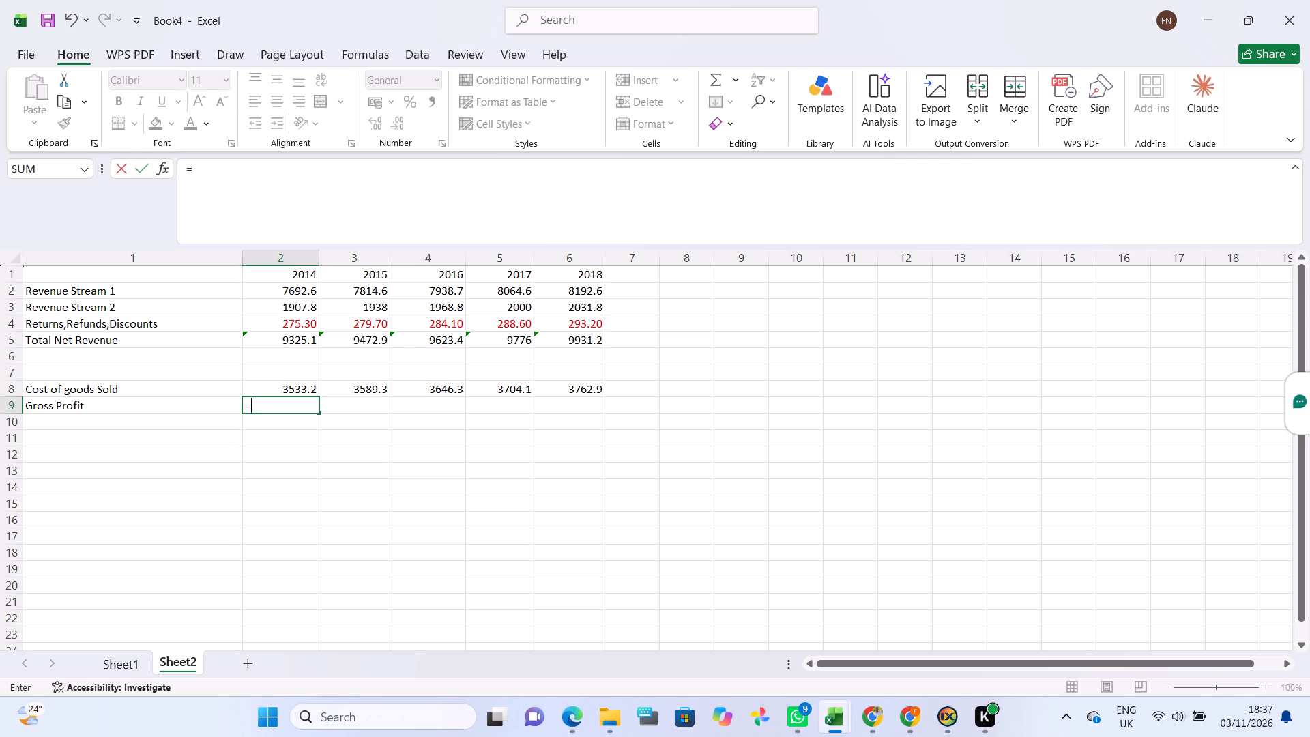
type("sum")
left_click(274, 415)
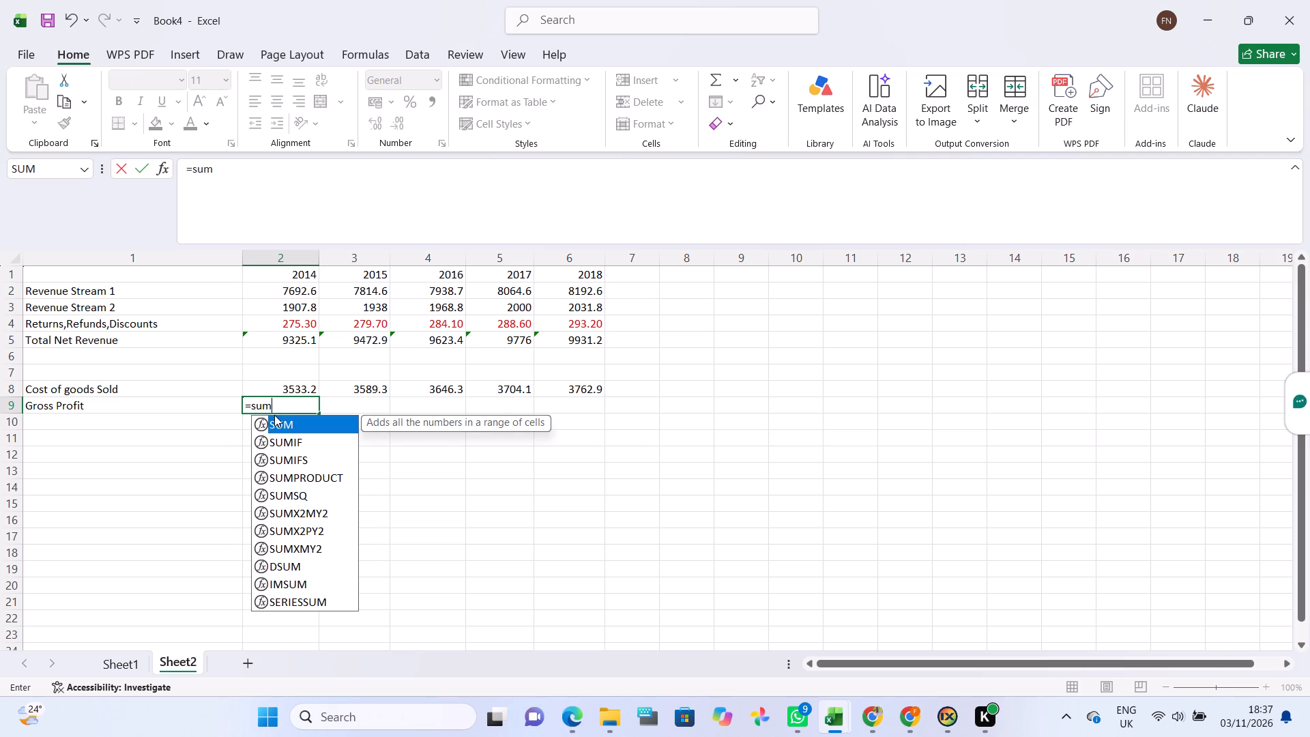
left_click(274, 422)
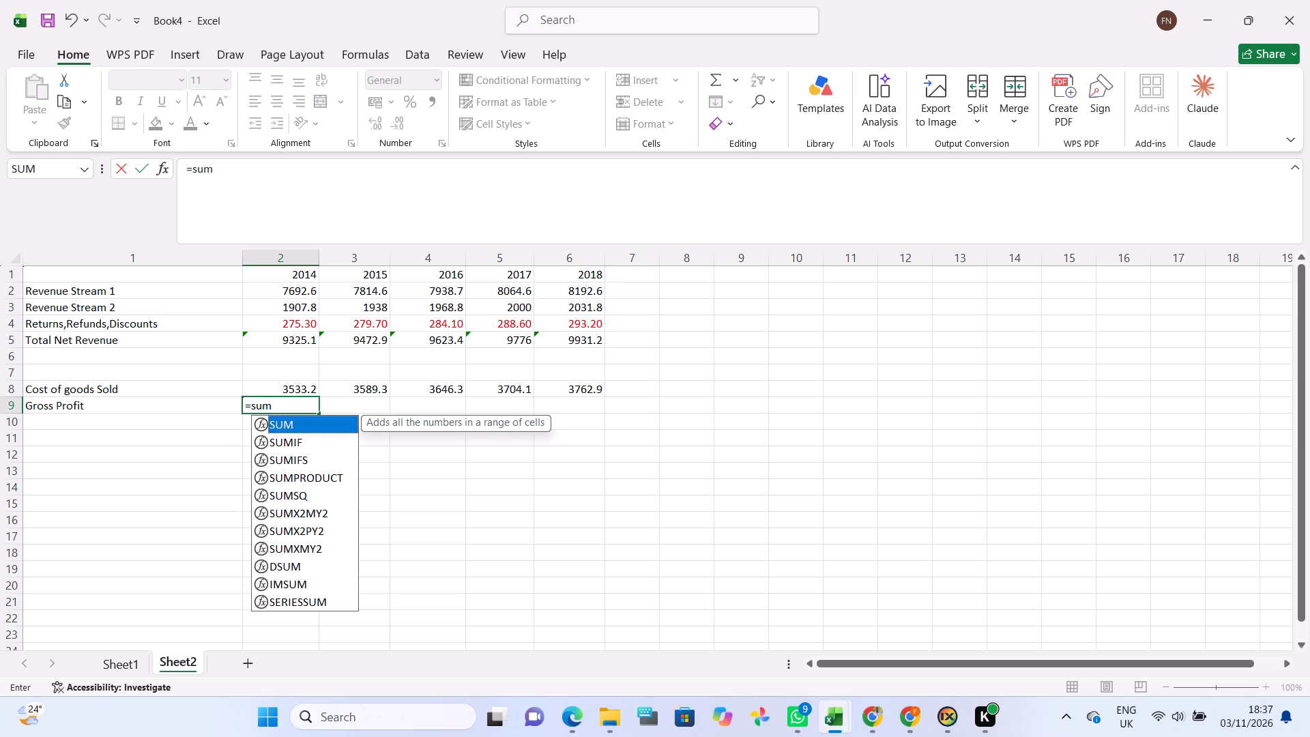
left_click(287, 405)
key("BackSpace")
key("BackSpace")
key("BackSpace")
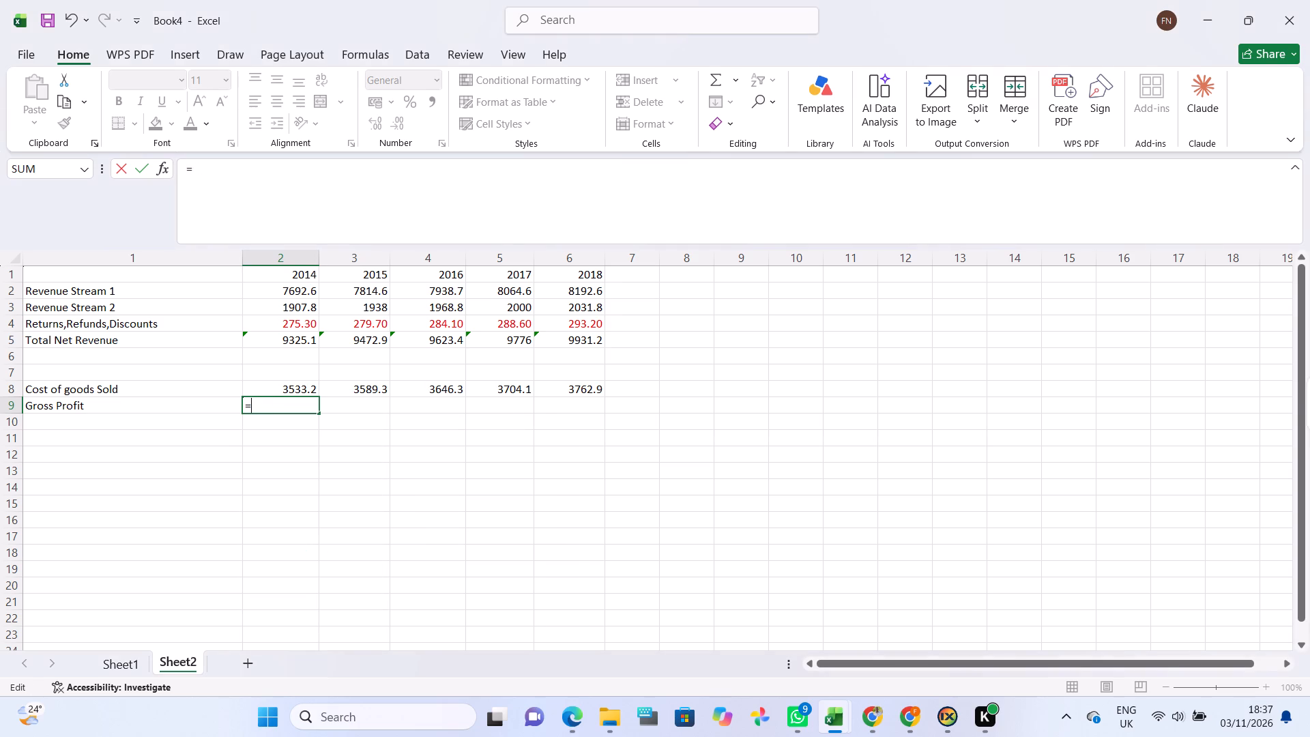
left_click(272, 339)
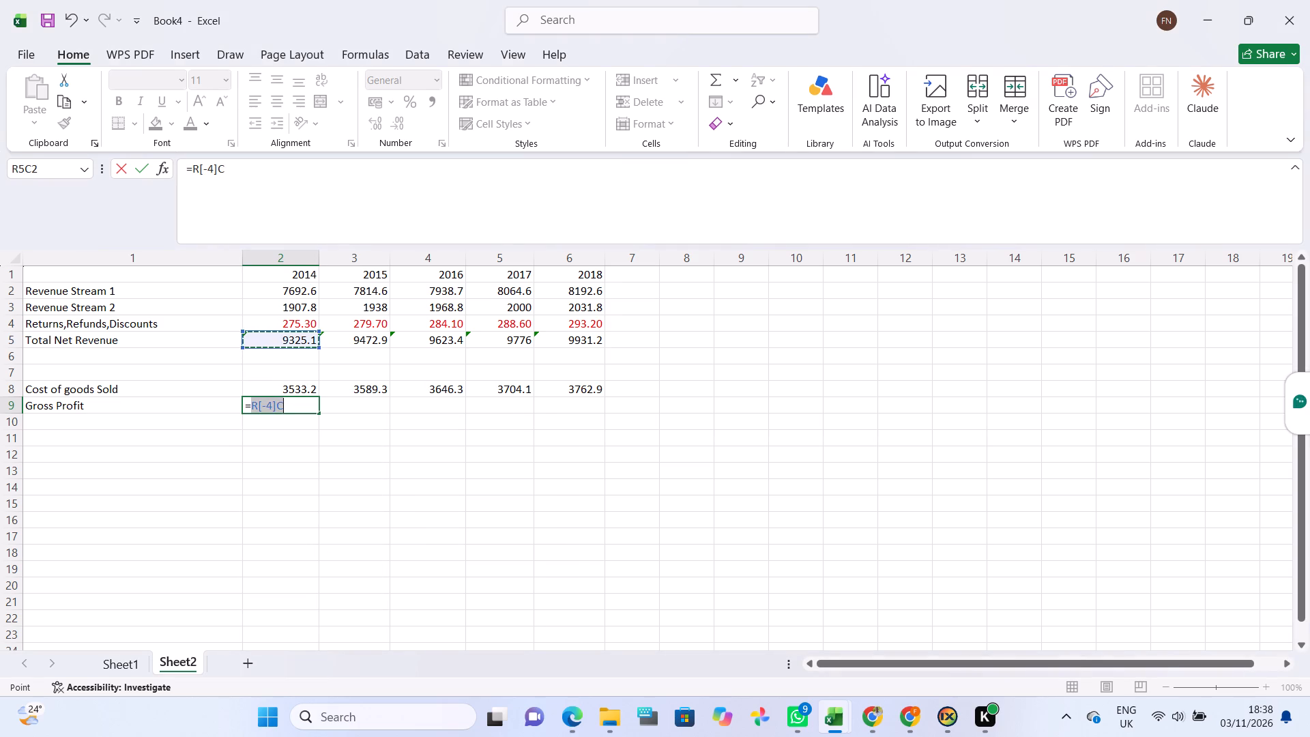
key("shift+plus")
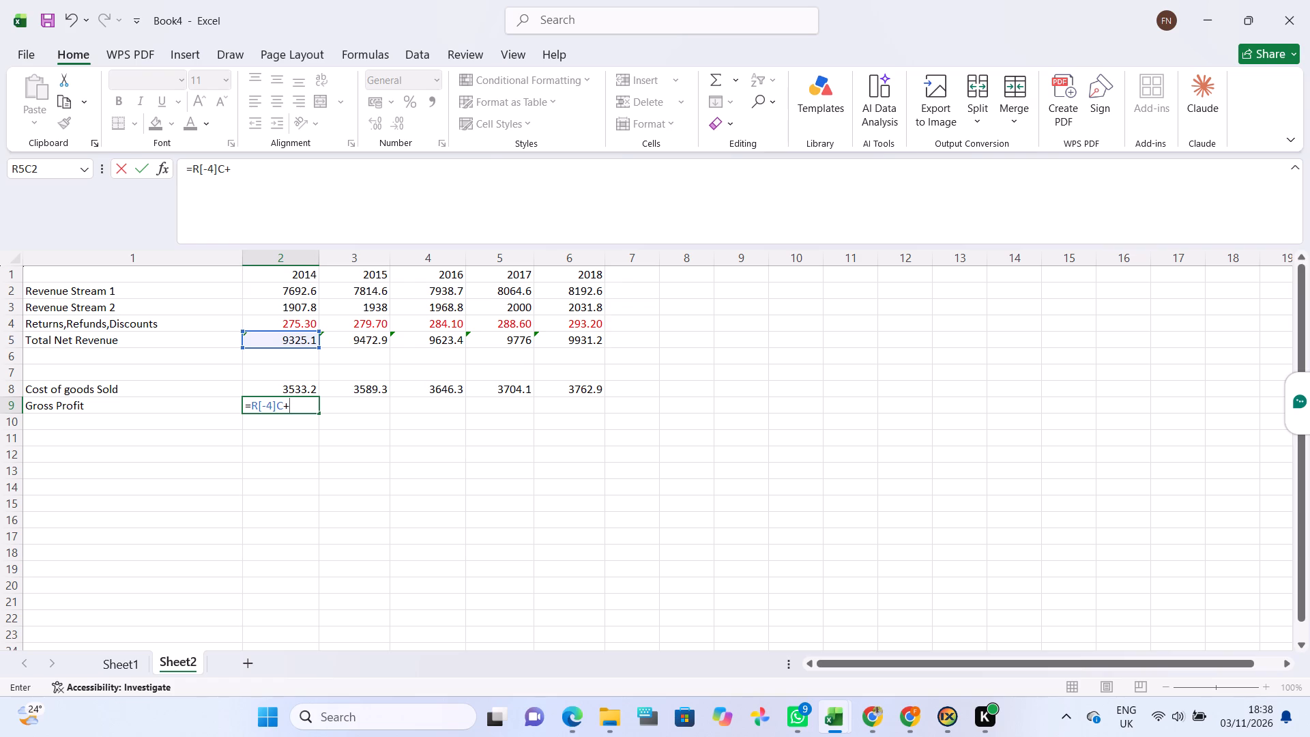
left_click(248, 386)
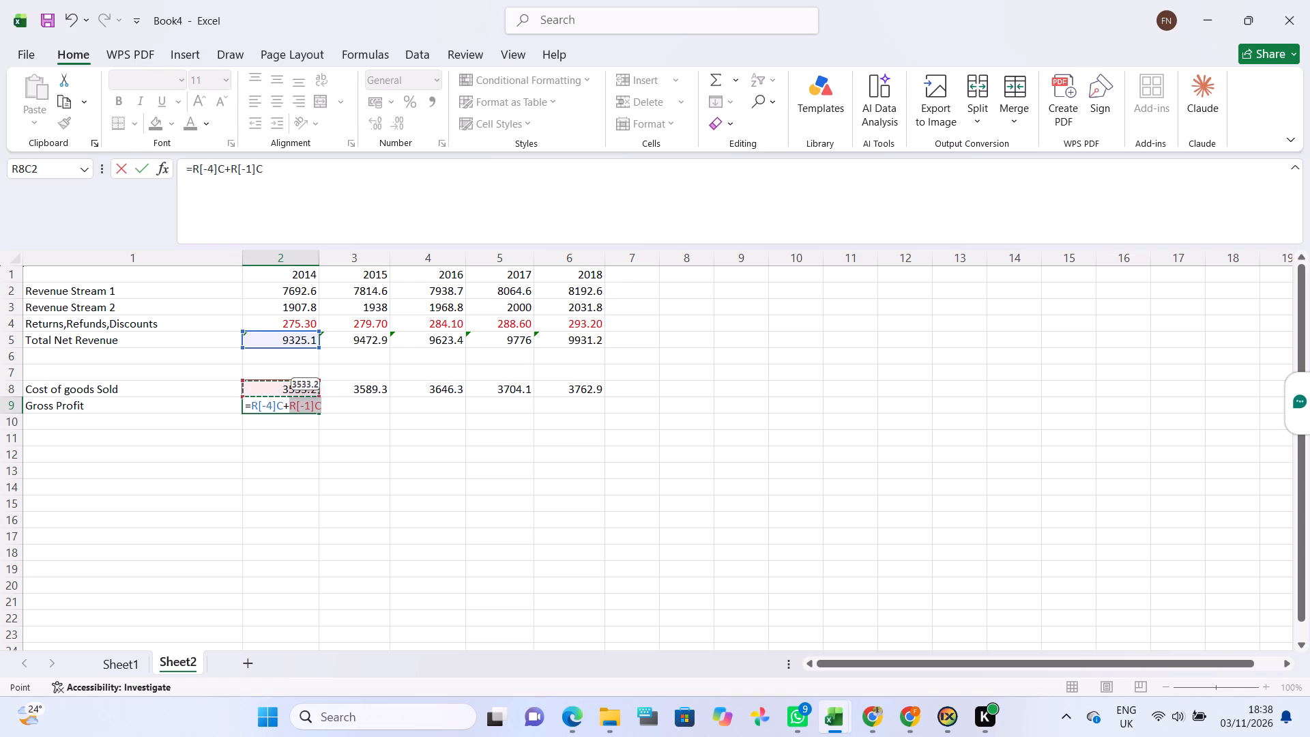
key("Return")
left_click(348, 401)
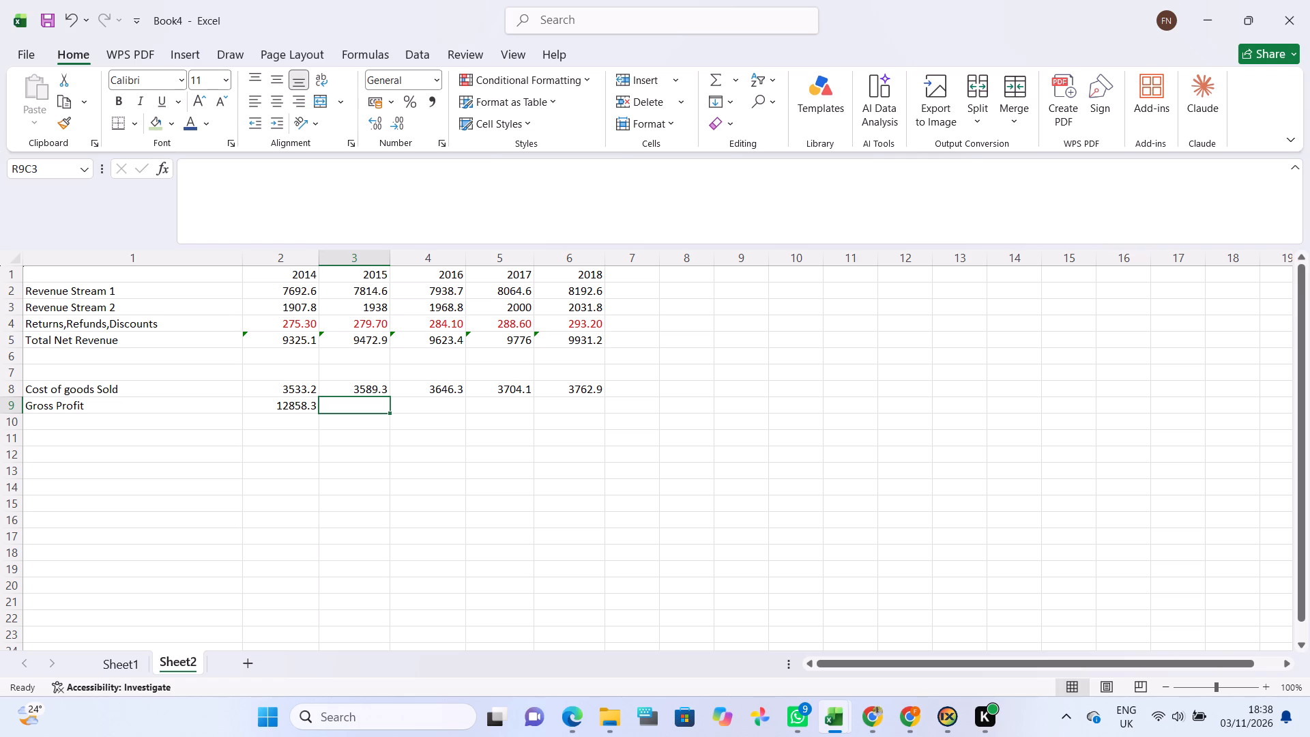
Replace the 2014 Gross Profit cell's content with a formula subtracting Cost of goods Sold from Total Net Revenue.
left_click(296, 405)
key("BackSpace")
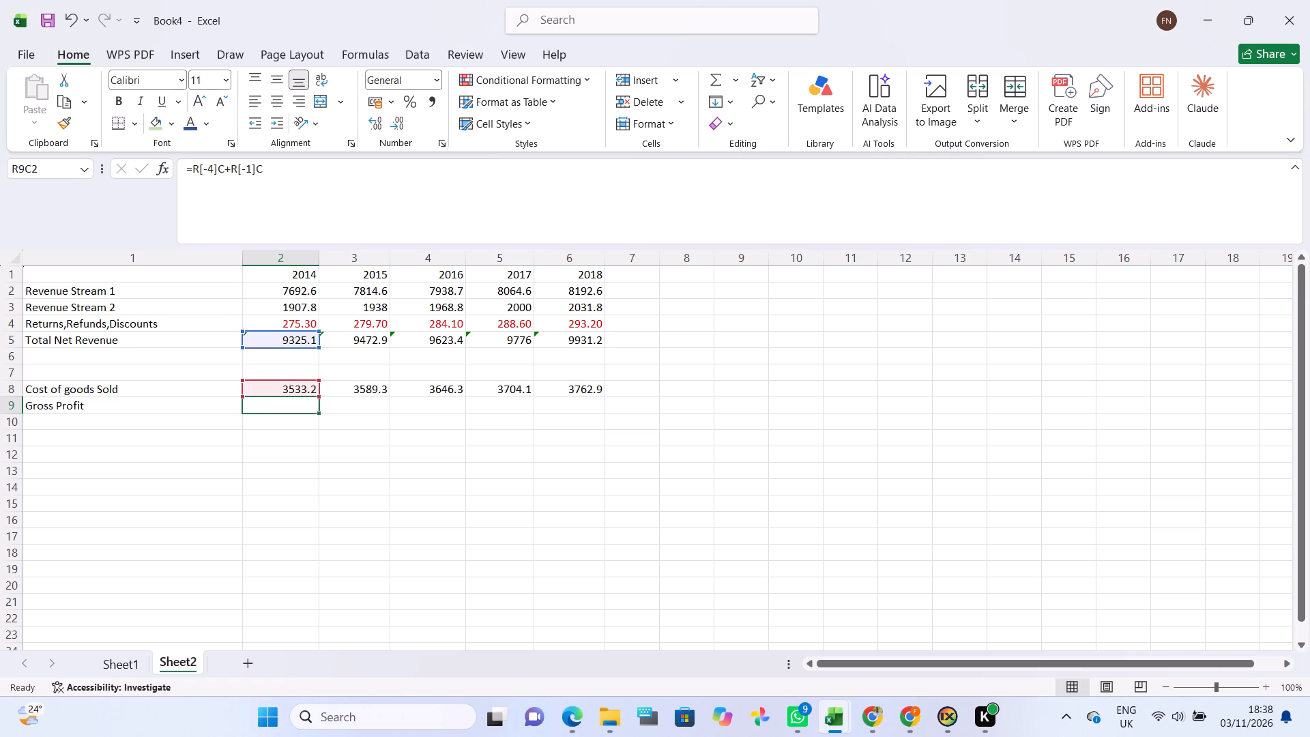
key("equal")
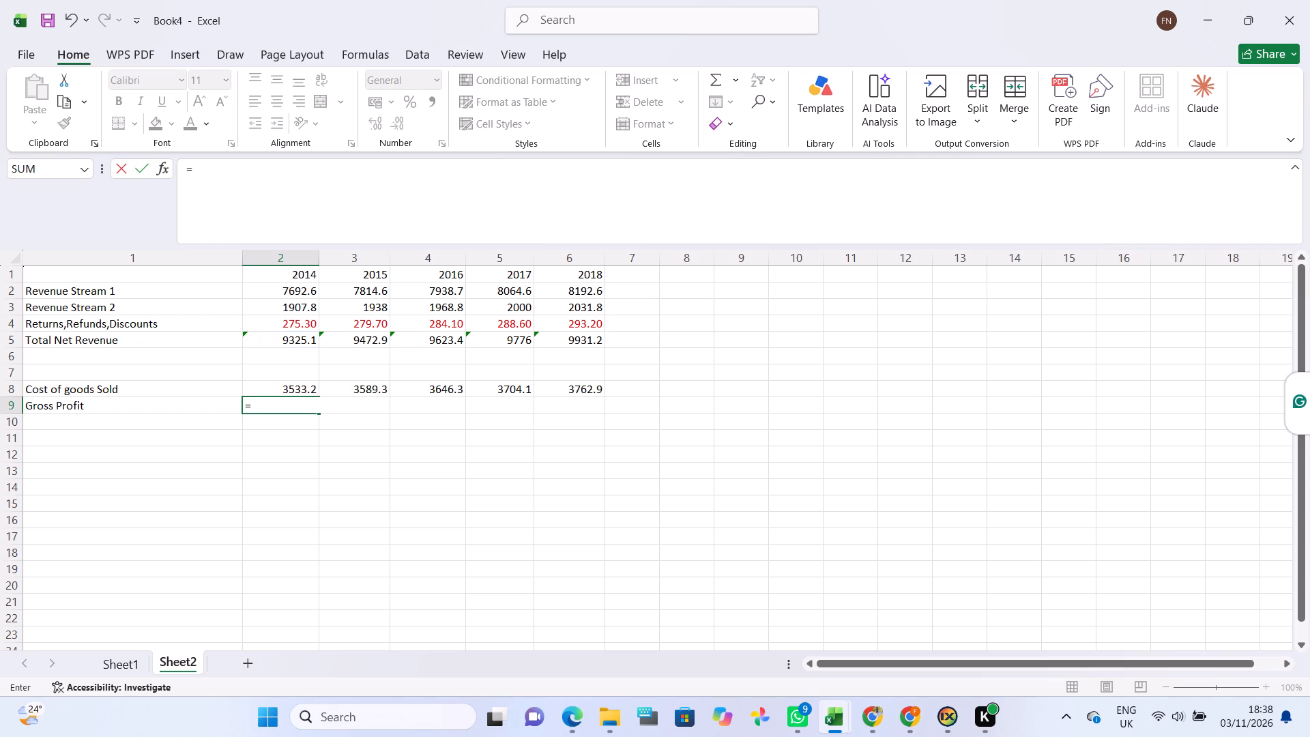
left_click(272, 348)
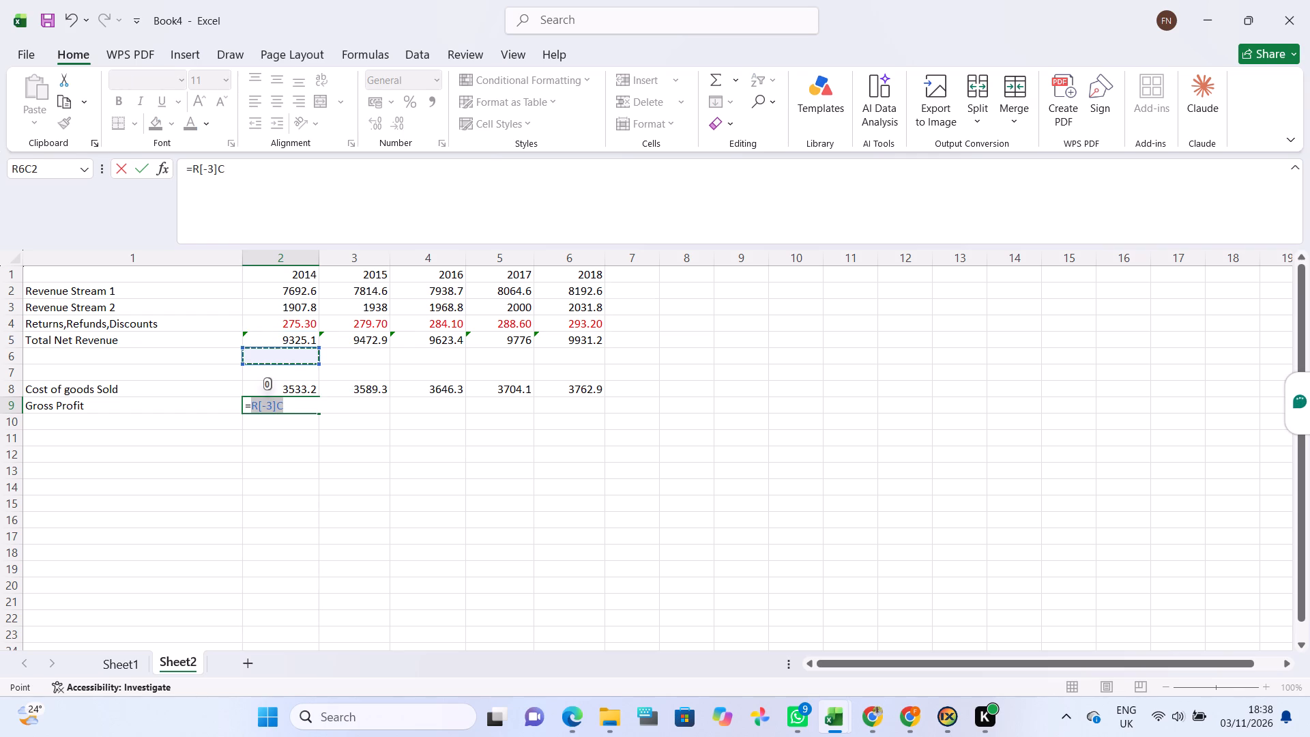
left_click(261, 334)
key("minus")
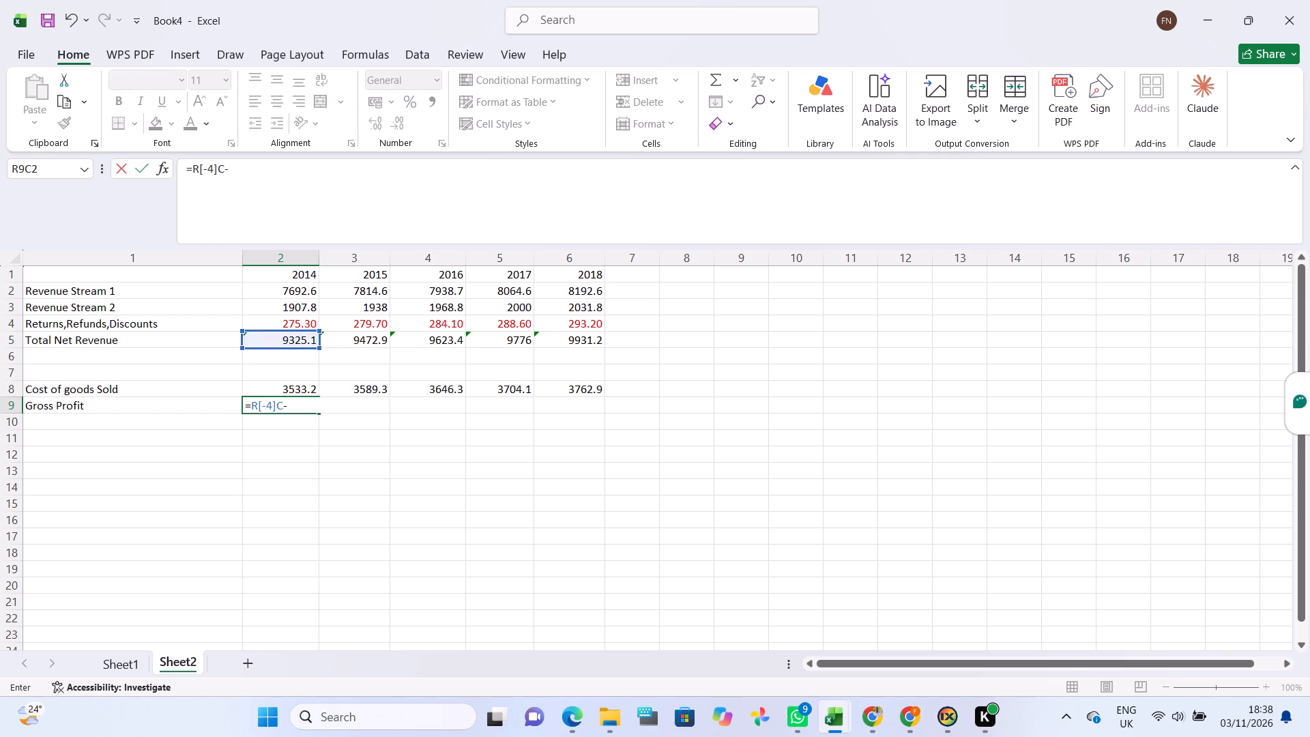
left_click(268, 388)
key("Return")
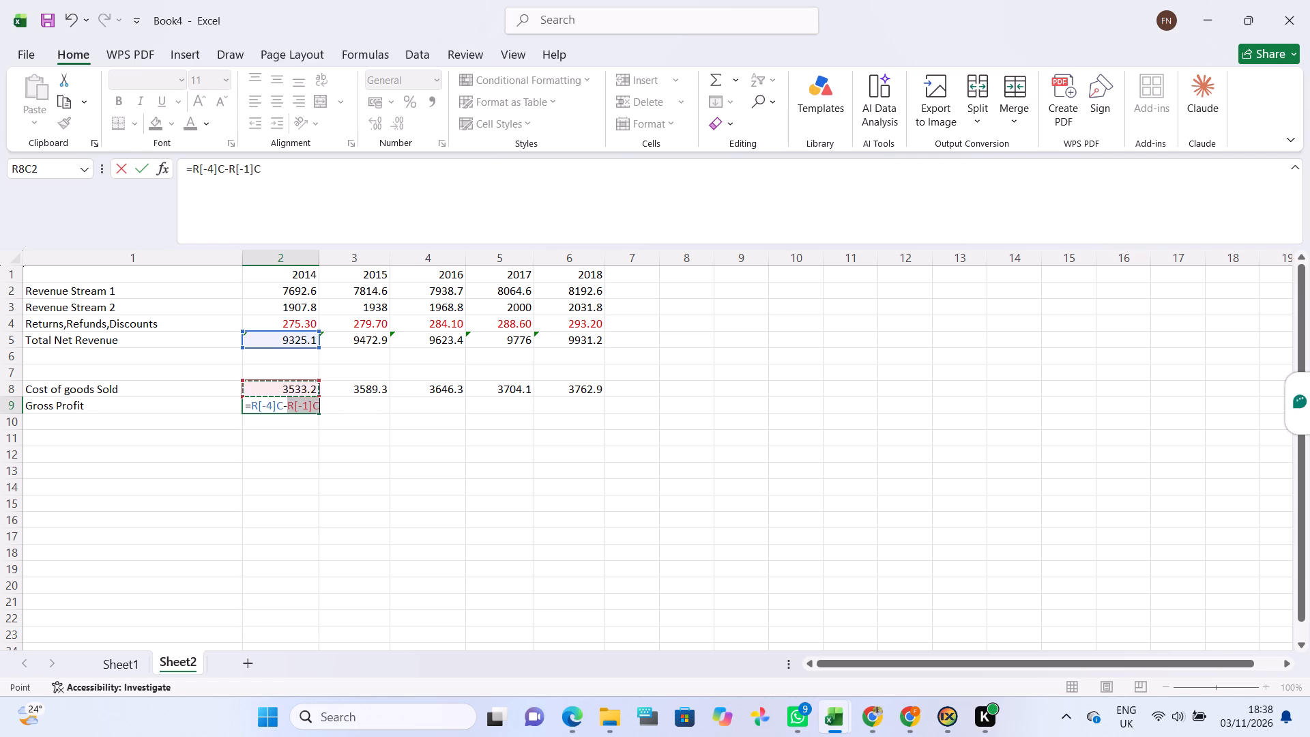
Calculate 2015 Gross Profit as that year's Total Net Revenue minus Cost of goods Sold.
left_click(373, 409)
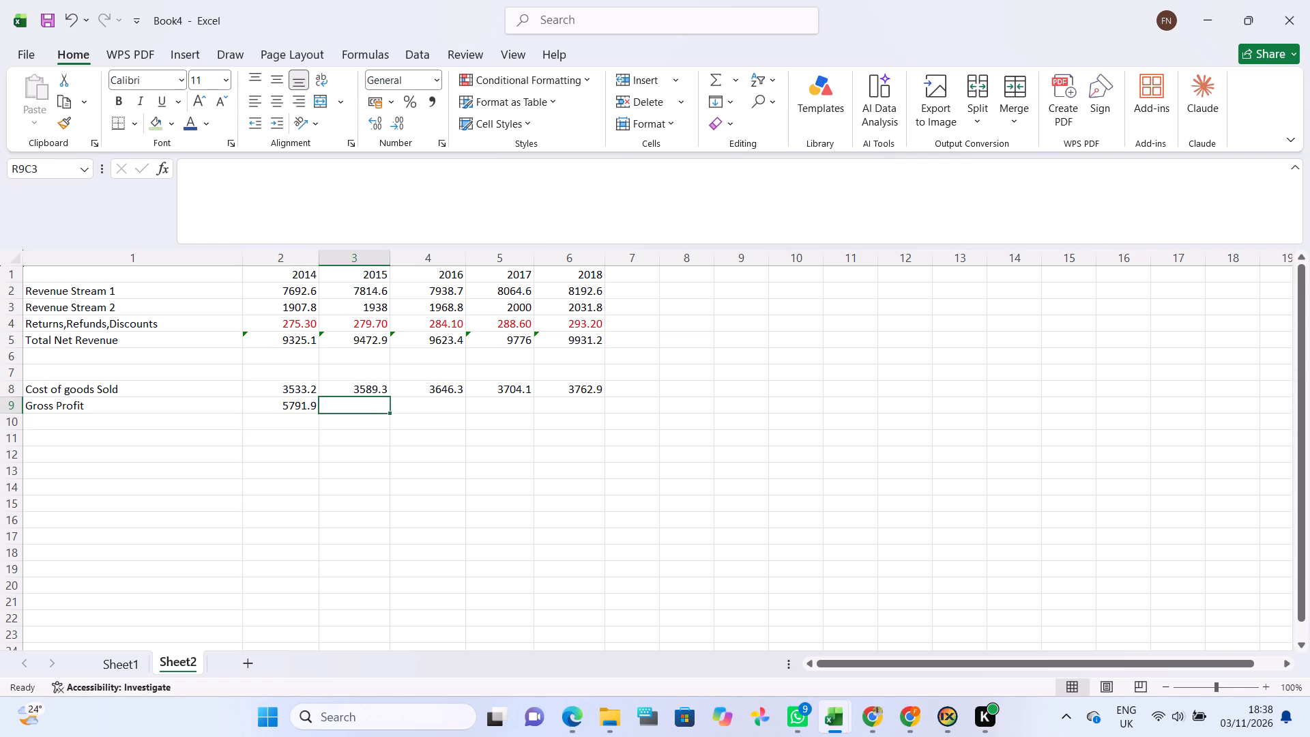
key("equal")
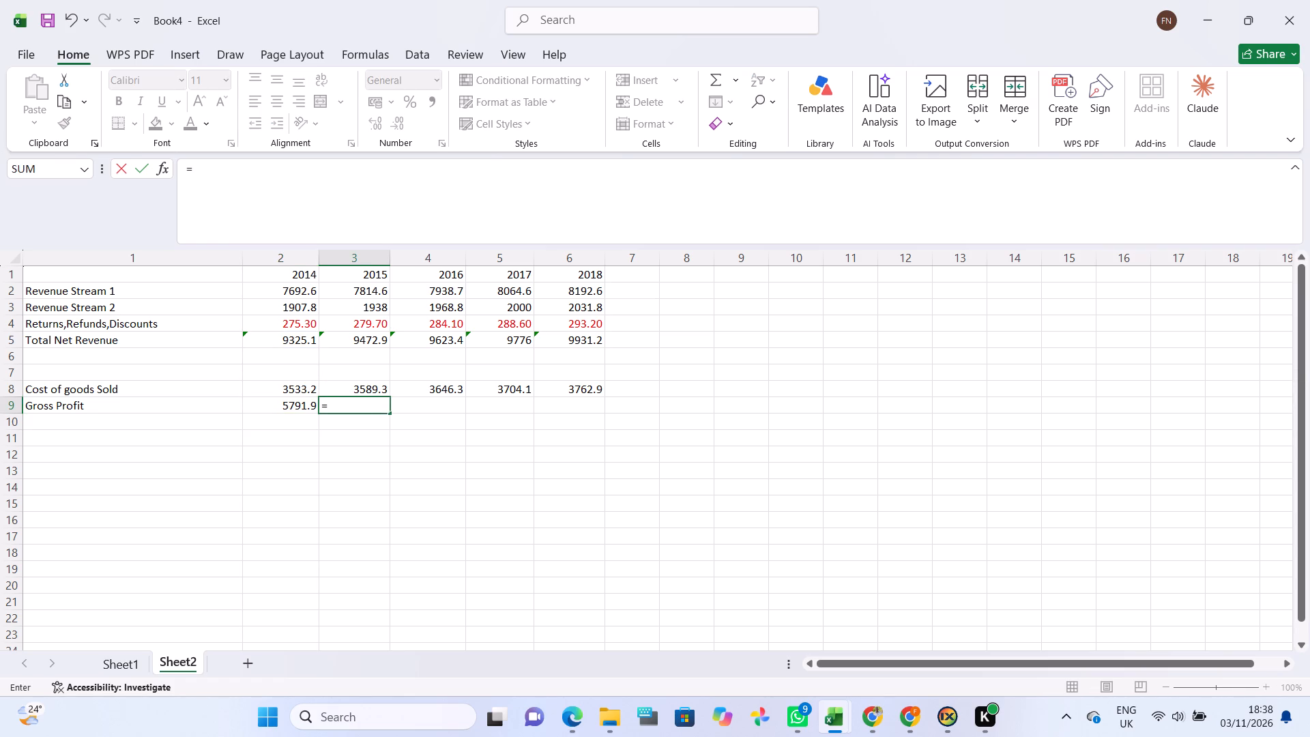
left_click(348, 343)
key("minus")
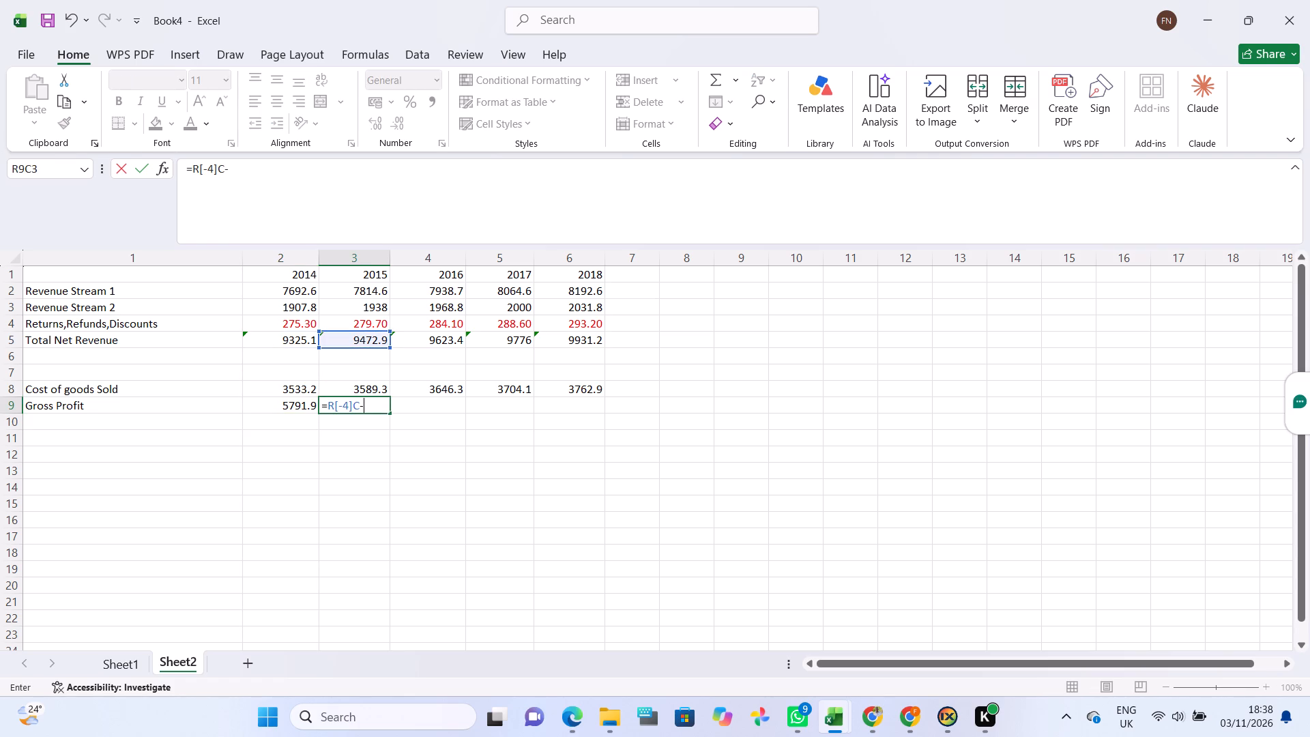
left_click(347, 384)
key("Return")
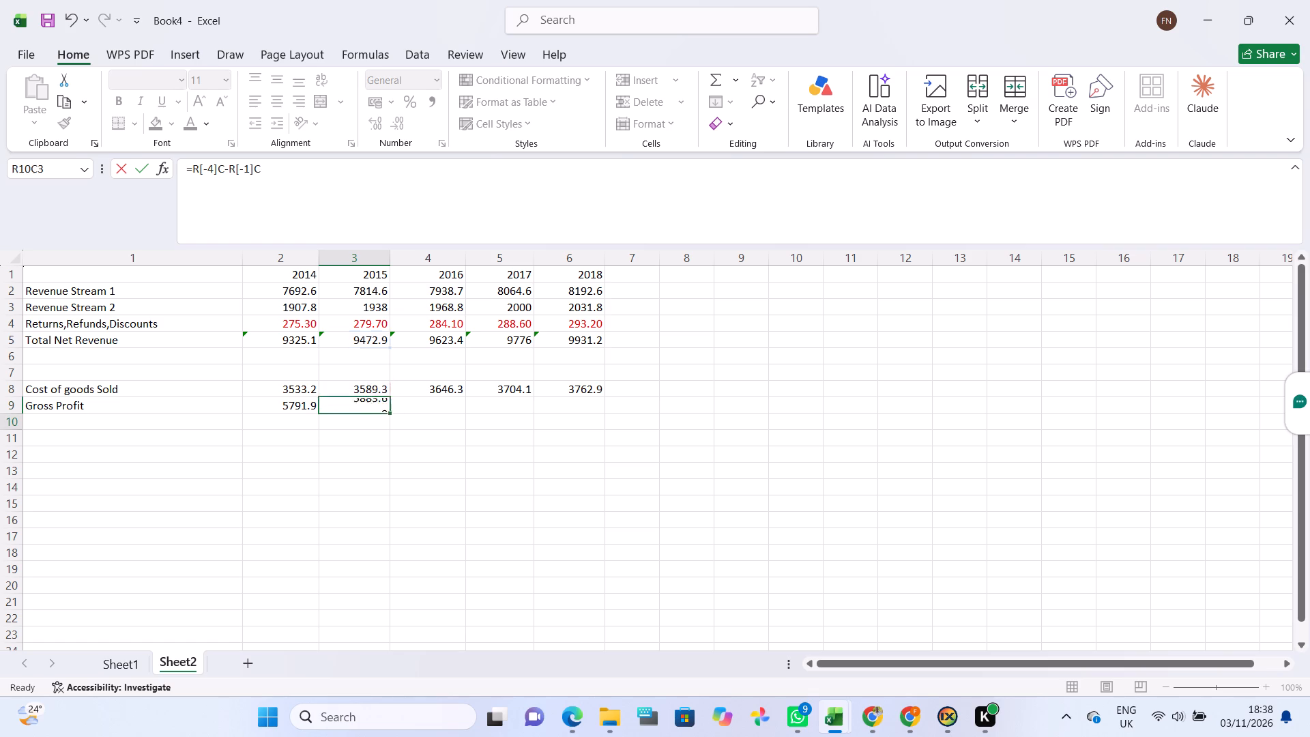
Calculate 2016 Gross Profit as that year's Total Net Revenue minus Cost of goods Sold.
left_click(400, 411)
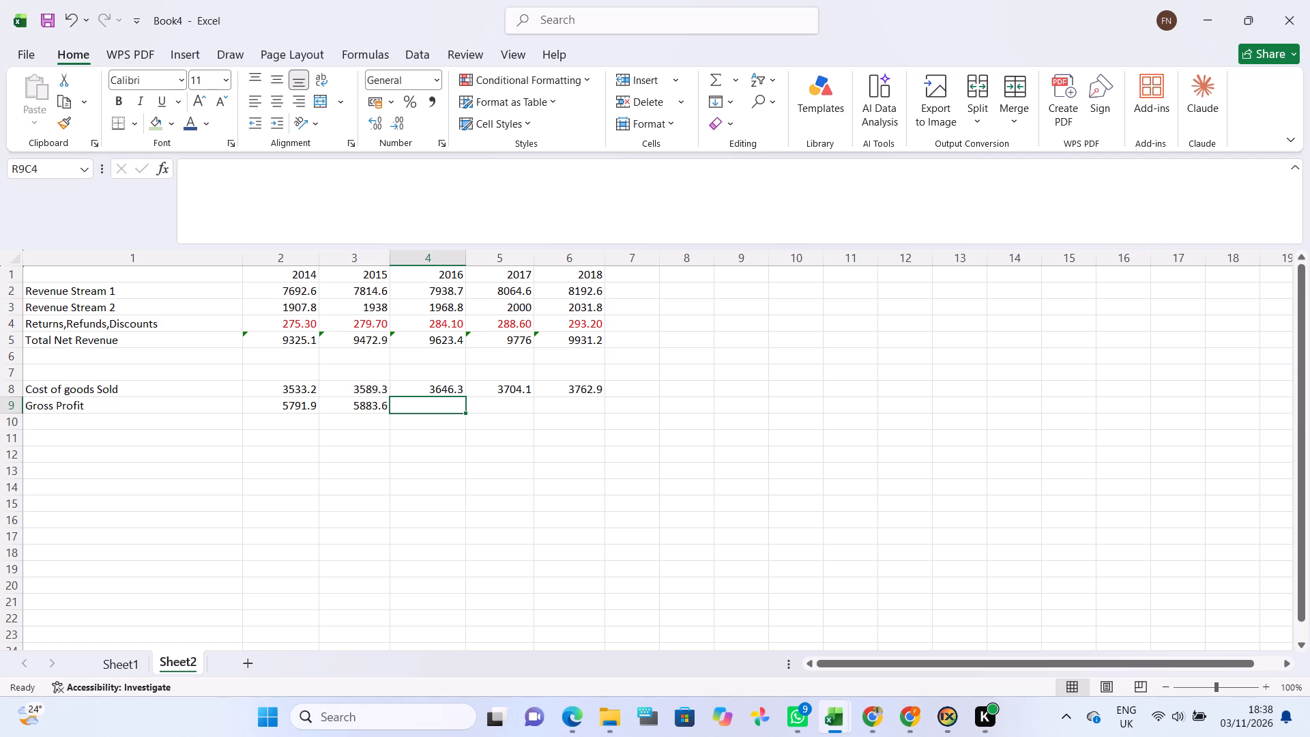
key("equal")
left_click(441, 343)
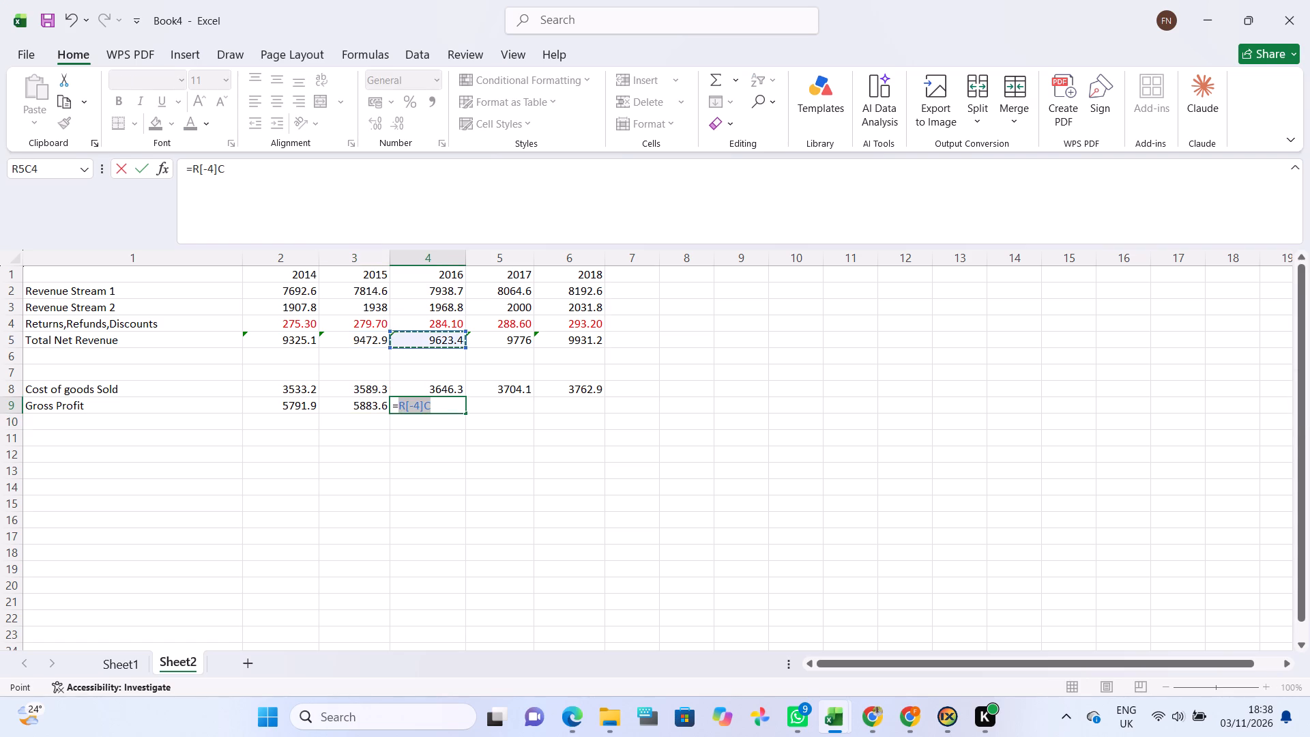
key("minus")
left_click(433, 394)
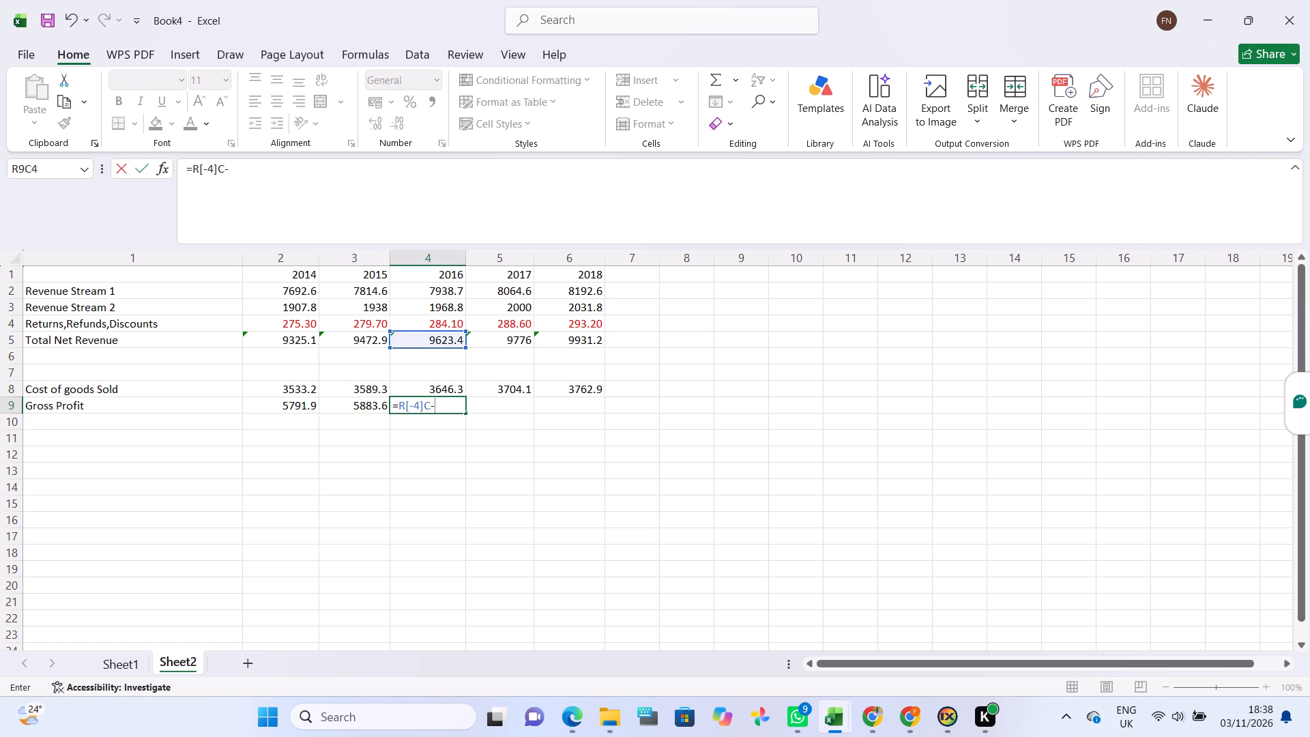
key("Return")
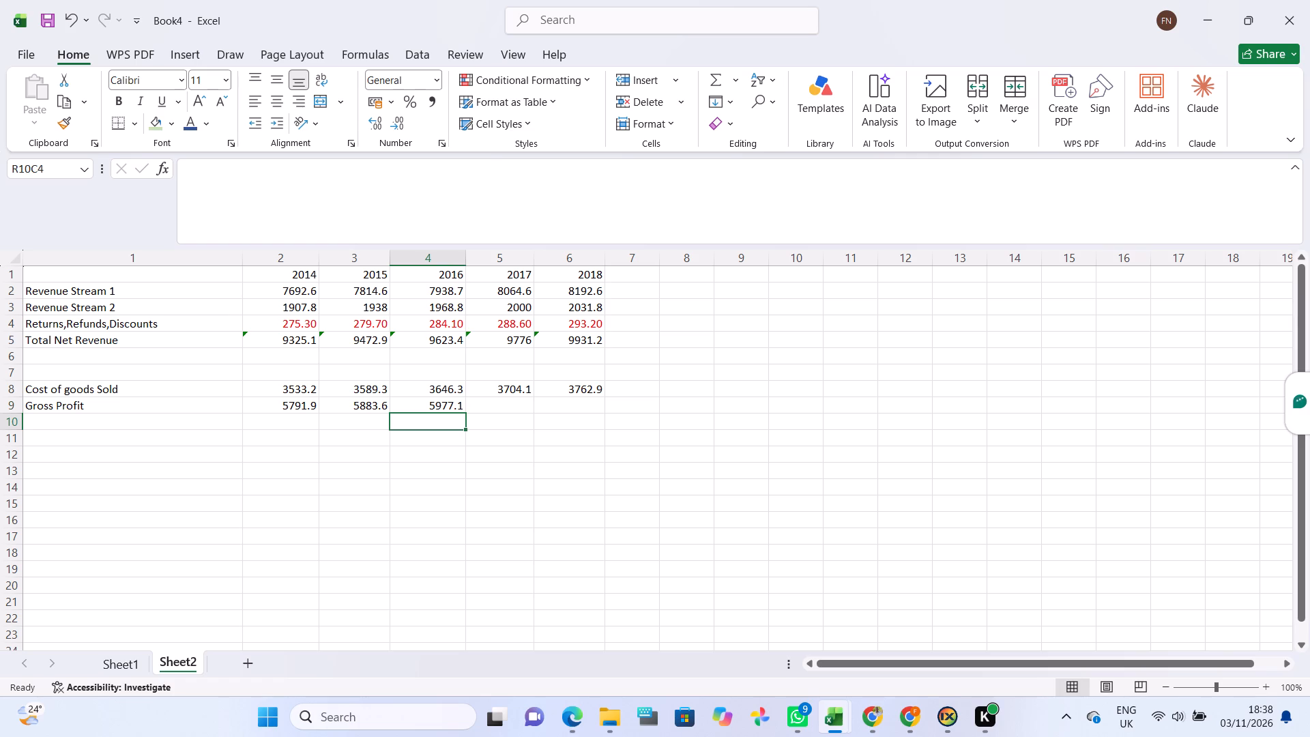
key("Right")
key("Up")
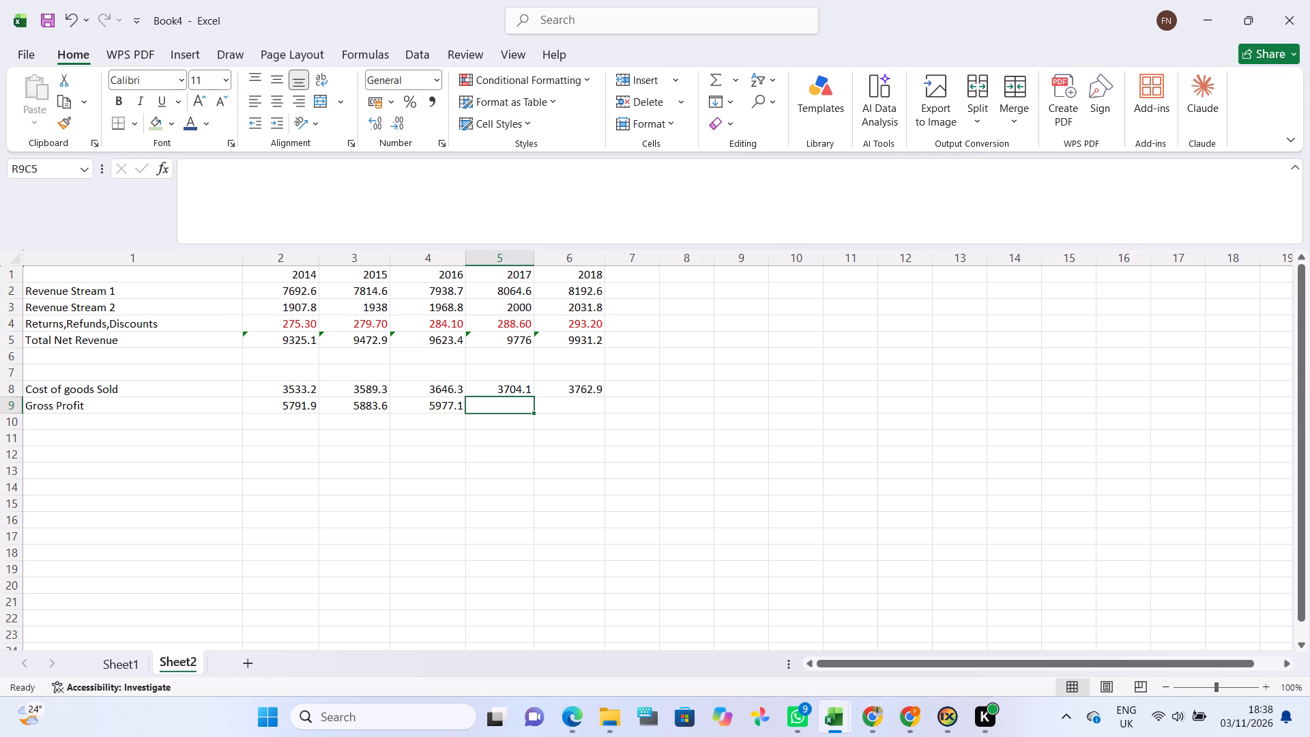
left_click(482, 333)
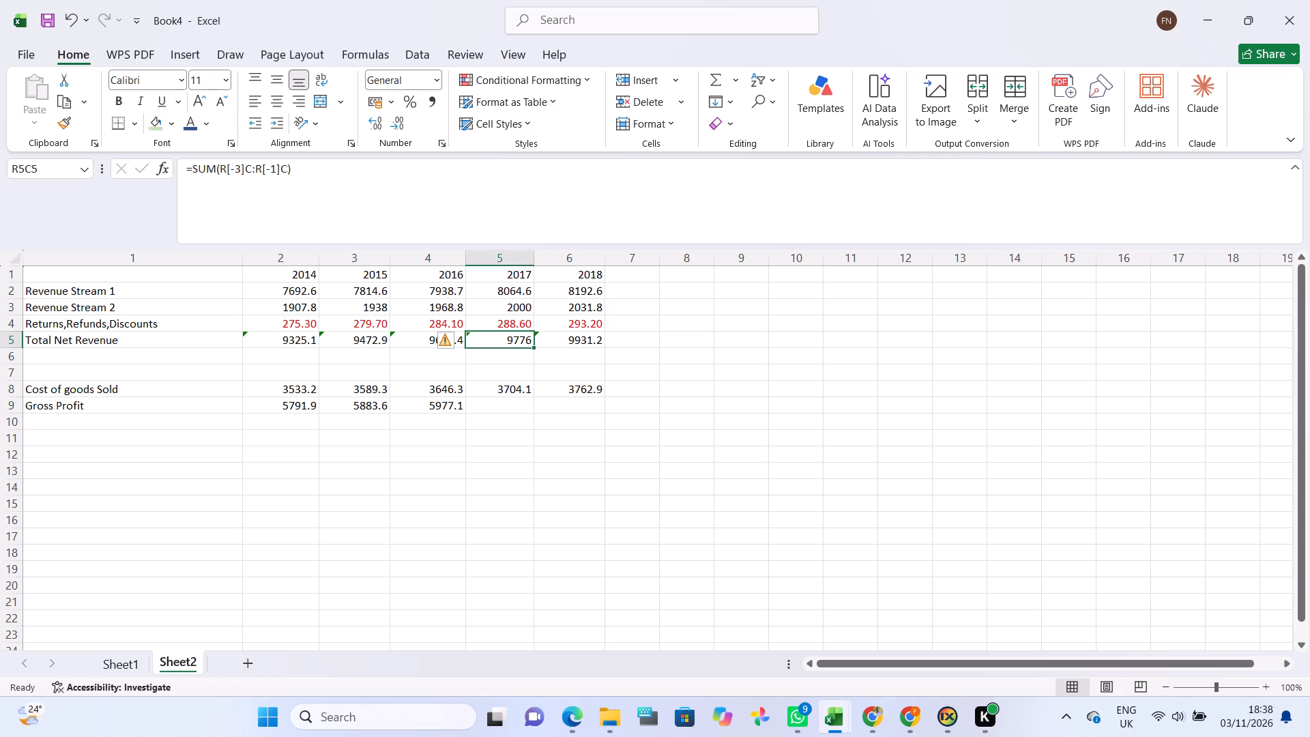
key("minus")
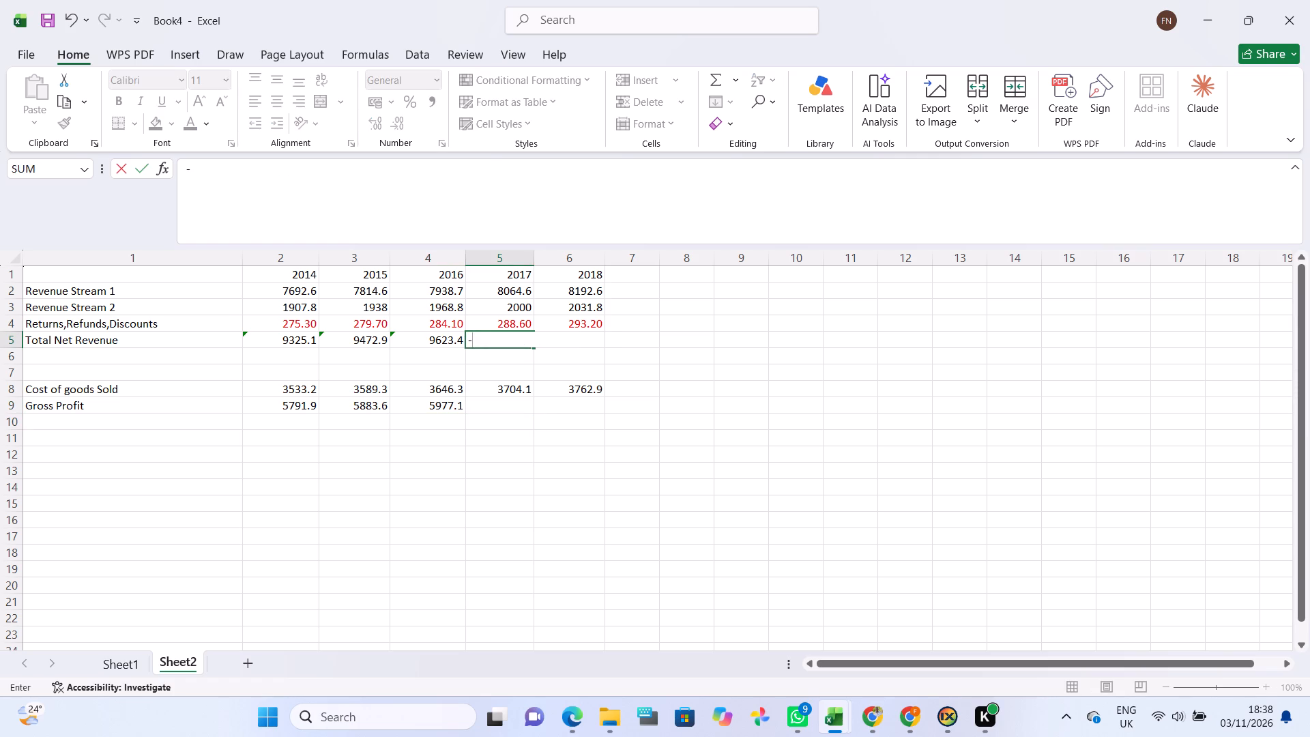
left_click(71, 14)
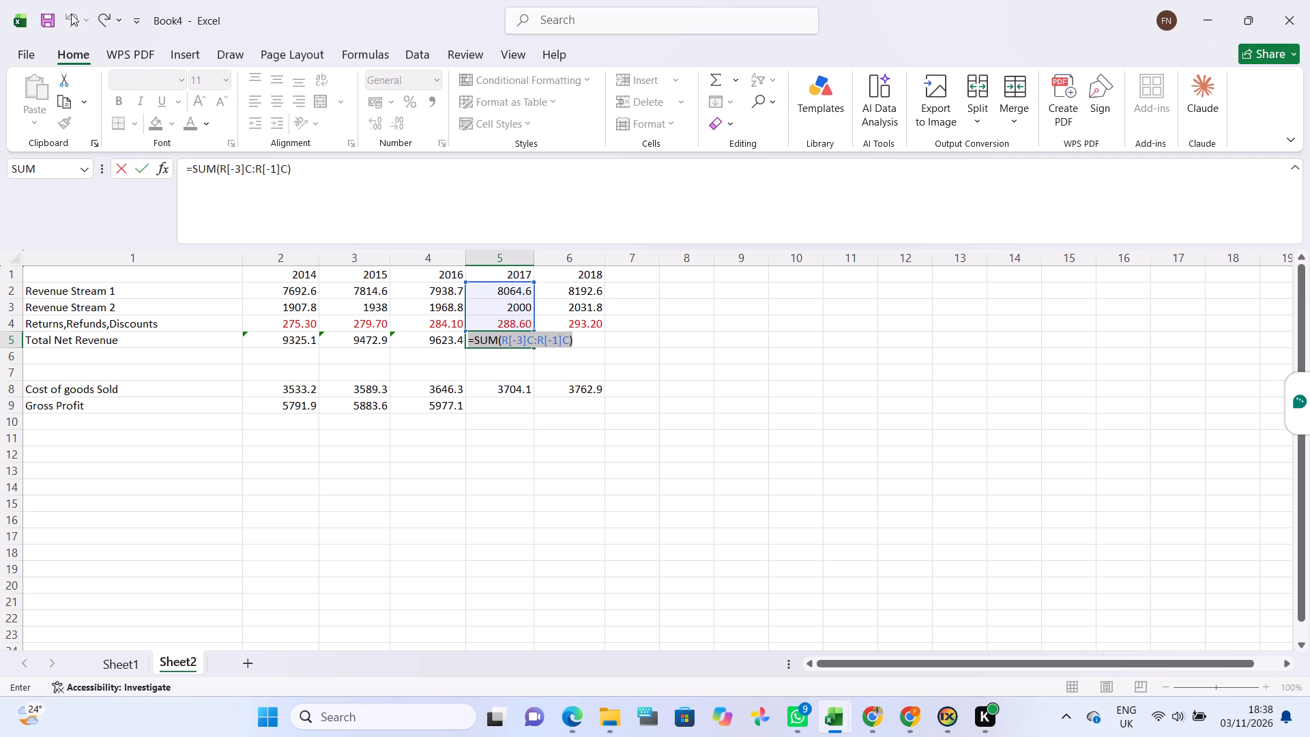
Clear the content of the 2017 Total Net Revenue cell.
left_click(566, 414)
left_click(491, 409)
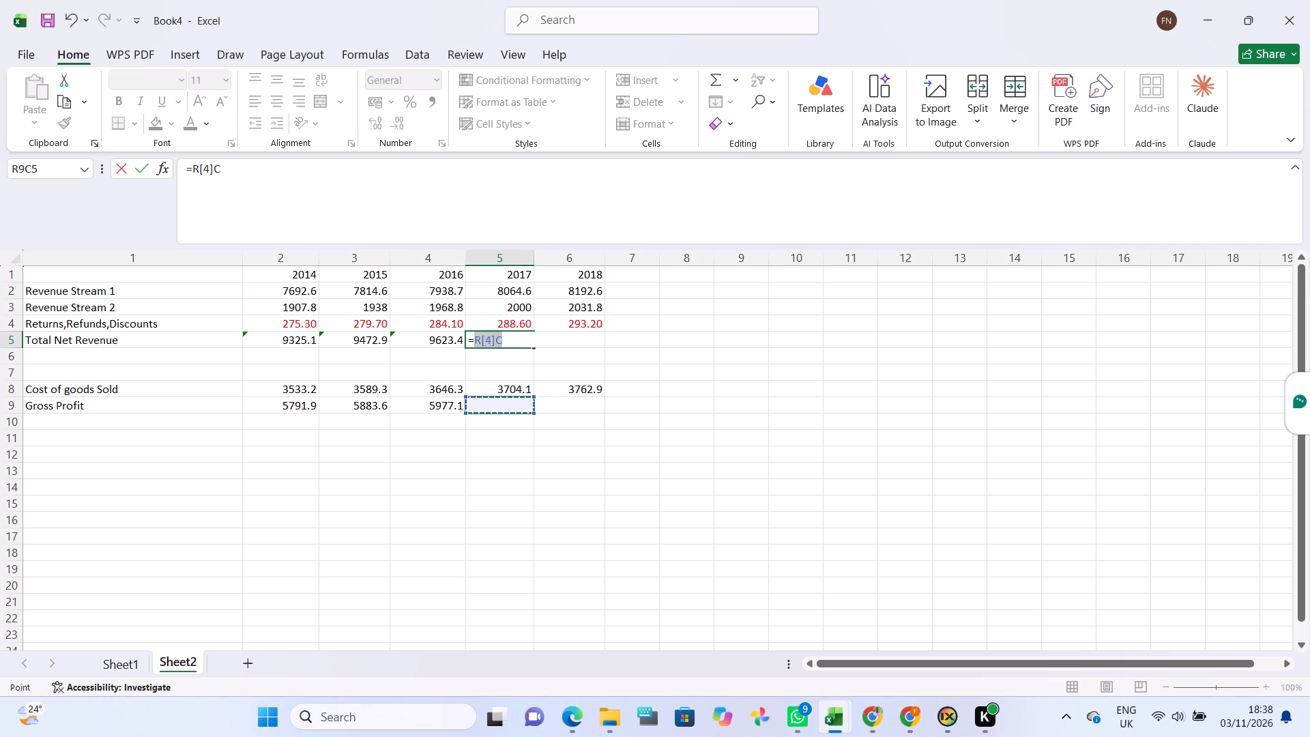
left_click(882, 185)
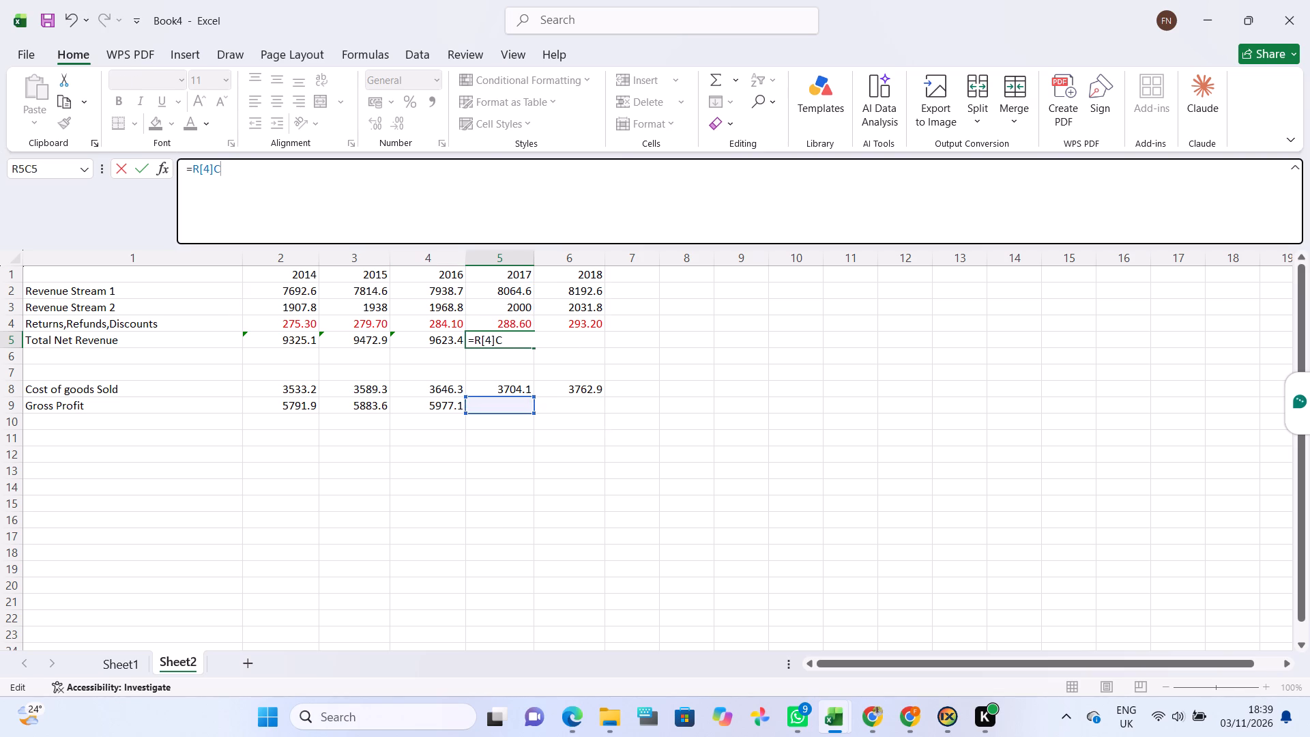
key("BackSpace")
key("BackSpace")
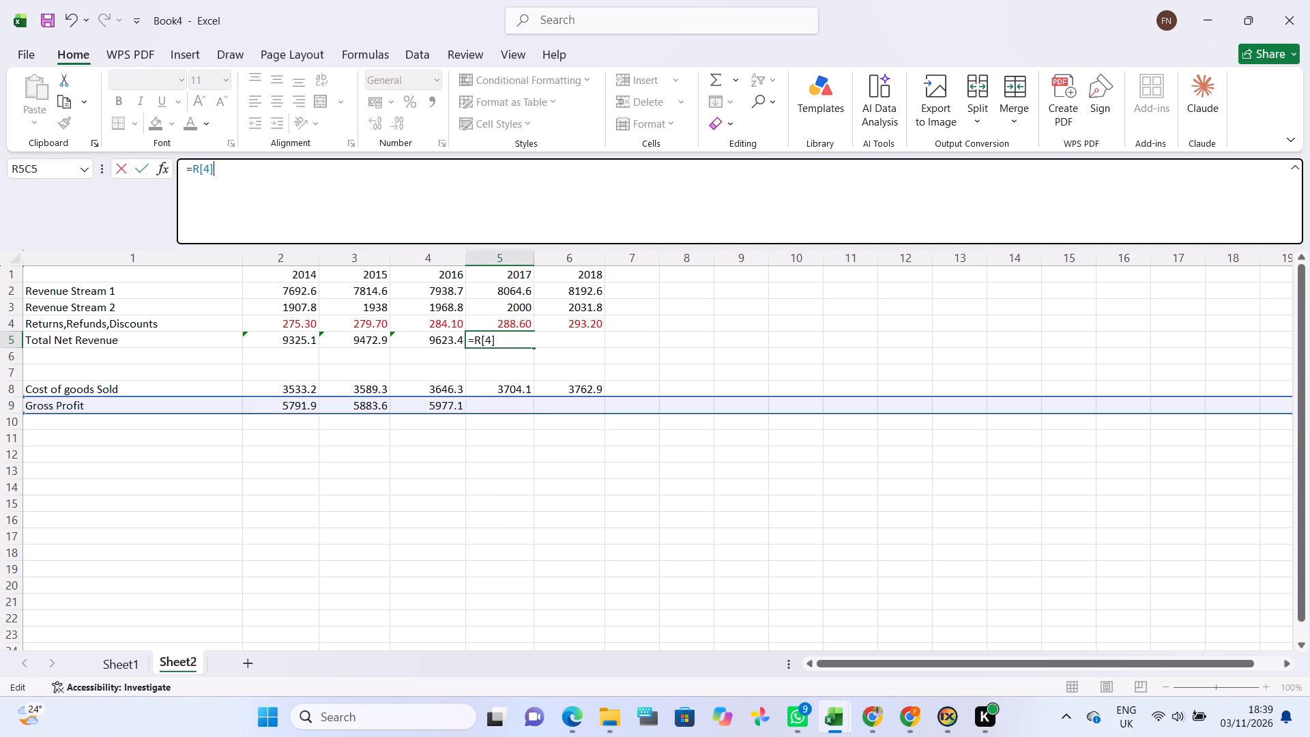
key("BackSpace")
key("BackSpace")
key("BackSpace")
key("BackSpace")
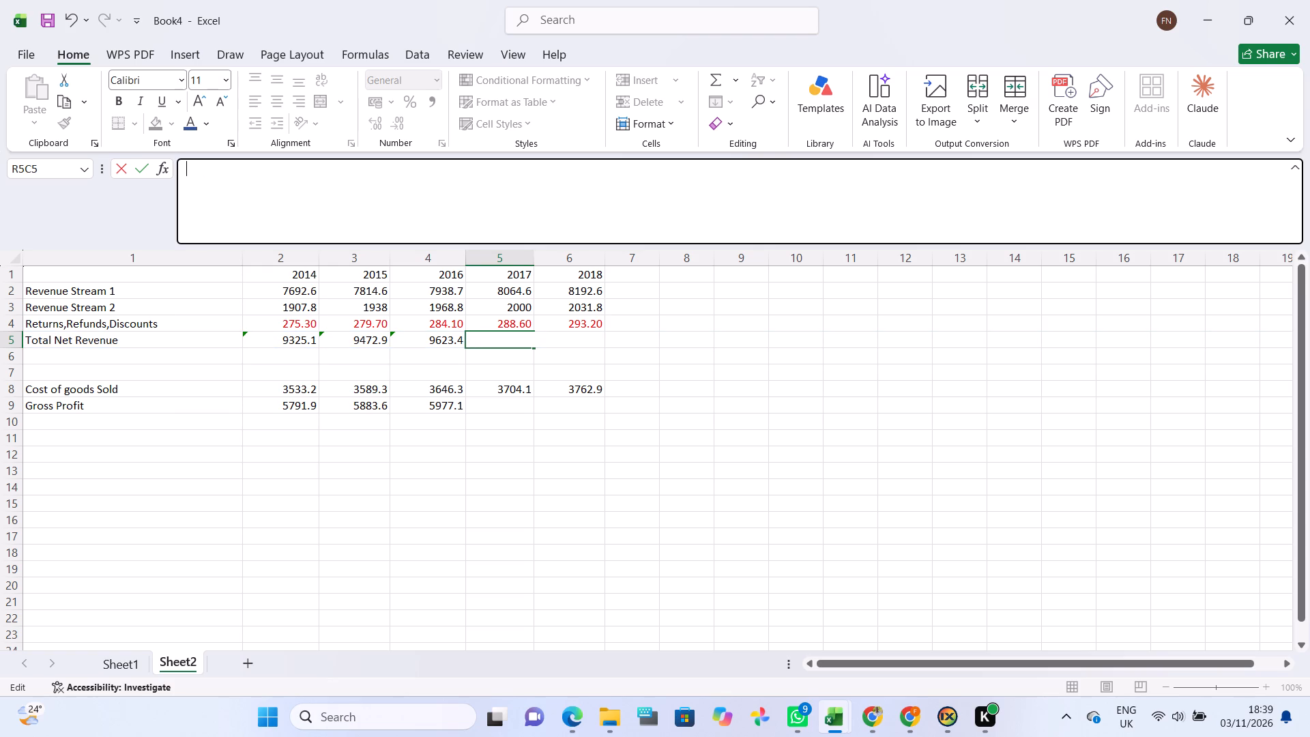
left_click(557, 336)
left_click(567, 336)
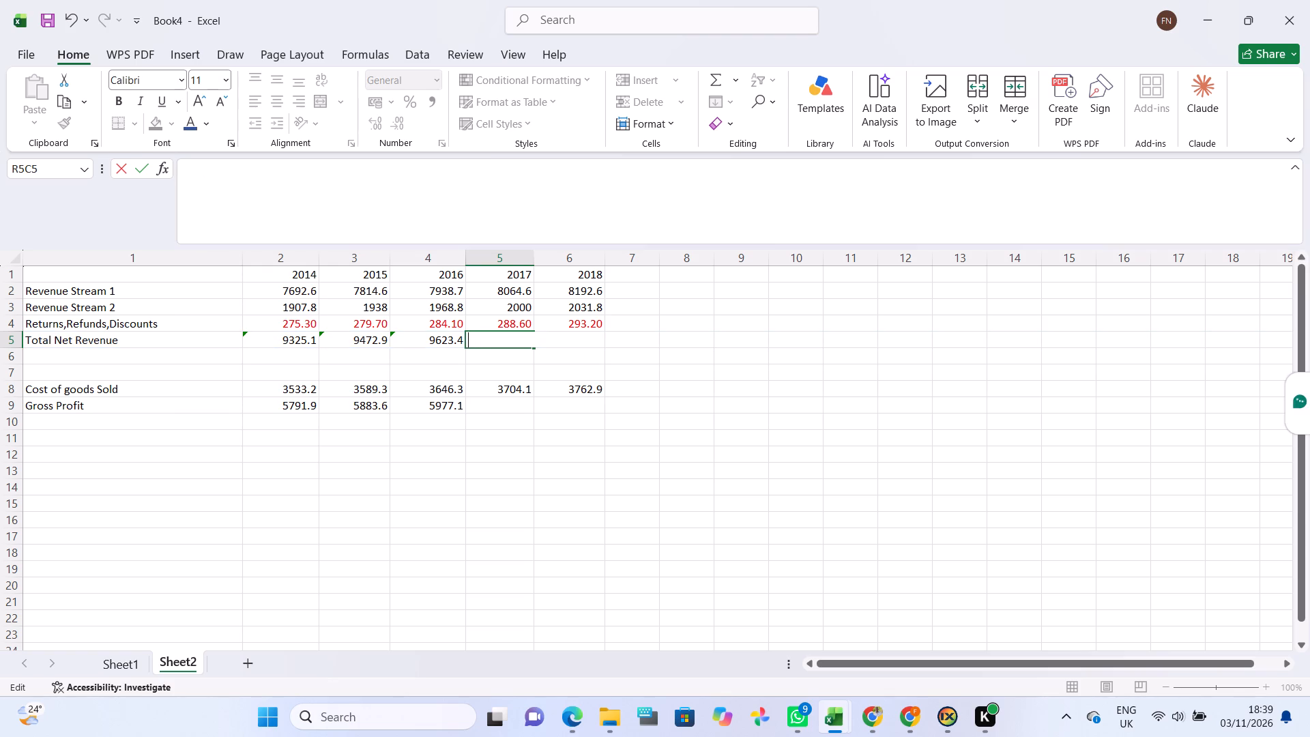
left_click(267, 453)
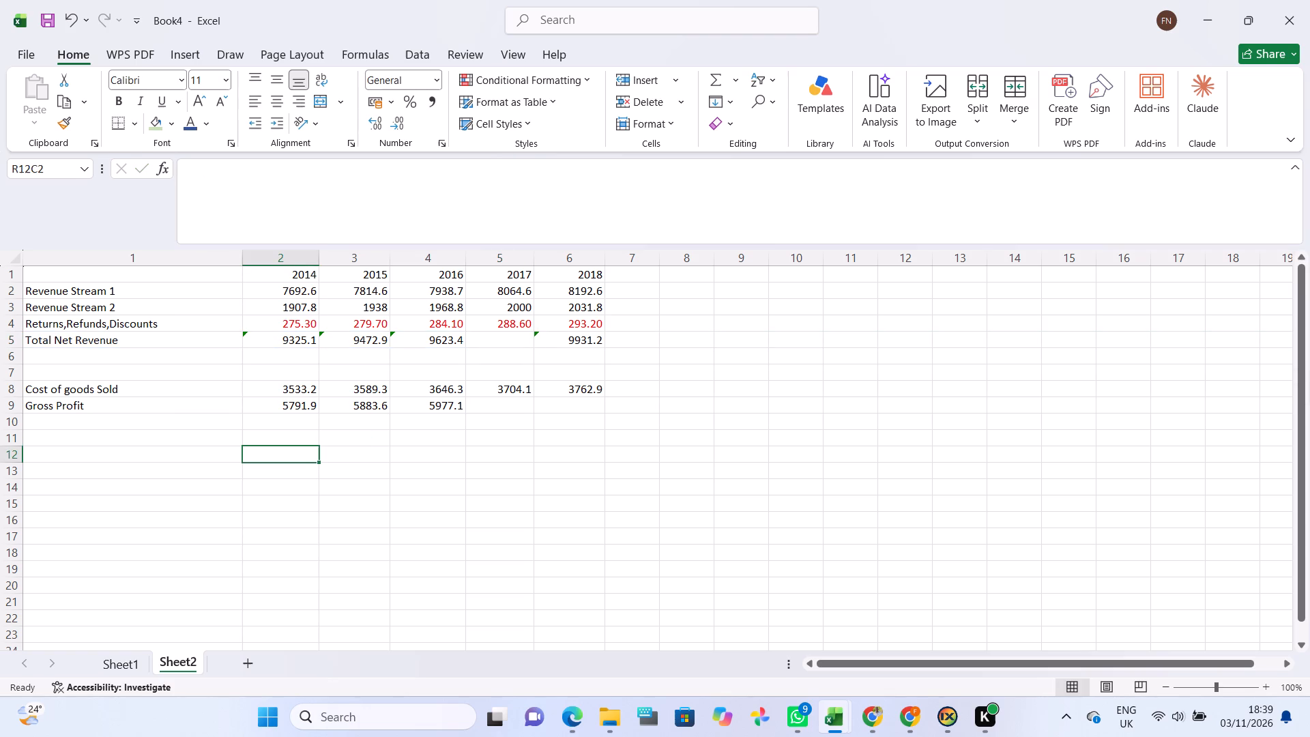
Enter 2017 Total Net Revenue as a SUM of that year's Revenue Stream 1, Revenue Stream 2 and Returns,Refunds,Discounts.
left_click(483, 345)
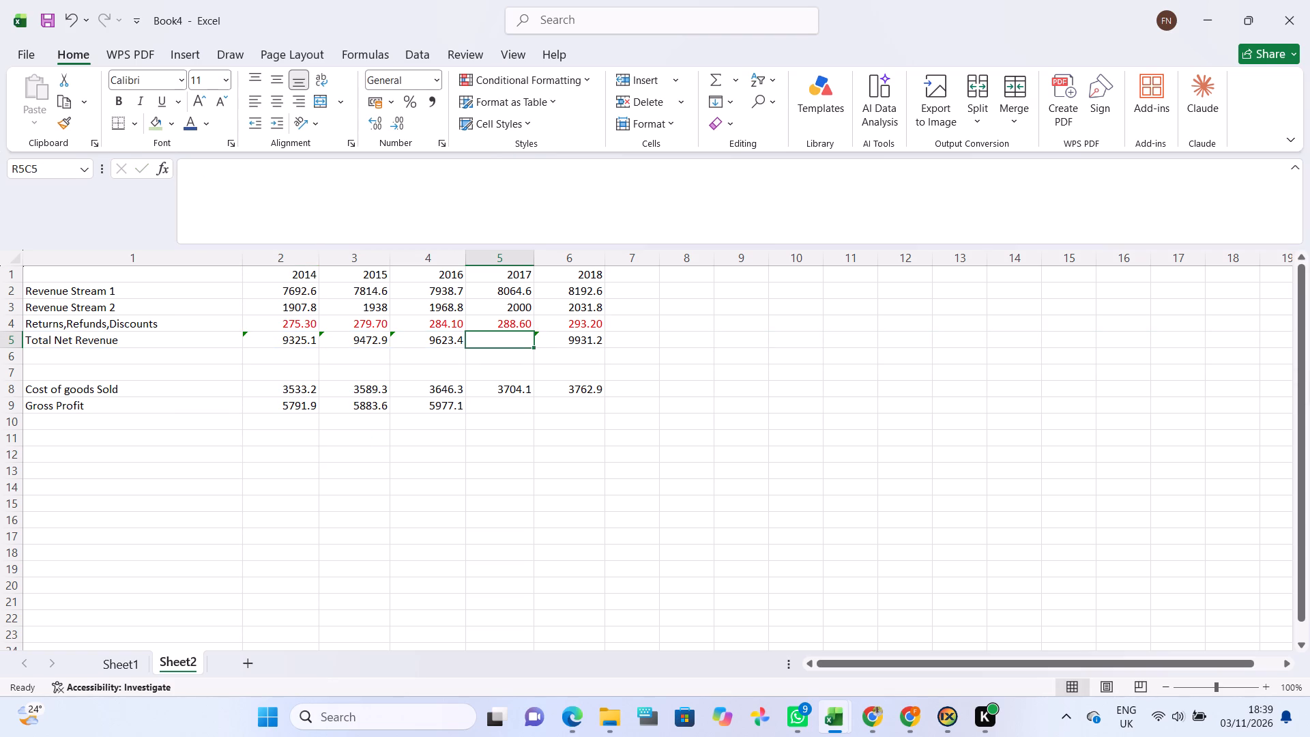
key("equal")
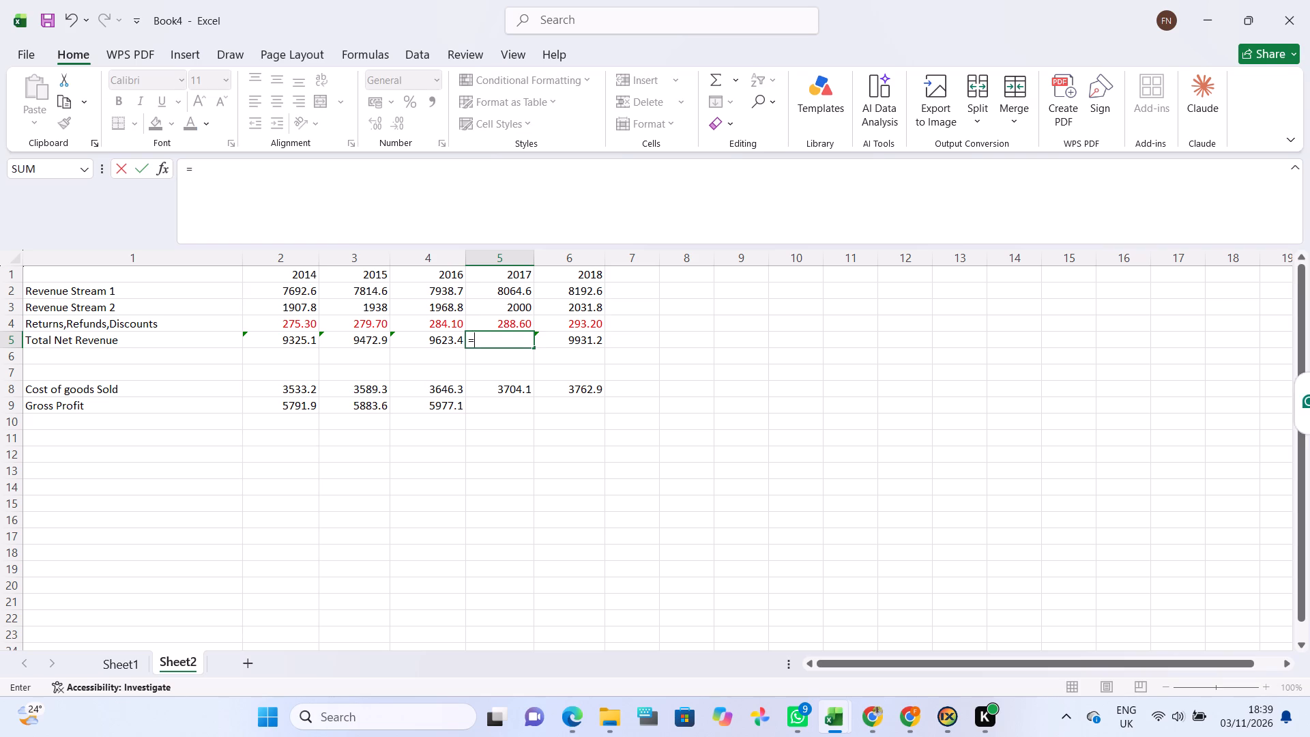
left_click(492, 296)
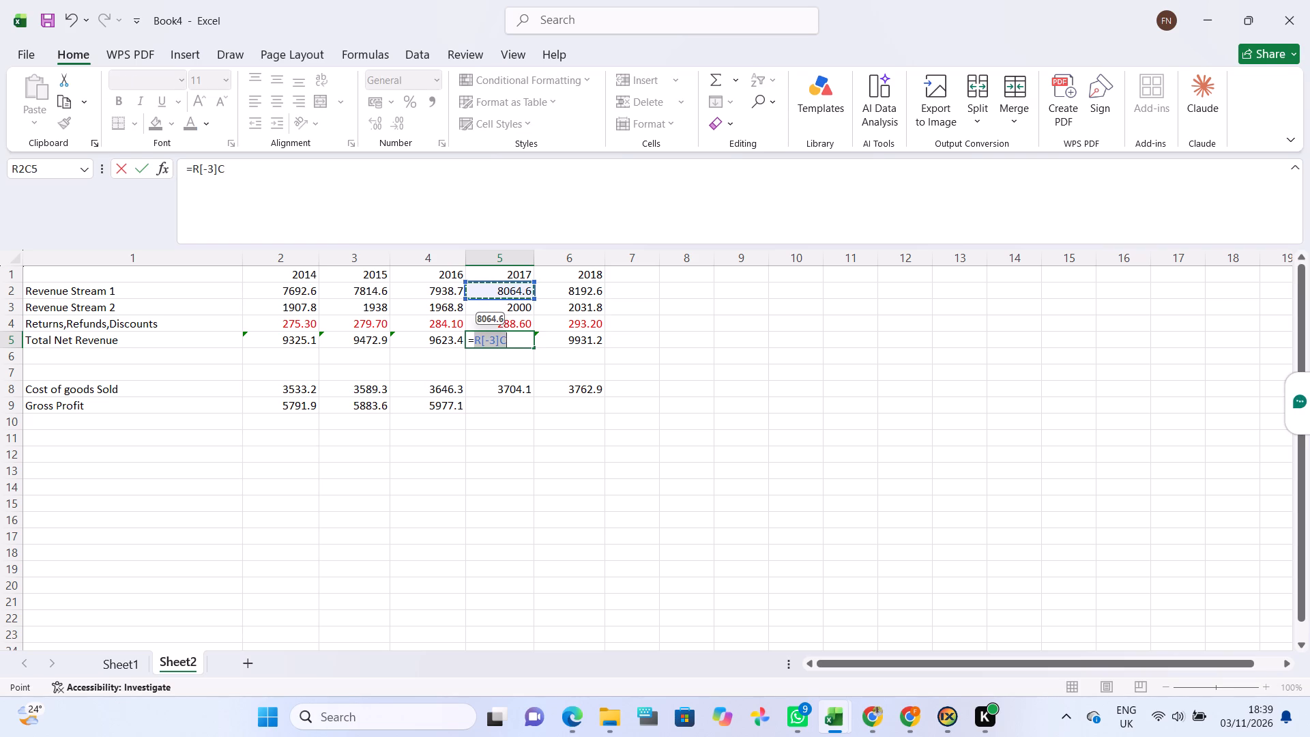
key("BackSpace")
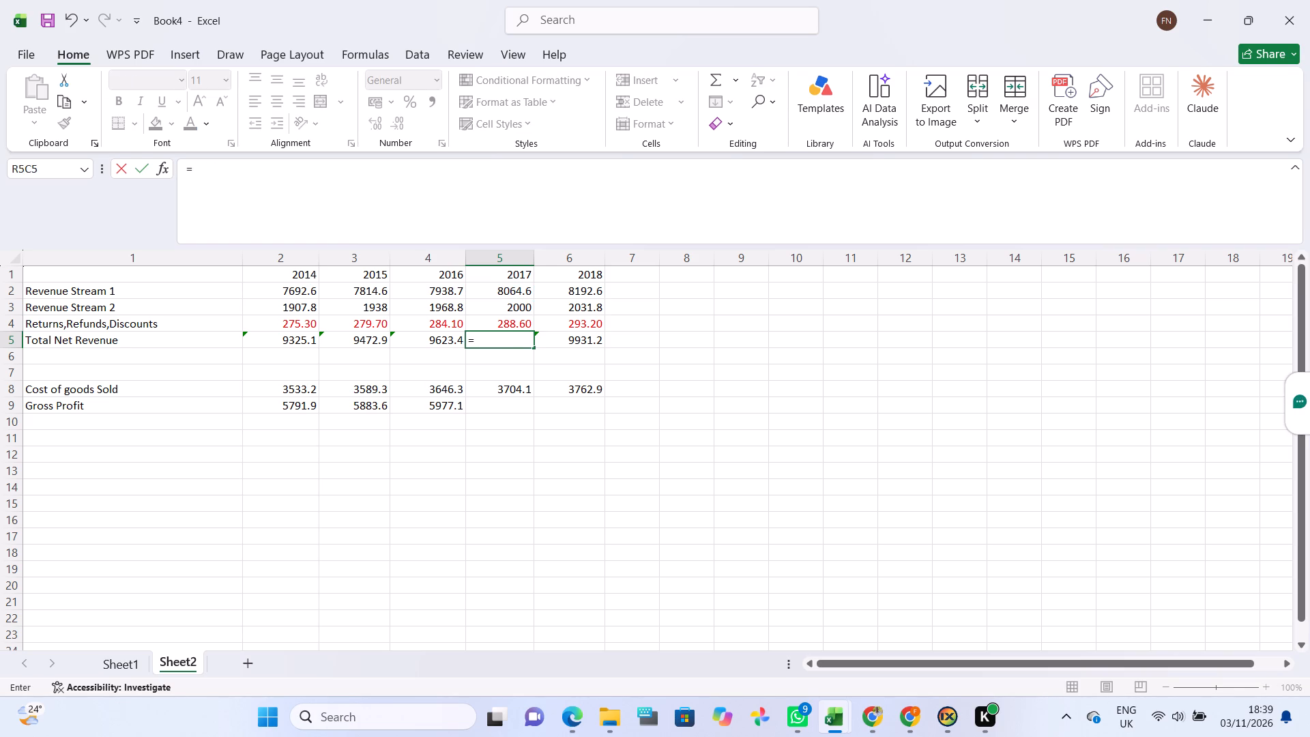
type("sum")
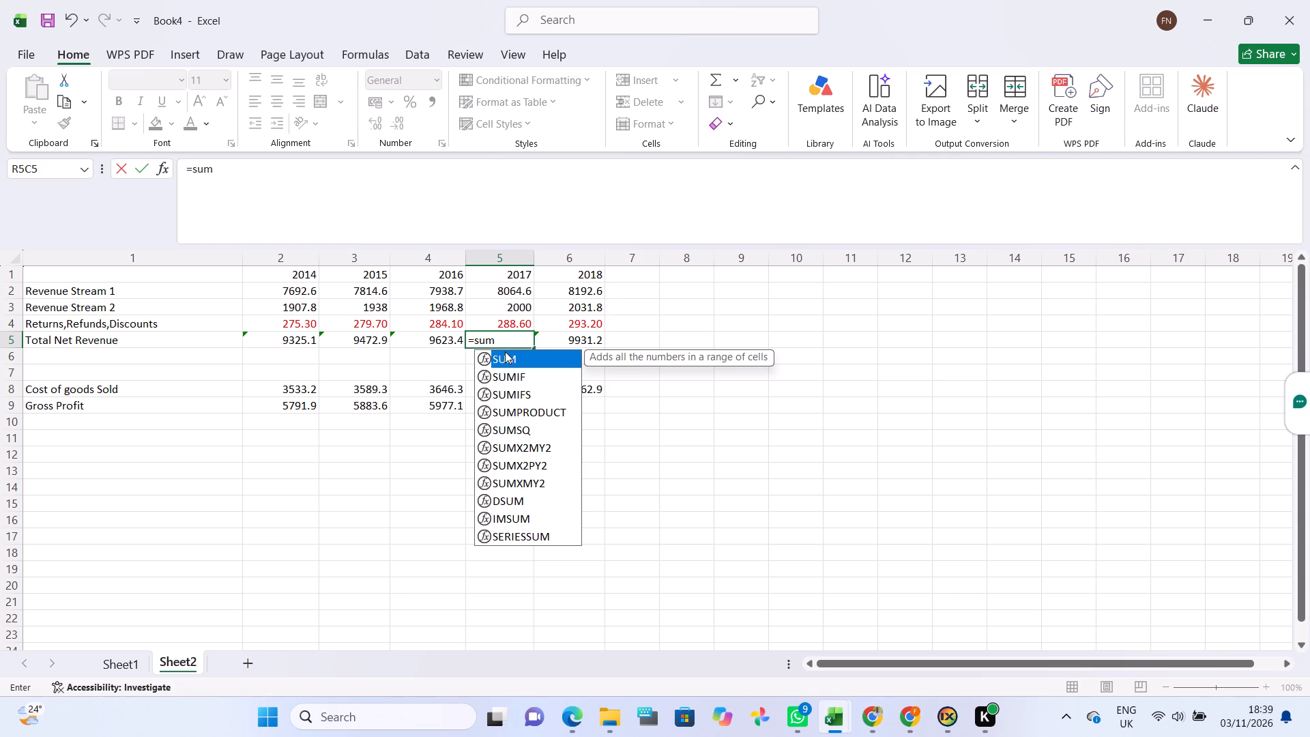
triple_click(505, 351)
scroll(498, 328, "down", 1)
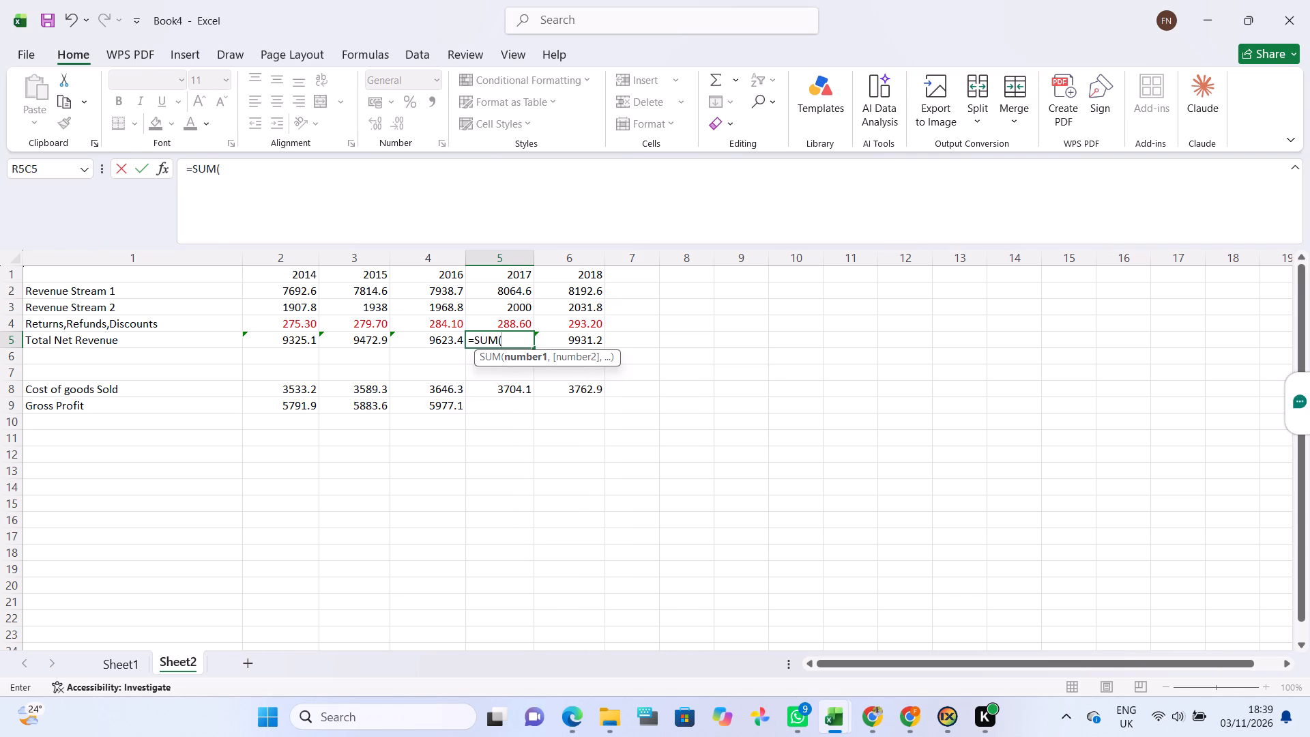
scroll(493, 304, "down", 1)
left_click(490, 292)
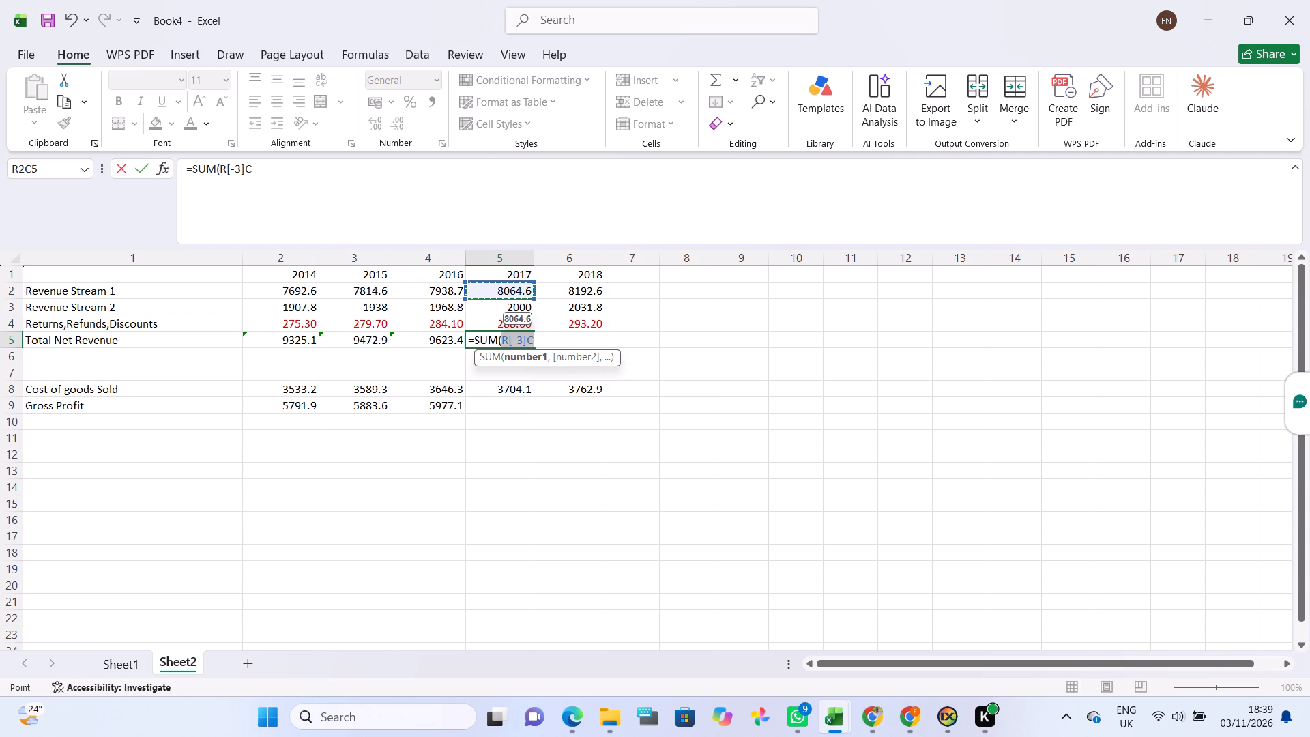
left_click_drag(532, 297, 534, 325)
key("Return")
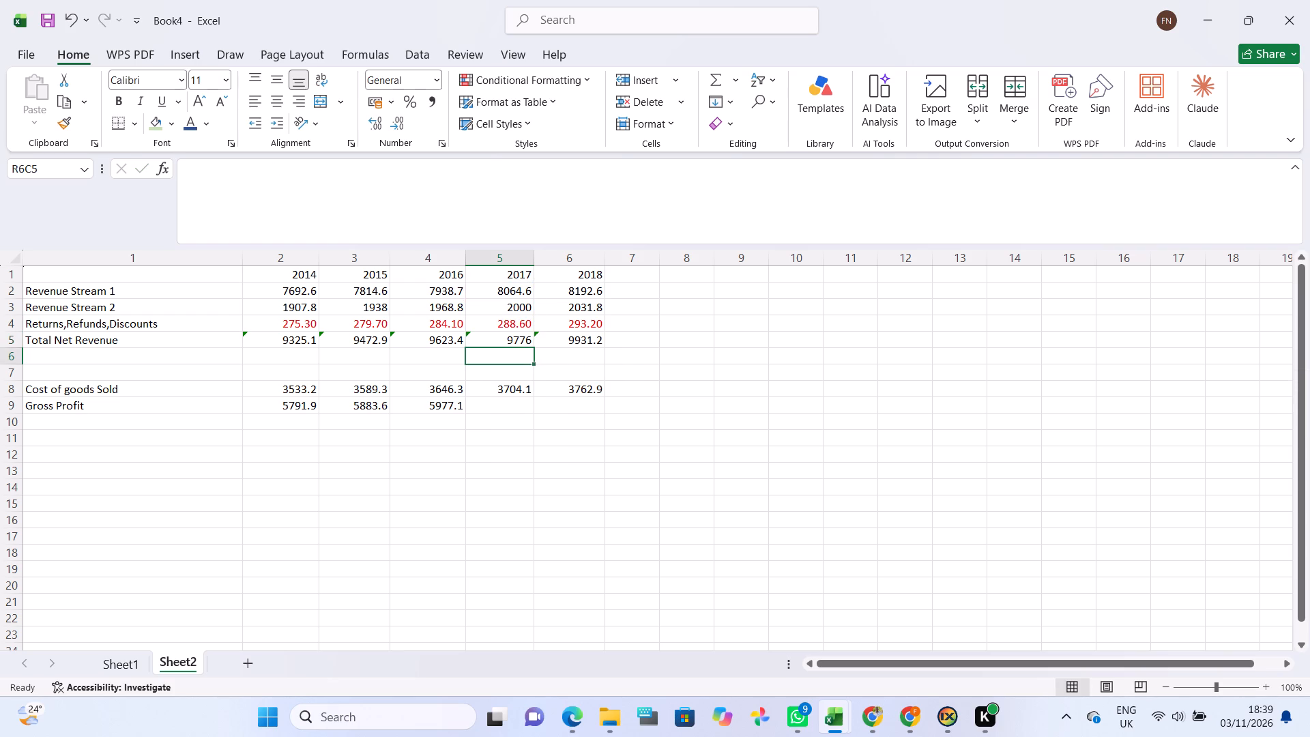
Calculate 2017 Gross Profit as that year's Total Net Revenue minus Cost of goods Sold.
left_click(481, 402)
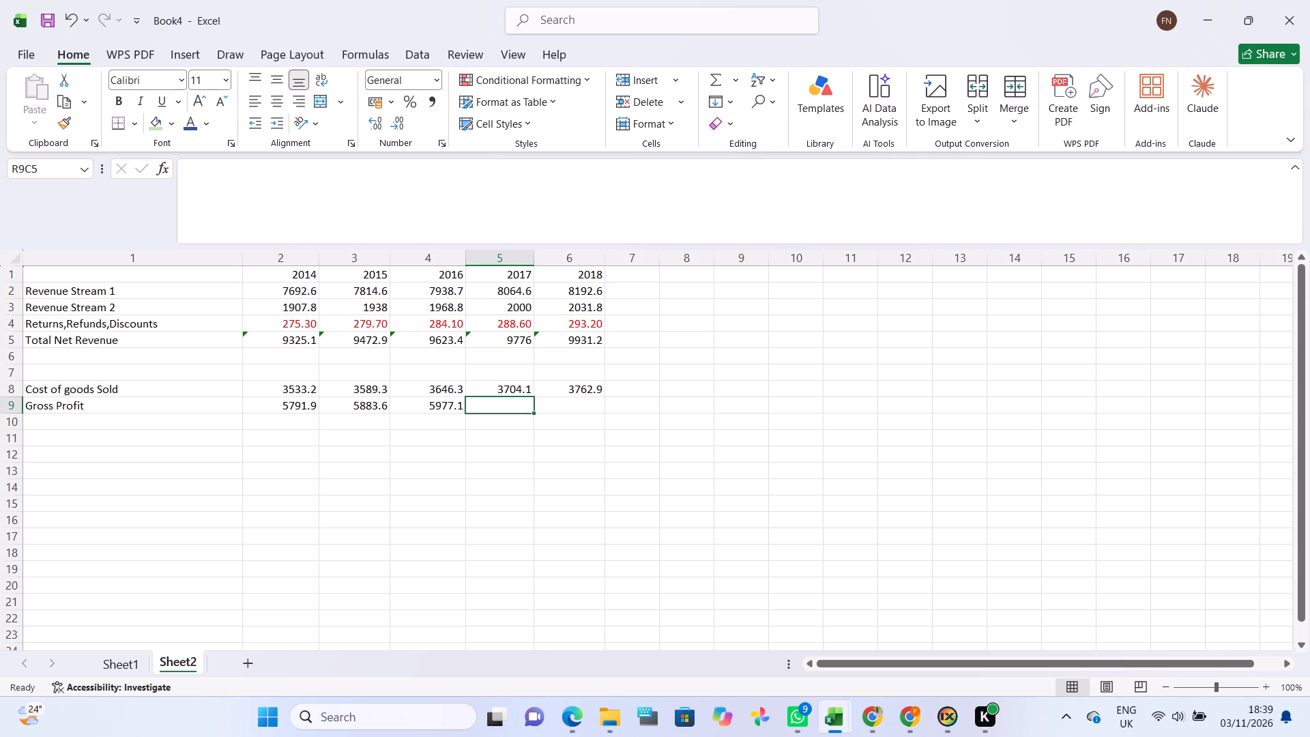
key("equal")
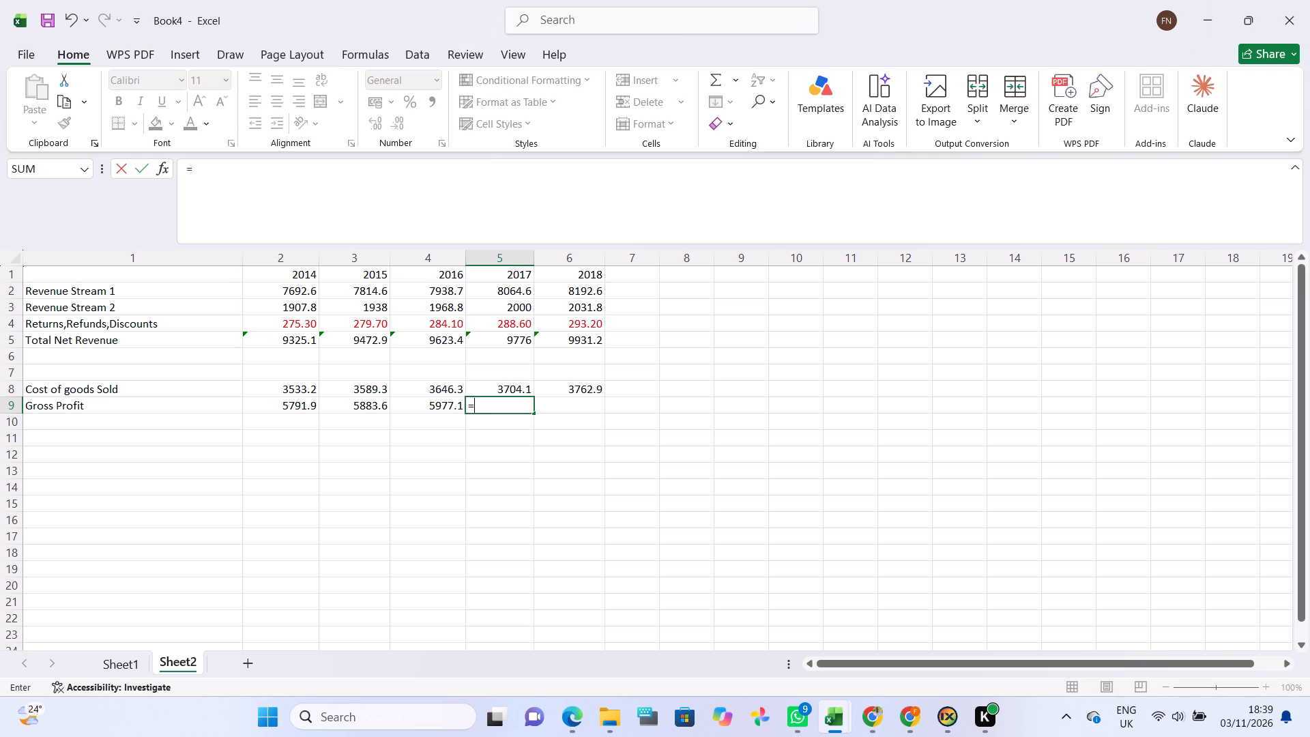
left_click(495, 342)
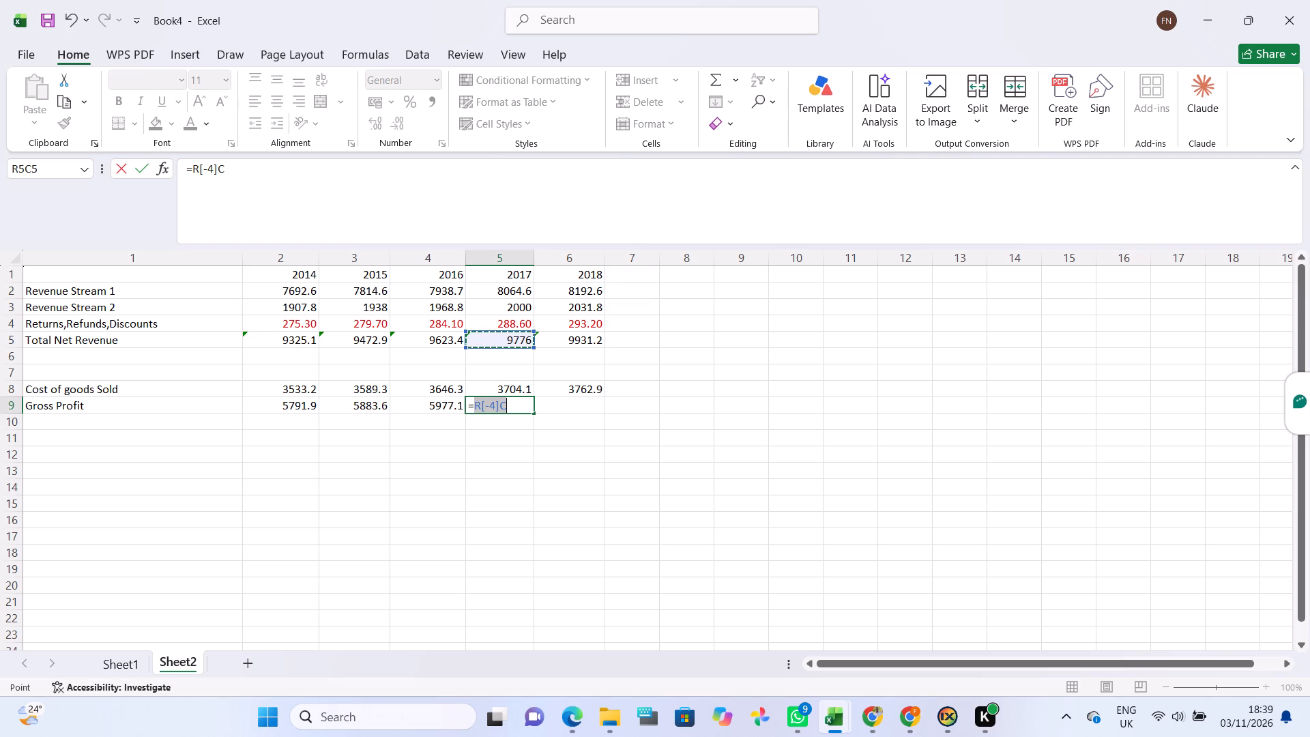
key("minus")
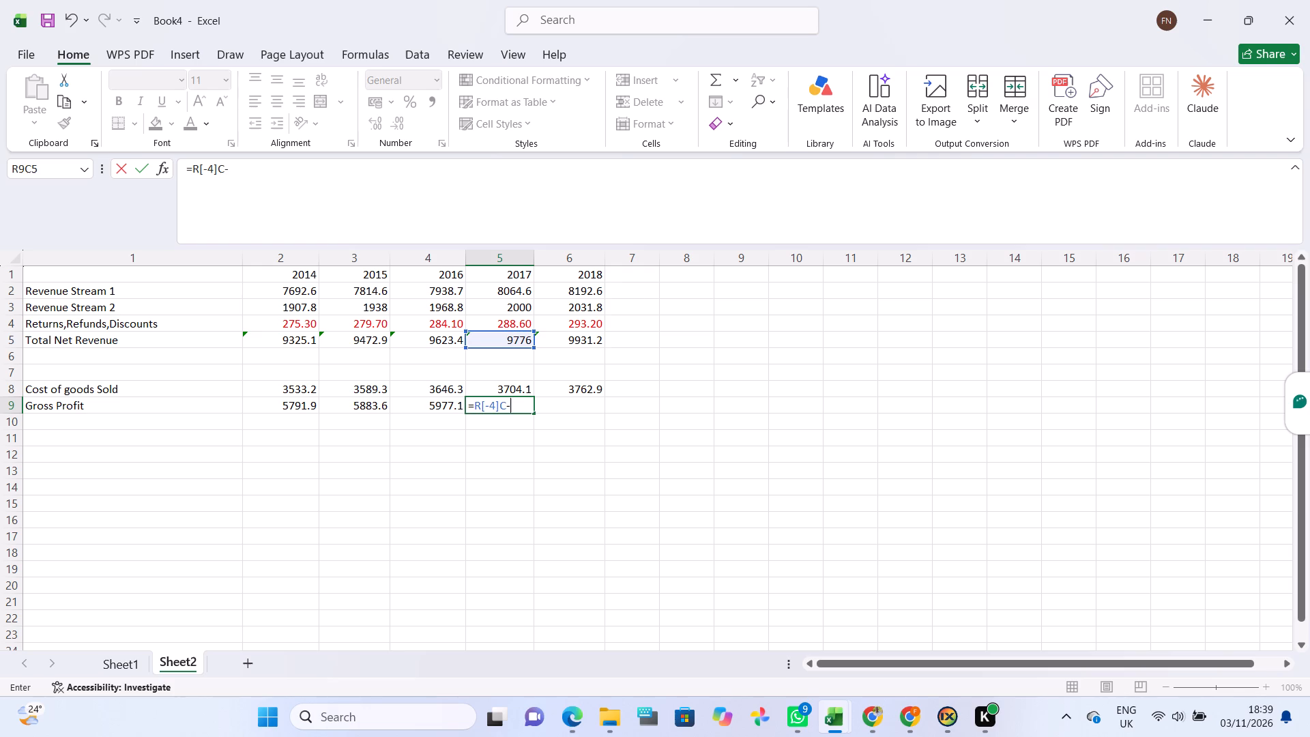
left_click(504, 384)
key("Return")
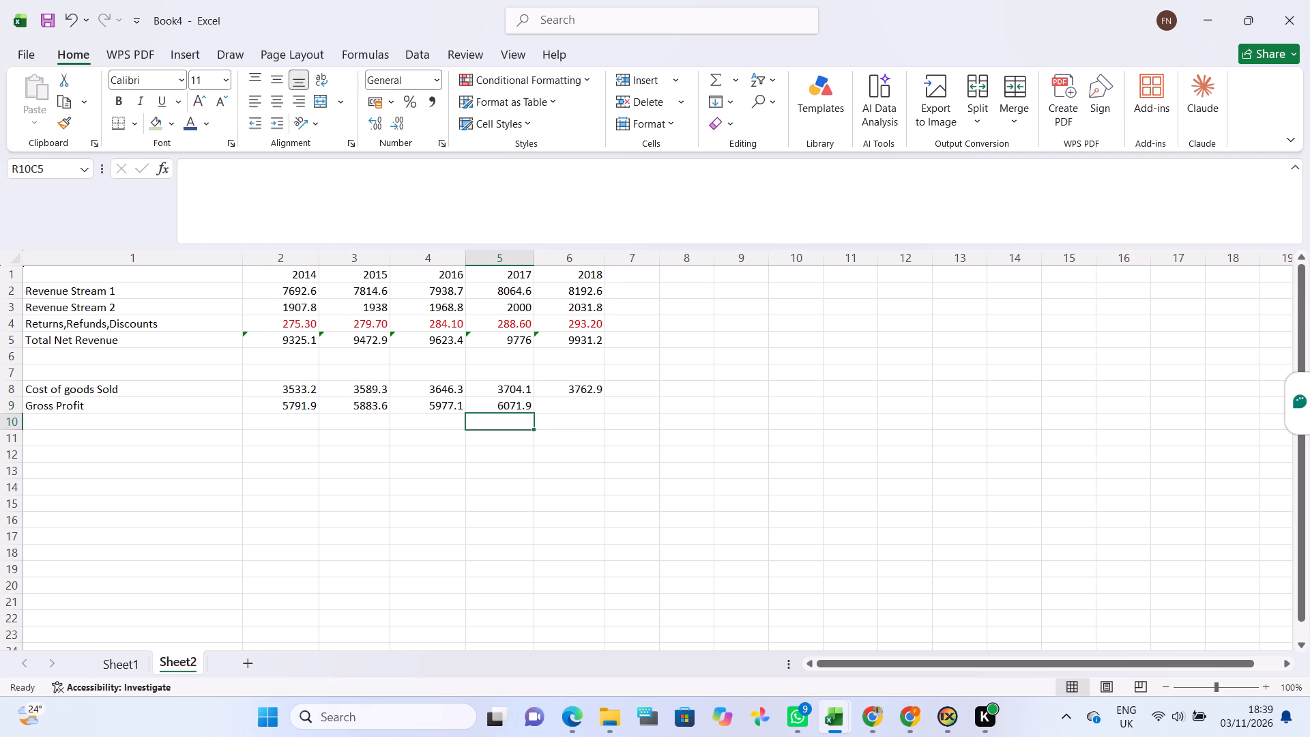
Calculate 2018 Gross Profit as that year's Total Net Revenue minus Cost of goods Sold.
left_click(565, 405)
key("equal")
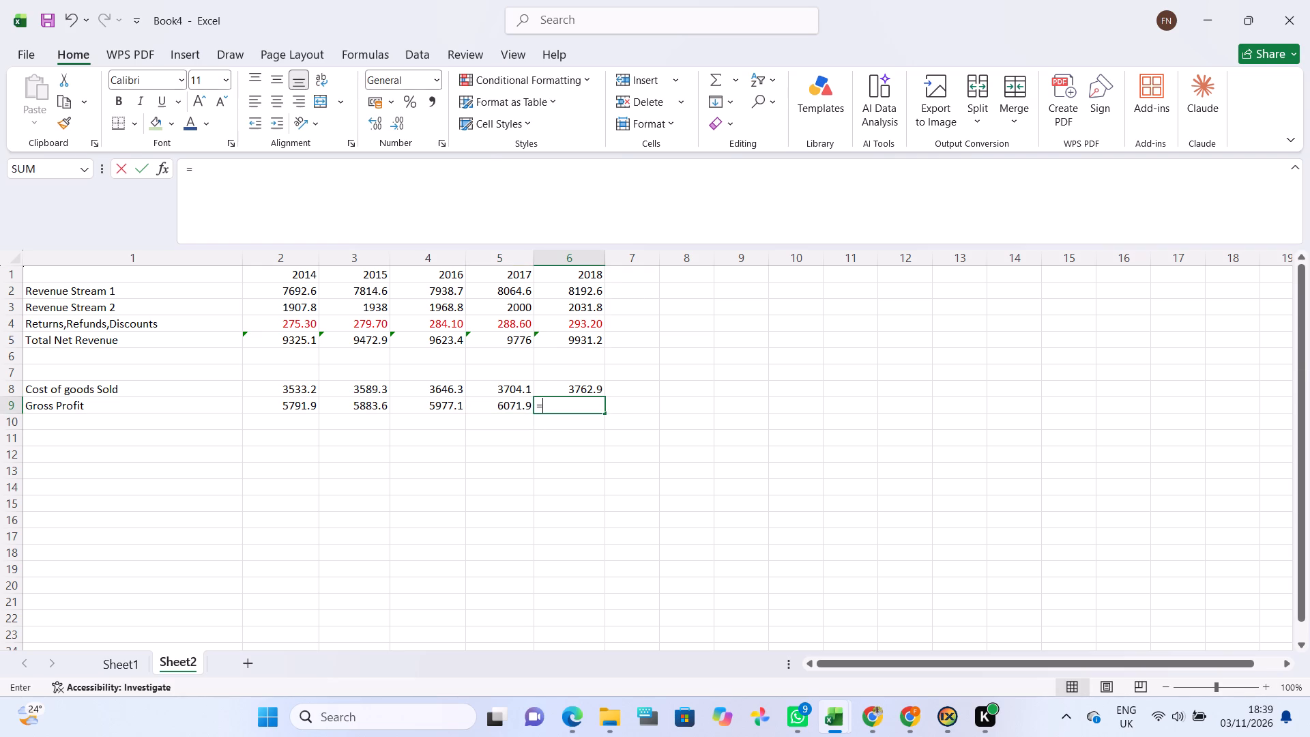
left_click(566, 338)
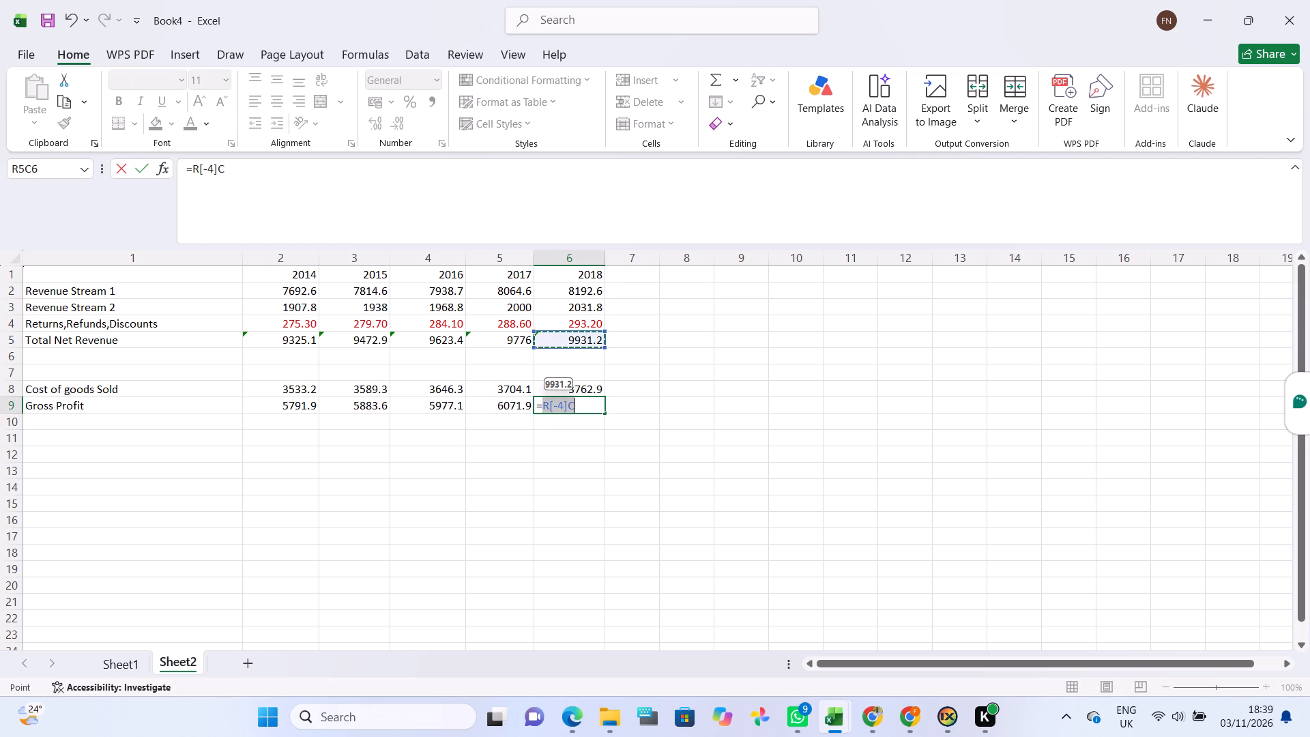
key("minus")
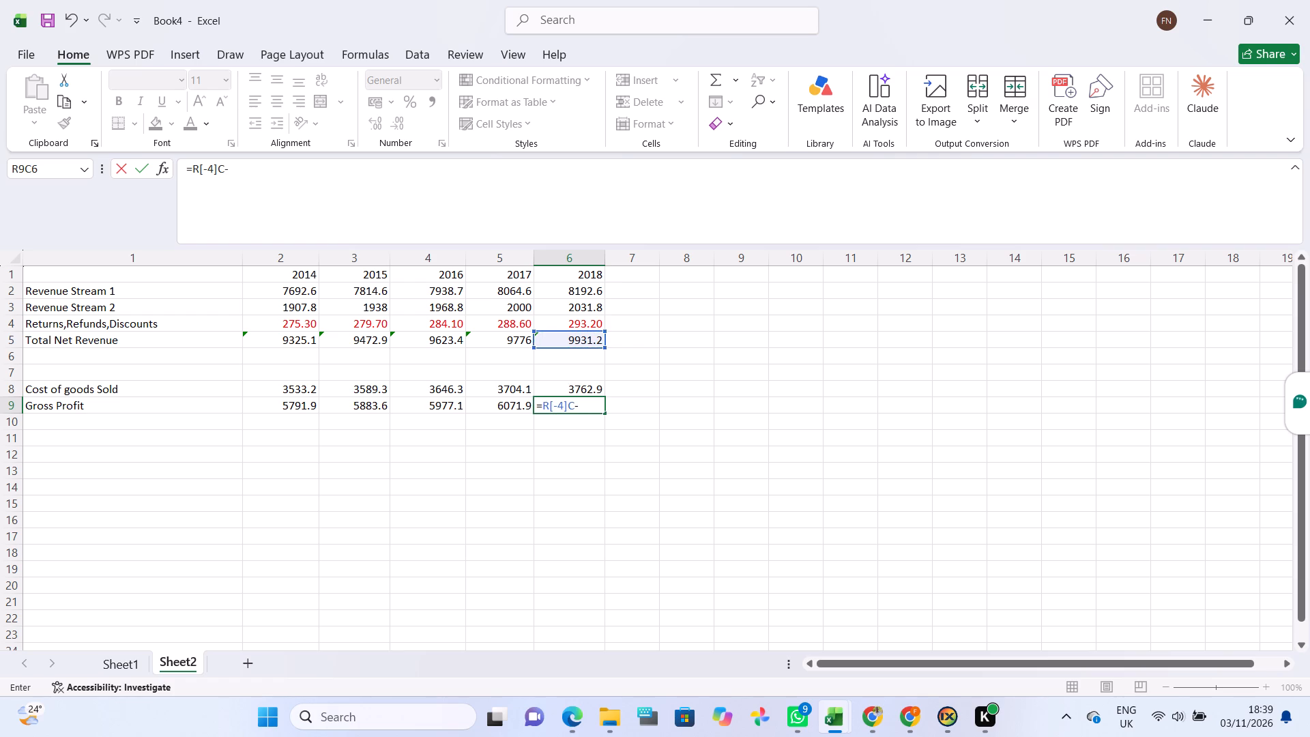
left_click(572, 390)
key("Return")
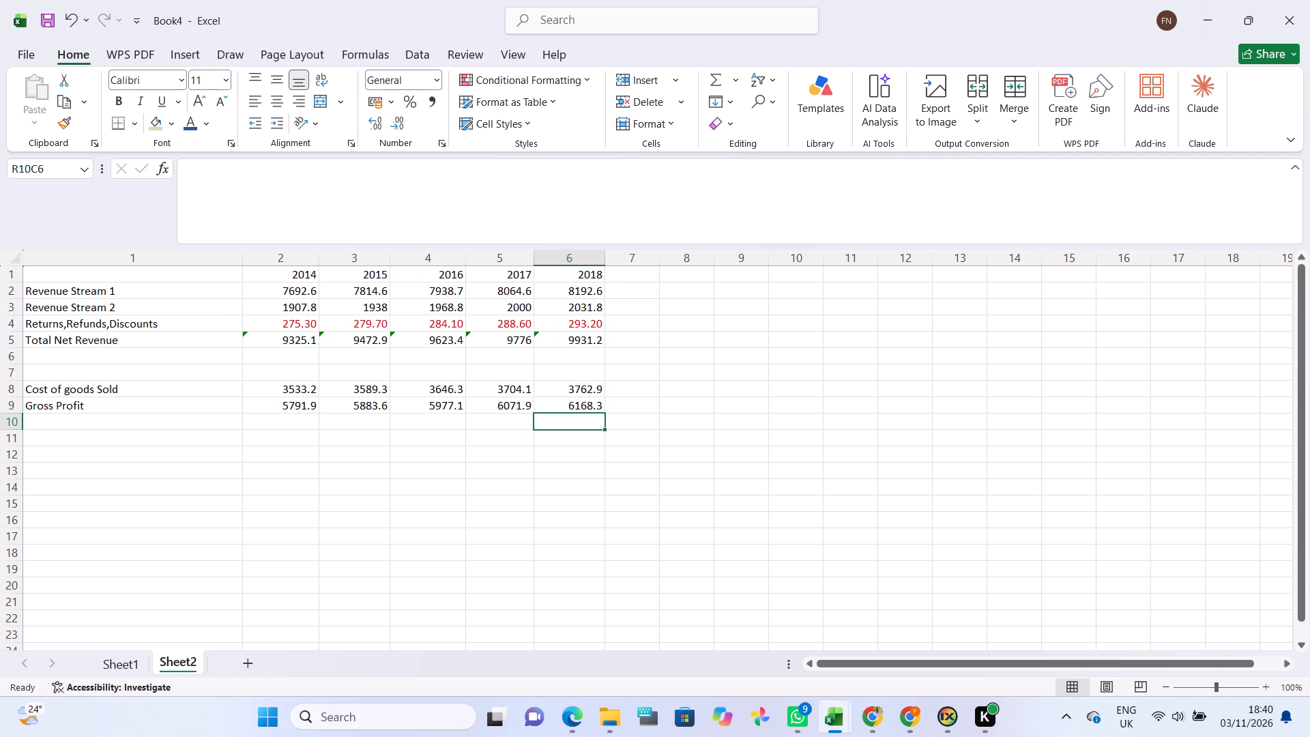
Add the label "Expenses" in the first column at row 11, leaving one blank row below Gross Profit.
left_click(62, 439)
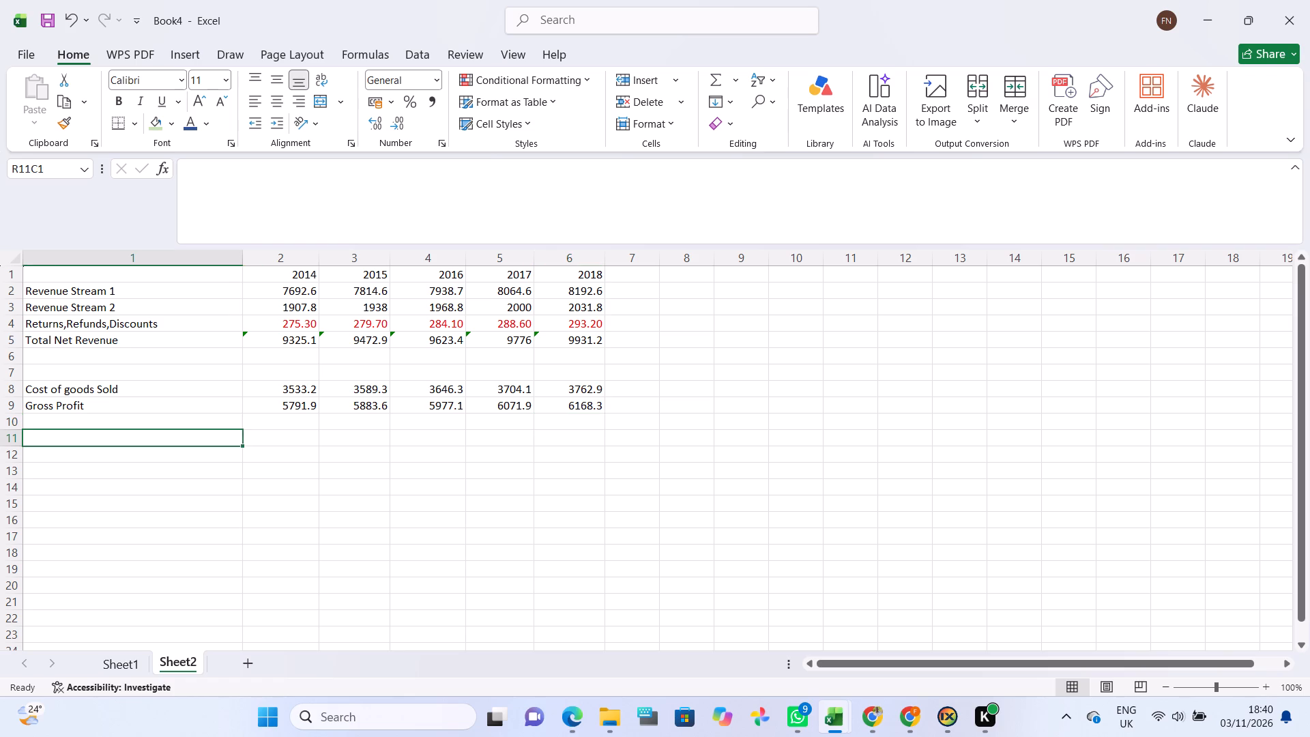
key("e")
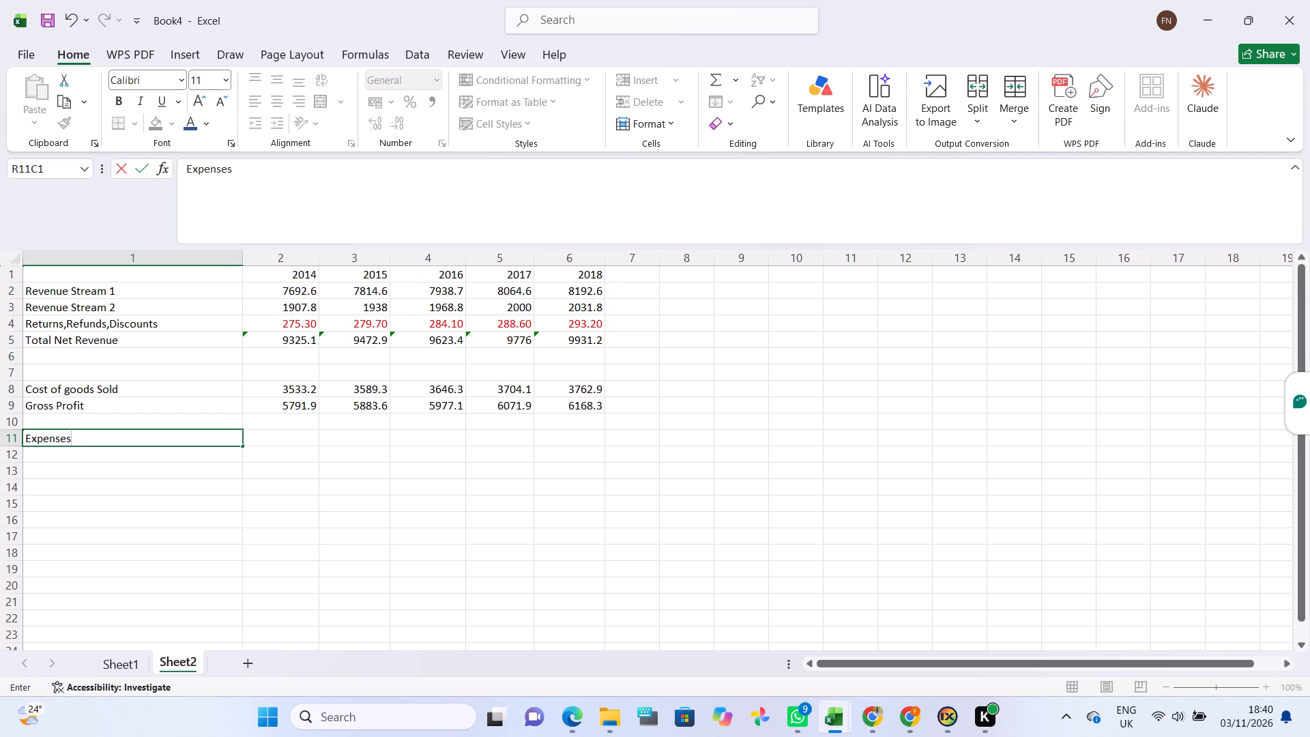
key("Down")
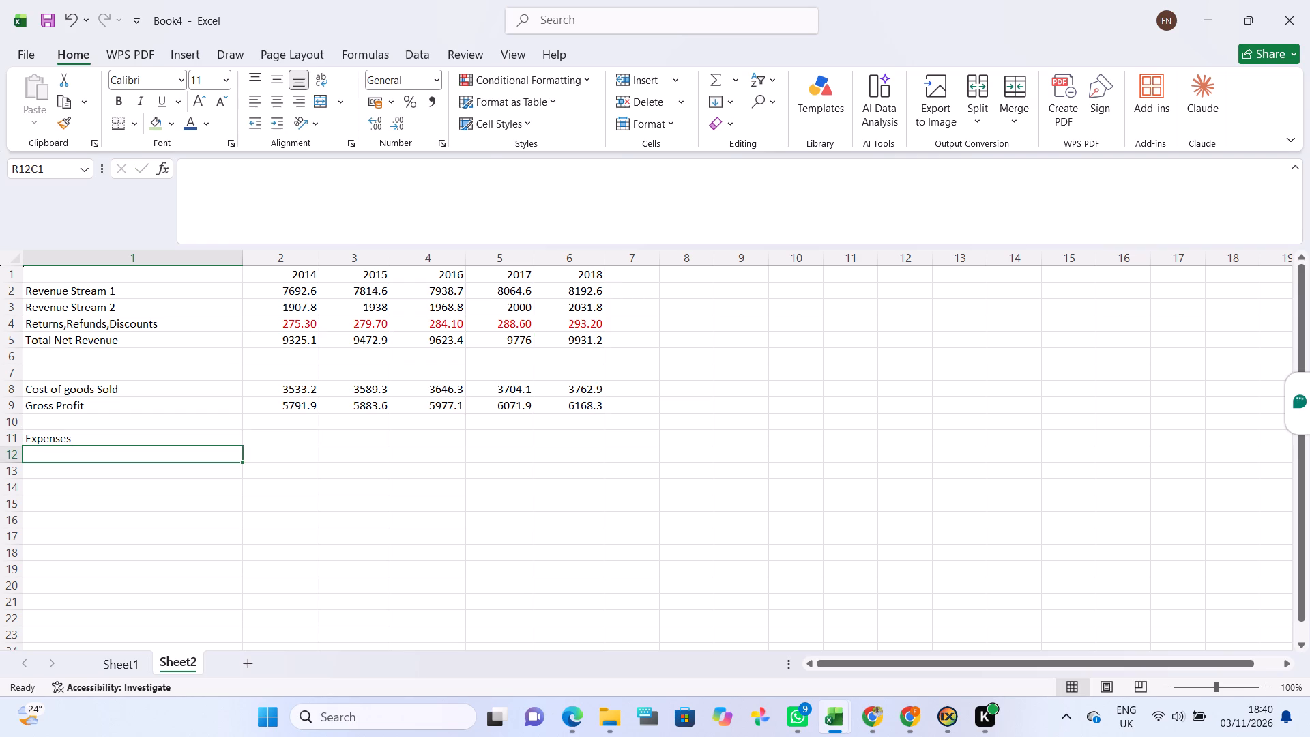
List the expense labels Advertising and promotion, Depreciaton and ammortization, Insurance, Maintenance and Office Supplus in rows 12 to 16 below Expenses.
type("dvertising and promotion")
key("Return")
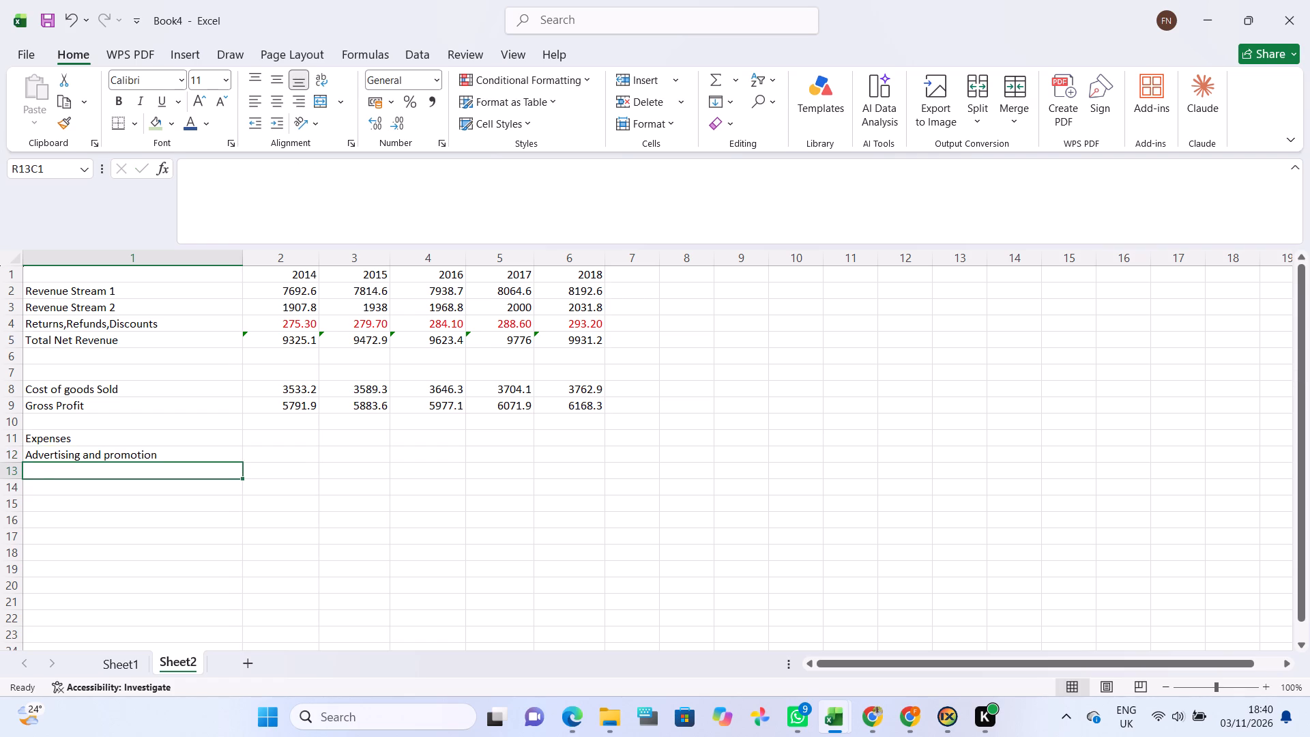
type("preciaton")
key("space")
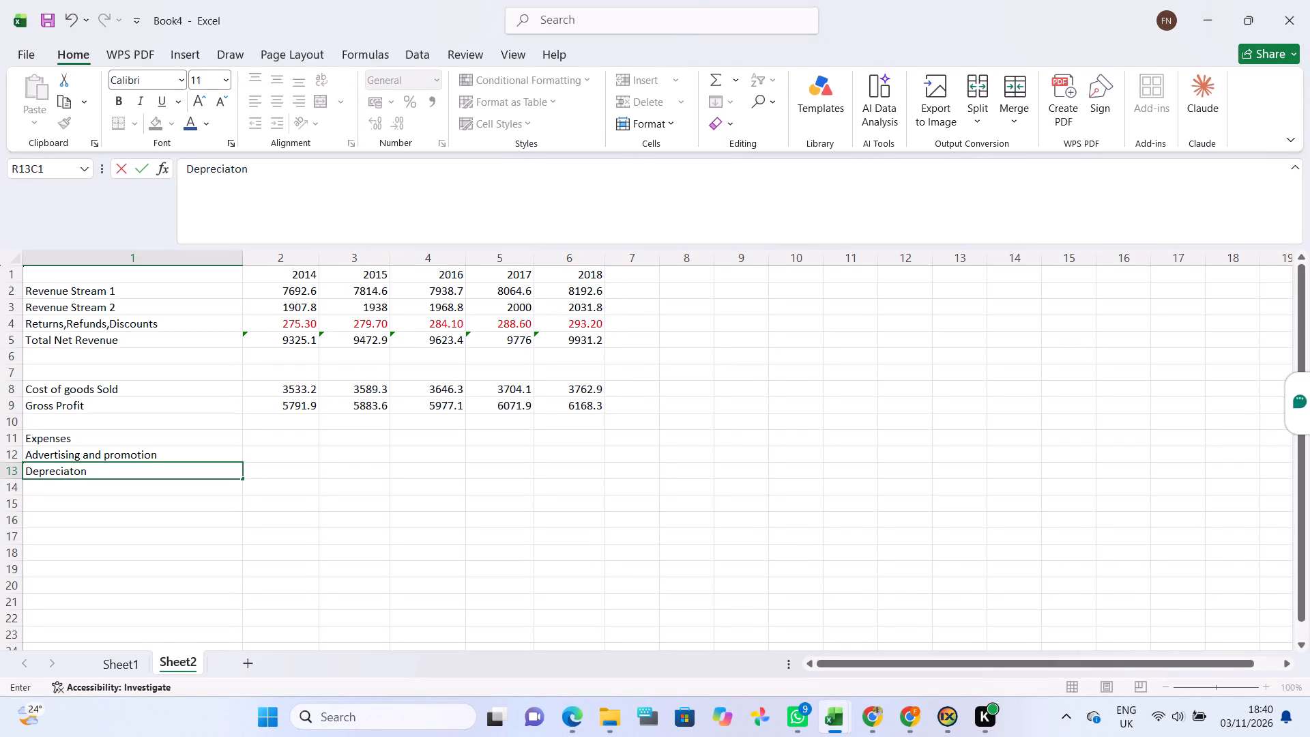
type("and ammortization")
key("Down")
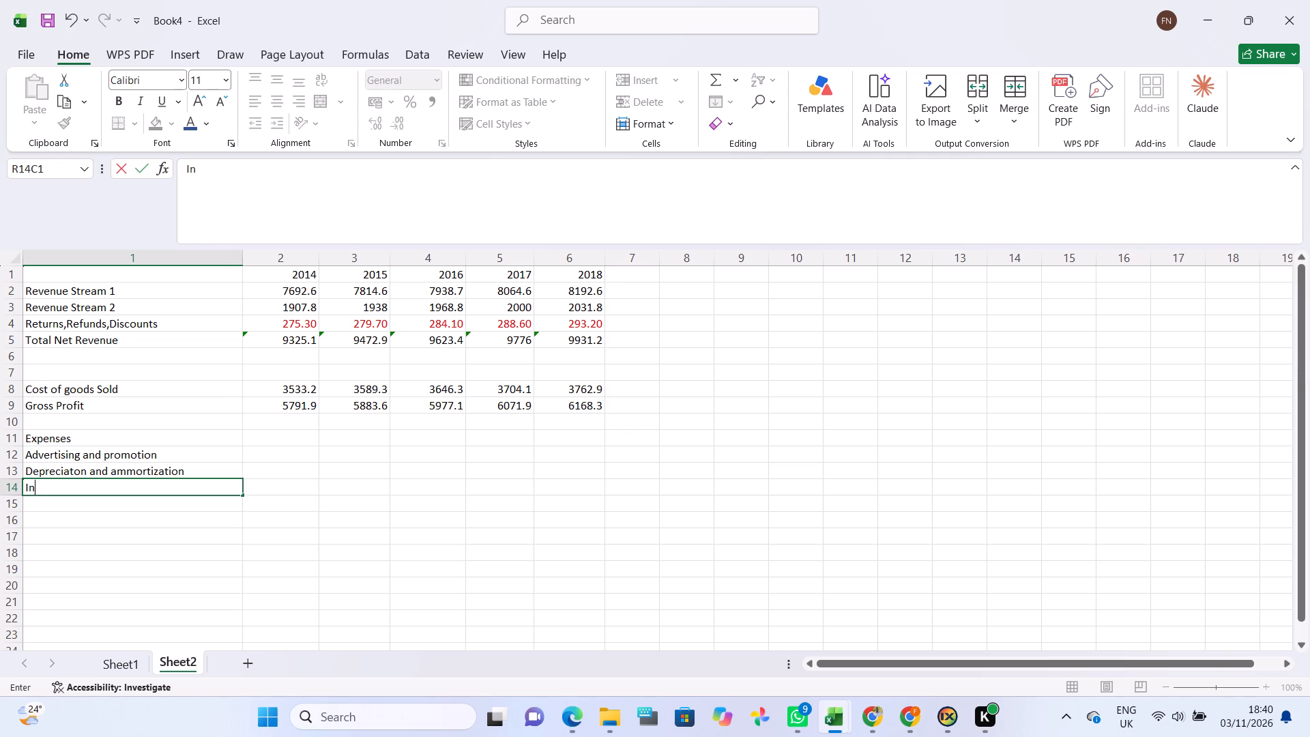
key("Down")
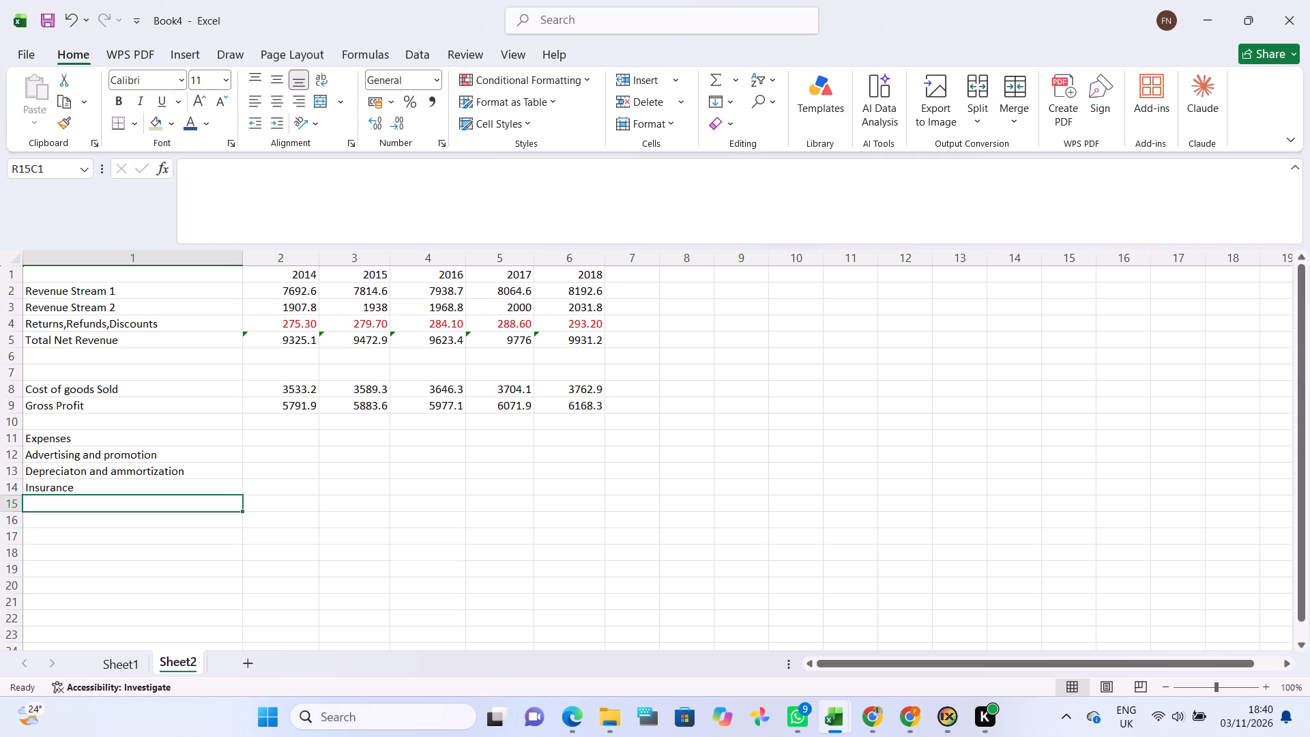
type("aintenance")
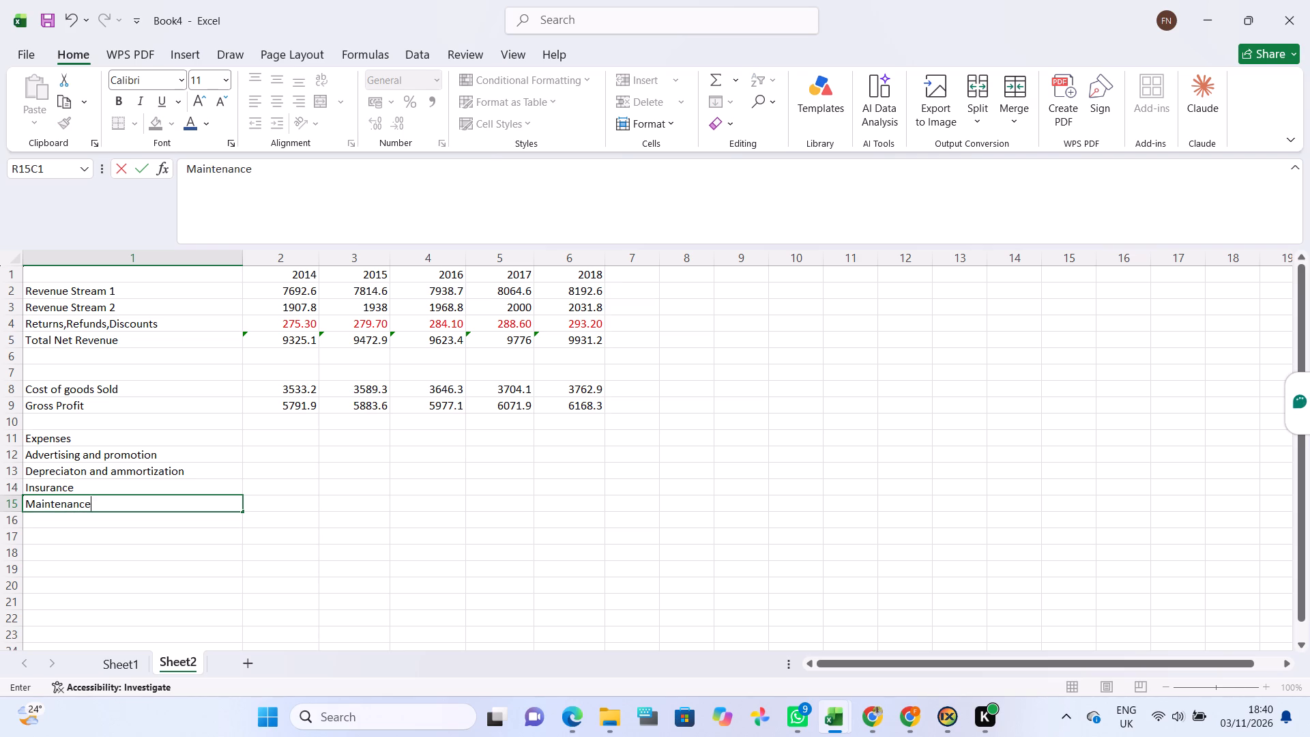
key("Return")
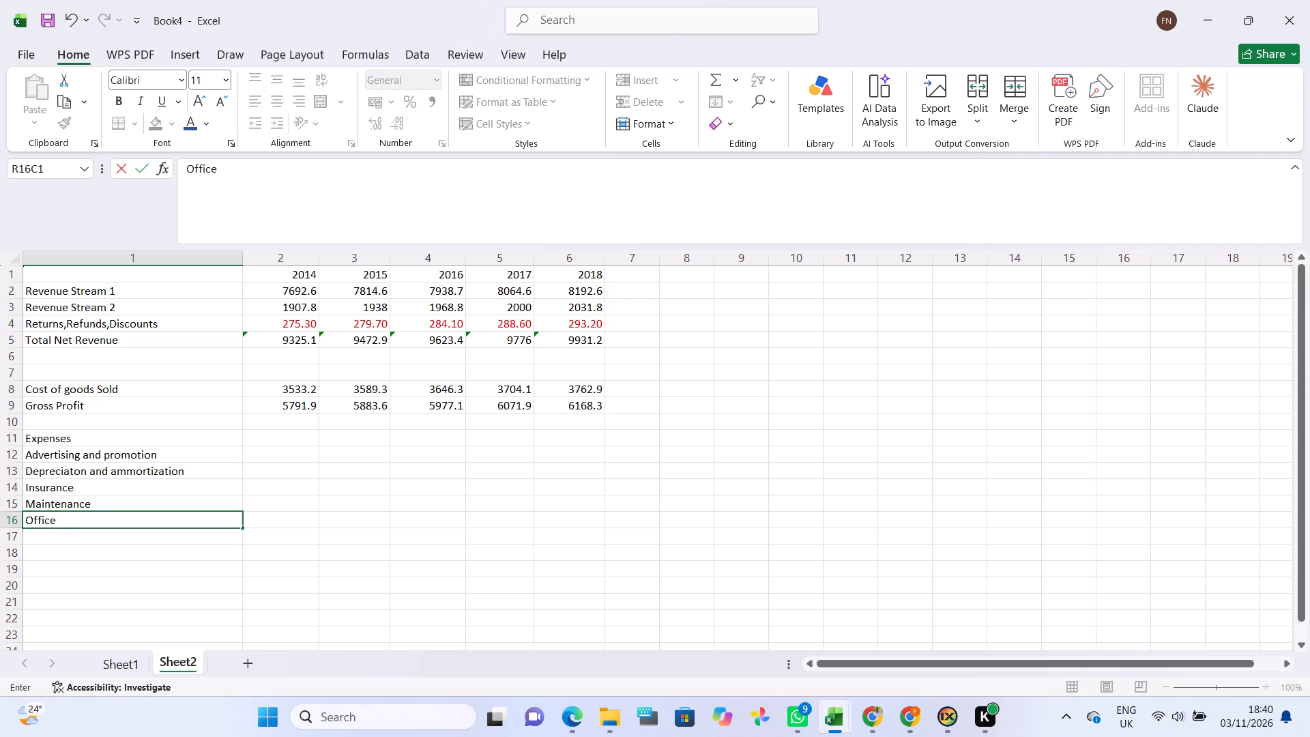
type("upplus")
key("Return")
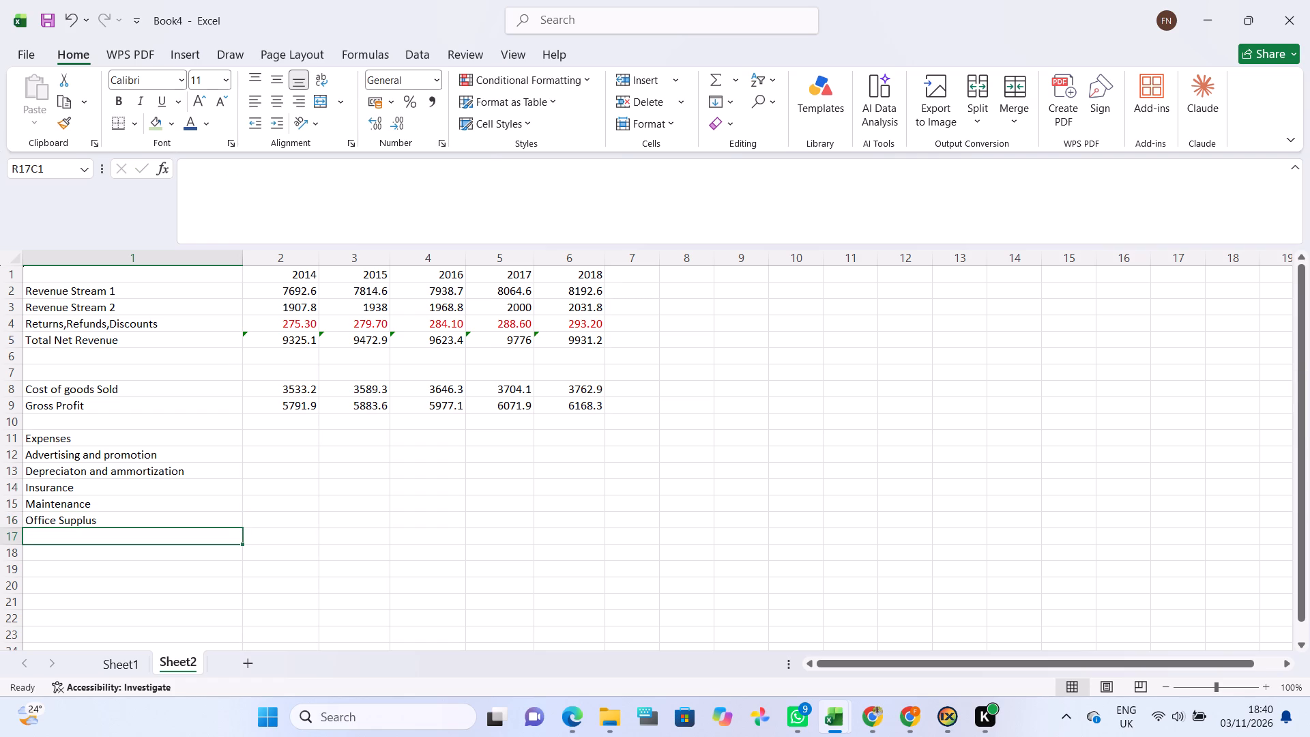
Continue the expense labels in rows 17 to 21 with Rent, Salaries,Benefits and wages, Telecommunication, Travel and Utilities.
key("r")
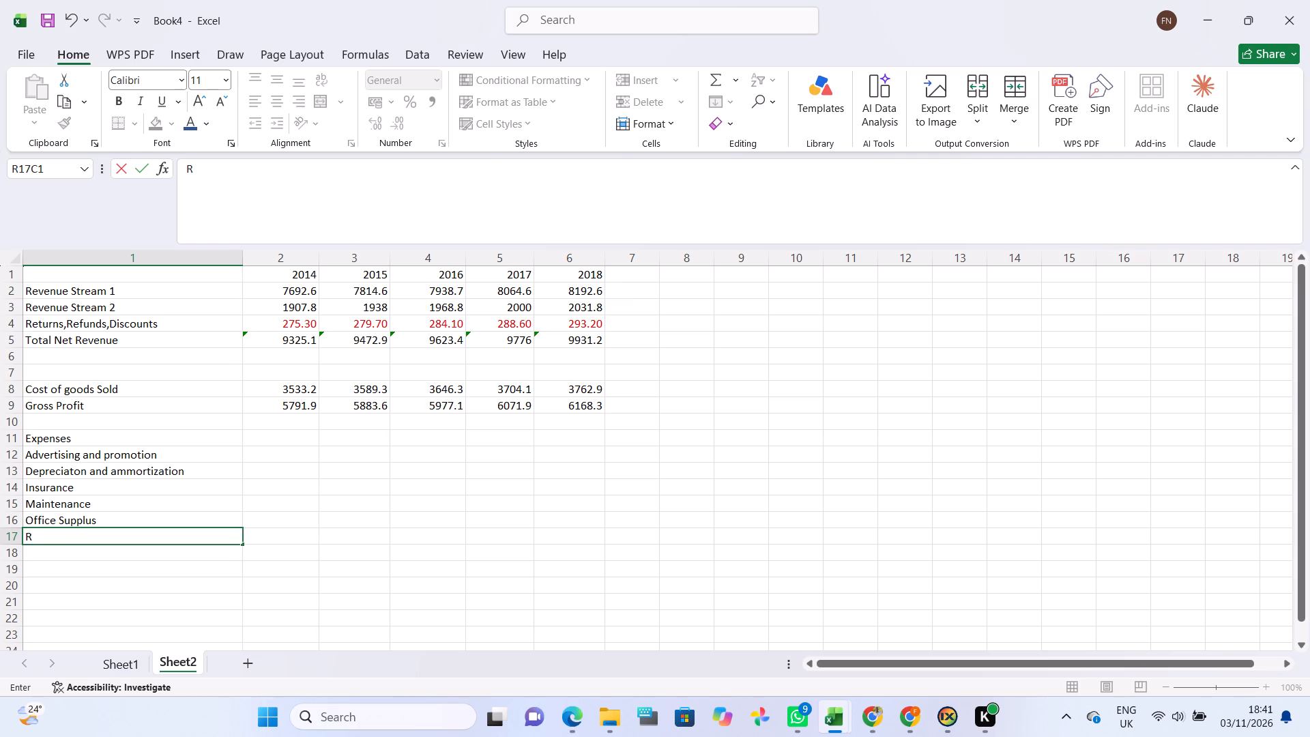
key("Down")
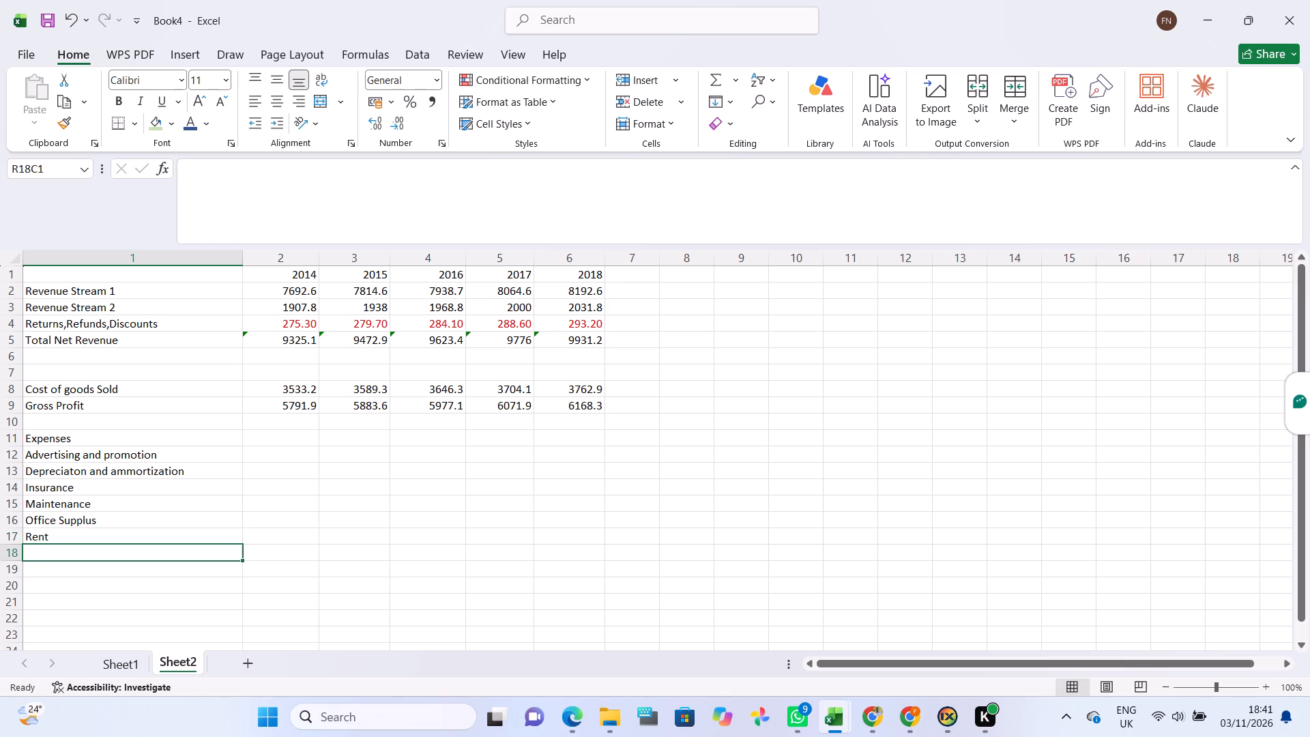
type("alari")
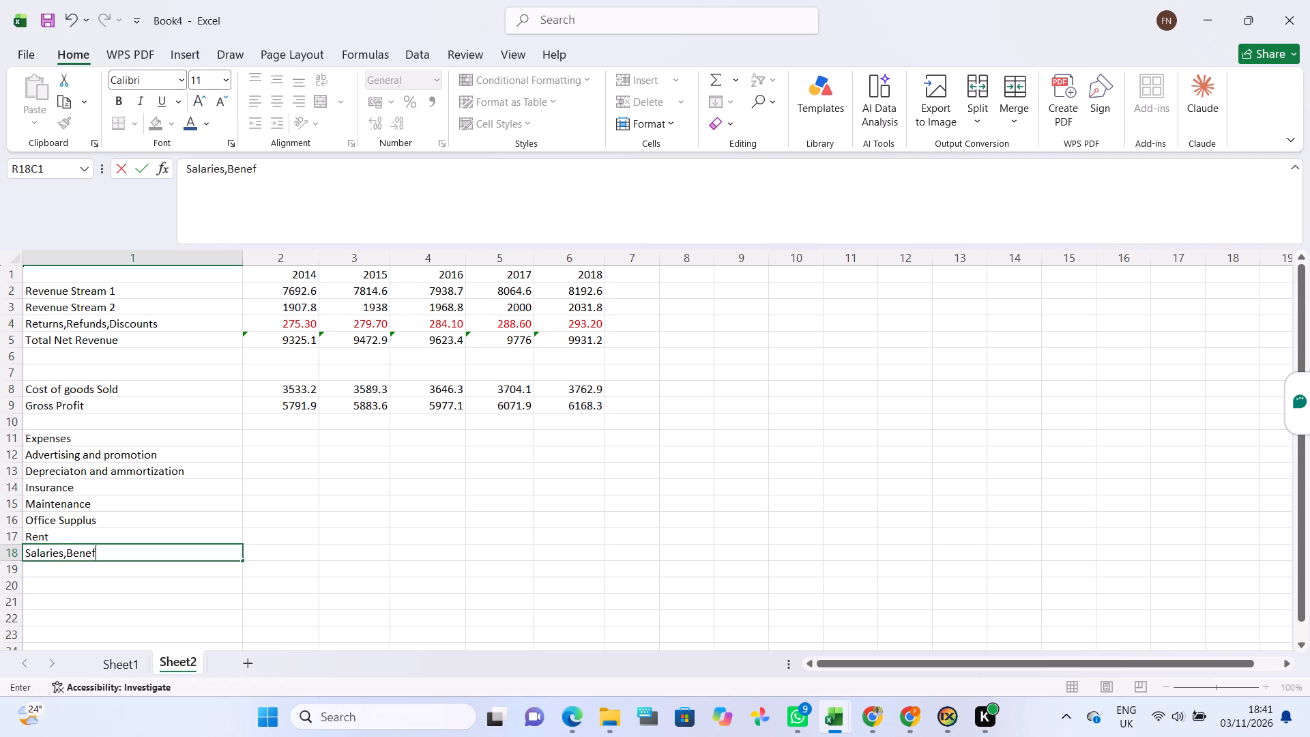
key("a")
type("and wages")
key("Return")
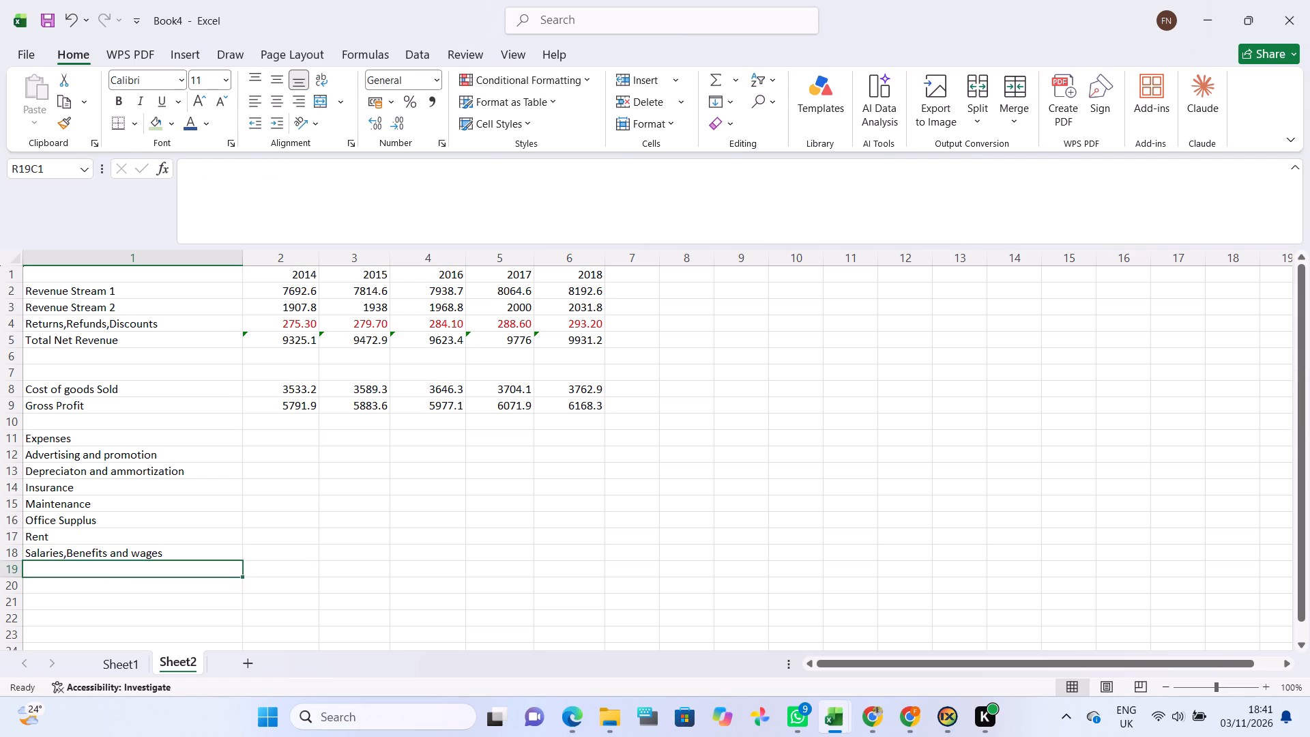
type("el")
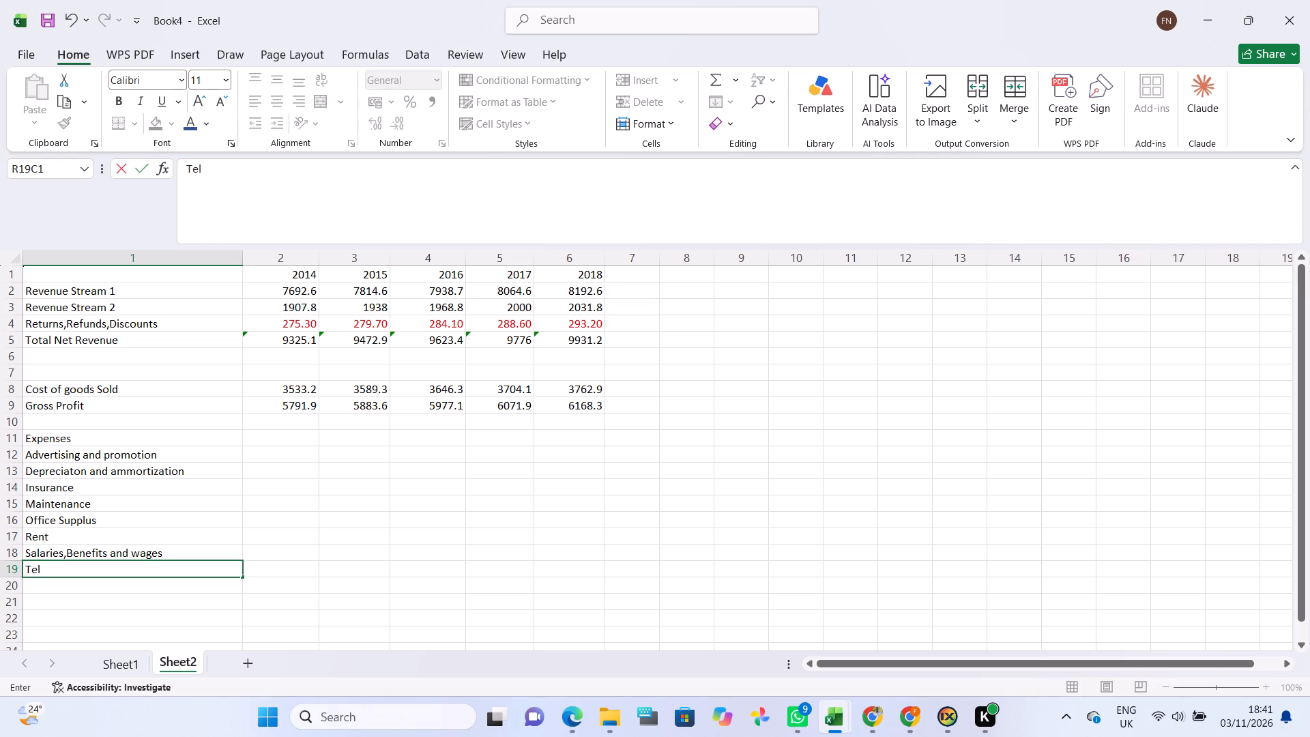
key("e")
type("communication")
key("Return")
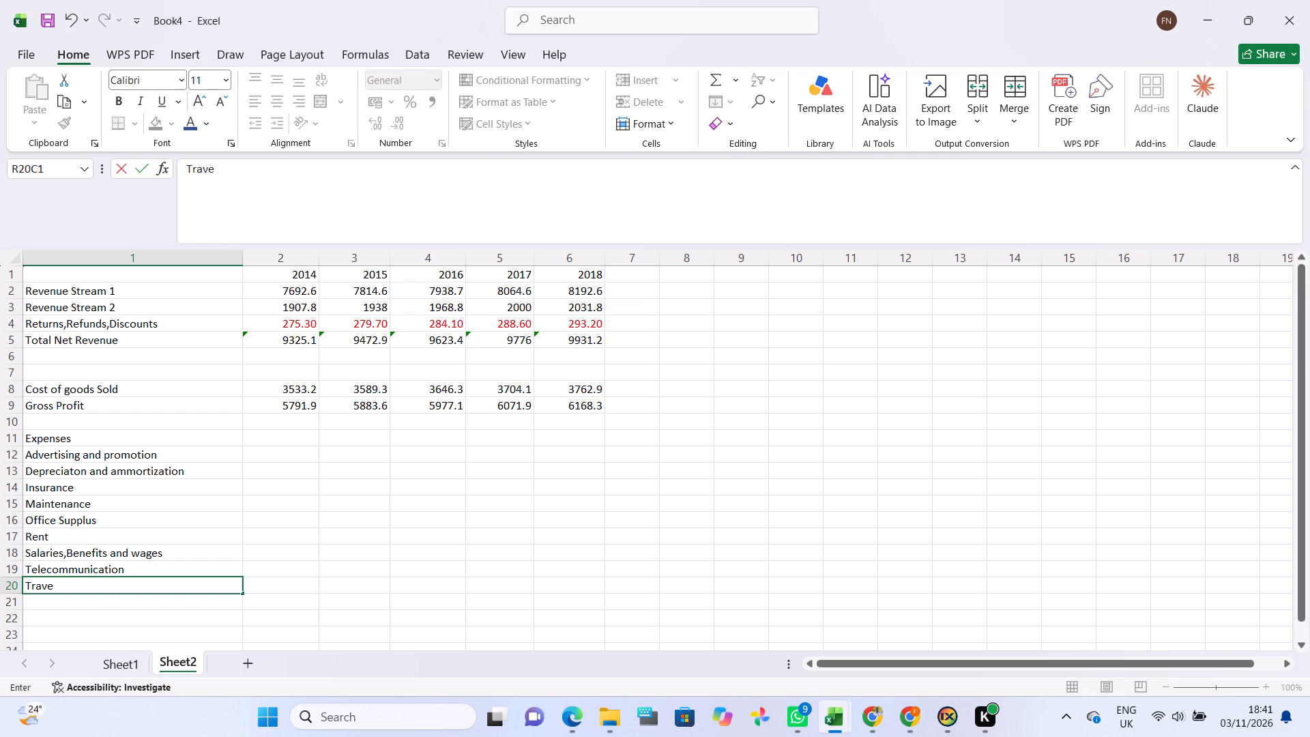
key("Return")
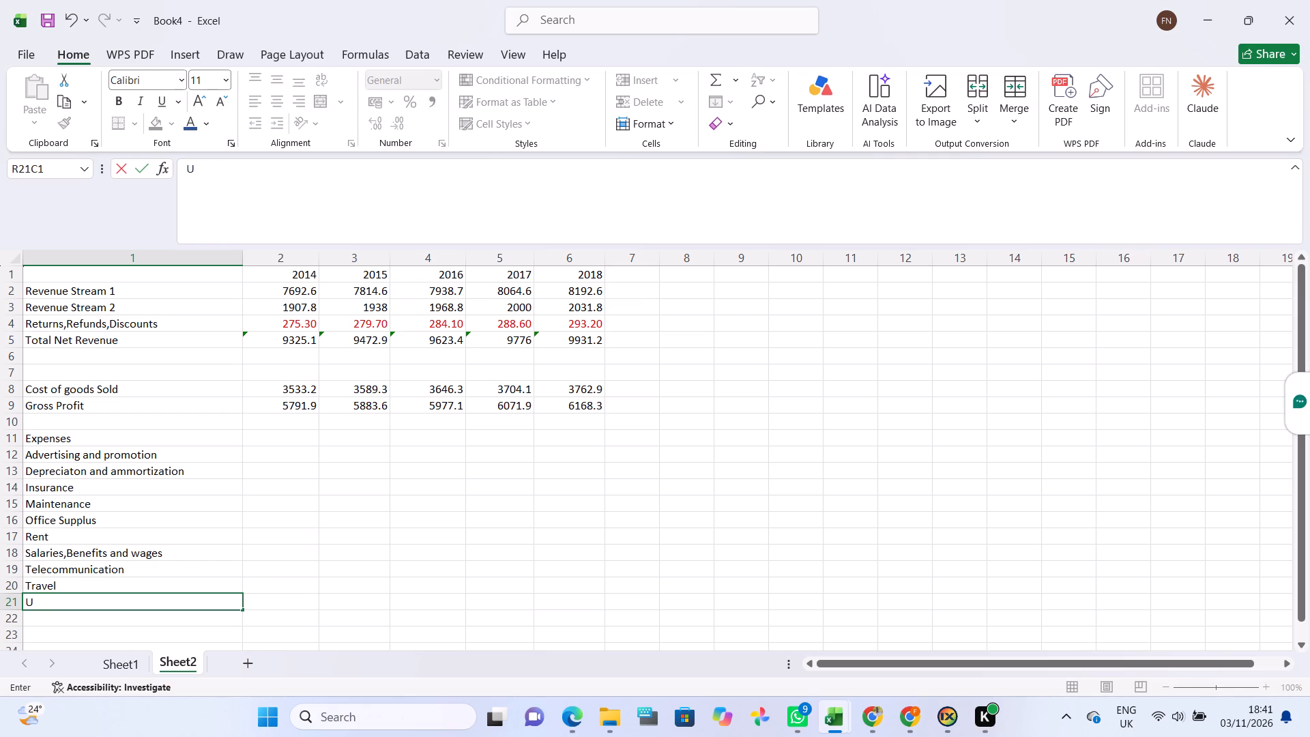
type("tilities")
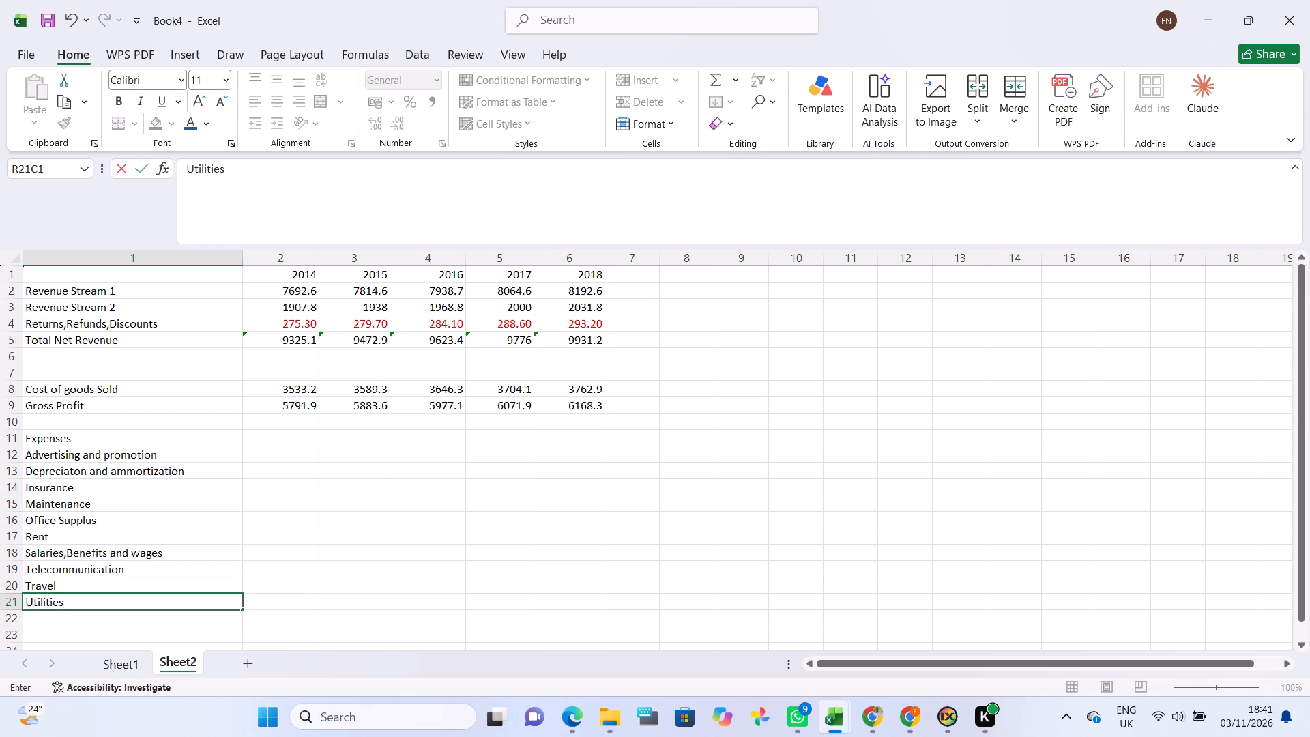
key("Return")
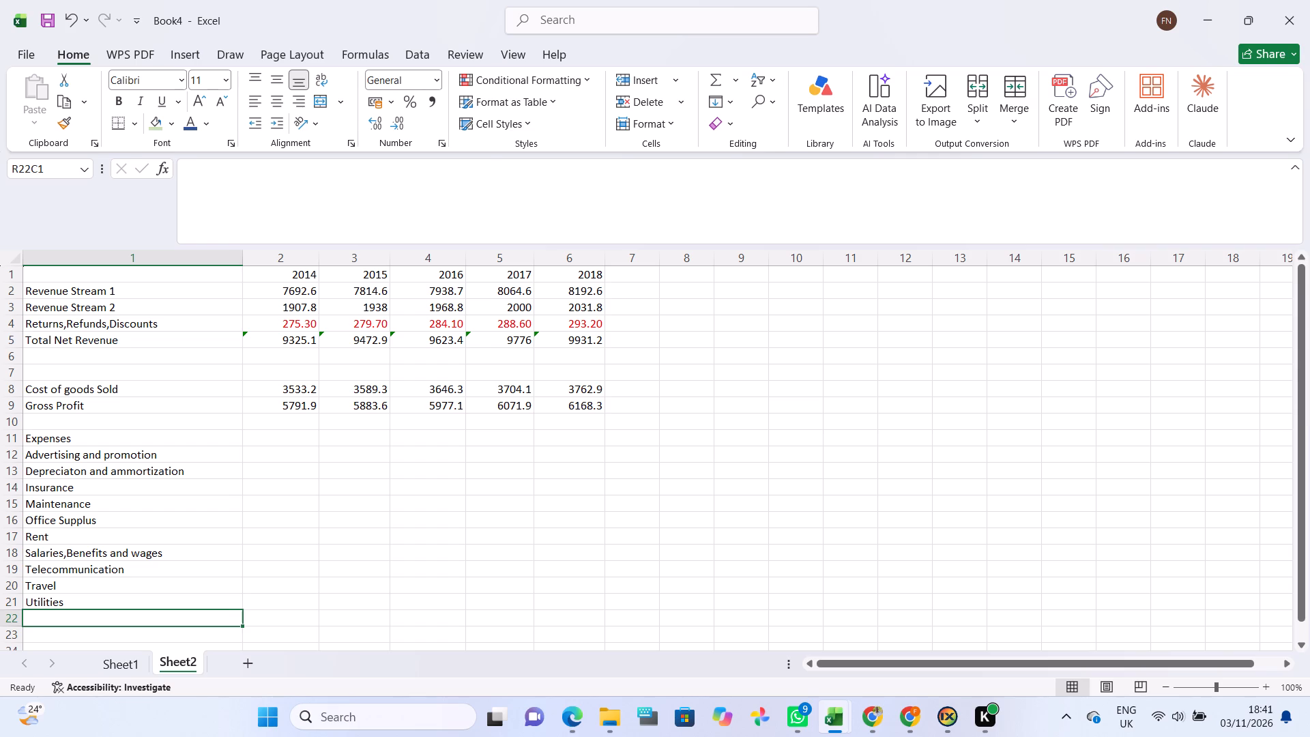
Add the labels "Other expense 1" and "Other expense 2" in rows 22 and 23 below Utilities.
key("o")
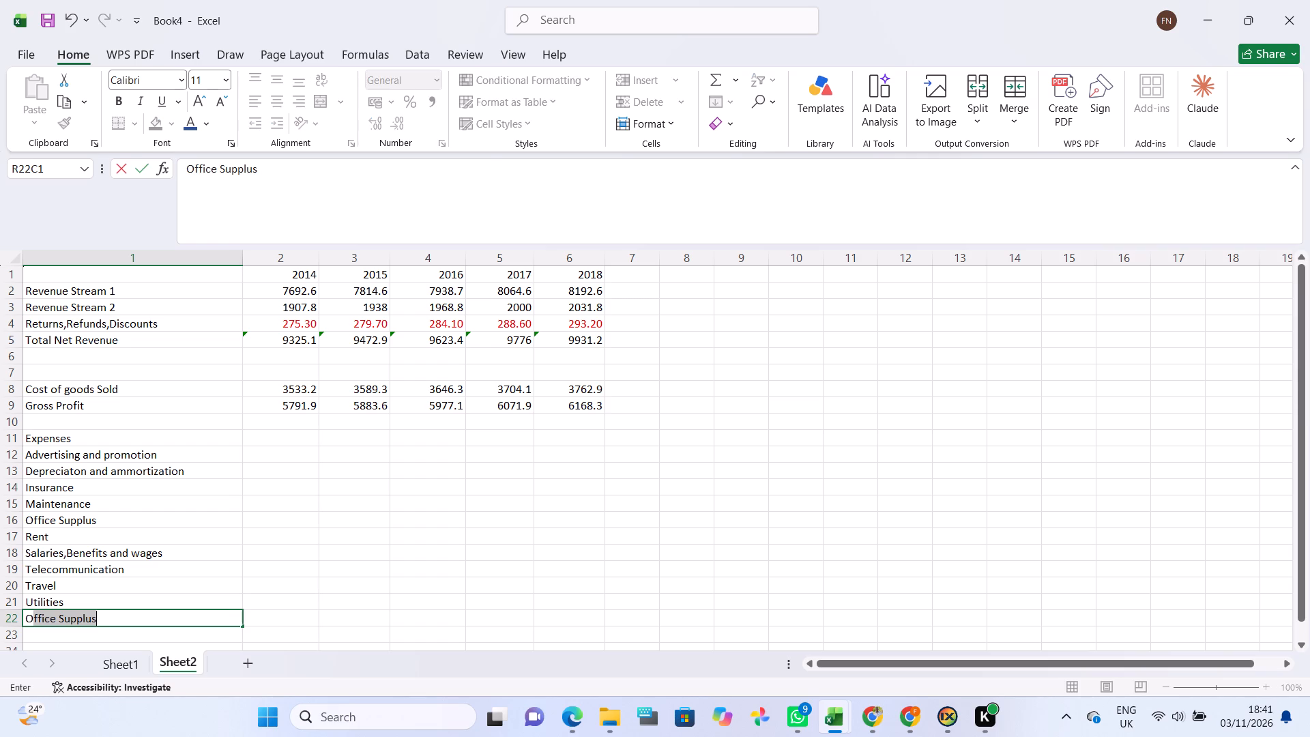
type("ther expense 1")
key("Return")
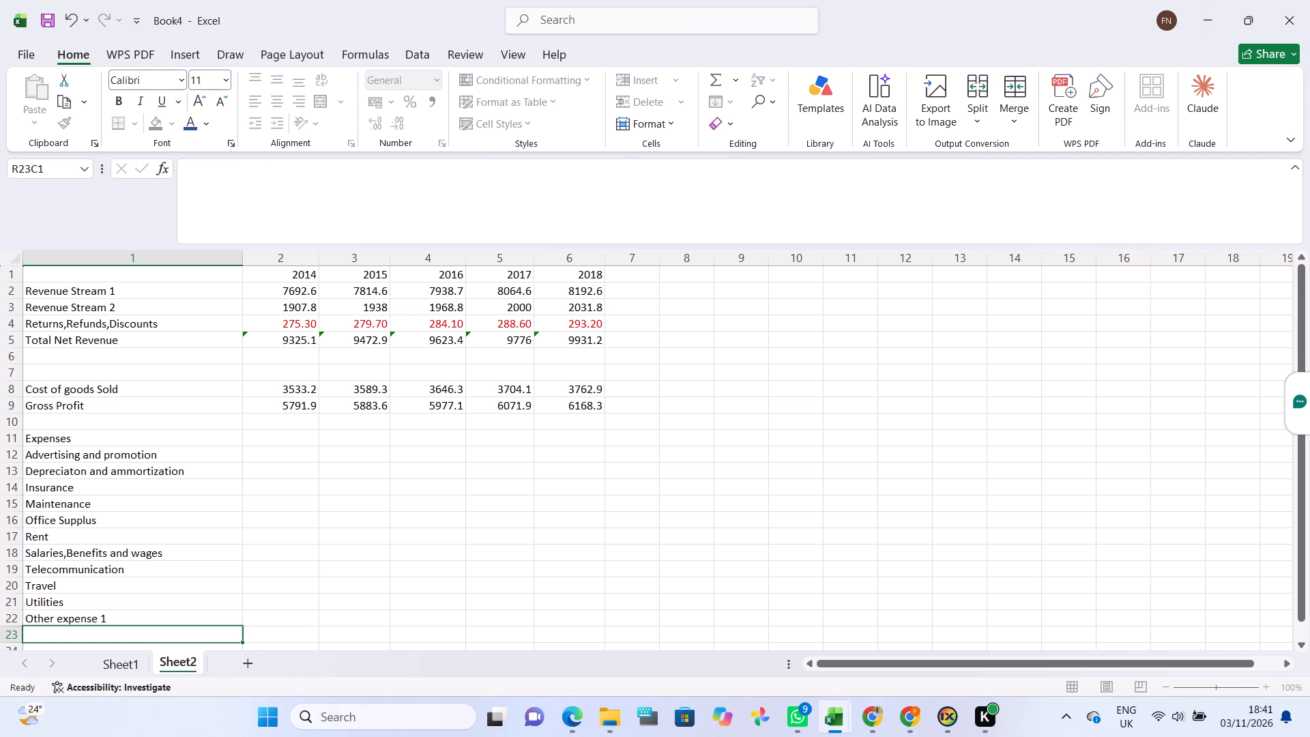
type("ther")
key("space")
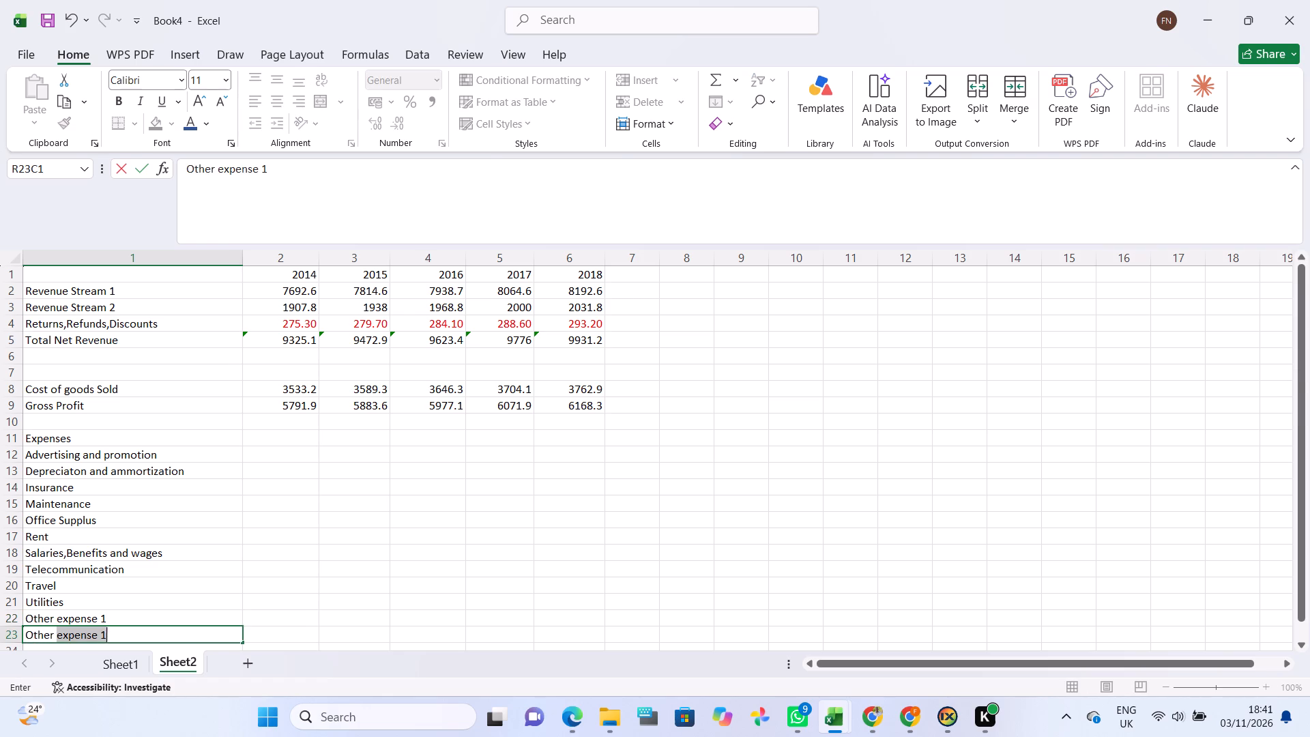
type("expense 2")
key("Return")
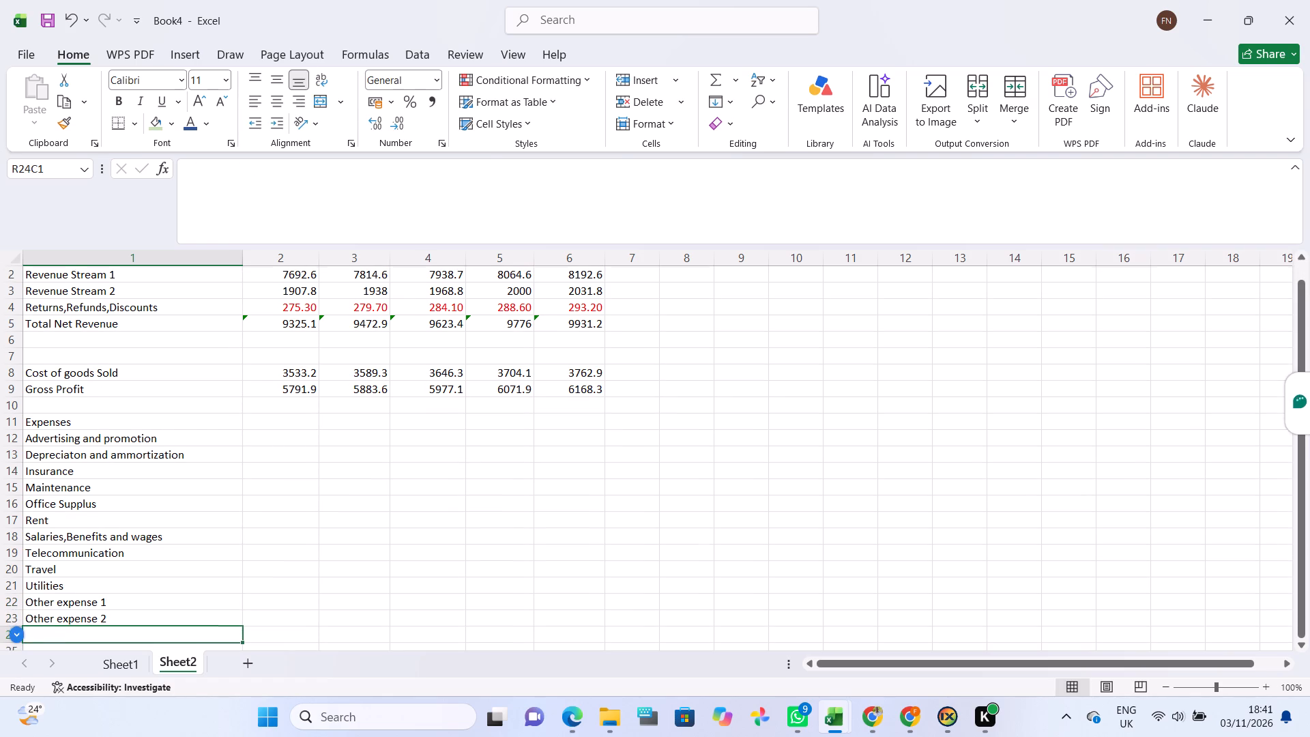
Make the "Expenses" heading text in row 11 bold.
left_click_drag(250, 413, 257, 420)
left_click(257, 420)
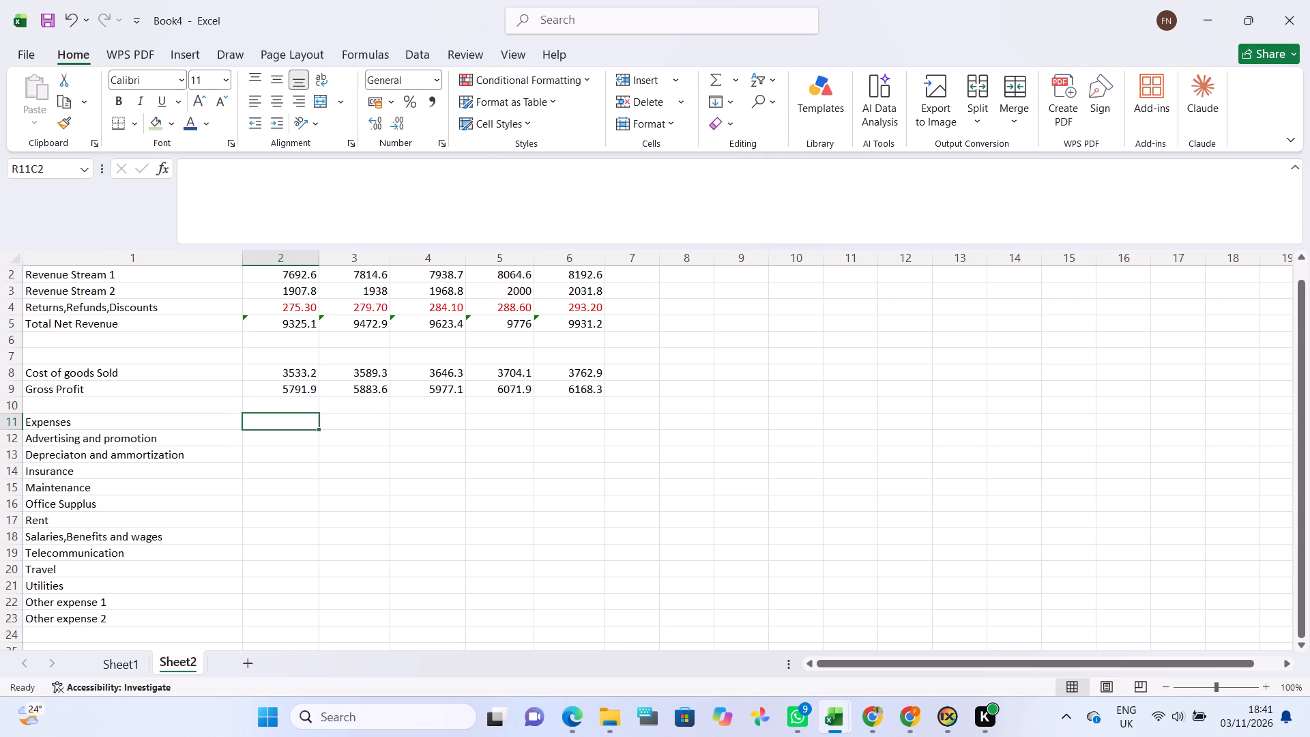
double_click(52, 417)
triple_click(52, 417)
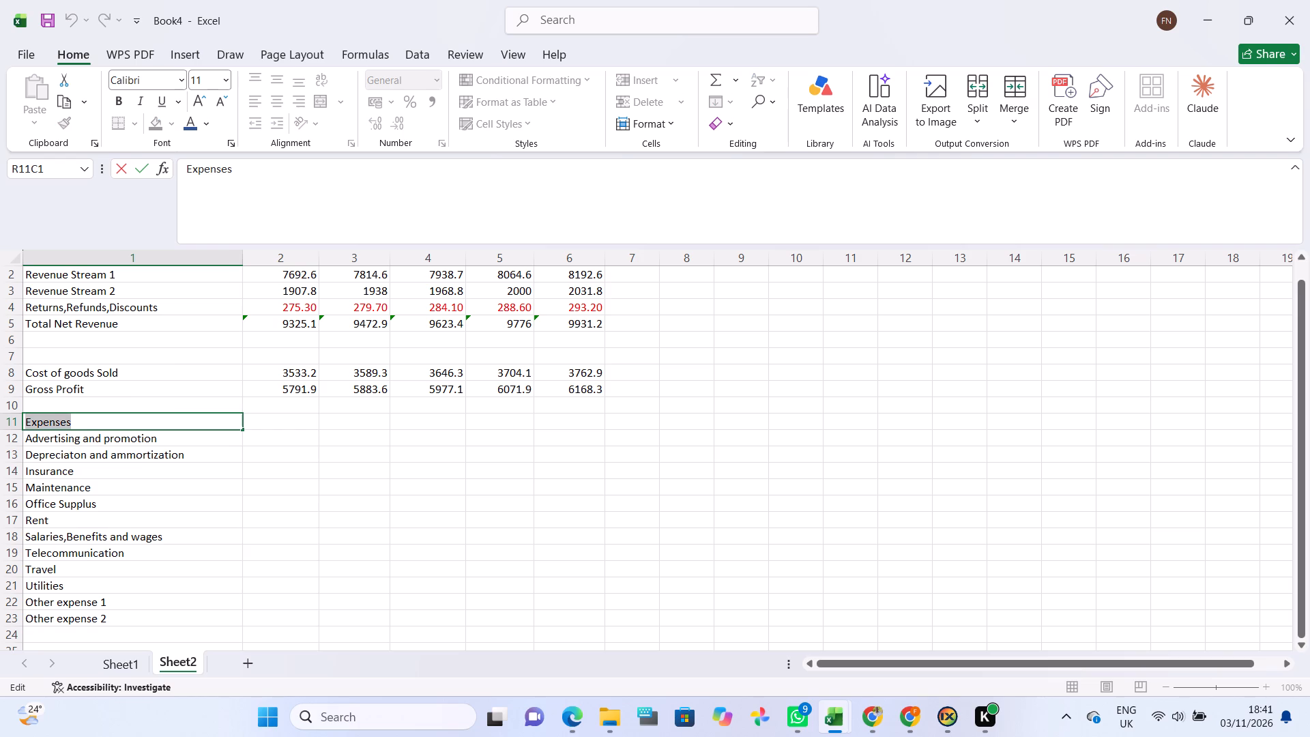
left_click(69, 384)
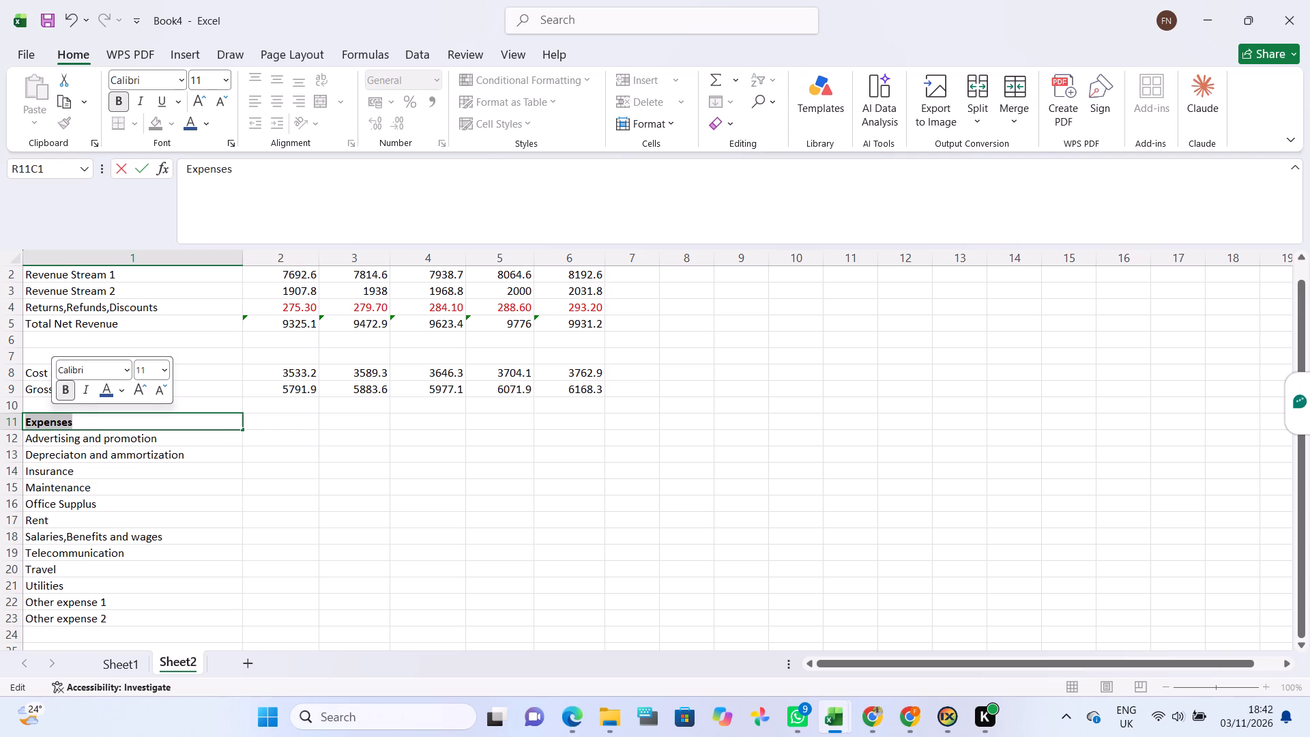
Enter 2014 expenses of 250.6 for Advertising and promotion, 1456.8 for Depreciaton and ammortization, 14.7 for Insurance, 76.4 for Maintenance and 37.5 for Office Supplus.
left_click(269, 441)
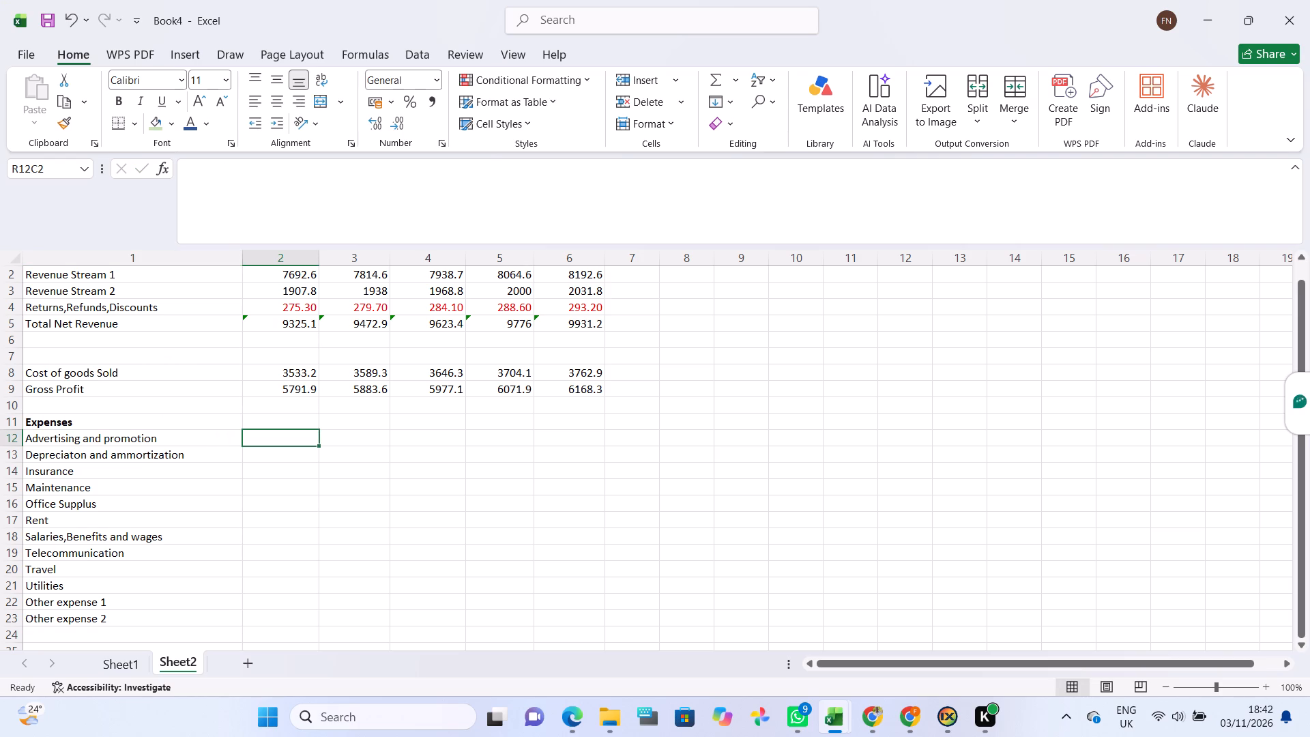
type("250.6")
key("Return")
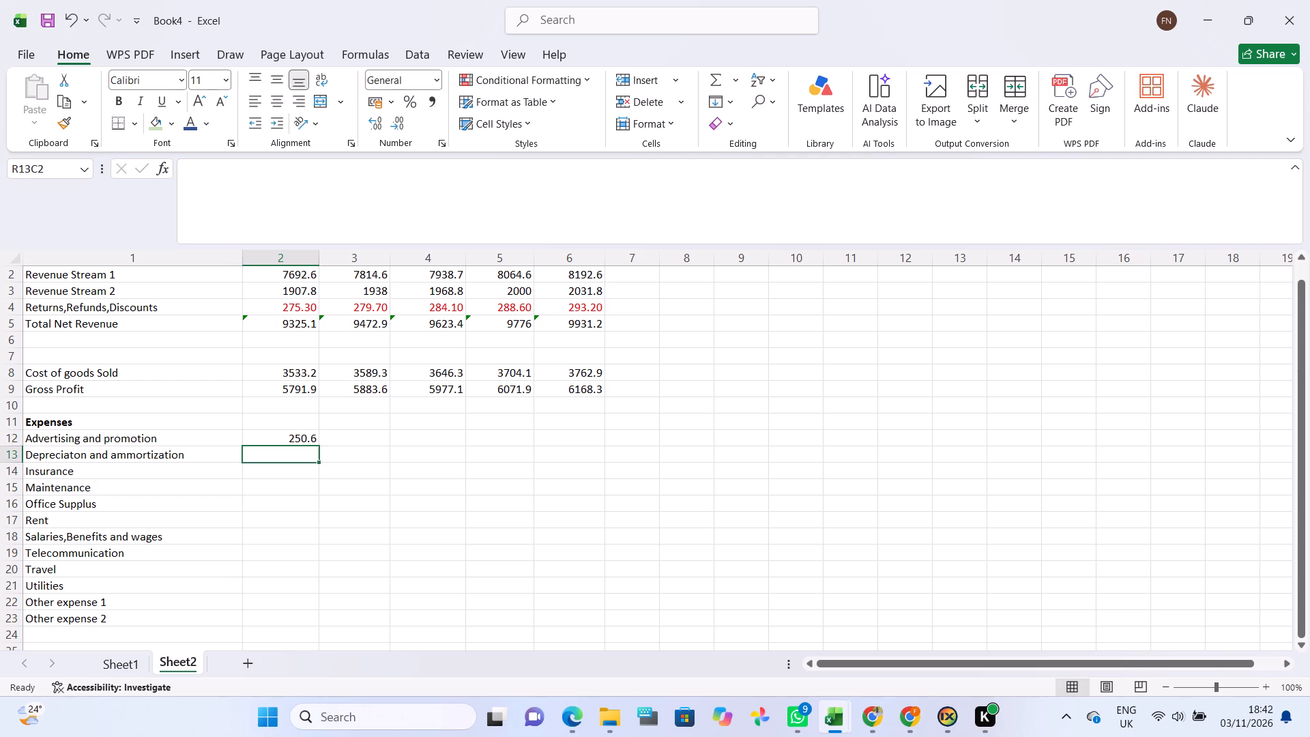
type("1456.8")
key("Return")
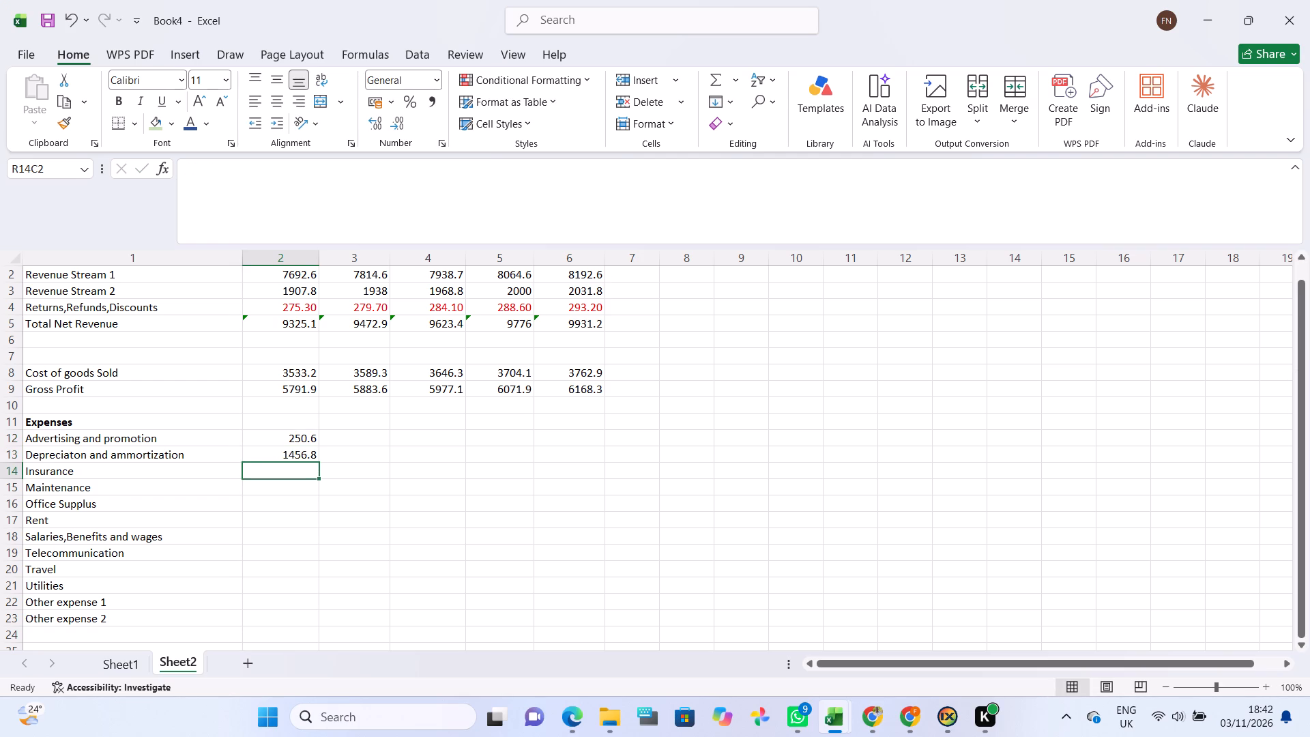
type("14.7")
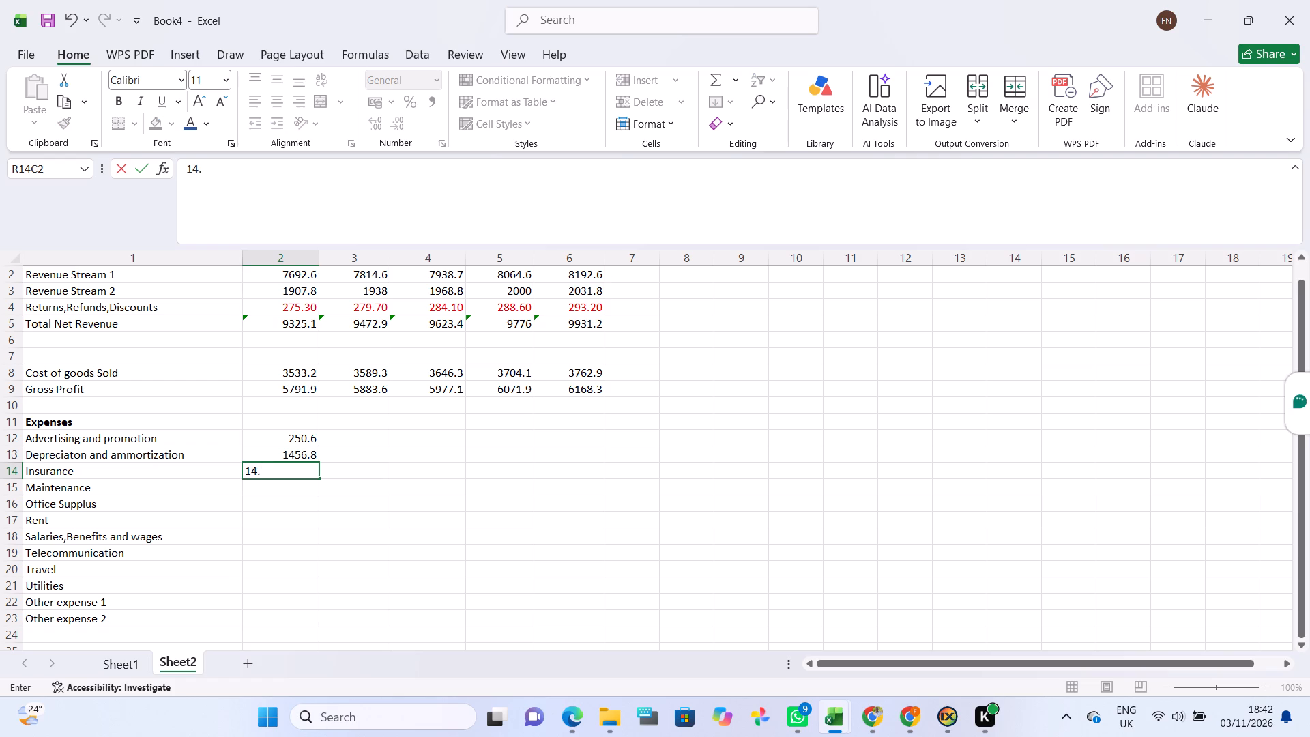
key("Return")
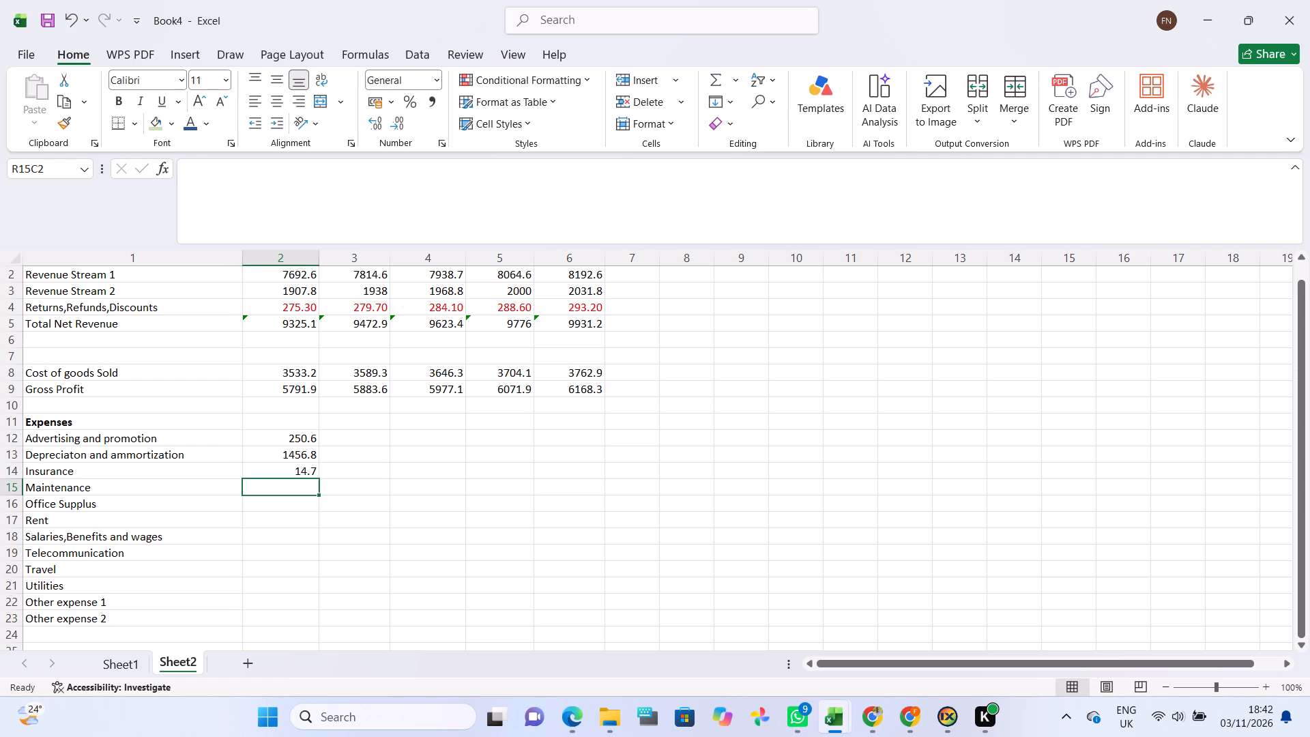
type("76.4")
key("Return")
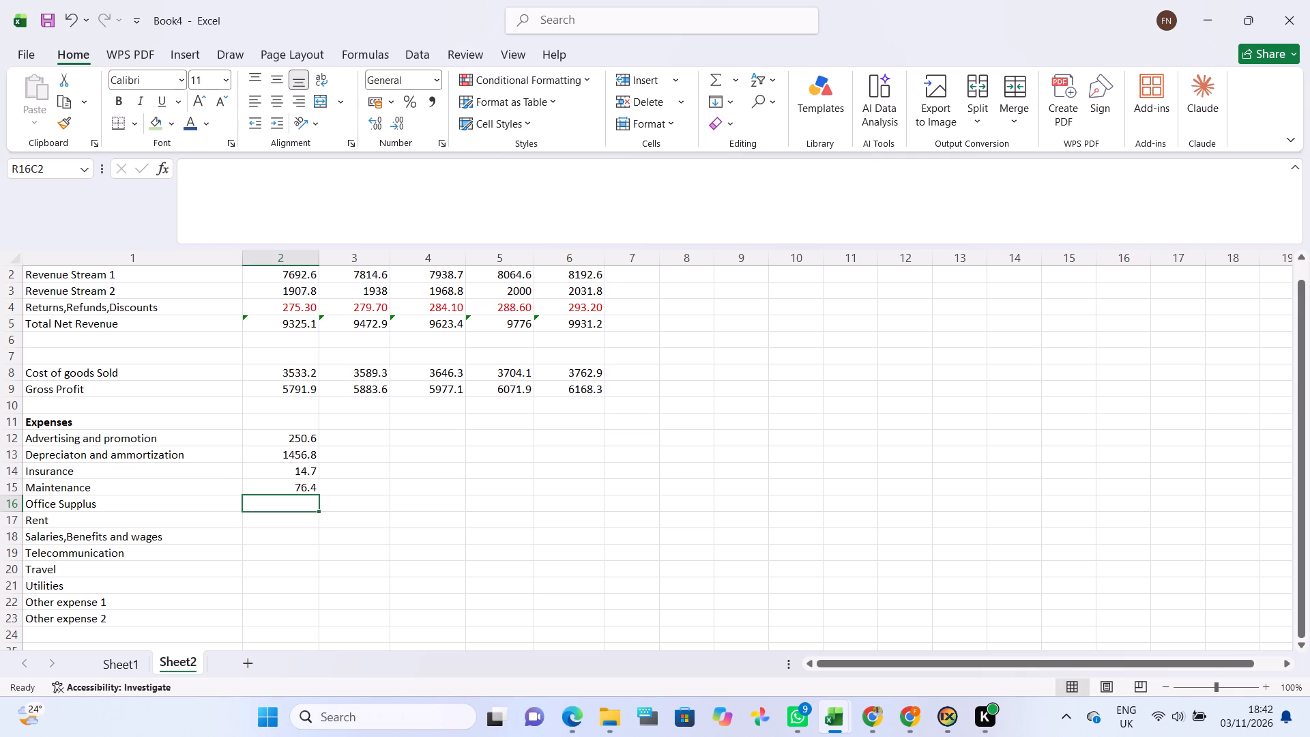
type("37.5")
key("Return")
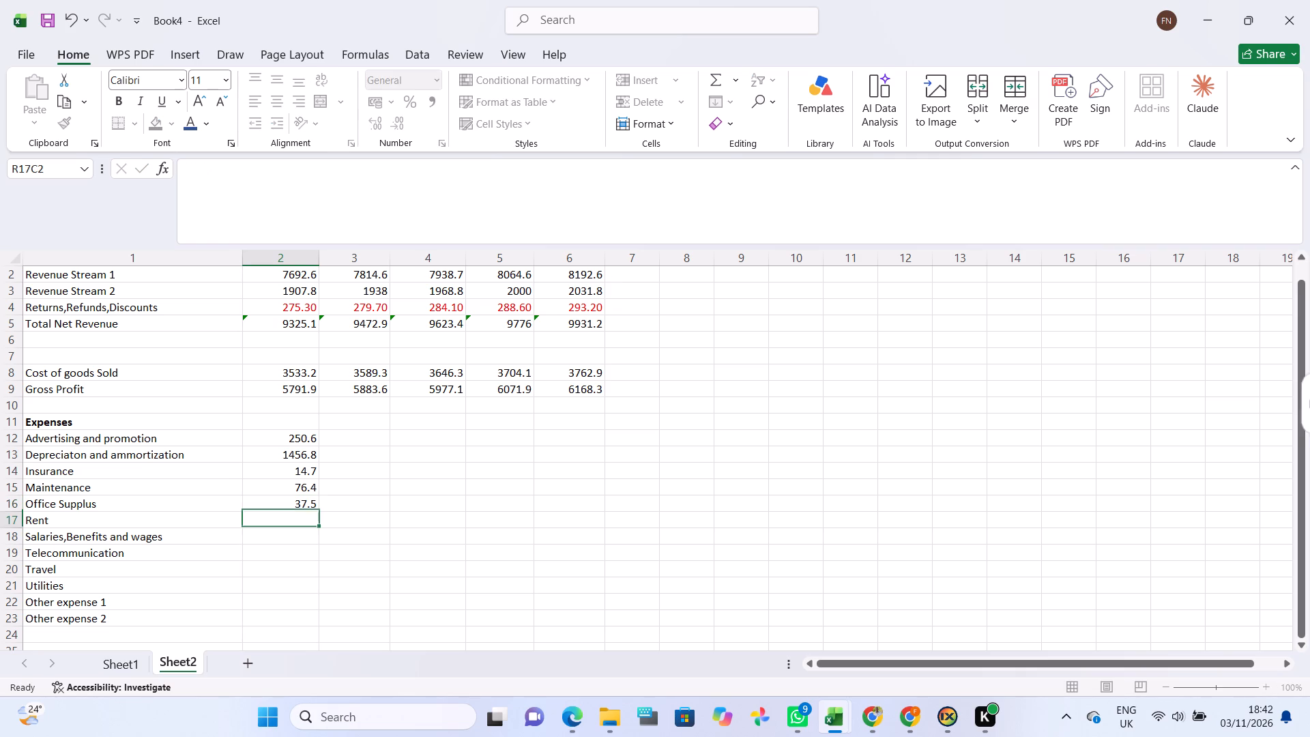
Enter 2014 expenses of 77.7 for Rent, 3366.7 for Salaries,Benefits and wages, 20.1 for Telecommunication and 30.8 for Travel.
type("77.7")
key("Return")
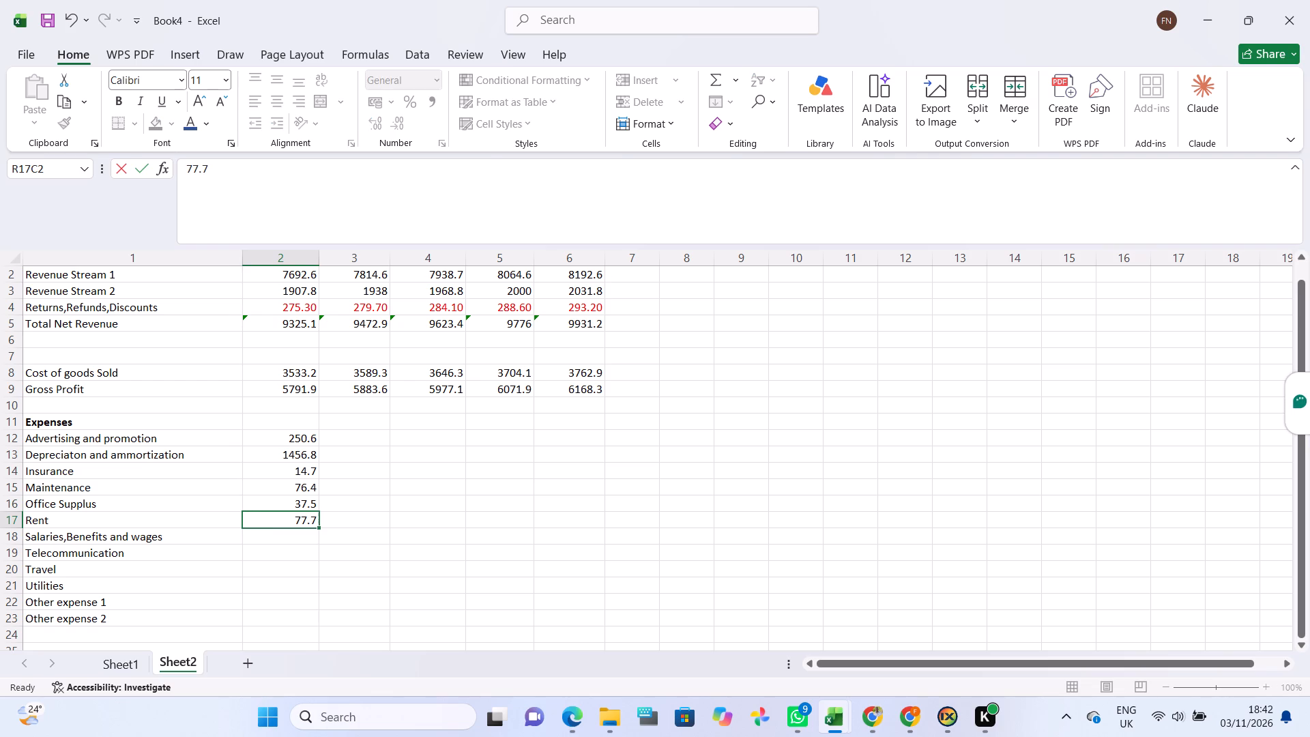
type("3366.7")
key("Return")
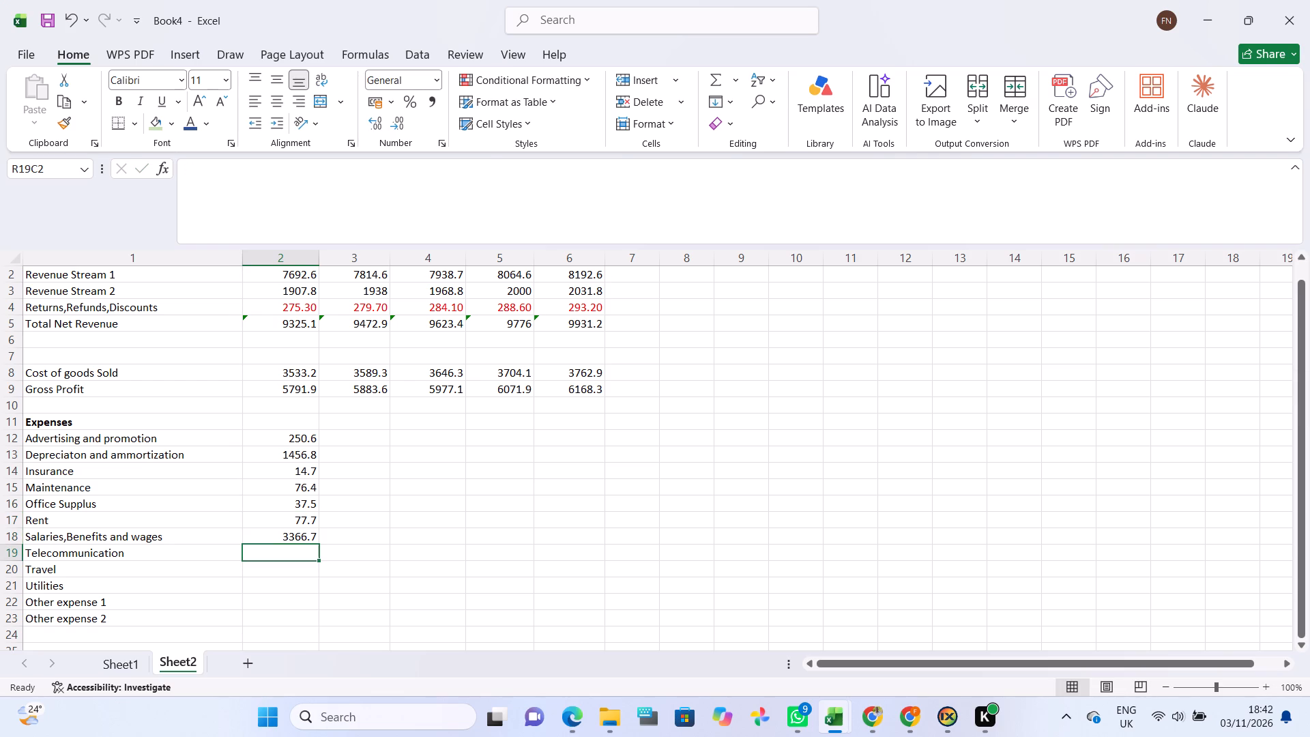
type("20.1")
key("Return")
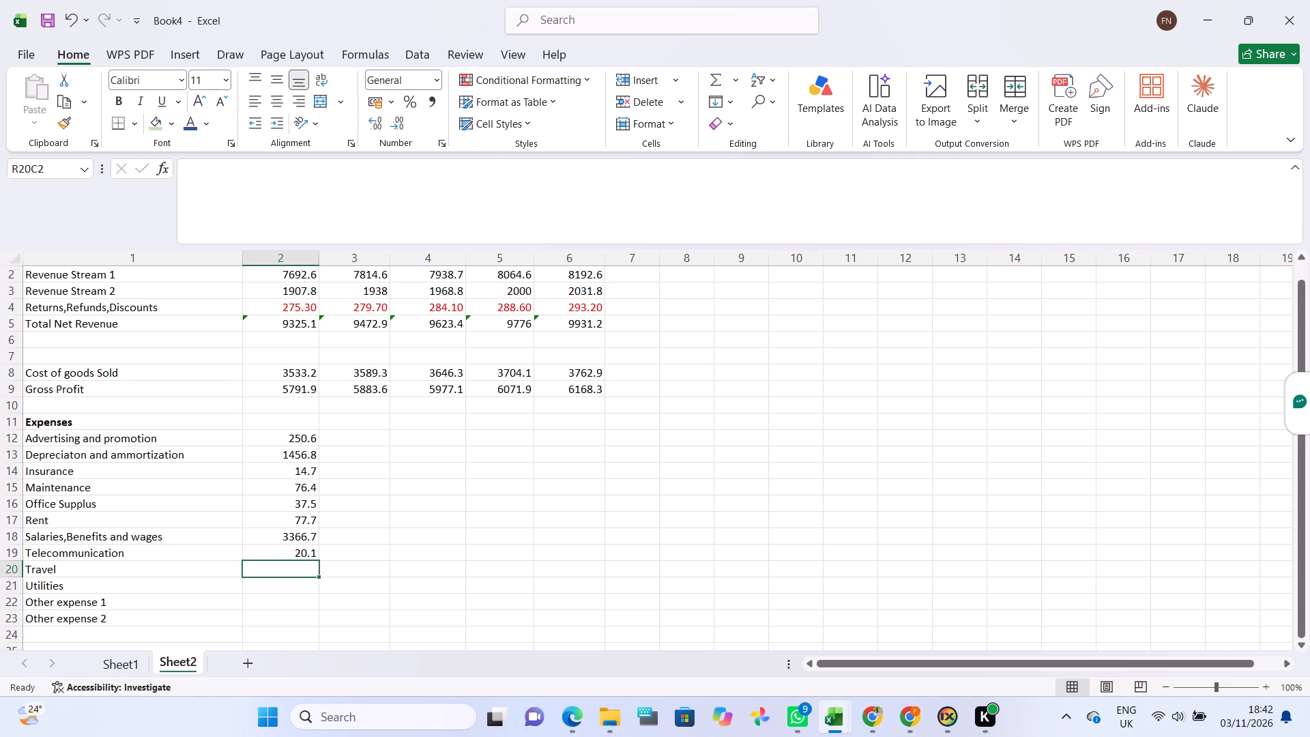
type("30.")
key("8")
key("Return")
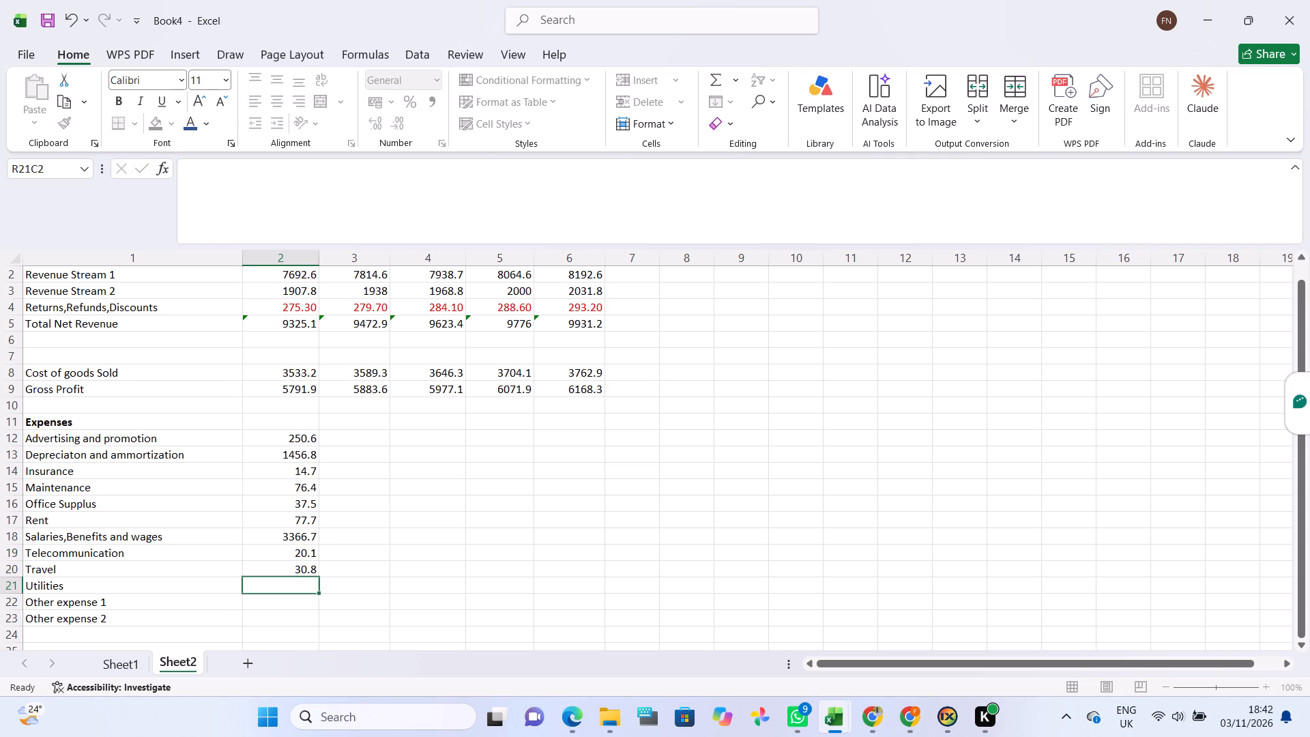
Enter 2014 expenses of 18.8 for Utilities and 50.9 for Other expense 1.
type("18.8")
key("Return")
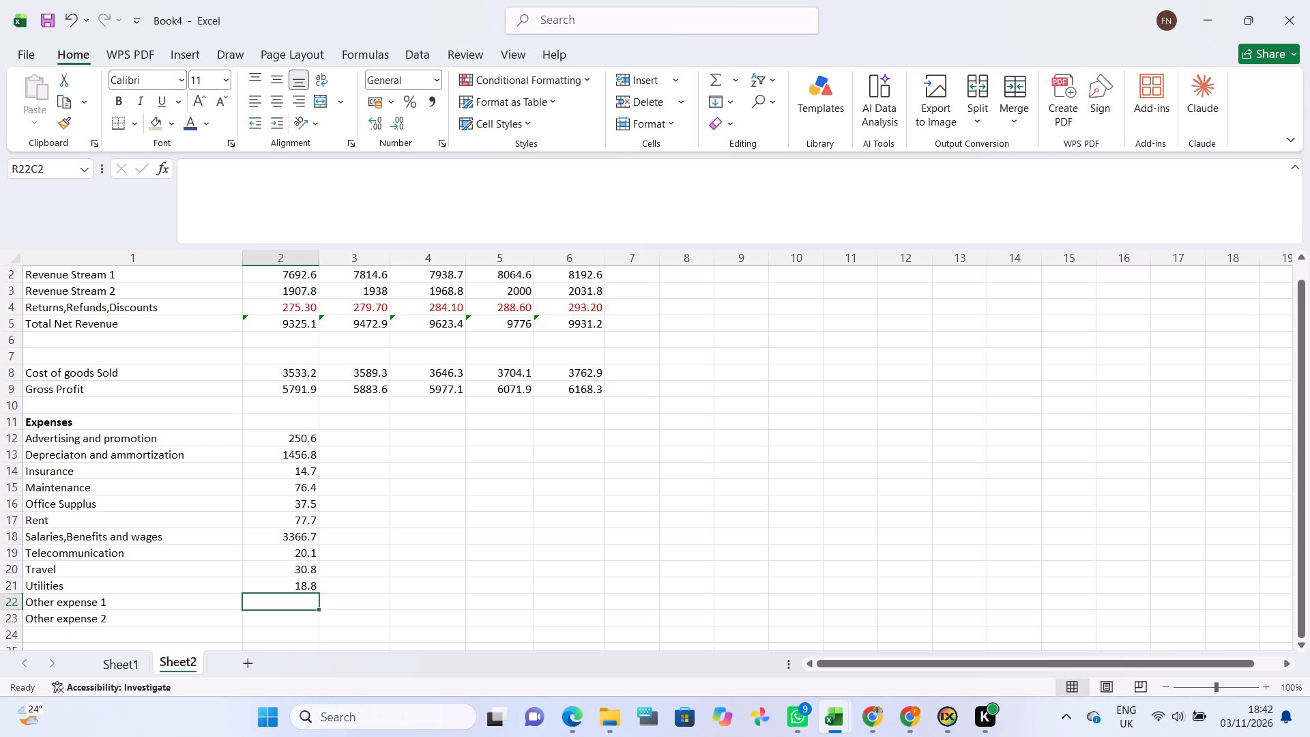
type("50.9")
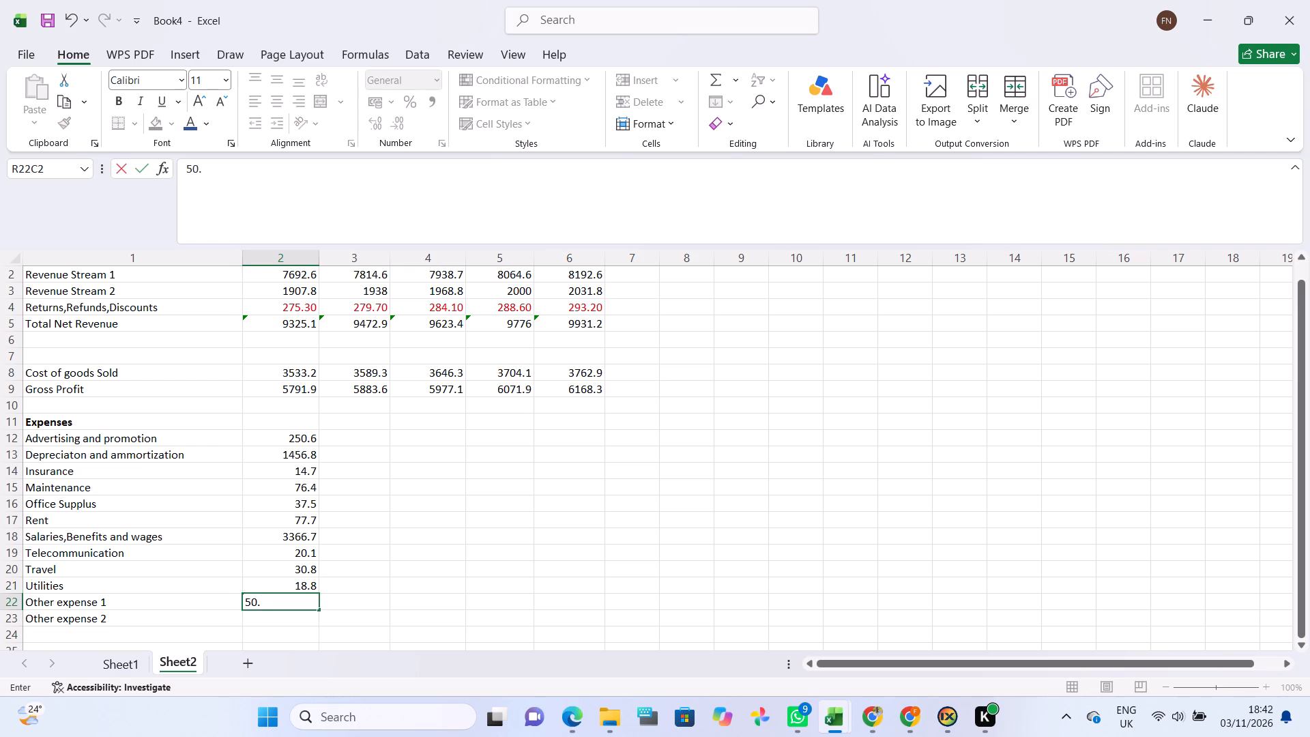
key("Return")
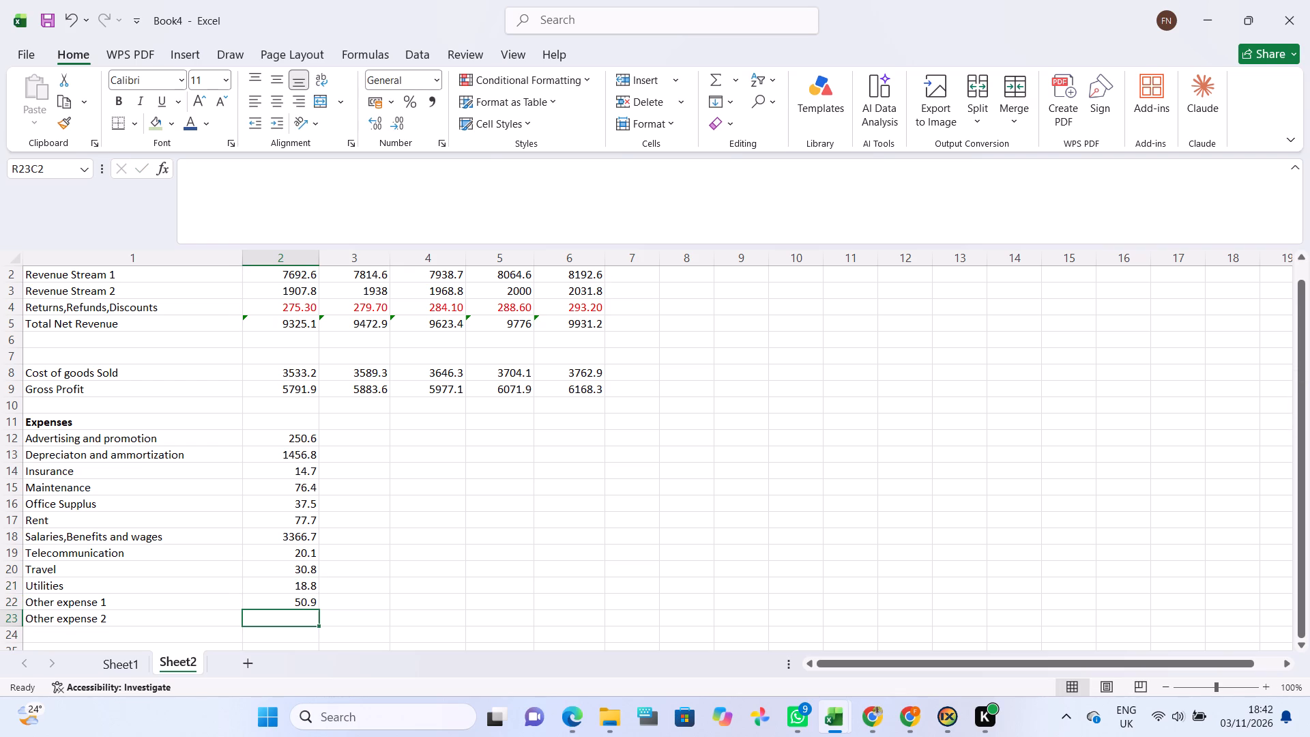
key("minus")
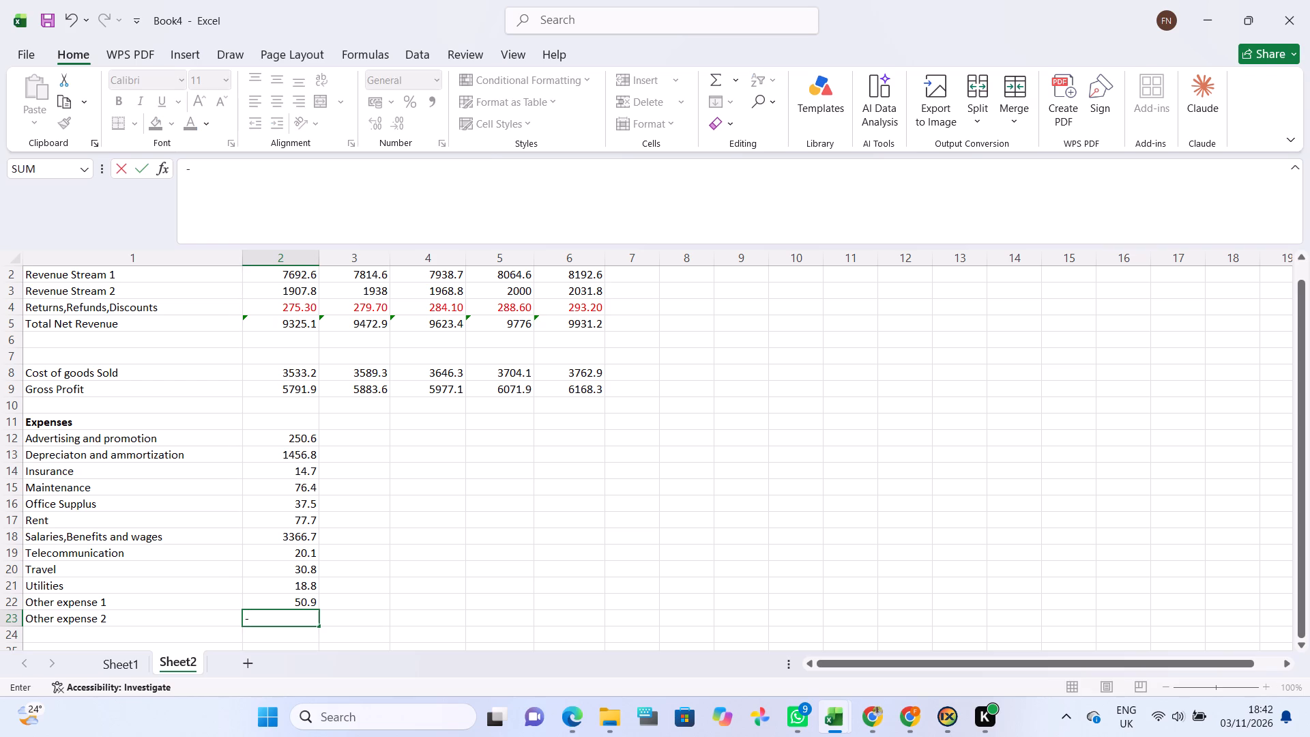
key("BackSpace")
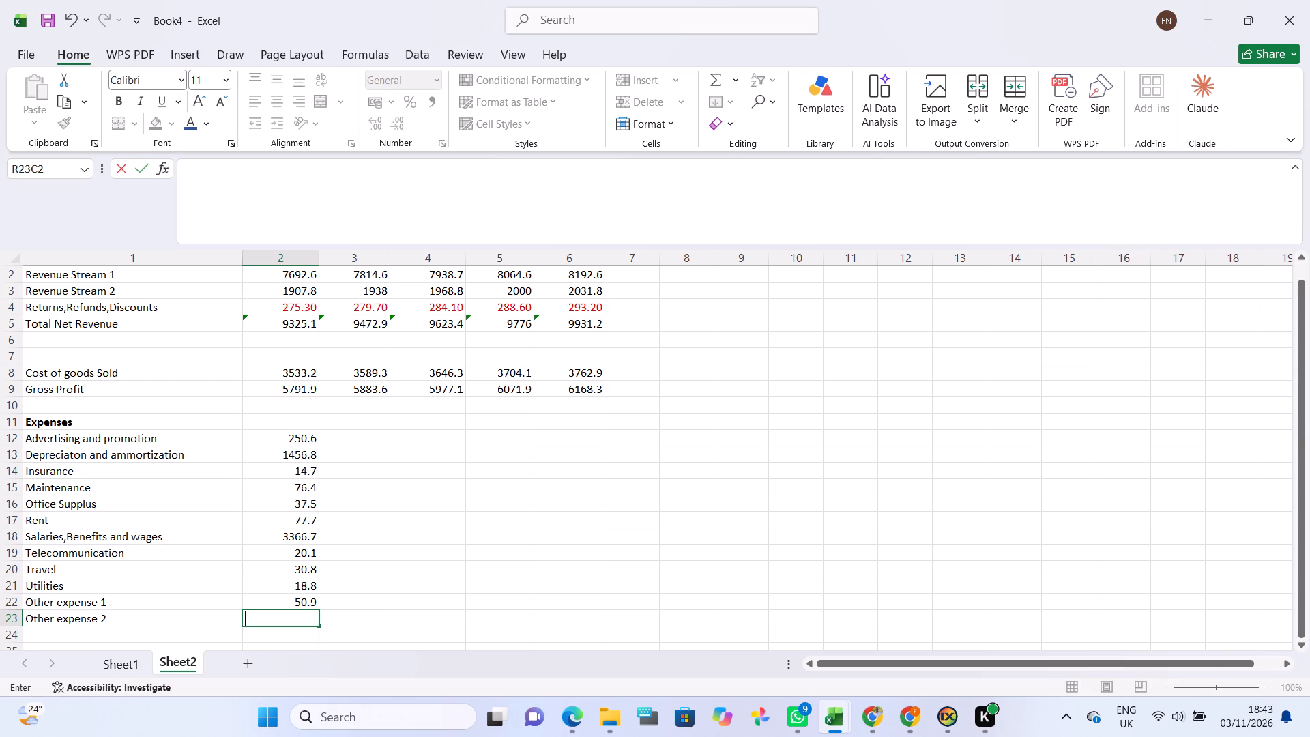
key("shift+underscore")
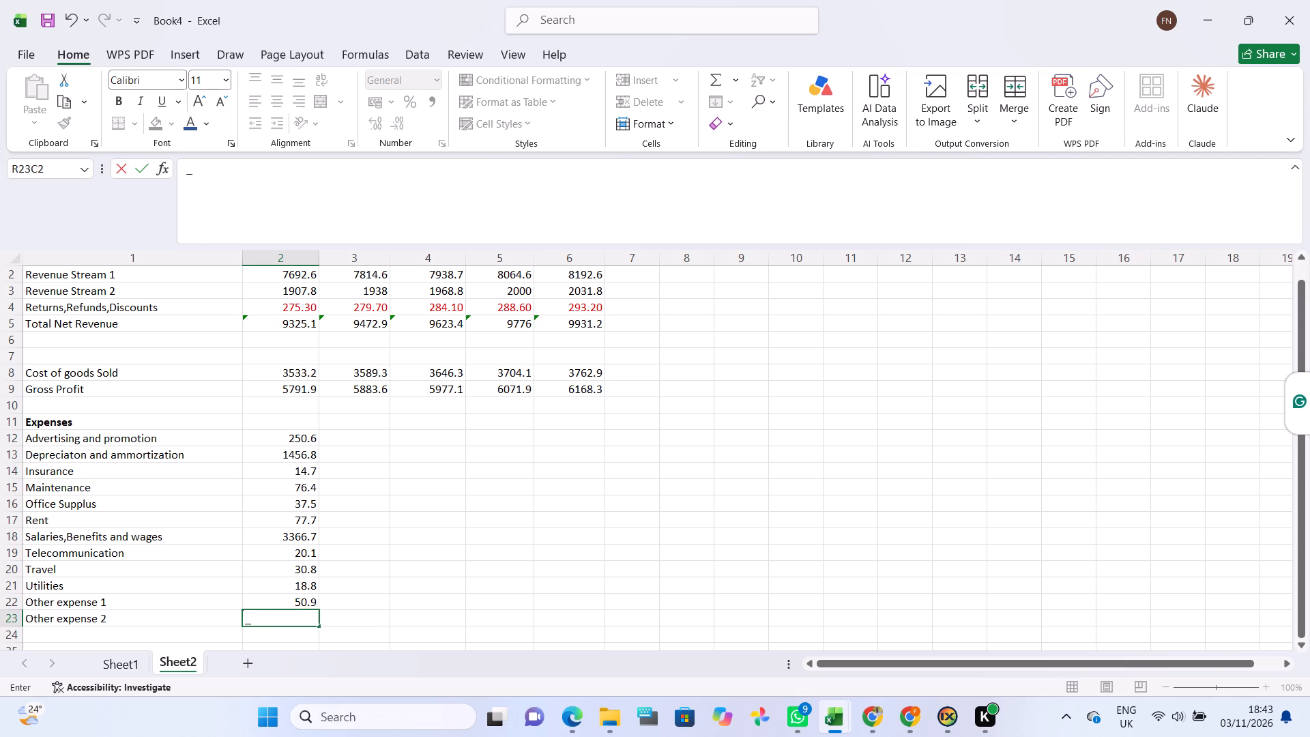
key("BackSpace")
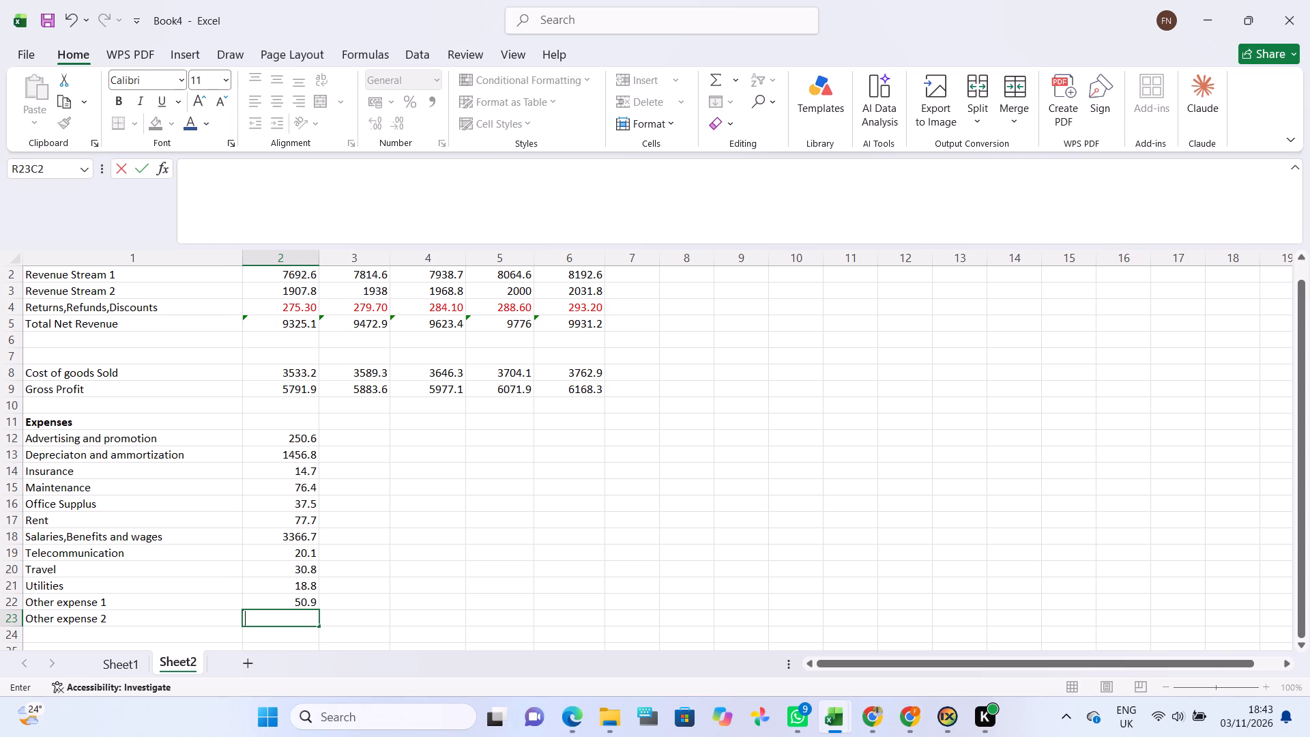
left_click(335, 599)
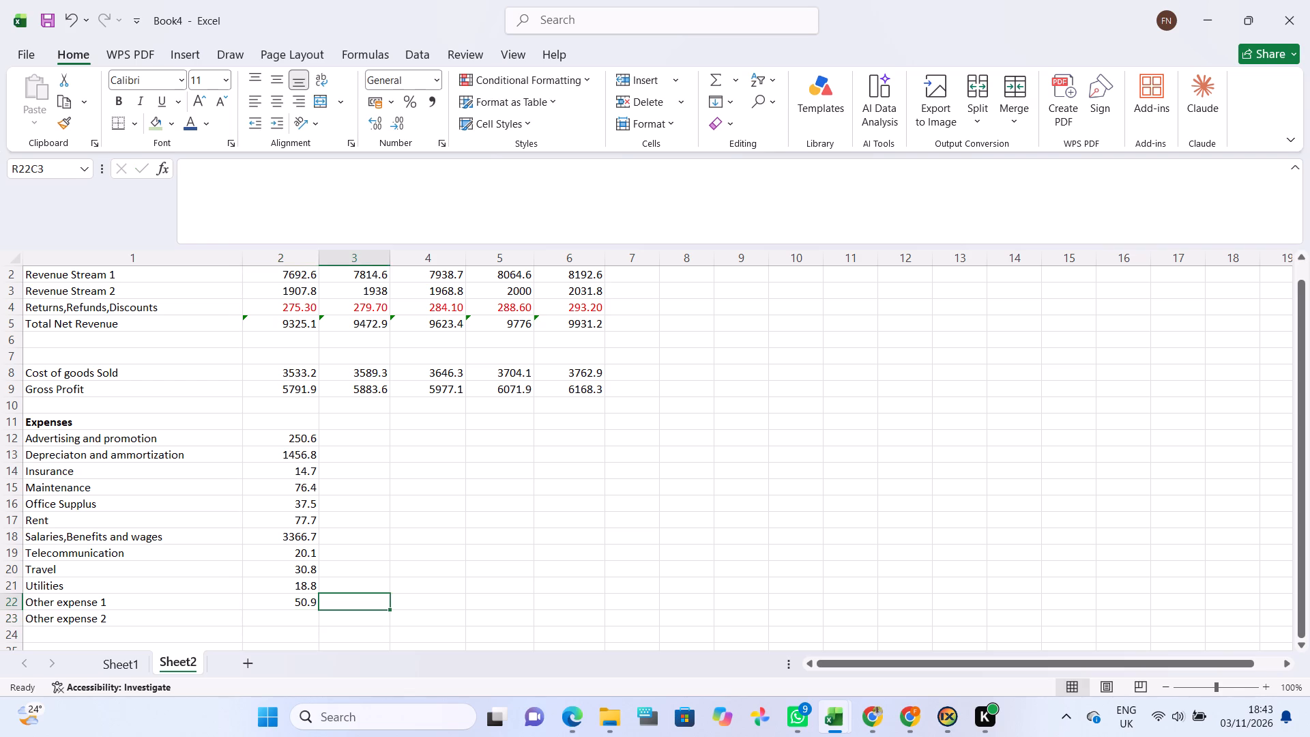
Enter 2015 expenses of 255.6 for Advertising and promotion and 1484.8 for Depreciaton and ammortization.
left_click(336, 446)
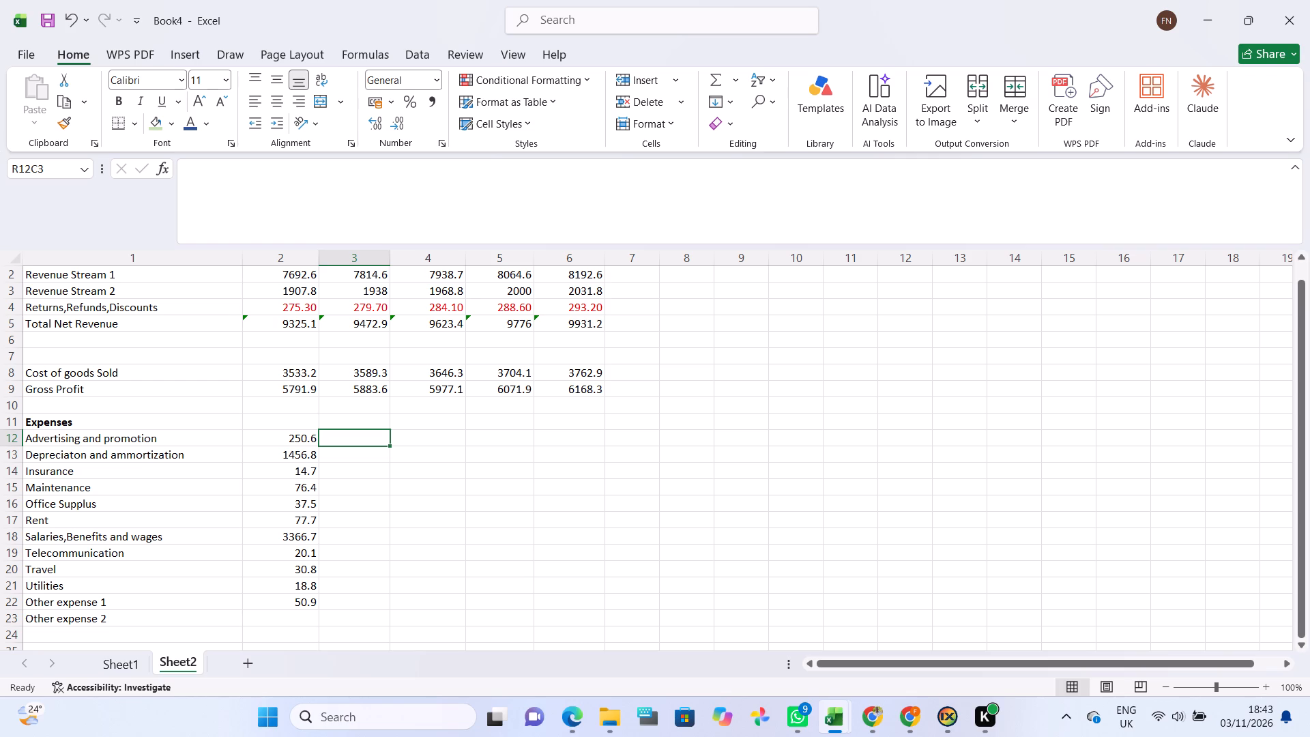
type("255.6")
key("Return")
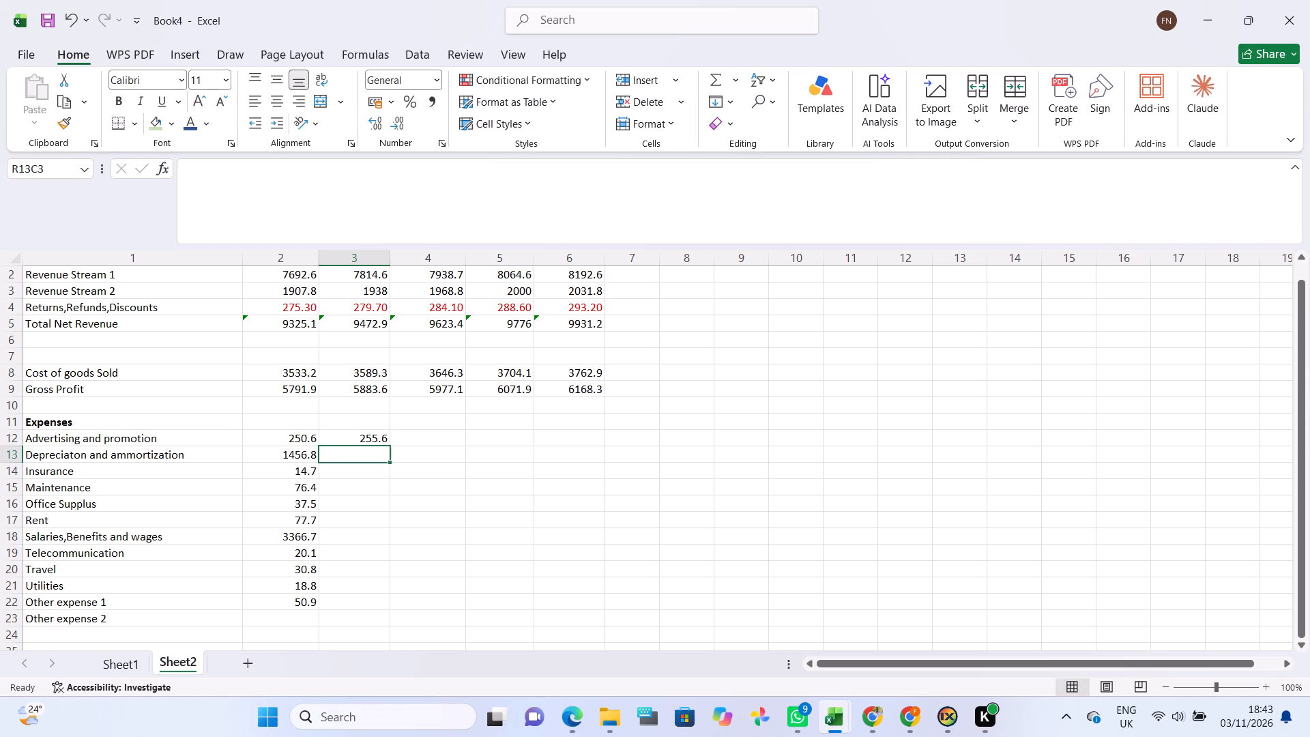
type("1484.")
key("8")
key("Return")
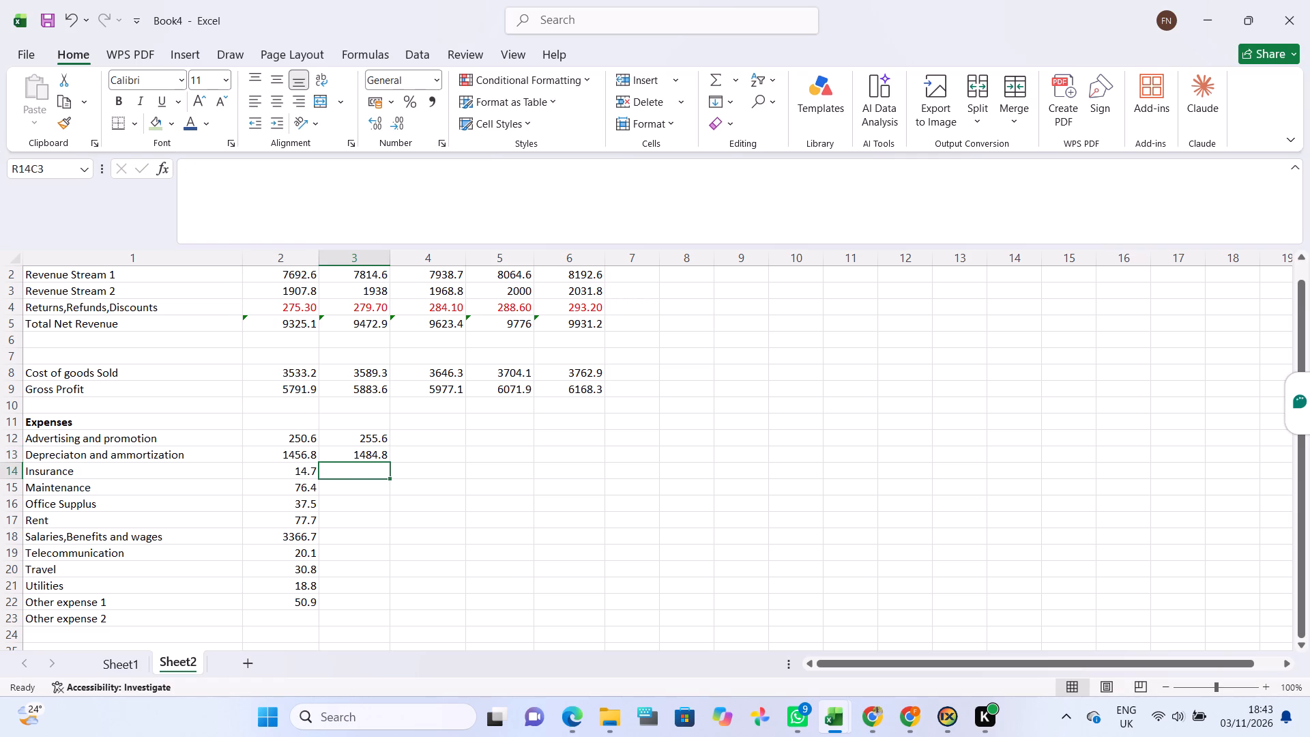
Correct the 2015 Depreciaton and ammortization expense to 1485.8.
double_click(384, 455)
left_click(381, 455)
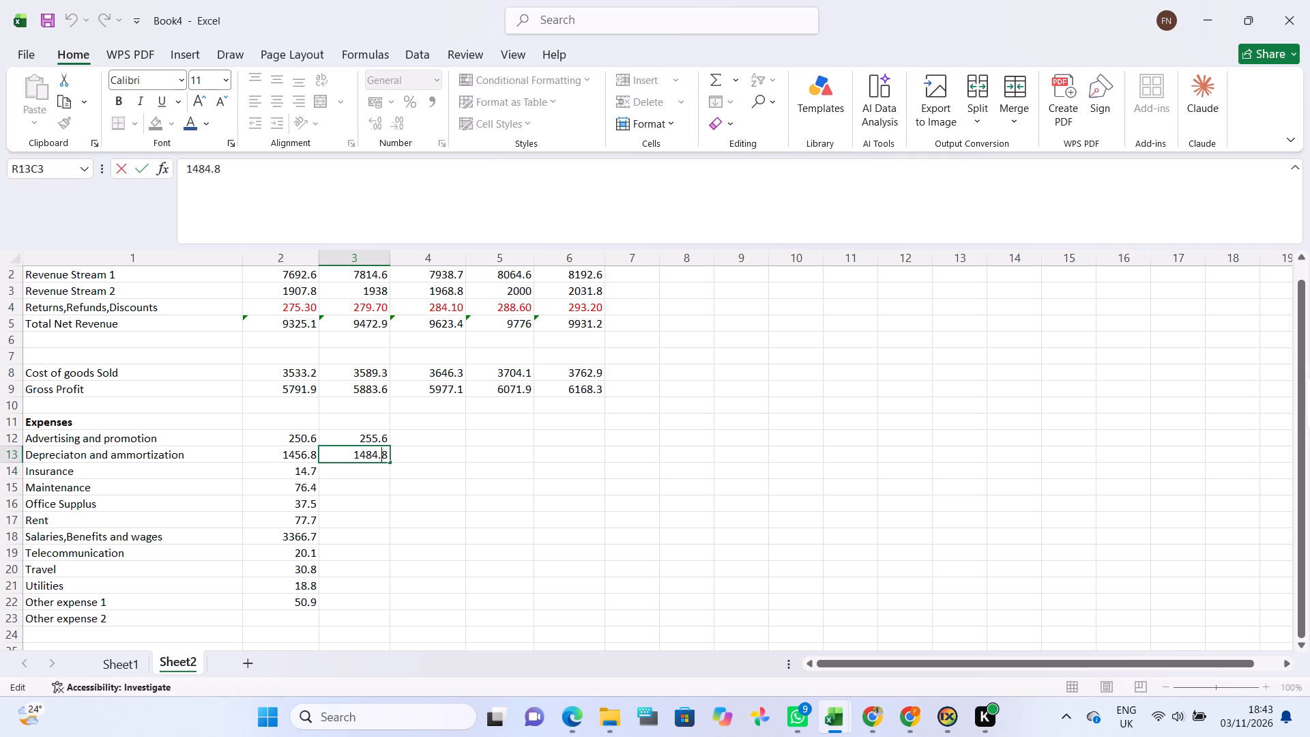
left_click(374, 455)
left_click(378, 454)
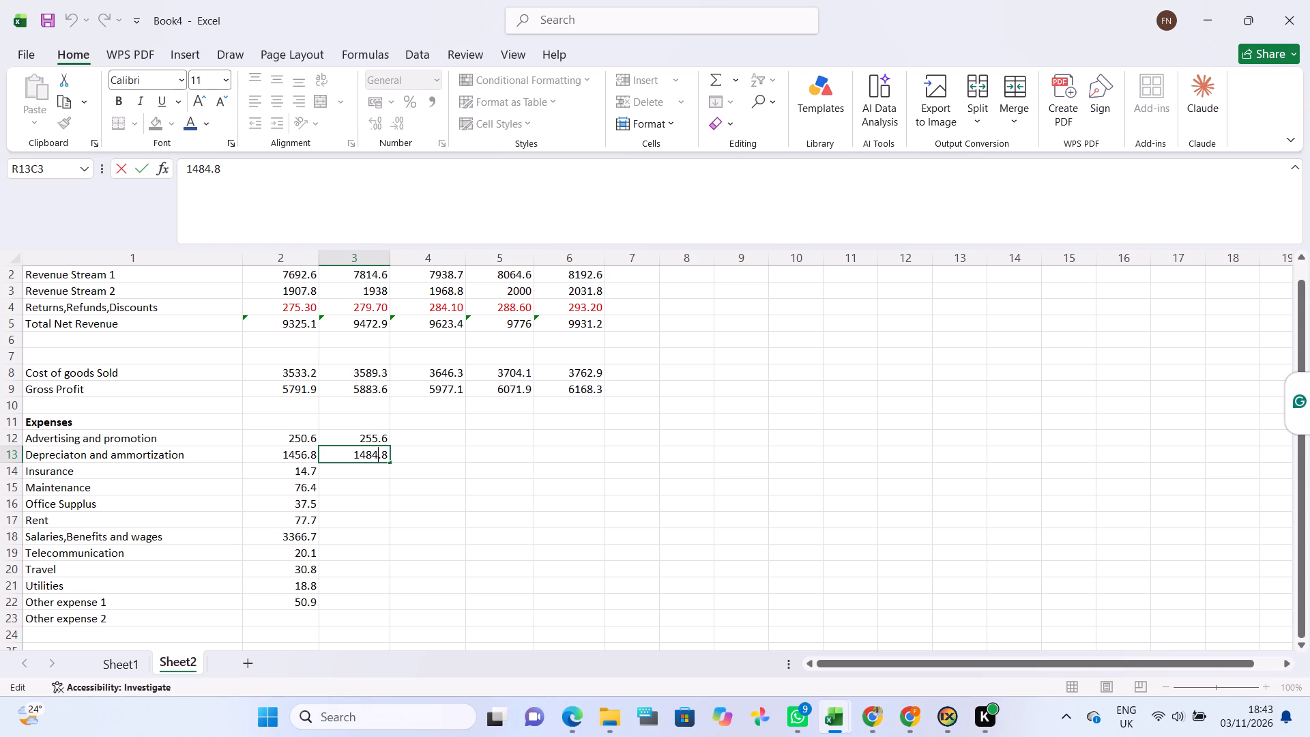
key("BackSpace")
key("5")
key("Return")
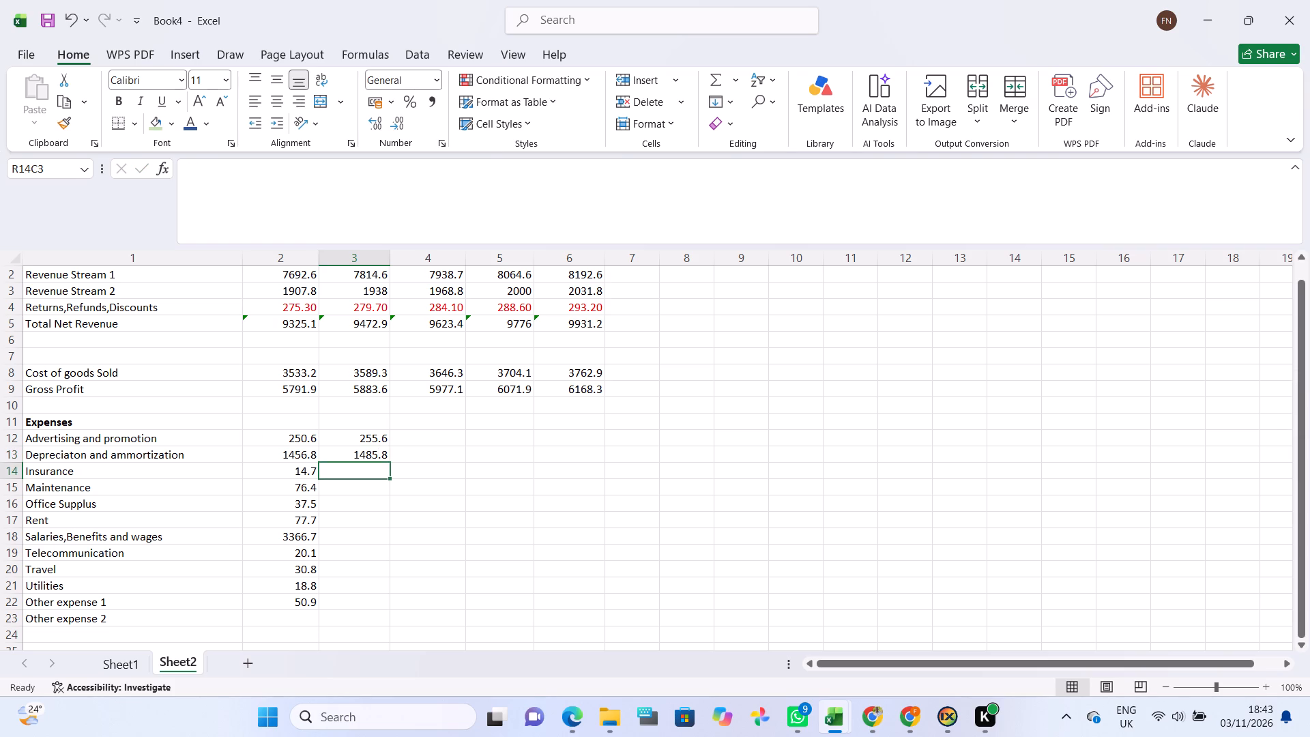
Enter 2015 expenses of 15 for Insurance, 77.9 for Maintenance, 38.3 for Office Supplus and 79.3 for Rent.
type("15")
key("Return")
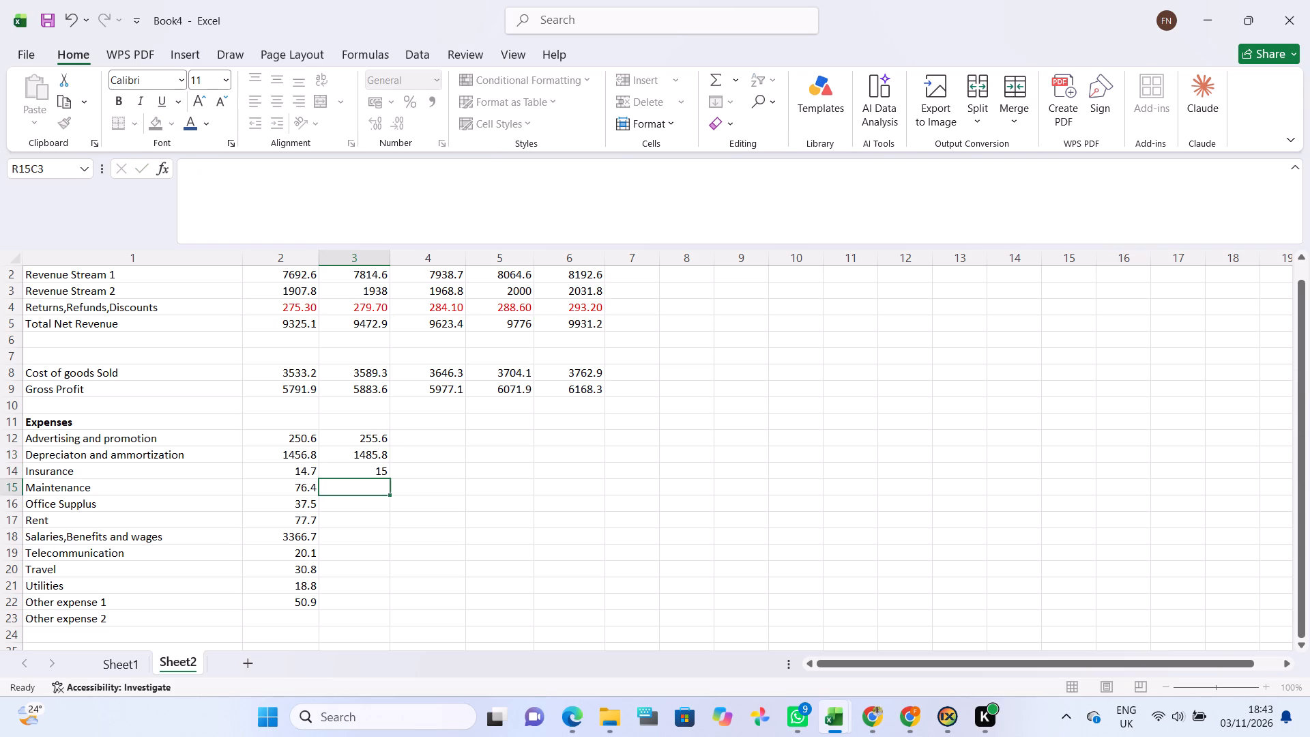
key("7")
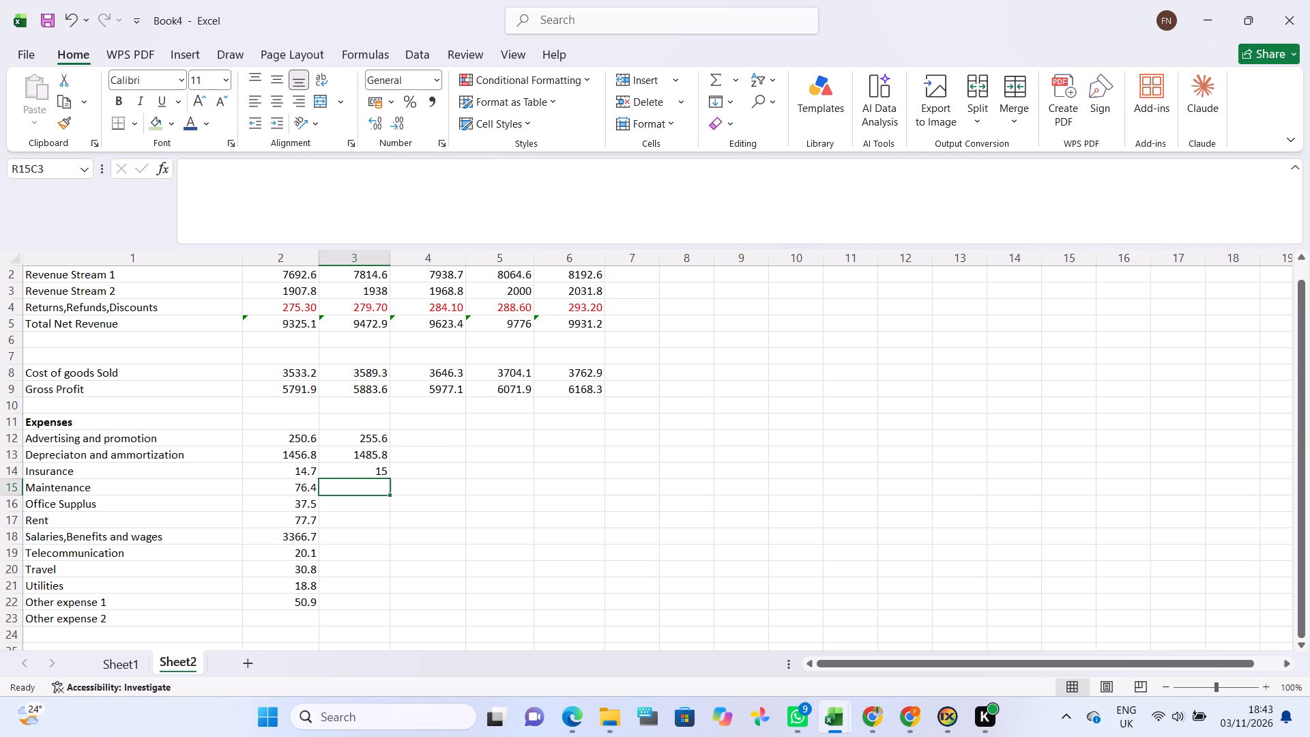
type("7.9")
key("Return")
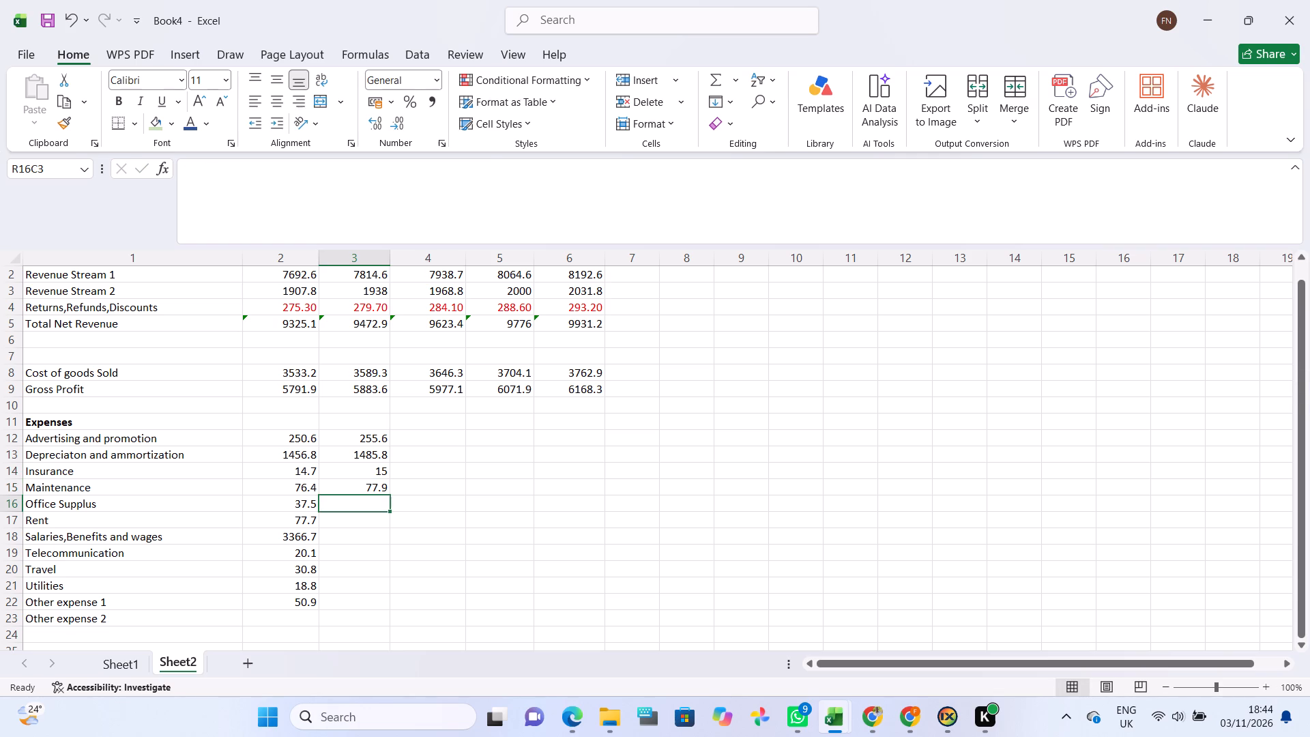
key("3")
key("8")
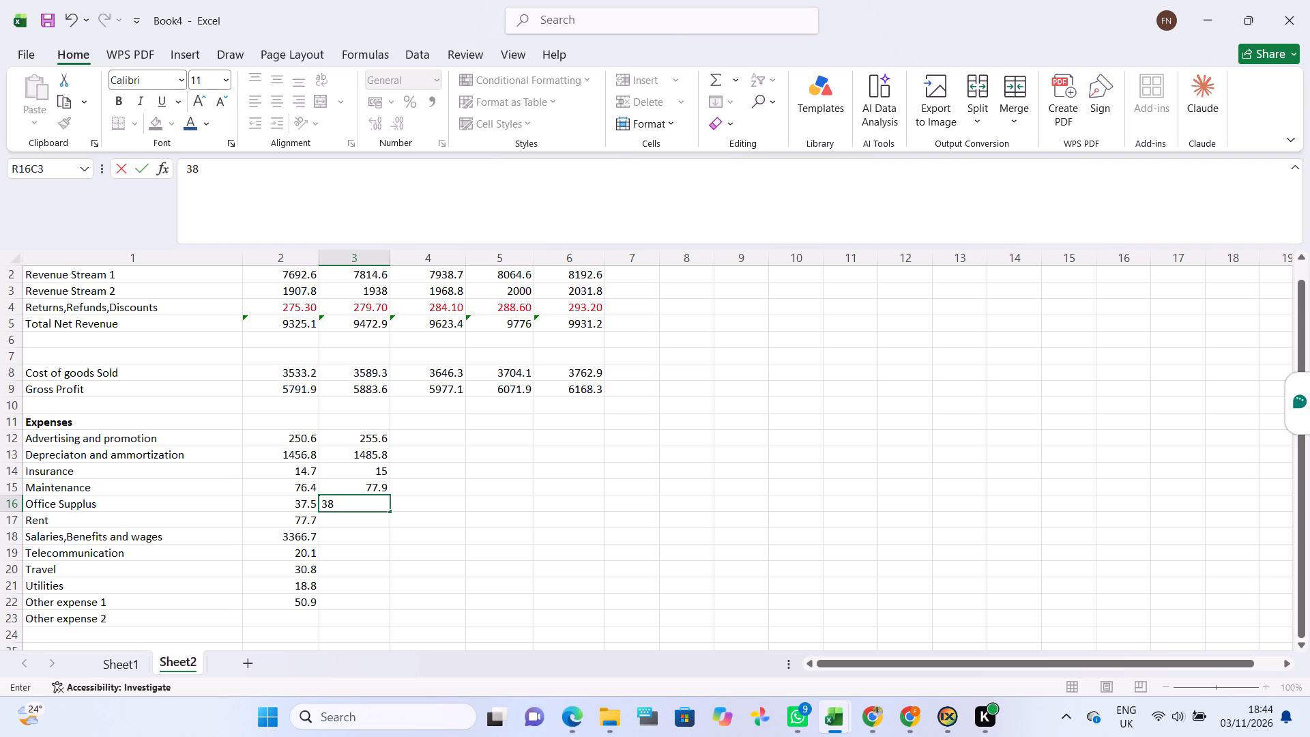
type(".3")
key("Return")
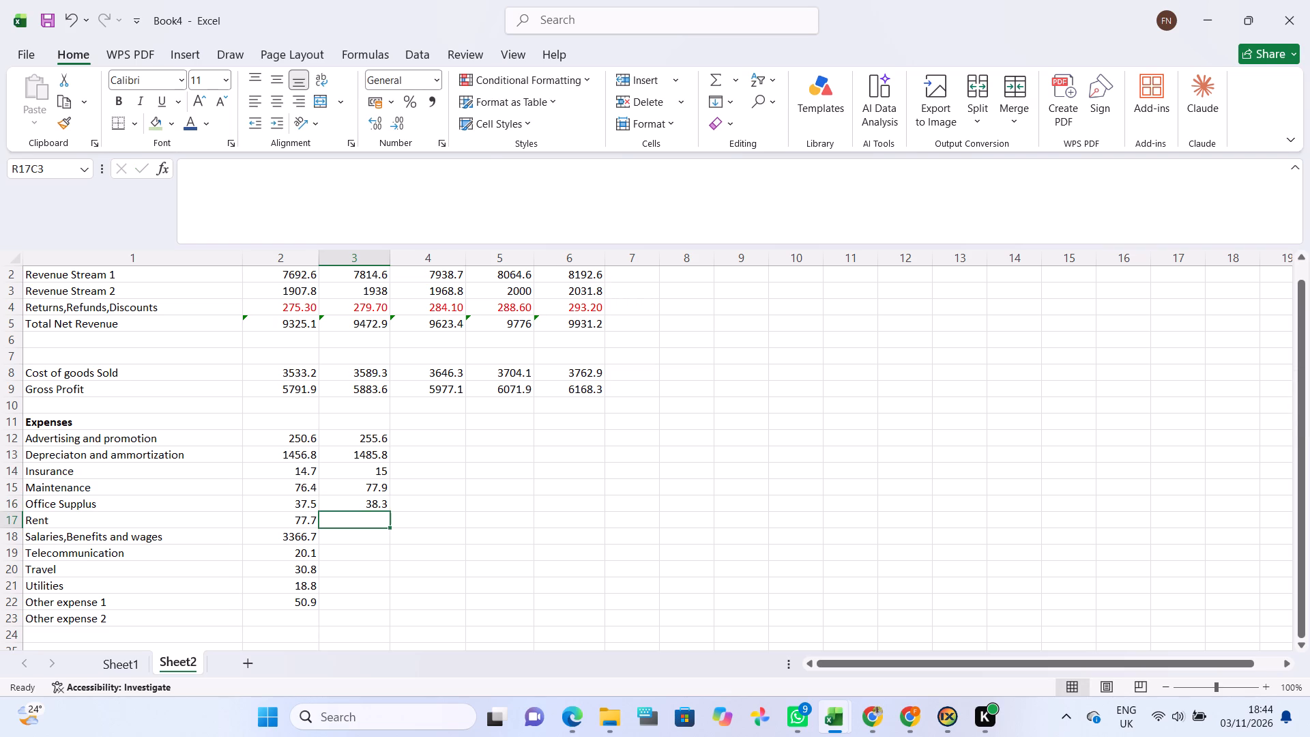
type("79.3")
key("Return")
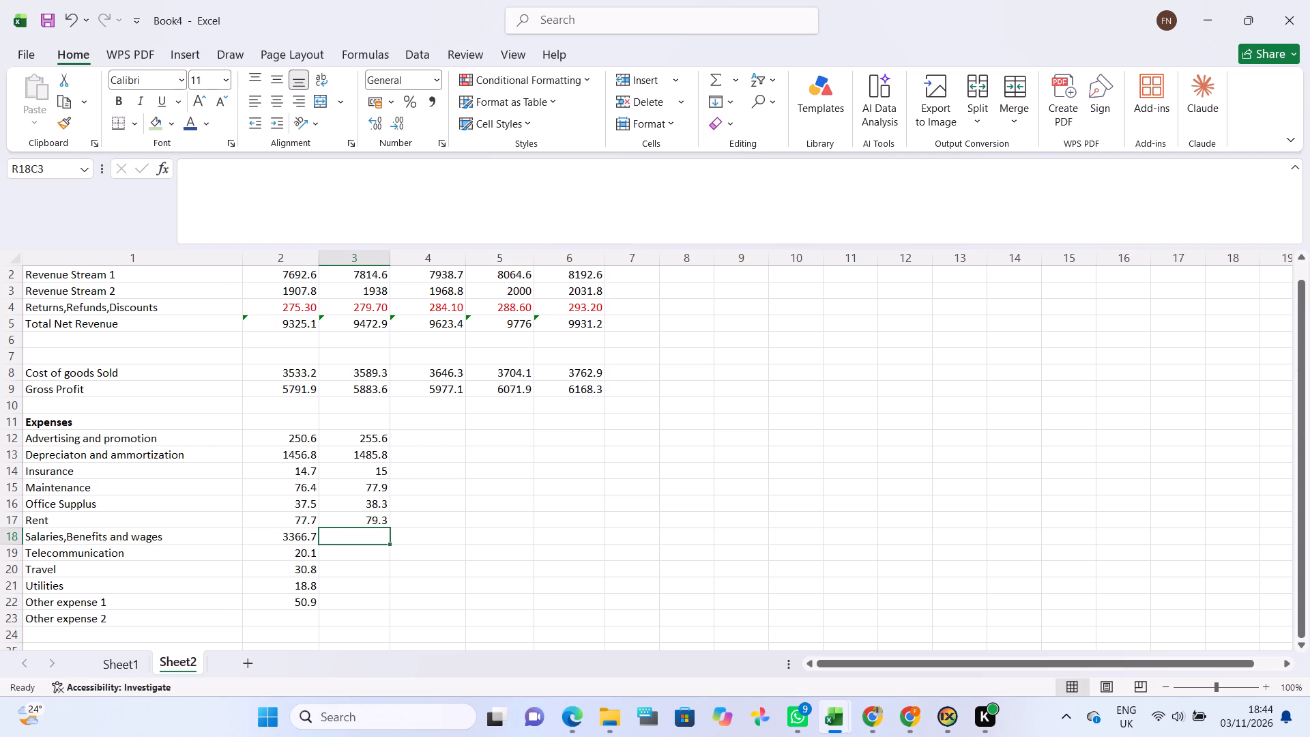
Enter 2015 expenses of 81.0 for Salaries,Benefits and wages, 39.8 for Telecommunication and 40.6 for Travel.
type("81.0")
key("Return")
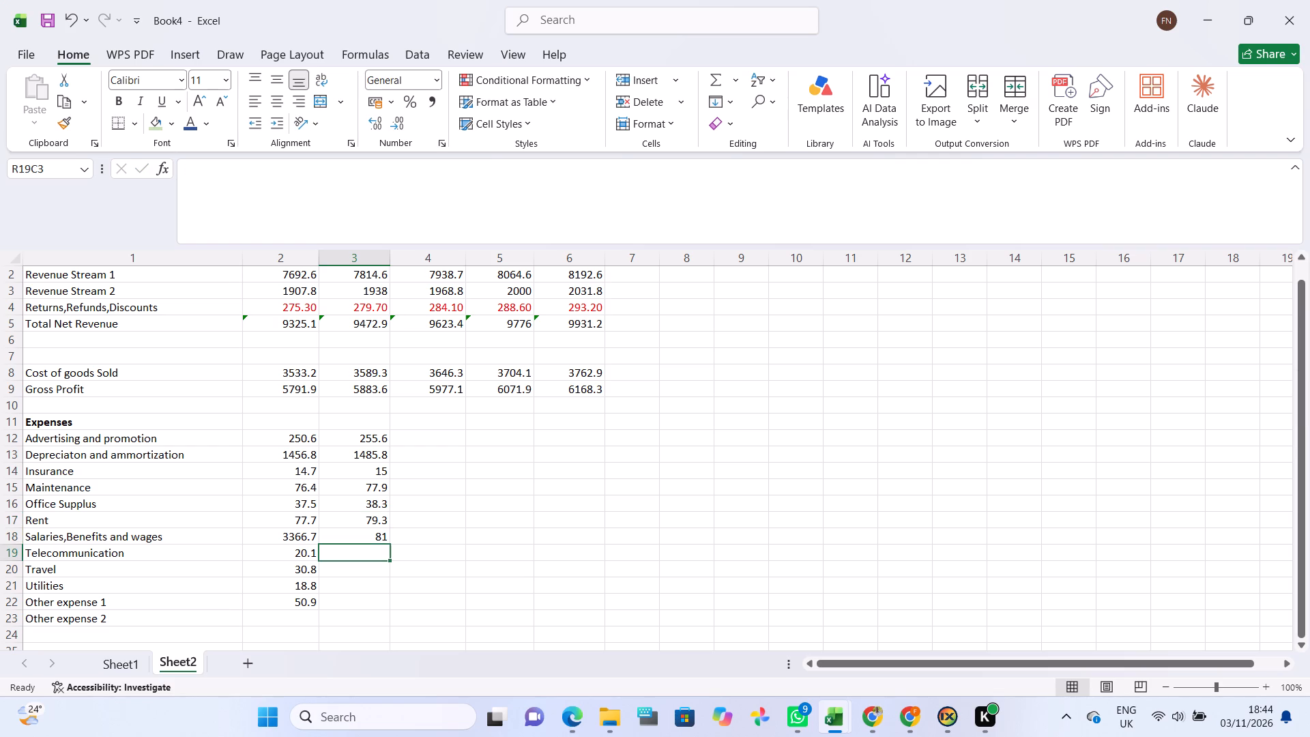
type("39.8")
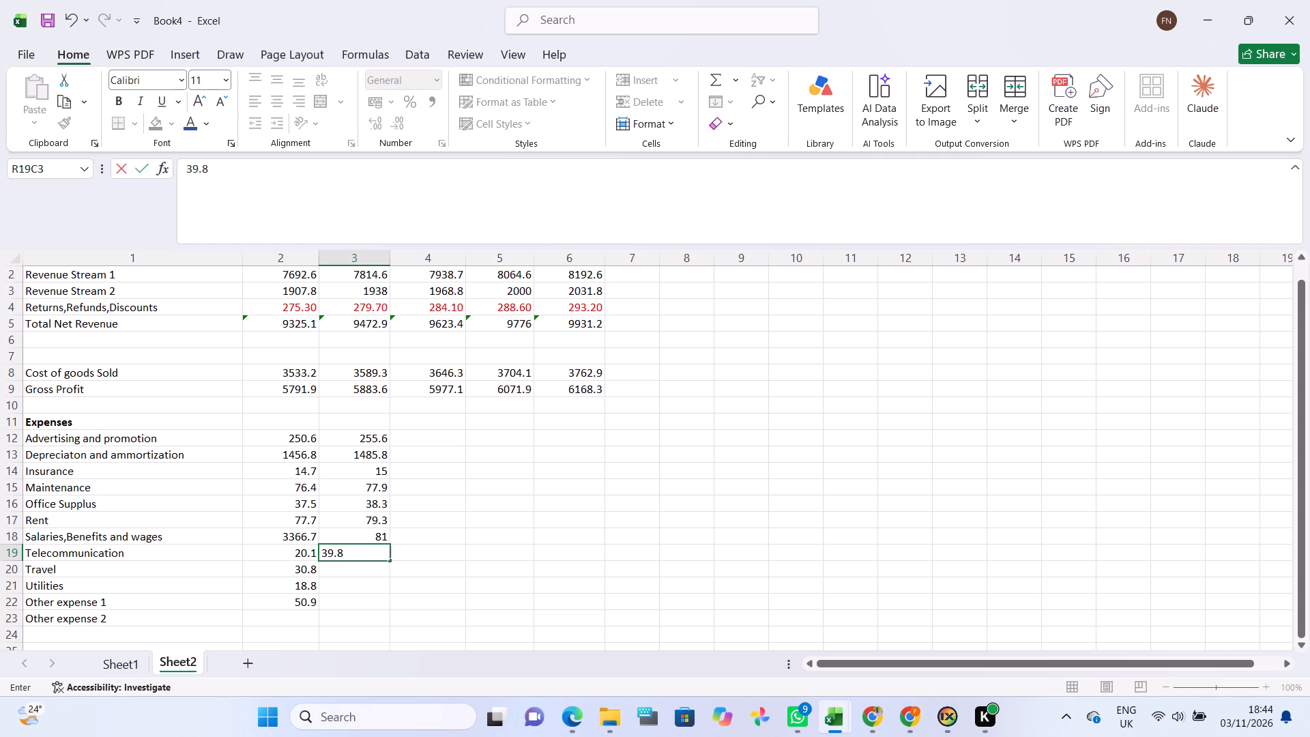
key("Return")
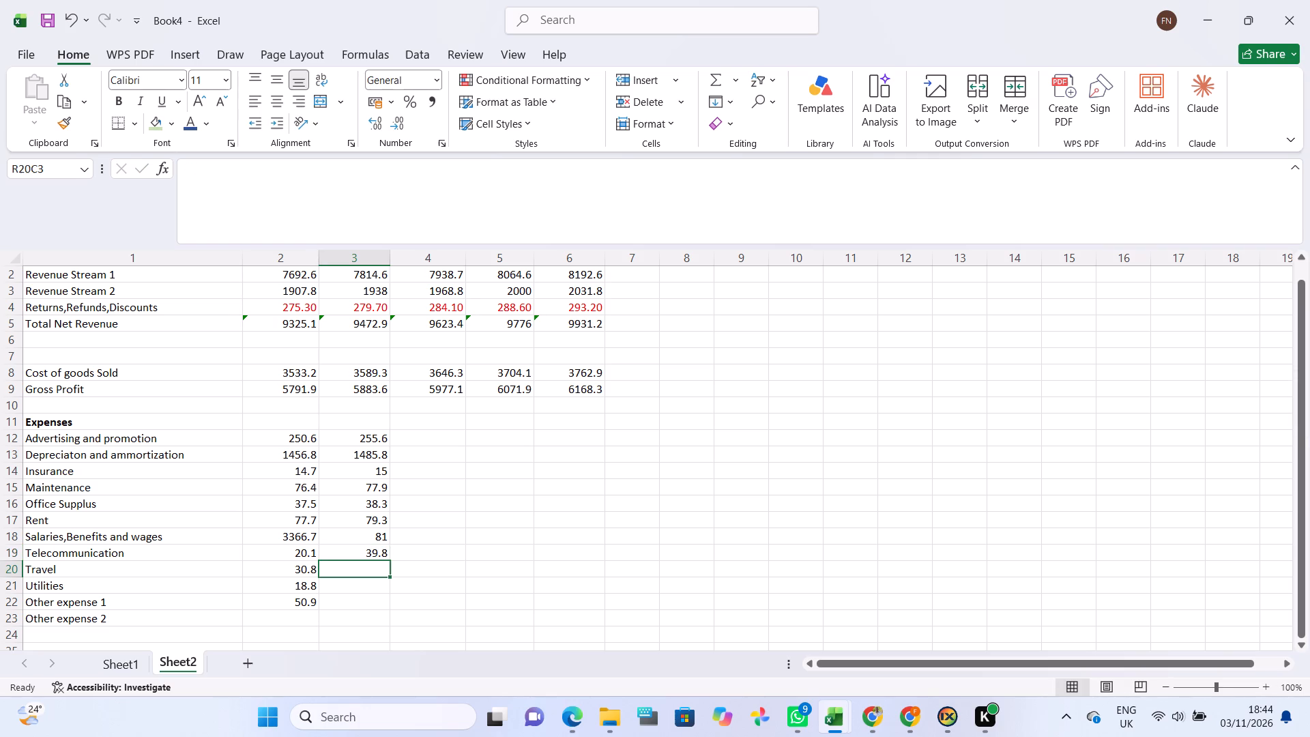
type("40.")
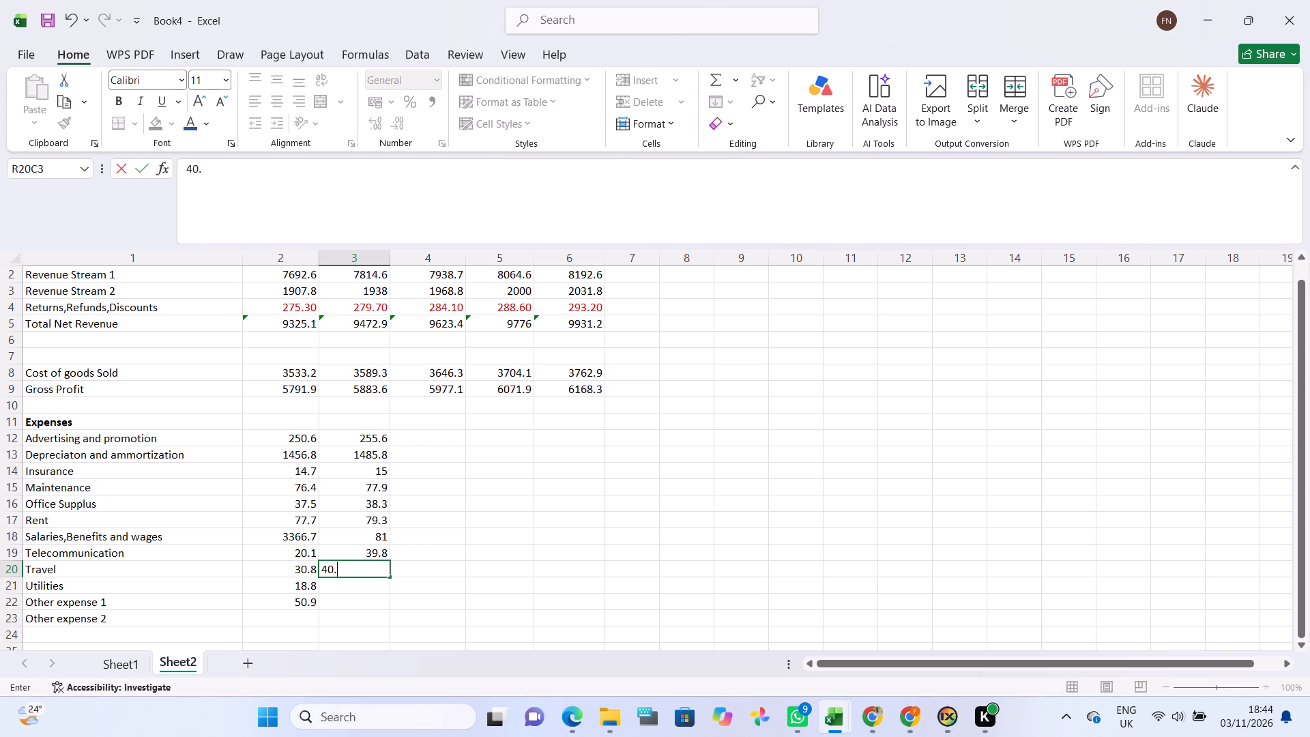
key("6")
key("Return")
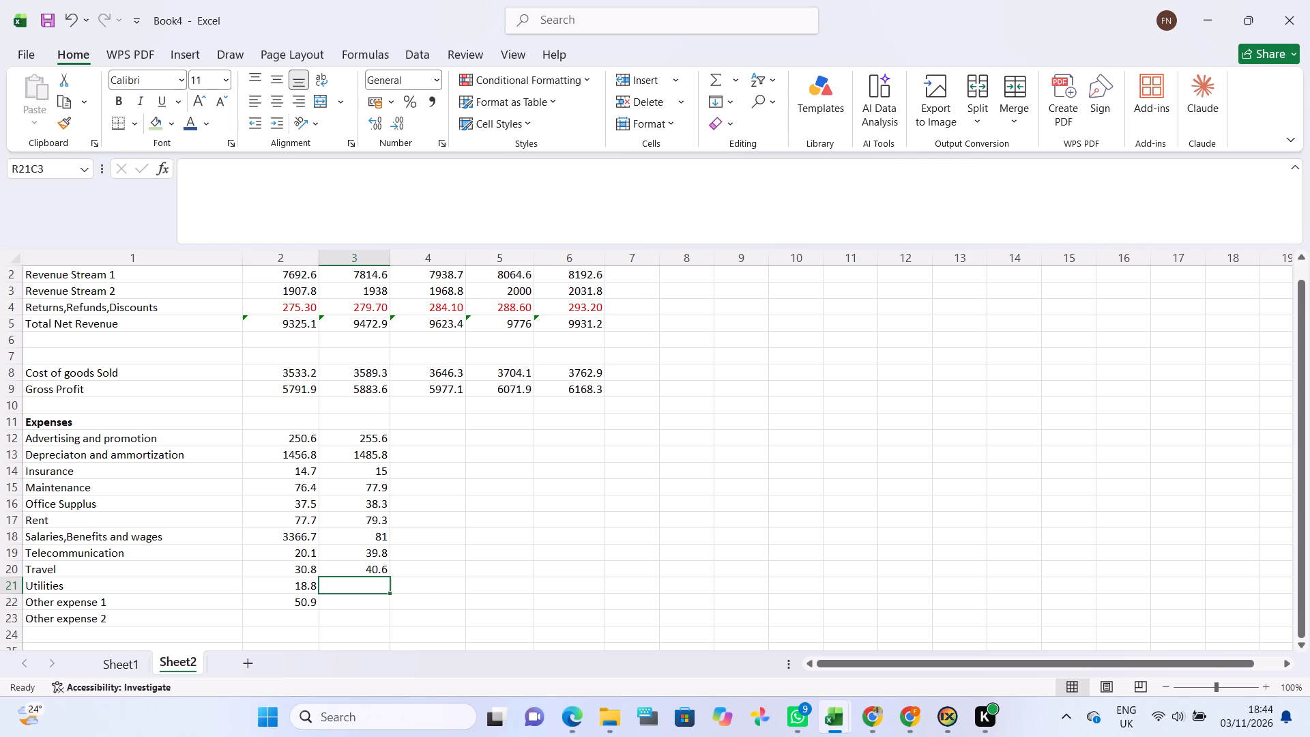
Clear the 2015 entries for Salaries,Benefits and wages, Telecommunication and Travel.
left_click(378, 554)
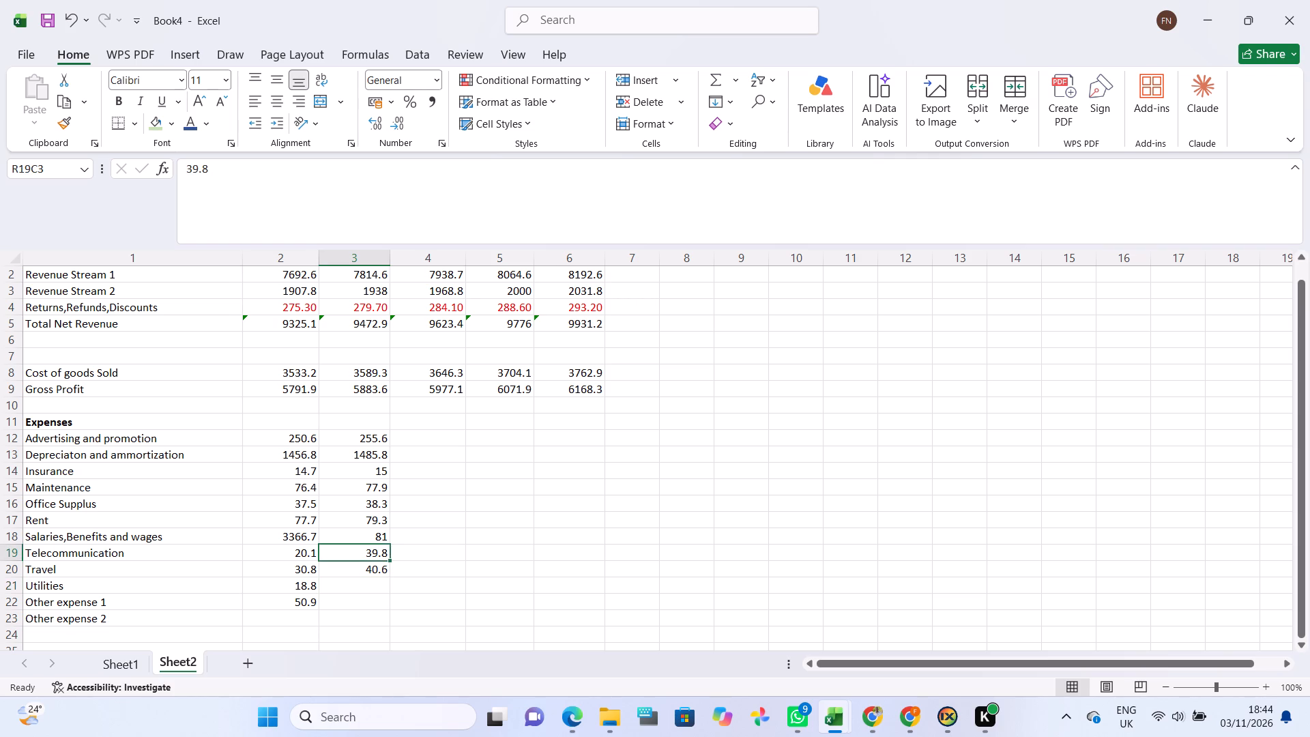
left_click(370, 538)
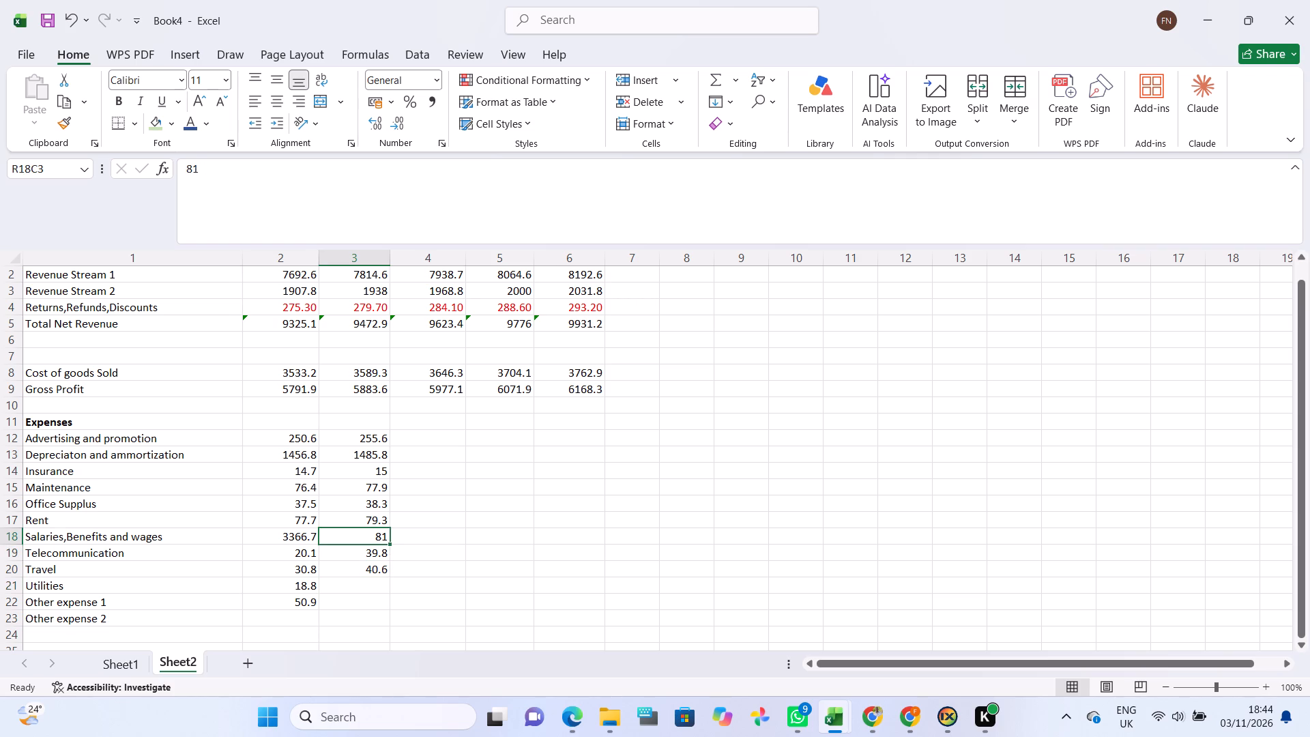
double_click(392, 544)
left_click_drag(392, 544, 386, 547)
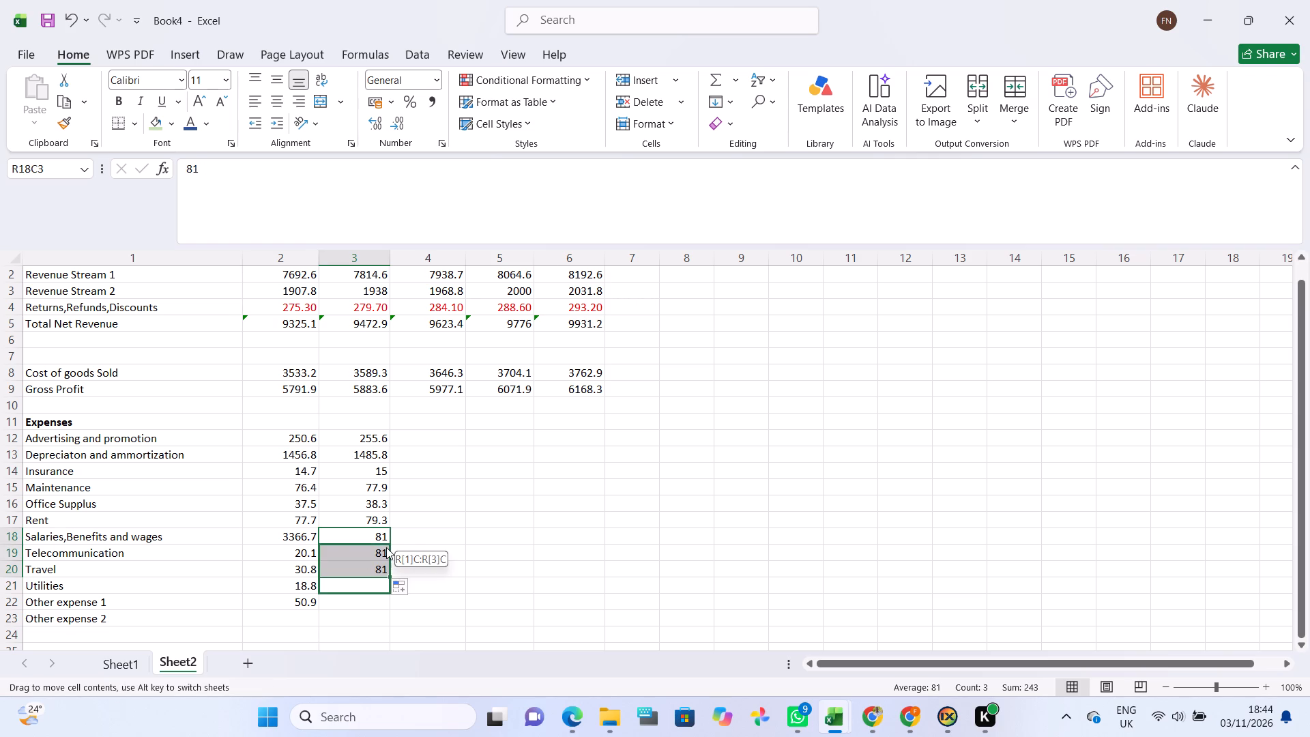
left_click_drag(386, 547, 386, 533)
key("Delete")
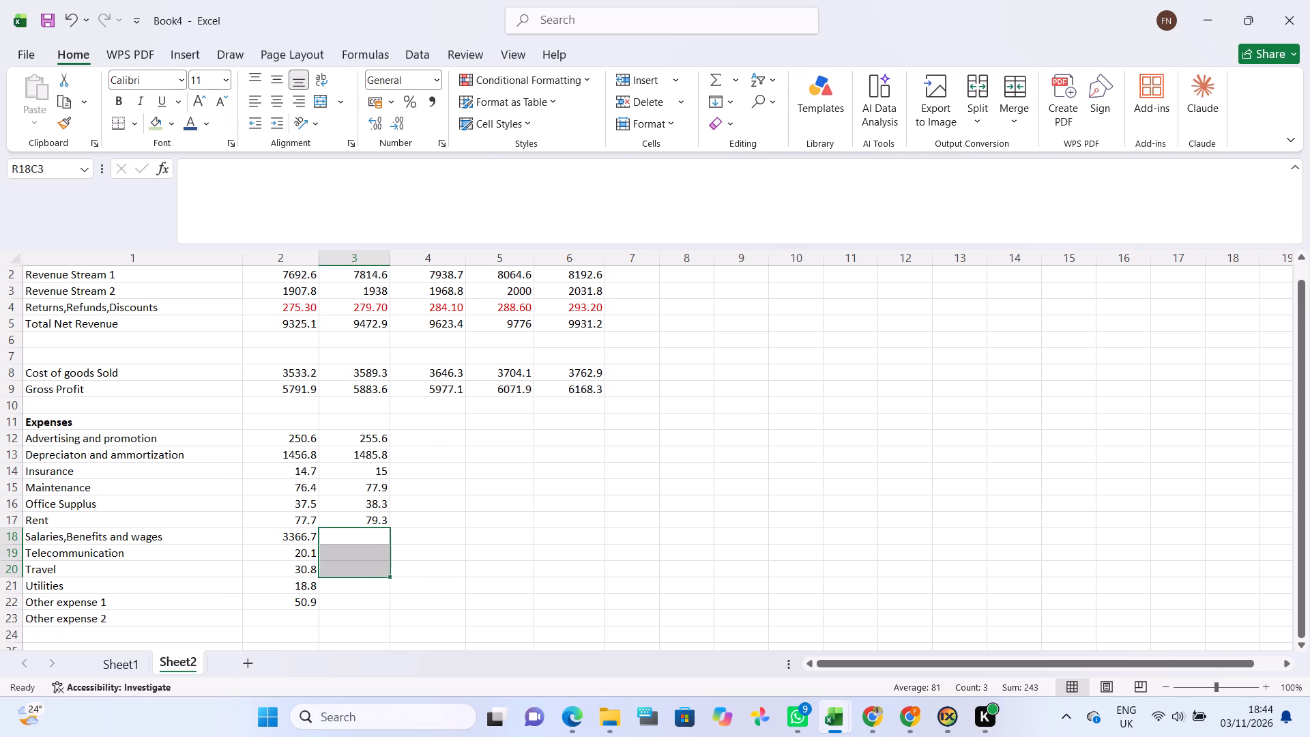
Enter 2015 expenses of 3433.6 for Salaries,Benefits and wages and 20.5 for Telecommunication.
left_click(375, 532)
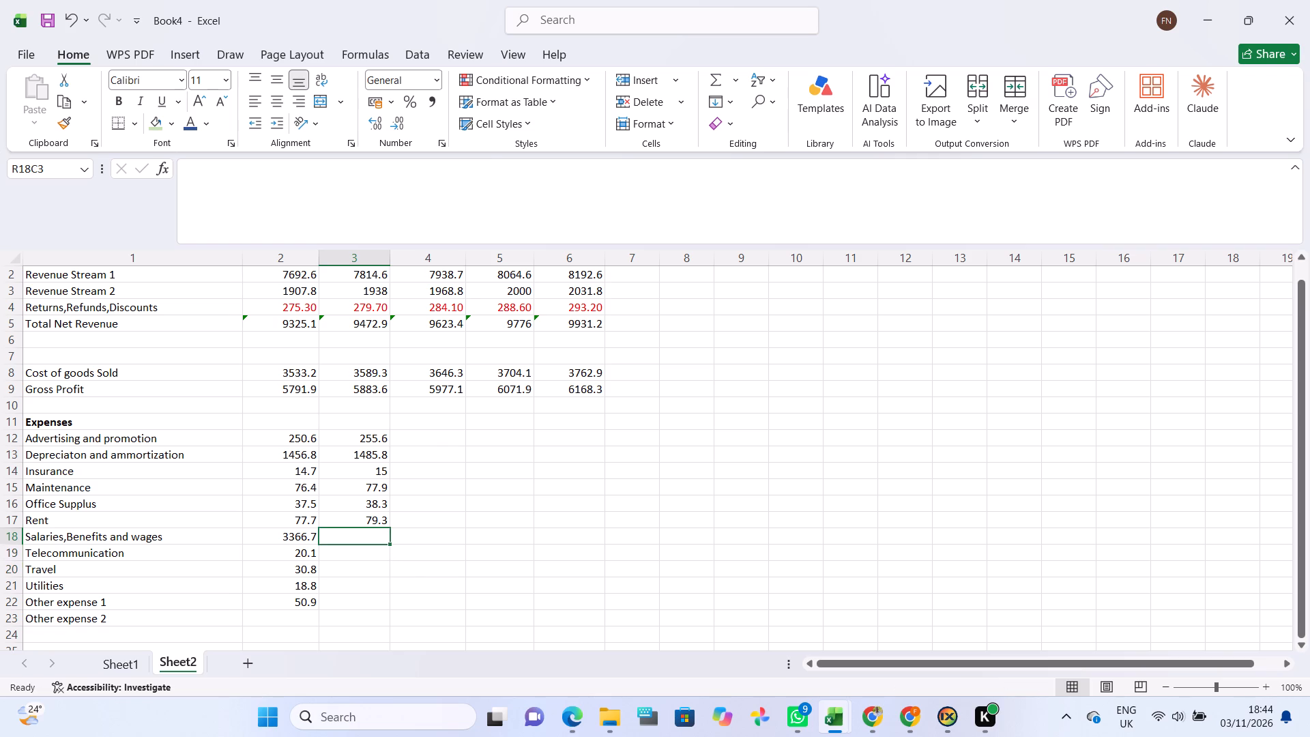
type("34")
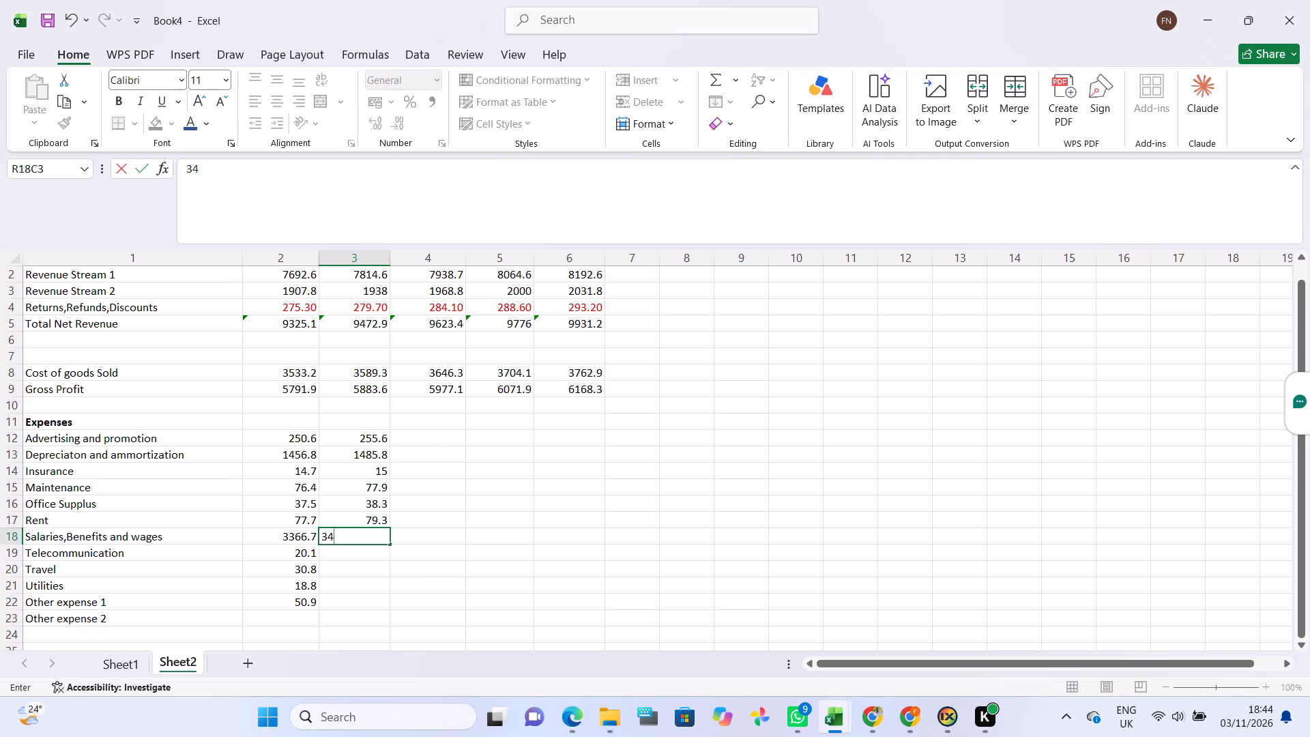
type("33")
type(".6")
key("Return")
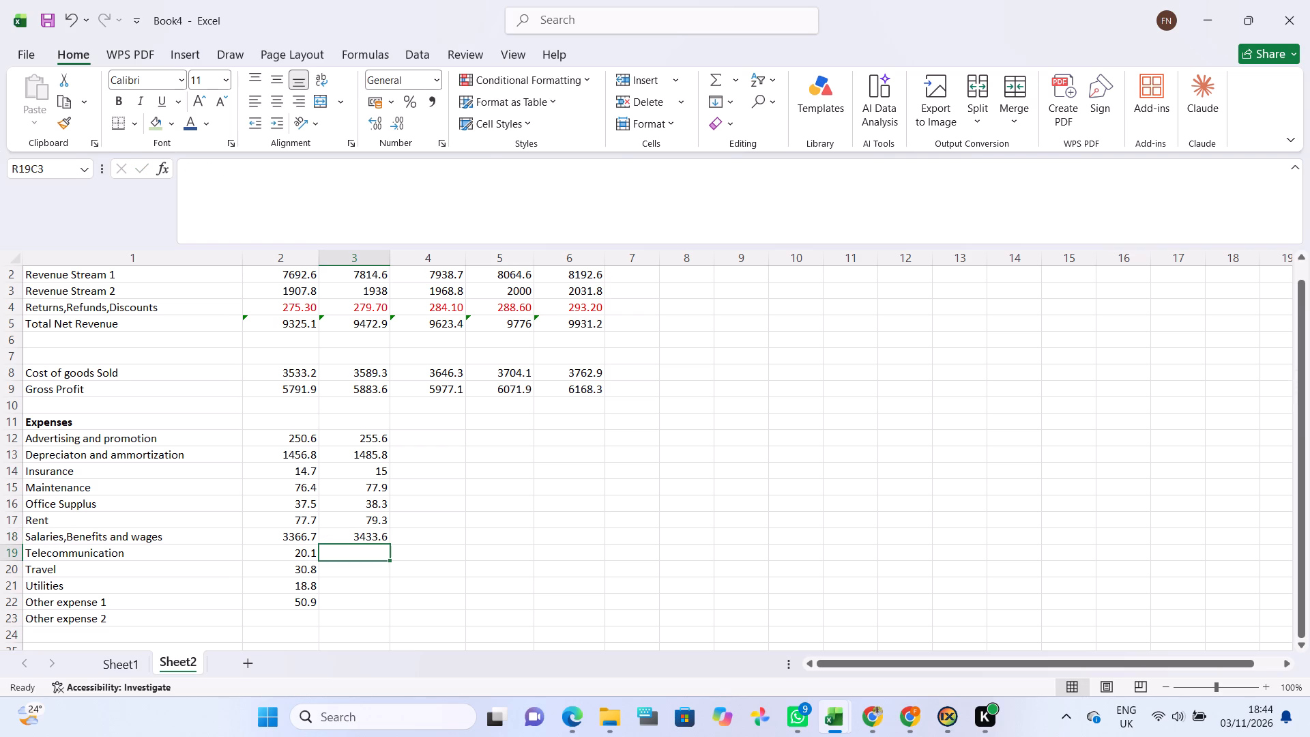
type("20.5")
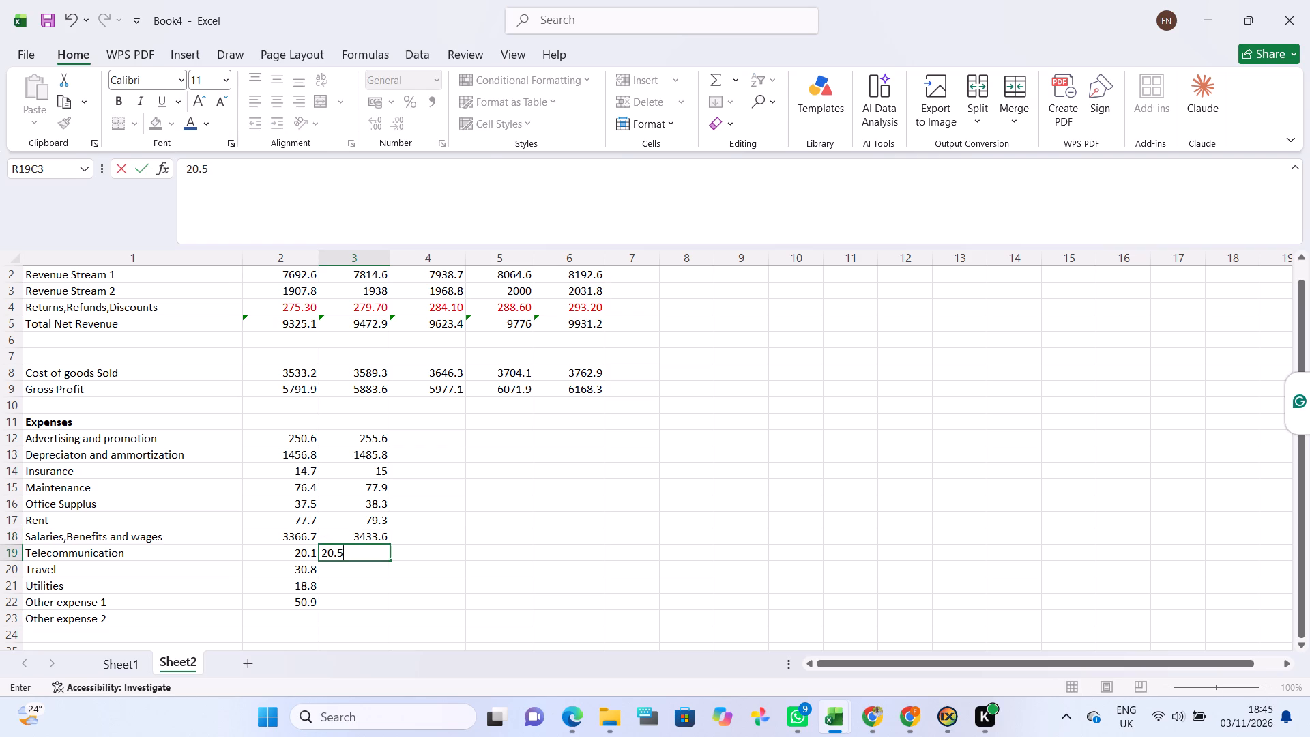
key("Return")
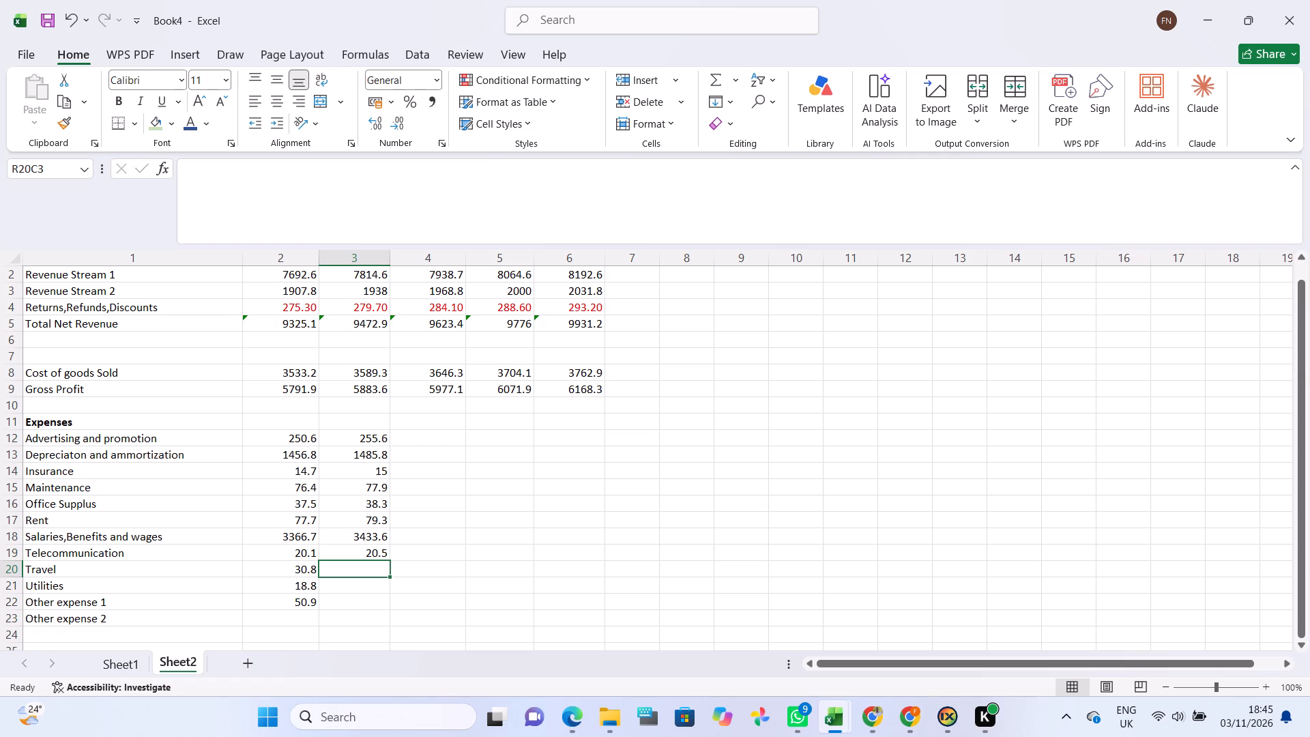
Enter 2015 expenses of 31.4 for Travel, 19.1 for Utilities and 19.5 for Other expense 1.
type("31.4")
key("Return")
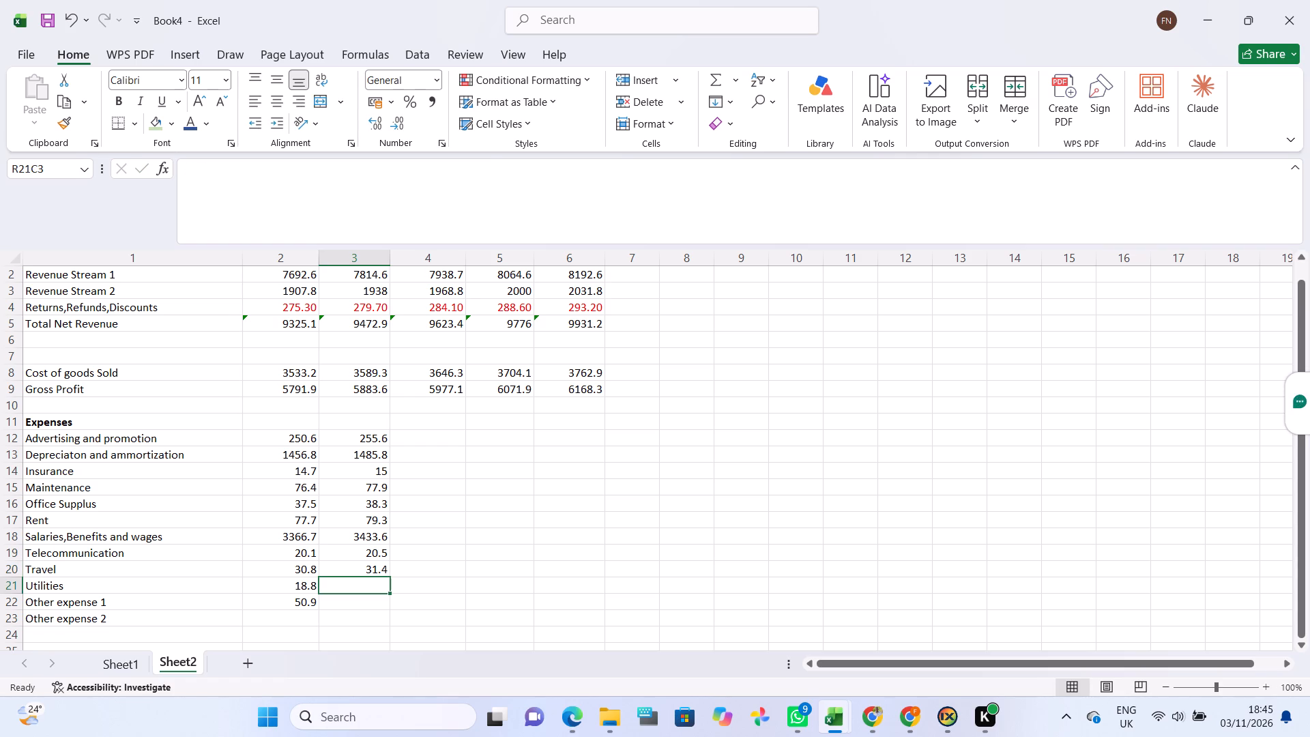
type("19")
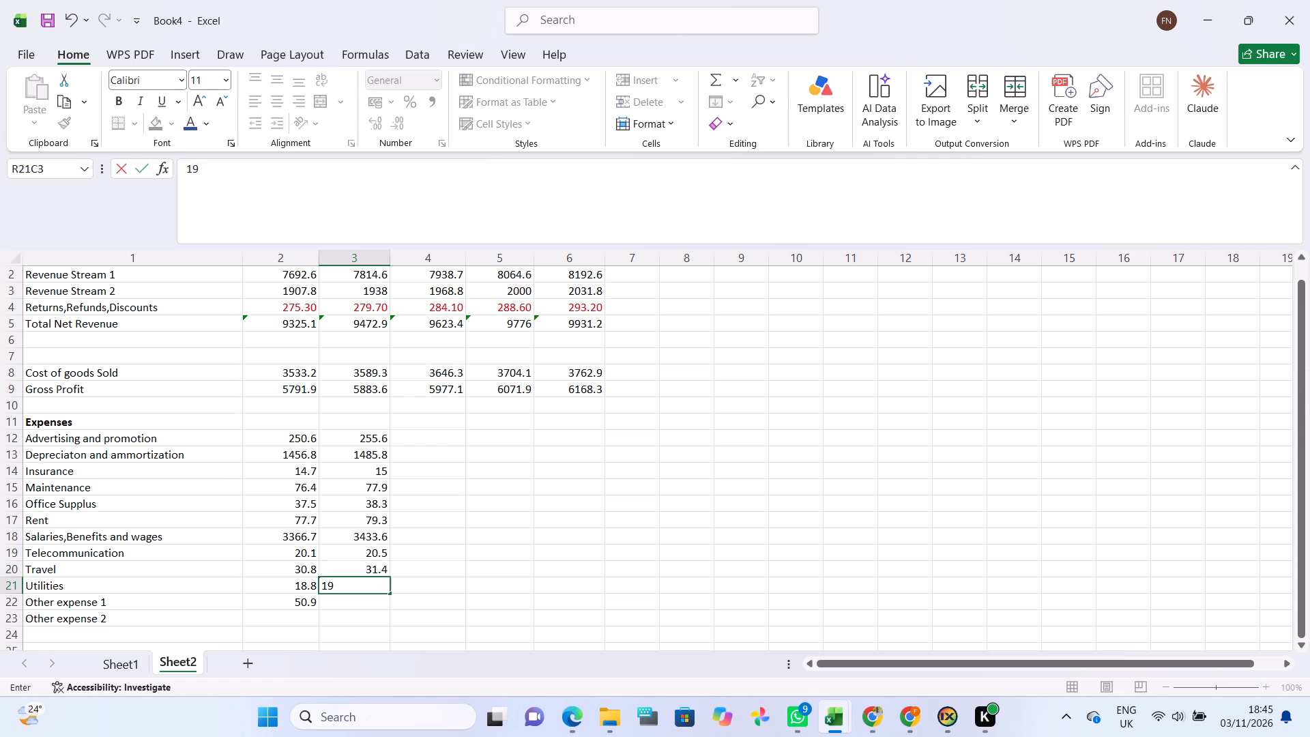
type(".1")
key("Return")
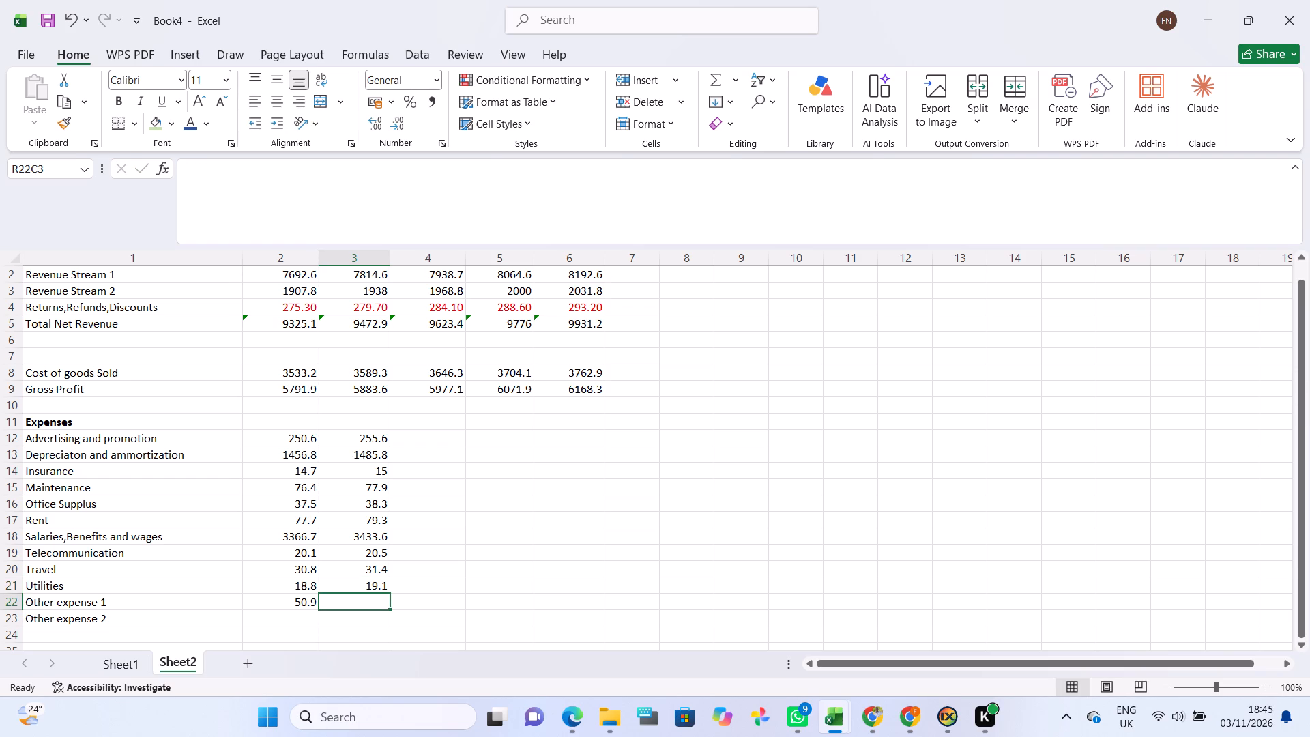
type("19.5")
key("Return")
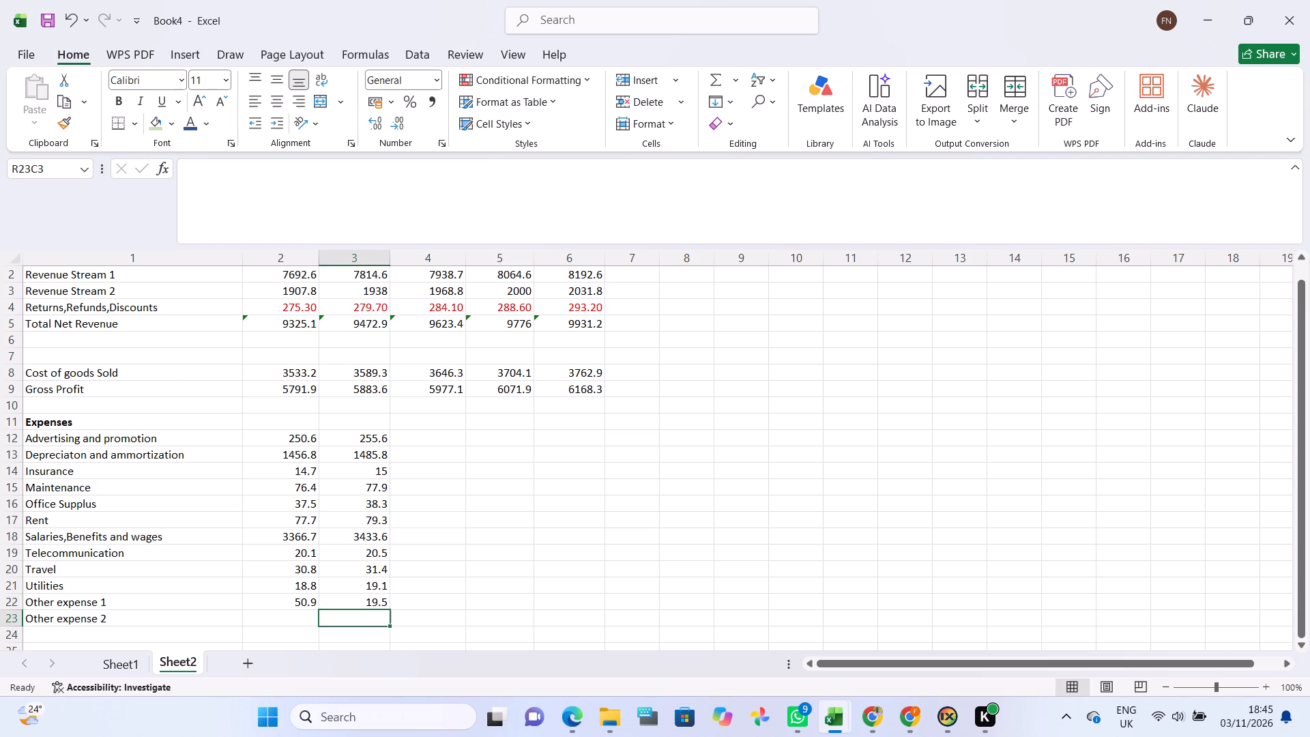
Clear the 2015 Utilities entry and move the 19.5 from Other expense 1 into its place.
left_click(364, 584)
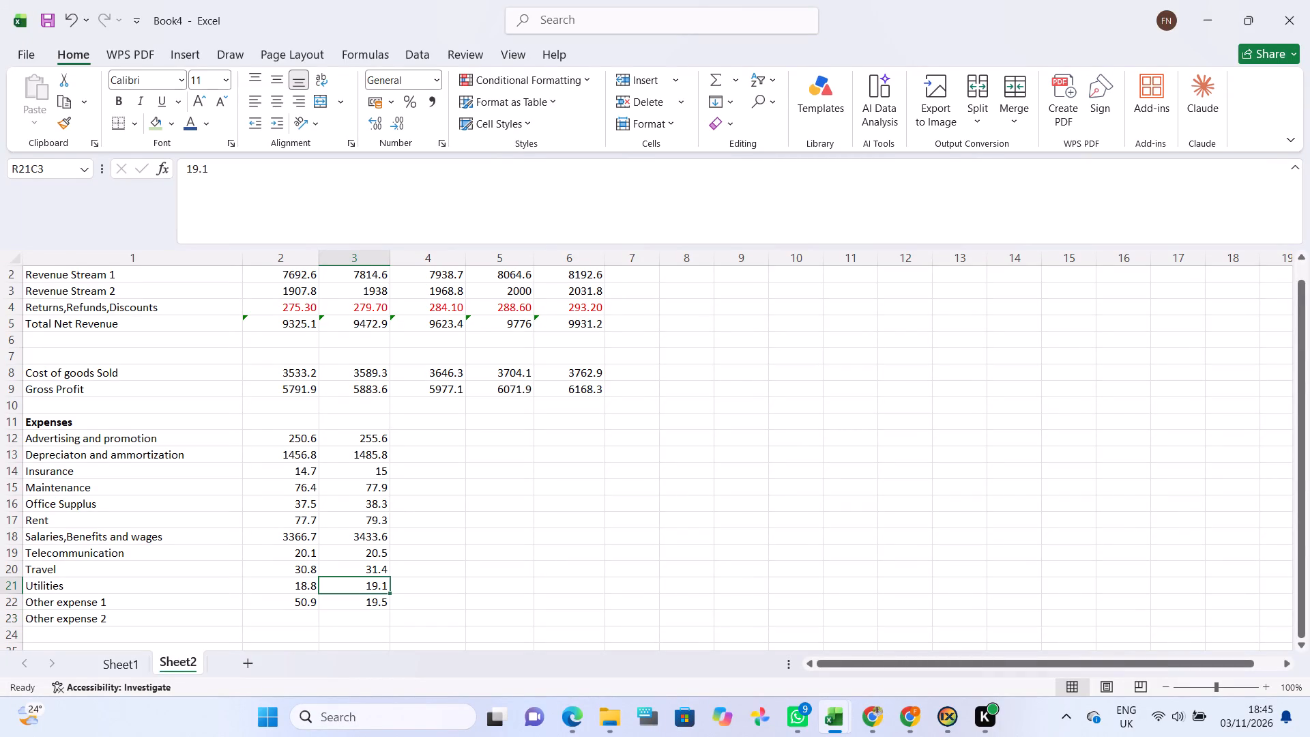
key("BackSpace")
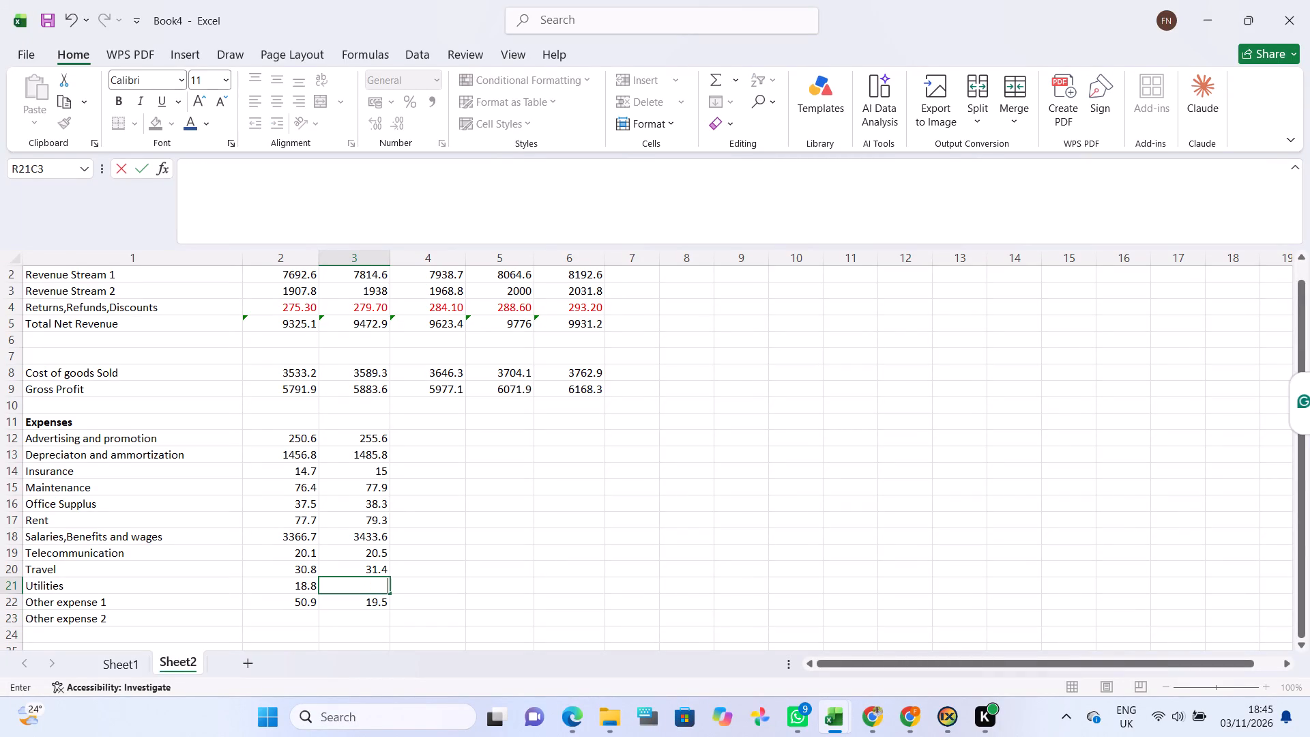
left_click(357, 602)
key("ctrl+x")
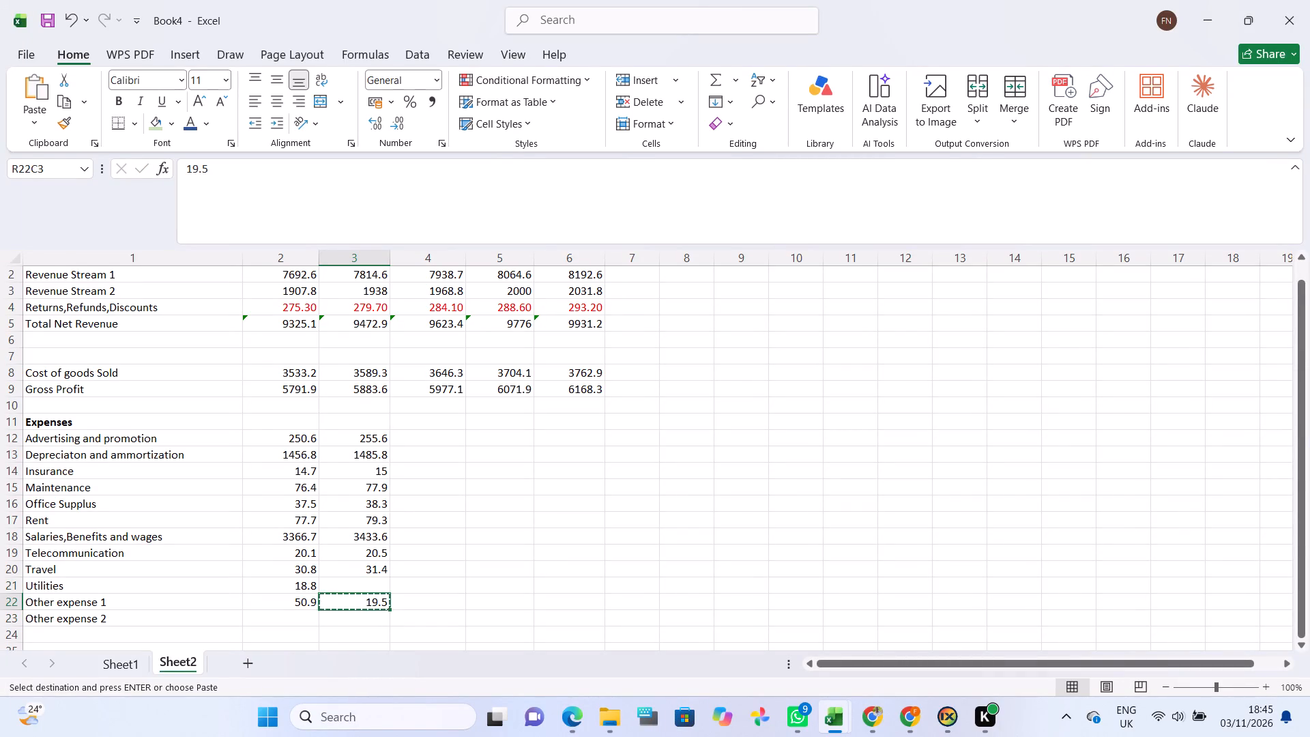
left_click(361, 581)
key("ctrl+c")
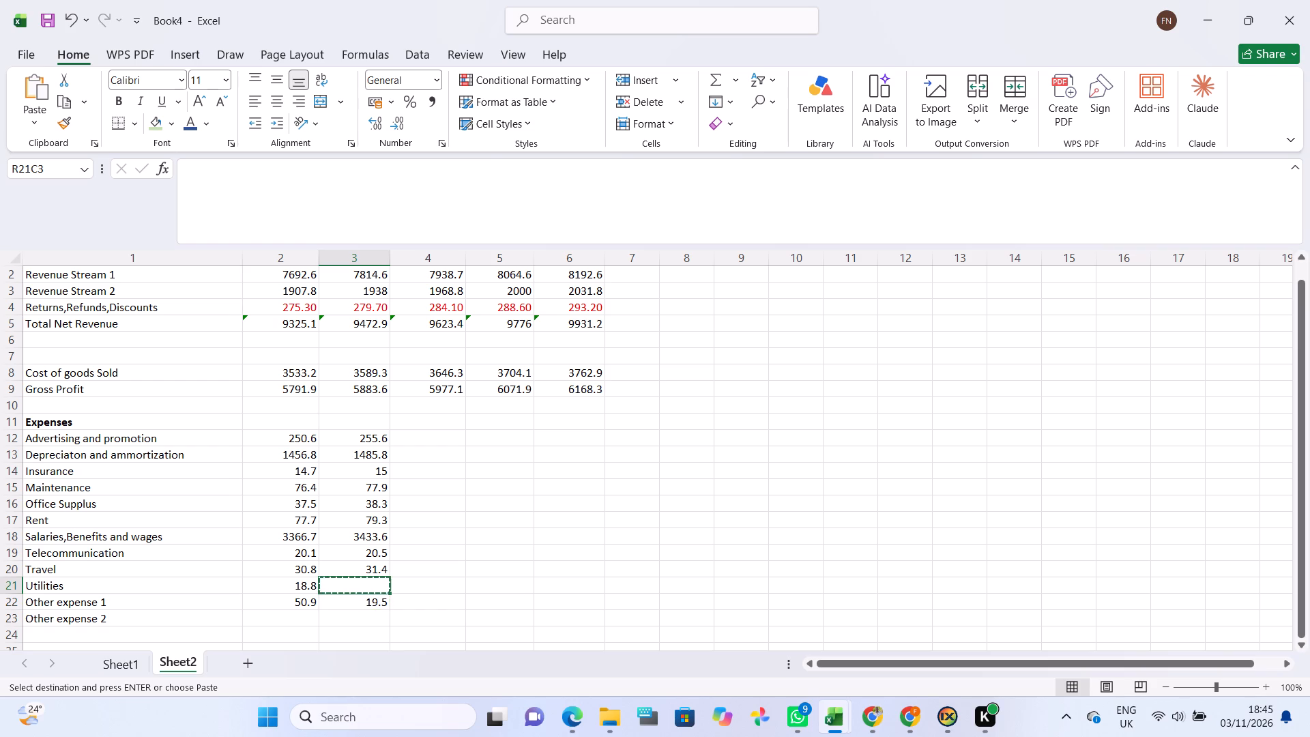
left_click(372, 600)
key("ctrl+x")
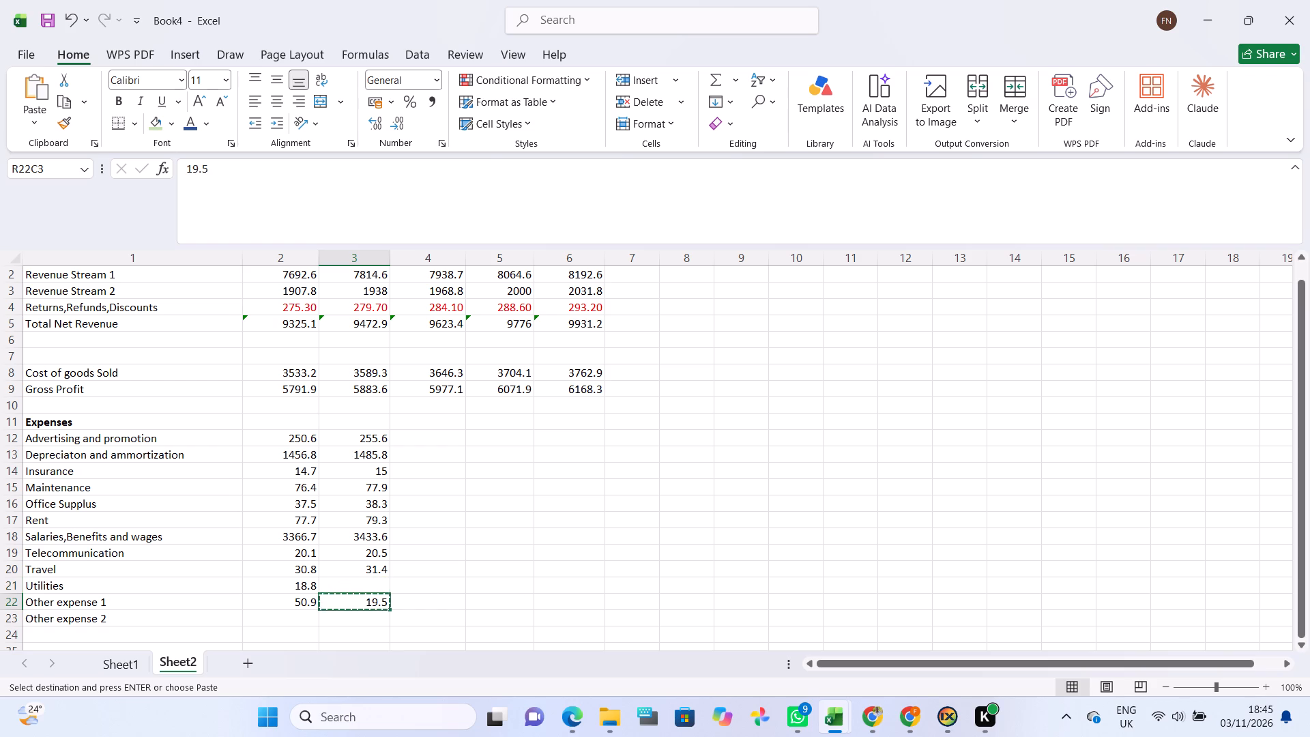
left_click(360, 574)
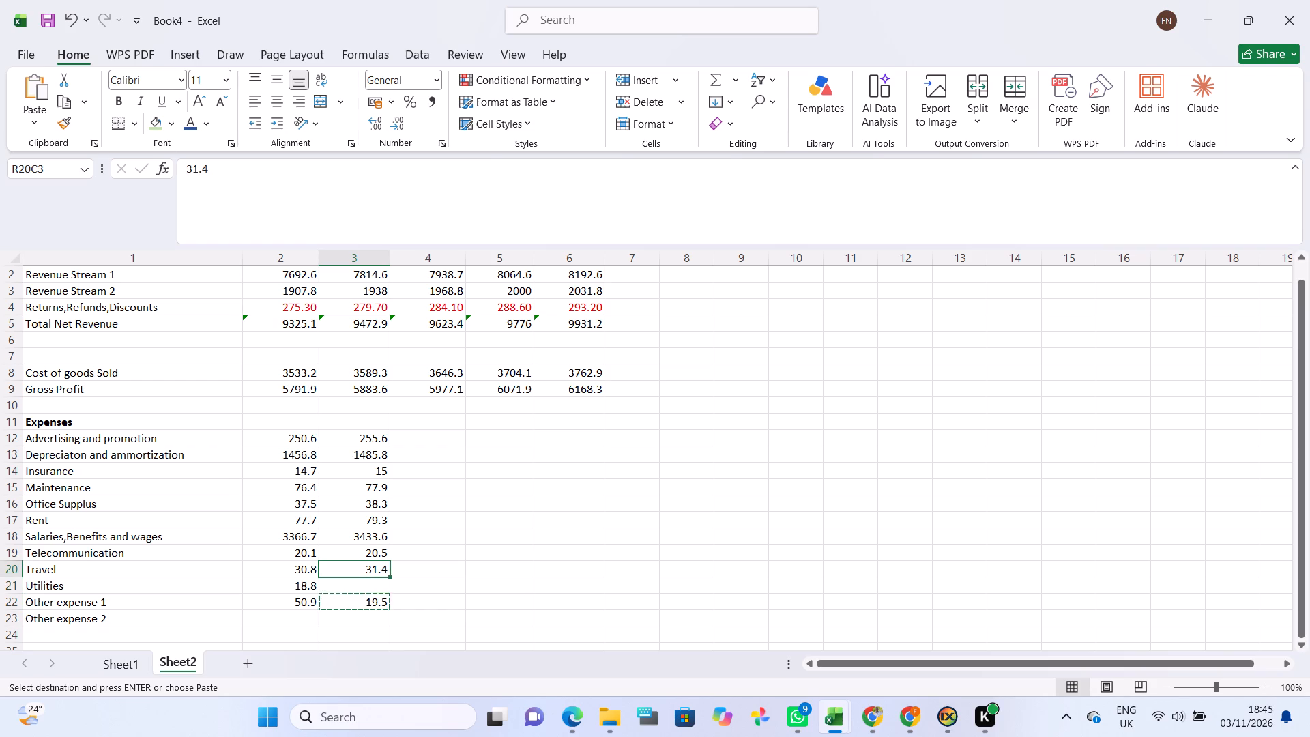
left_click(356, 583)
key("ctrl+v")
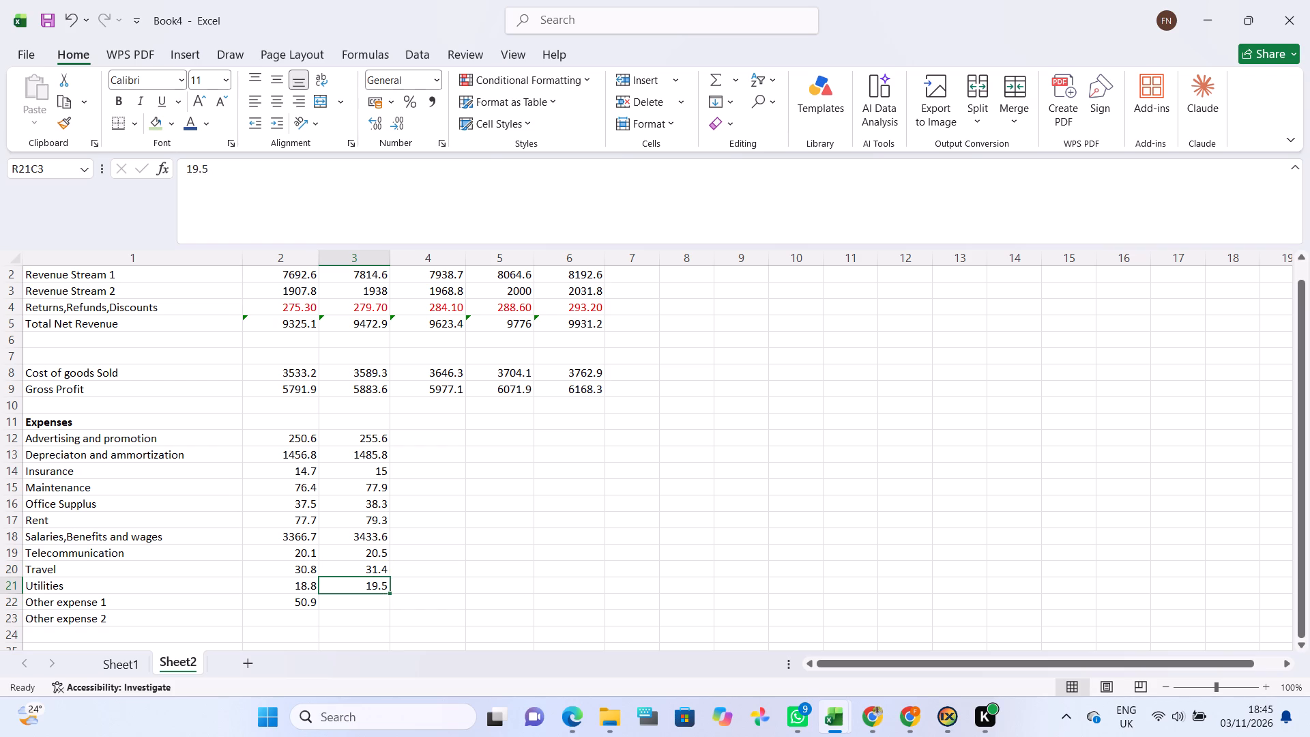
Enter a 2015 expense of 53.0 for Other expense 1.
left_click(368, 606)
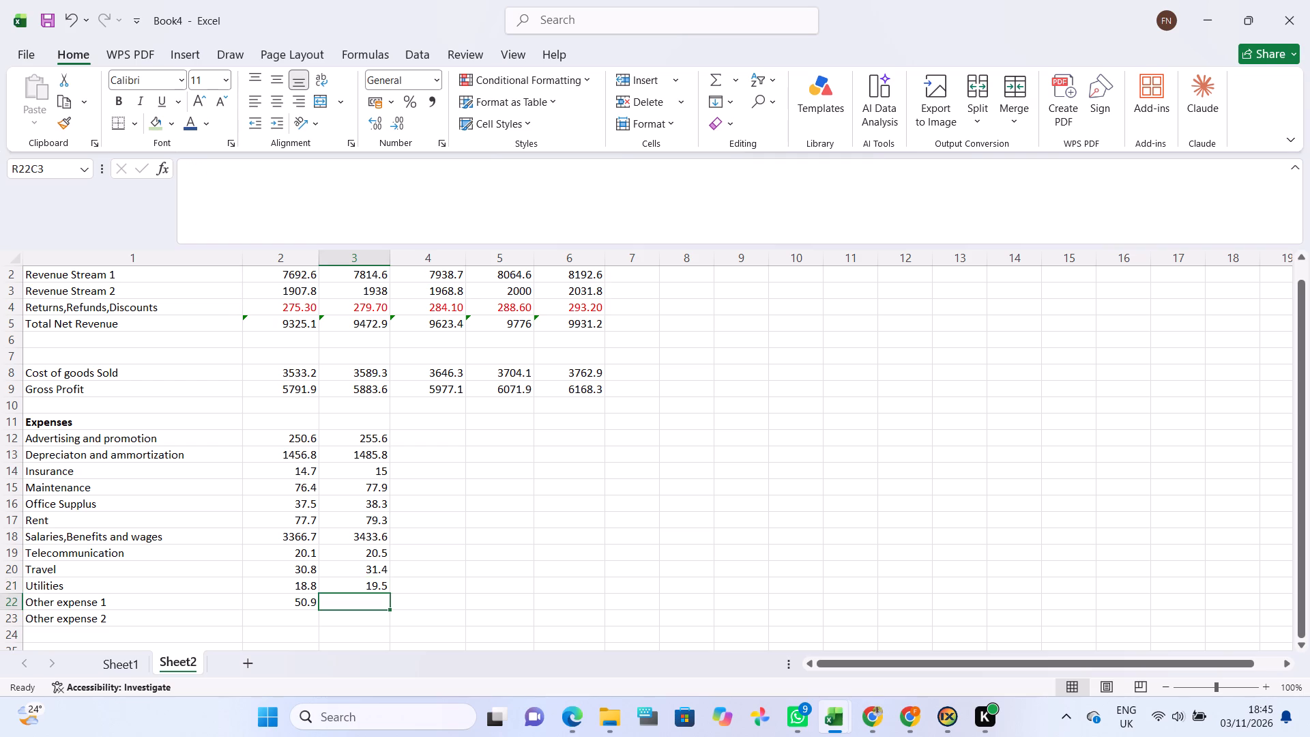
type("53.9")
key("BackSpace")
key("0")
key("Return")
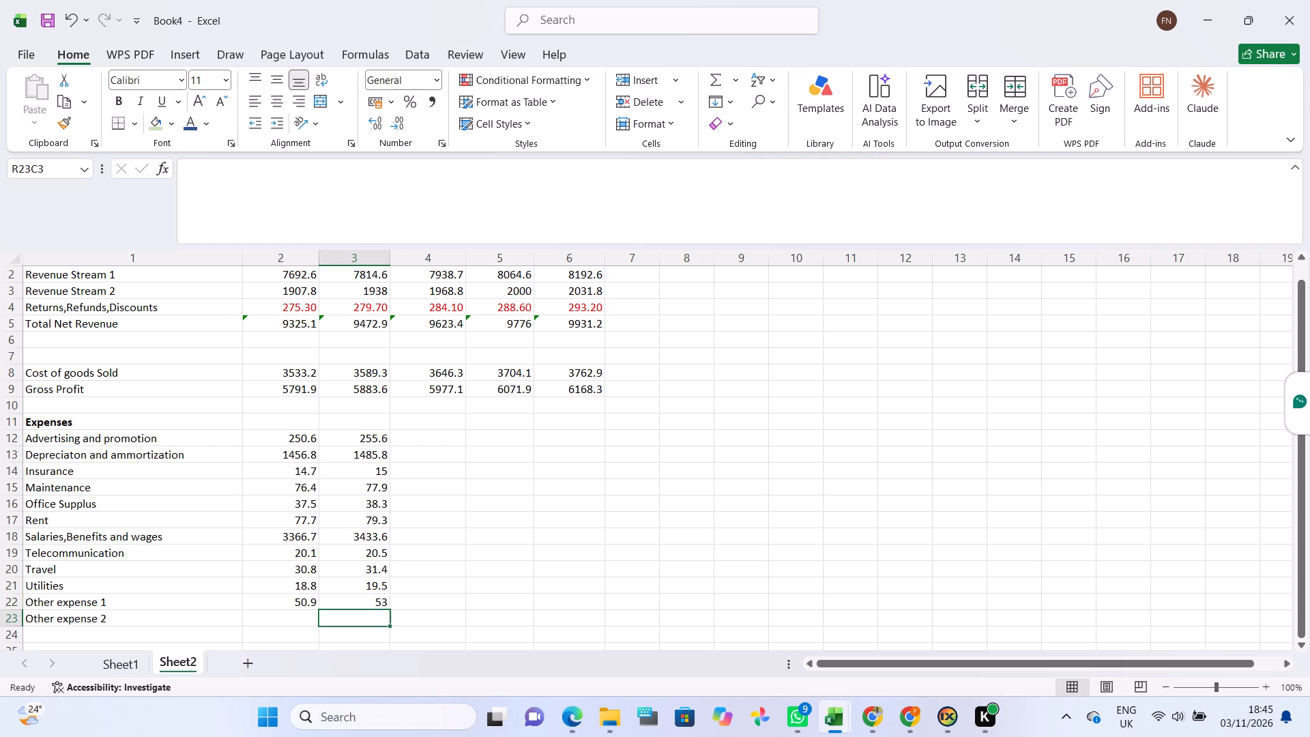
Enter 2016 expenses of 260.7 for Advertising and promotion, 1515.3 for Depreciaton and ammortization and 15.3 for Insurance.
left_click(401, 442)
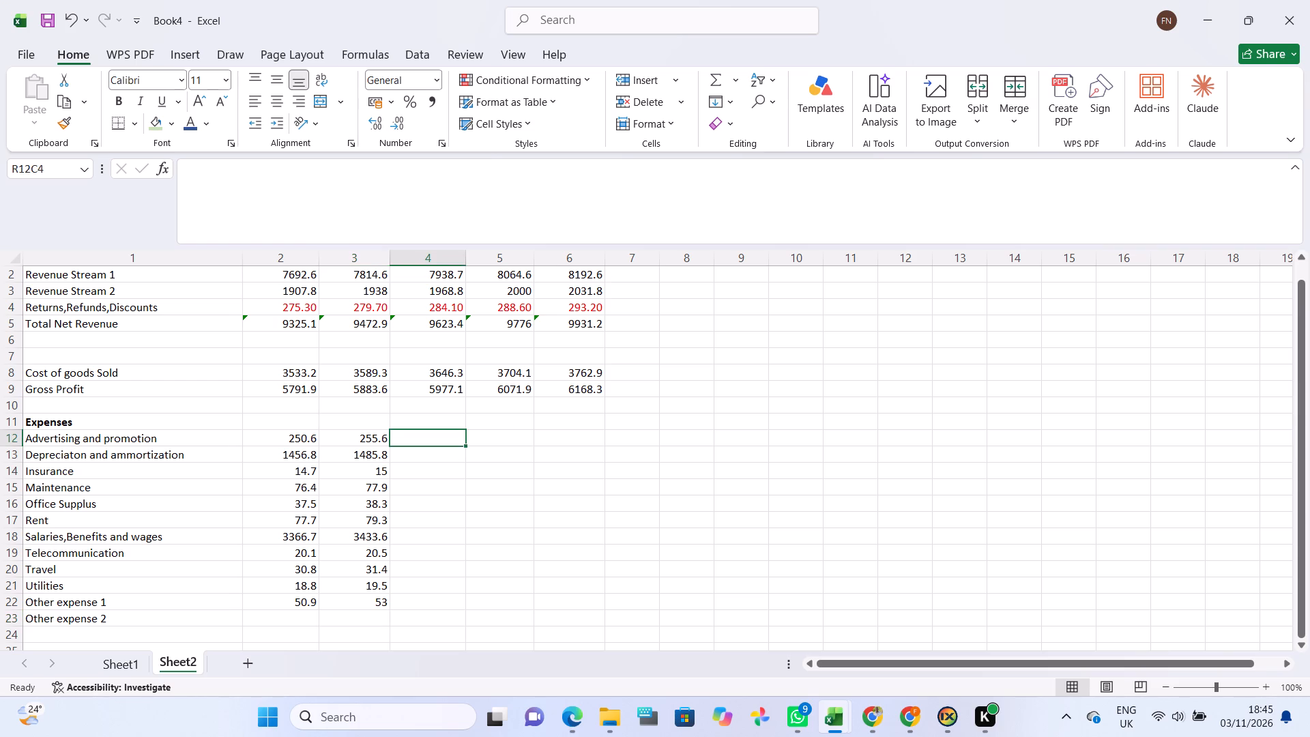
key("2")
type("60")
type(".7")
key("Return")
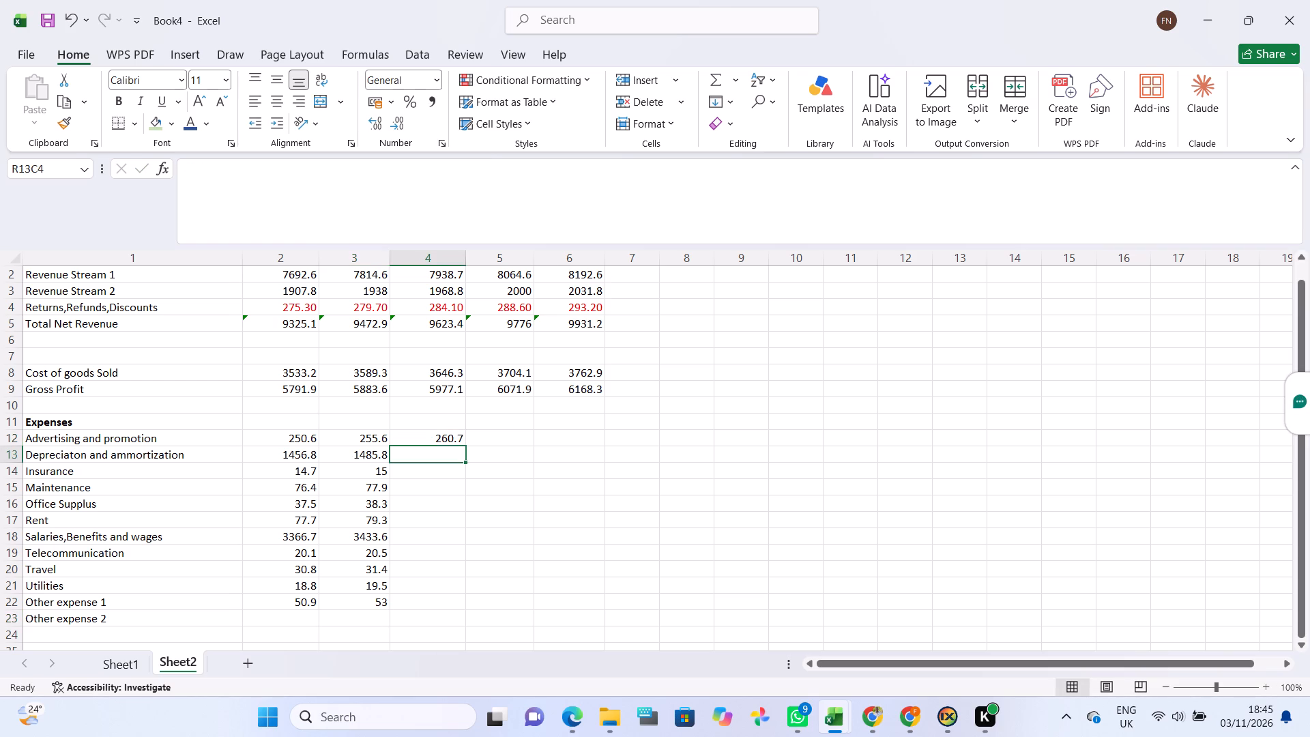
type("1515.3")
key("Return")
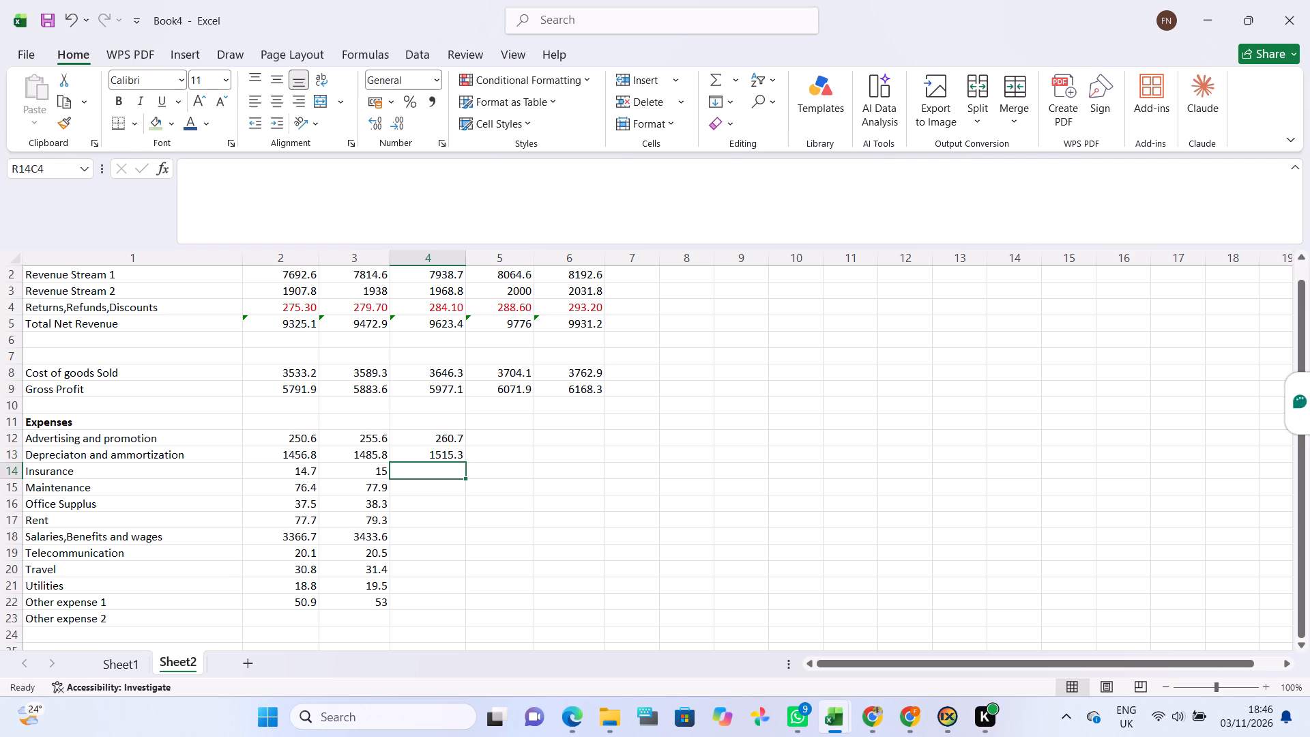
type("15.3")
key("Return")
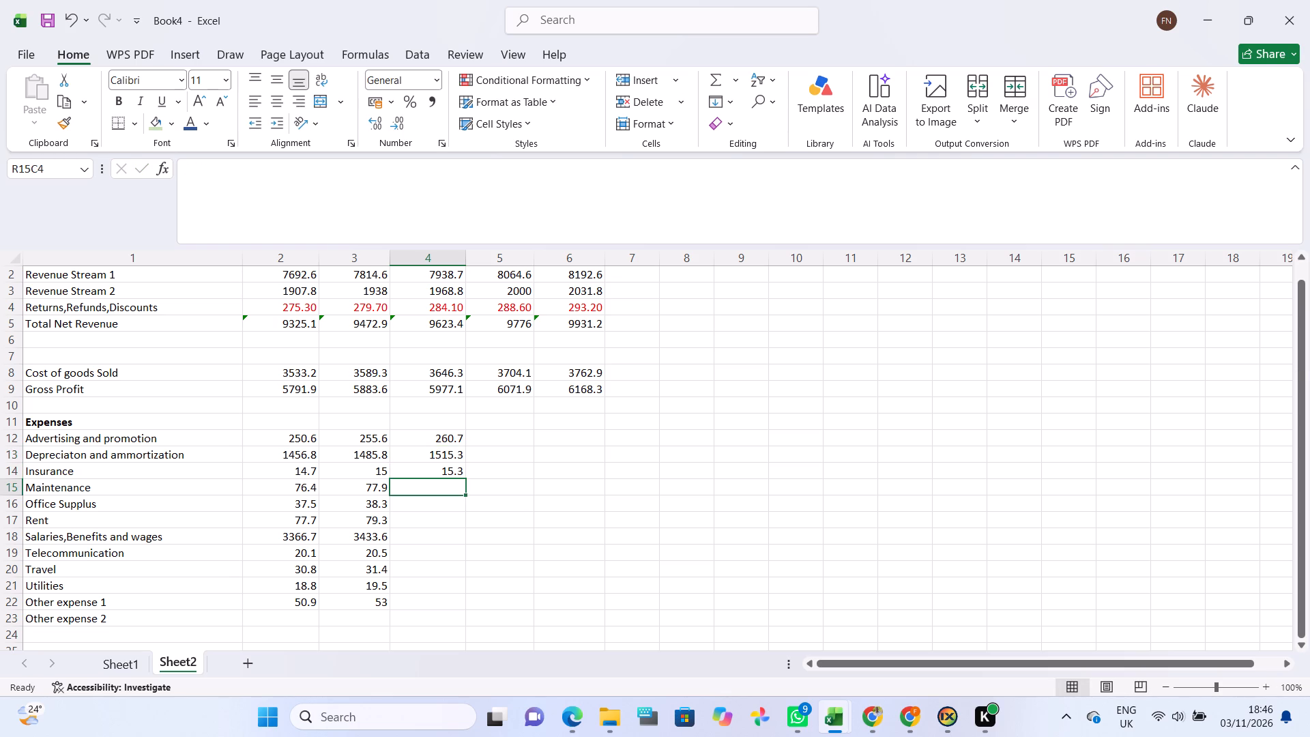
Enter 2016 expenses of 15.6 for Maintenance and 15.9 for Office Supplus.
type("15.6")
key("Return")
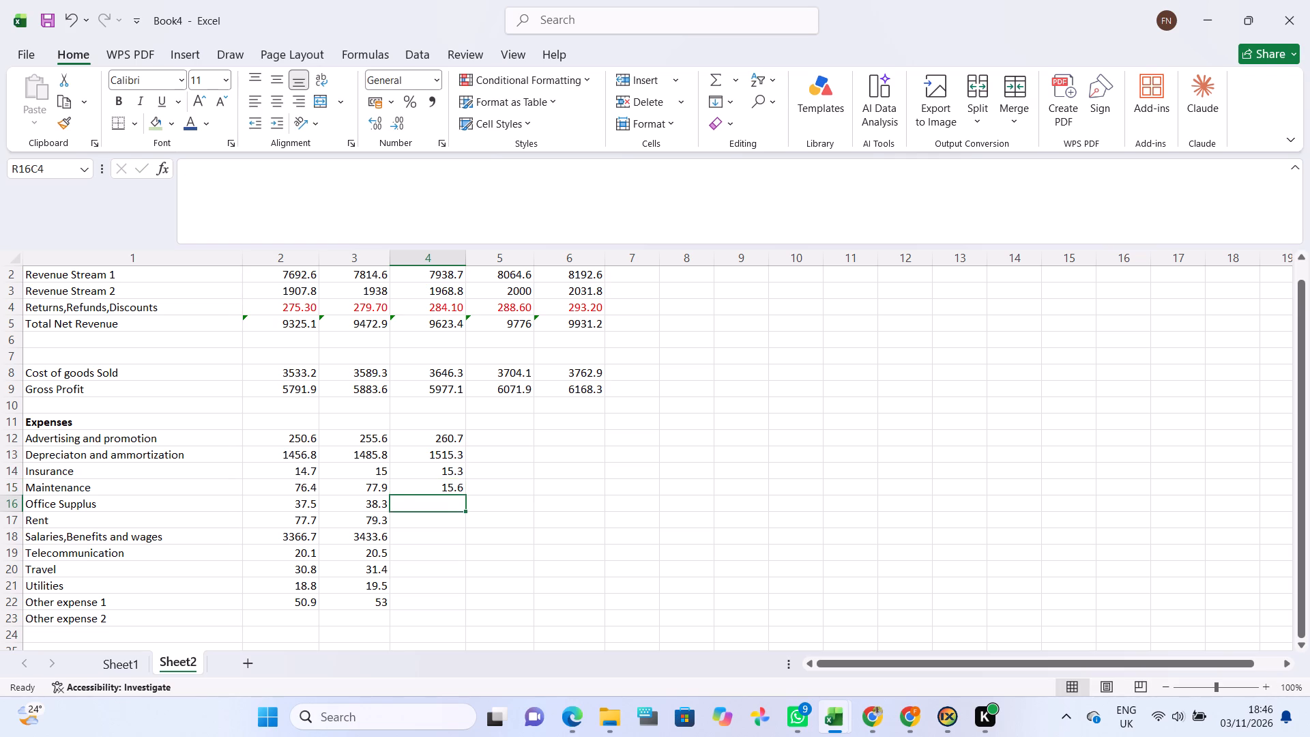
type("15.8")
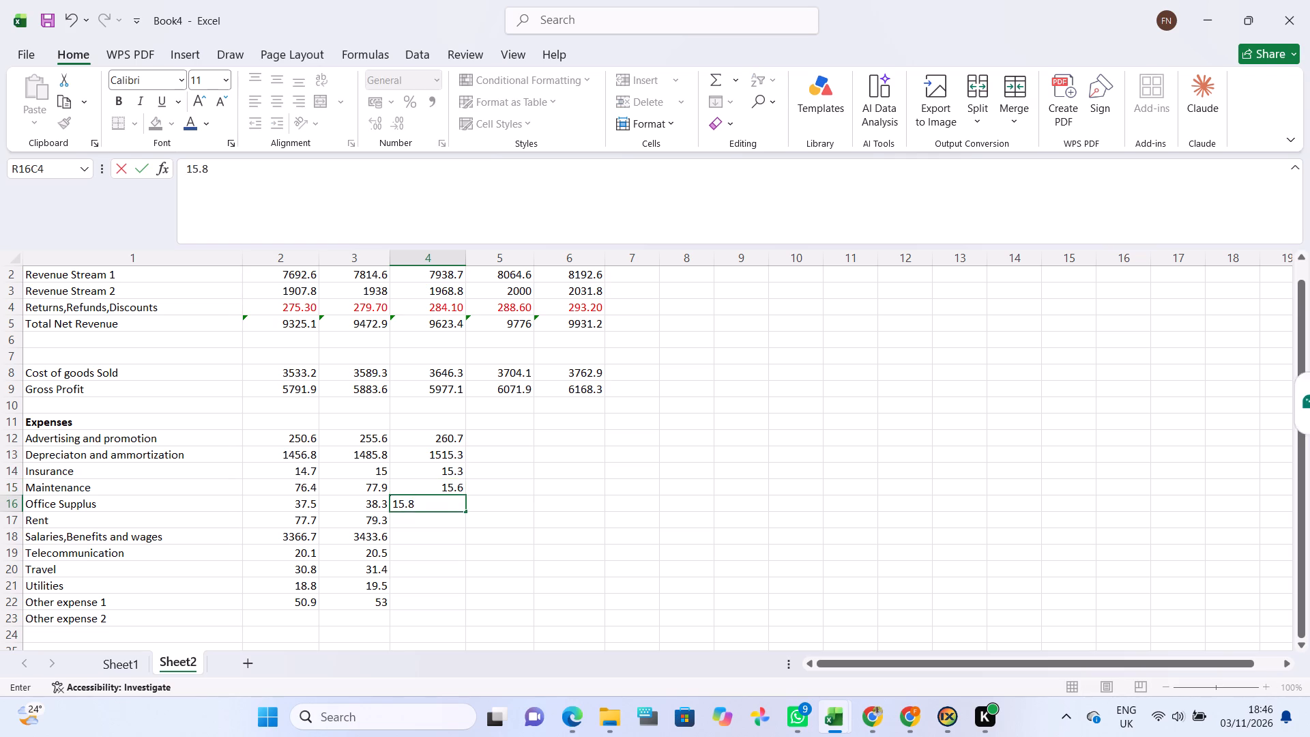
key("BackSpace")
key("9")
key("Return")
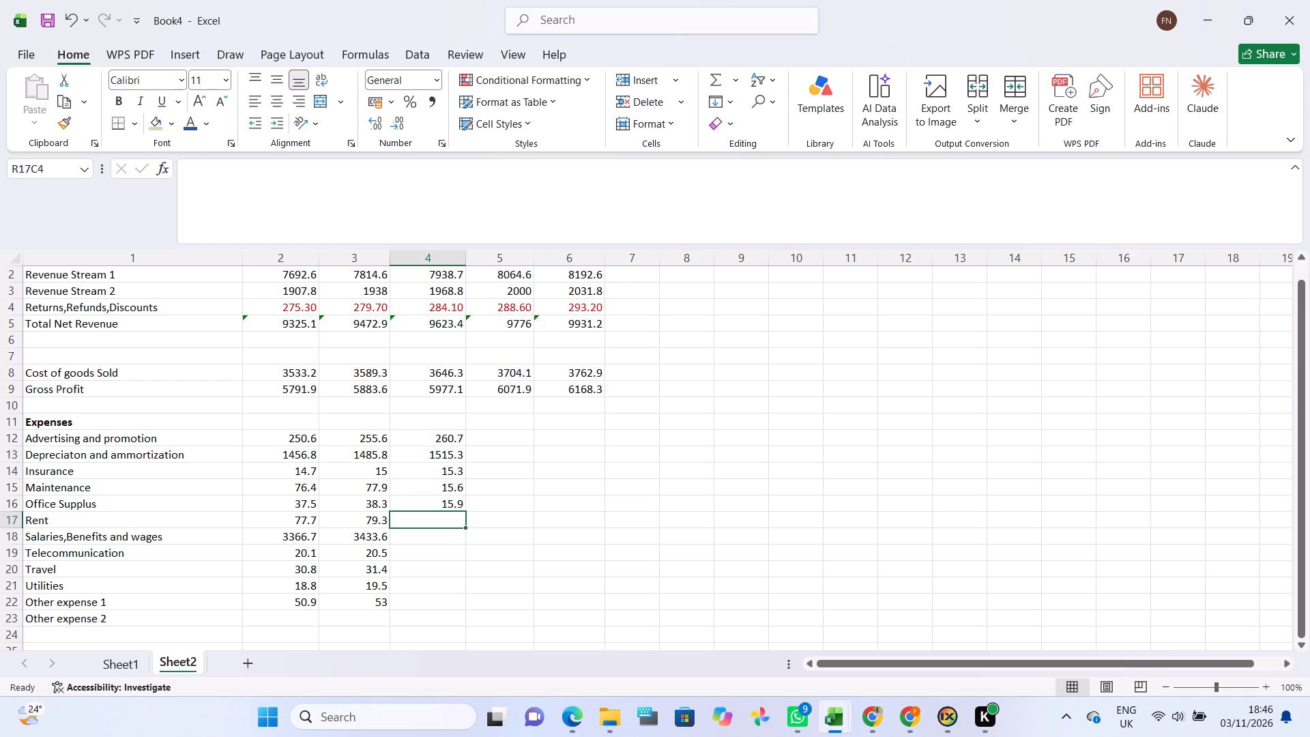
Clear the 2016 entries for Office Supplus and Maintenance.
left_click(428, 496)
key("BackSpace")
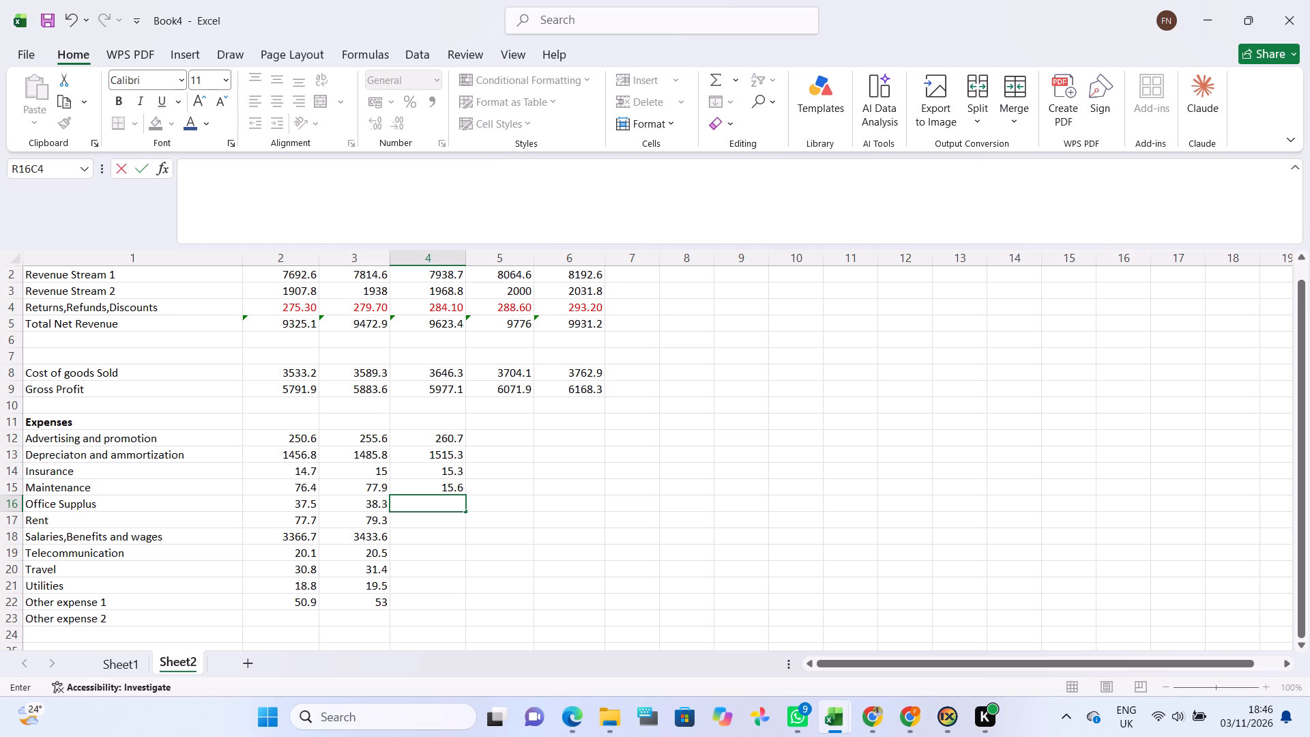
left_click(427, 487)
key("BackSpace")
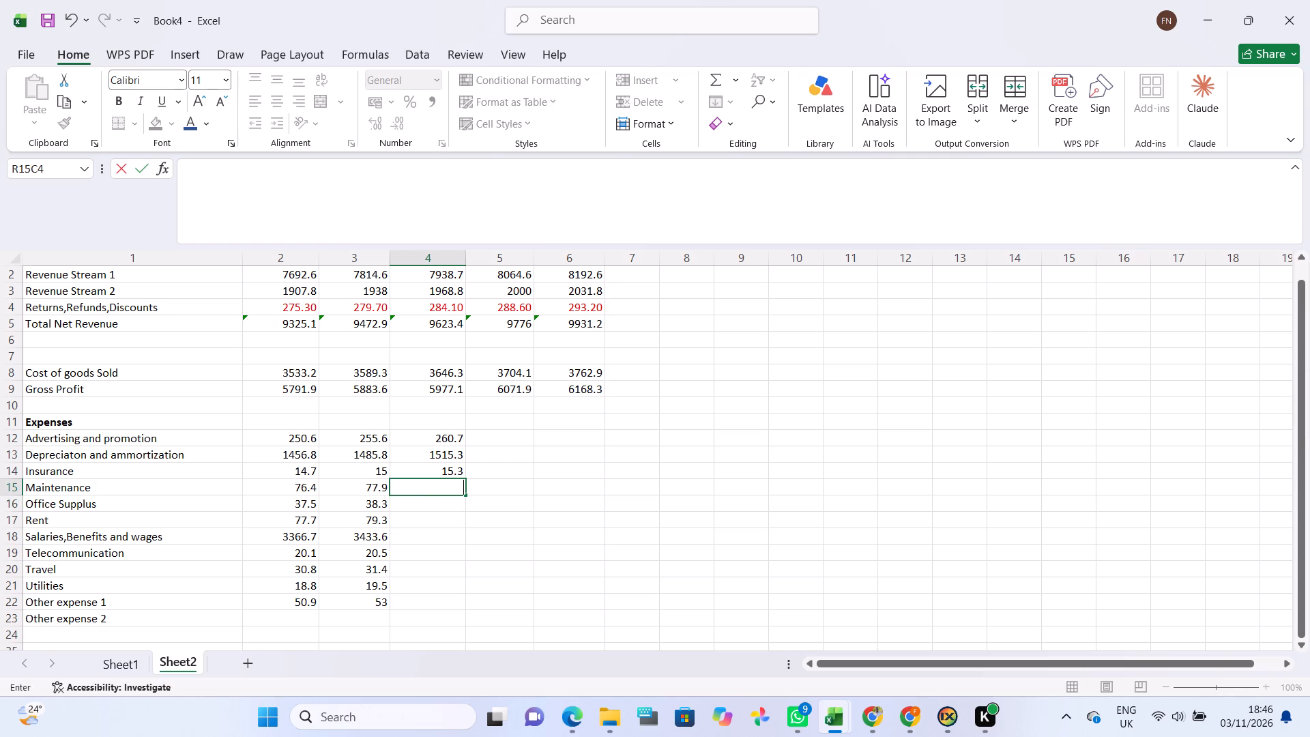
Enter 2016 expenses of 79.5 for Maintenance, 39 for Office Supplus and 80.9 for Rent.
type("79.5")
key("Return")
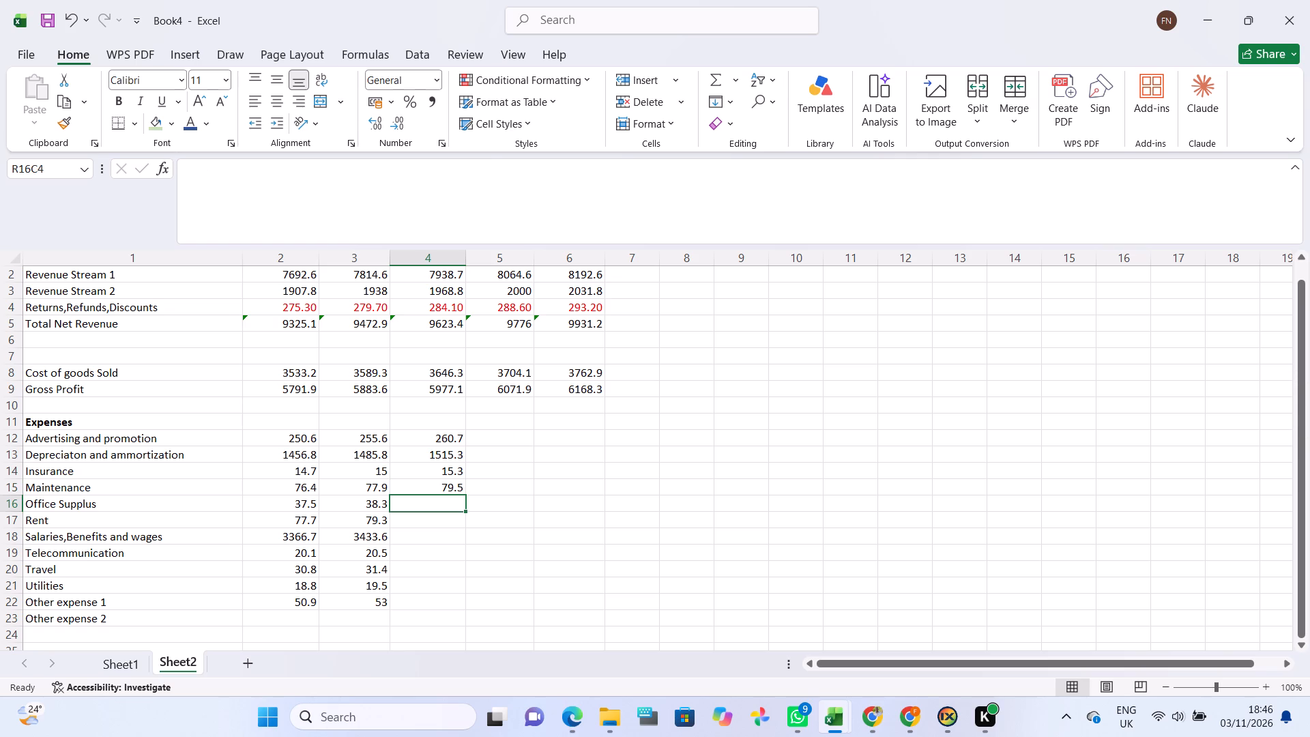
type("39")
key("Return")
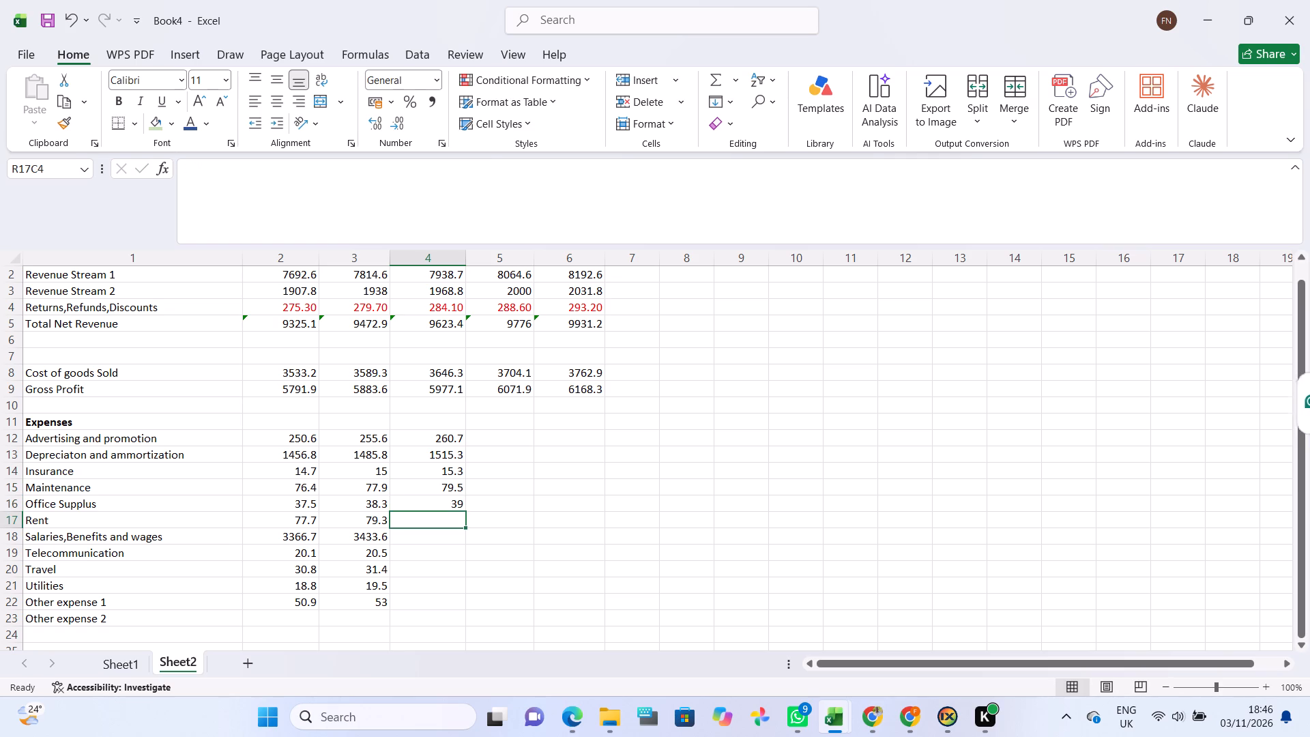
type("80.9")
key("Return")
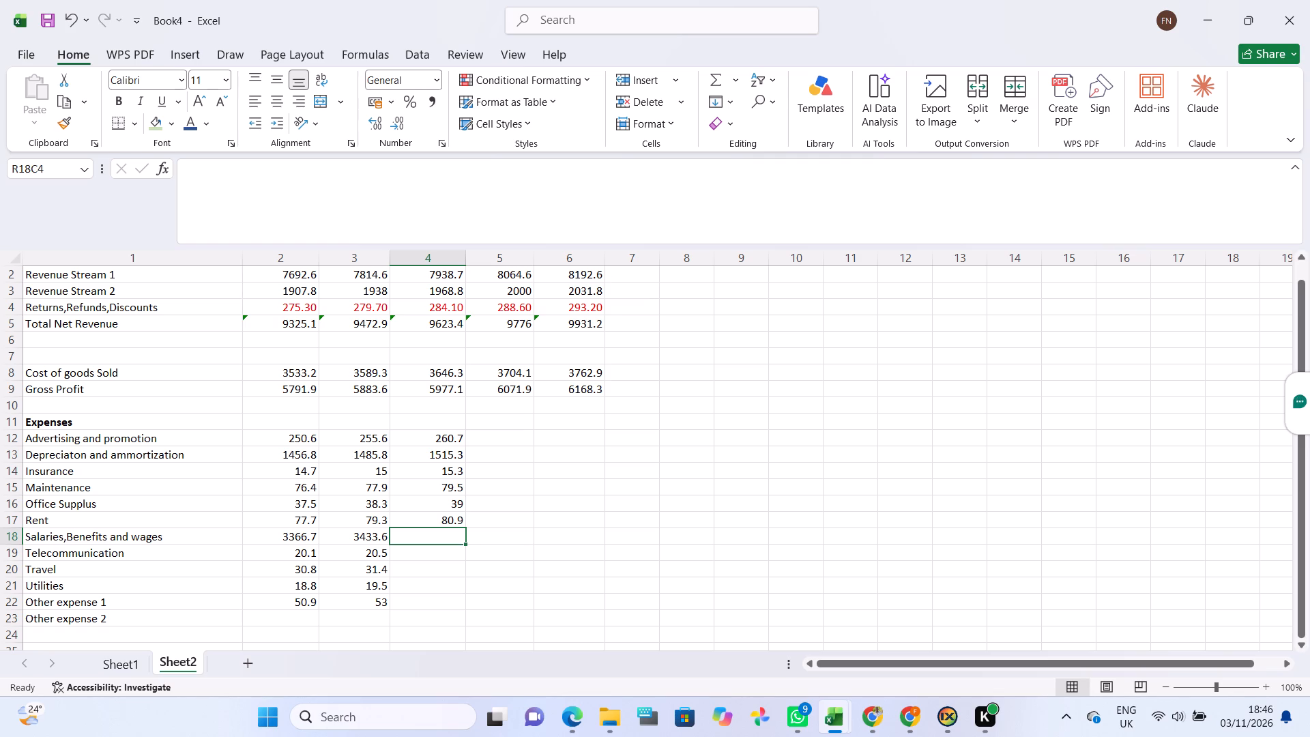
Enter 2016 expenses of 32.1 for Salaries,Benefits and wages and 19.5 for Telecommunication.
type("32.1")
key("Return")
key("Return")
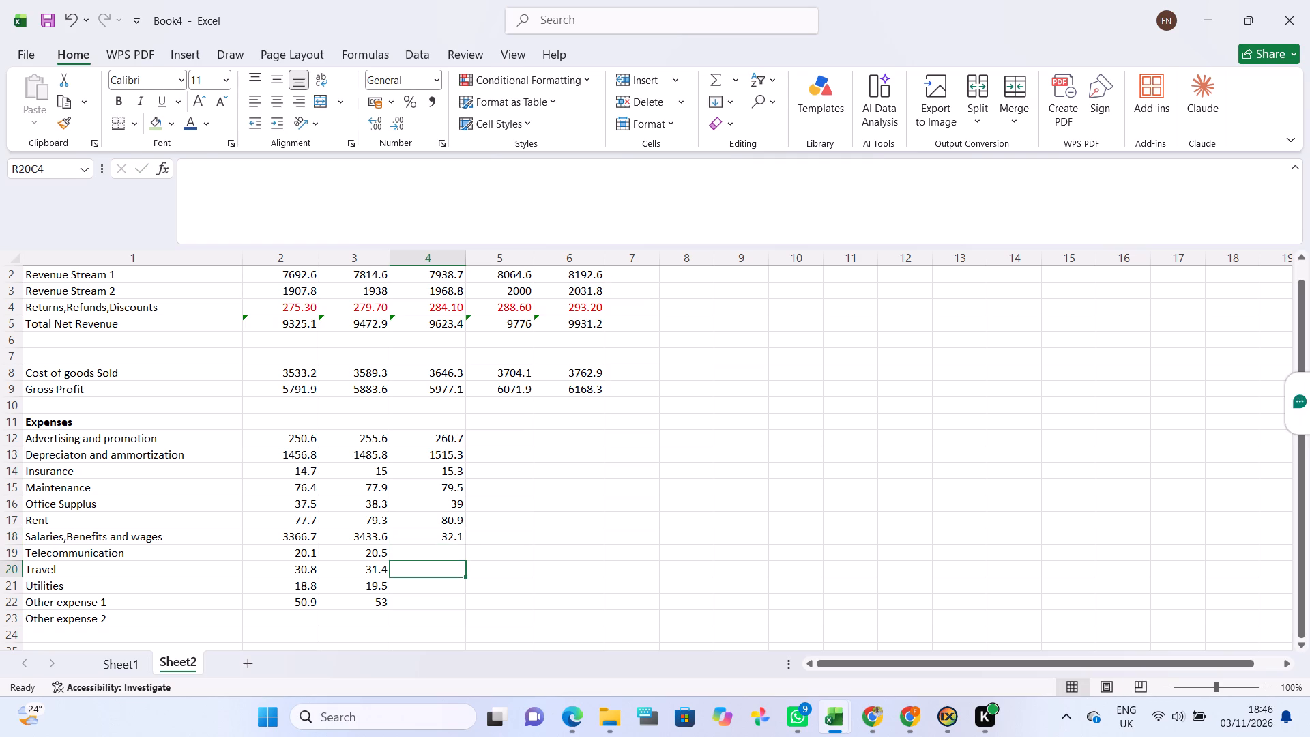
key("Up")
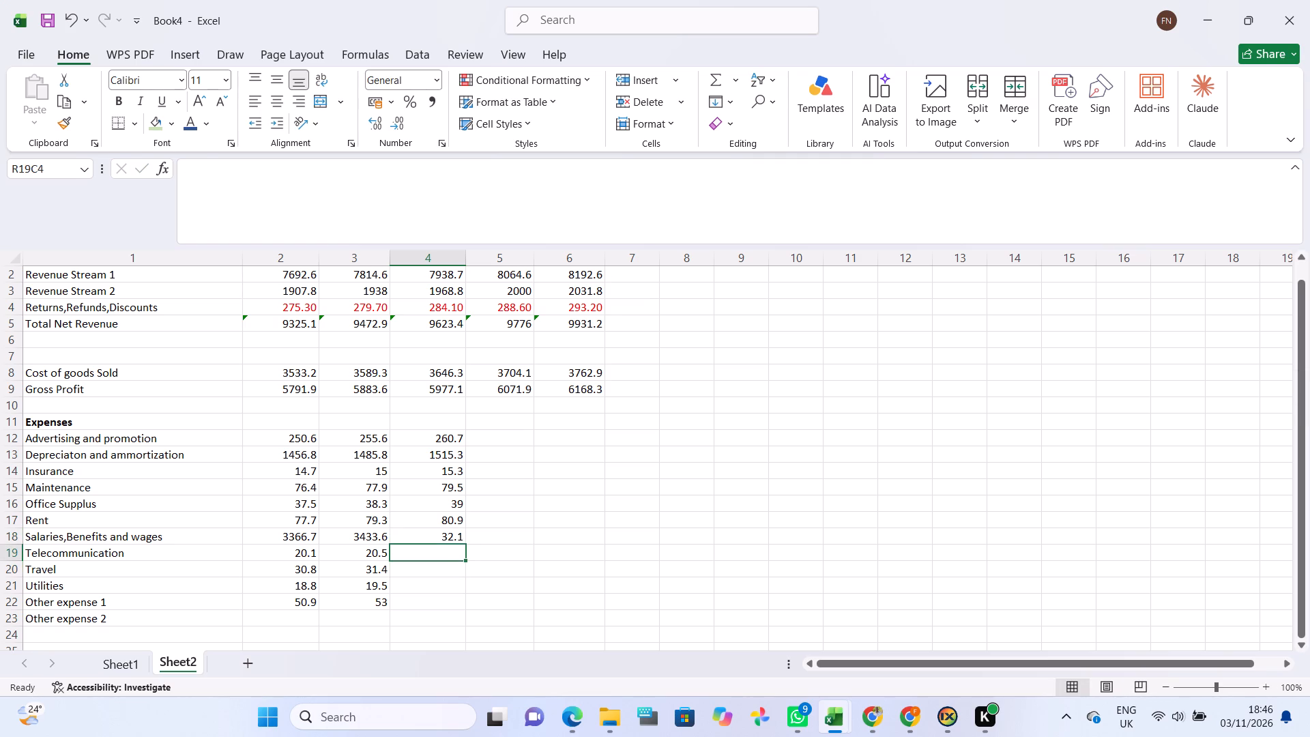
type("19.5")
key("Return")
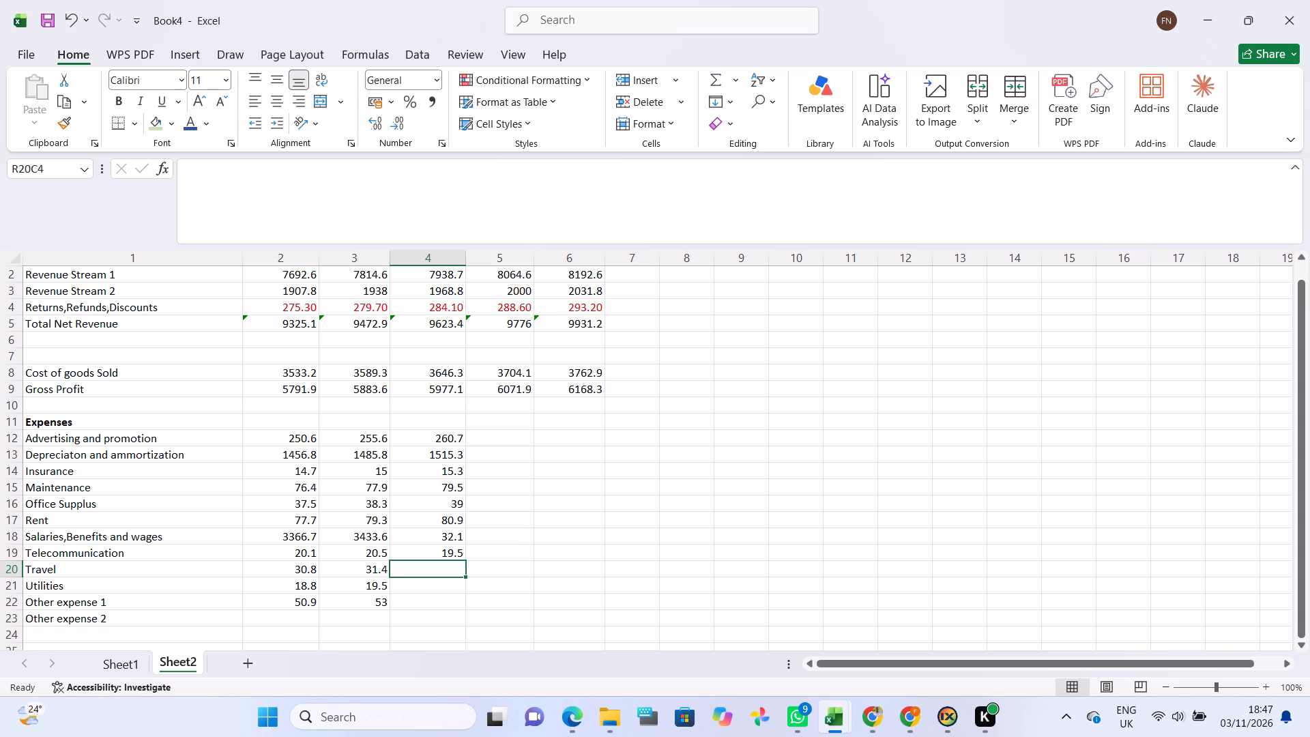
Replace the 2016 Salaries,Benefits and wages entry with 3501.8 and Telecommunication with 20.9, and enter 32.1 for Travel.
left_click(445, 537)
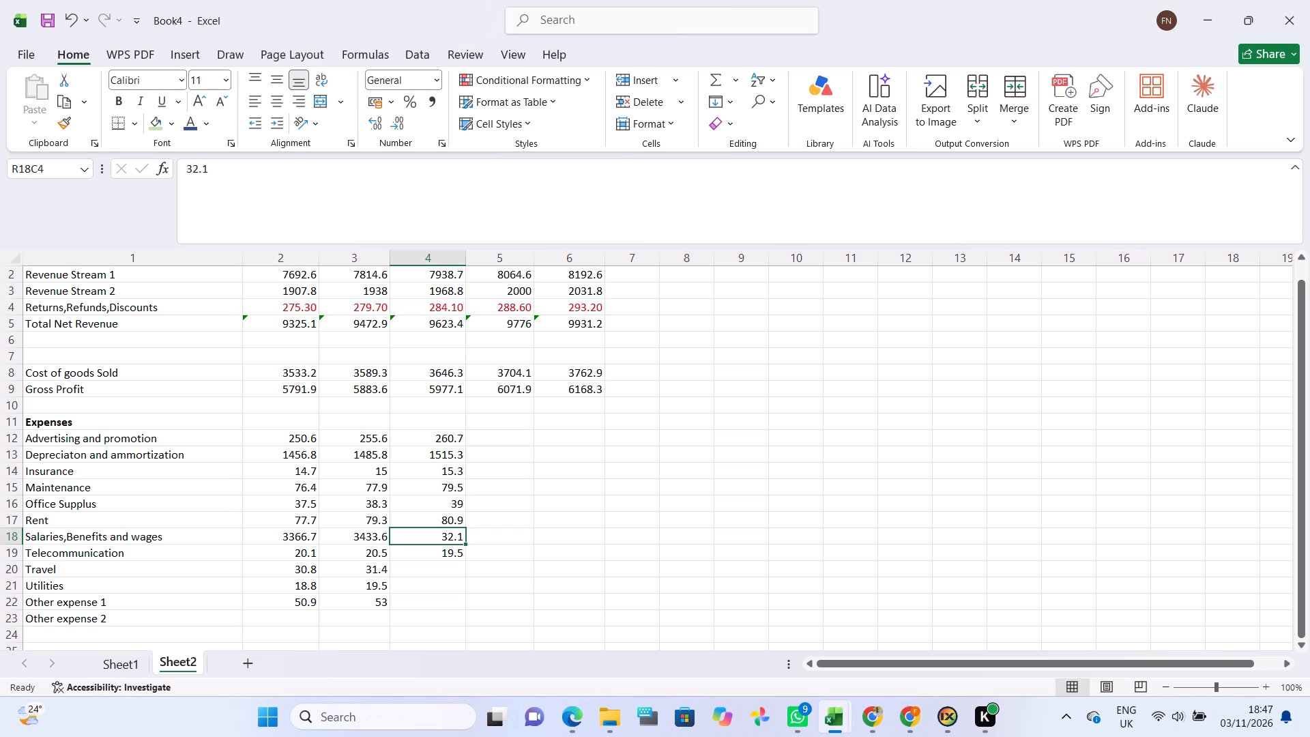
key("BackSpace")
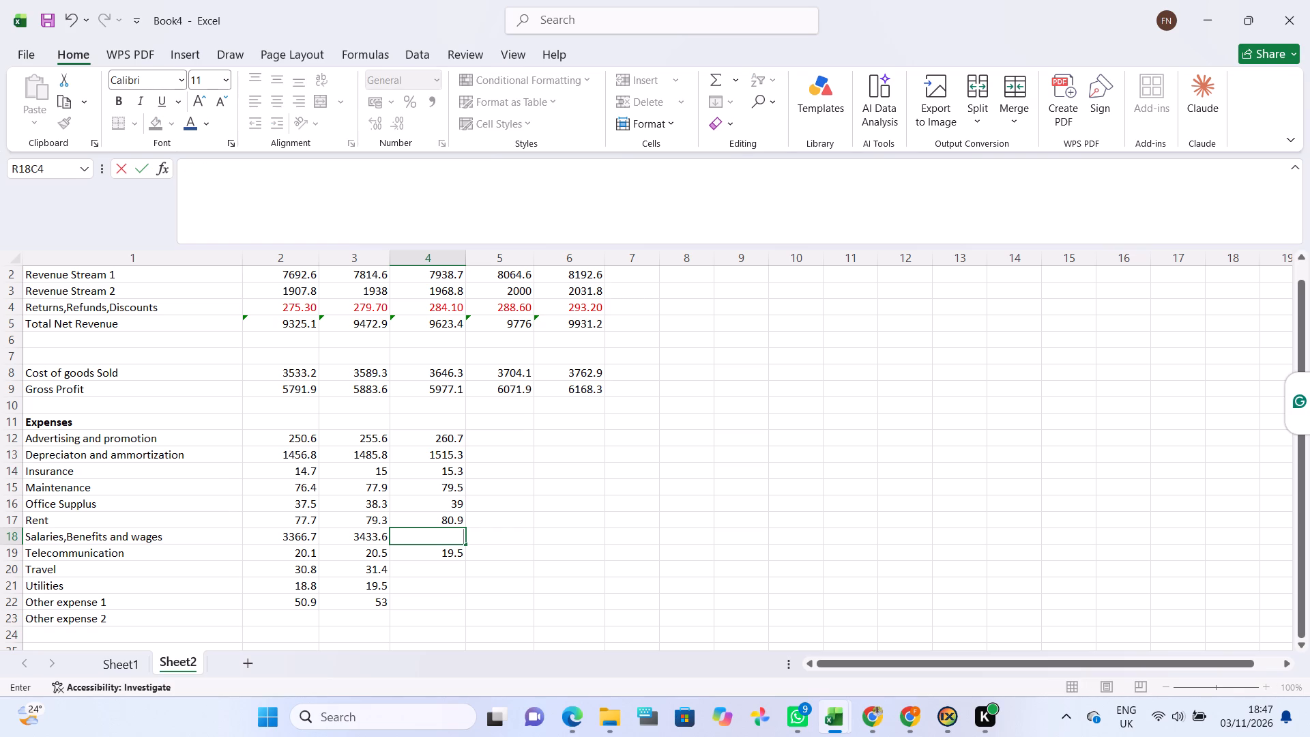
type("350")
type("1.8")
key("Return")
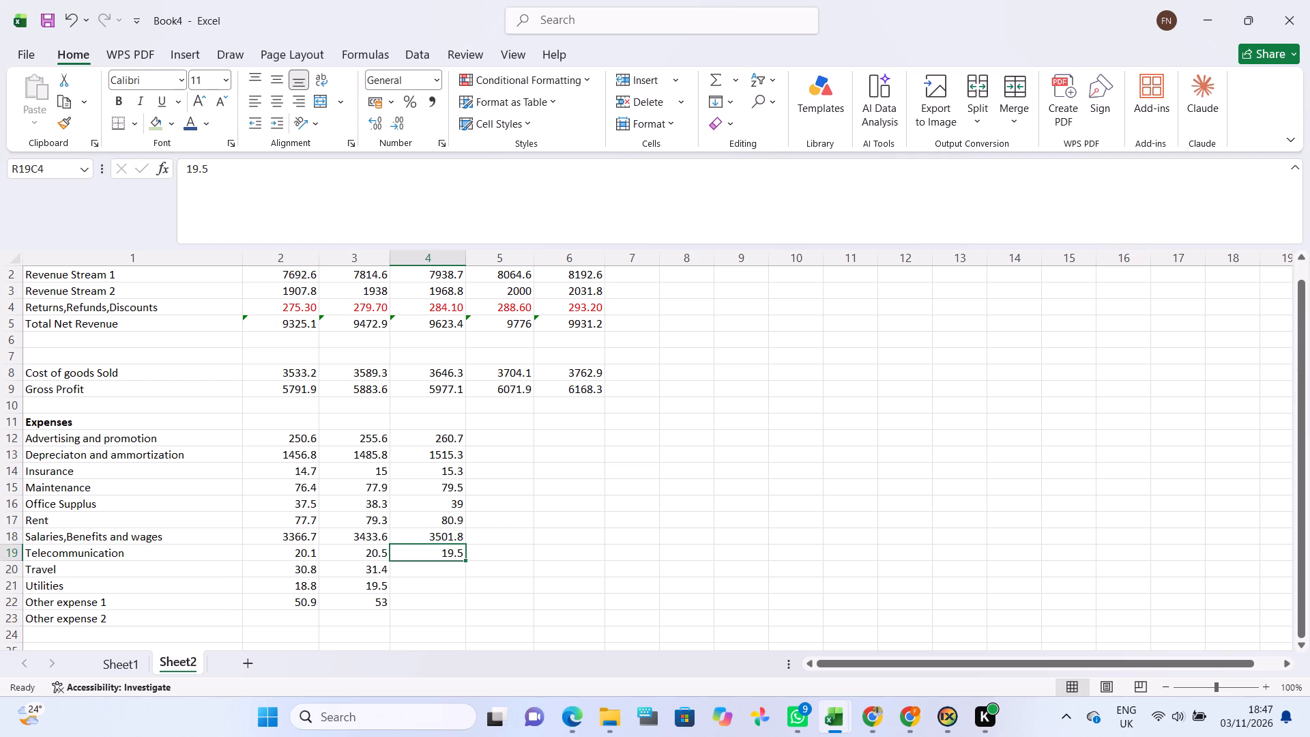
left_click(439, 556)
key("BackSpace")
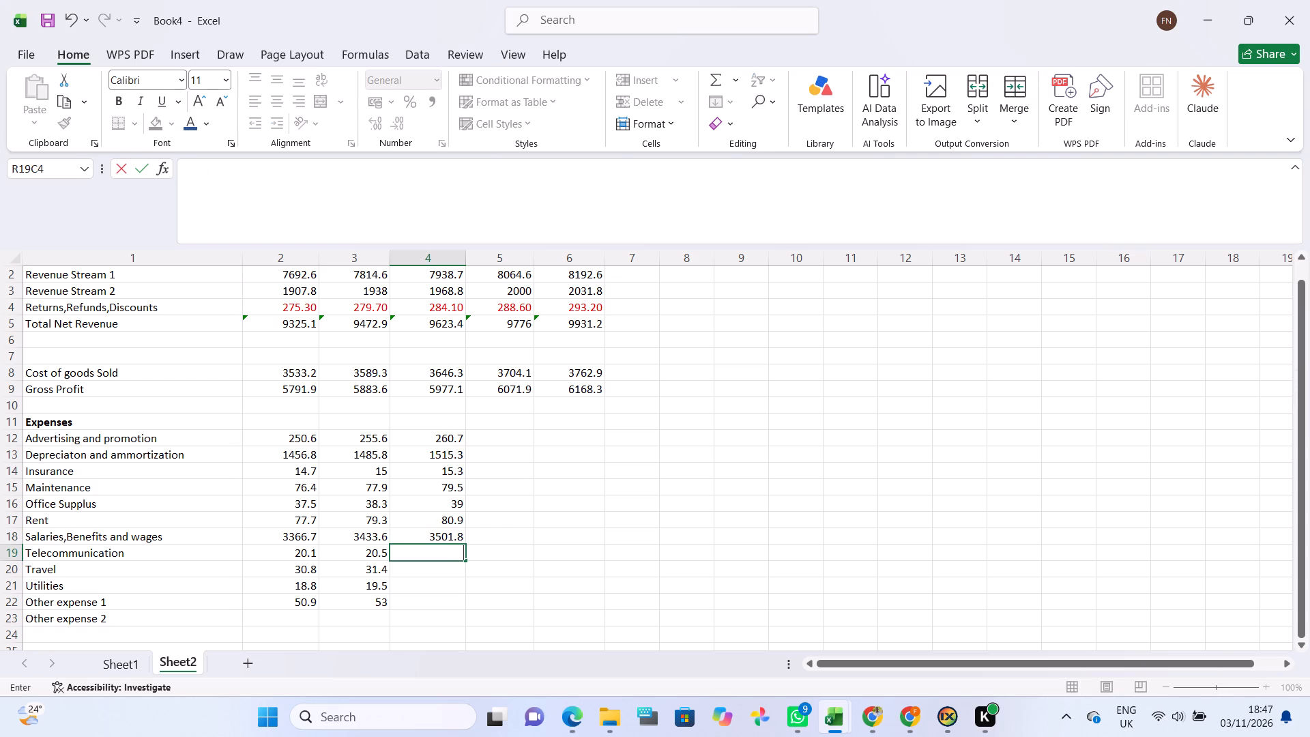
type("20.9")
key("Return")
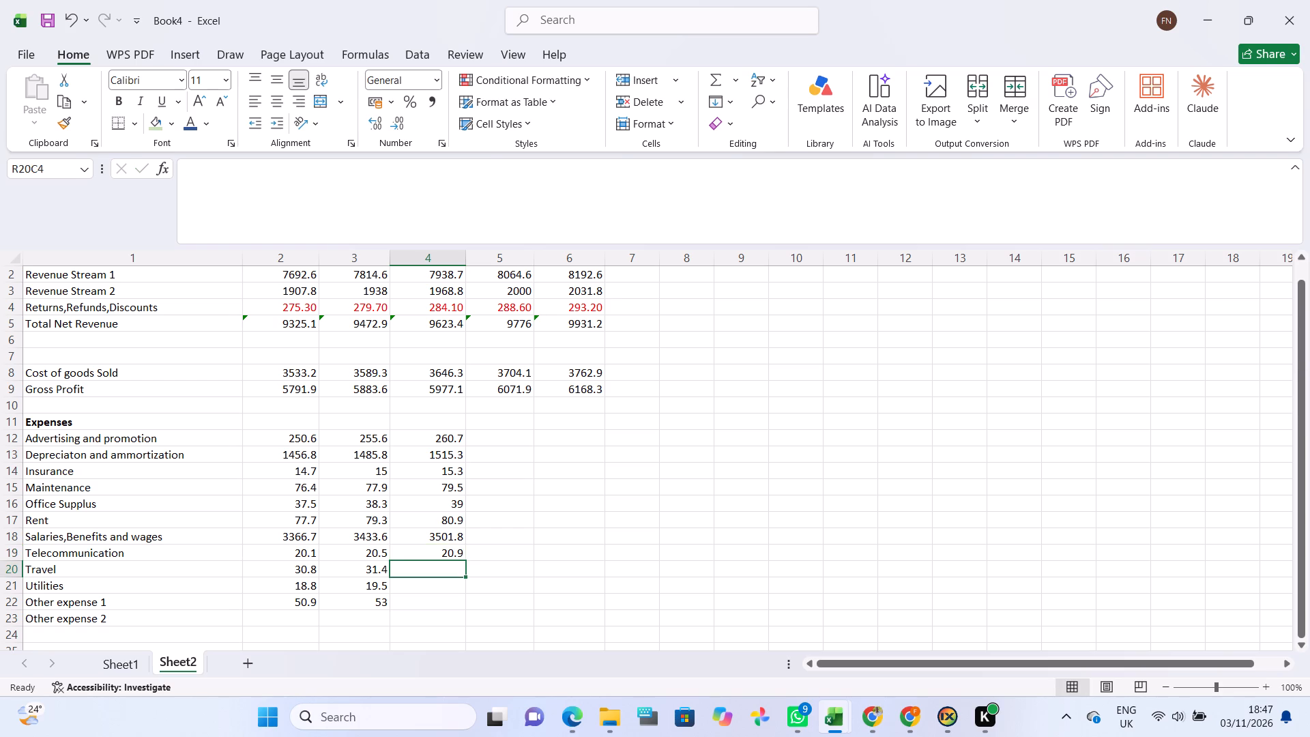
type("32.1")
key("Return")
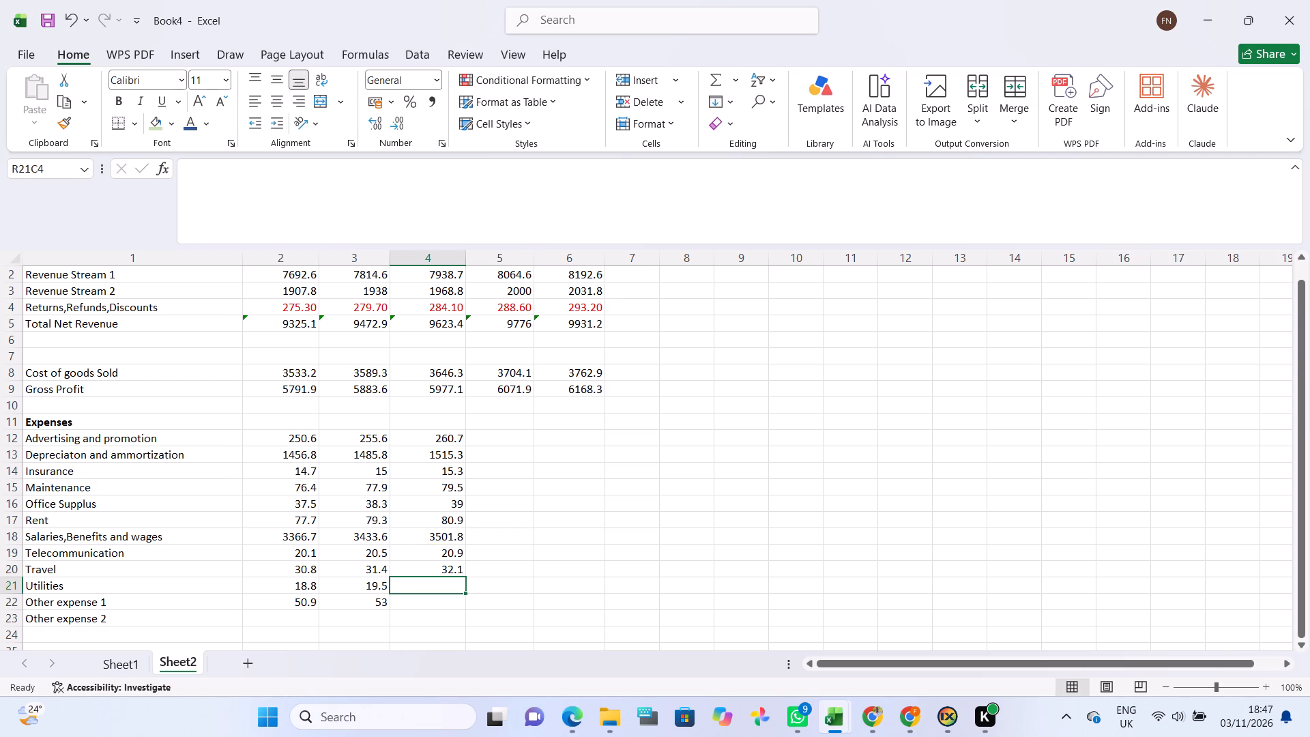
Enter 2016 expenses of 19.5 for Utilities and 53 for Other expense 1.
type("19.5")
key("Return")
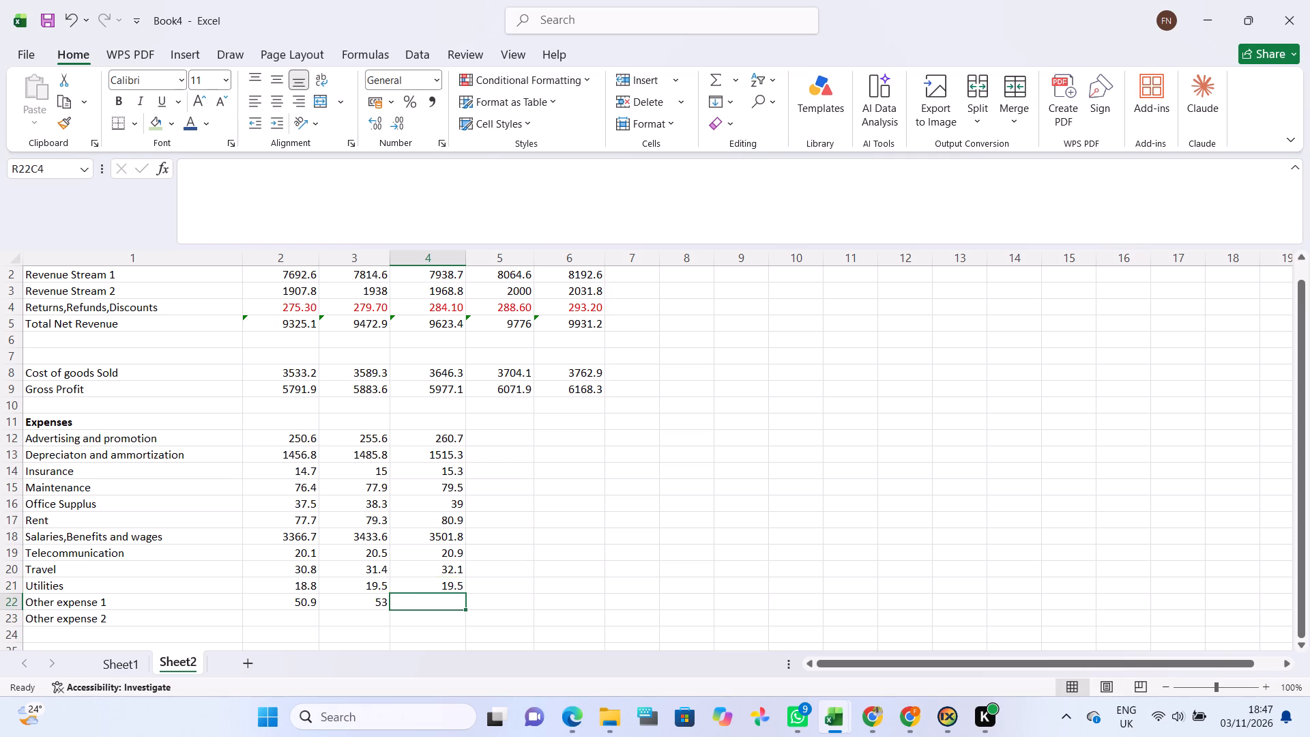
type("53")
key("Return")
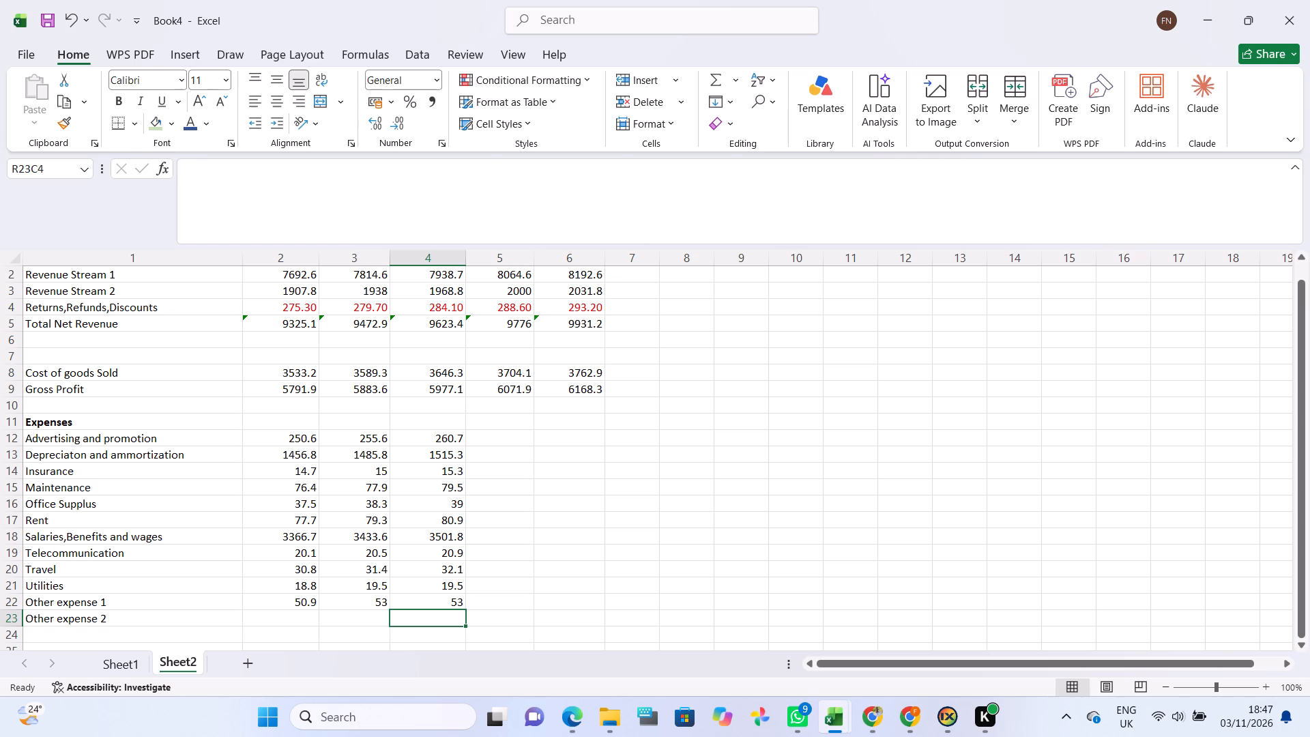
Enter 2017 expenses of 265.9 for Advertising and promotion, 1545.4 for Depreciaton and ammortization and 15.6 for Insurance.
left_click(484, 445)
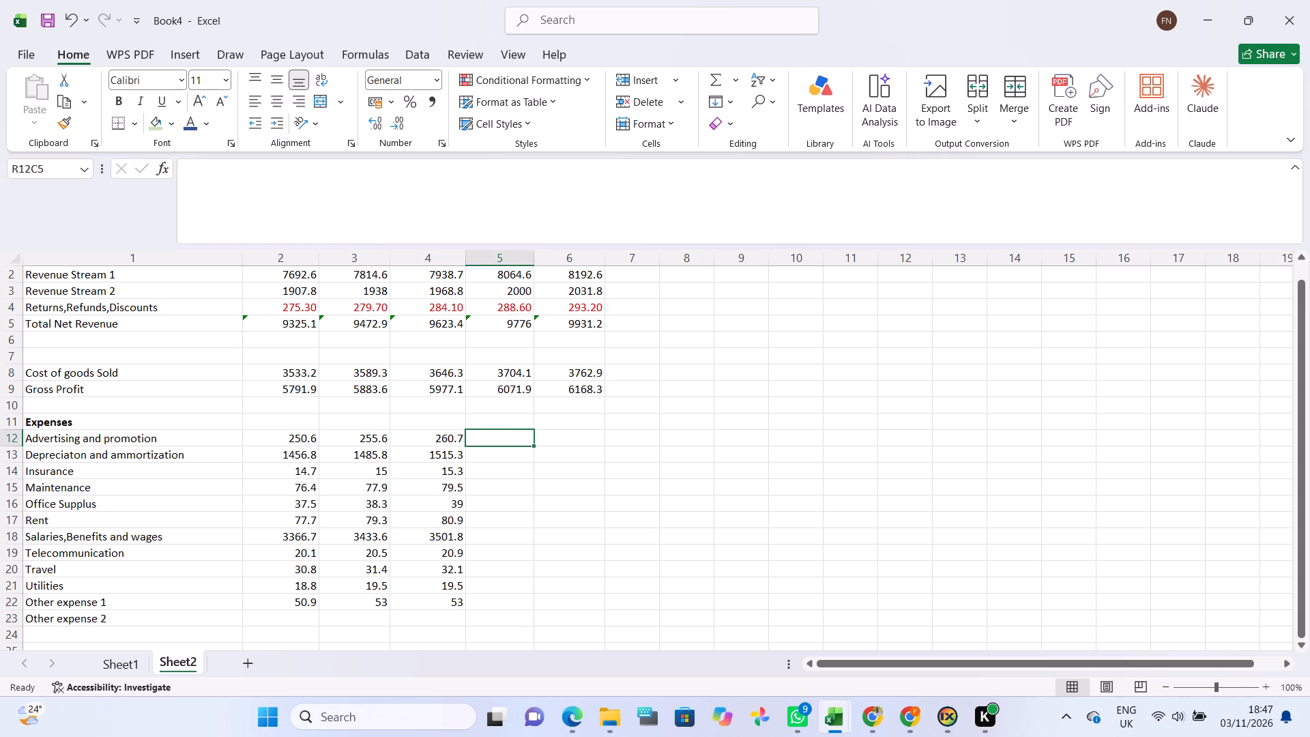
type("265.")
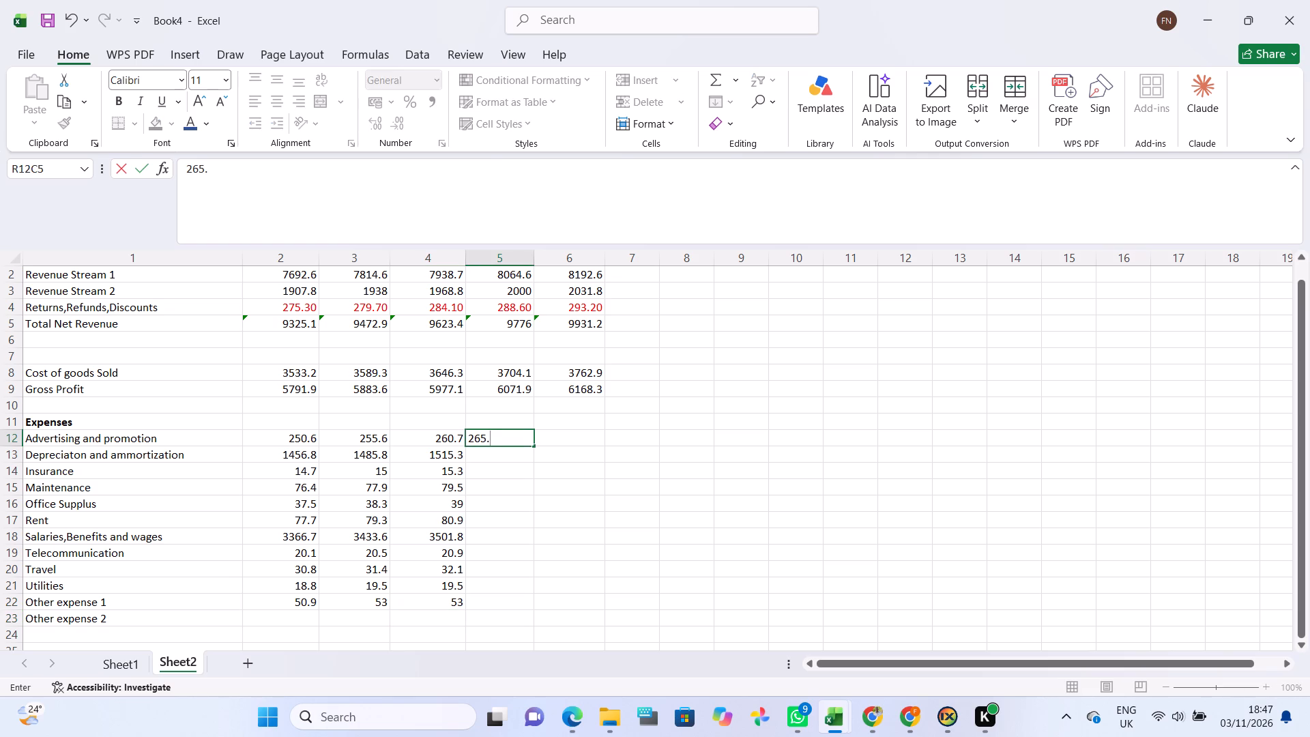
key("9")
key("Return")
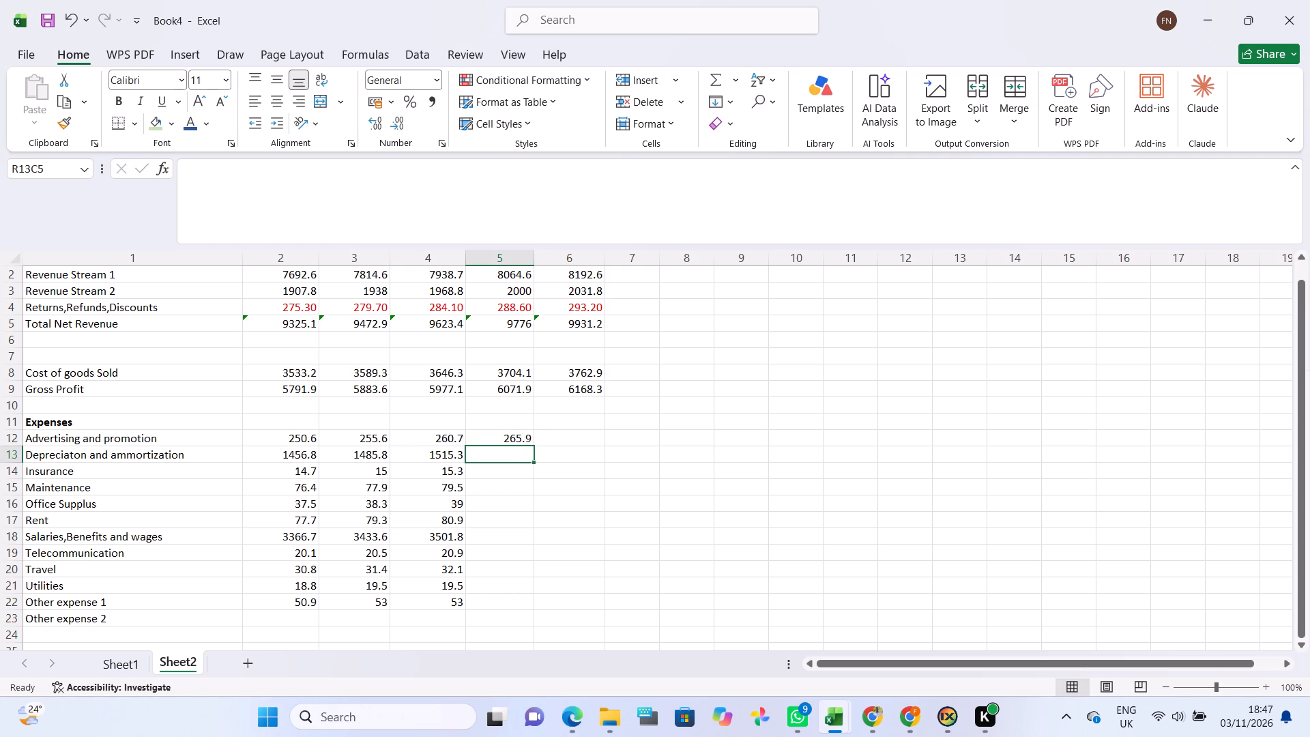
type("1545")
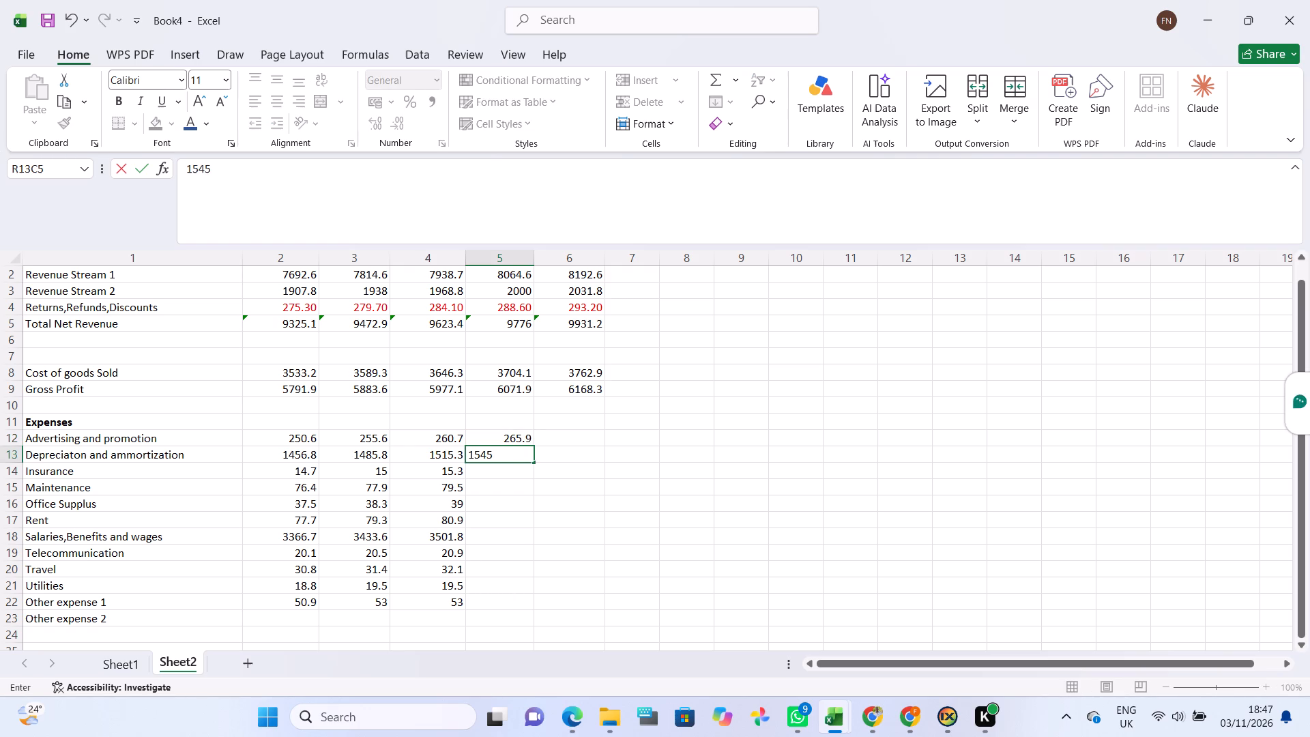
key("period")
key("4")
key("Return")
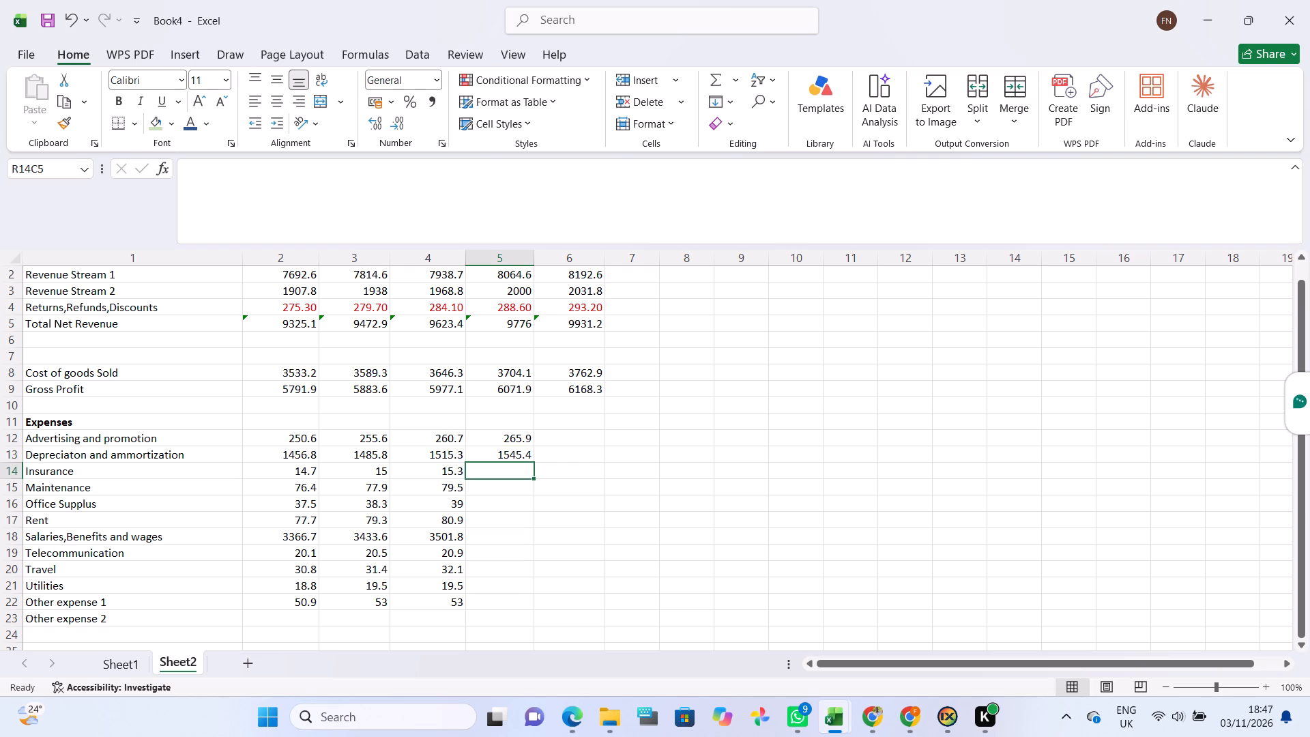
type("15.6")
key("Return")
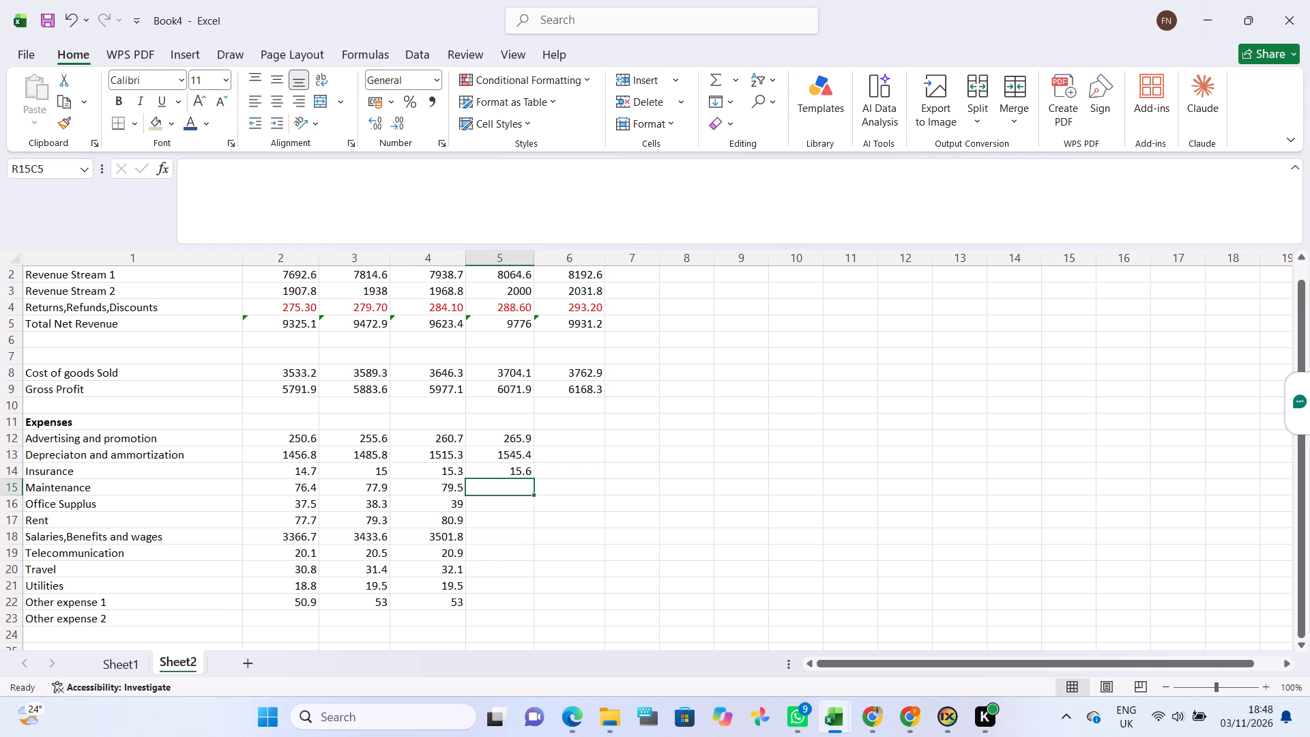
Enter 2017 expenses of 81 for Maintenance, 39.8 for Office Supplus and 82.5 for Rent.
type("81")
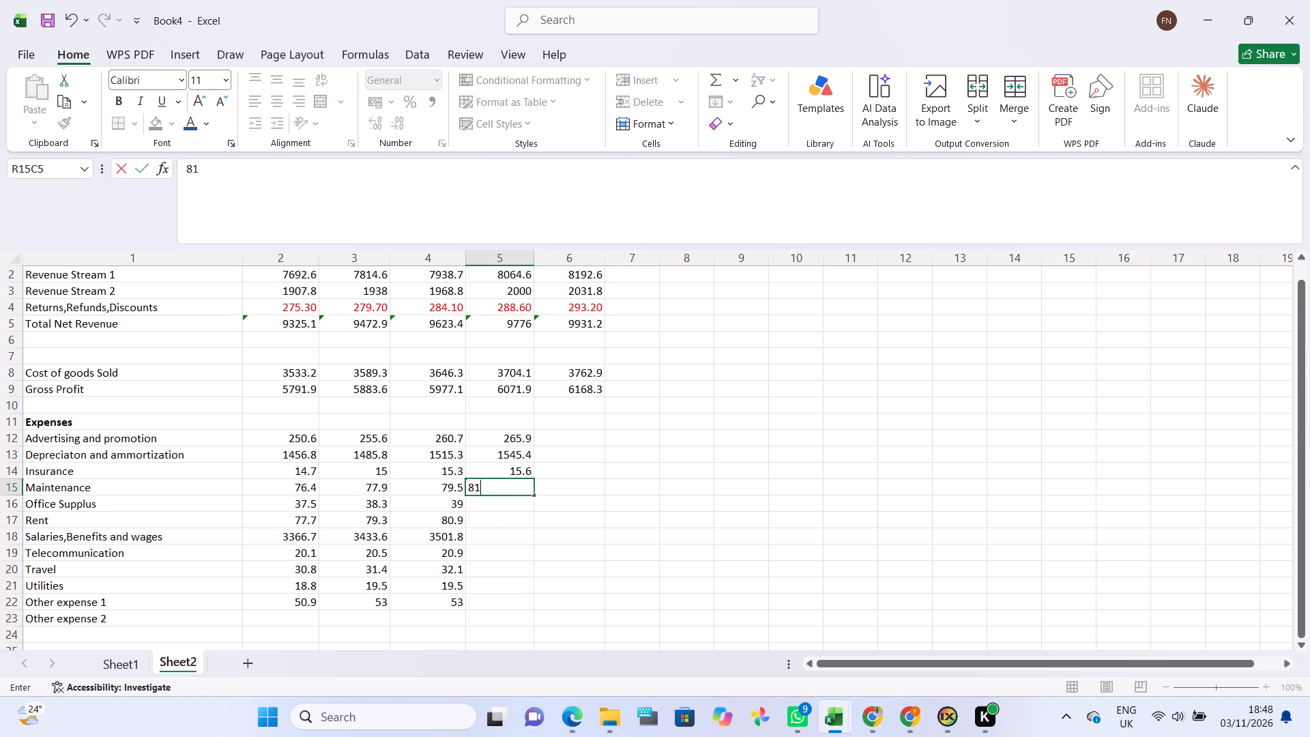
key("Return")
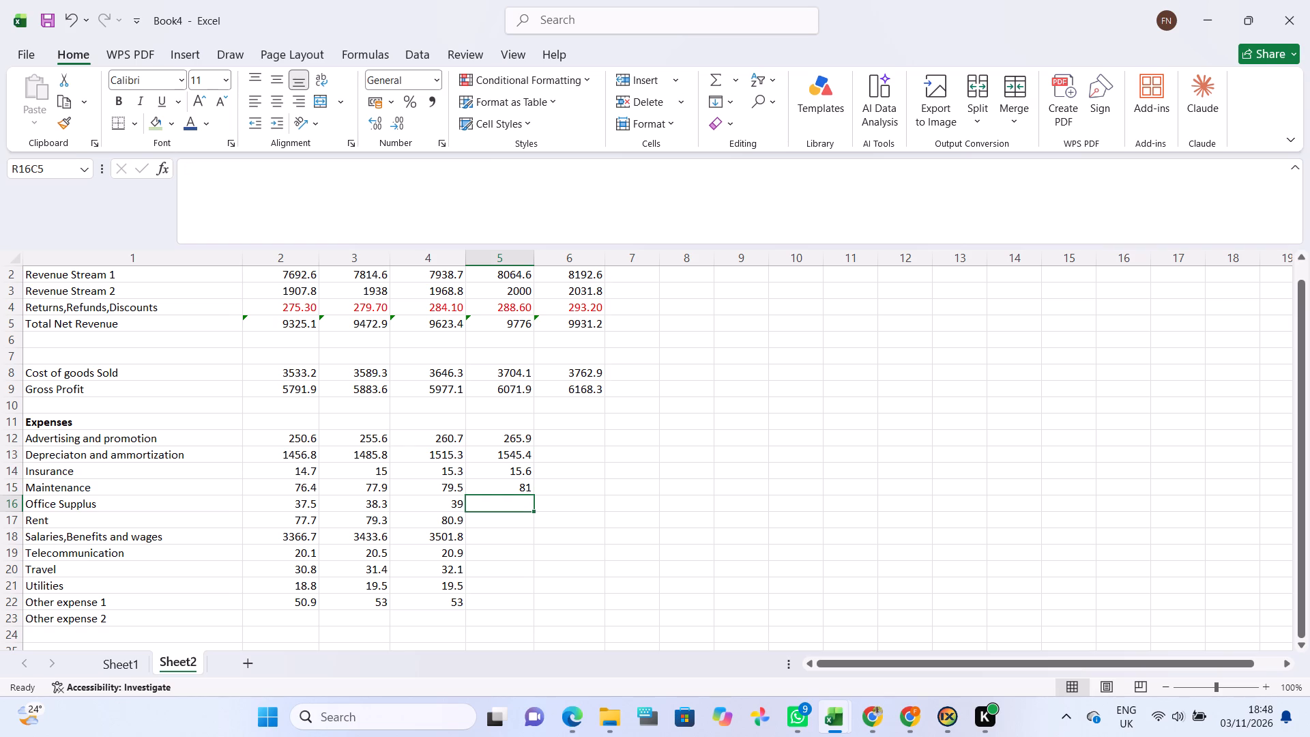
type("39.8")
key("Return")
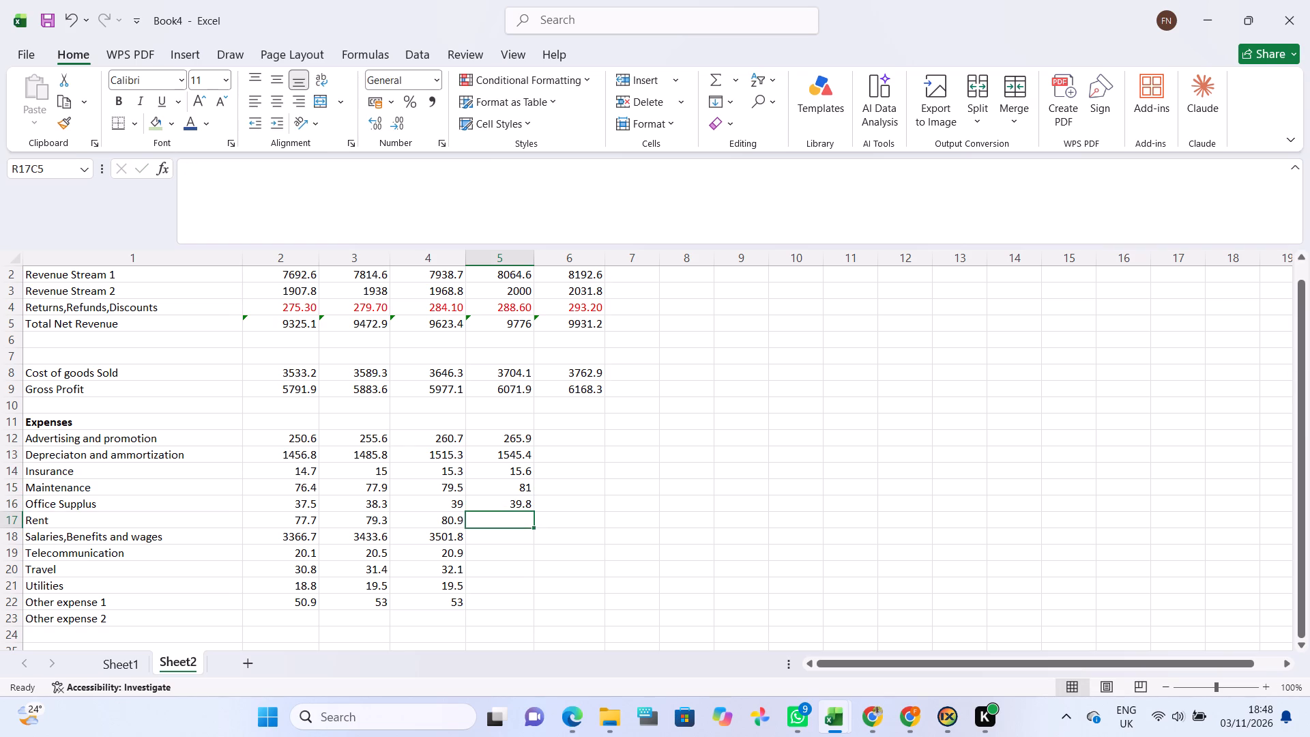
type("82.5")
key("Return")
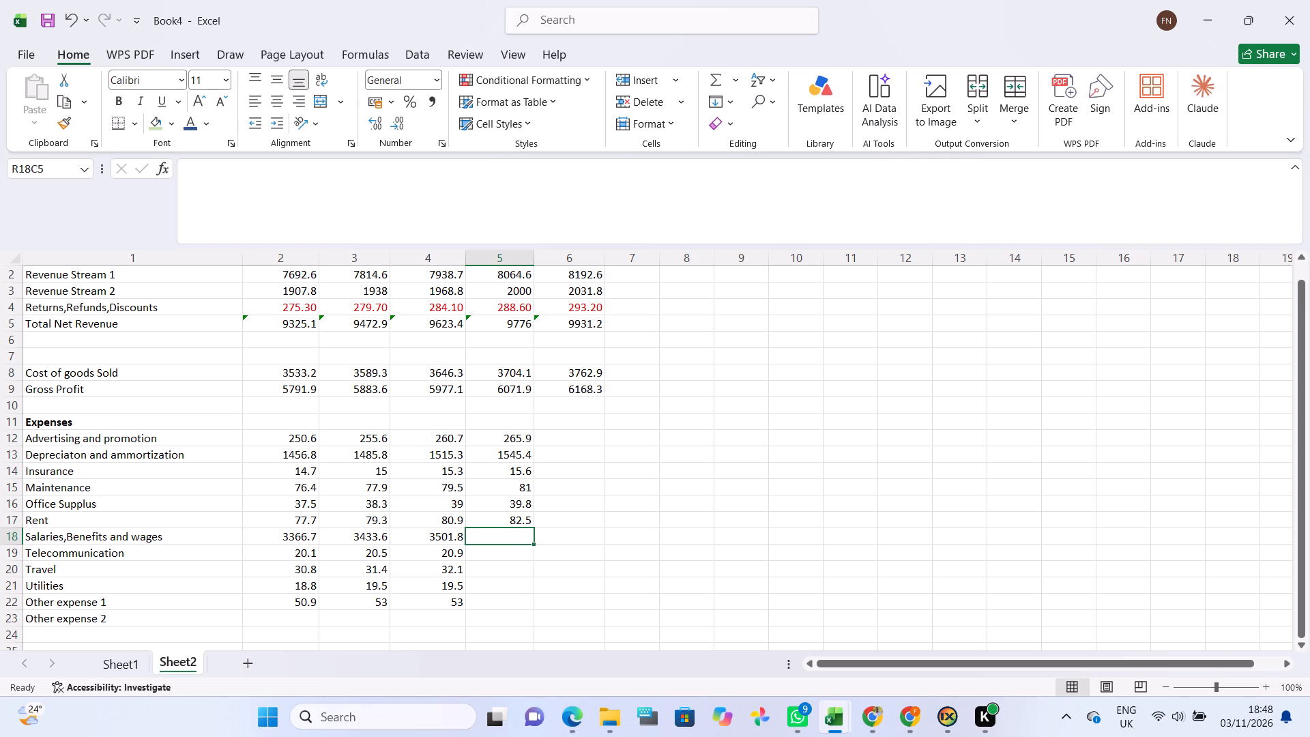
Enter 2017 expenses of 3571.4 for Salaries,Benefits and wages, 21.3 for Telecommunication and 32.7 for Travel.
key("3")
type("571")
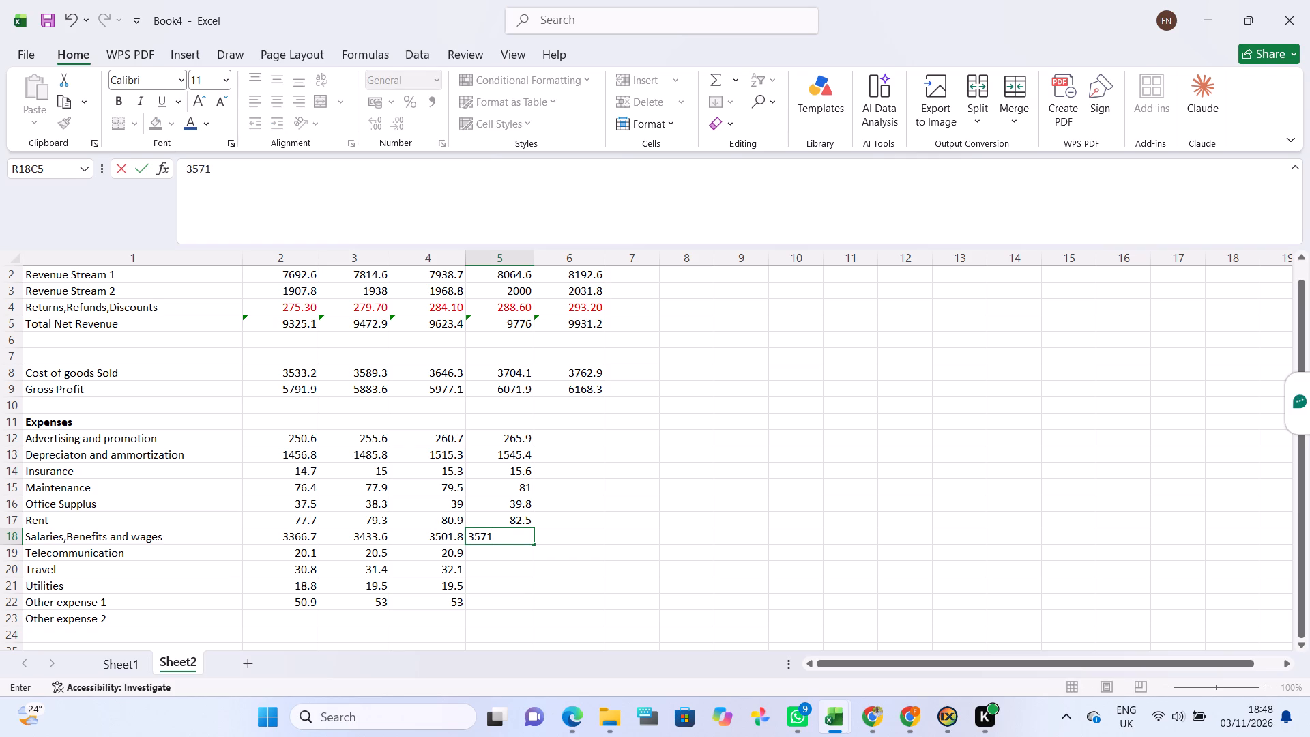
type(".4")
key("Return")
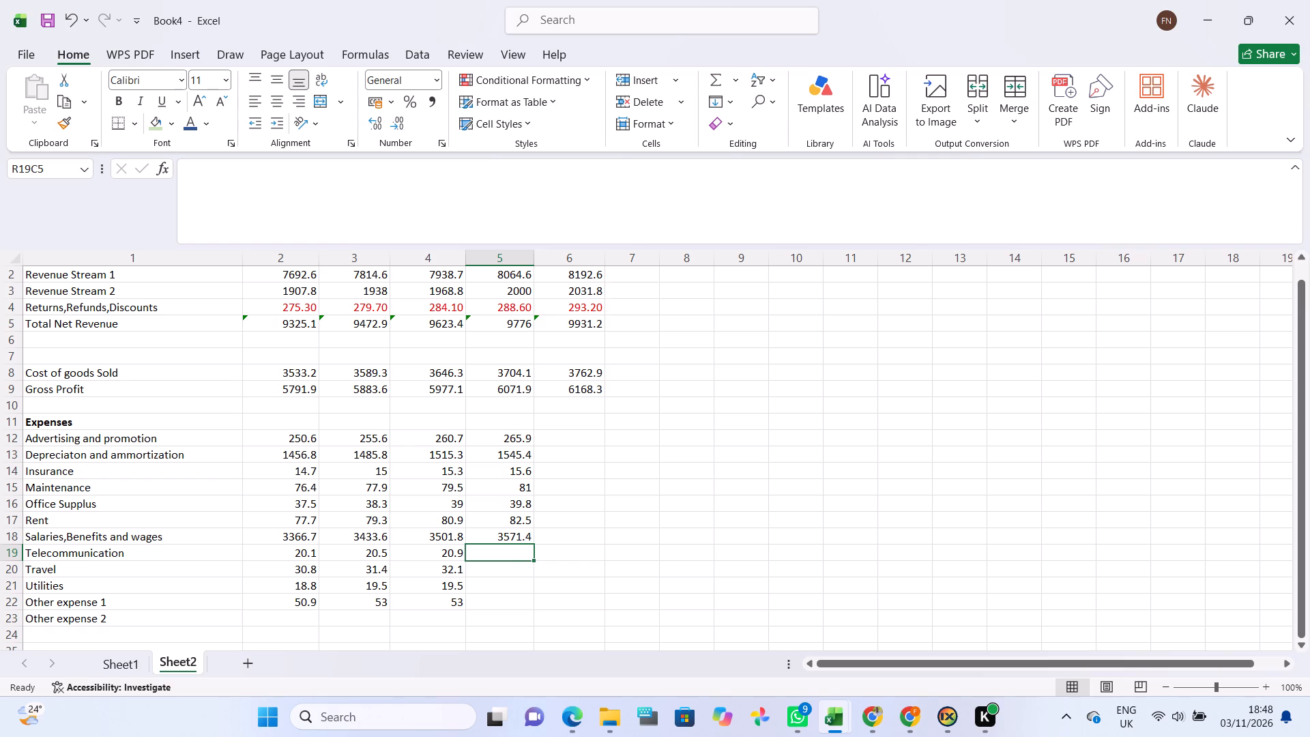
type("21.3")
key("Return")
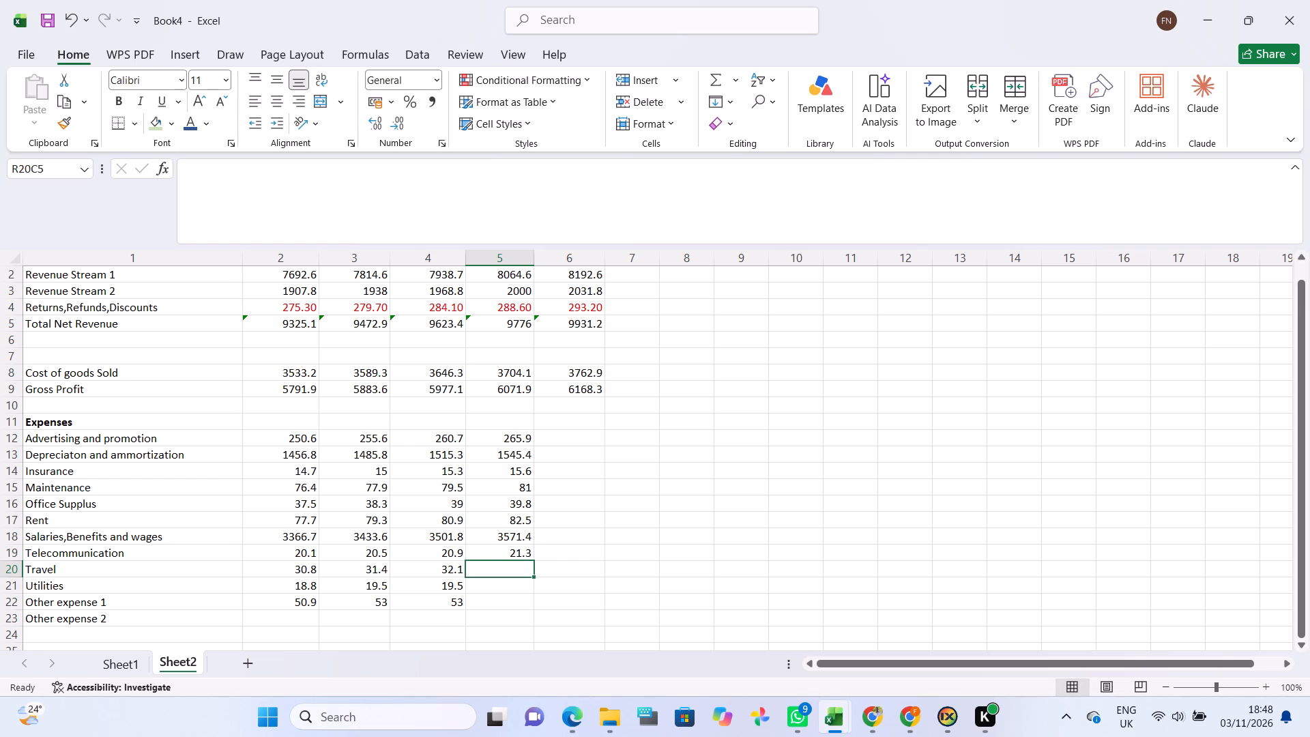
type("32")
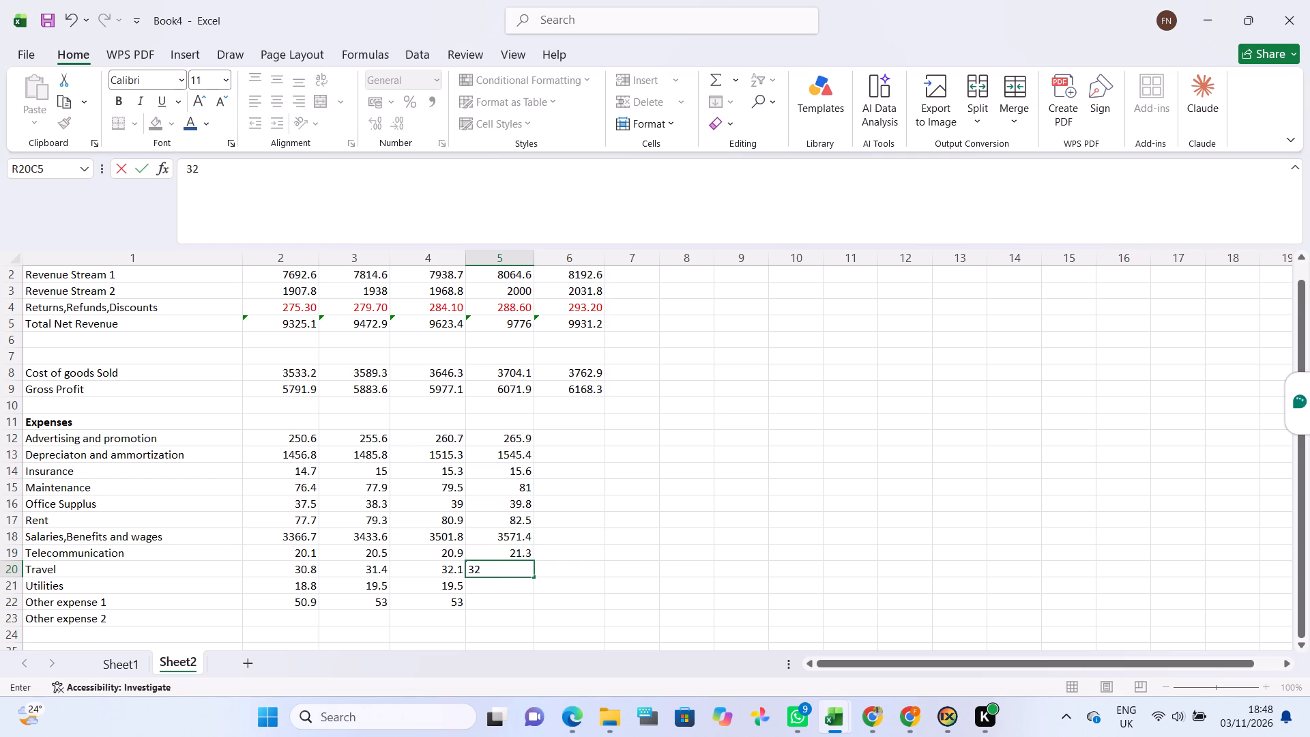
key("period")
key("7")
key("Return")
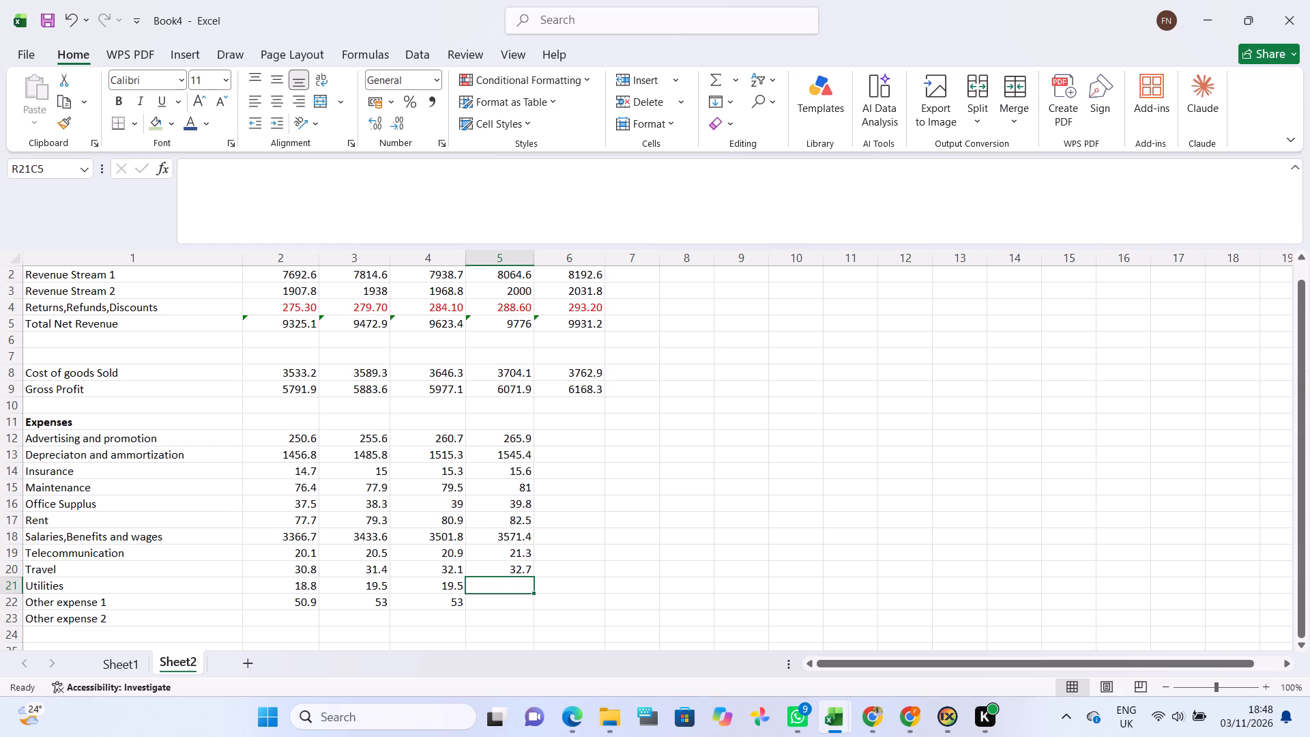
Enter 2017 expenses of 19.9 for Utilities and 54 for Other expense 1.
key("1")
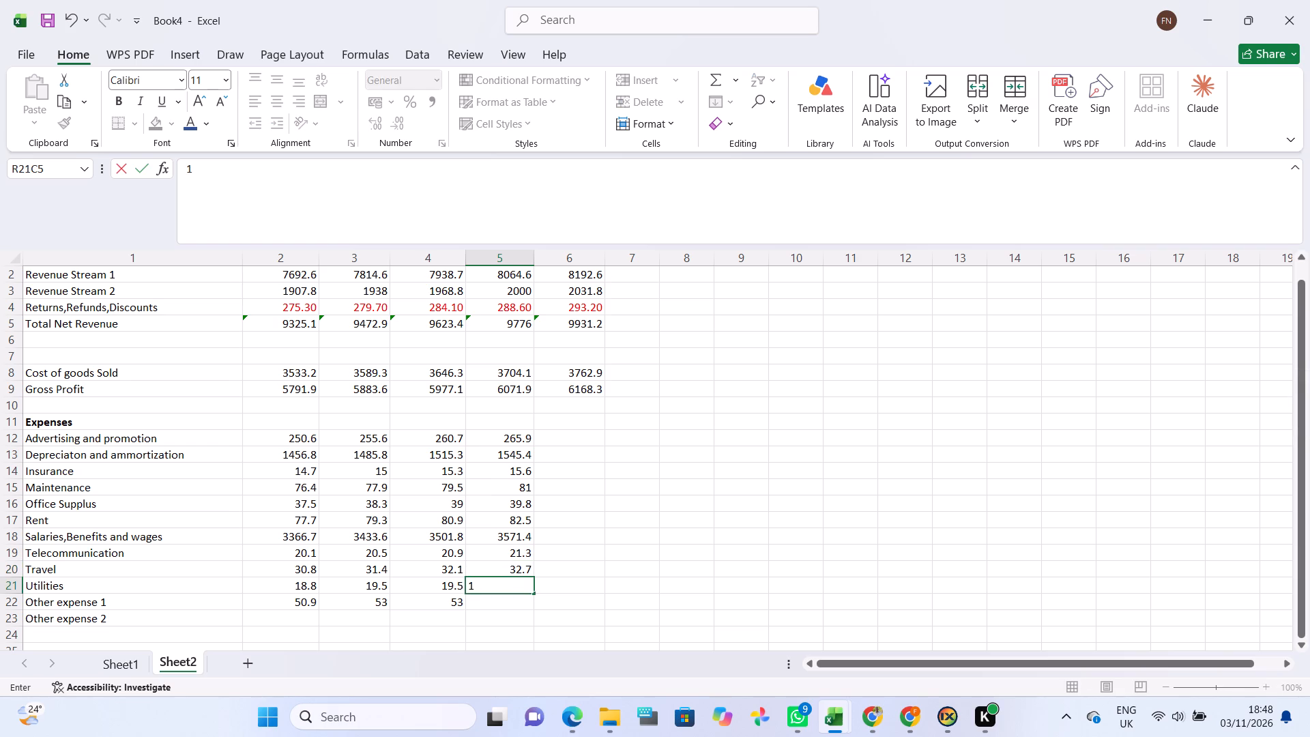
type("9.9")
key("Return")
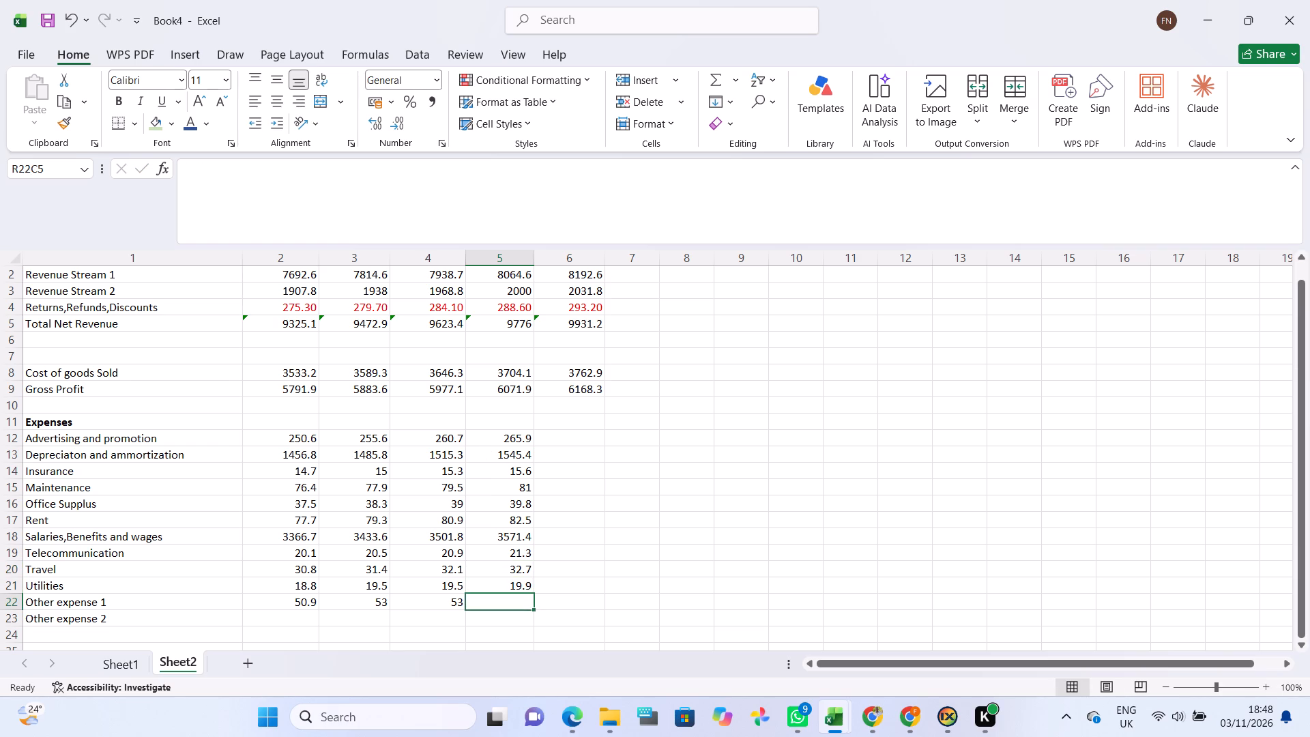
type("54.")
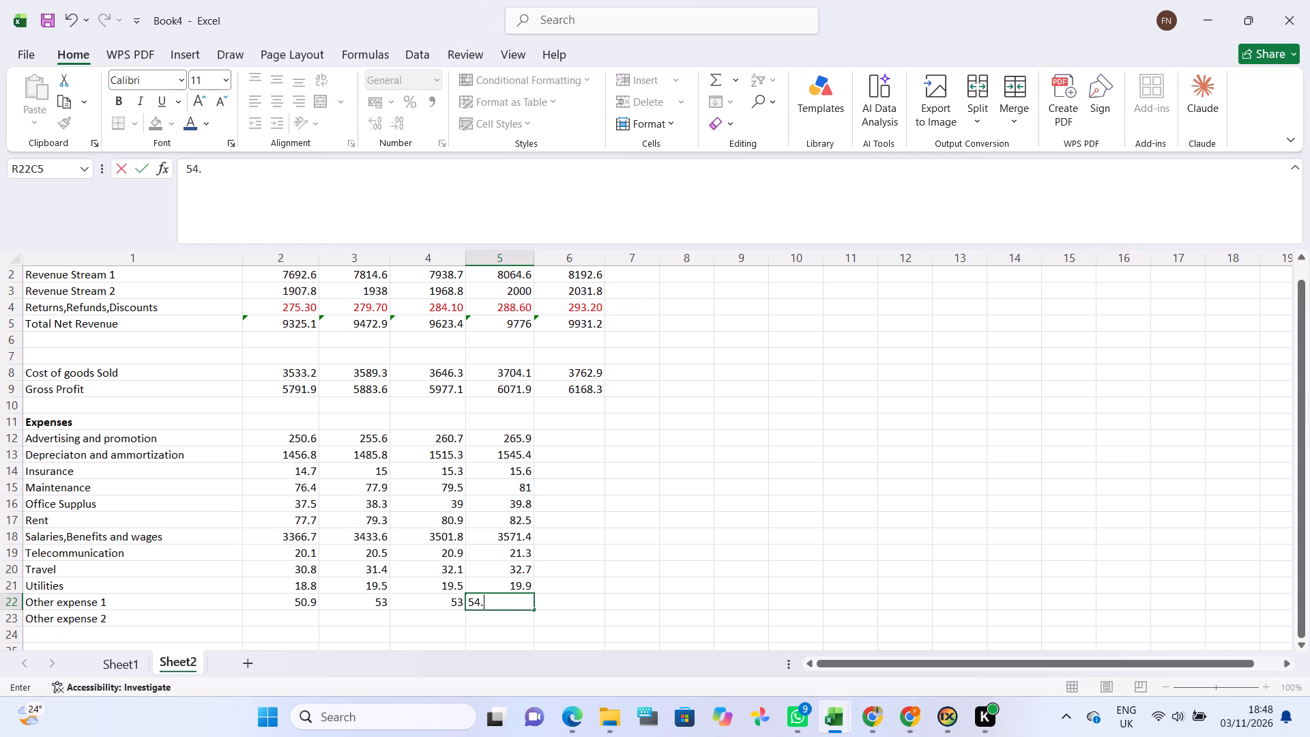
key("Return")
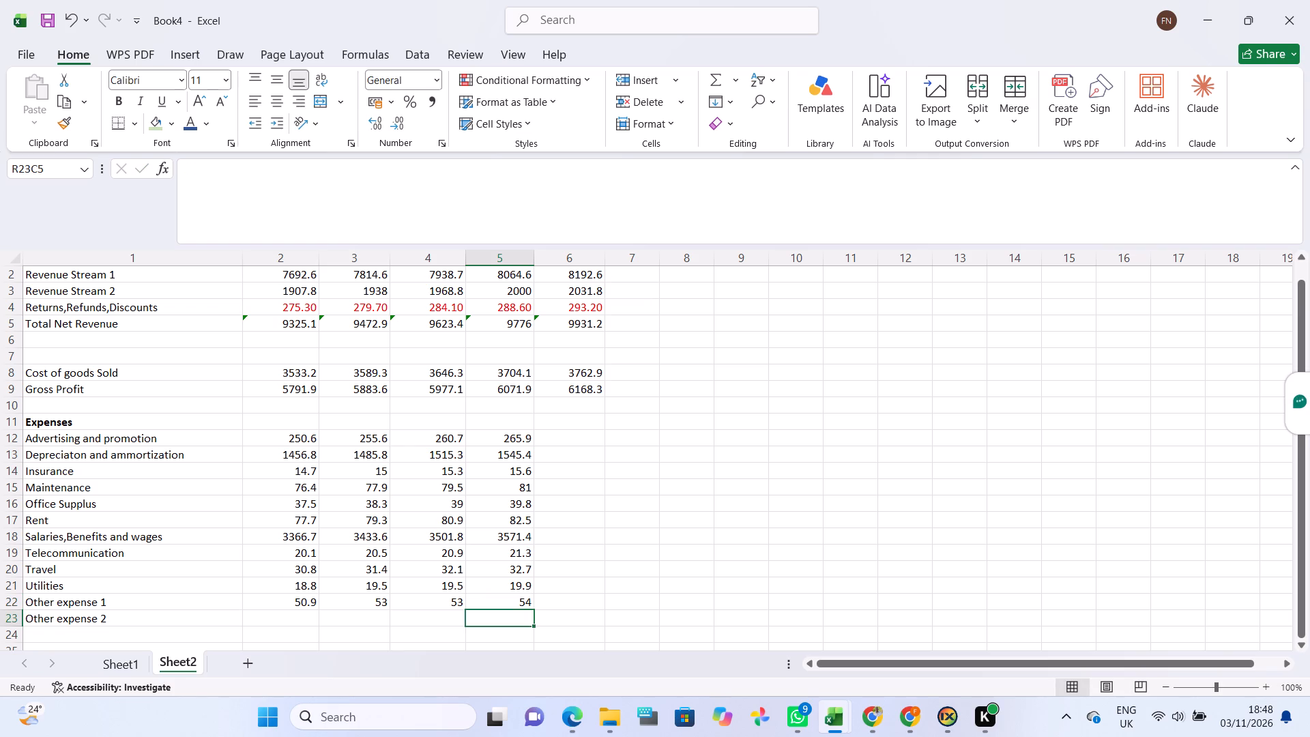
Enter 2018 expenses of 271.1 for Advertising and promotion, 1576.1 for Depreciaton and ammortization and 15.9 for Insurance.
left_click(555, 439)
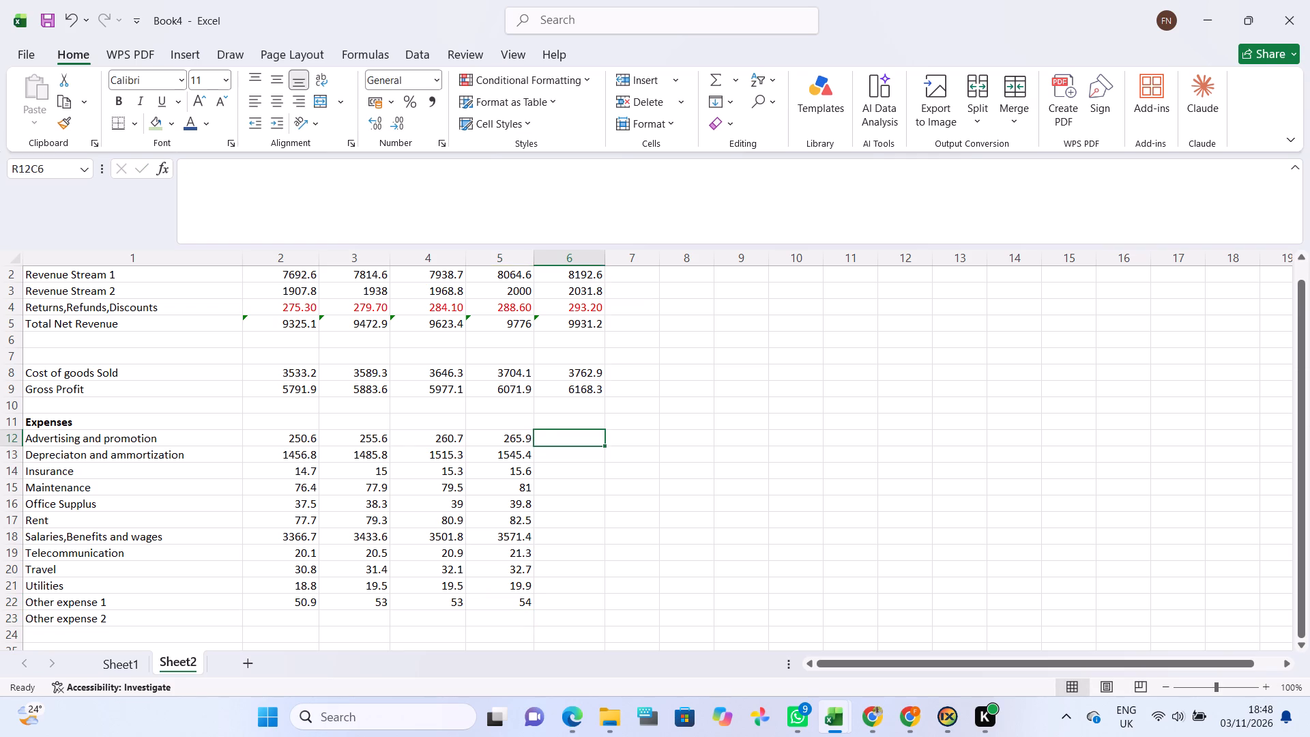
type("271.1")
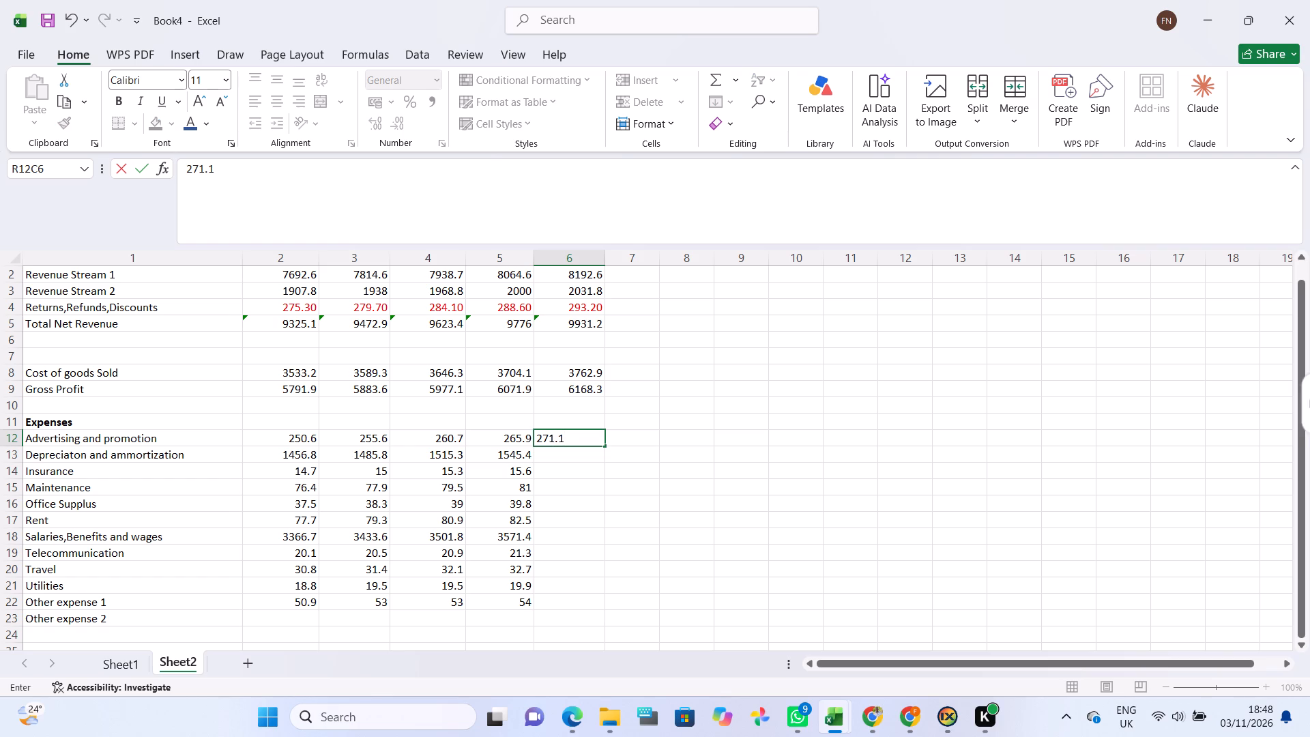
key("Down")
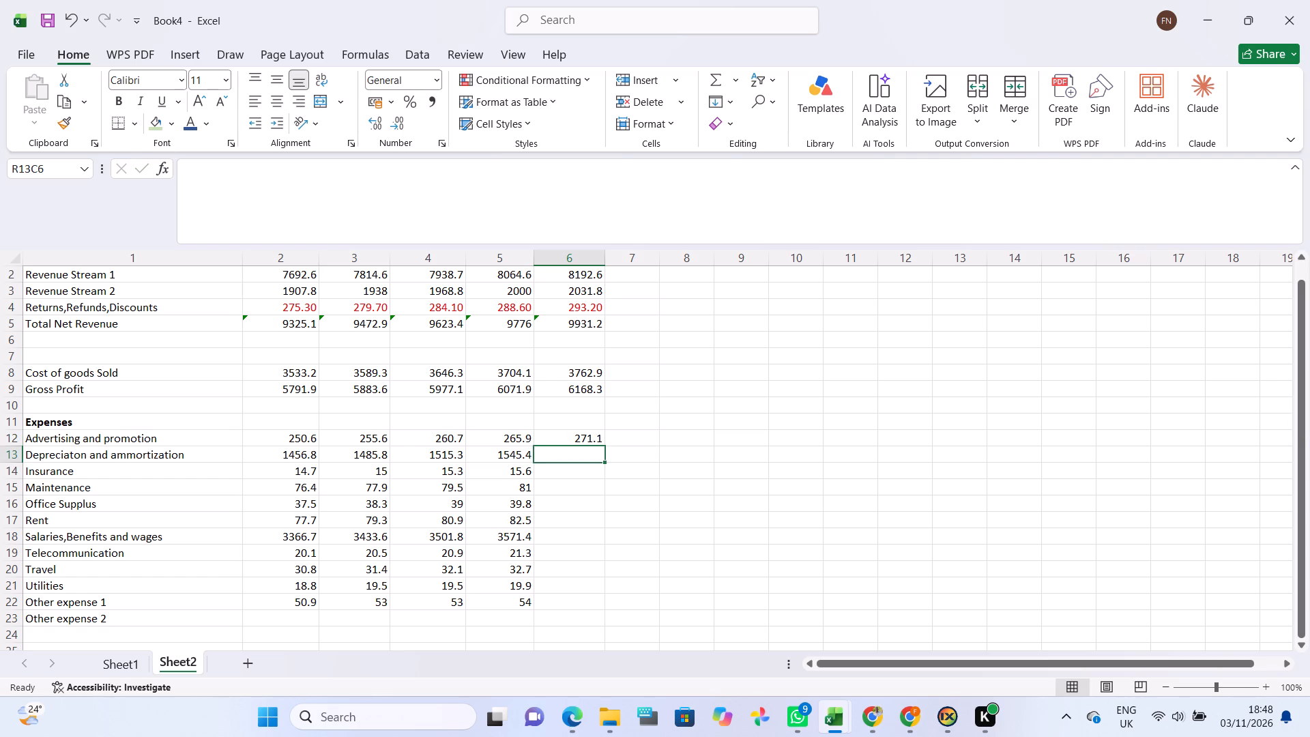
type("1576")
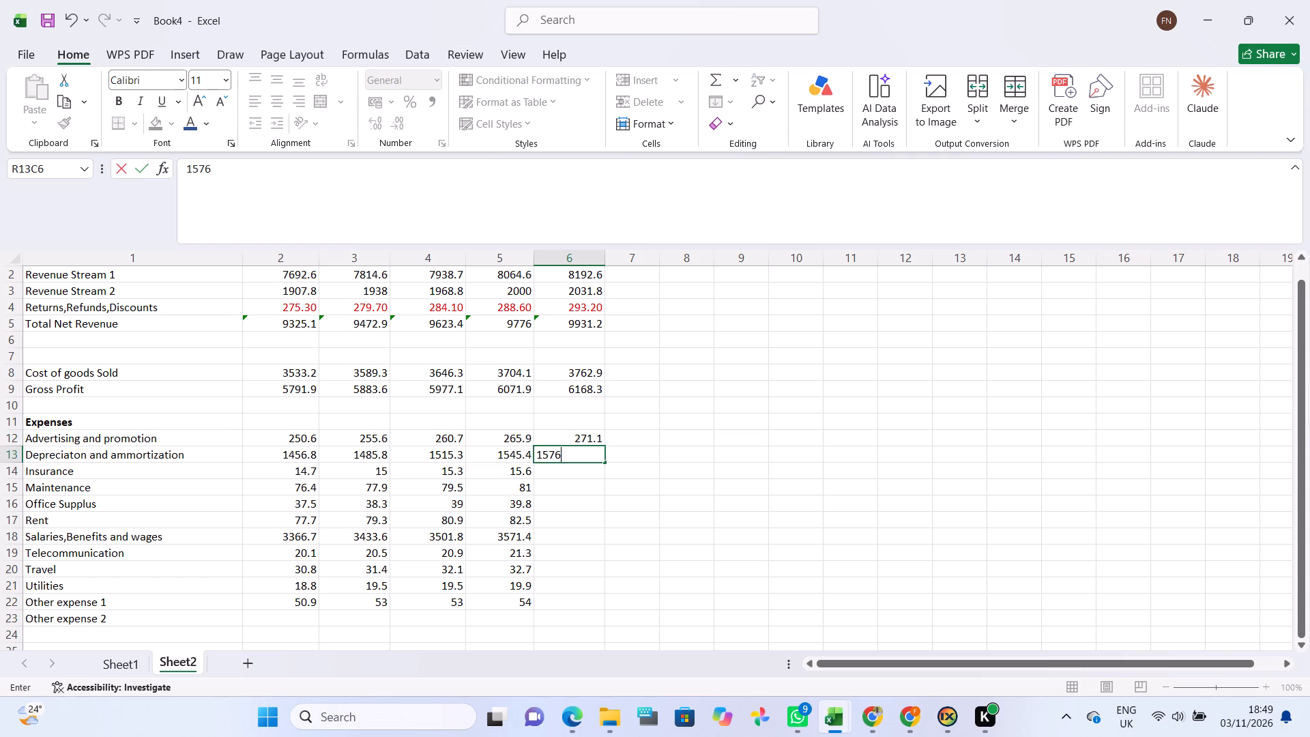
type(".1")
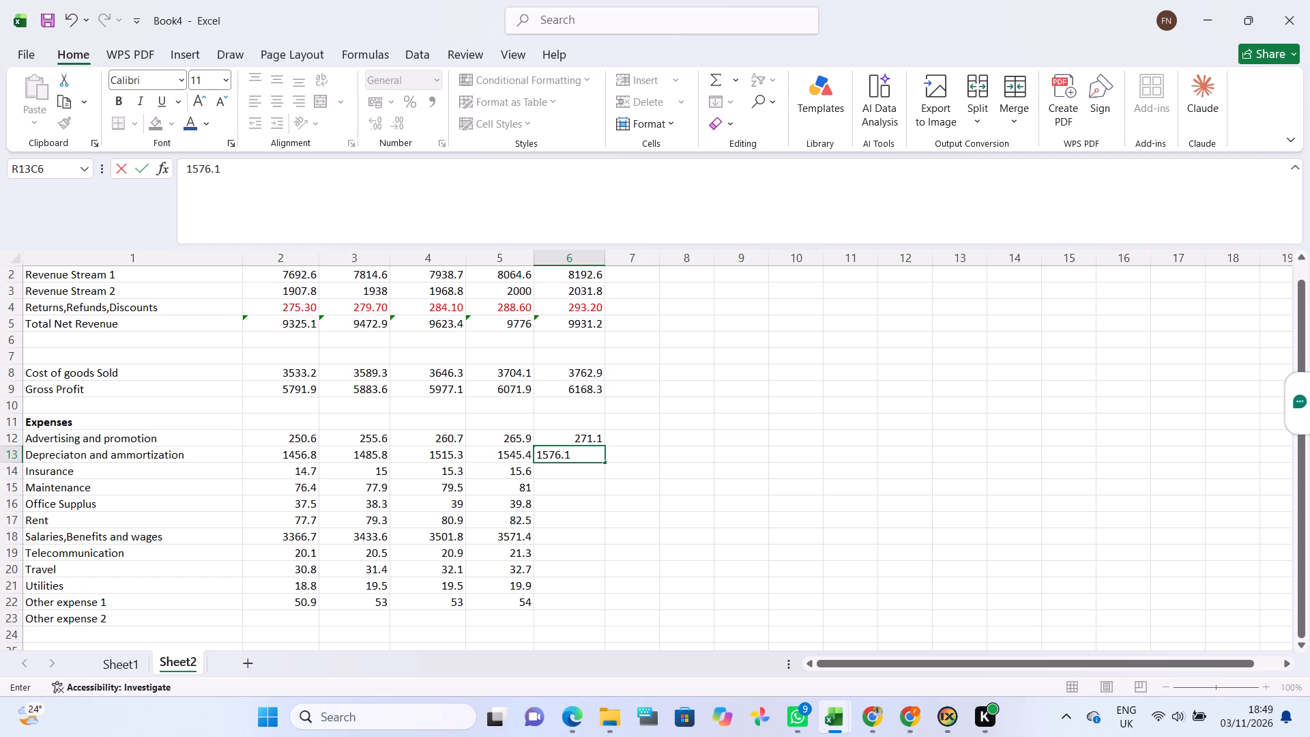
key("Return")
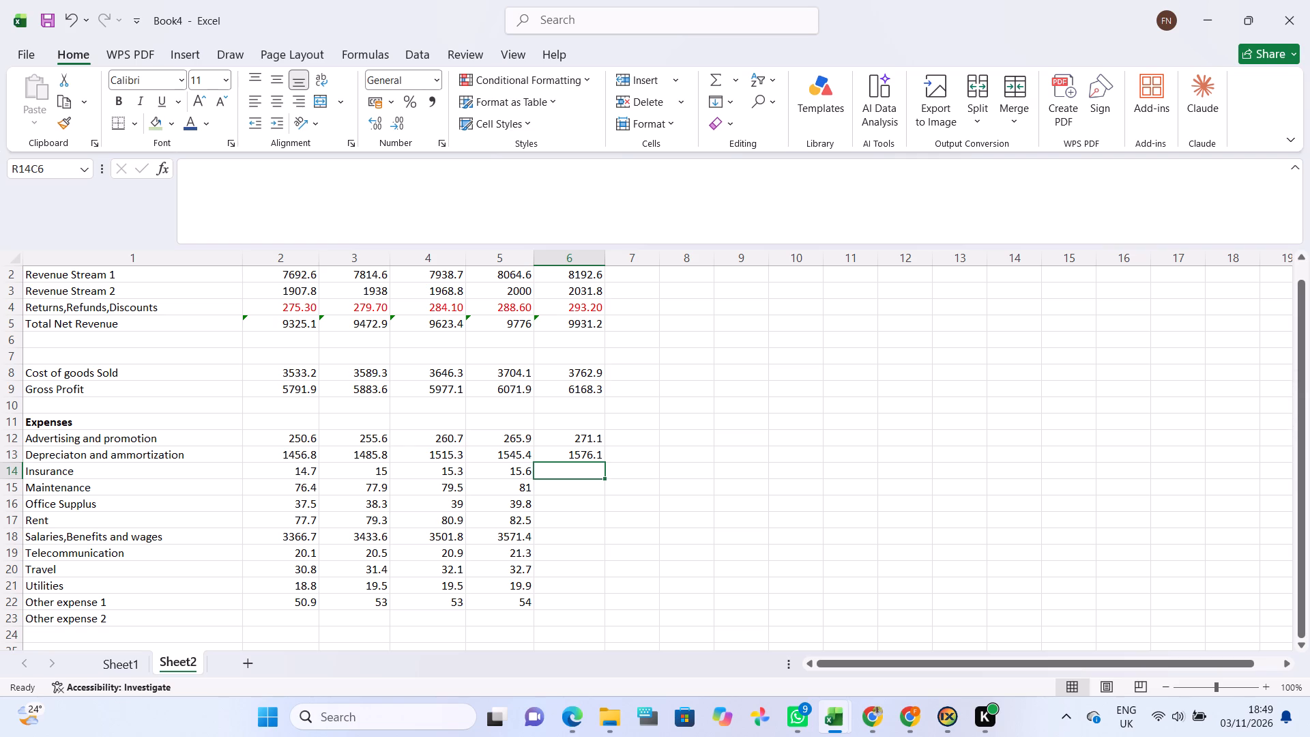
type("15")
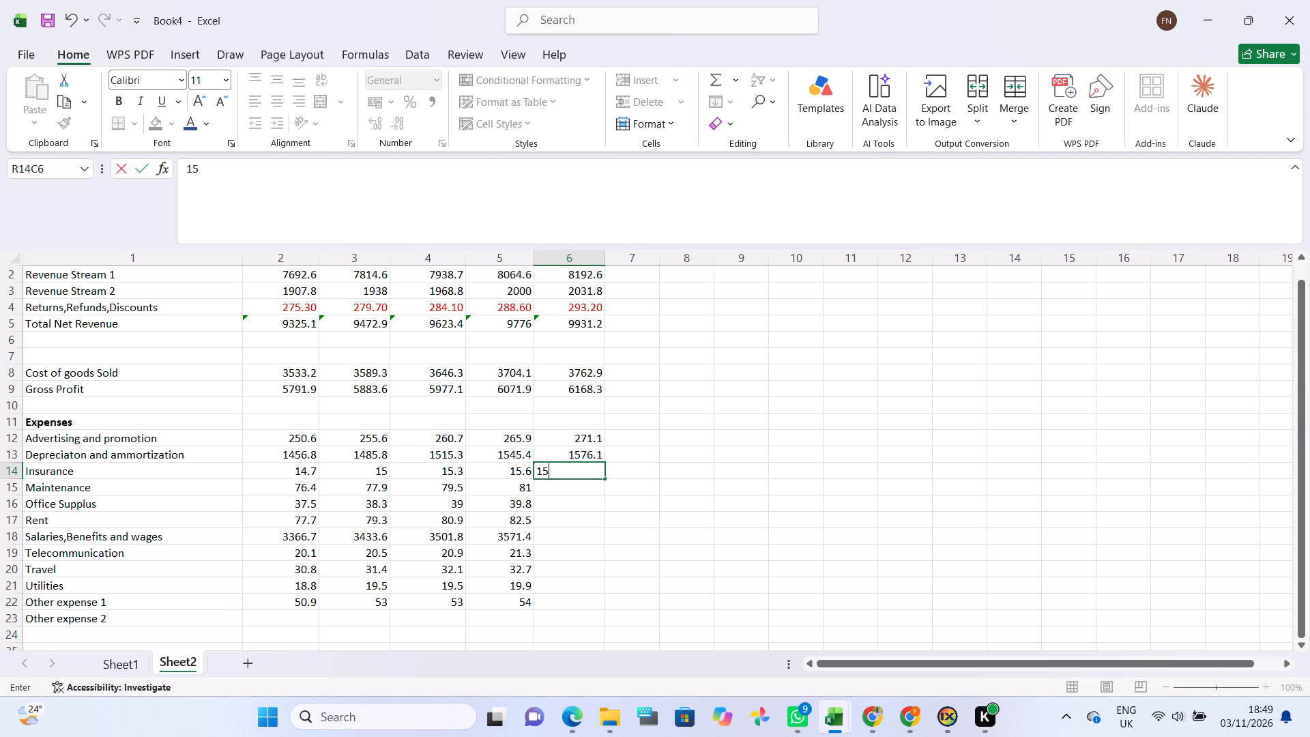
type(".9")
key("Return")
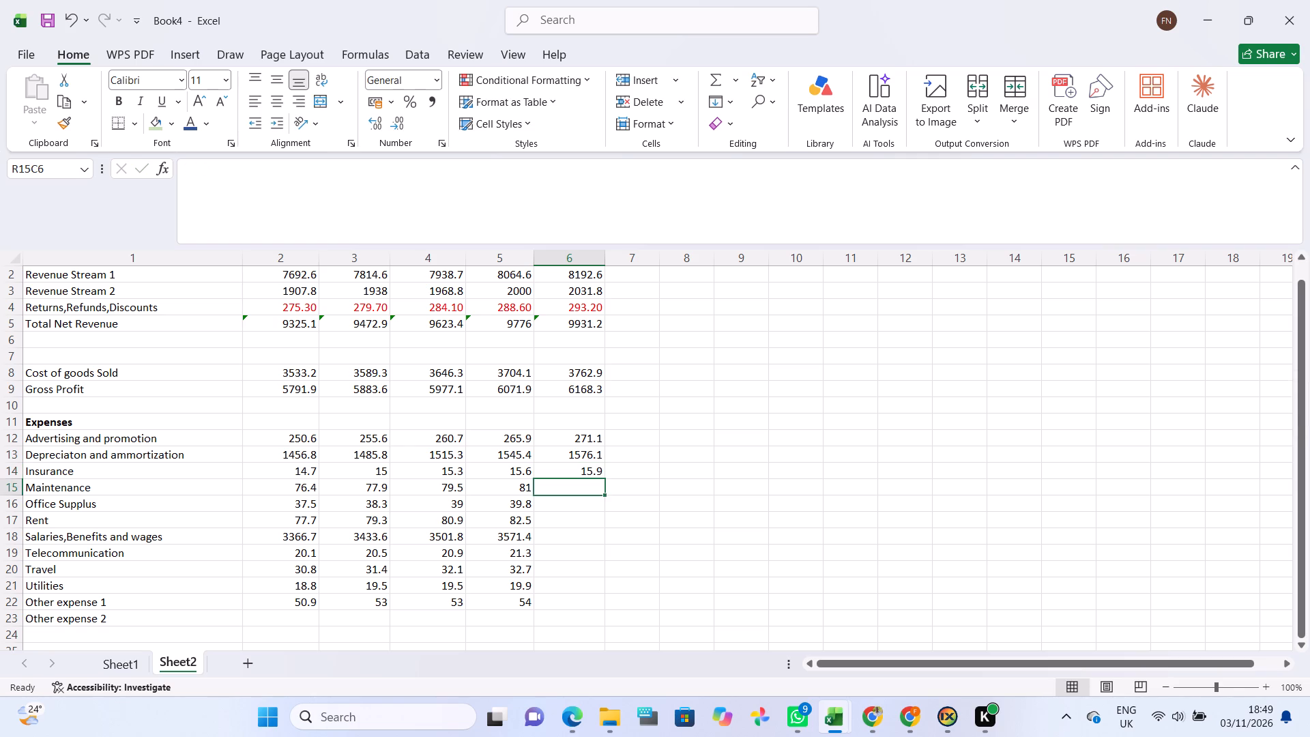
Enter 2018 expenses of 82.6 for Maintenance, 40.6 for Office Supplus and 84.1 for Rent.
type("82.6")
key("Return")
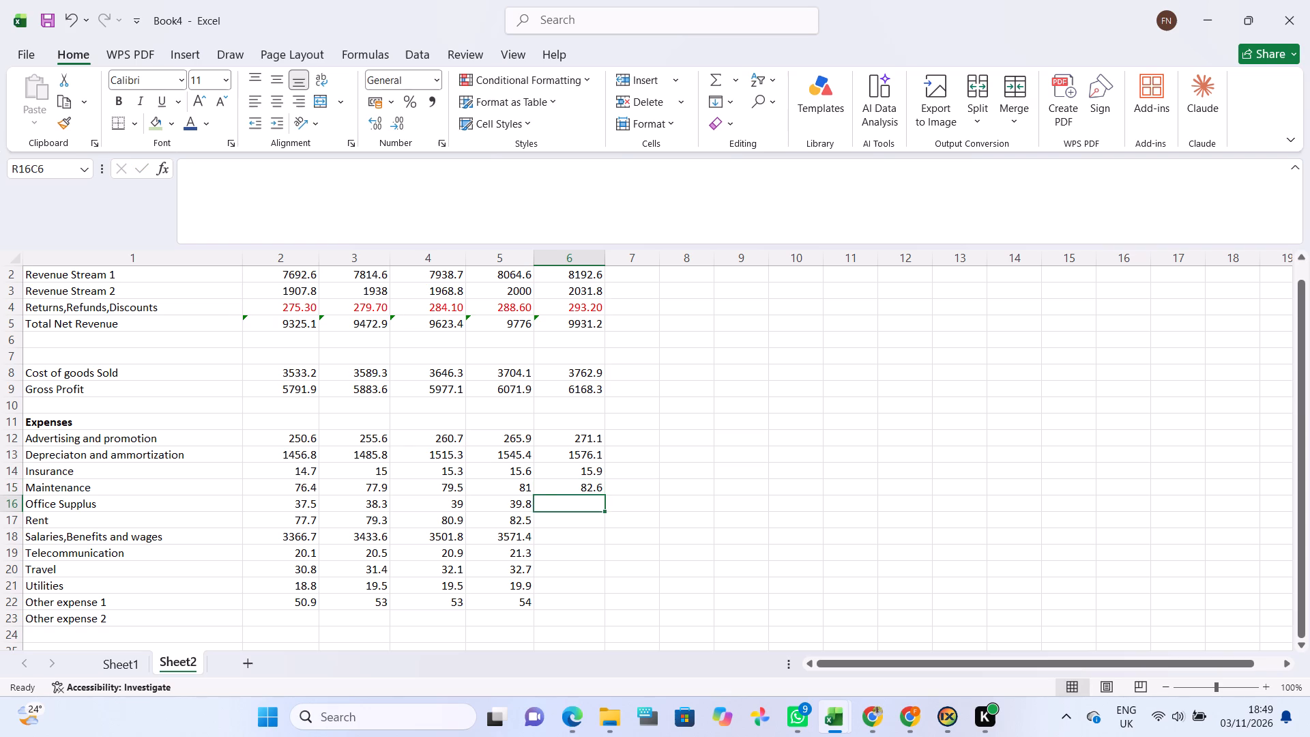
type("40.6")
key("Return")
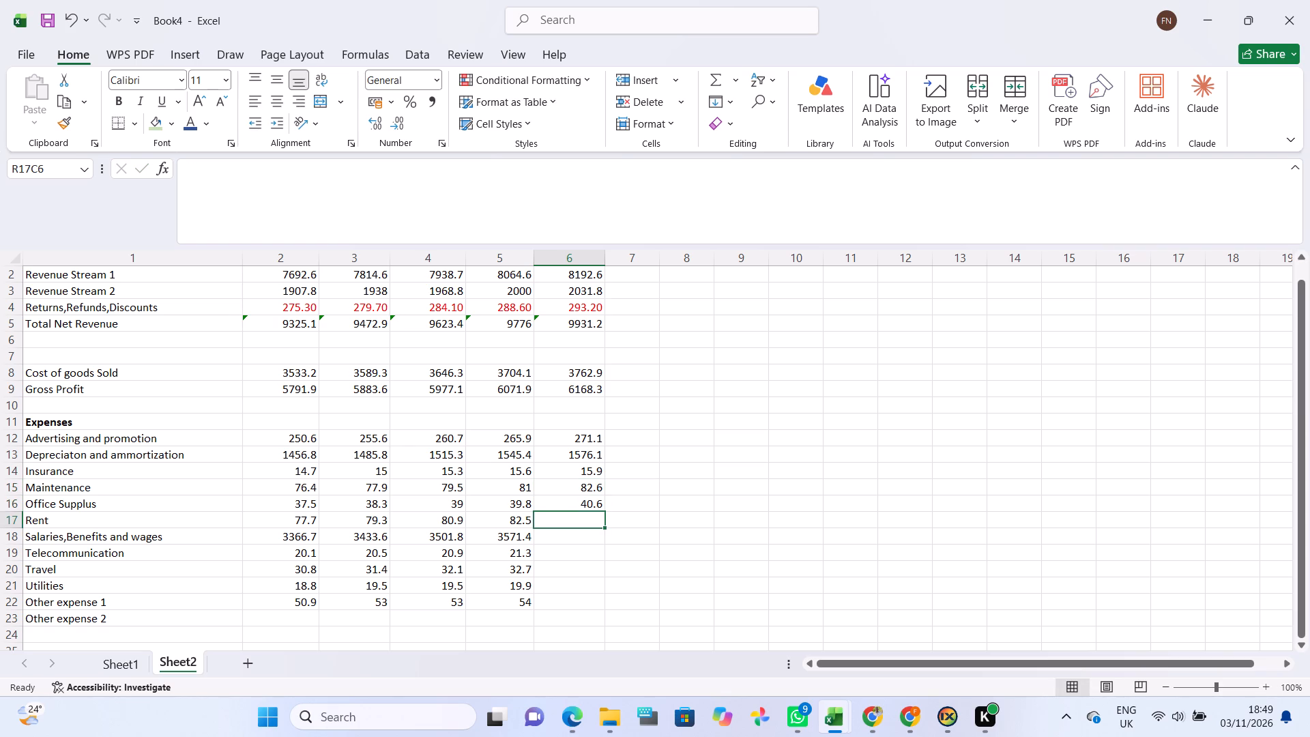
type("84")
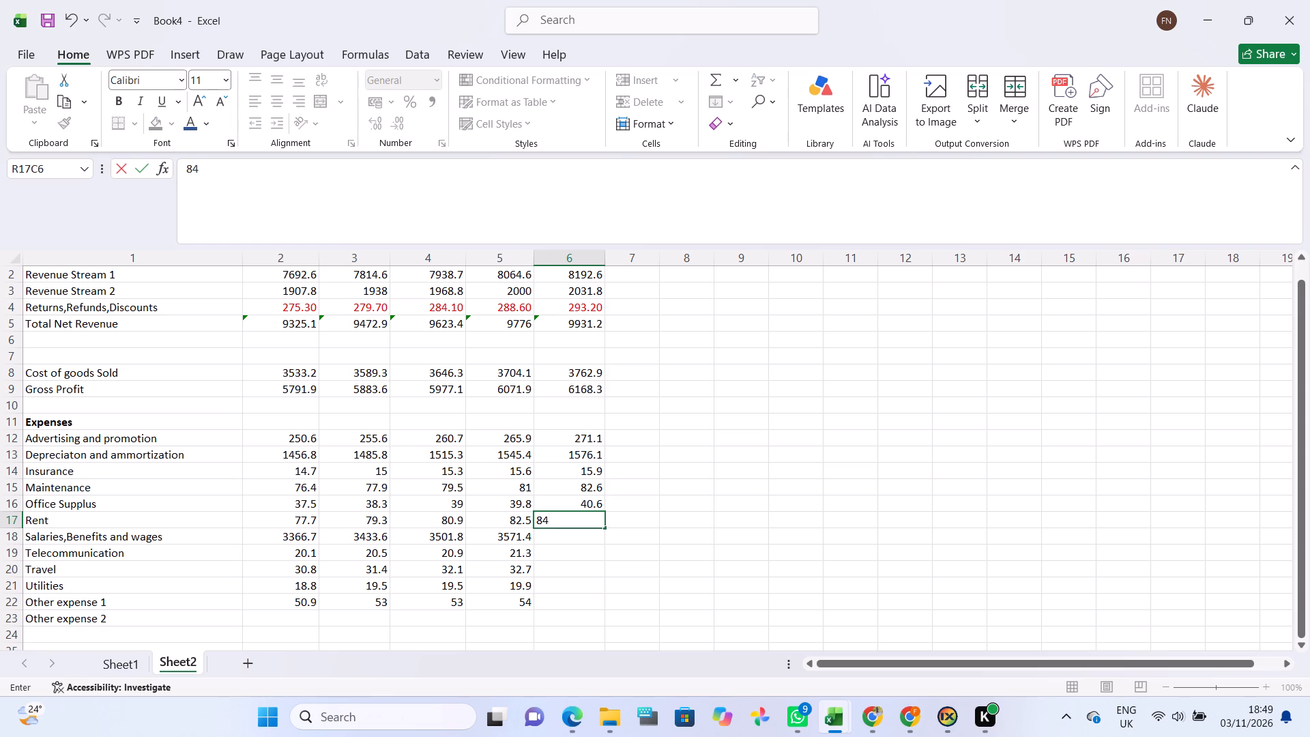
type(".1")
key("Return")
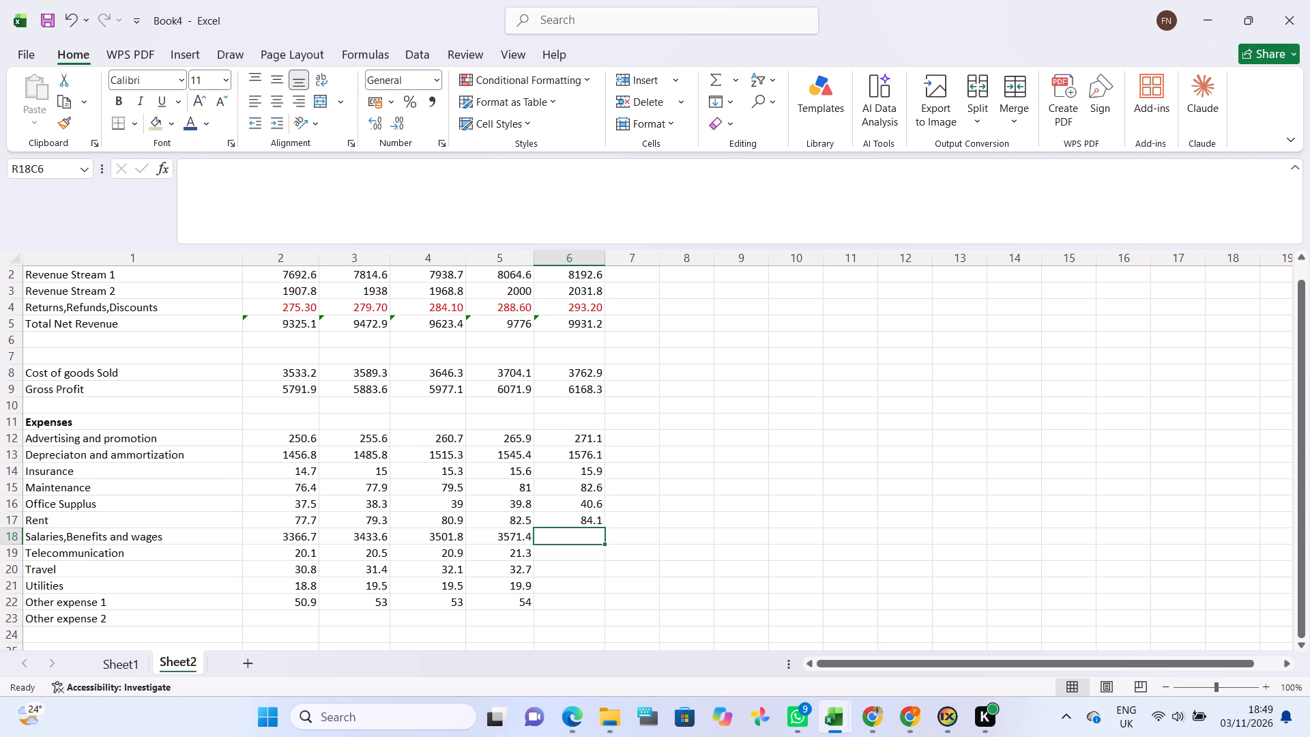
Enter 2018 expenses of 3642.3 for Salaries,Benefits and wages, 21.7 for Telecommunication and 33.3 for Travel.
type("36")
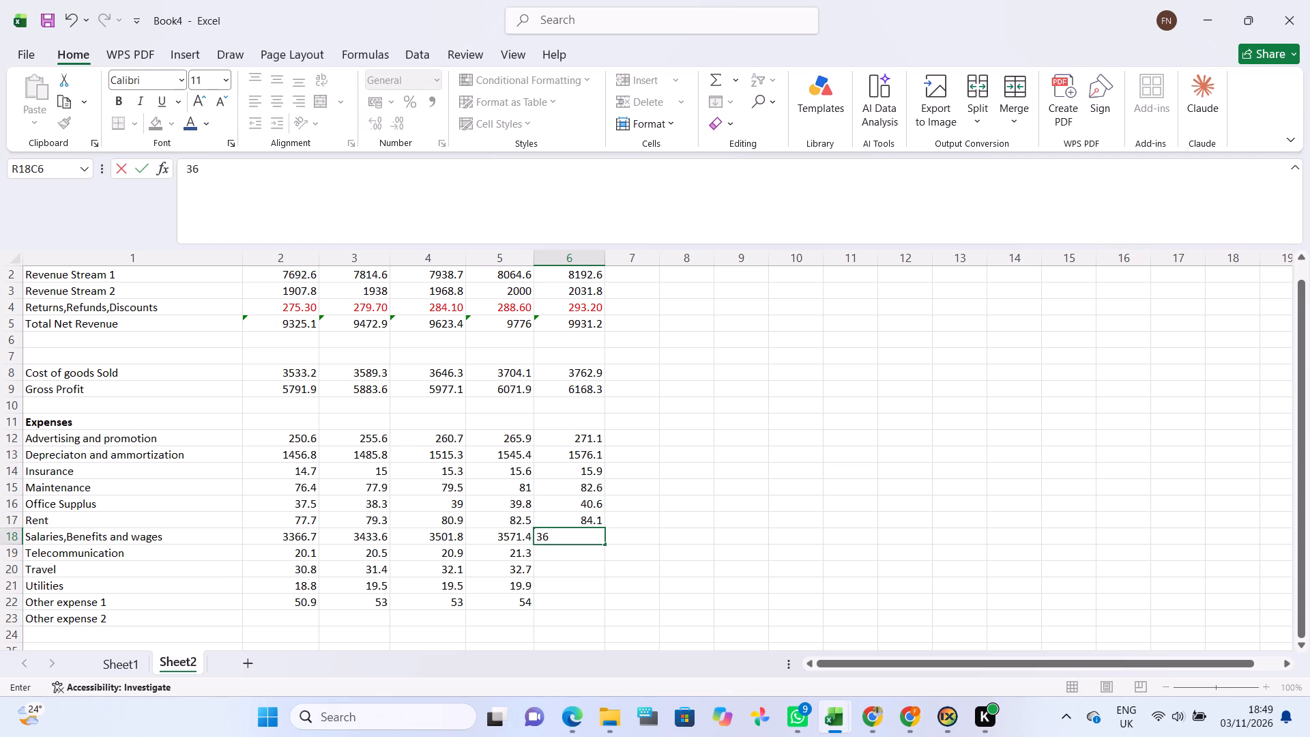
type("42.")
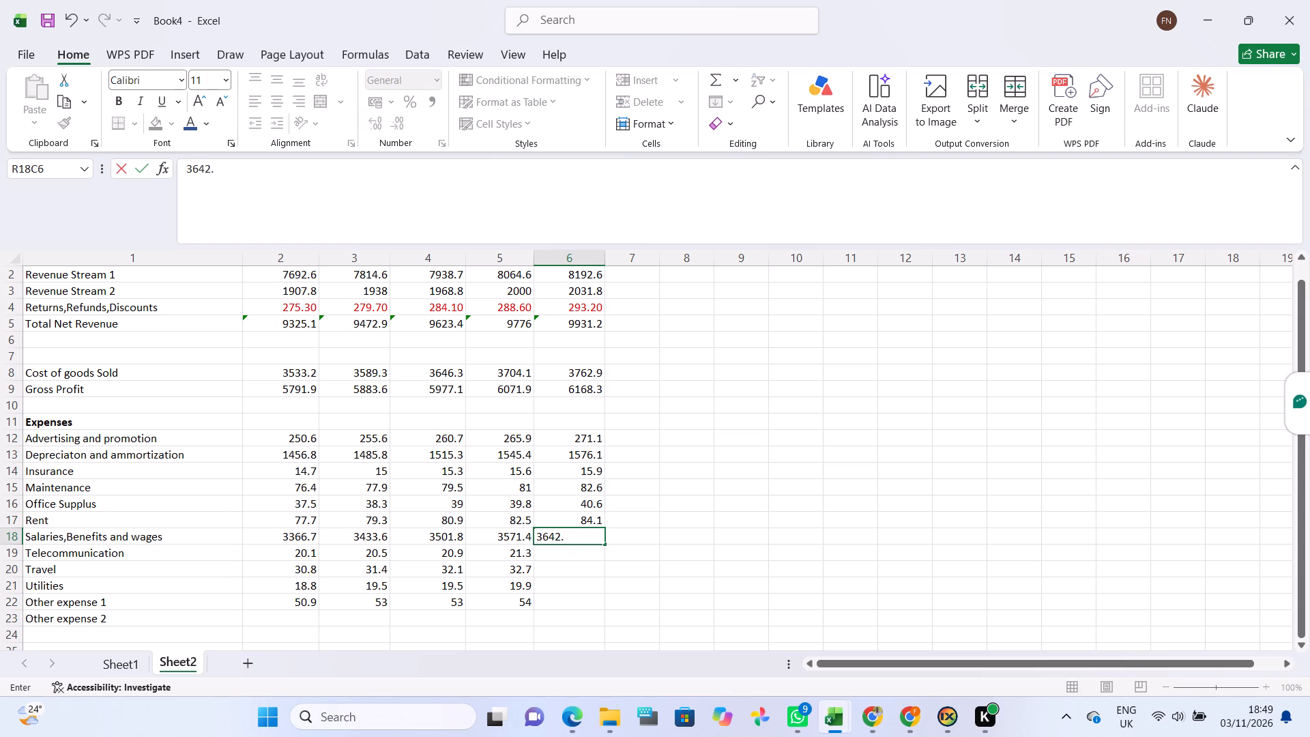
key("3")
key("Return")
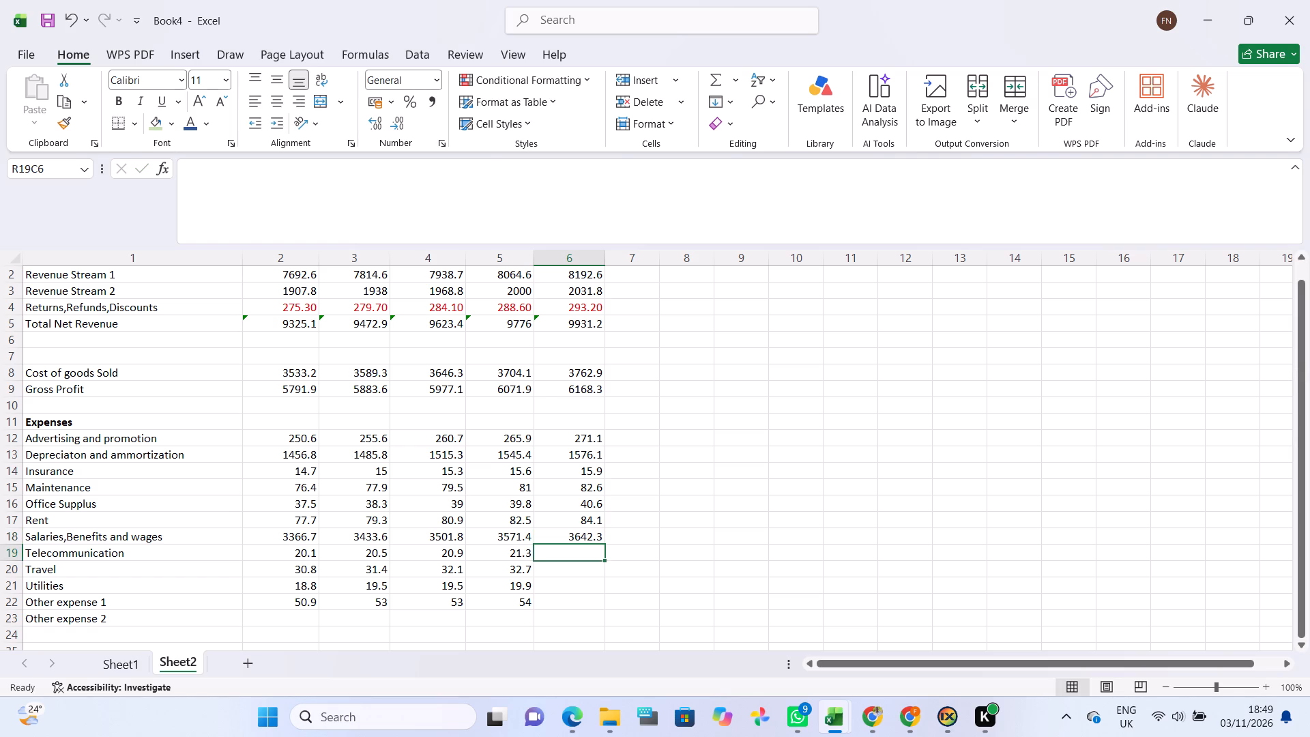
type("21.7")
key("Return")
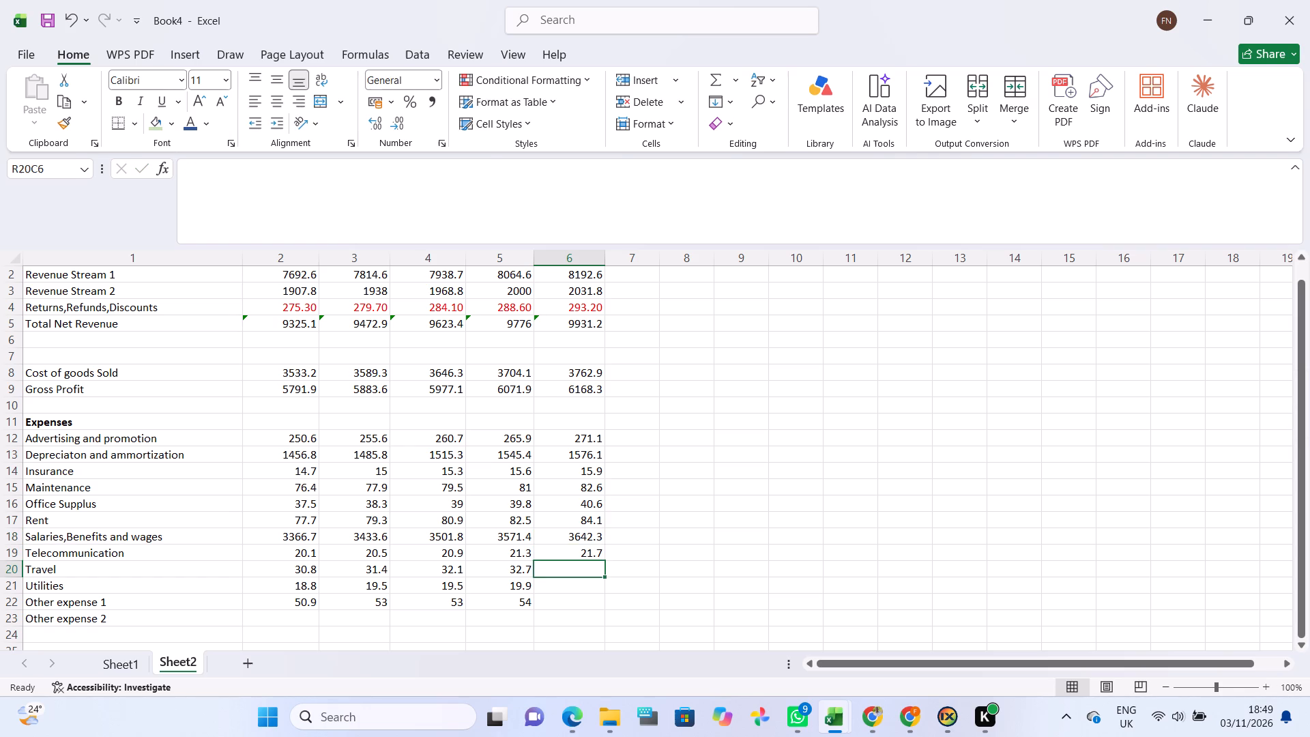
type("33.3")
key("Return")
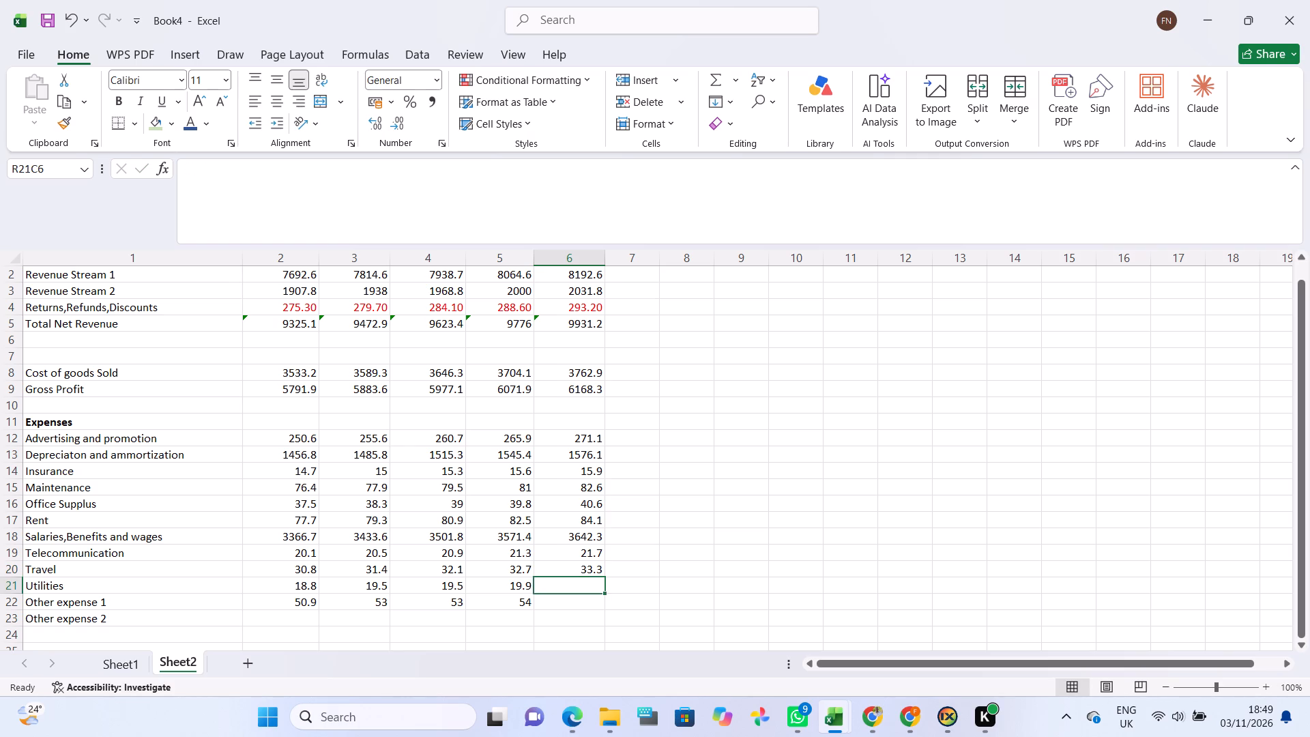
Enter 2018 expenses of 20.3 for Utilities and 55.1 for Other expense 1.
type("20.")
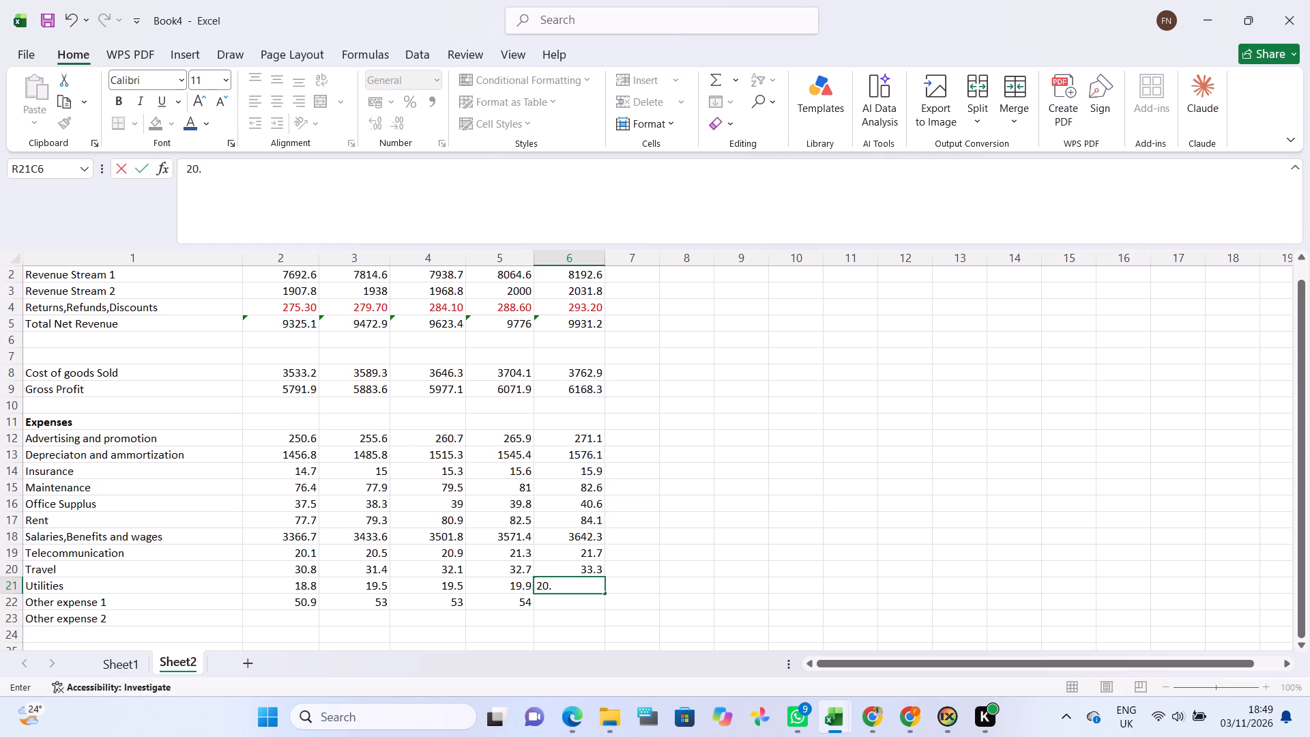
key("3")
key("Return")
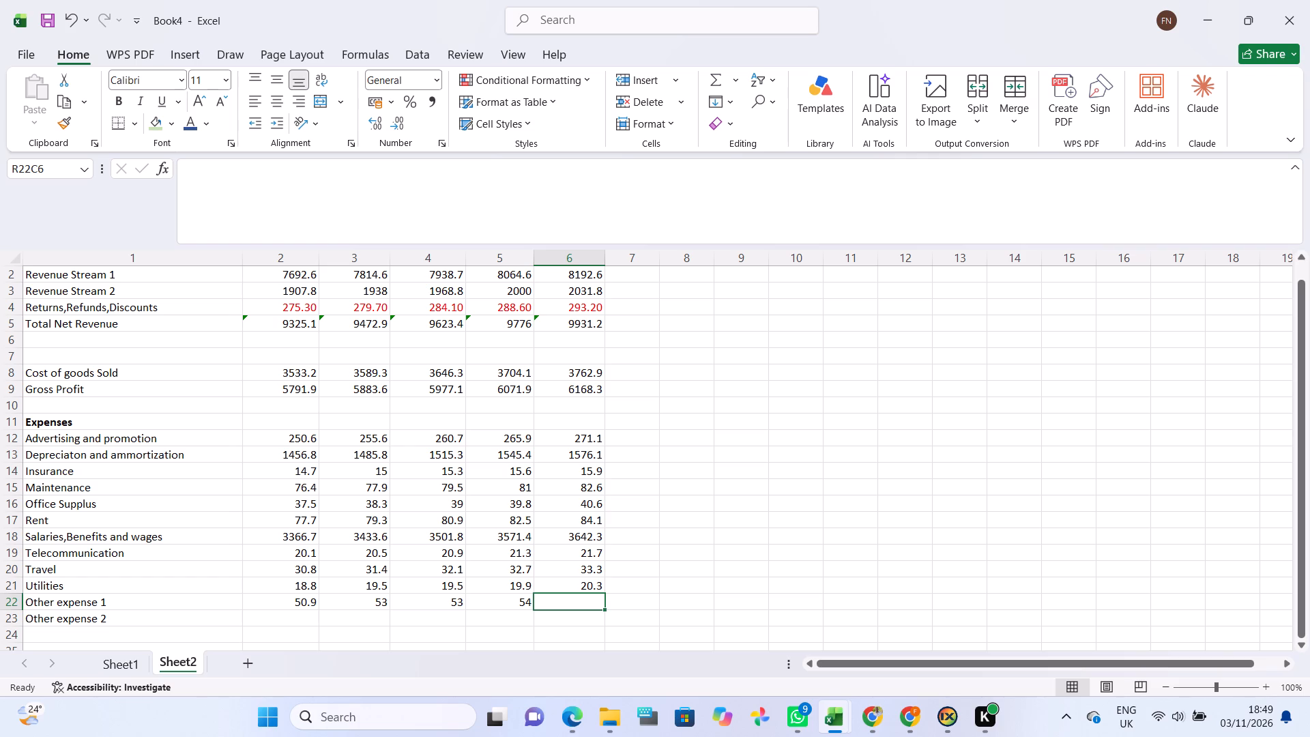
type("33")
key("BackSpace")
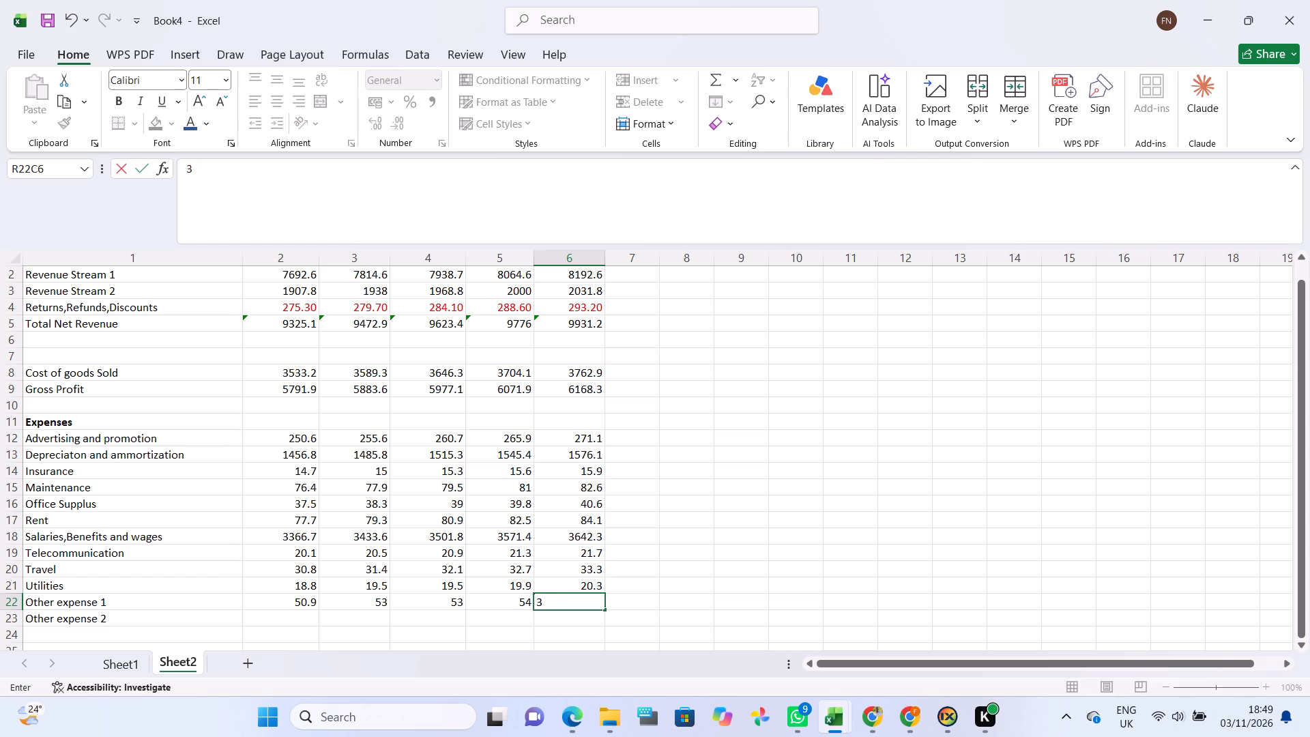
key("BackSpace")
type("55")
type(".1")
key("Return")
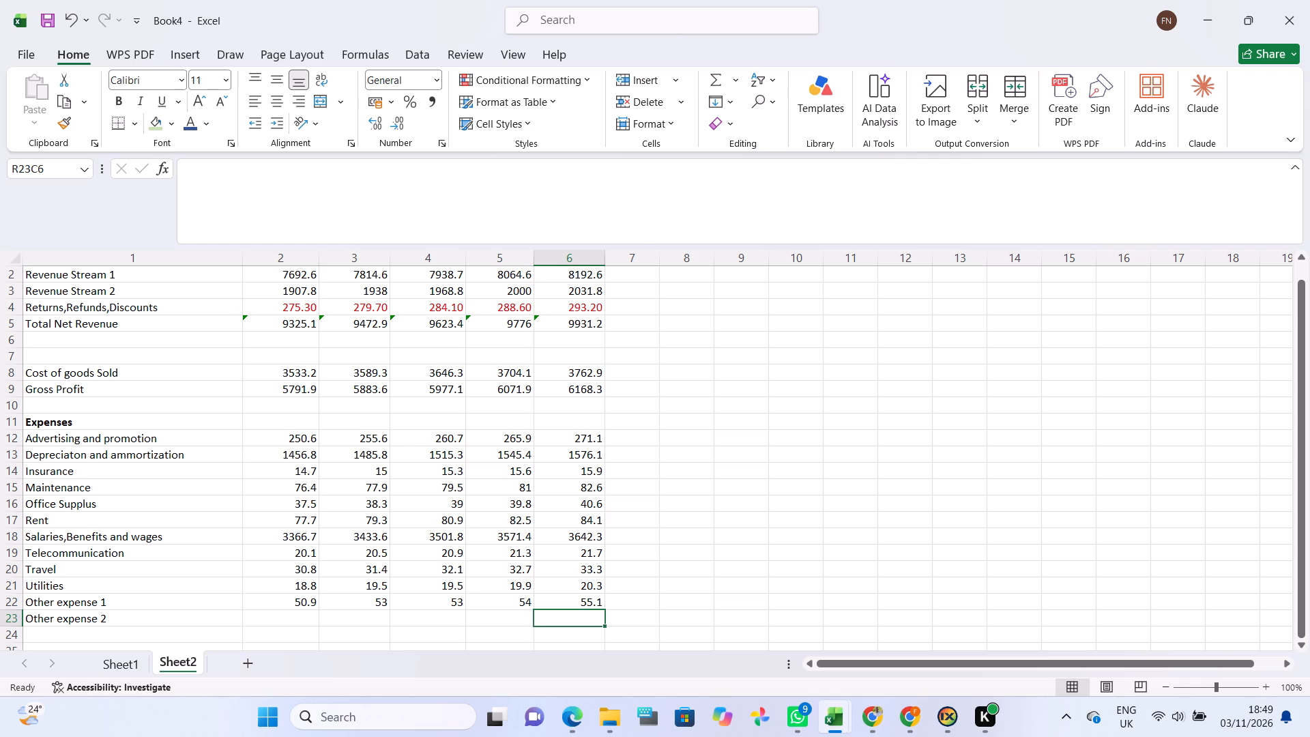
Add the row label Total Expenses in row 24, directly below Other expense 2.
scroll(198, 624, "down", 1)
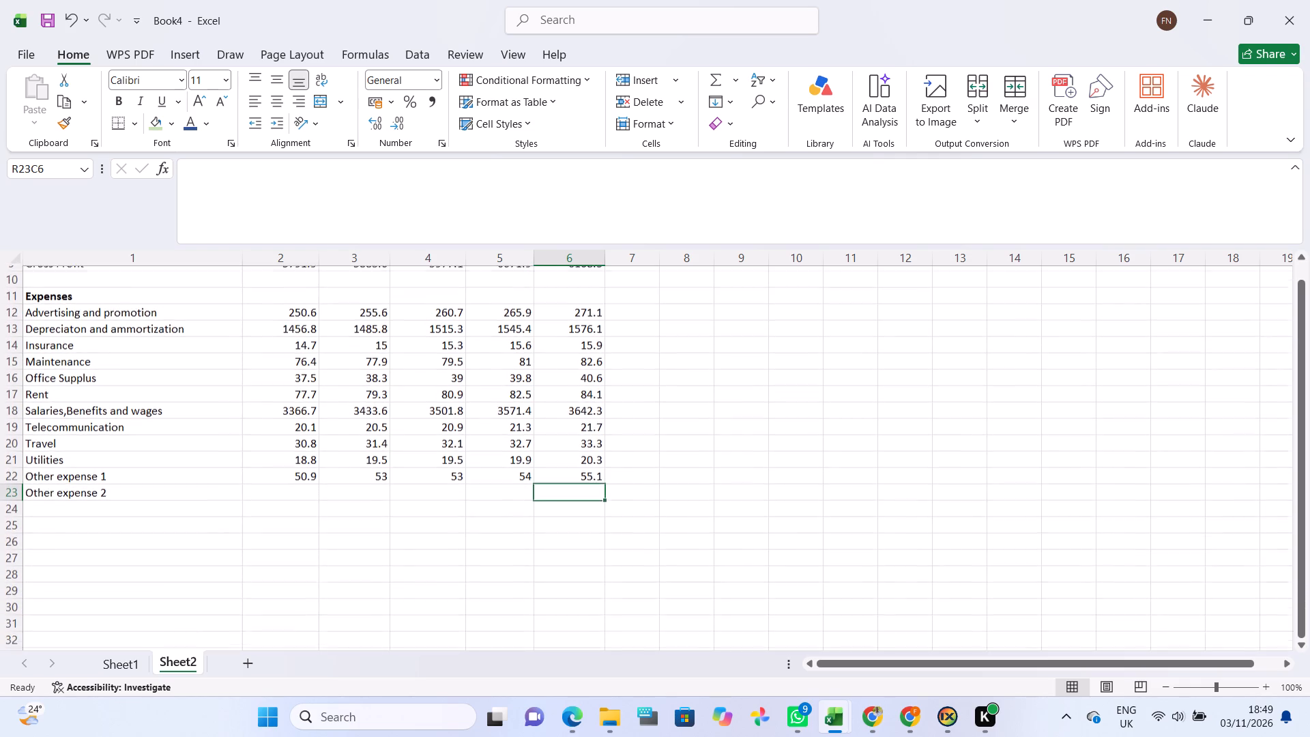
scroll(198, 624, "down", 1)
left_click(116, 523)
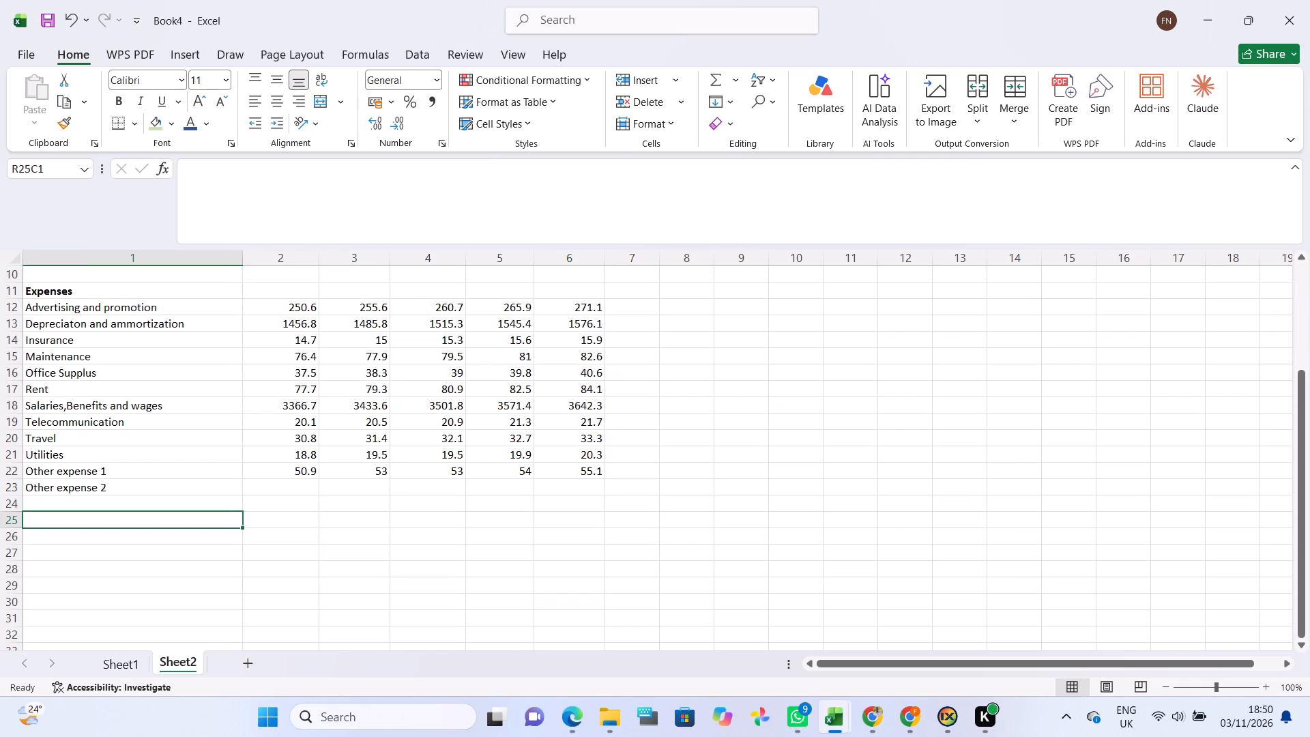
left_click(85, 493)
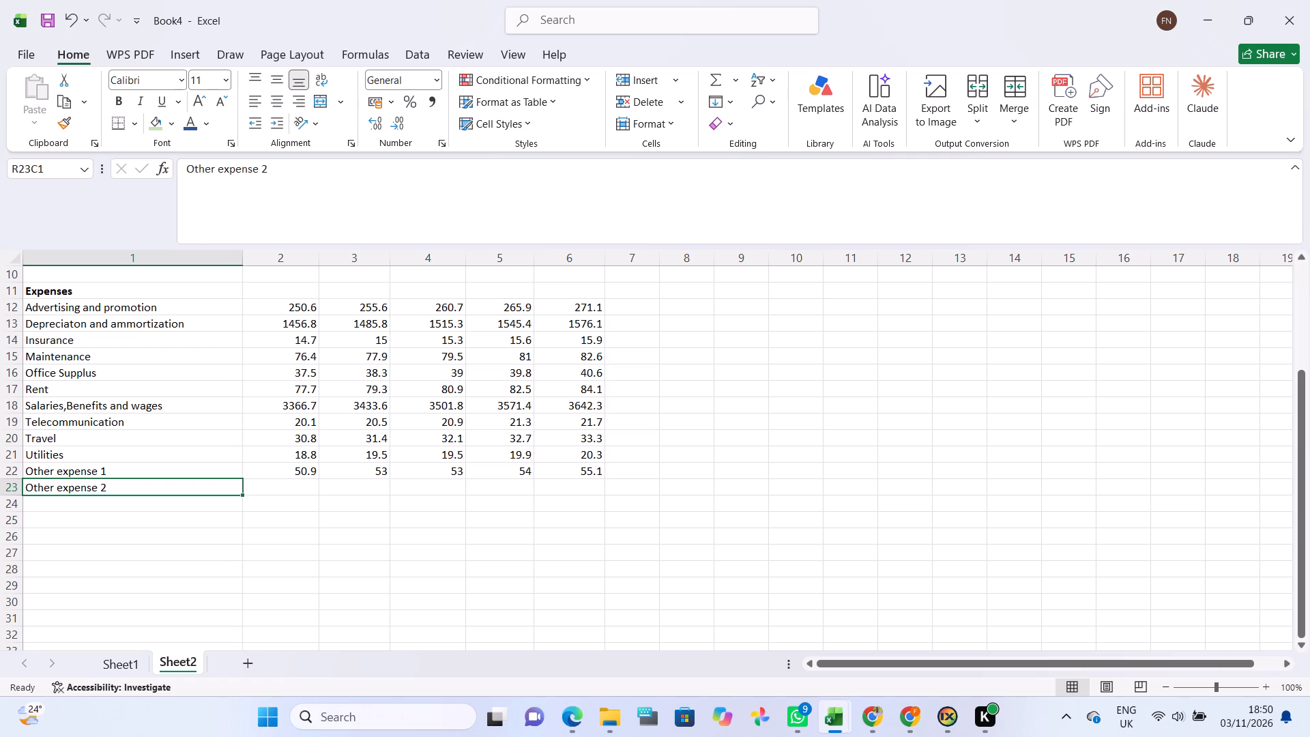
left_click(83, 504)
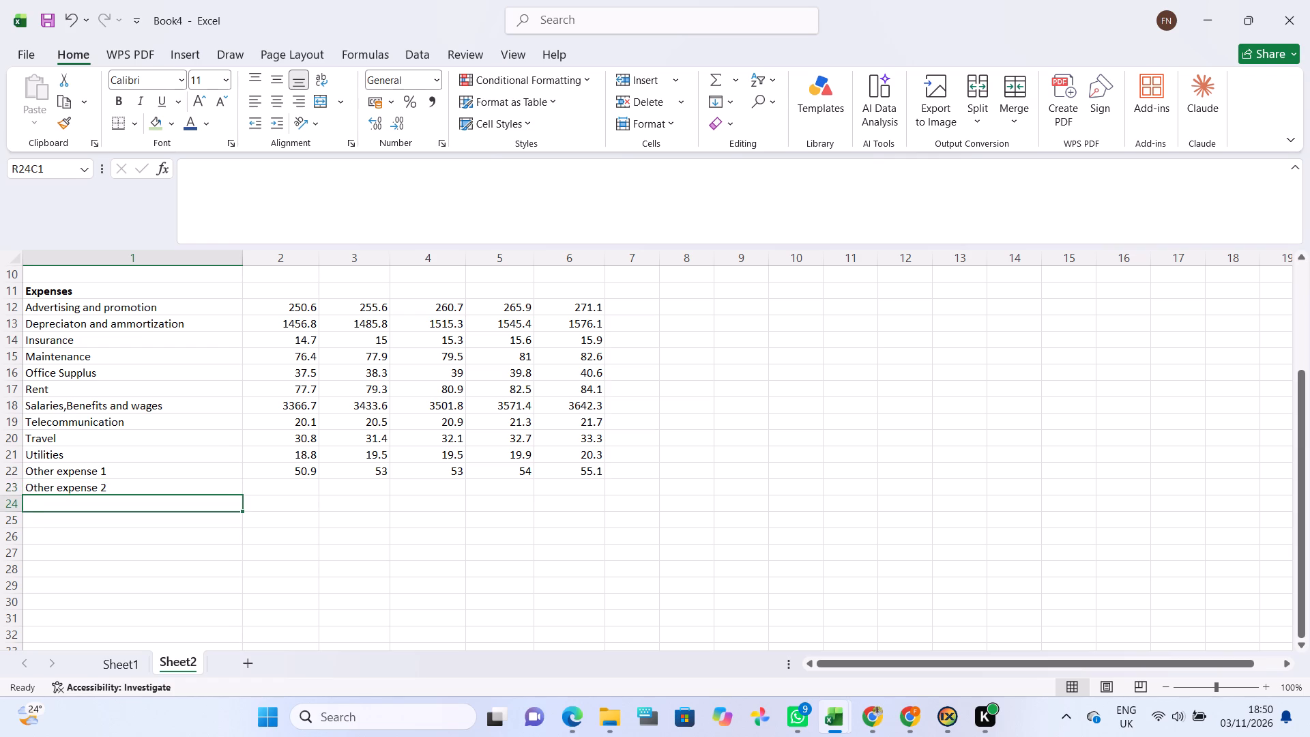
type("otal")
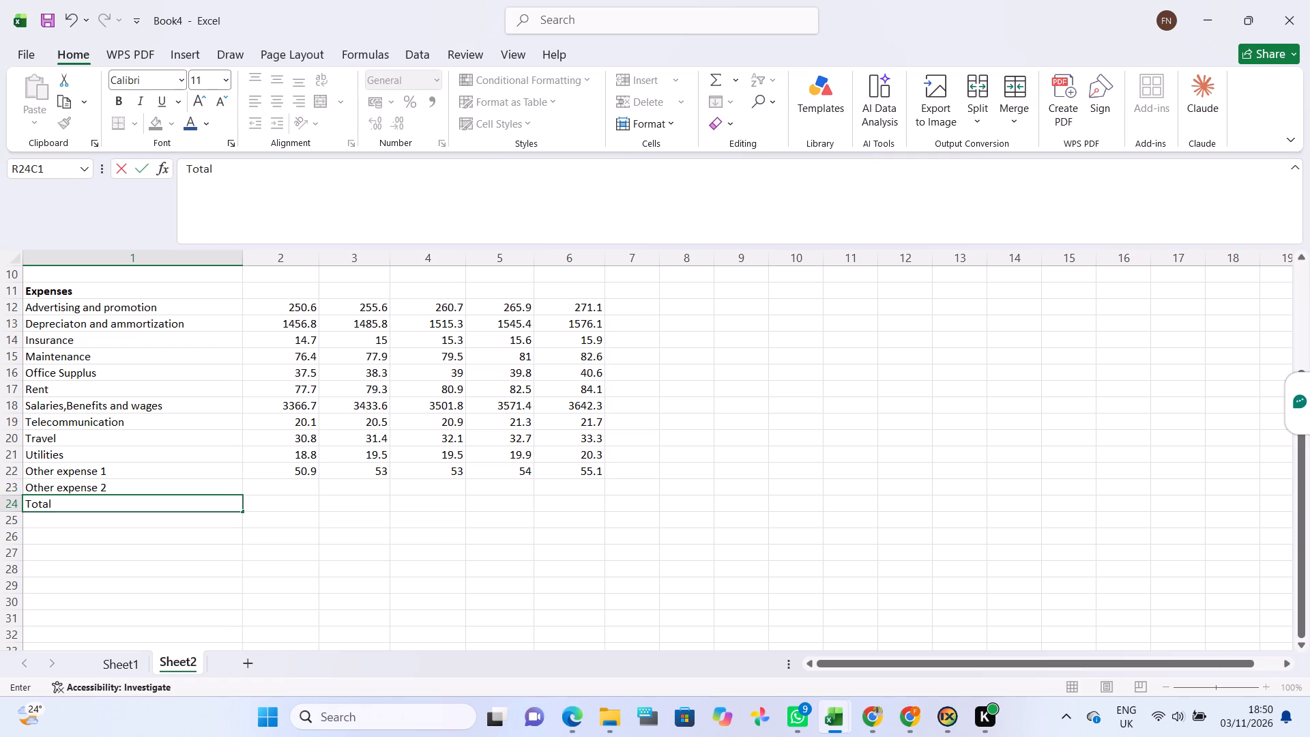
key("space")
key("x")
type("penses")
Calculate the 2014 Total Expenses with a SUM formula covering Advertising and promotion through Other expense 1.
left_click(259, 512)
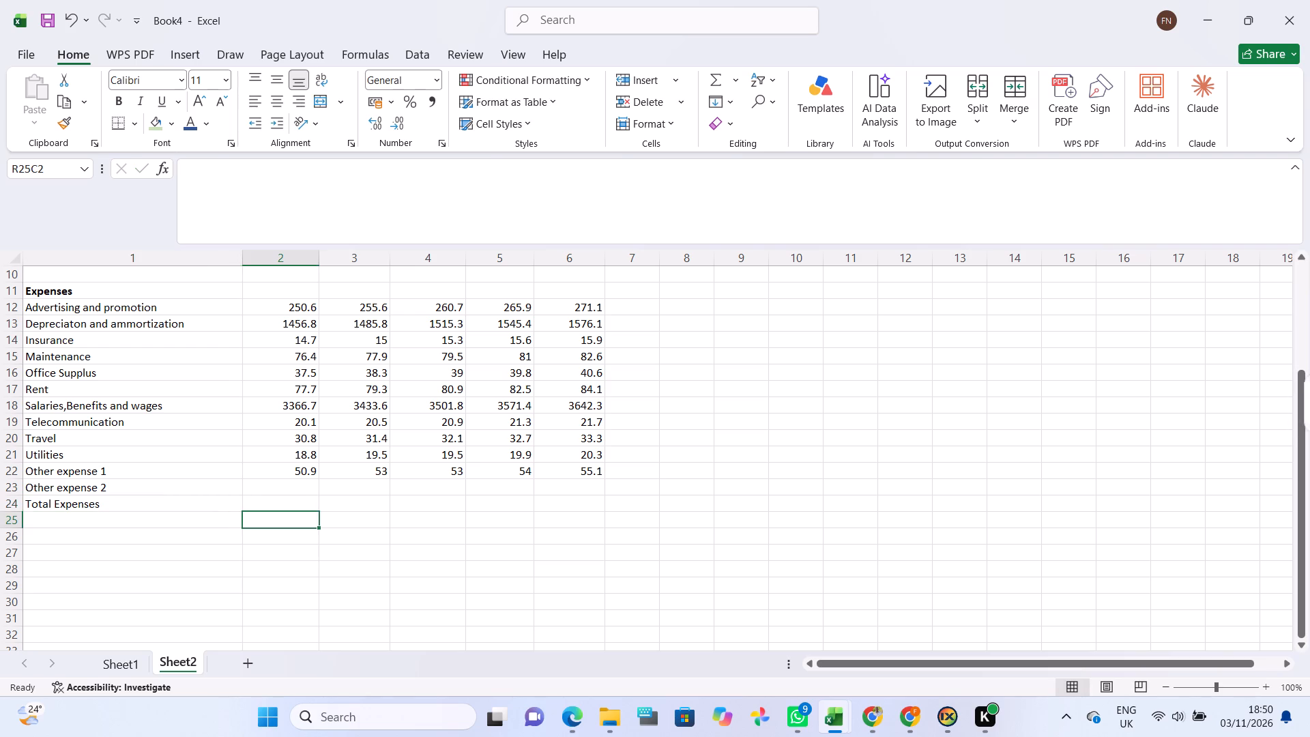
left_click(259, 510)
left_click(252, 494)
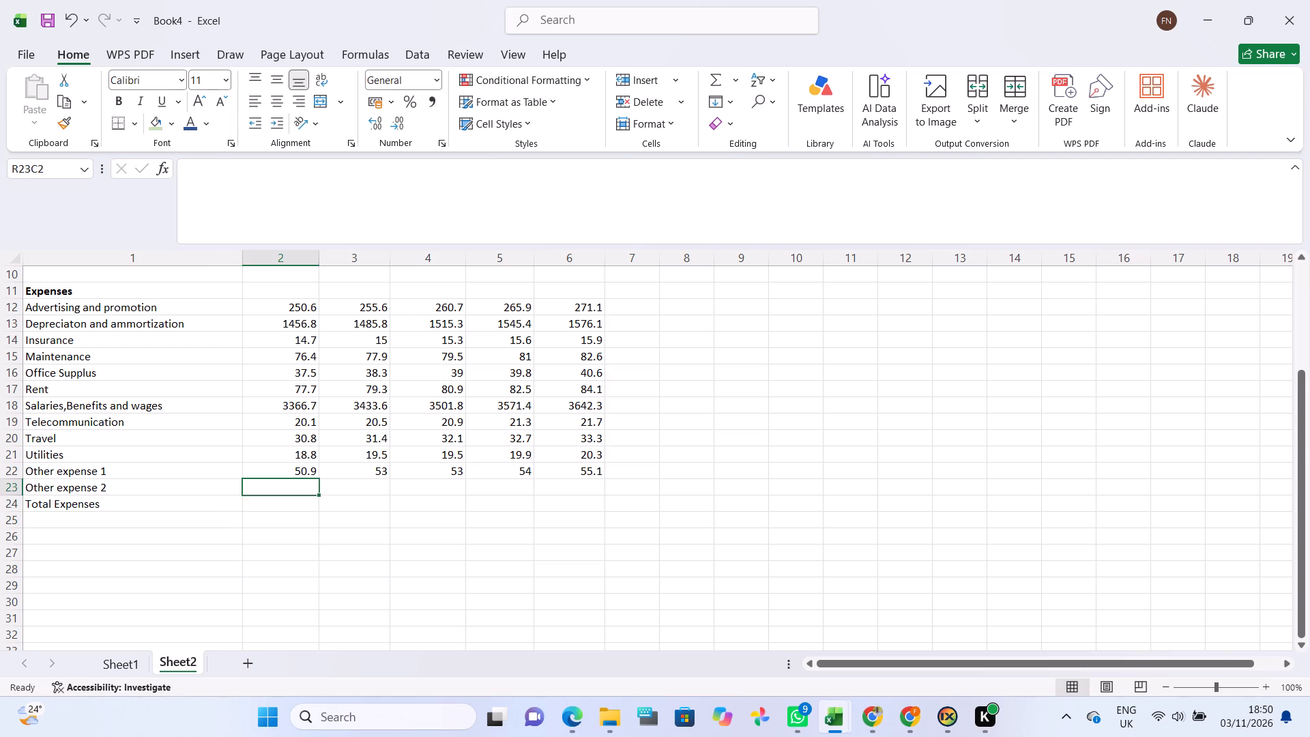
double_click(253, 495)
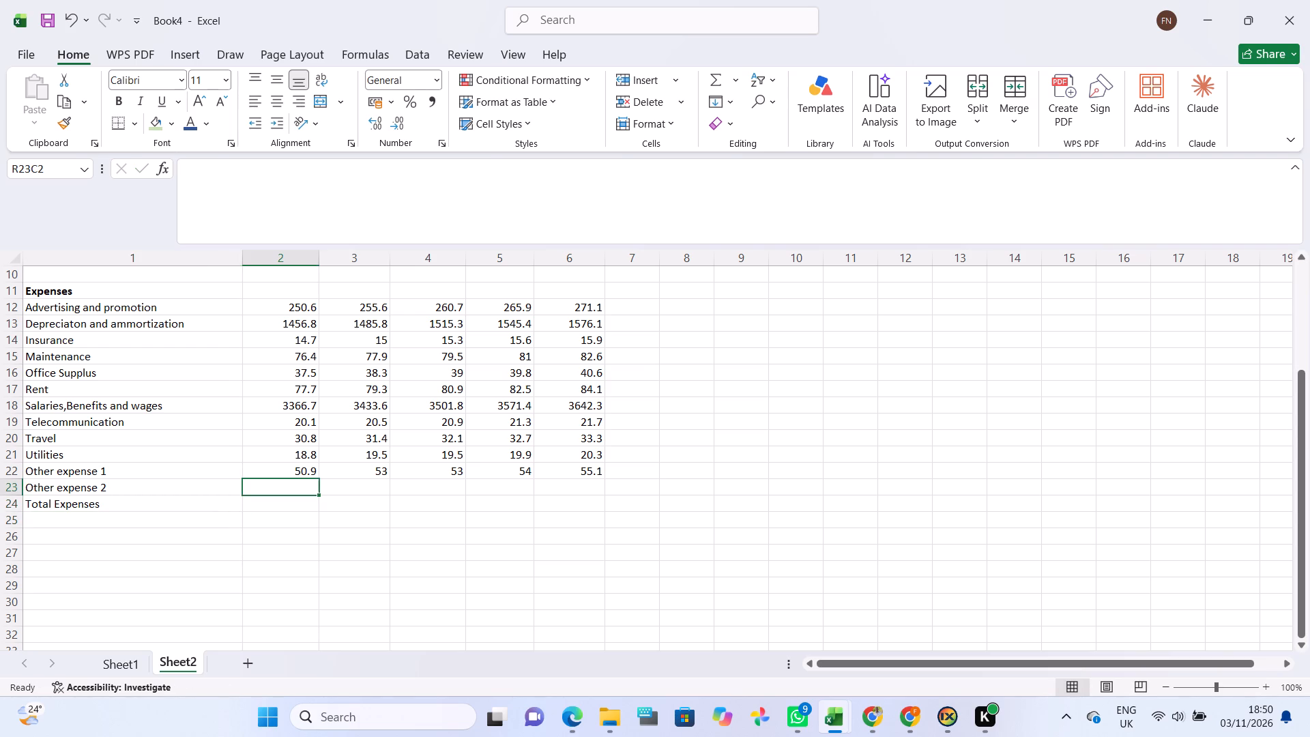
left_click(248, 506)
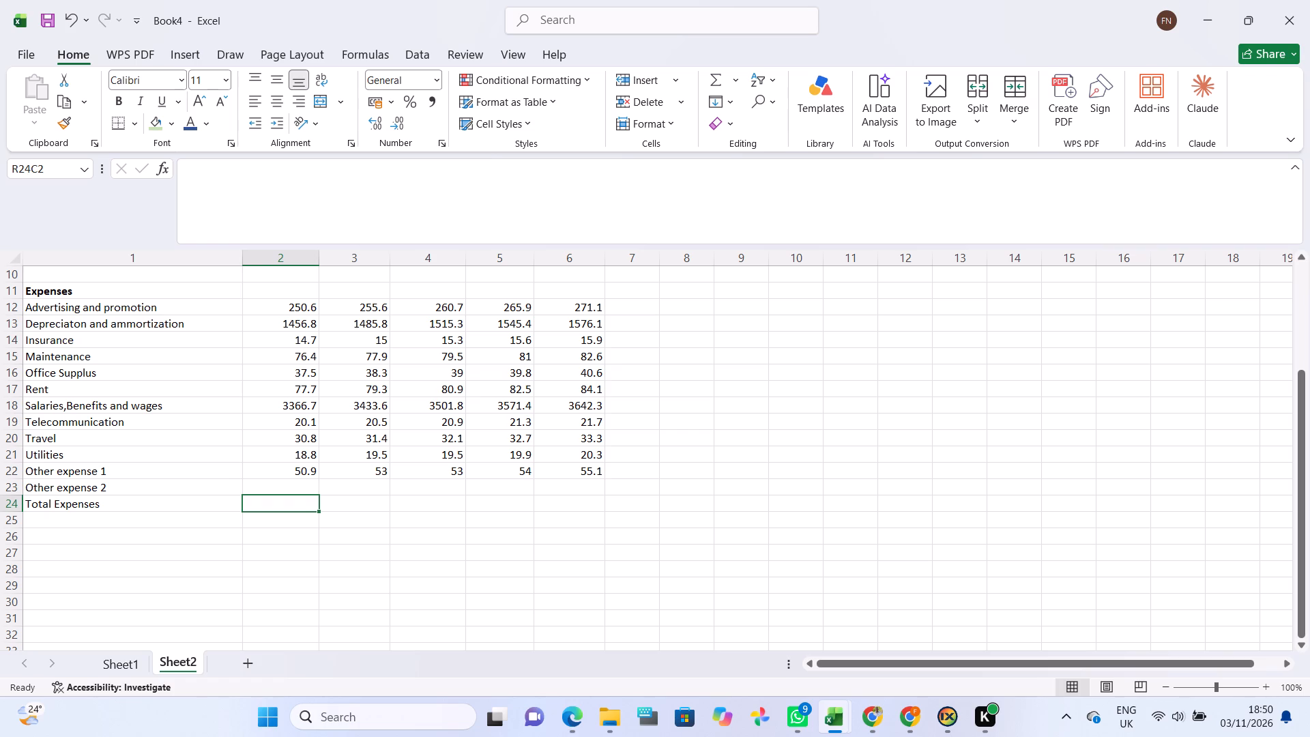
key("equal")
left_click(299, 390)
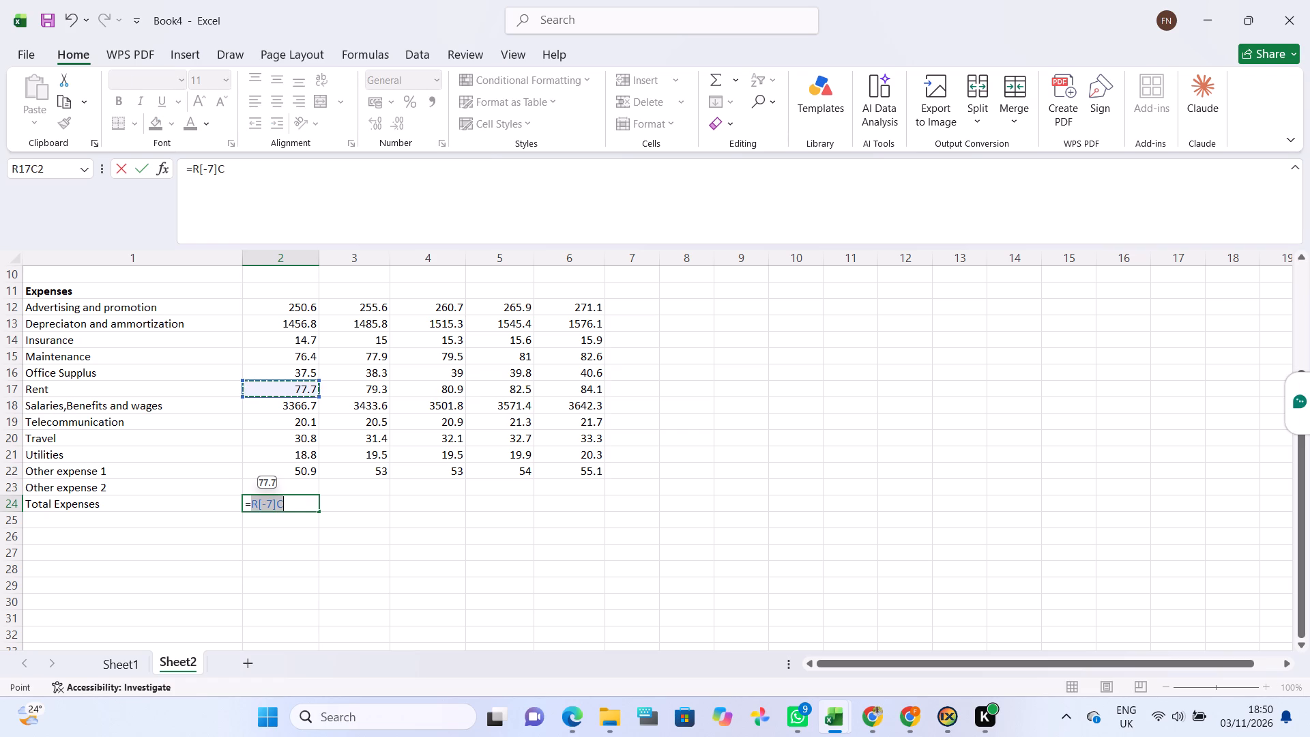
left_click(297, 314)
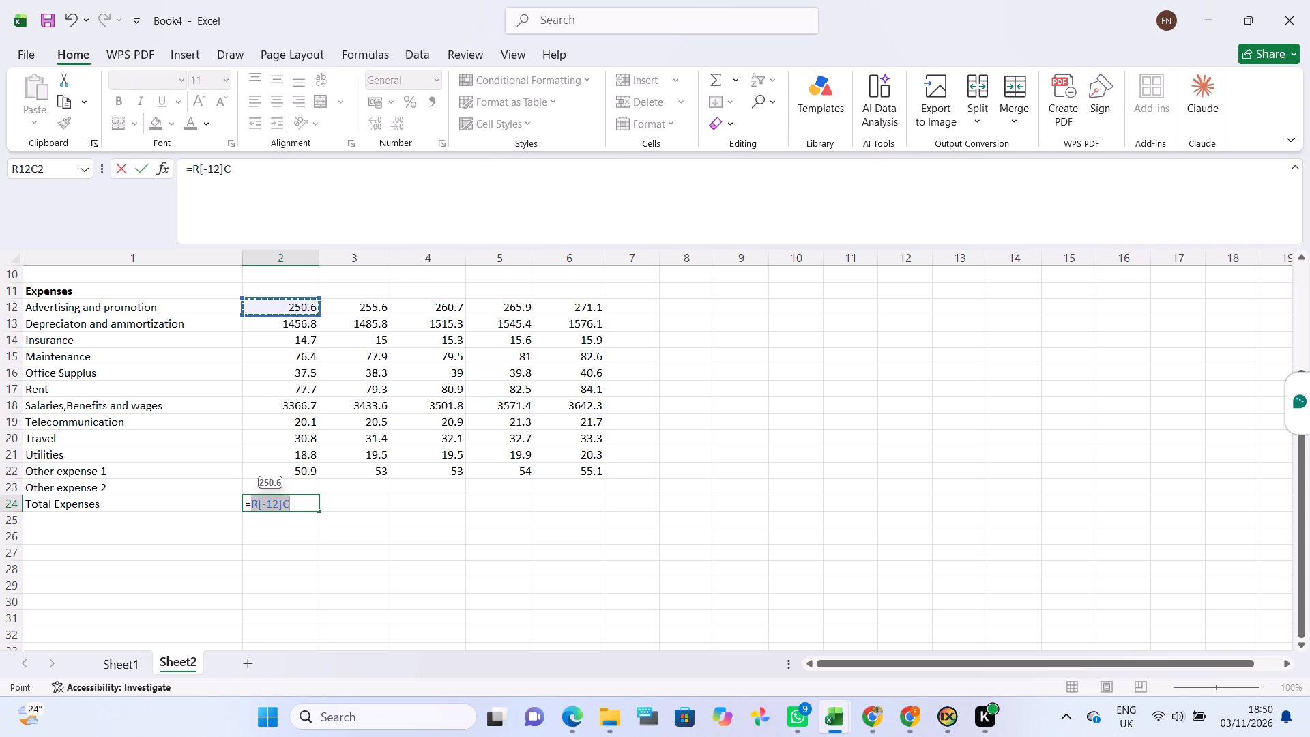
key("BackSpace")
type("su")
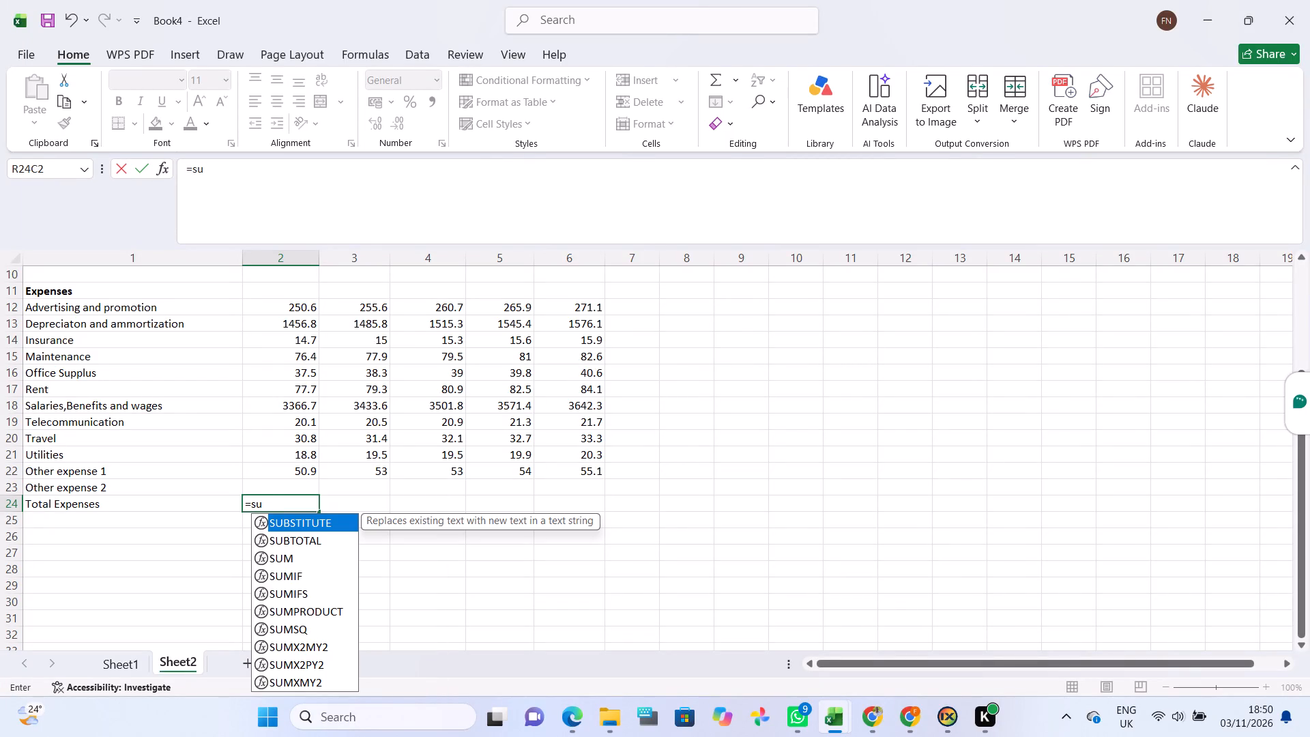
left_click(280, 561)
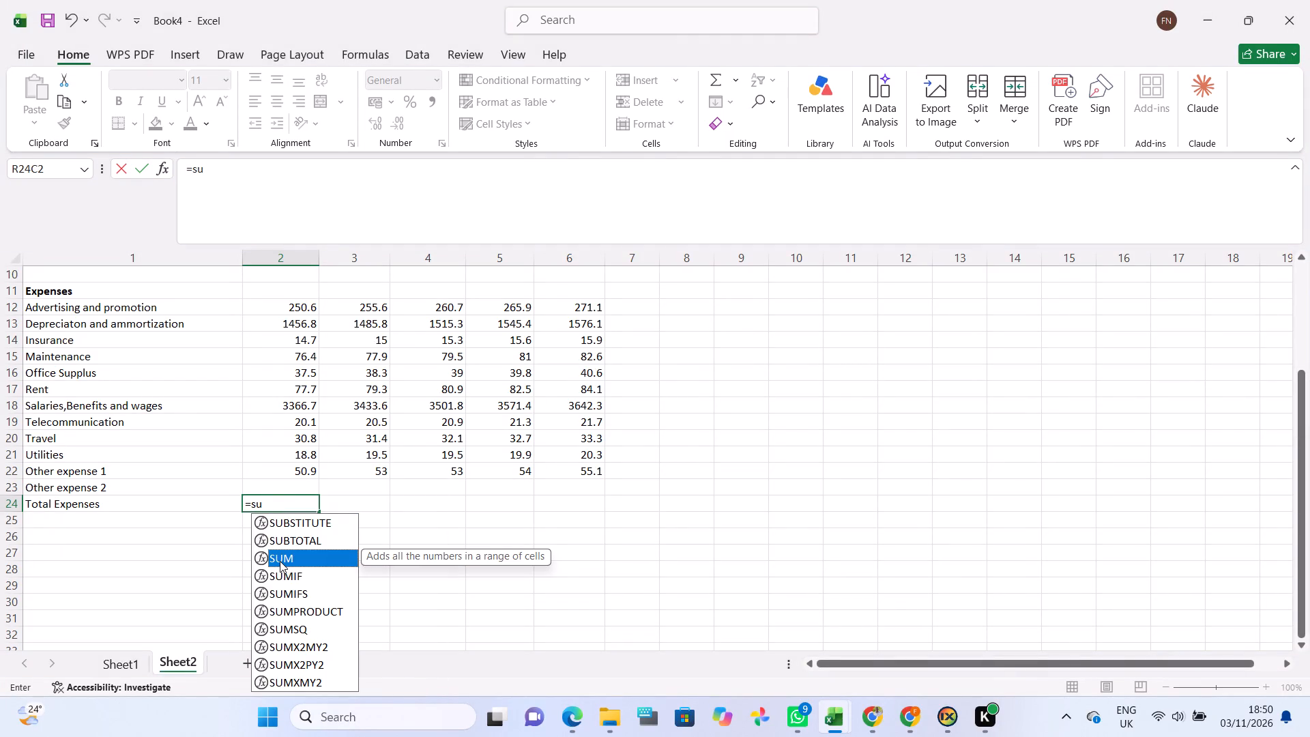
double_click(280, 561)
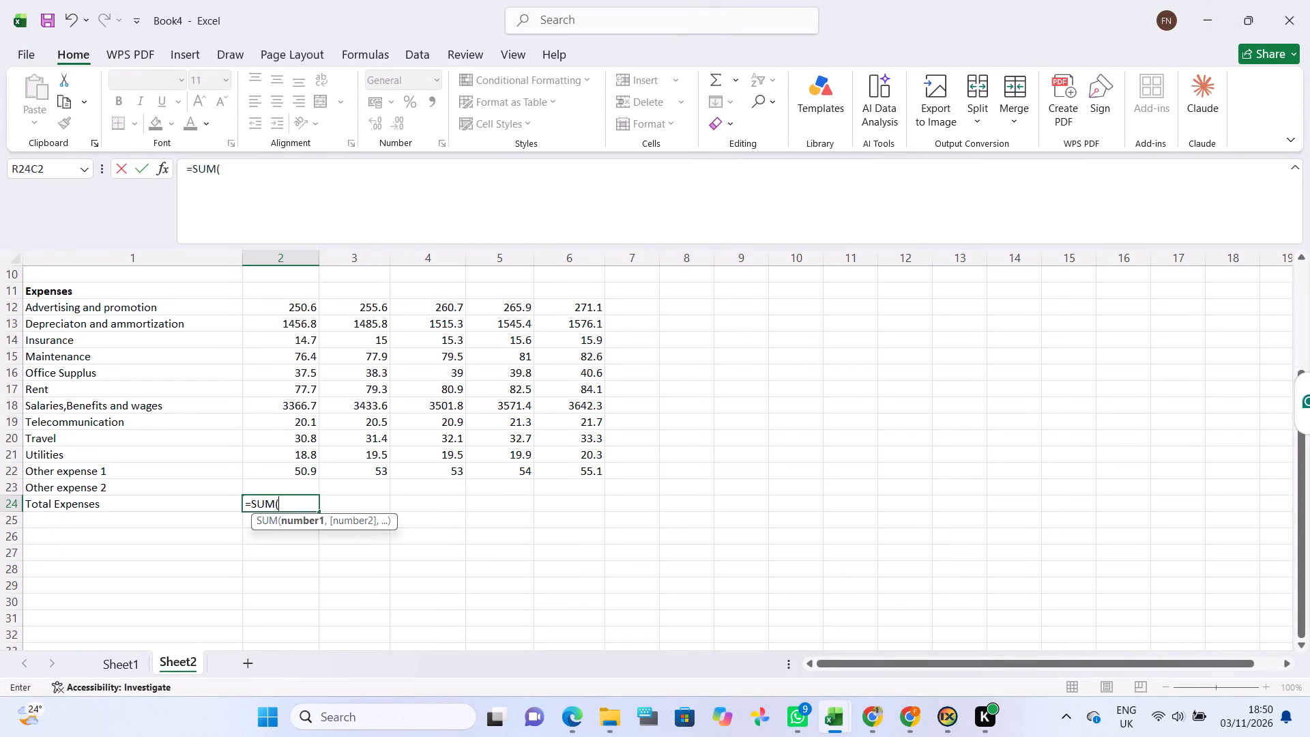
left_click(299, 313)
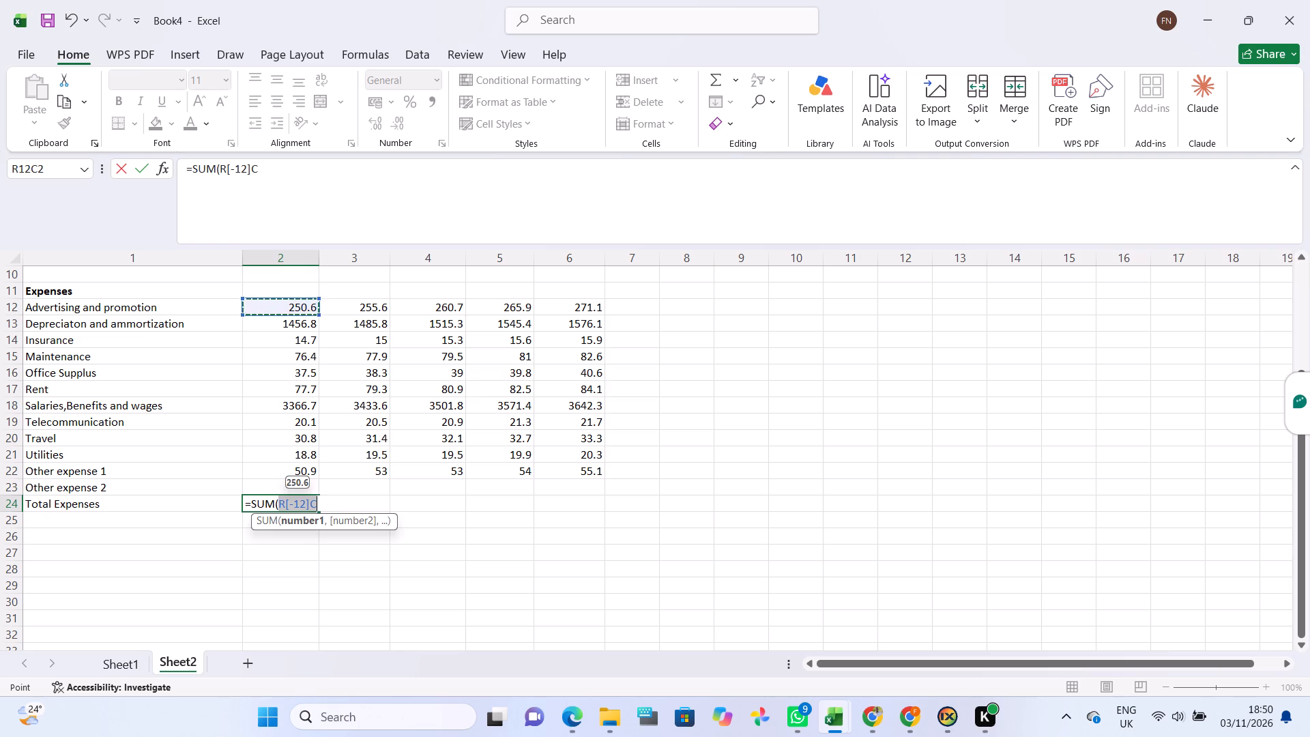
left_click_drag(319, 316, 313, 435)
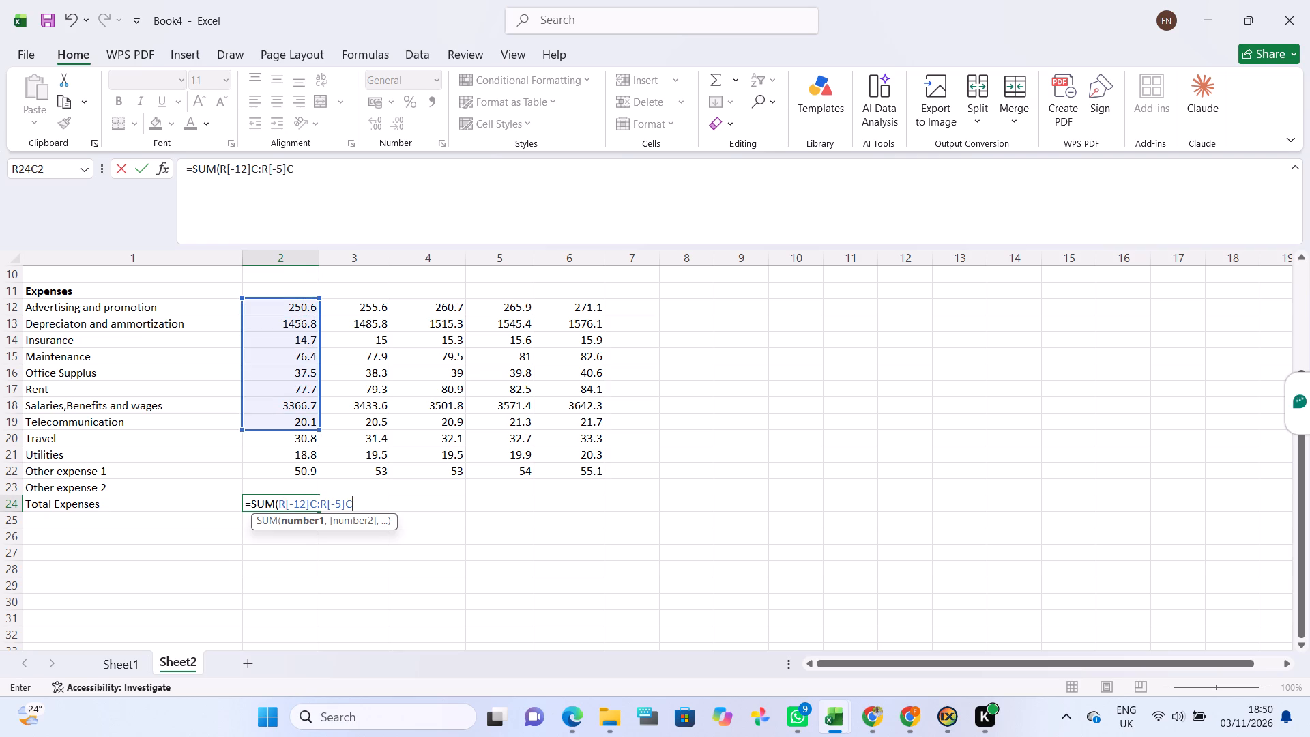
left_click_drag(313, 435, 314, 478)
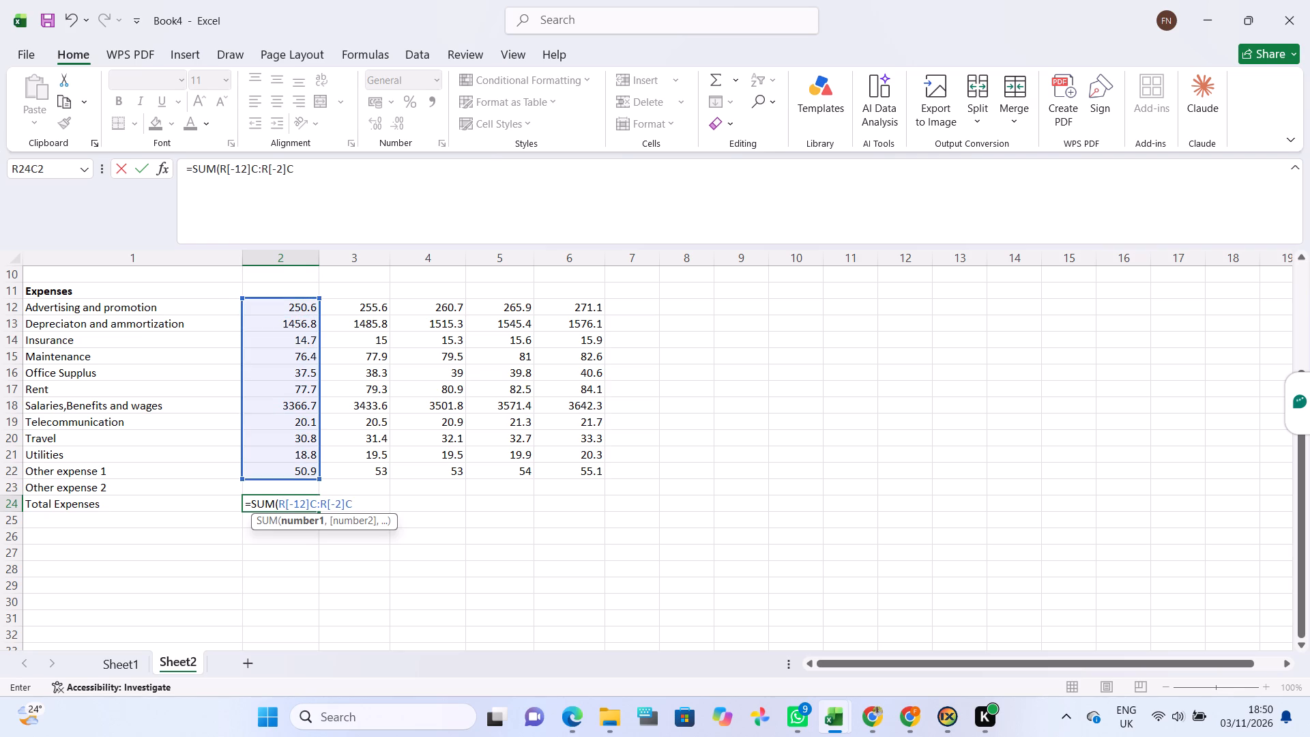
key("Return")
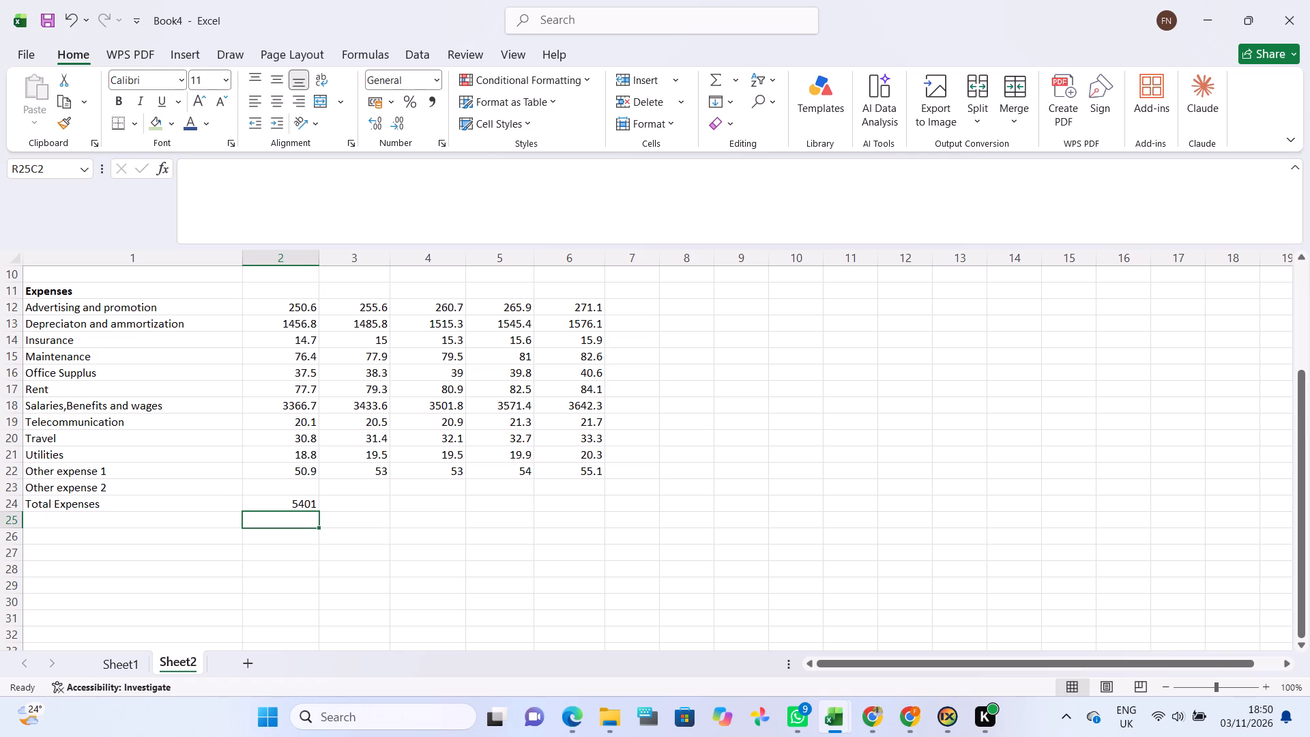
Calculate the 2015 Total Expenses with a SUM formula covering Advertising and promotion through Other expense 1.
left_click(353, 496)
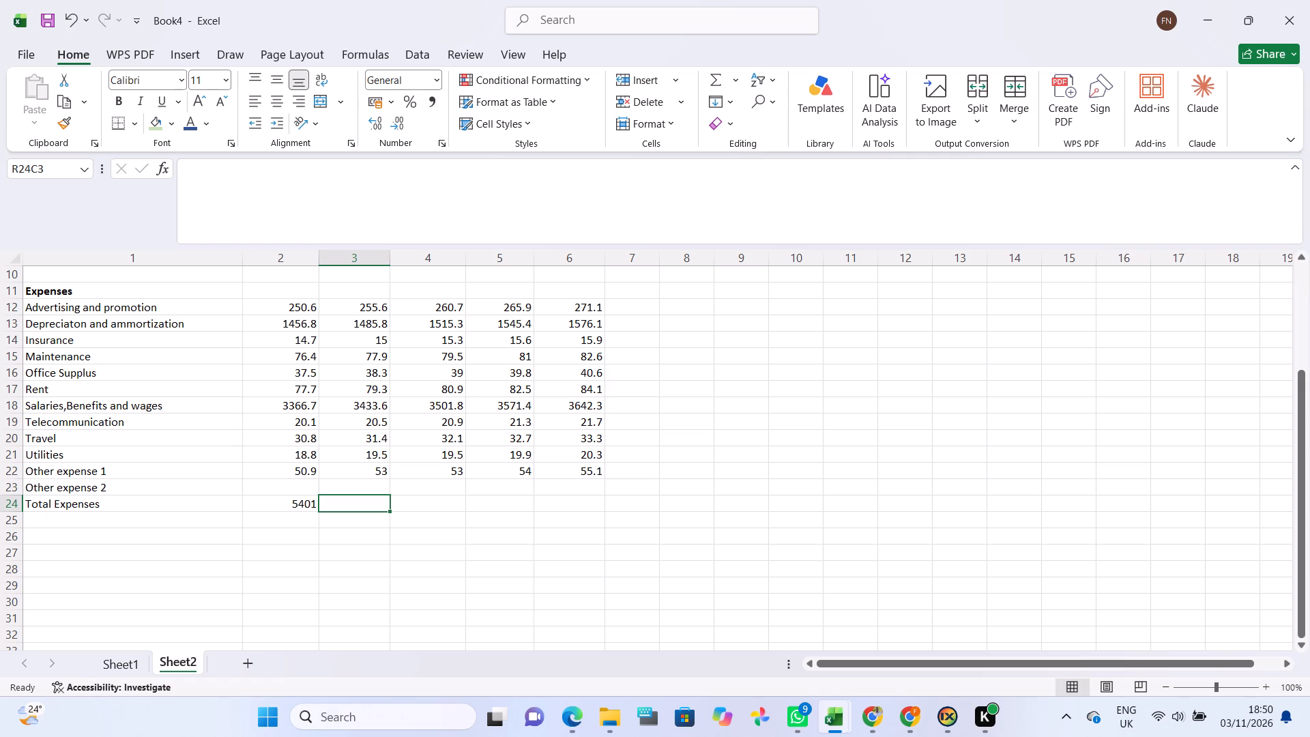
key("equal")
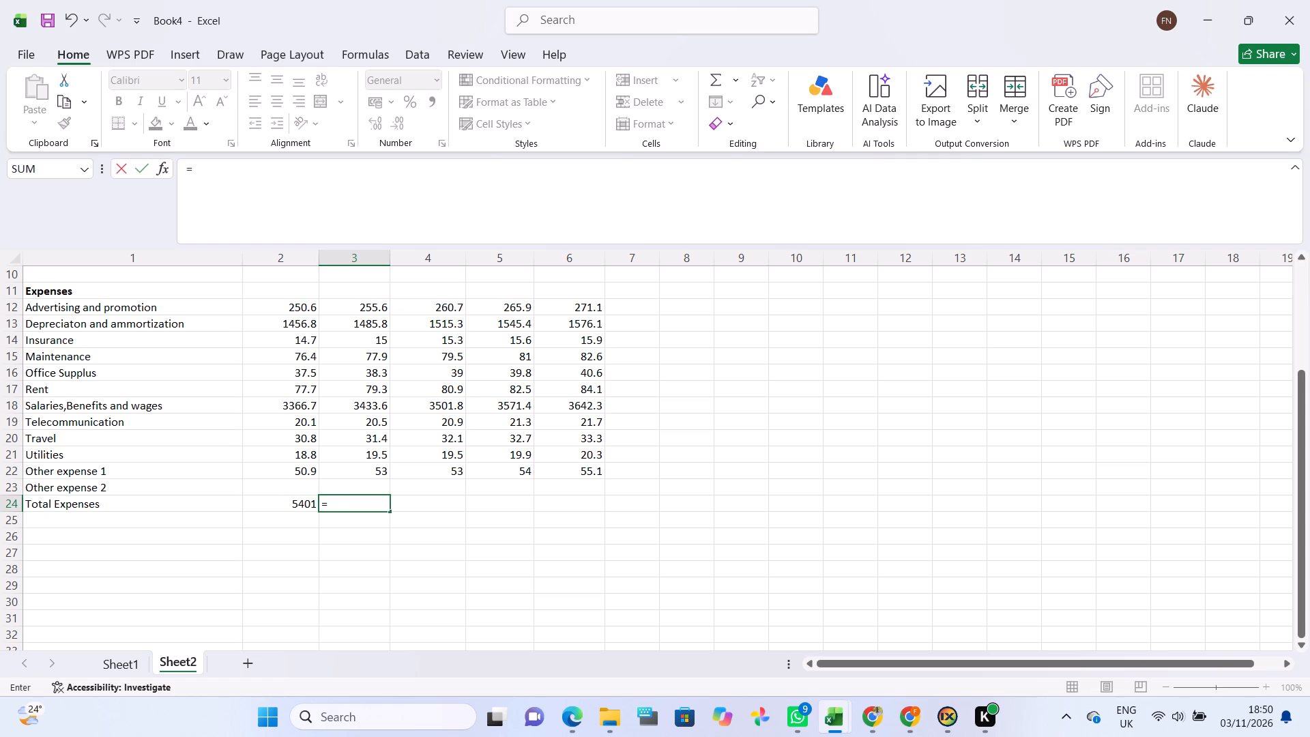
left_click(355, 306)
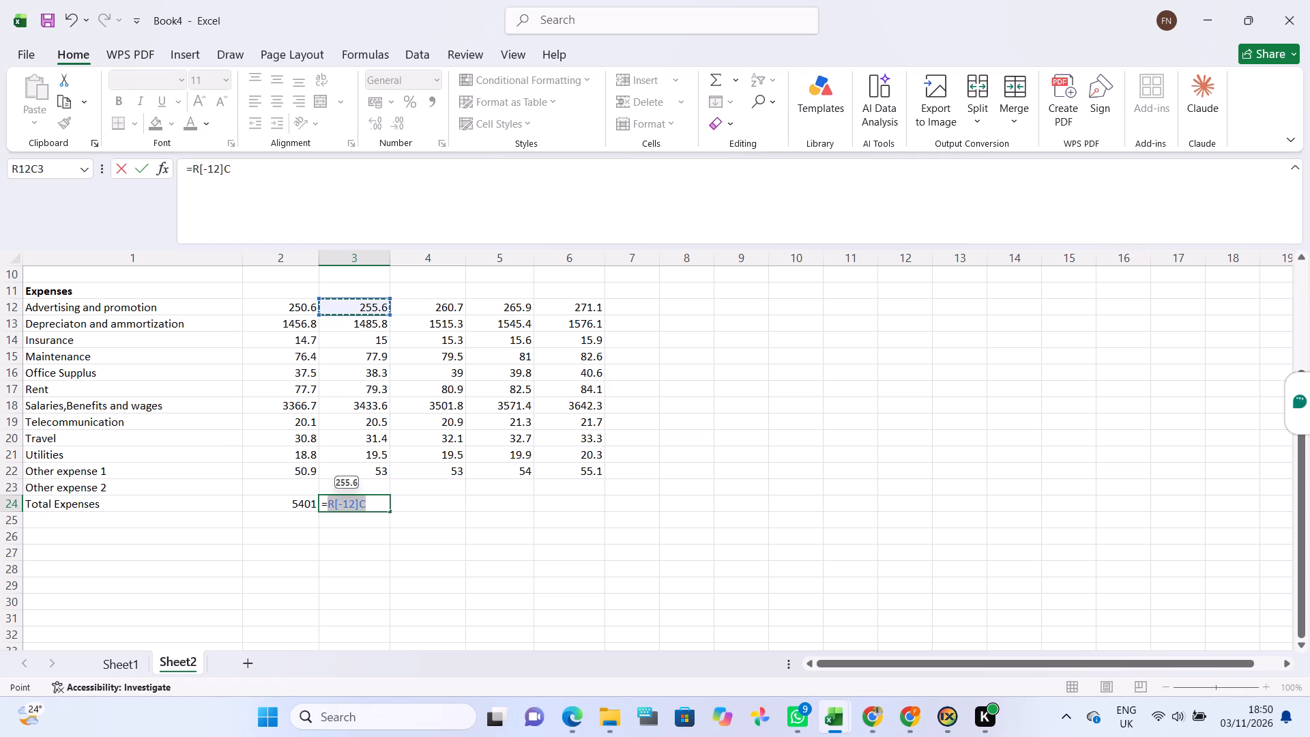
key("BackSpace")
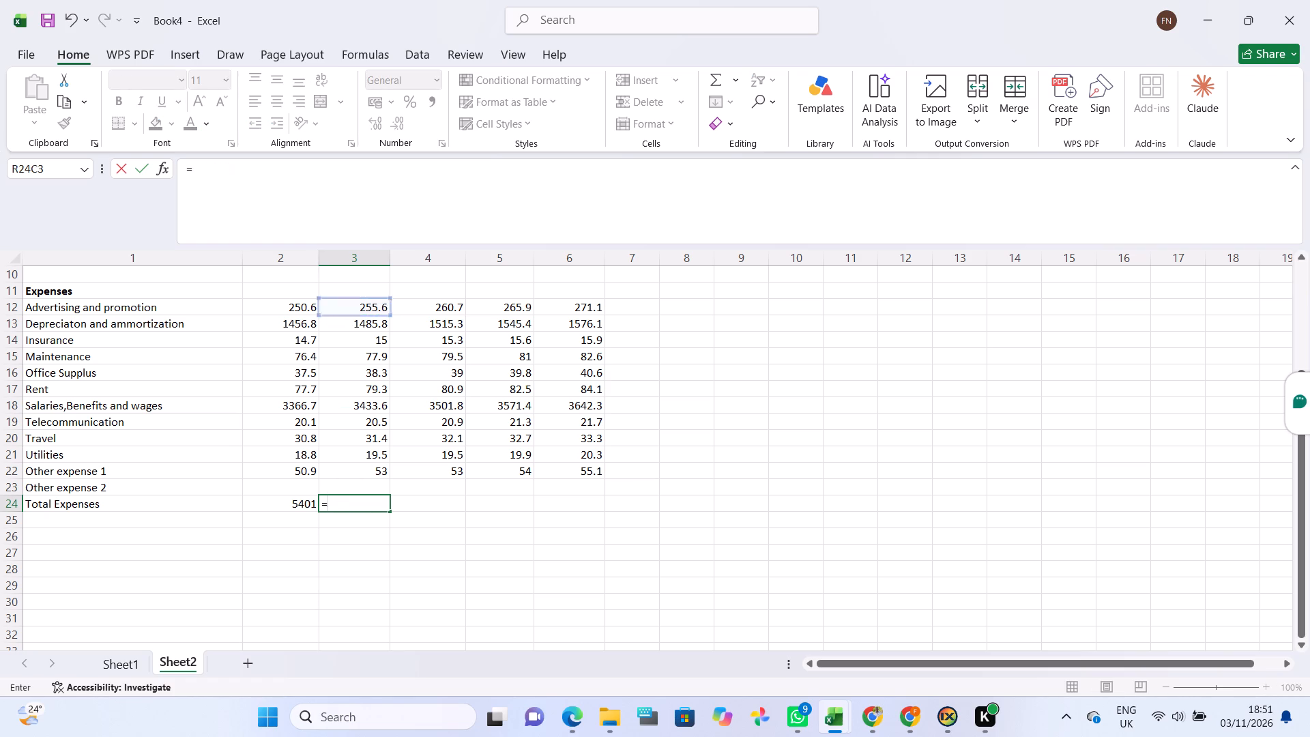
key("s")
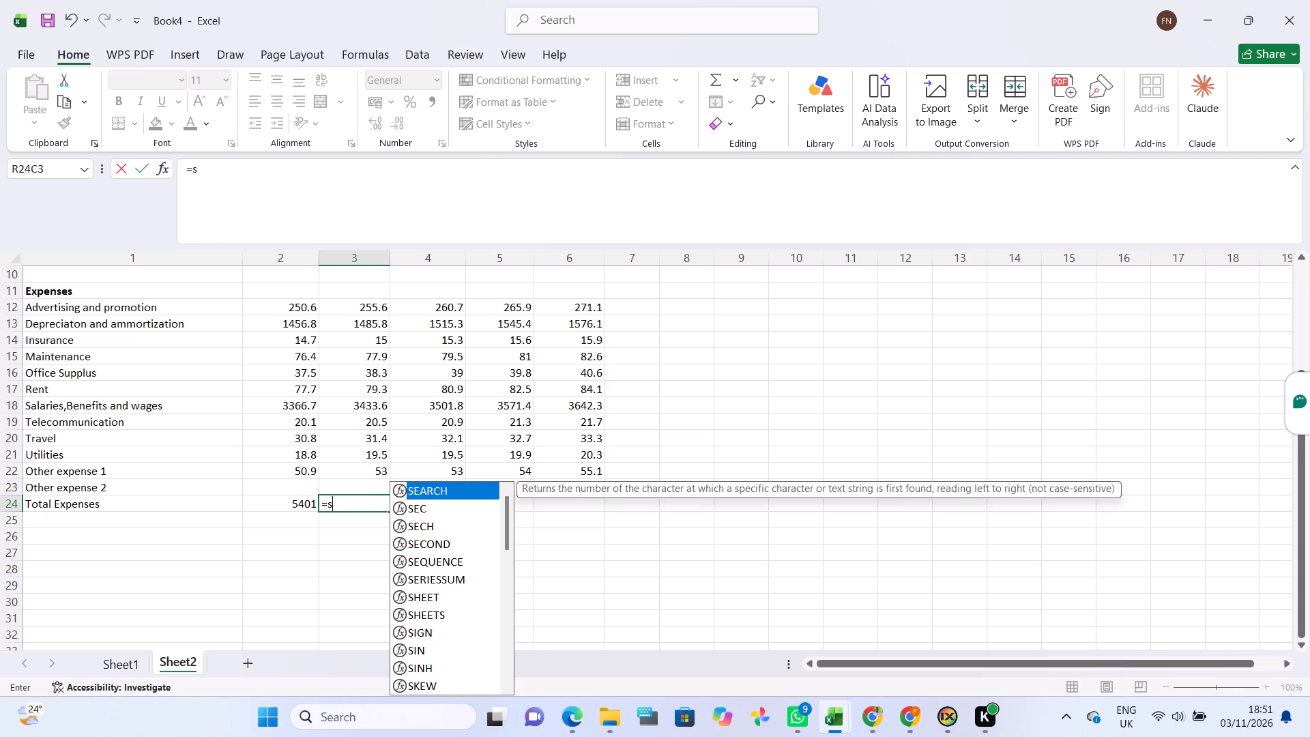
type("um")
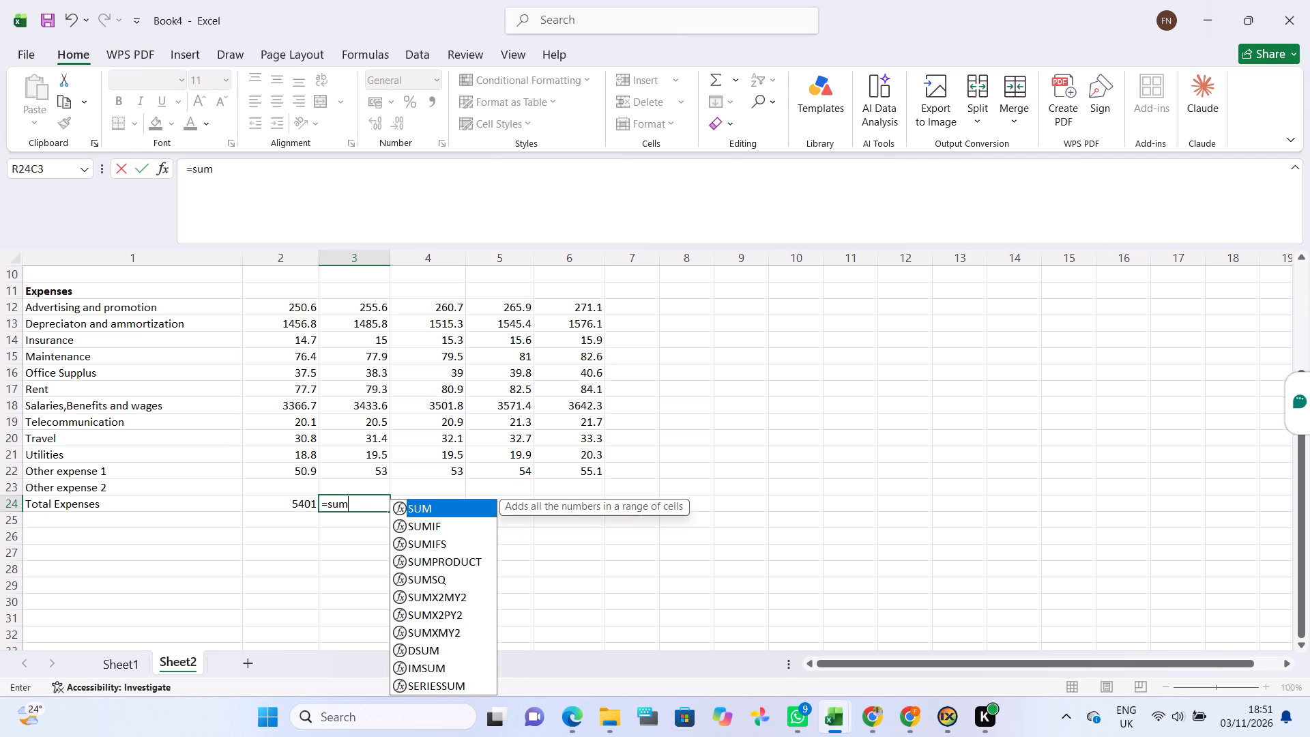
double_click(420, 501)
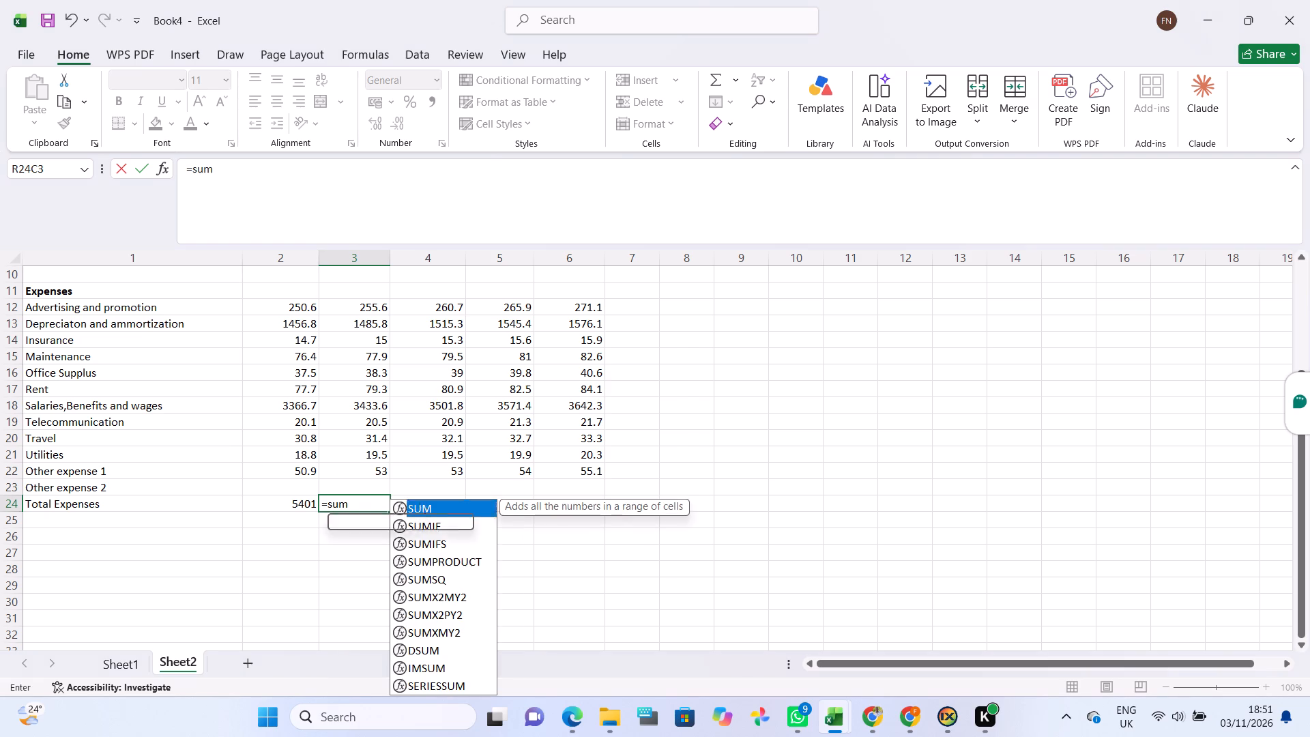
left_click(357, 311)
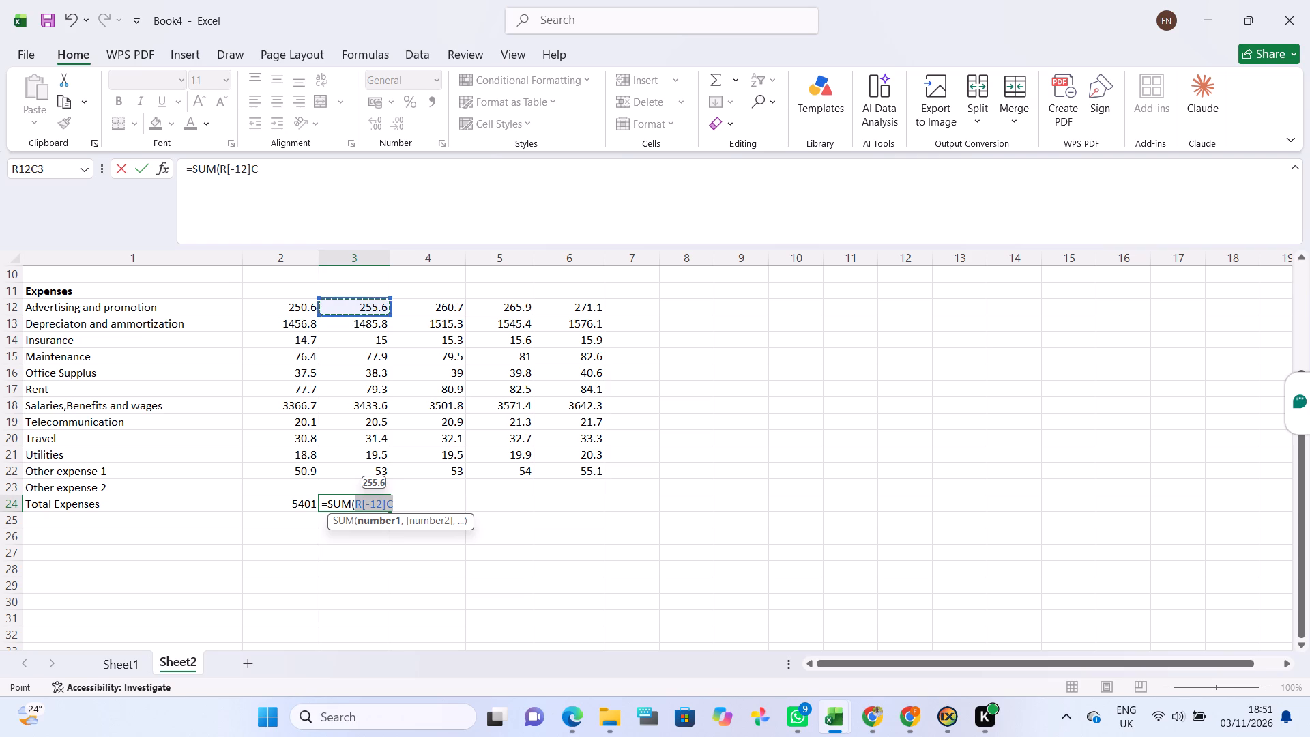
left_click_drag(390, 314, 396, 485)
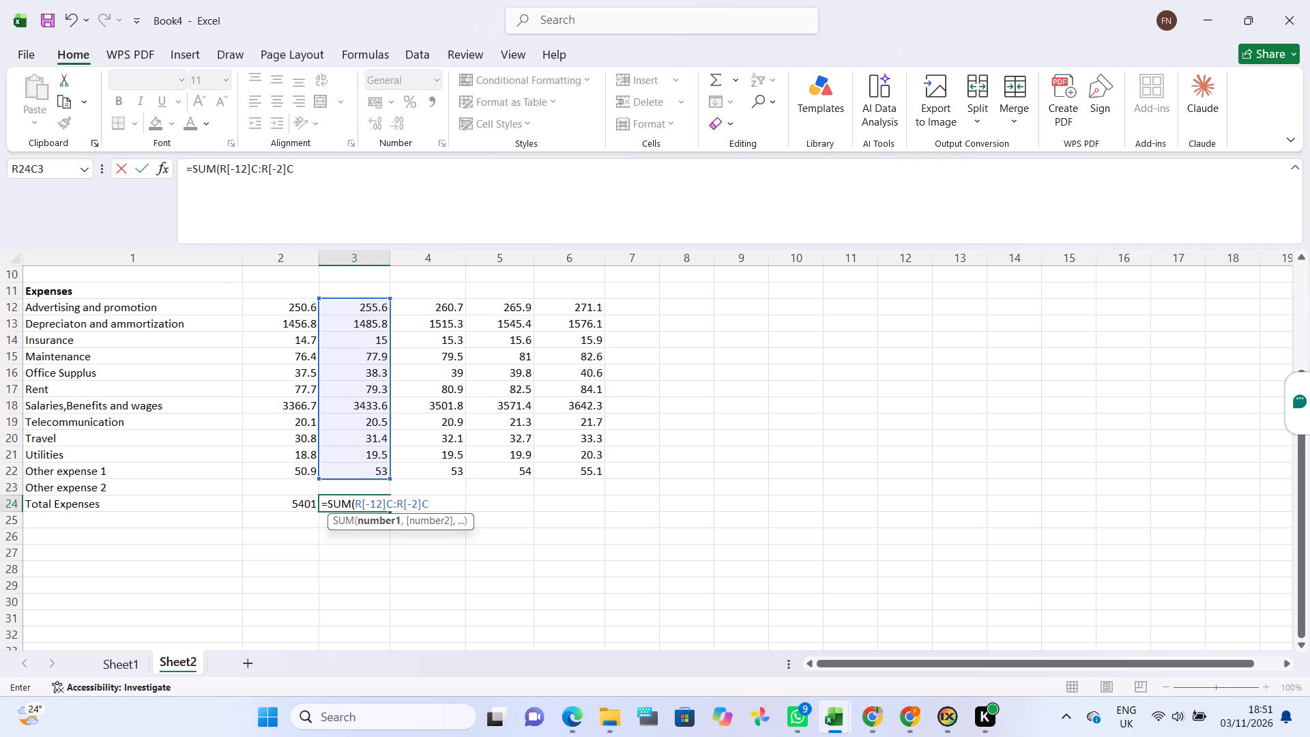
key("Return")
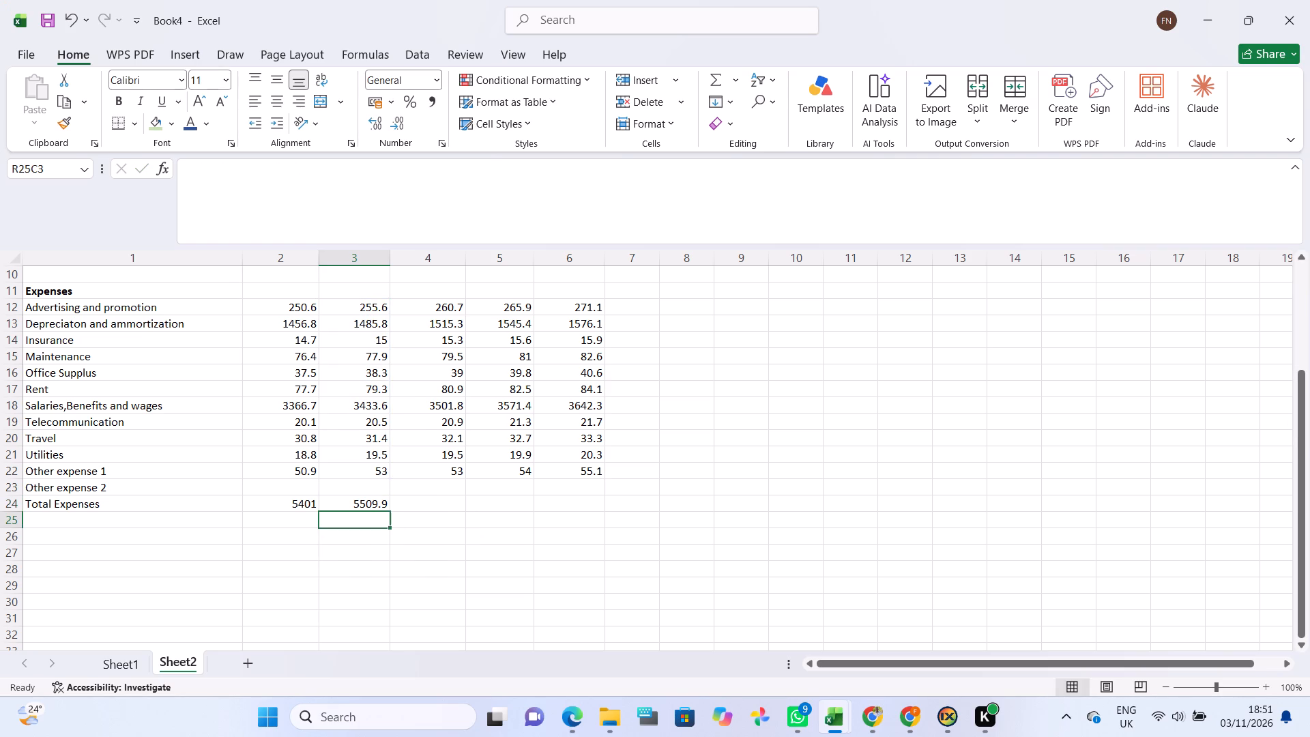
Calculate the 2016 Total Expenses with a SUM formula covering Advertising and promotion through Other expense 1.
left_click(424, 503)
key("equal")
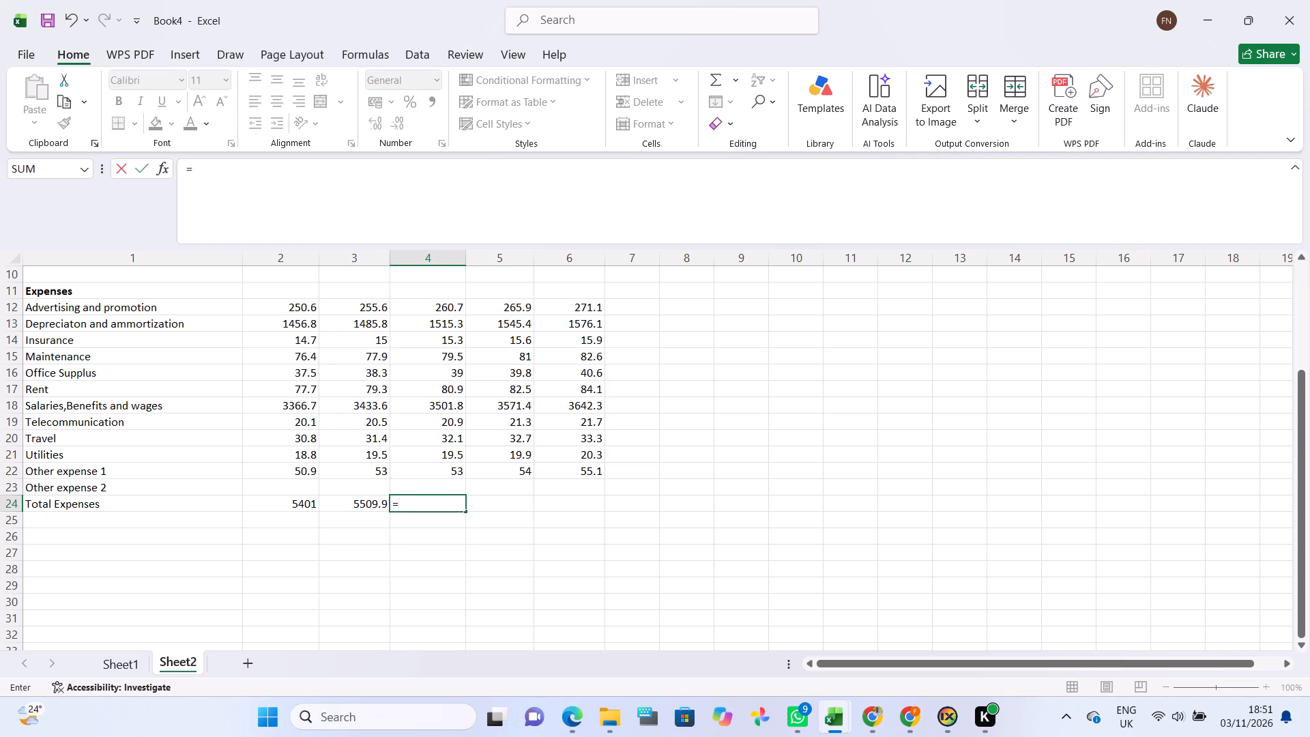
type("su")
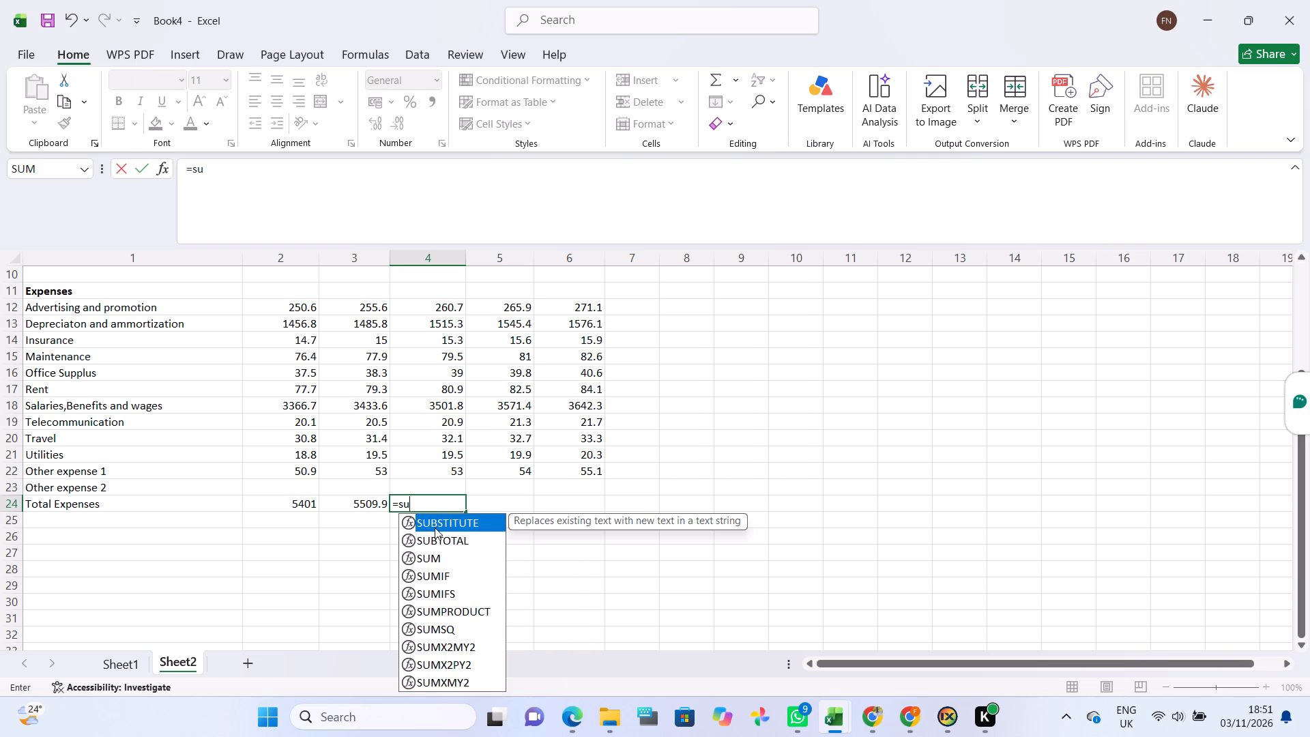
scroll(428, 547, "up", 2)
double_click(428, 551)
left_click(428, 551)
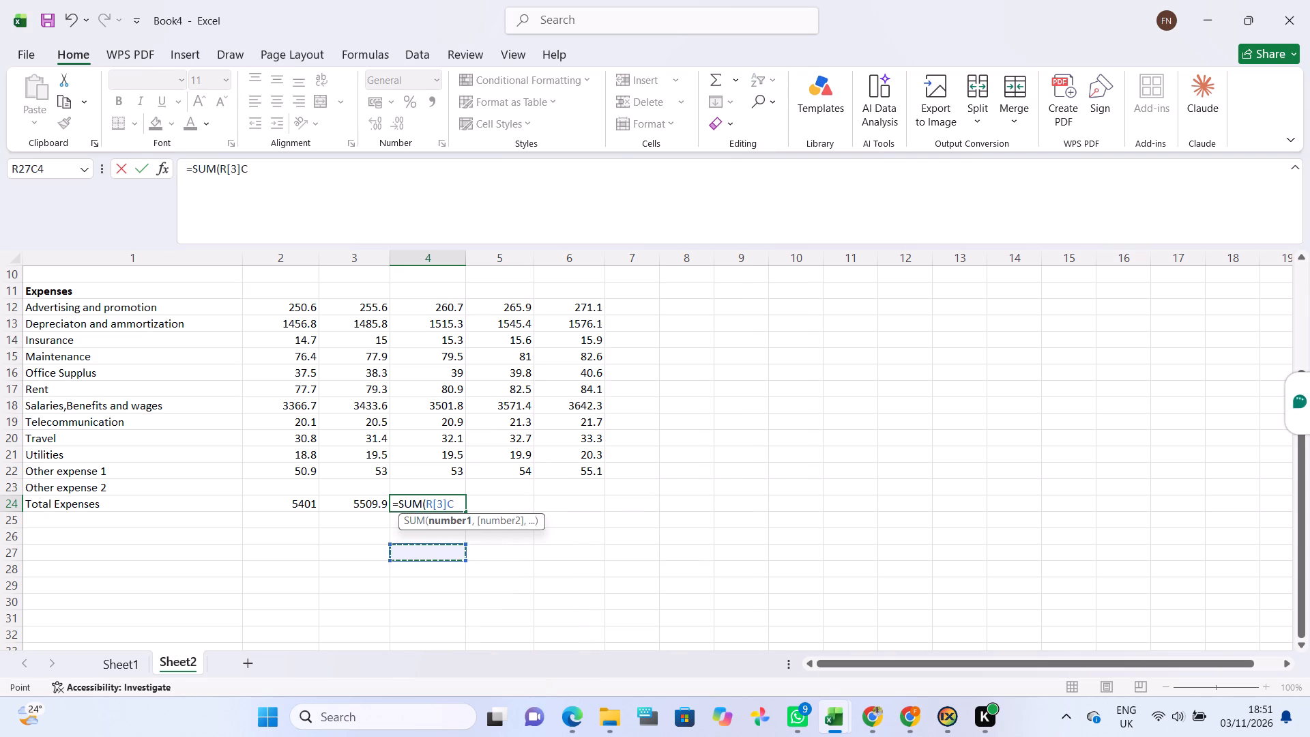
key("BackSpace")
key("BackSpace")
key("BackSpace")
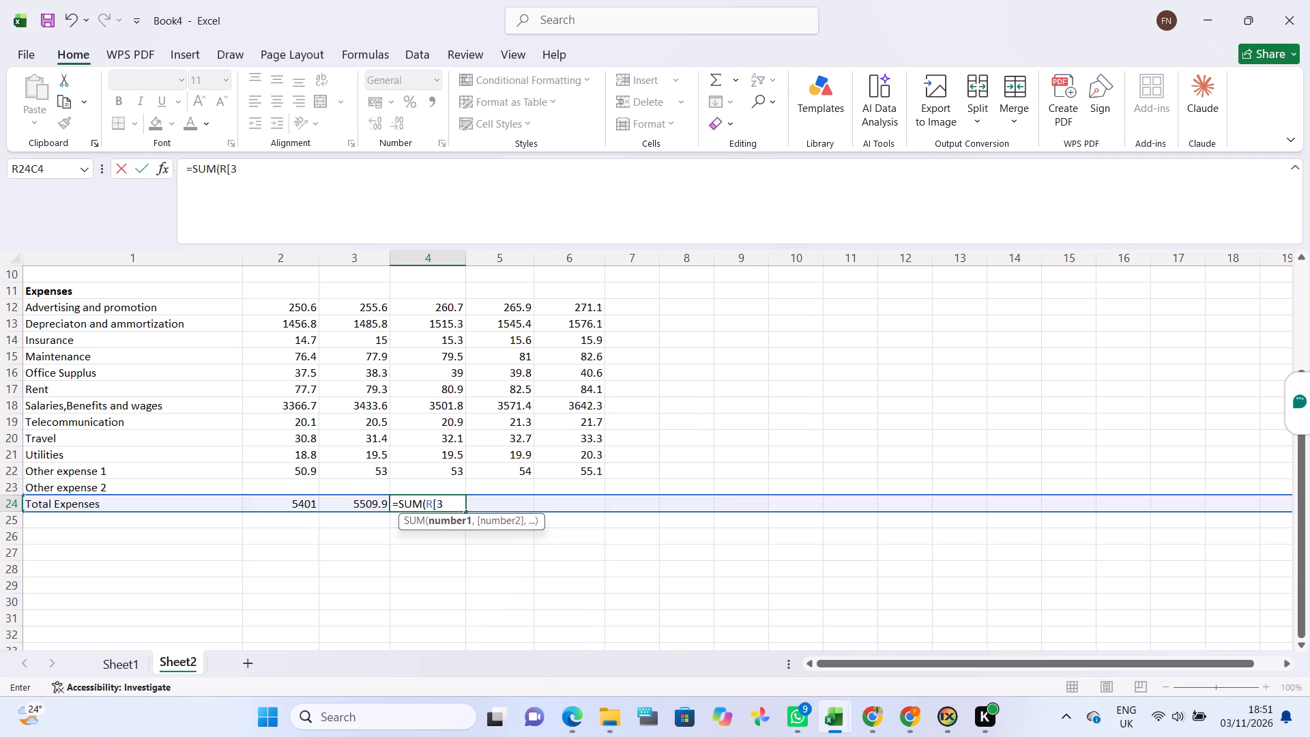
key("BackSpace")
key("BackSpace")
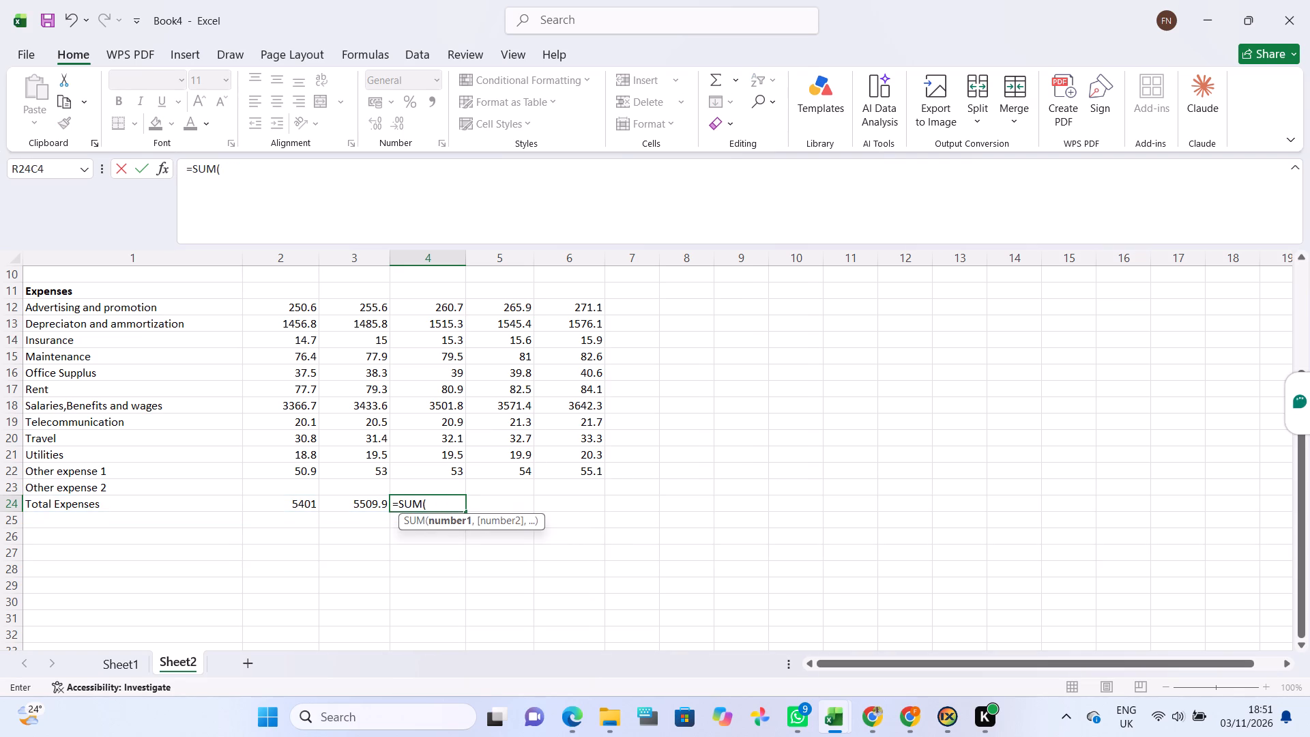
left_click(446, 316)
left_click(446, 309)
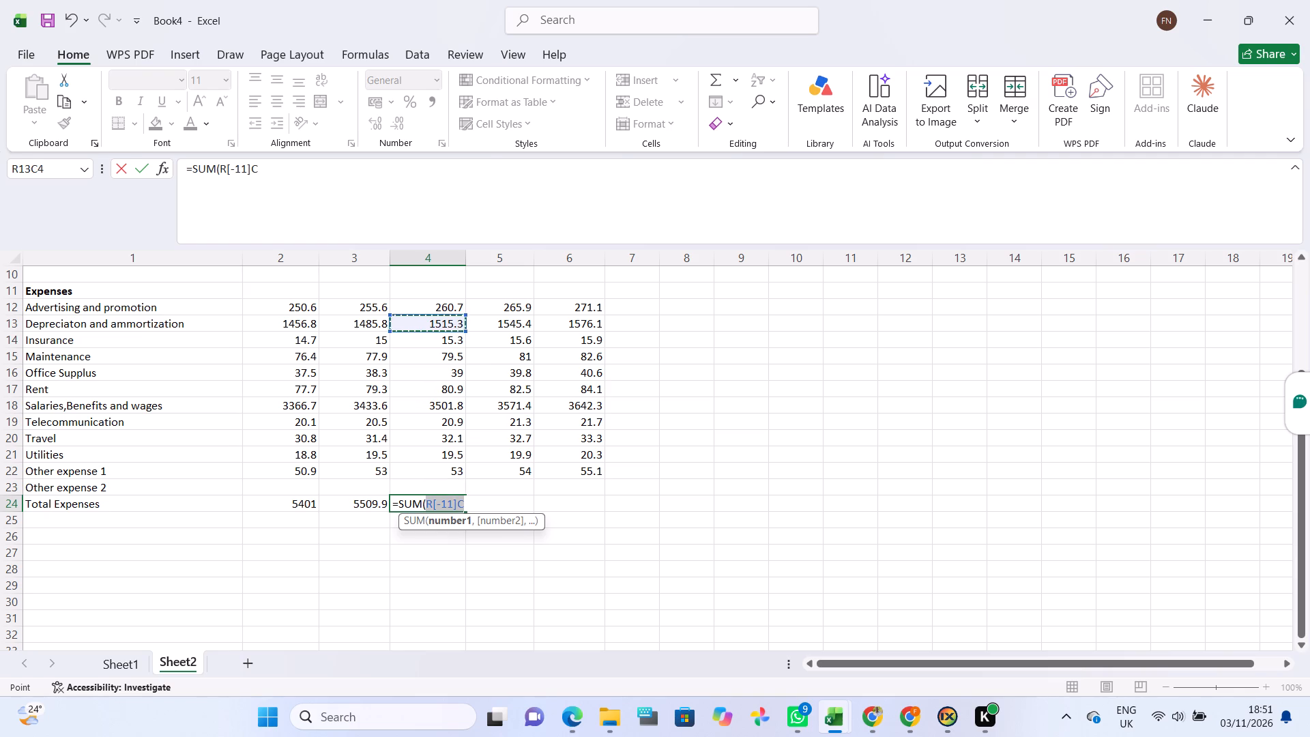
left_click_drag(464, 316, 460, 360)
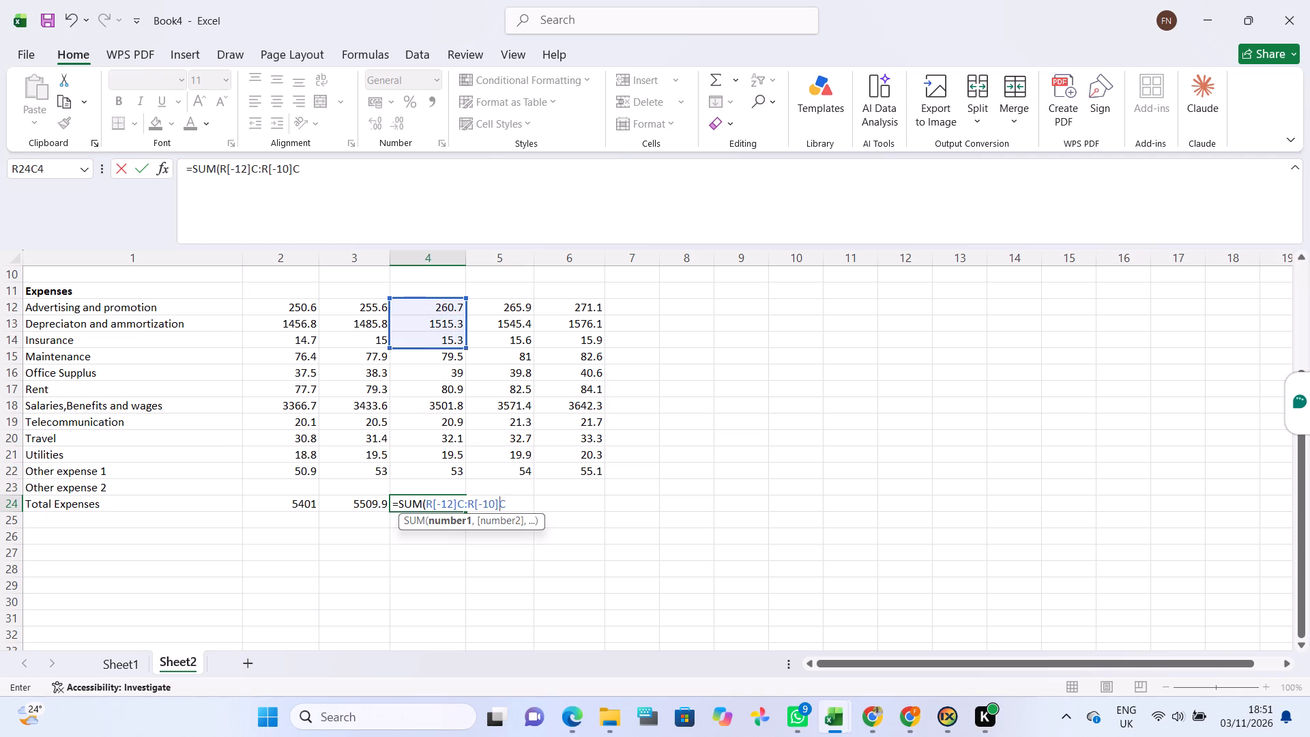
left_click_drag(460, 360, 453, 480)
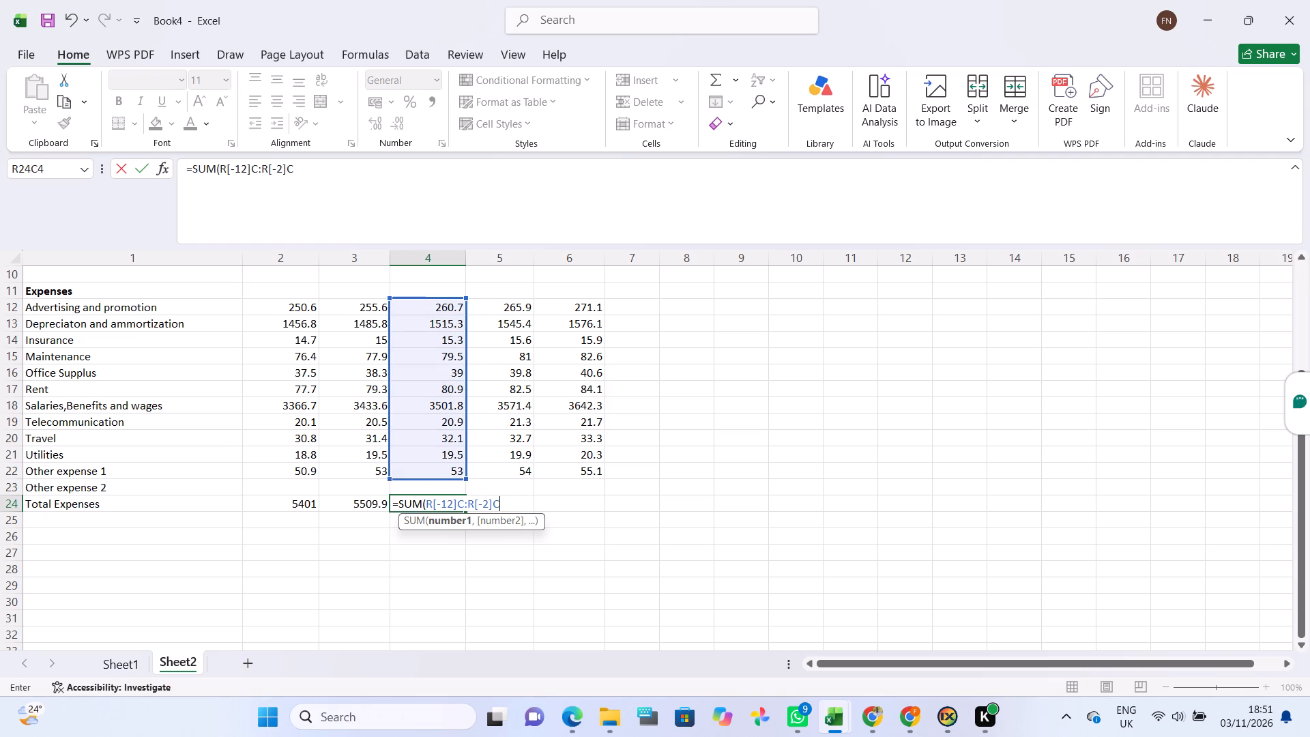
key("Return")
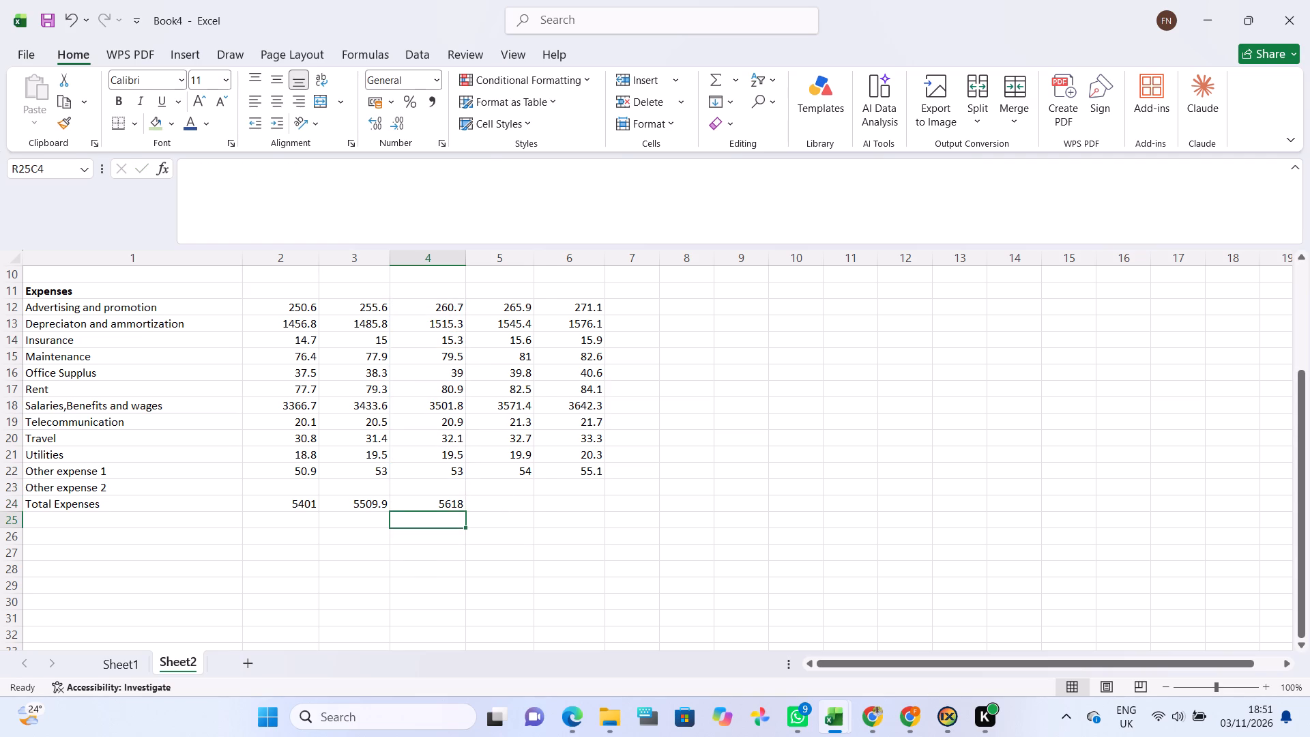
Calculate the 2017 Total Expenses with a SUM formula covering Advertising and promotion through Other expense 1.
left_click(508, 502)
key("equal")
type("su")
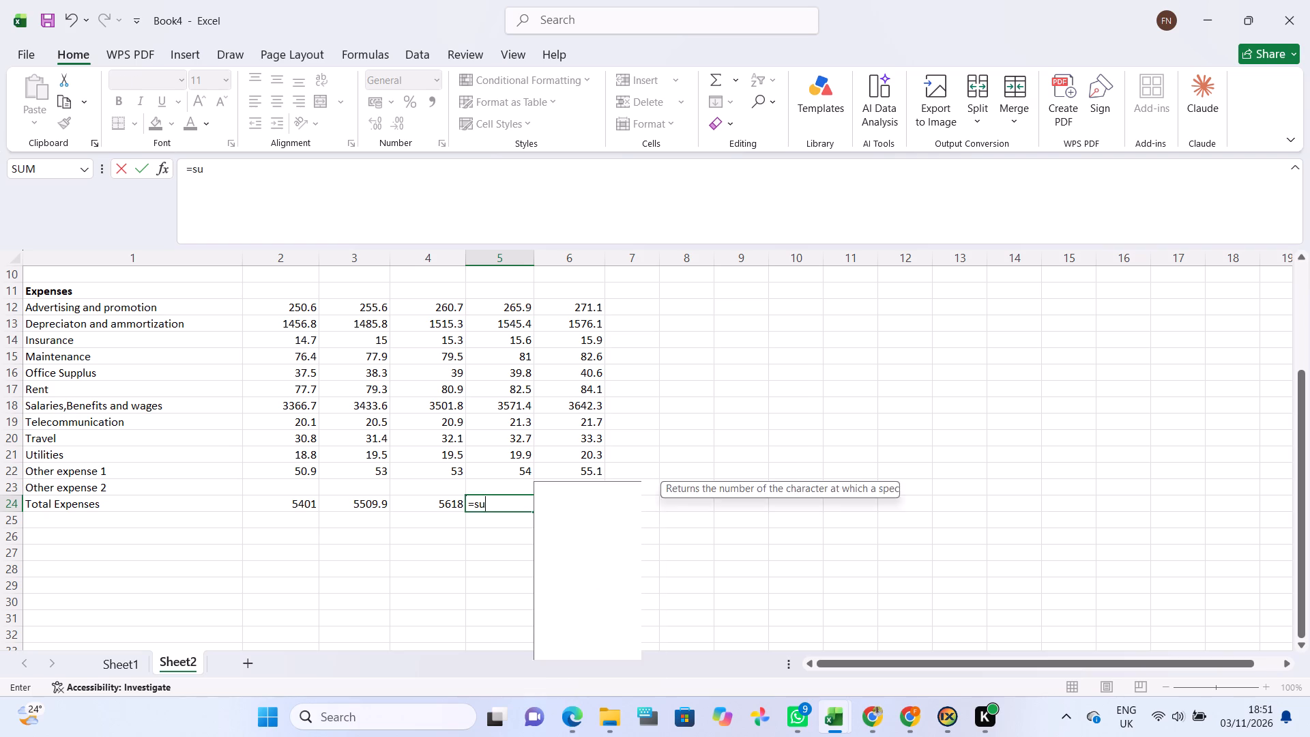
left_click(514, 561)
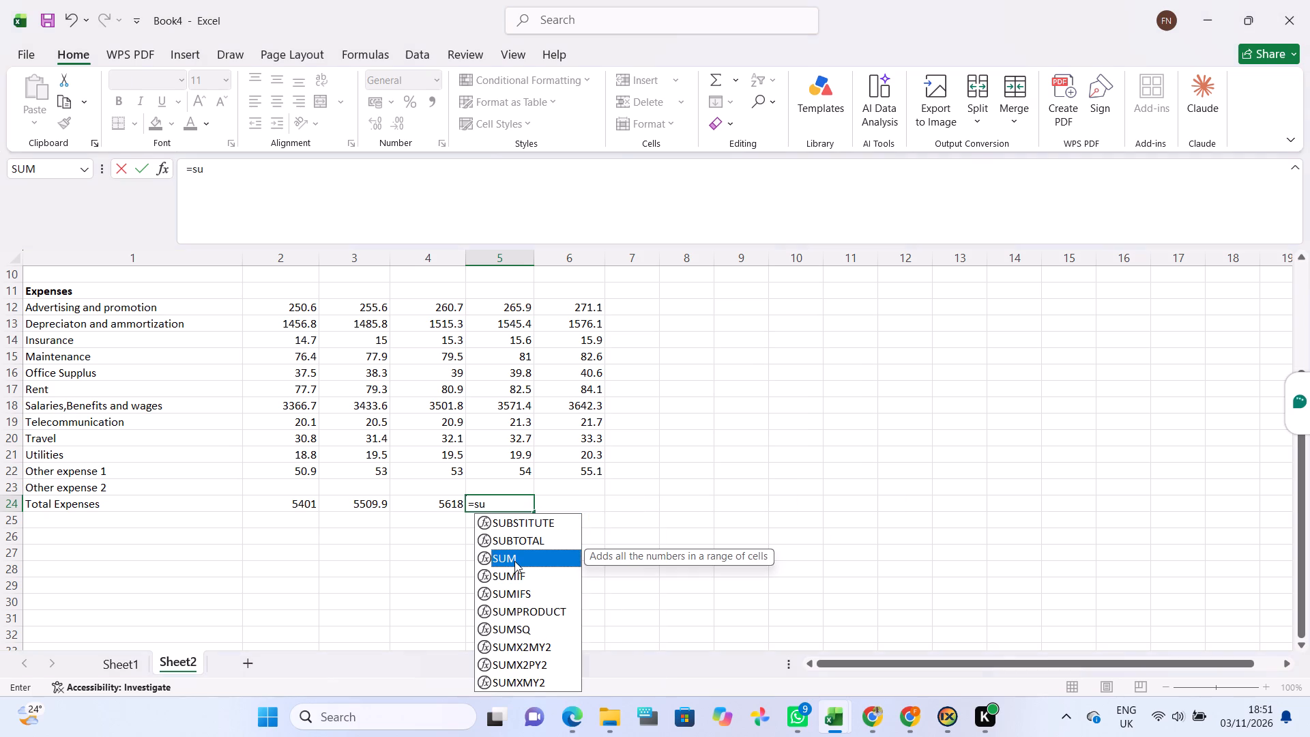
double_click(514, 561)
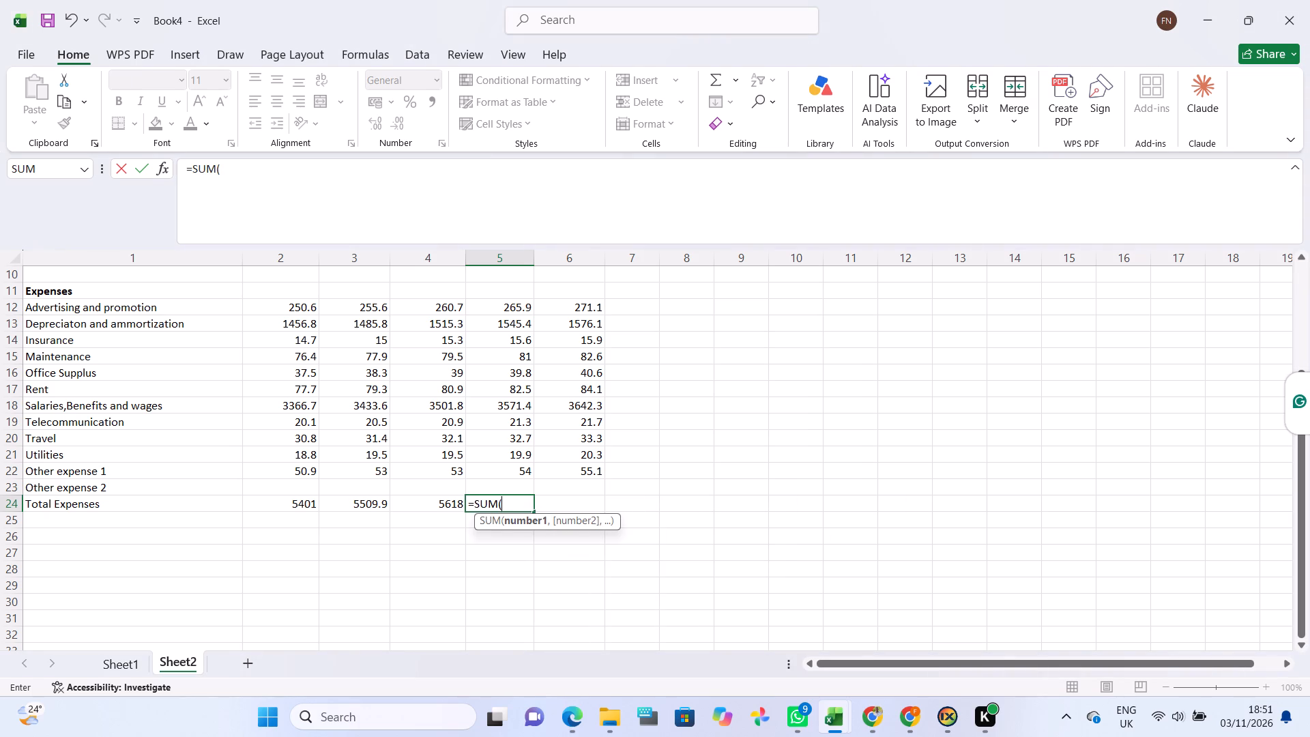
left_click(510, 308)
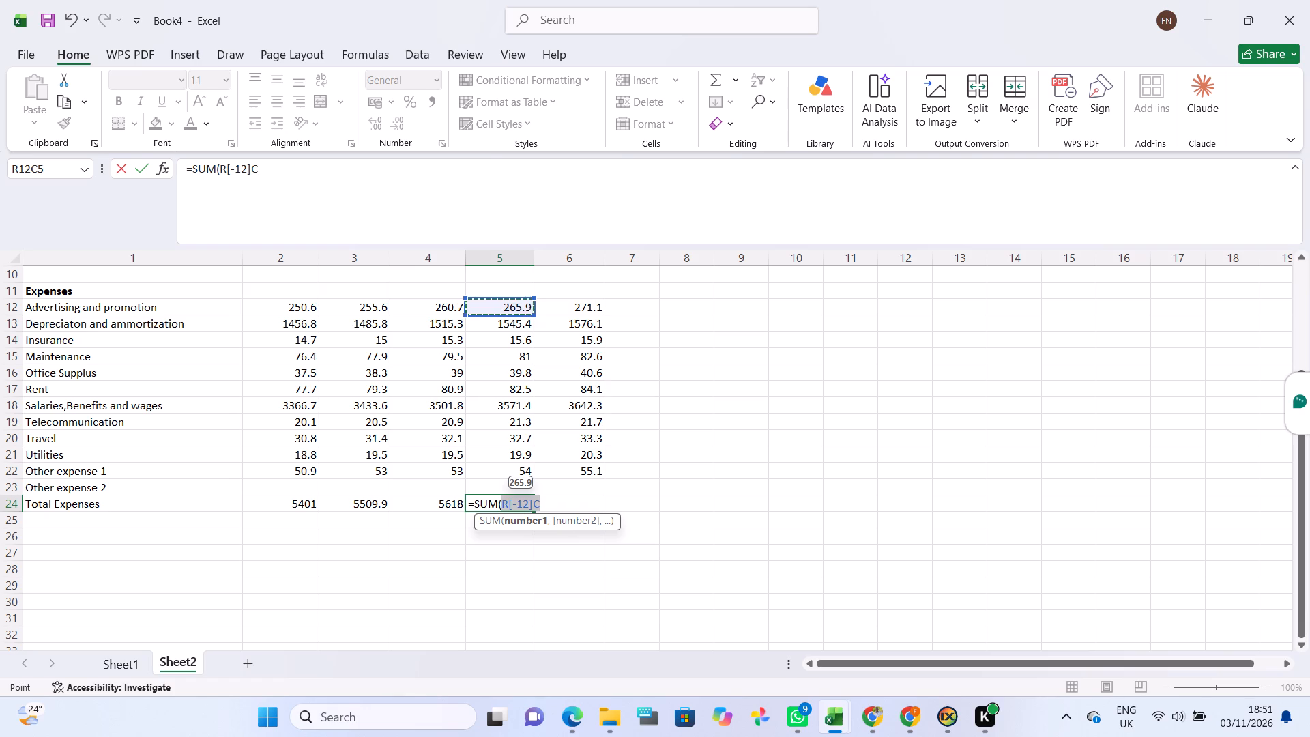
left_click_drag(534, 314, 528, 491)
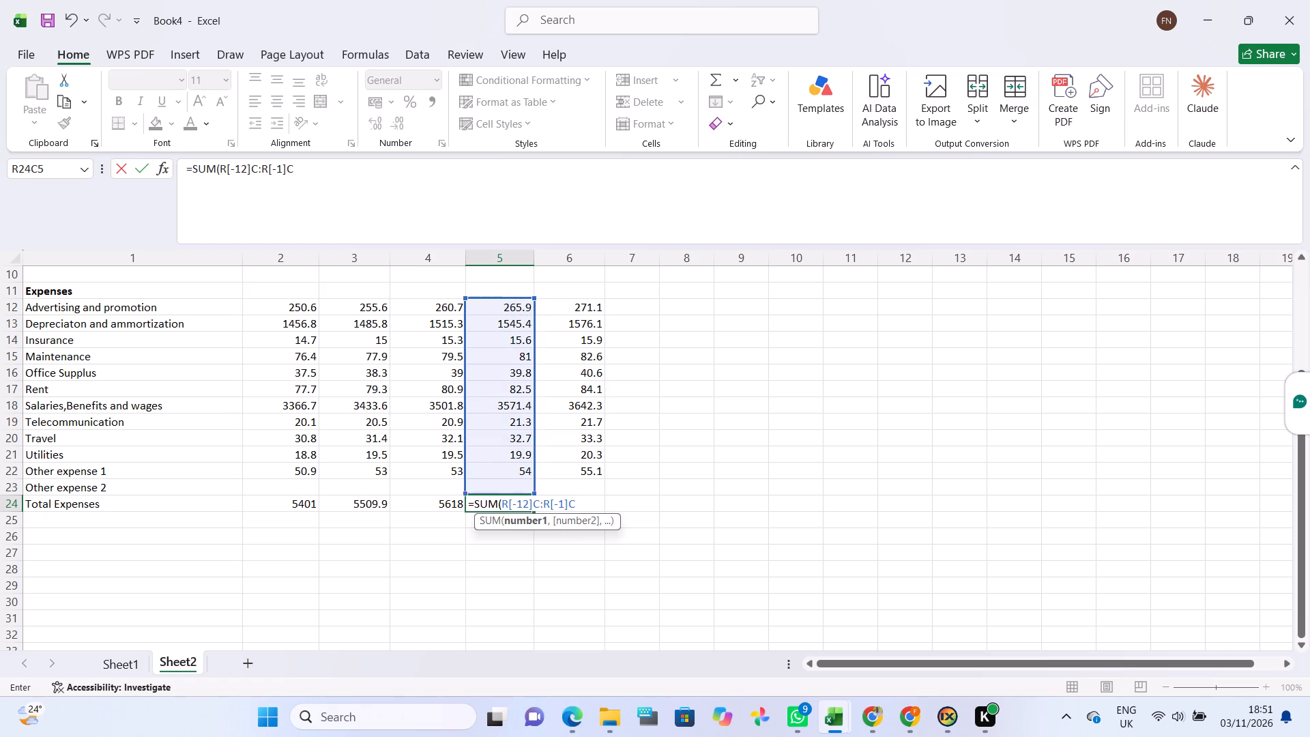
left_click_drag(528, 491, 523, 474)
key("Return")
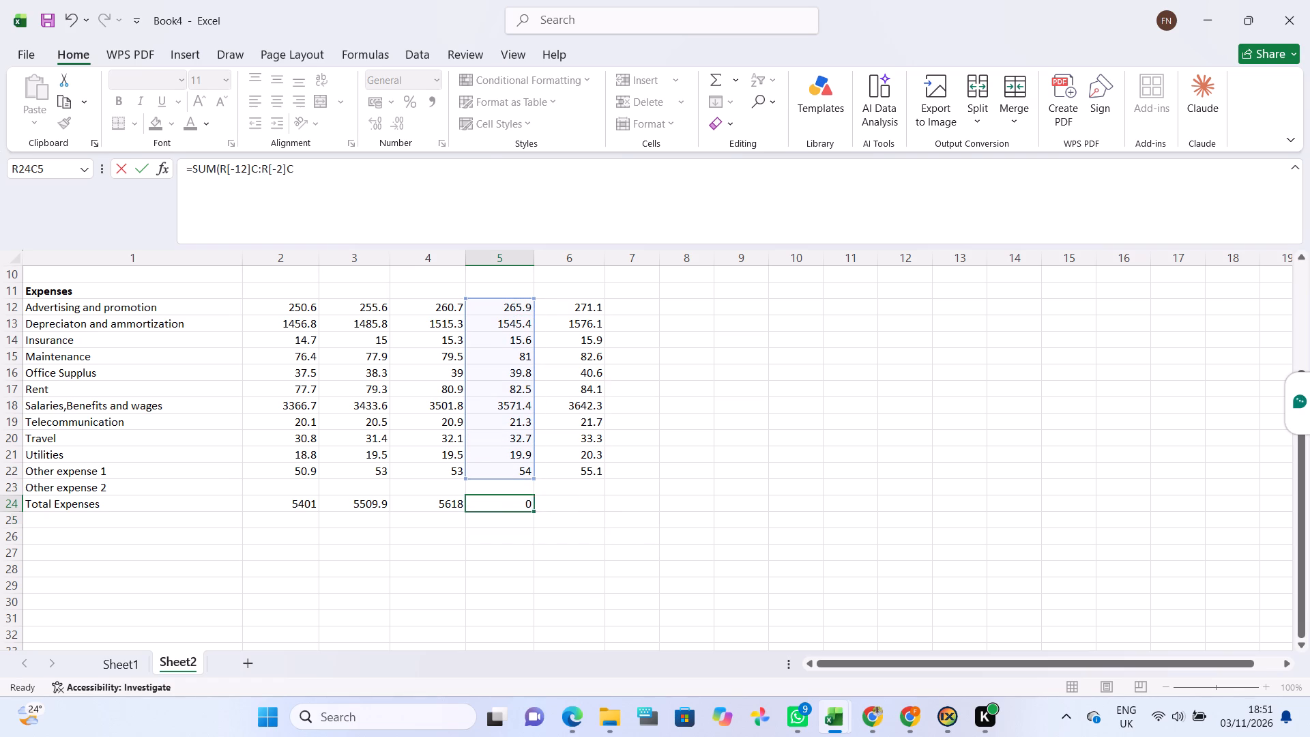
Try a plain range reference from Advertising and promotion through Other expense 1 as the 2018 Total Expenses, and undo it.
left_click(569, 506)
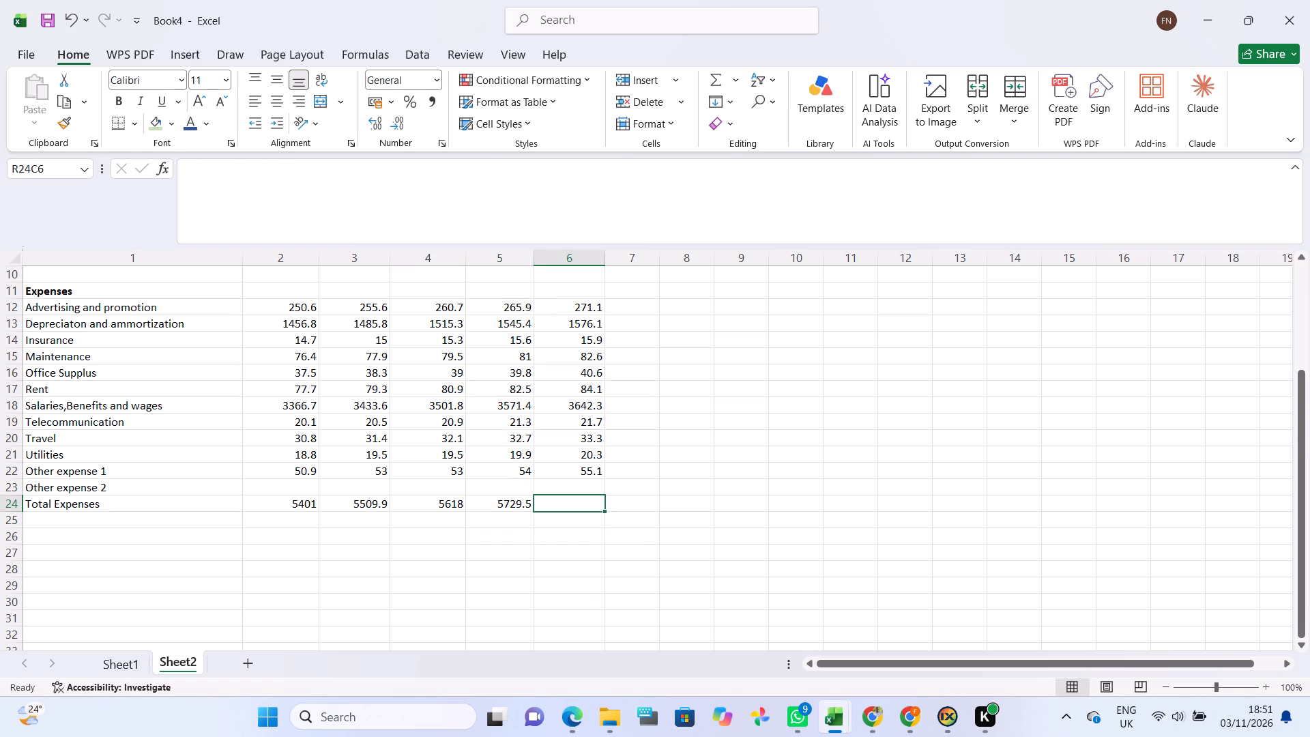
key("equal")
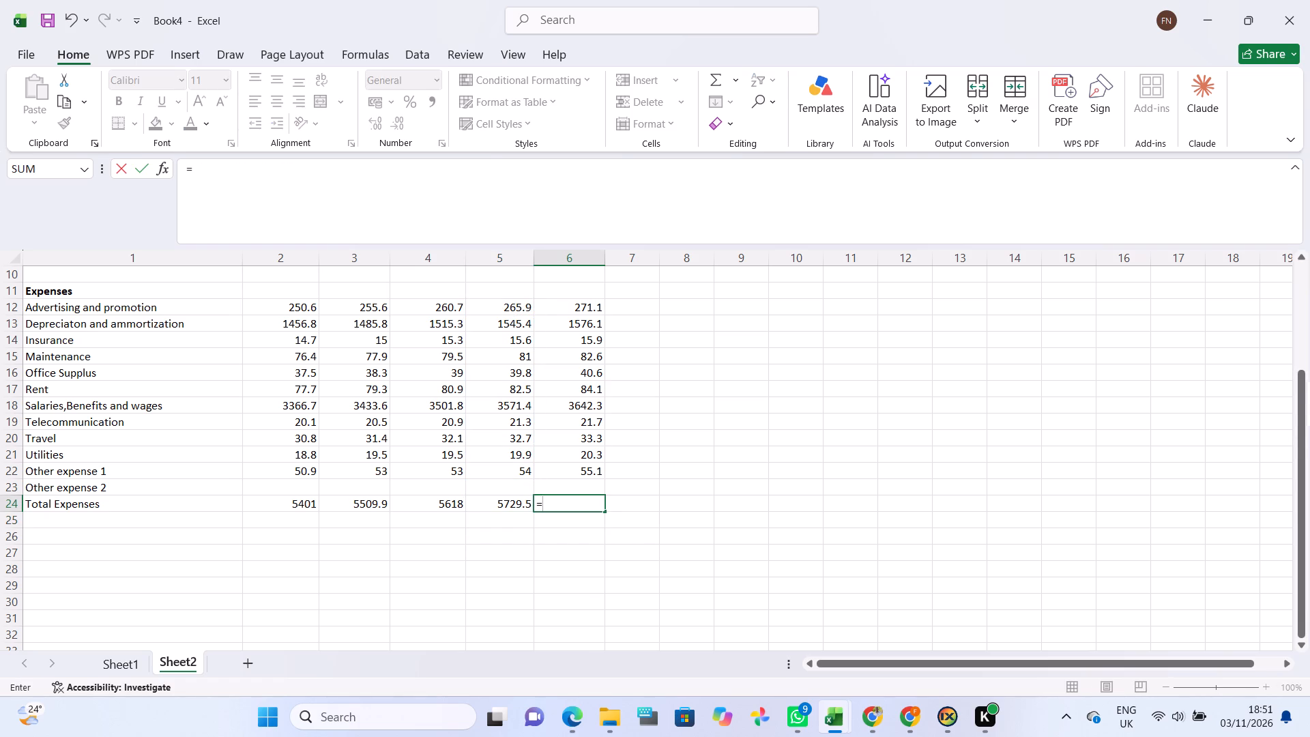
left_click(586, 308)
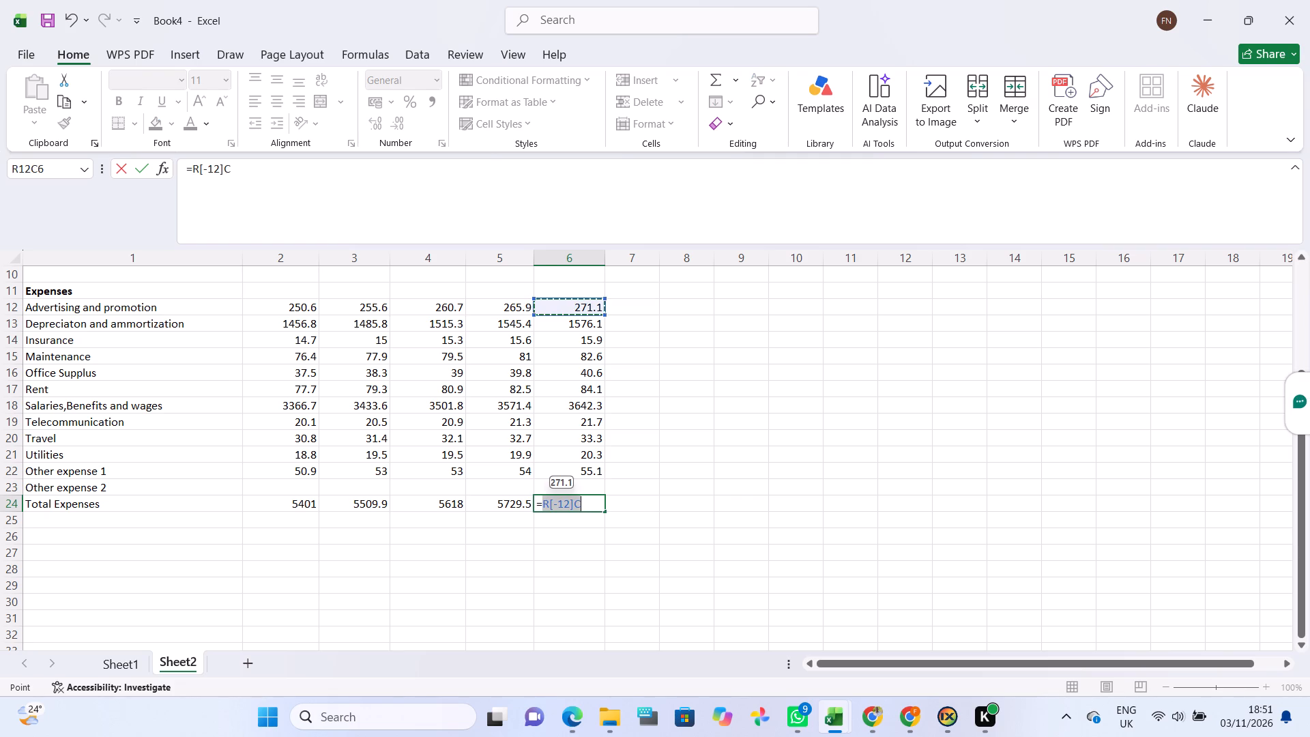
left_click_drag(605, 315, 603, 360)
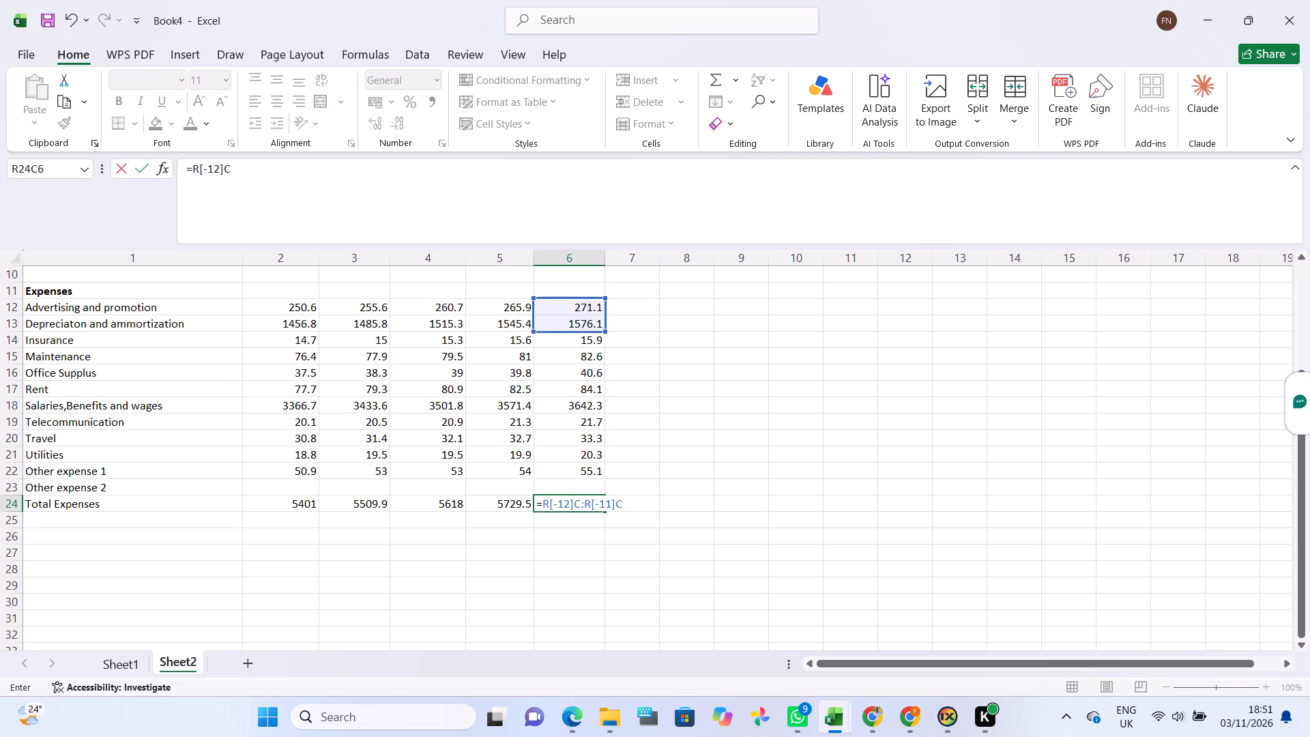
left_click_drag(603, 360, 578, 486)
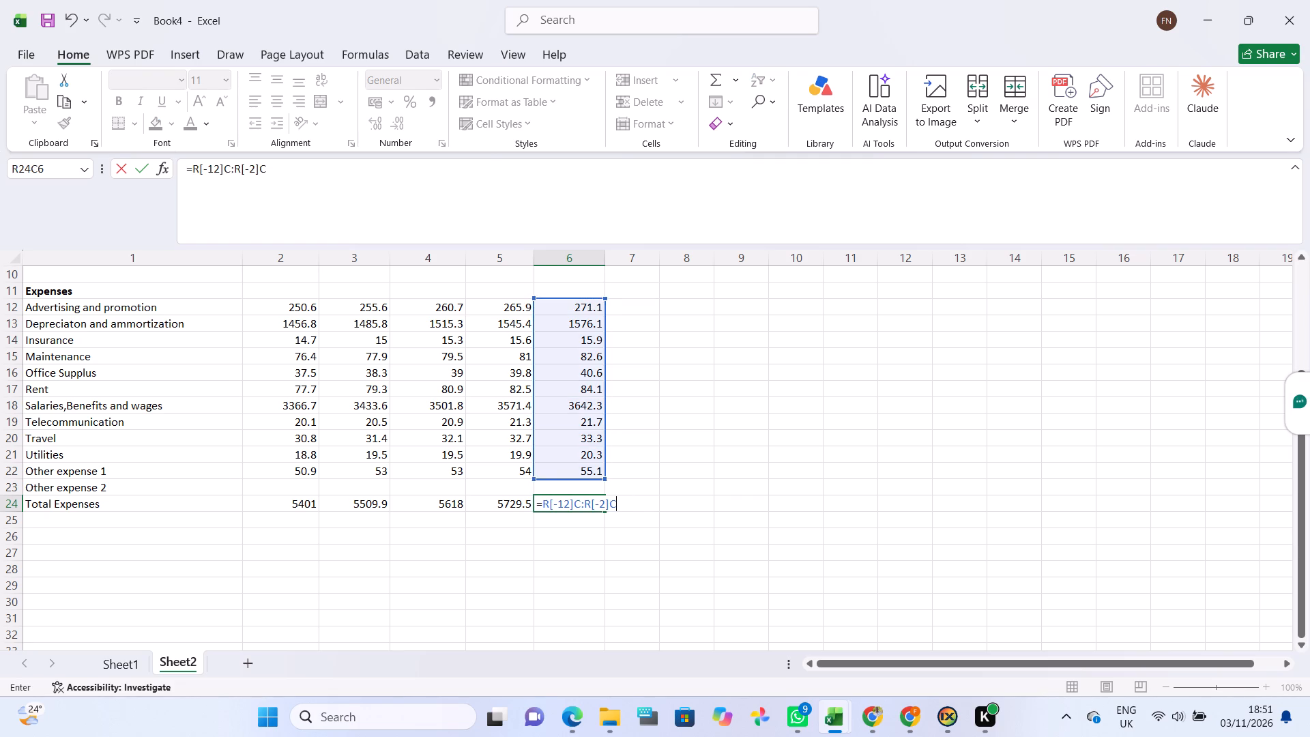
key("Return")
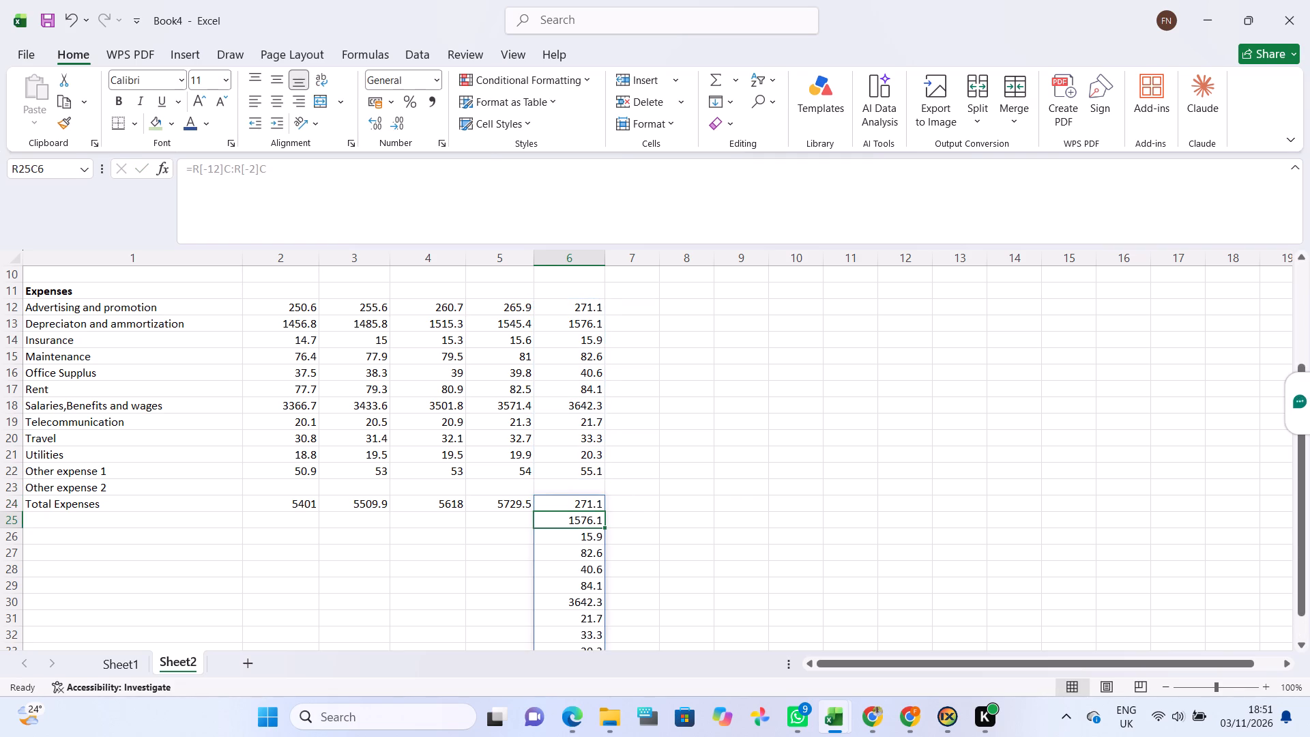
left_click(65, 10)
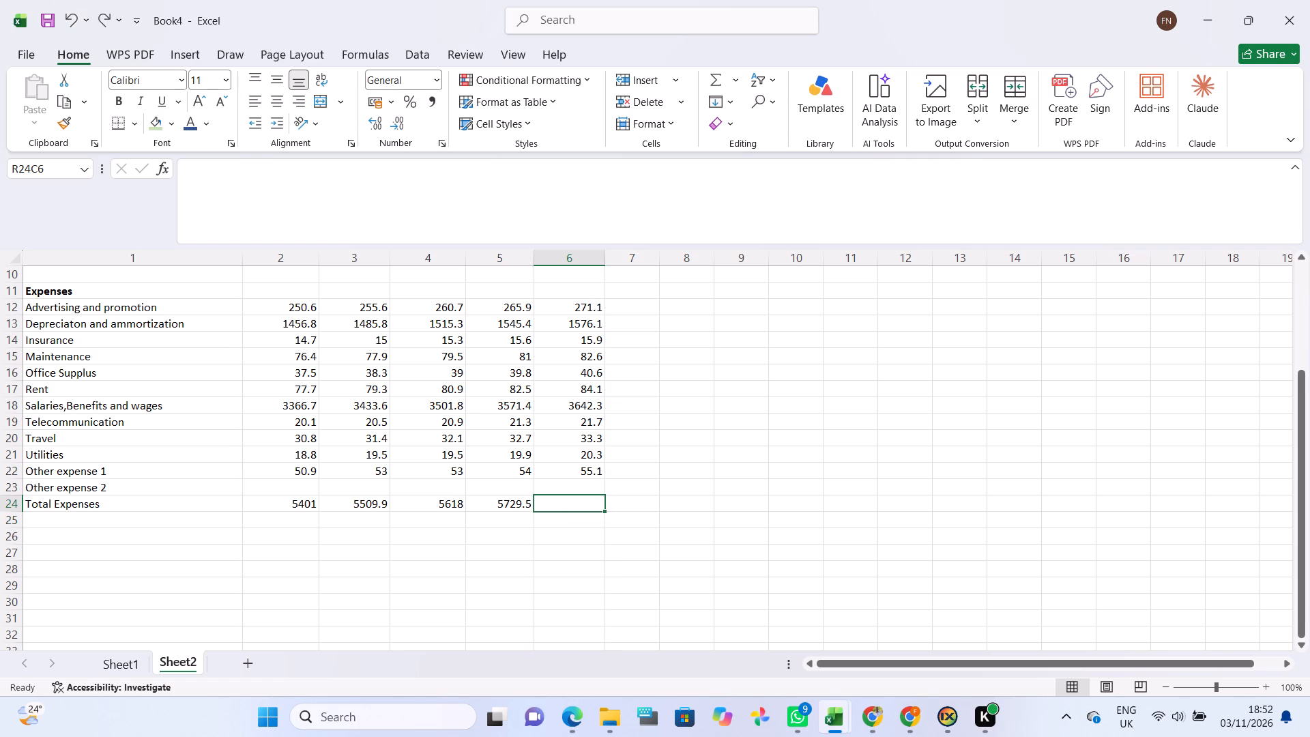
Calculate the 2018 Total Expenses with a SUM formula over the year's itemised expenses, starting from Advertising and promotion.
key("equal")
type("su")
double_click(577, 557)
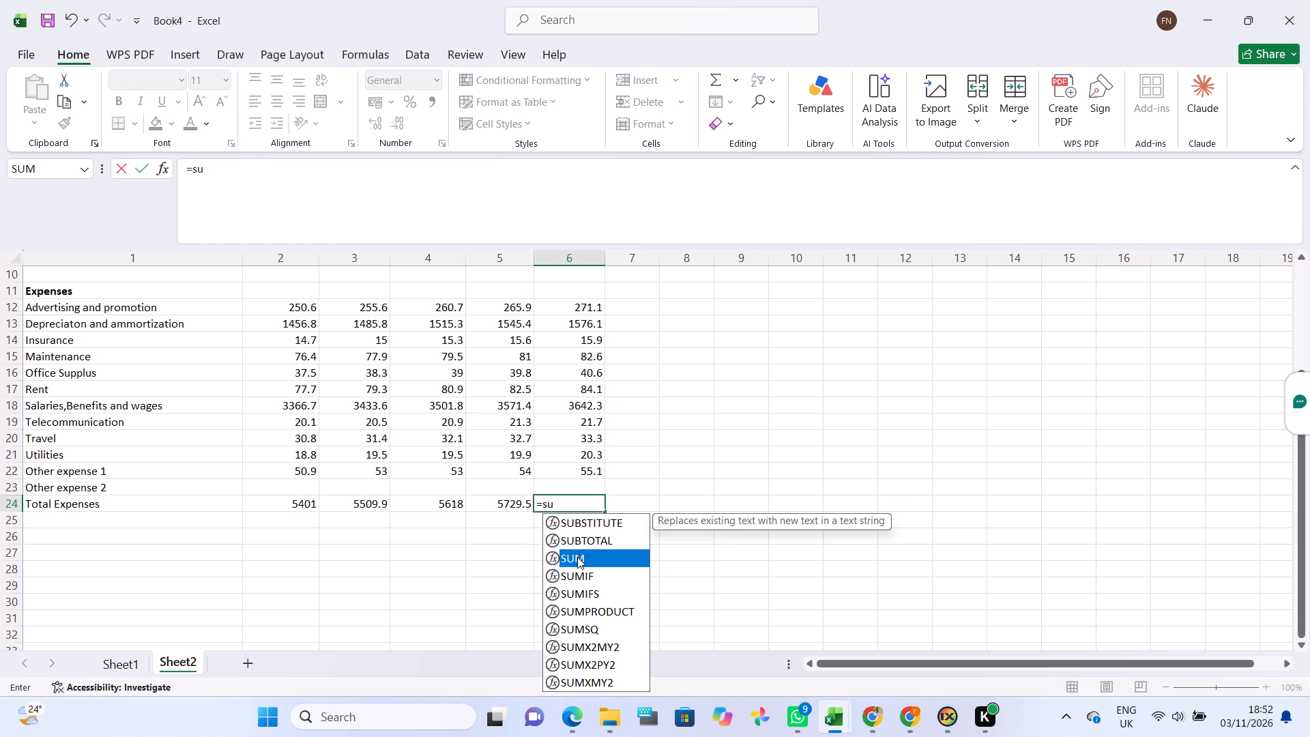
left_click(568, 308)
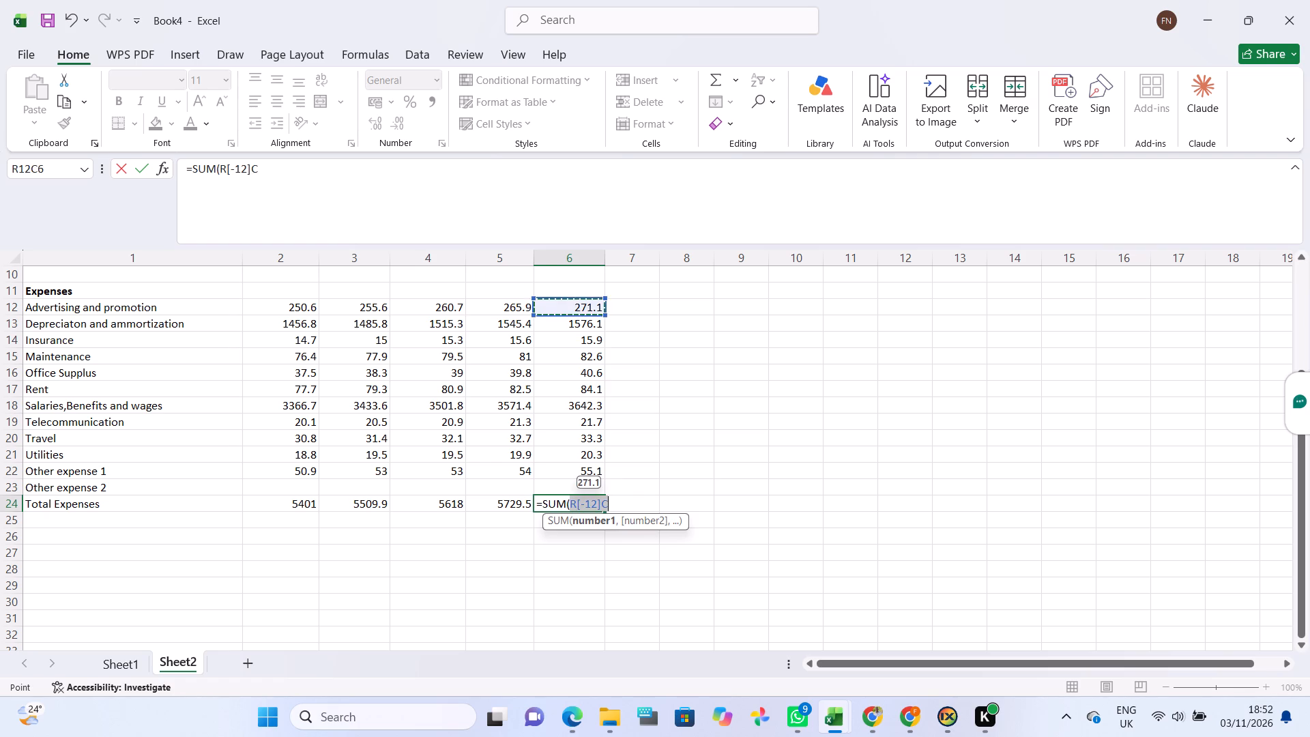
left_click_drag(605, 313, 581, 498)
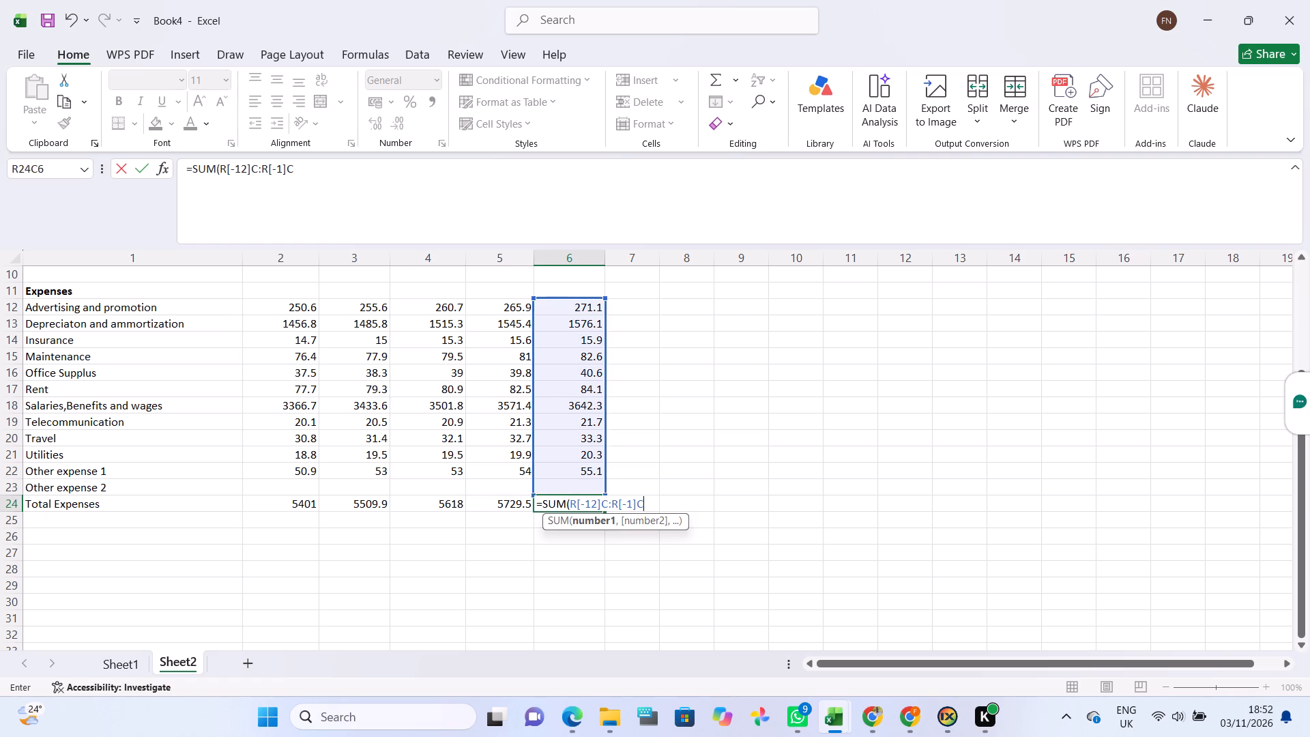
left_click_drag(581, 498, 585, 480)
key("Return")
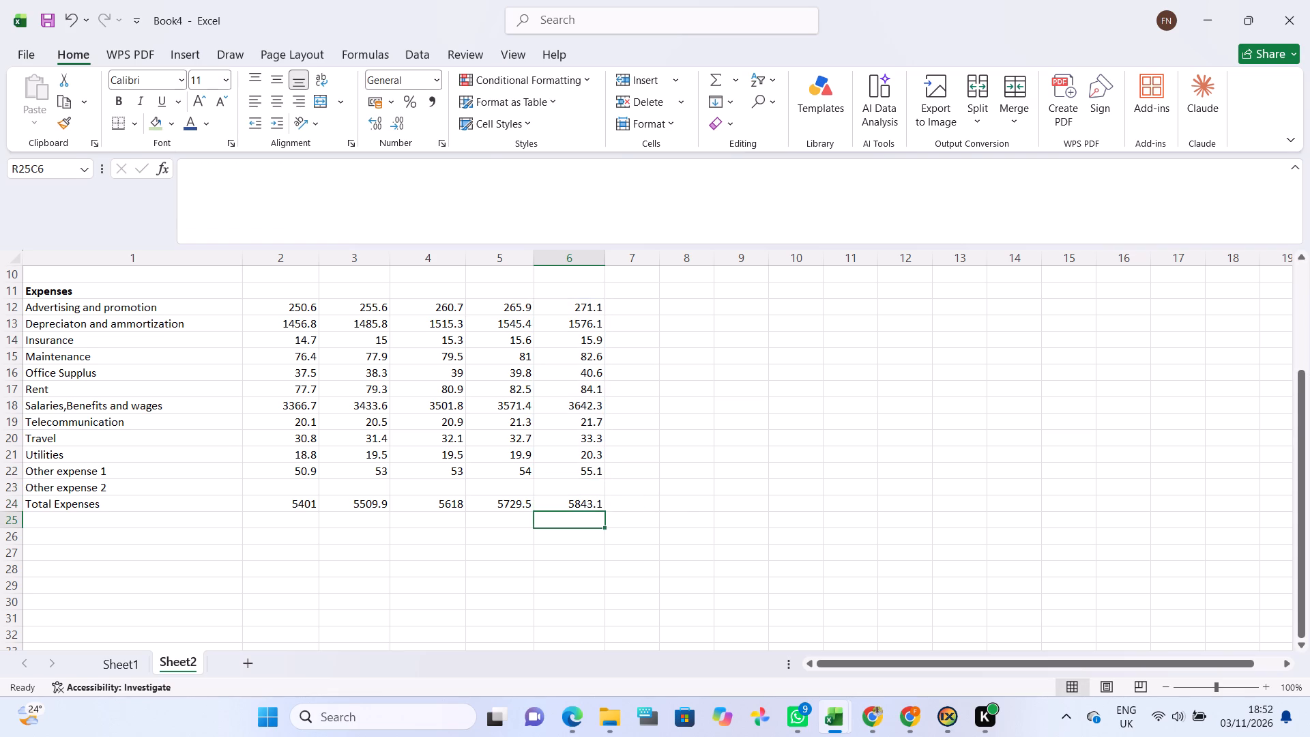
Add the row label "Earning before Interest and Taxes" directly below Total Expenses.
scroll(338, 459, "up", 1)
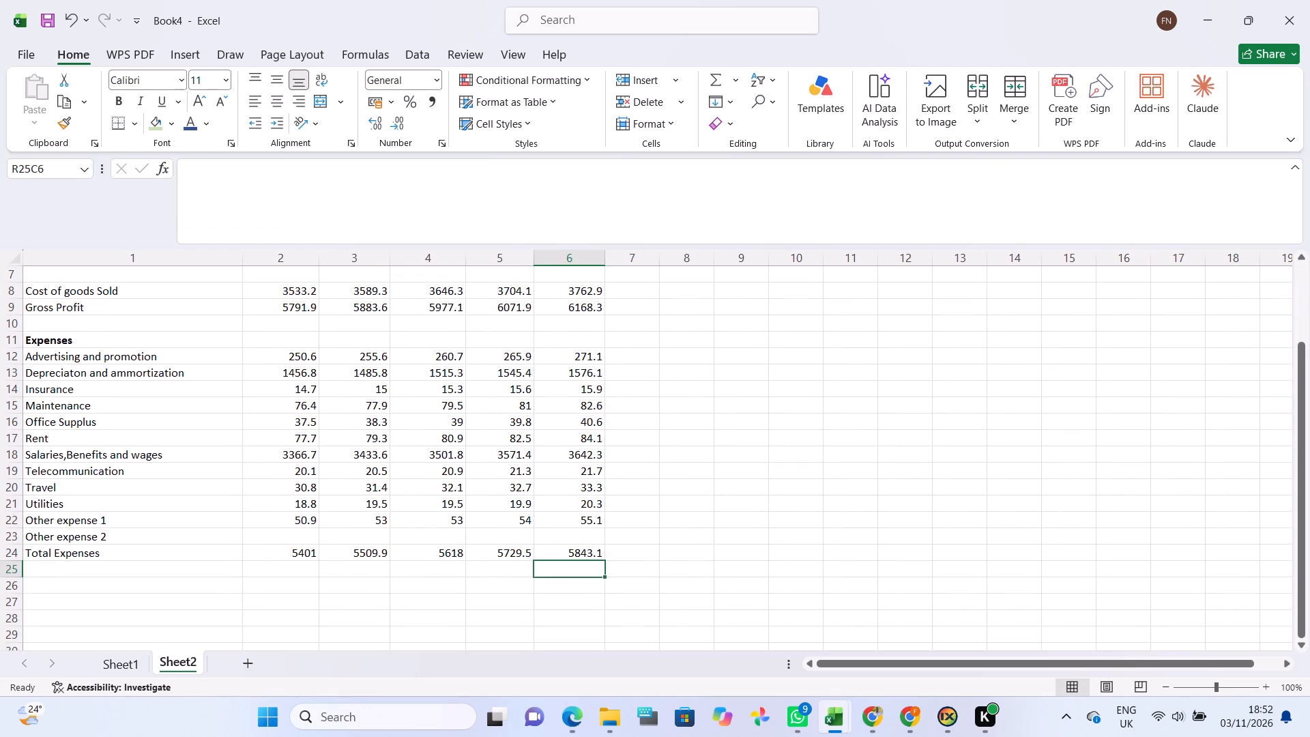
scroll(338, 459, "down", 1)
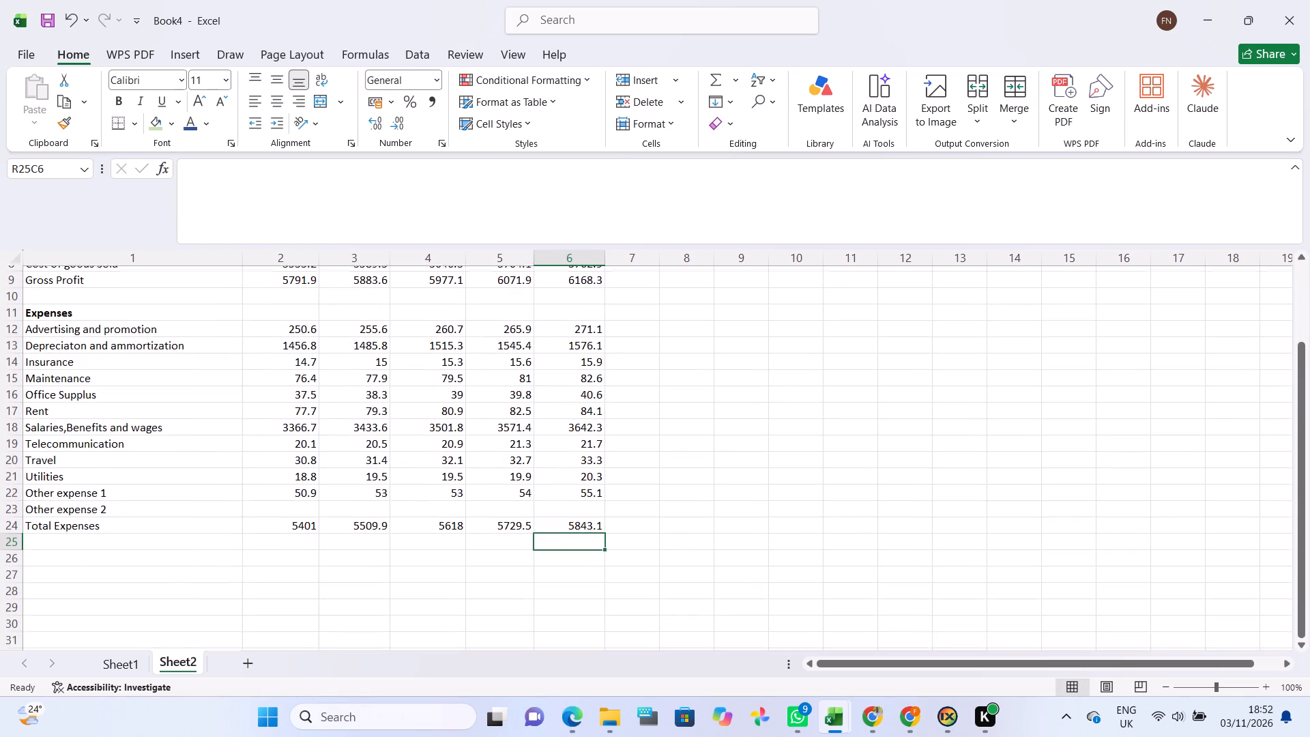
scroll(338, 459, "down", 1)
left_click(137, 513)
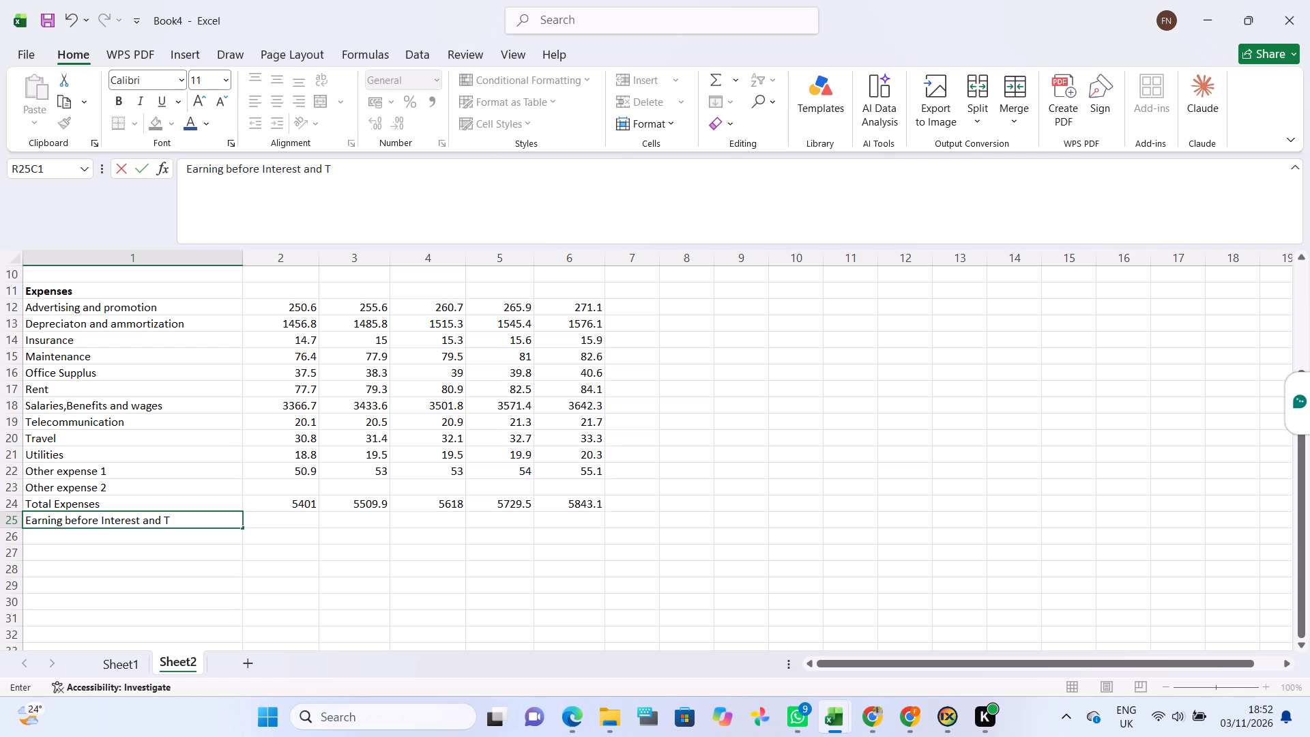
type("axe")
key("s")
Enter the Earning before Interest and Taxes figures for 2014 to 2018: 390.6, 375.2, 359.1, 342.4 and 324.9.
left_click(249, 521)
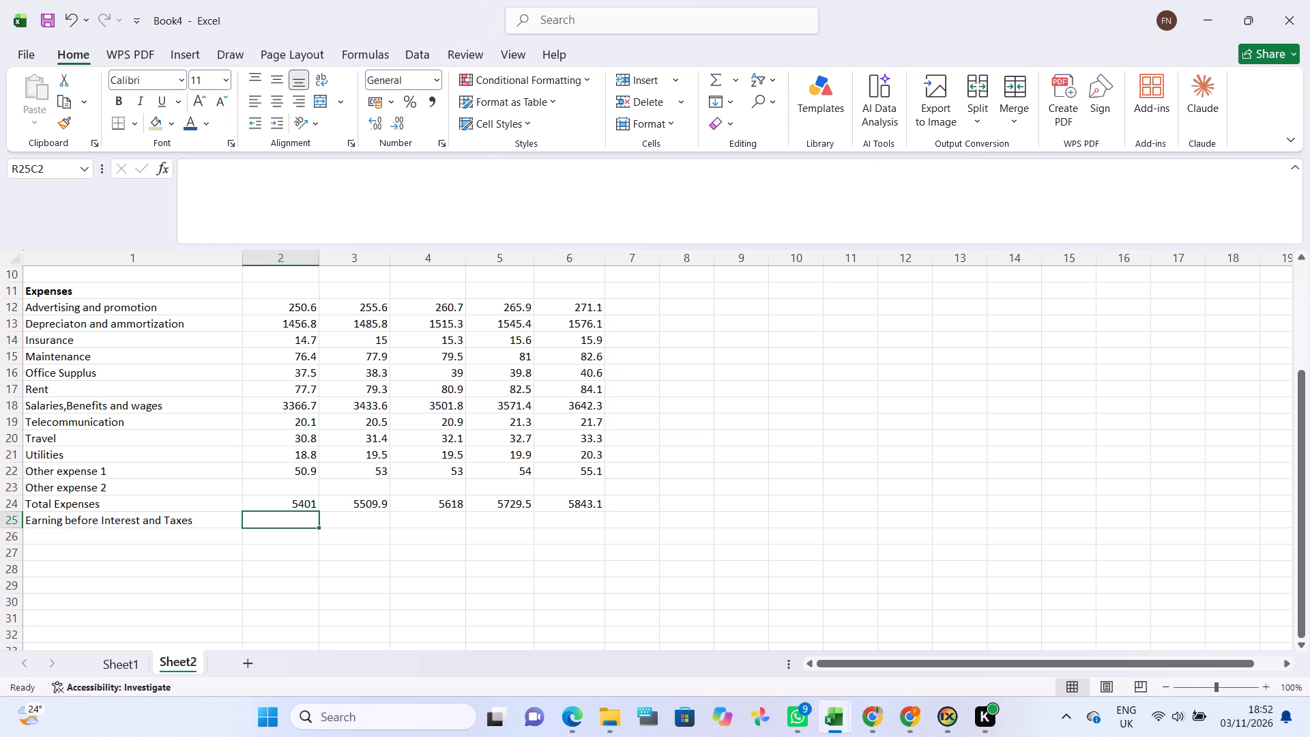
type("390.")
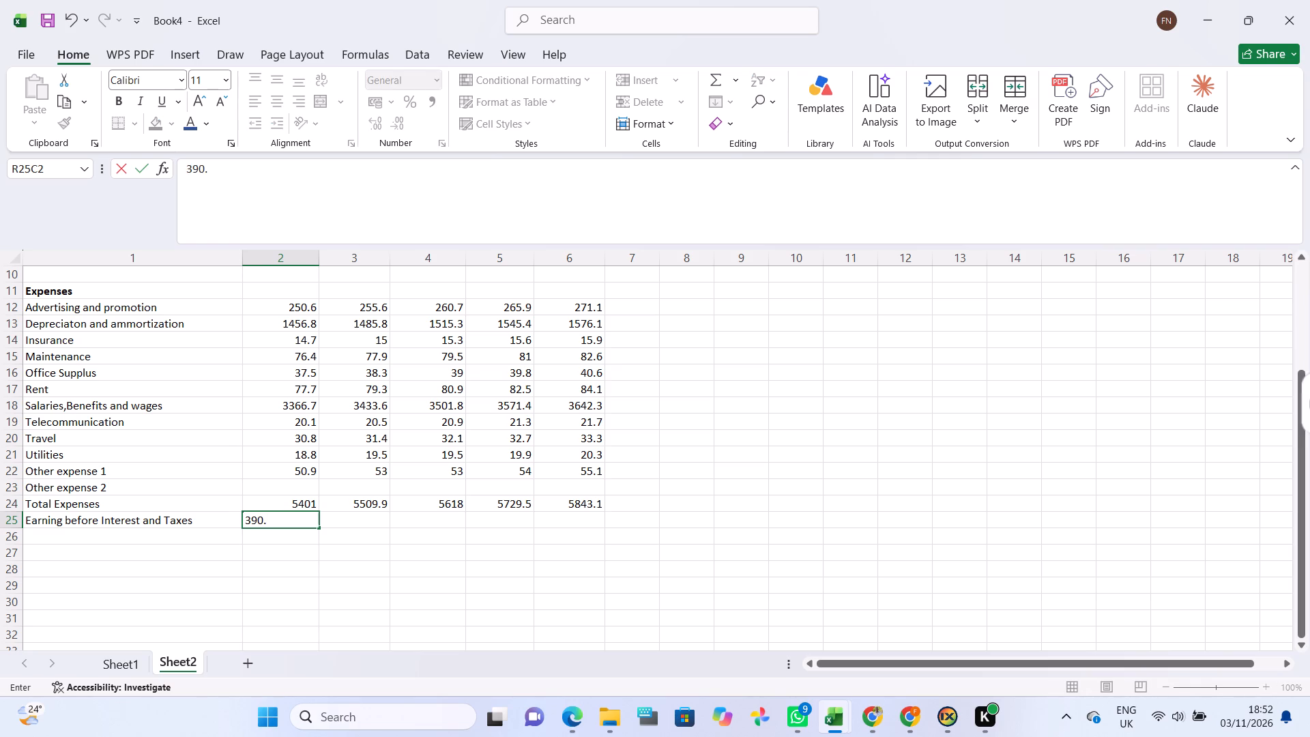
key("6")
key("Right")
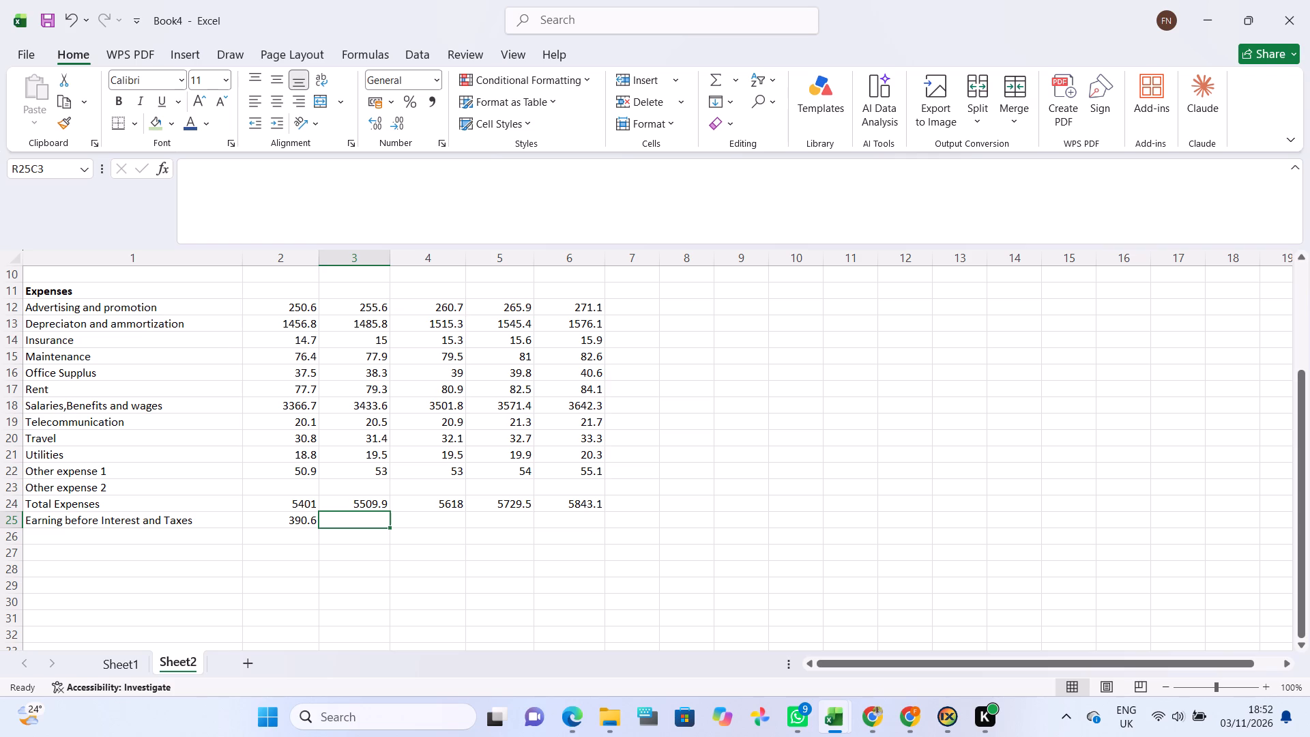
type("37")
key("5")
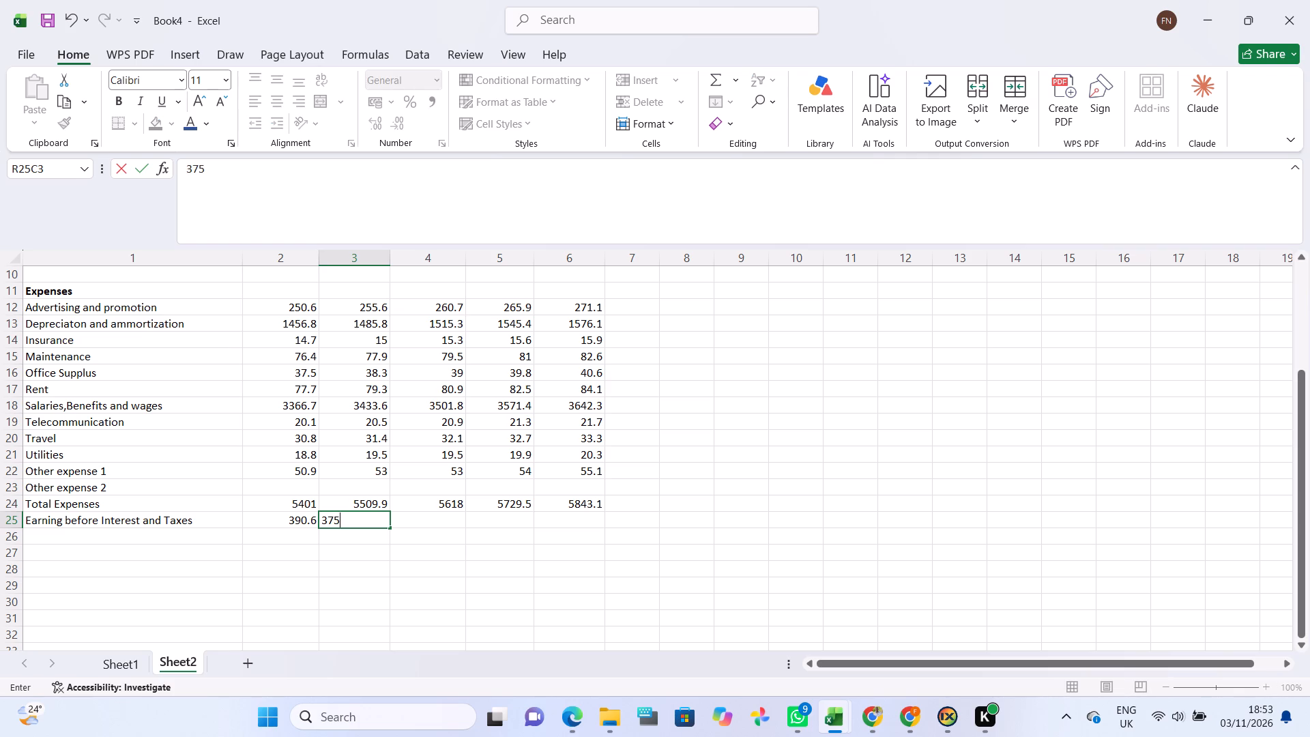
type(".2")
key("Right")
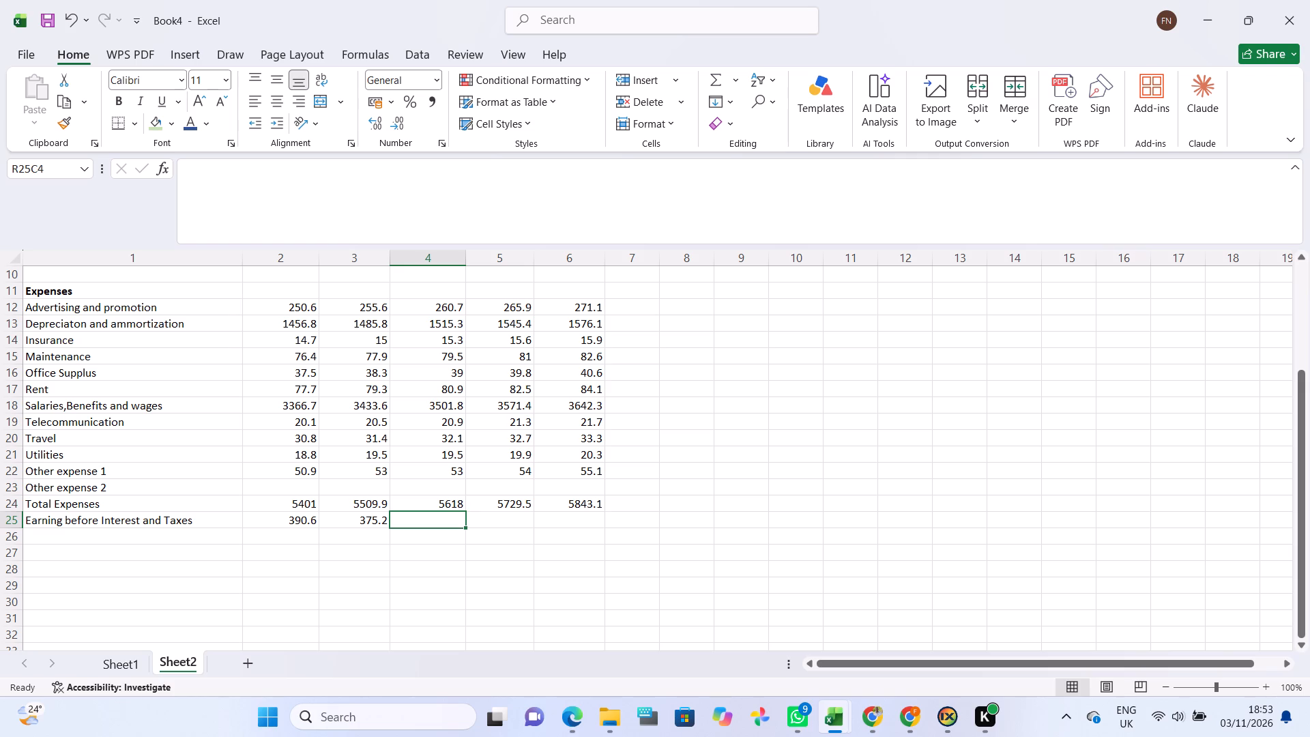
key("3")
type("59.1")
key("Right")
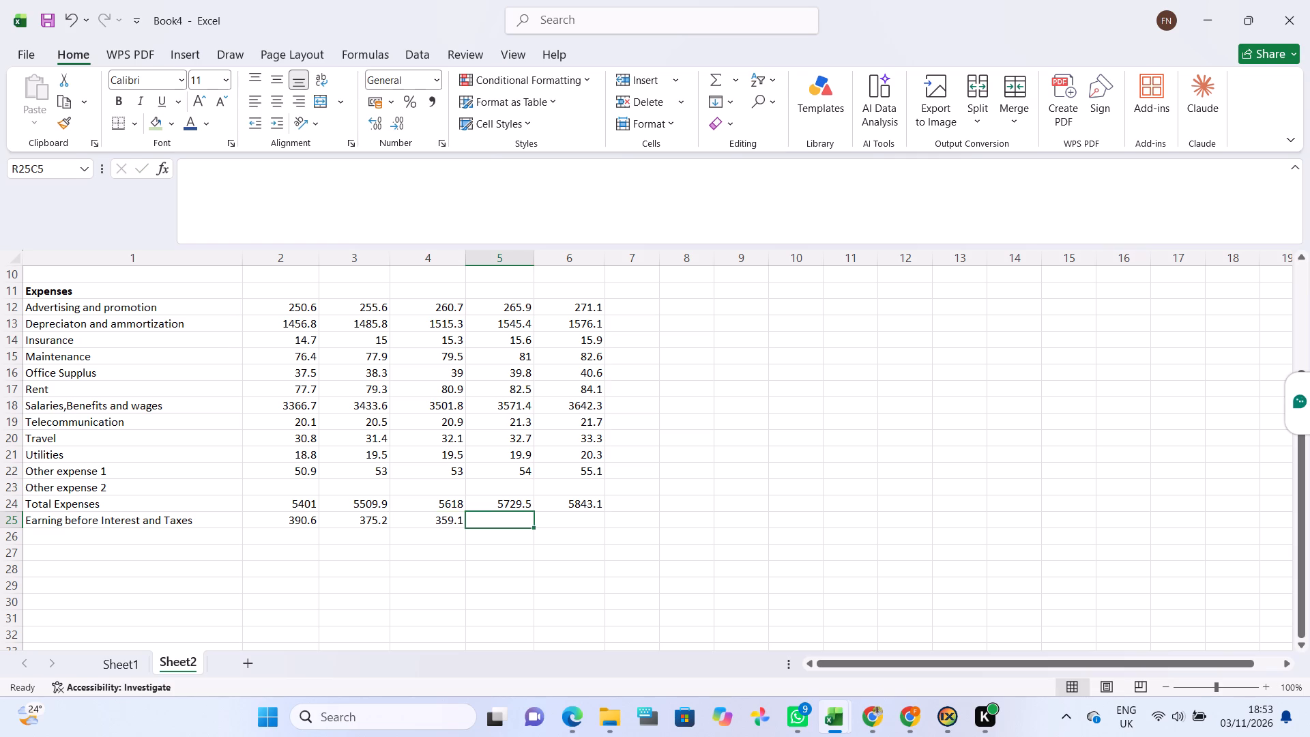
type("342")
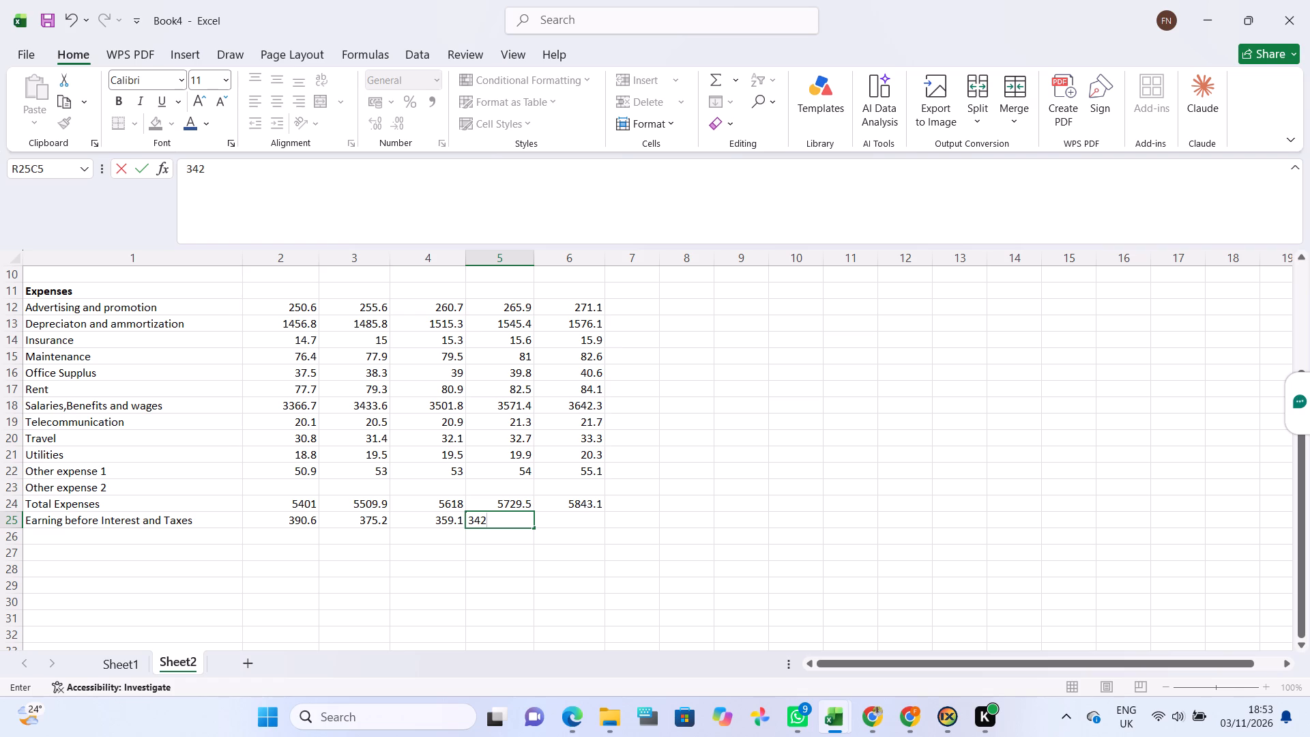
type(".4")
key("Right")
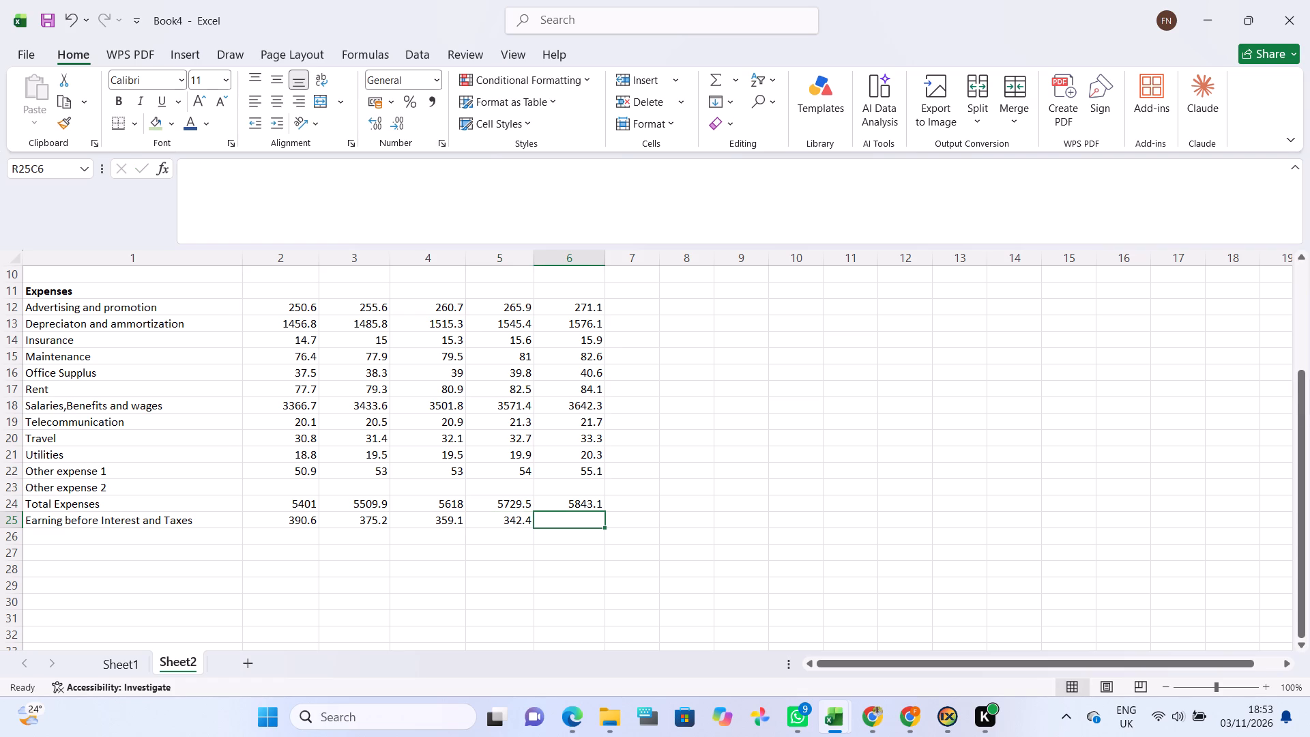
type("324.9")
key("Right")
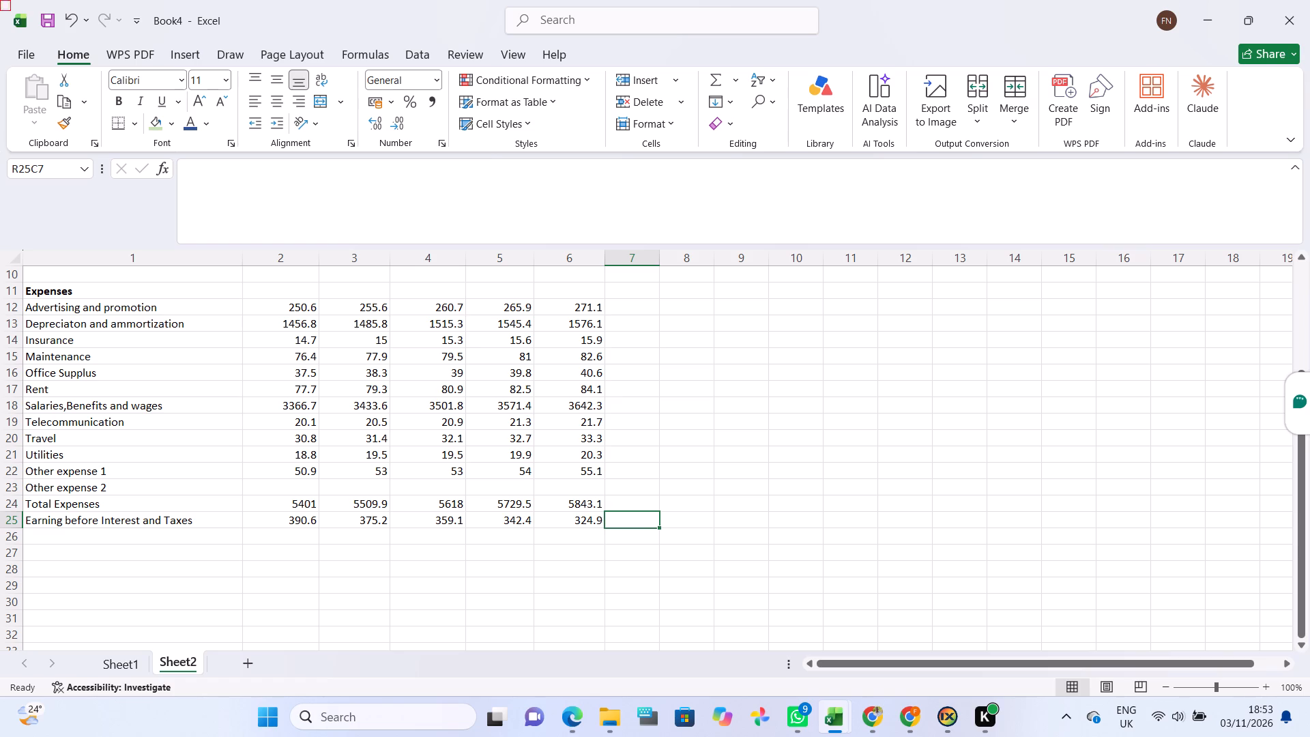
Make the "Earning before Interest and Taxes" row label bold.
left_click(140, 533)
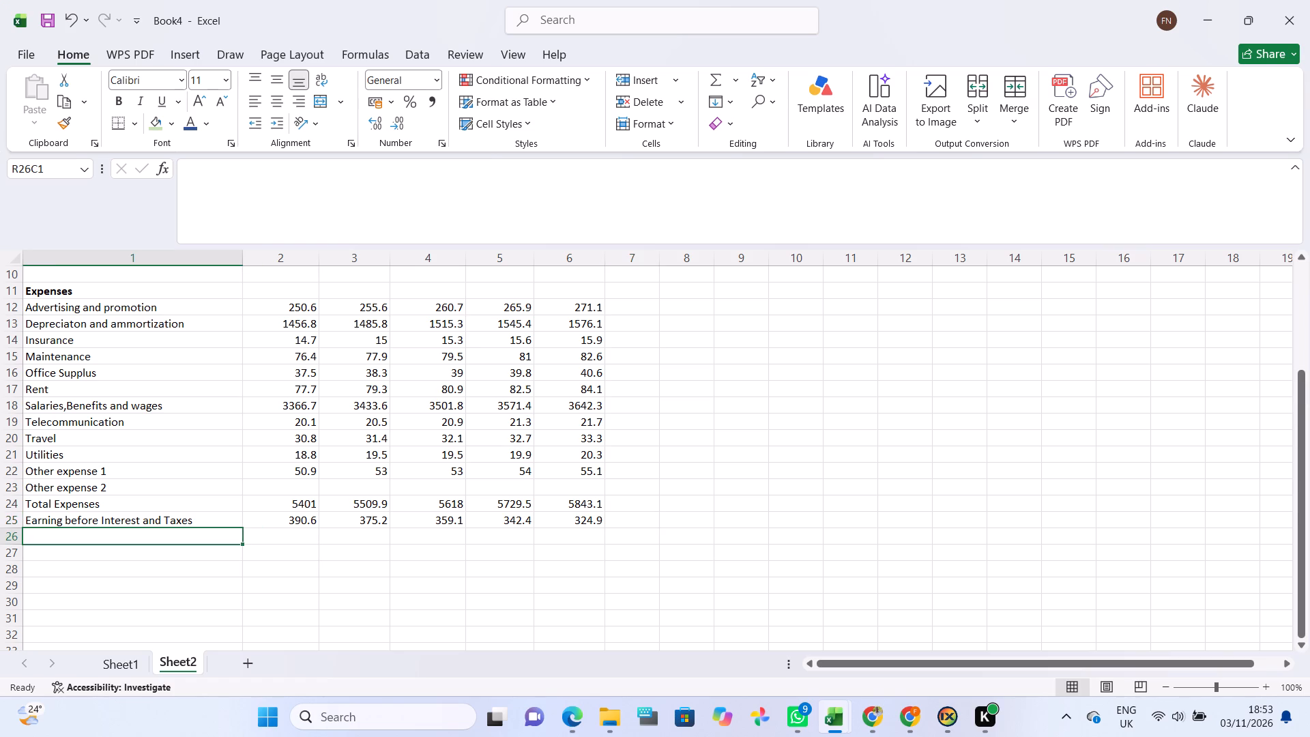
triple_click(111, 519)
double_click(111, 519)
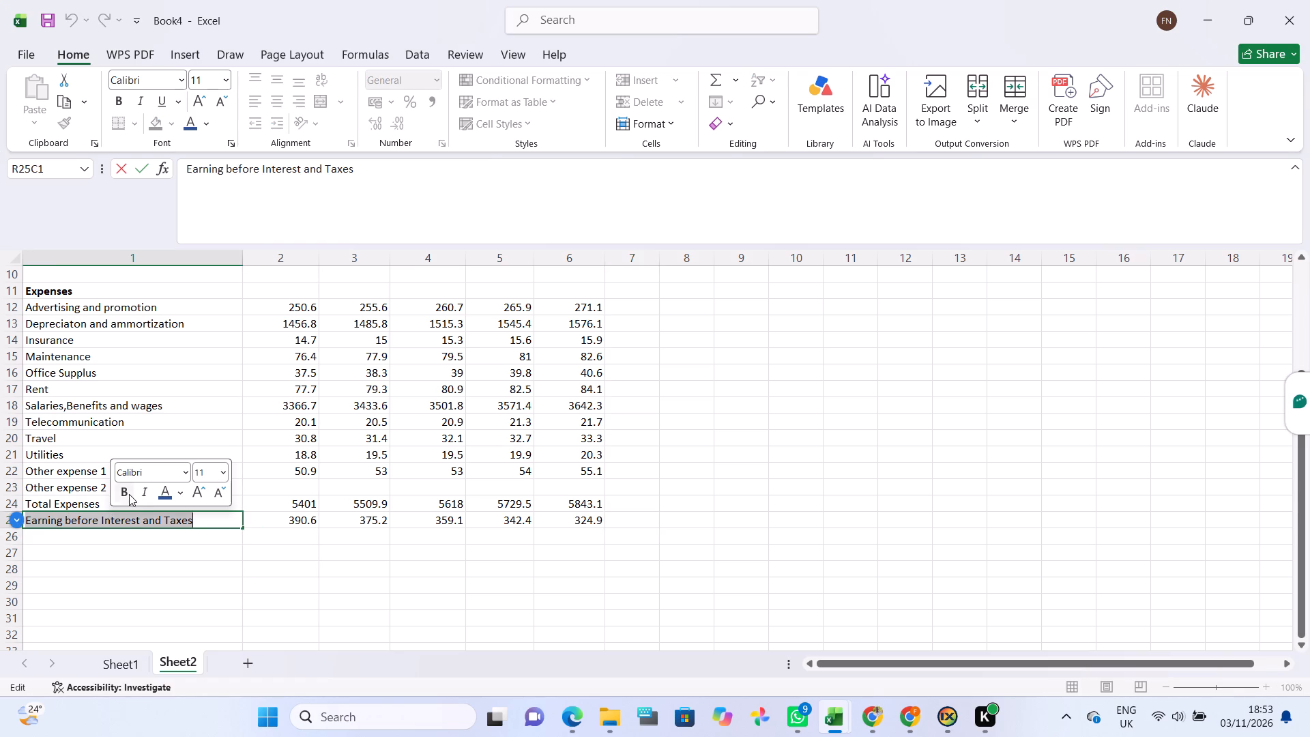
left_click(129, 492)
left_click(148, 547)
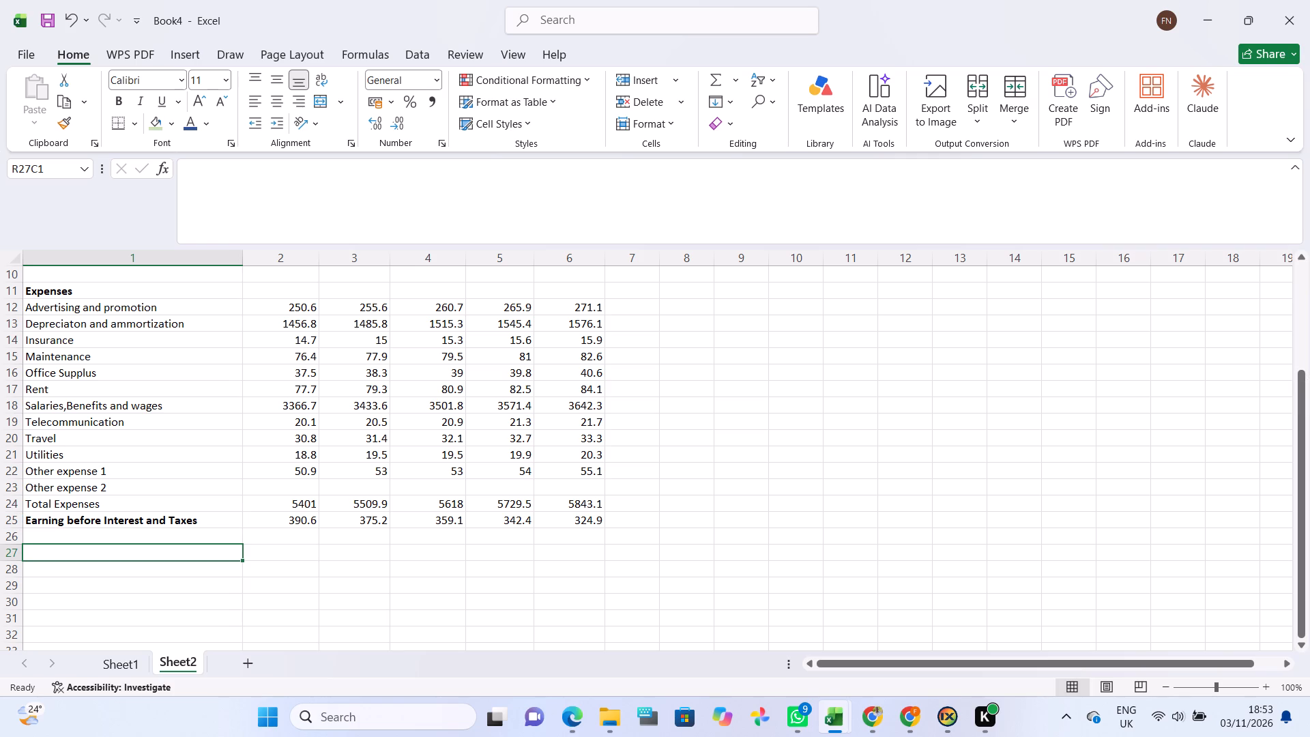
Replace the 2014 Earning before Interest and Taxes figure with a formula subtracting Total Expenses from Gross Profit.
scroll(255, 435, "up", 1)
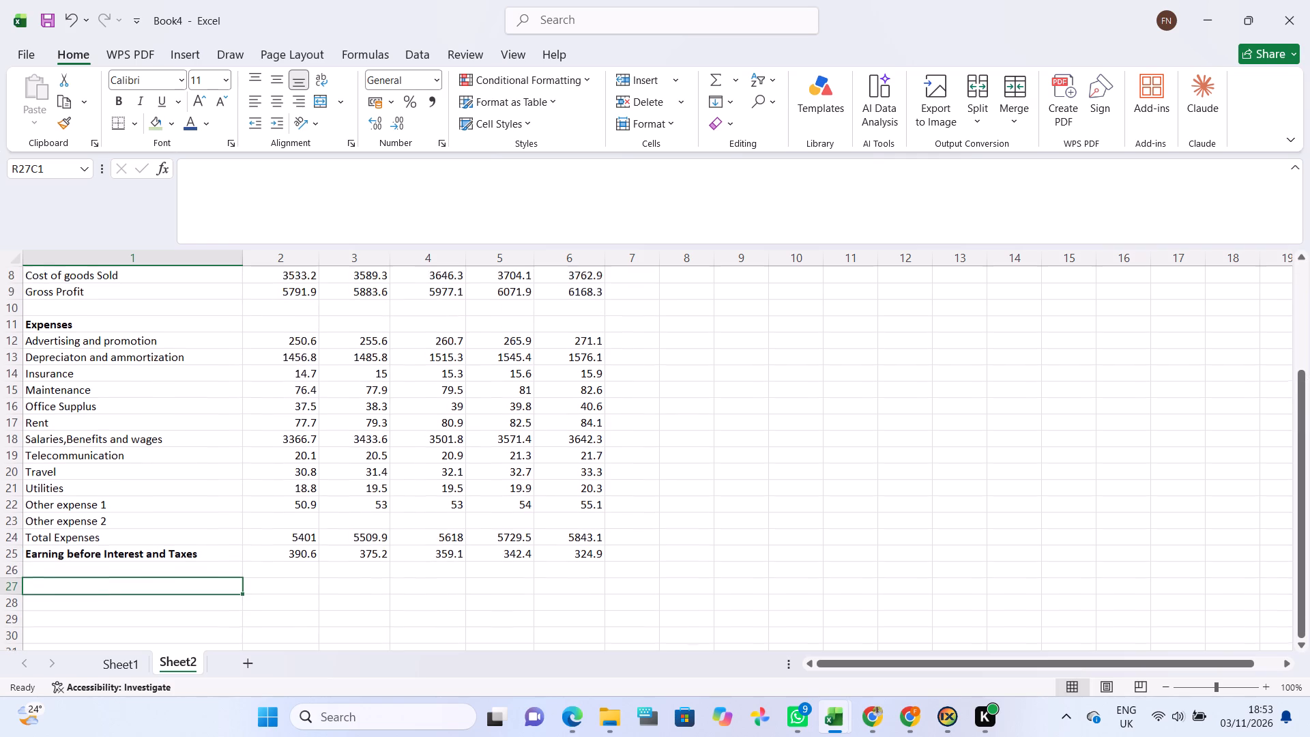
scroll(255, 435, "up", 2)
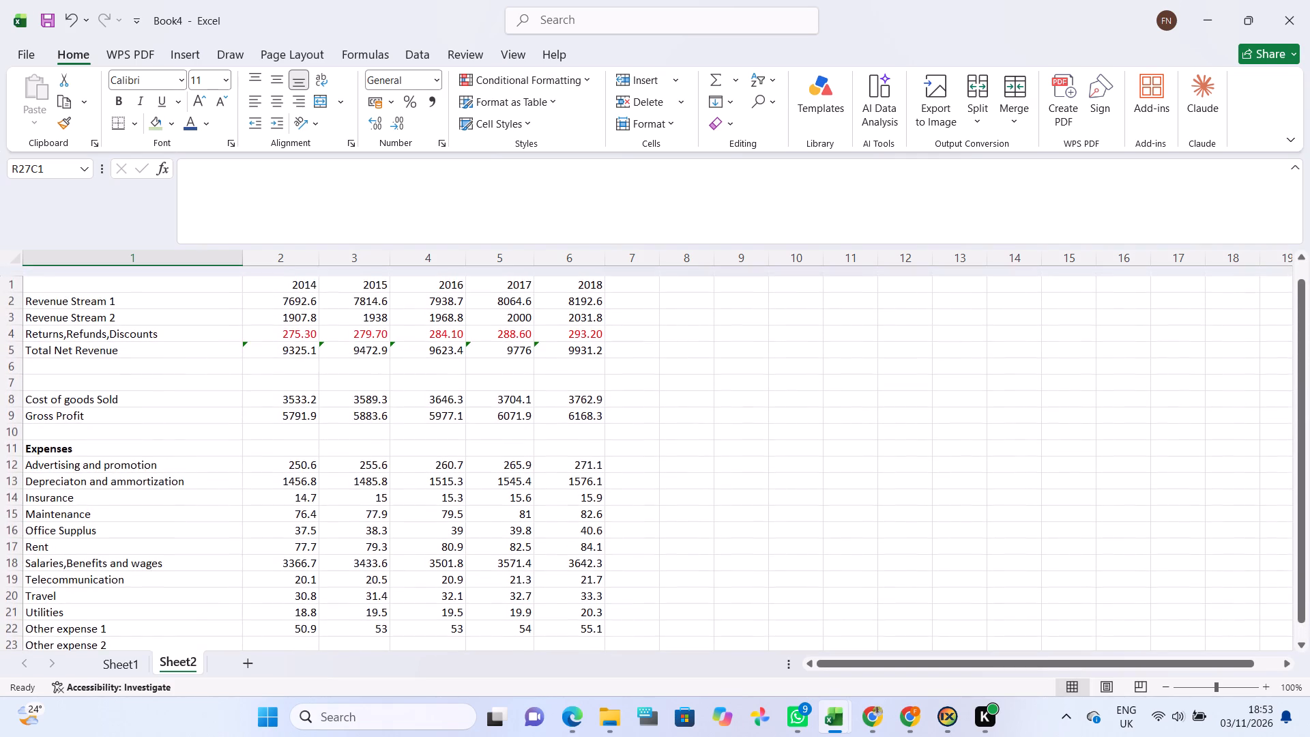
scroll(255, 435, "up", 1)
scroll(255, 435, "down", 1)
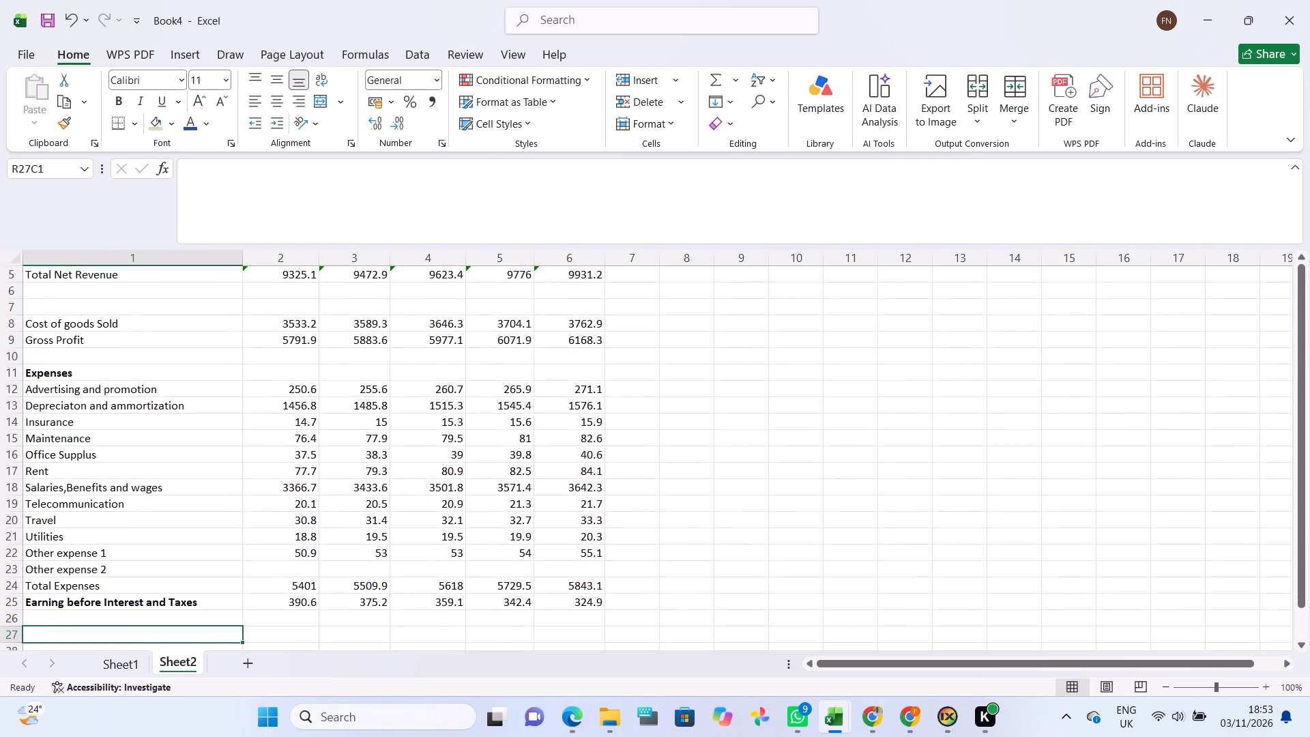
scroll(255, 435, "down", 2)
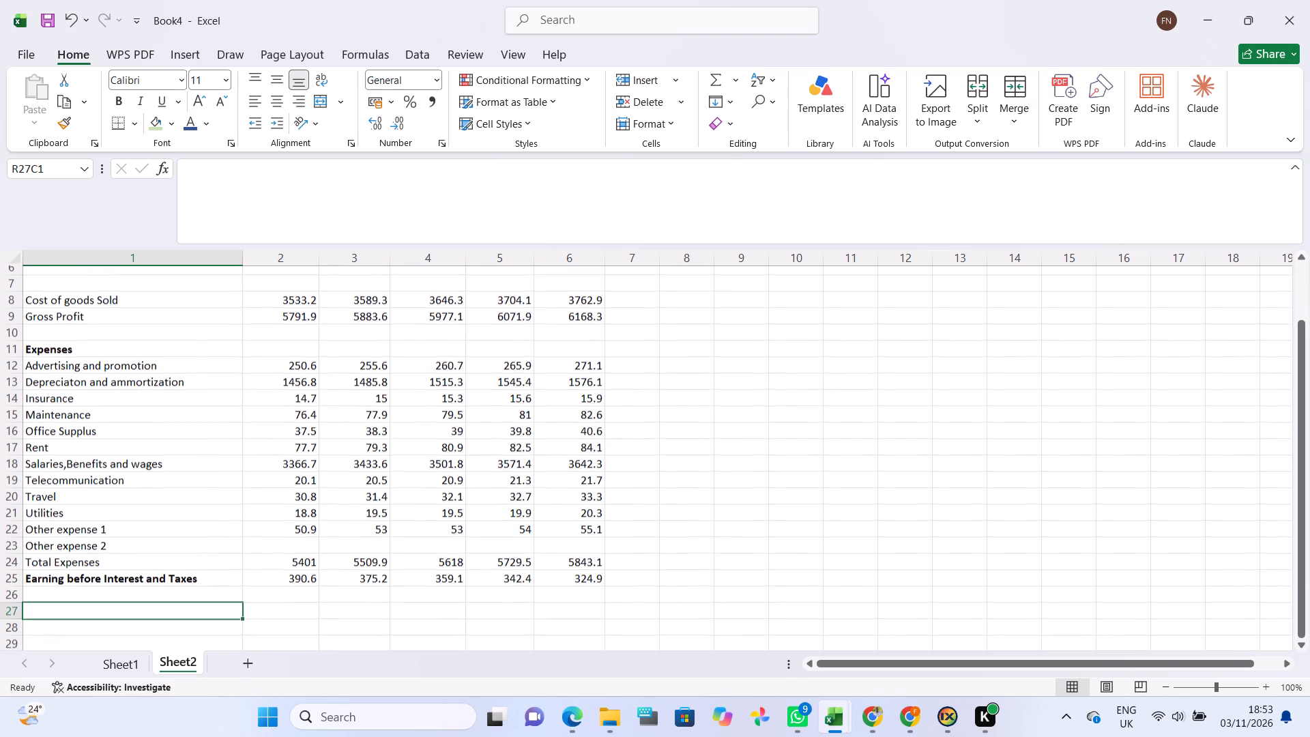
left_click(300, 582)
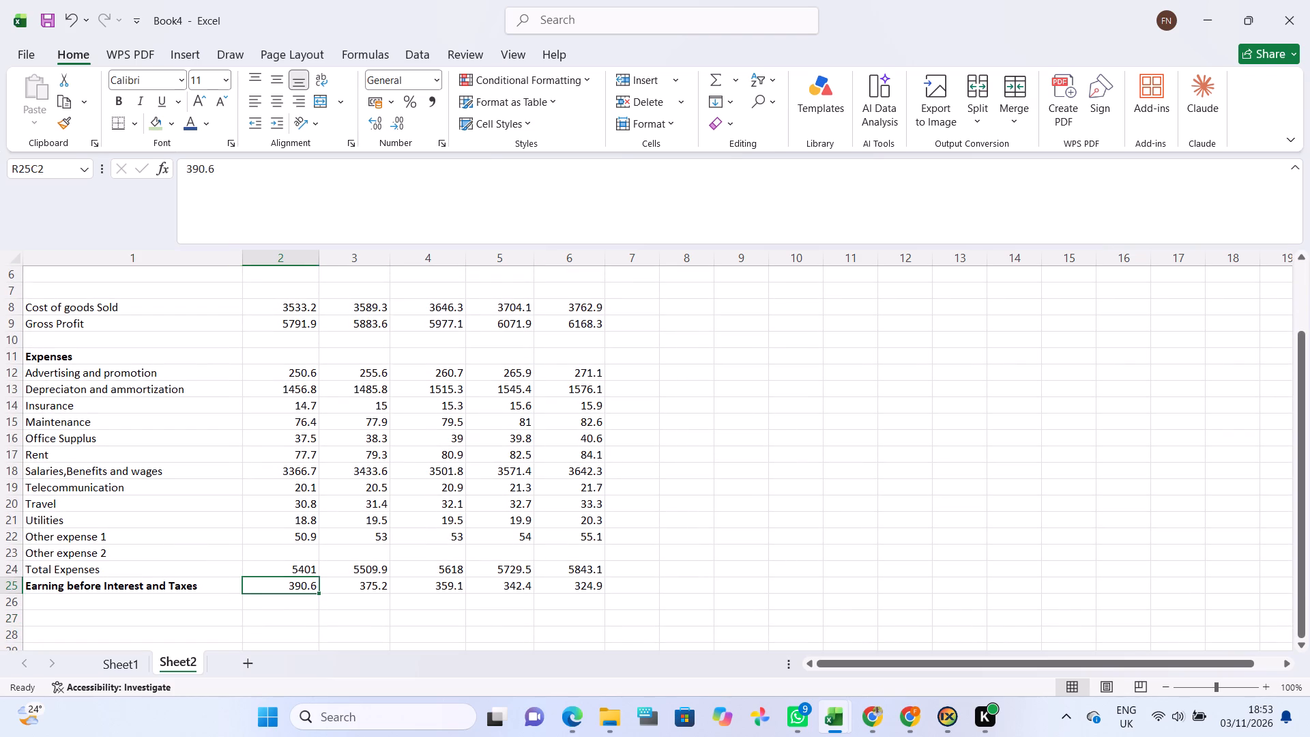
key("Return")
left_click(300, 582)
key("BackSpace")
key("equal")
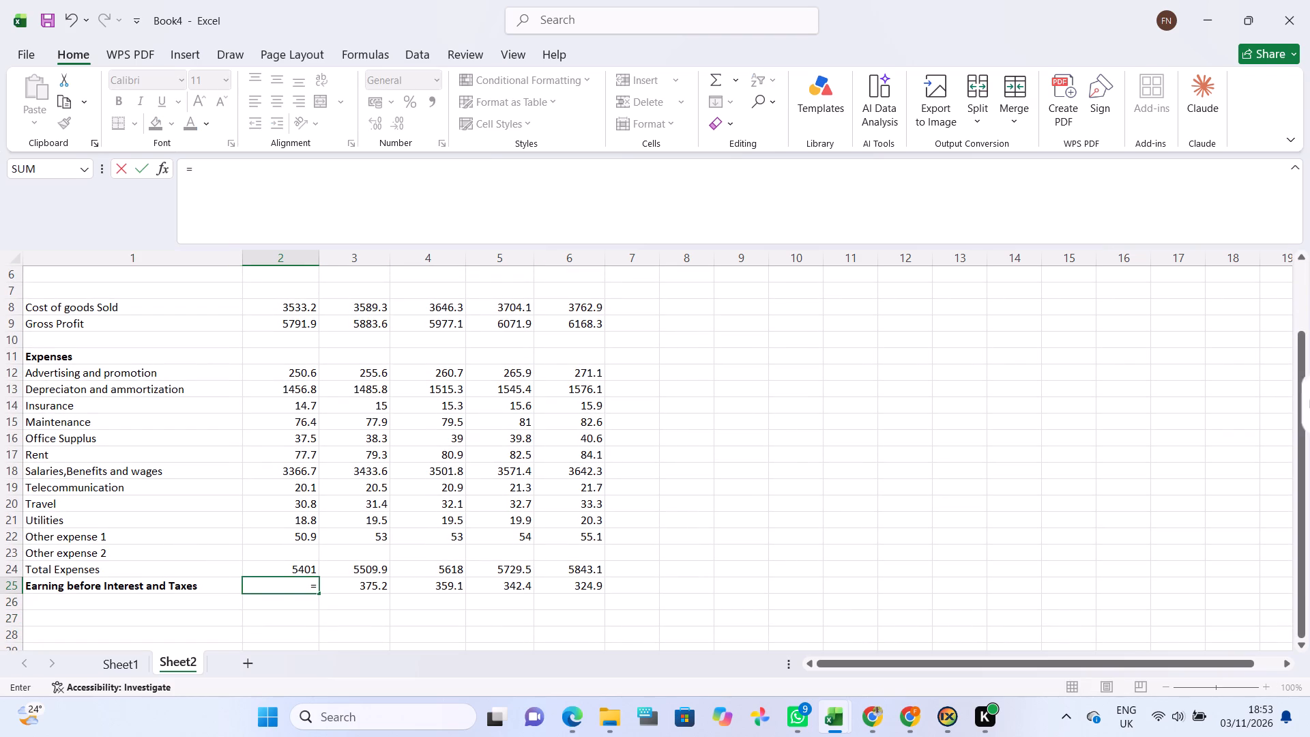
scroll(300, 582, "up", 1)
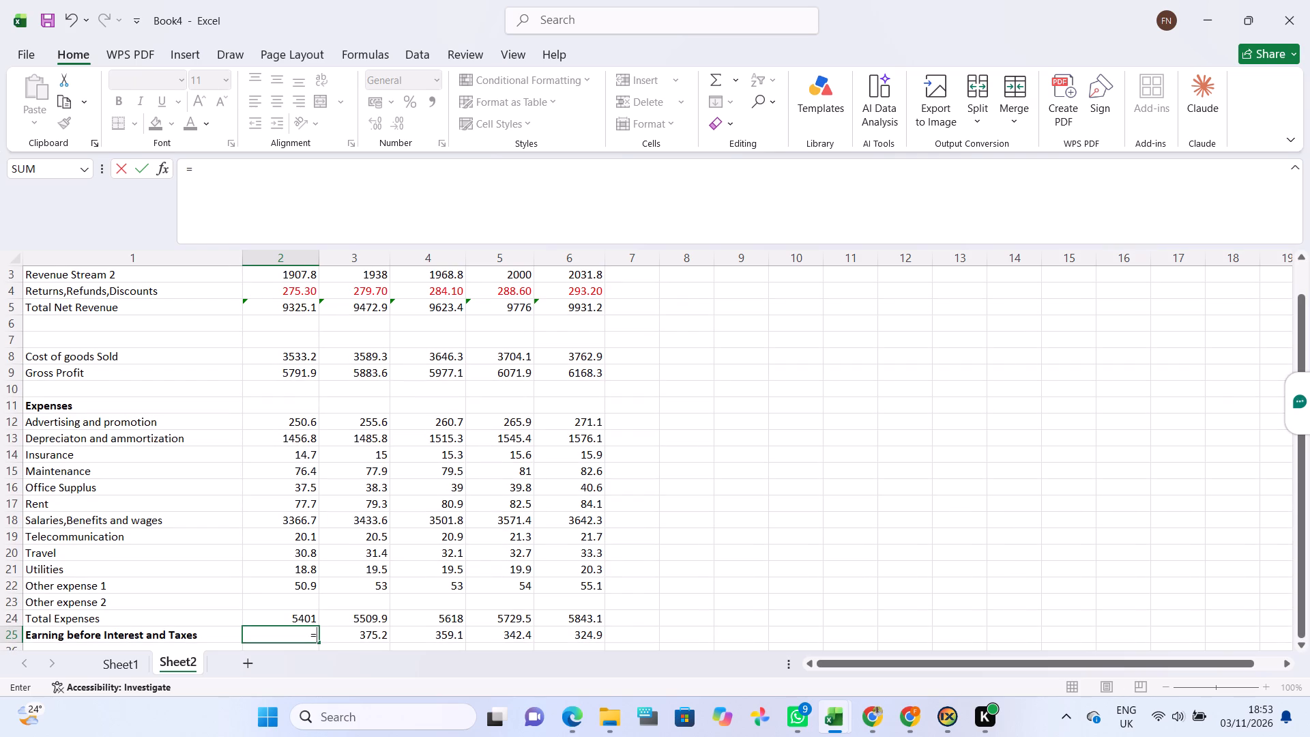
left_click(291, 377)
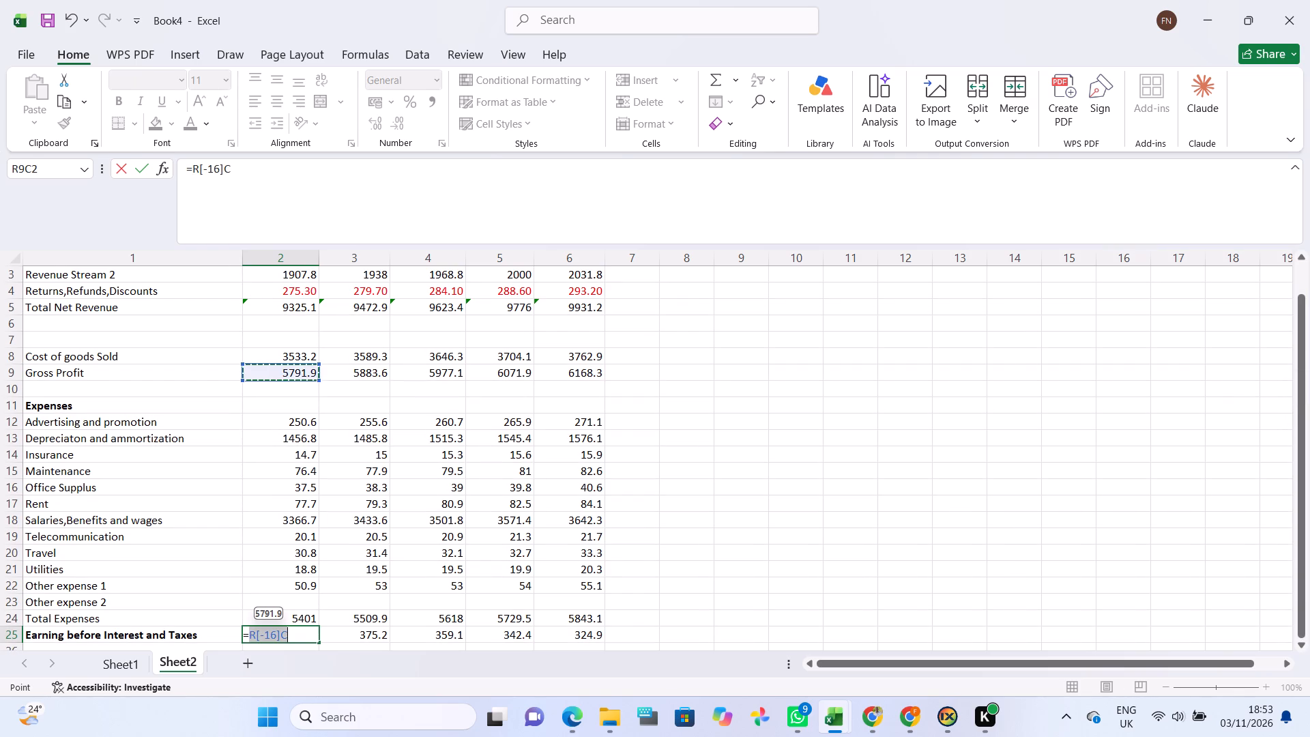
key("minus")
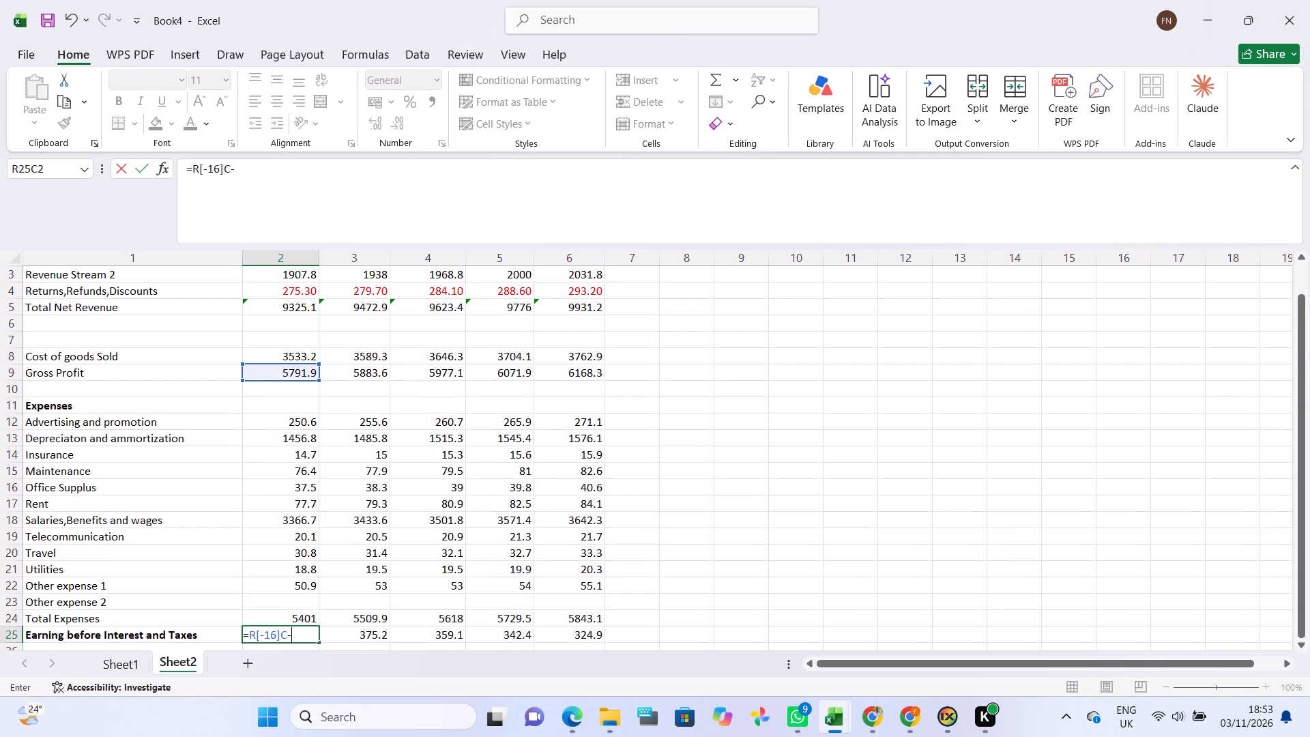
left_click(271, 616)
key("Return")
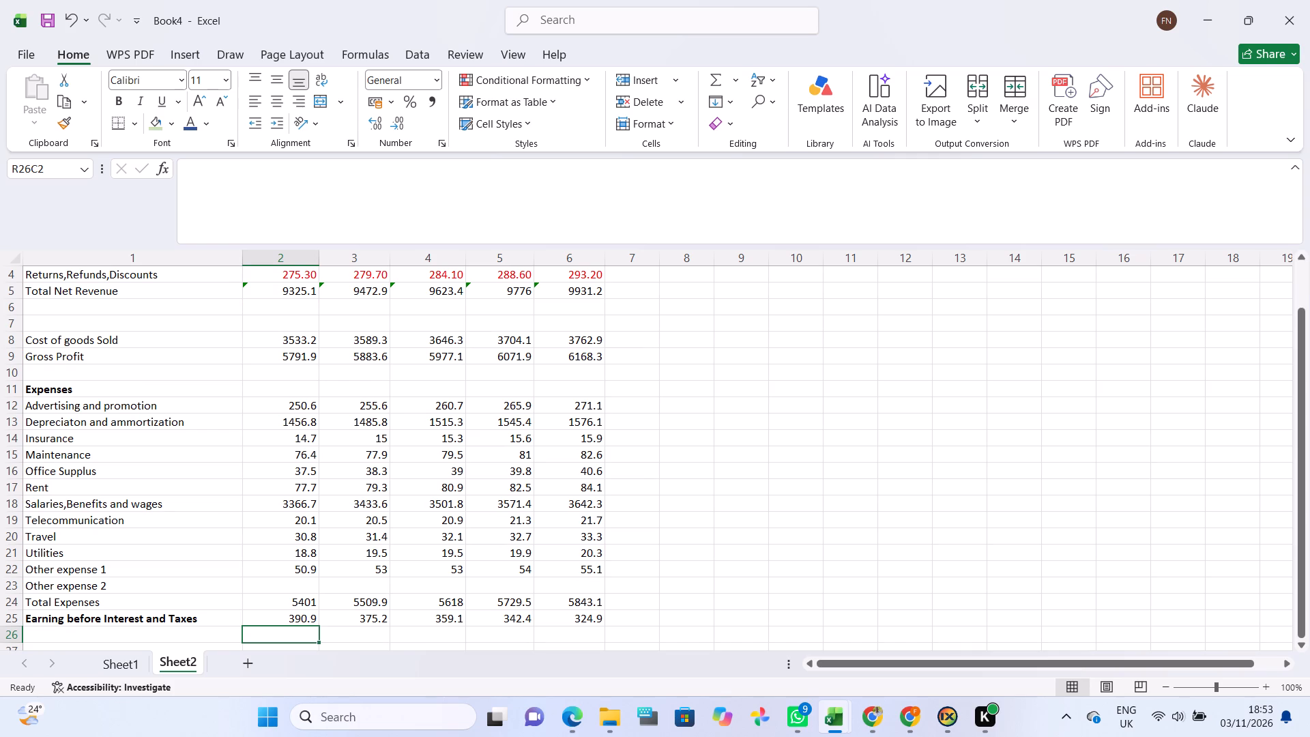
Replace the 2015 Earning before Interest and Taxes figure with a formula subtracting Total Expenses from Gross Profit.
left_click(332, 619)
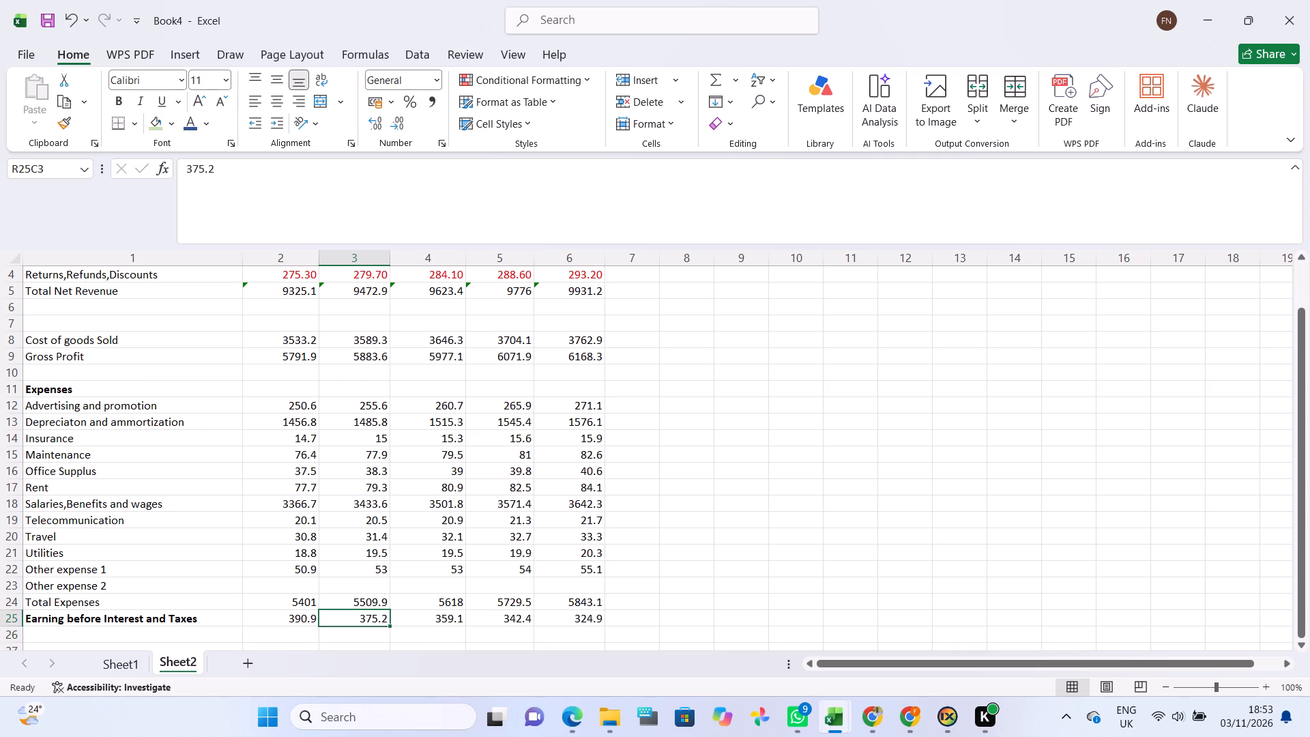
key("BackSpace")
key("equal")
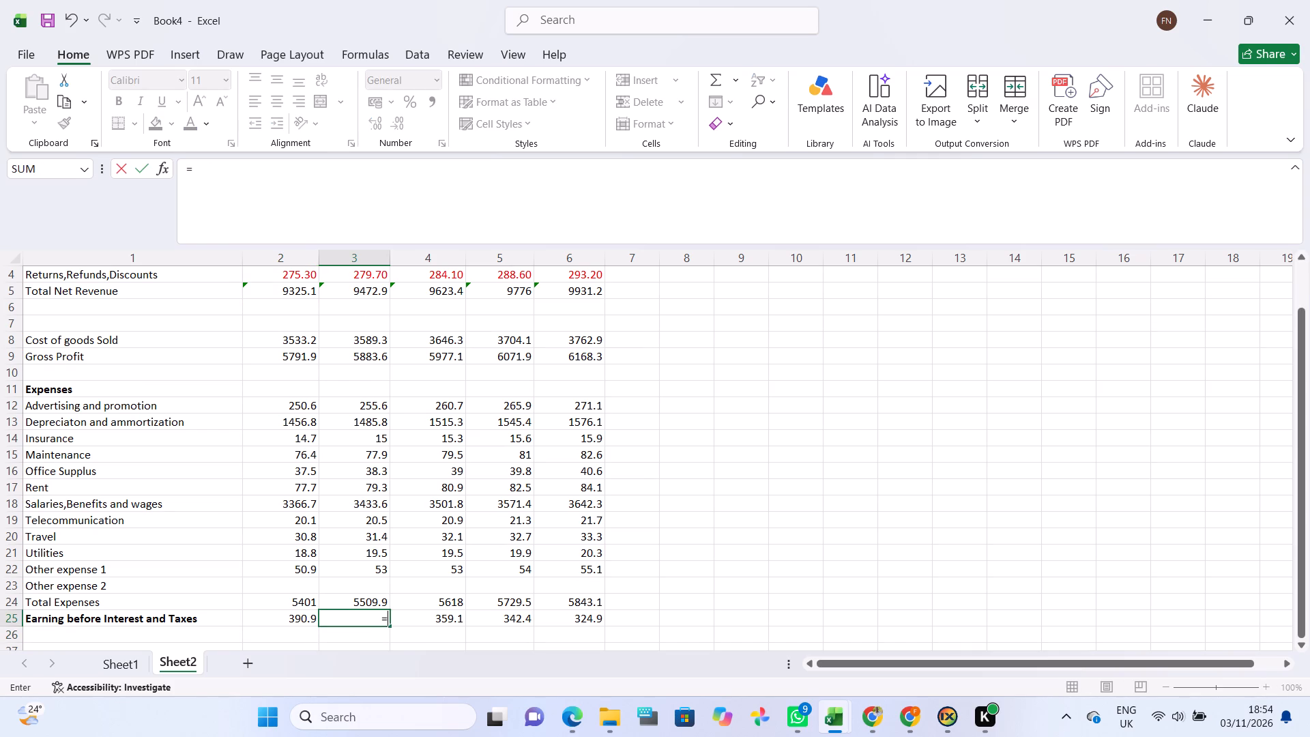
left_click(365, 353)
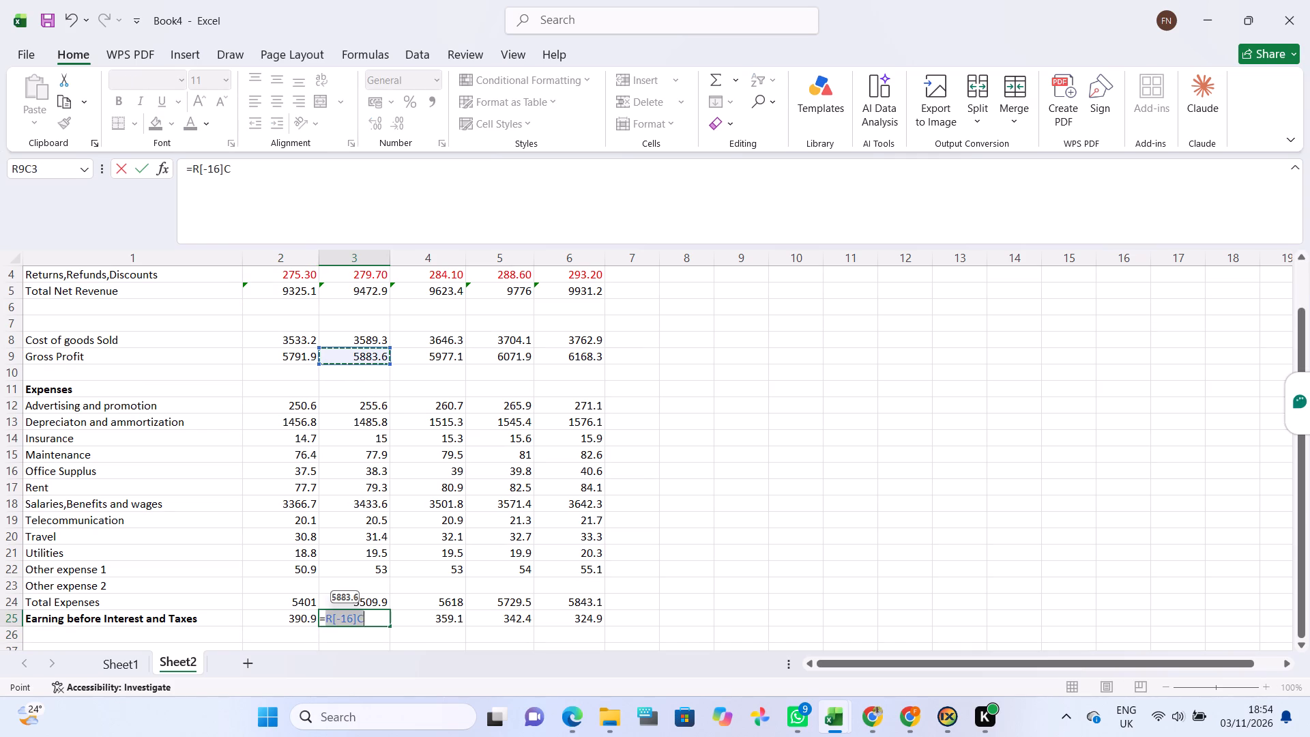
key("minus")
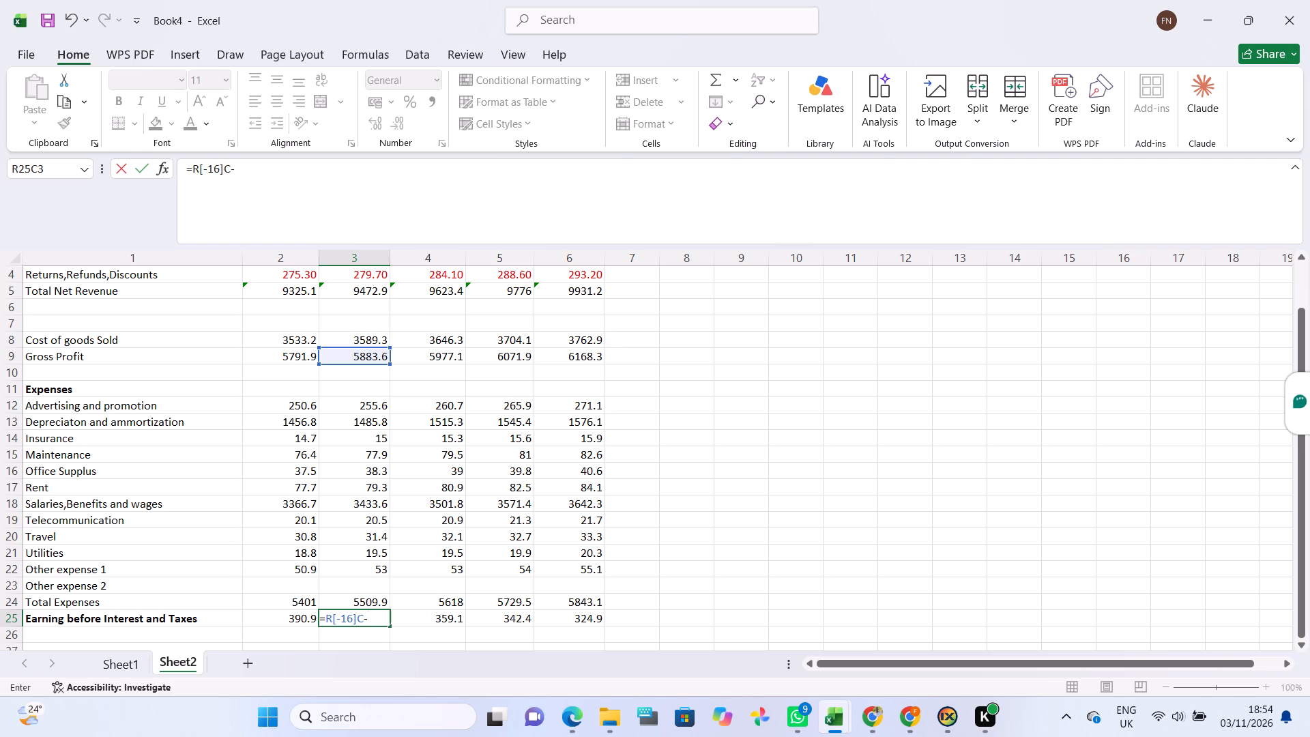
left_click(364, 598)
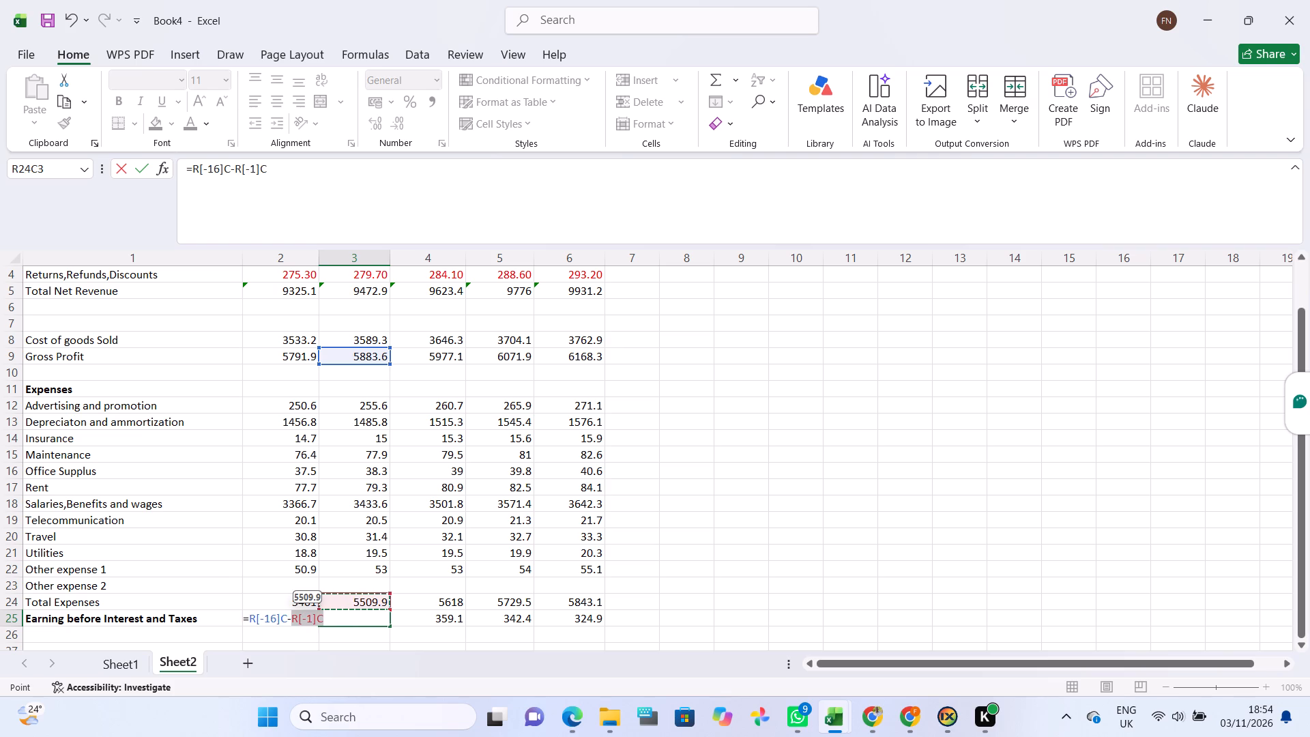
key("Return")
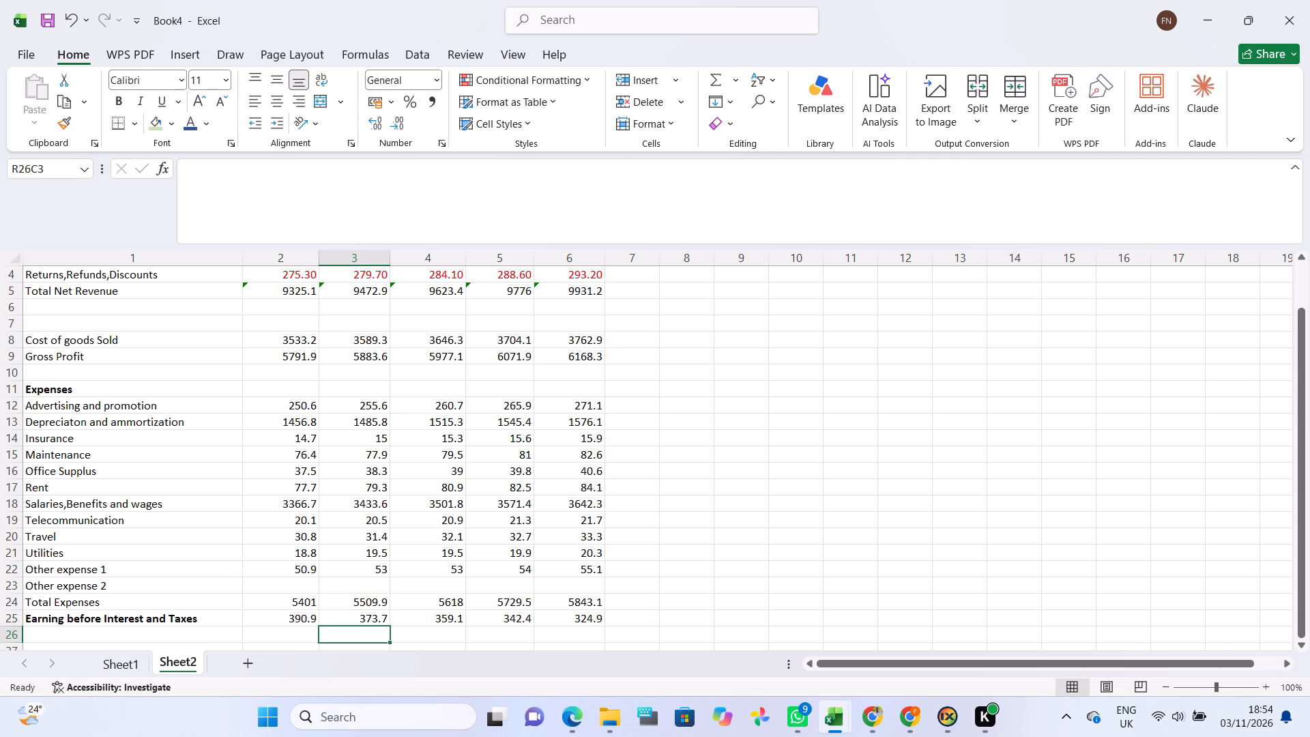
Replace the 2016 Earning before Interest and Taxes figure with a formula subtracting Total Expenses from Gross Profit.
left_click(422, 616)
key("BackSpace")
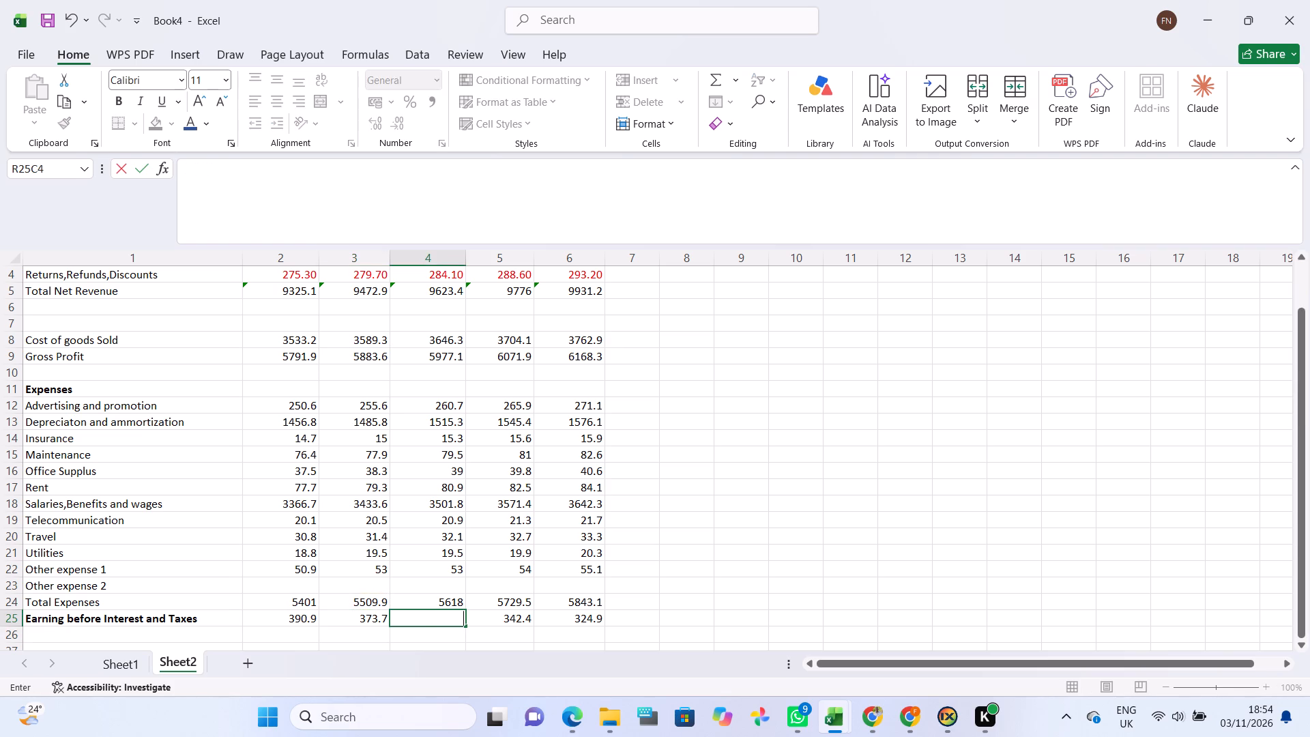
key("equal")
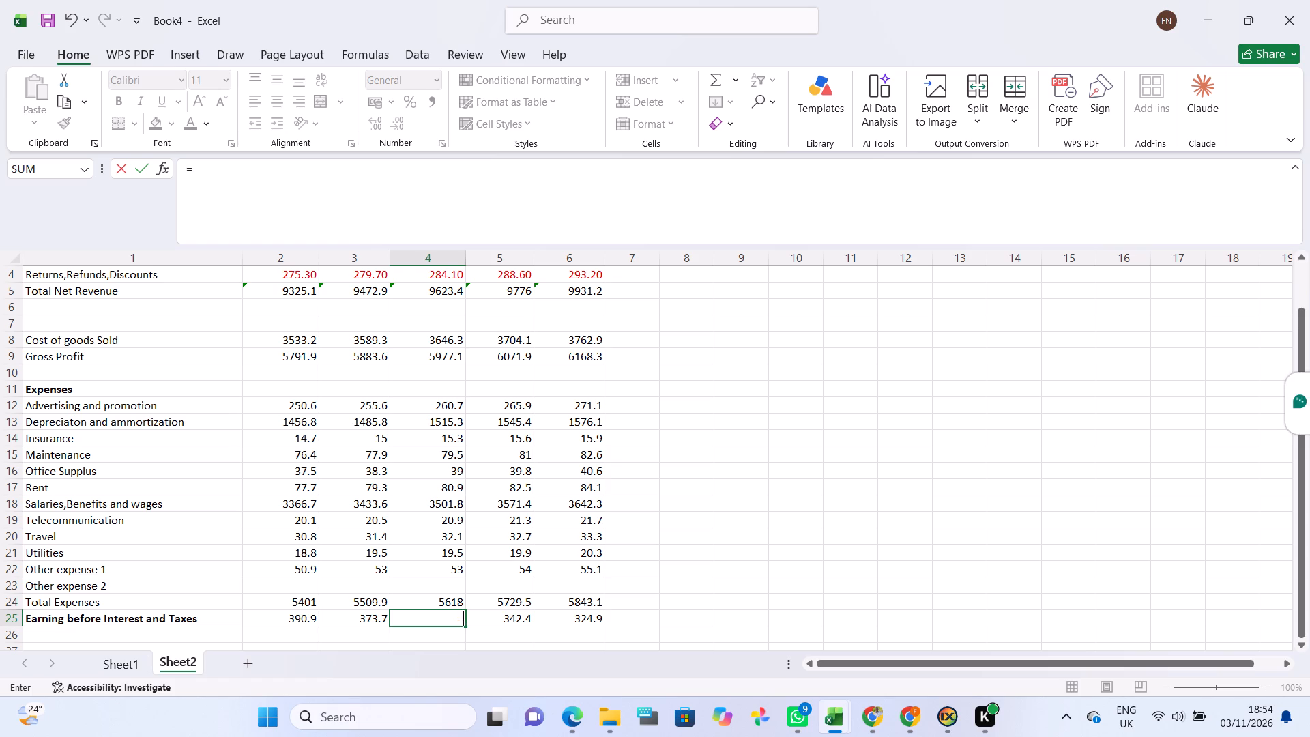
left_click(433, 352)
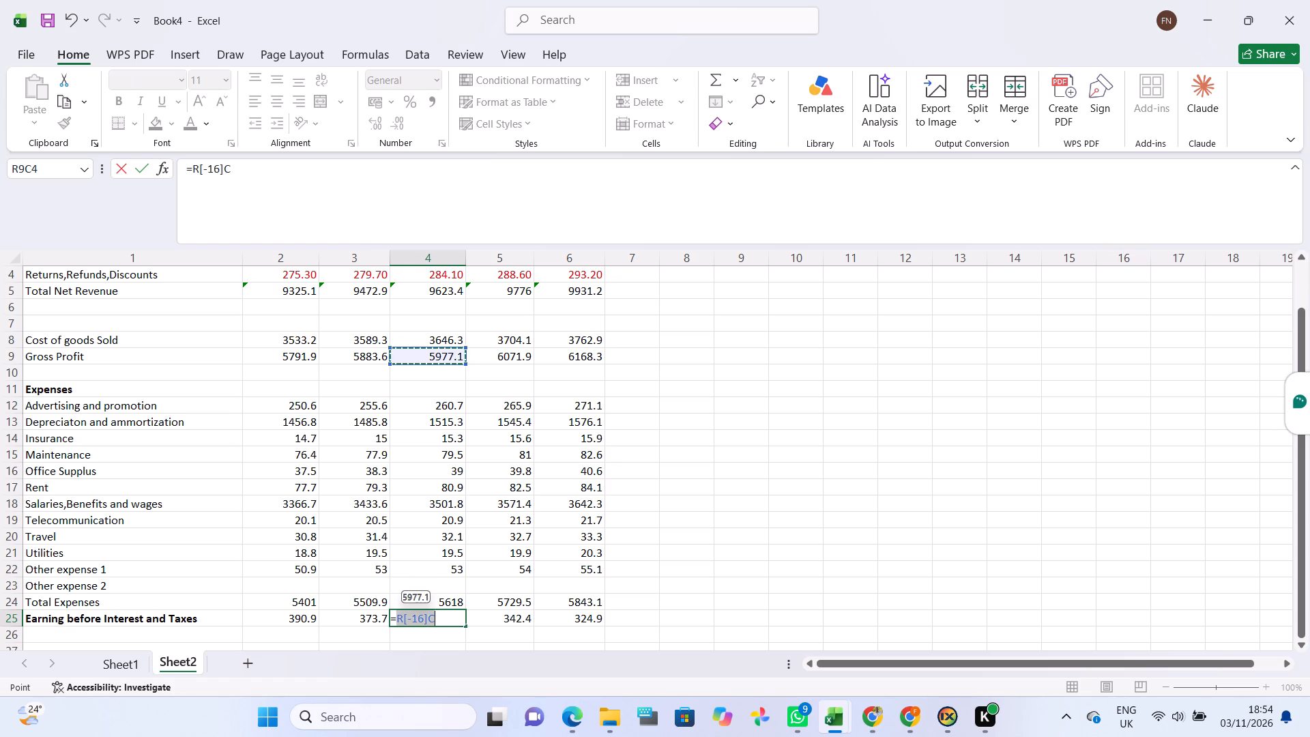
key("minus")
left_click(425, 605)
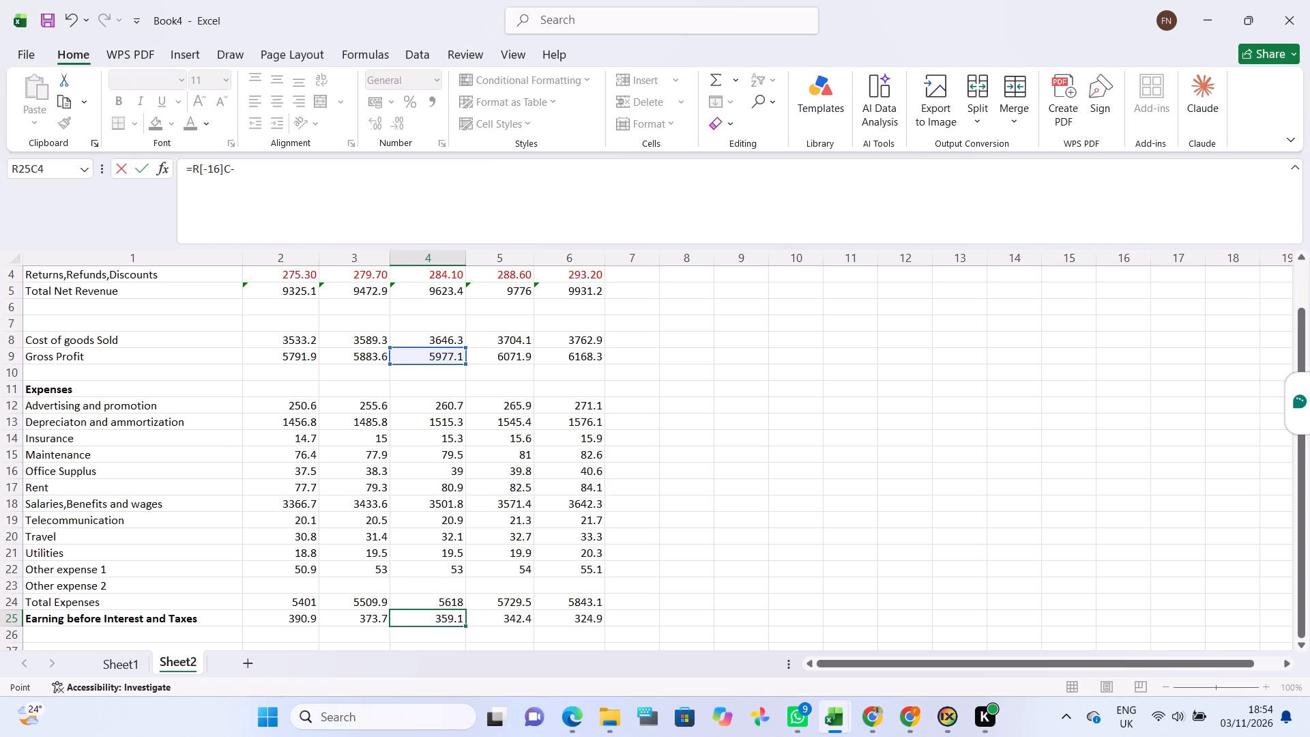
key("Return")
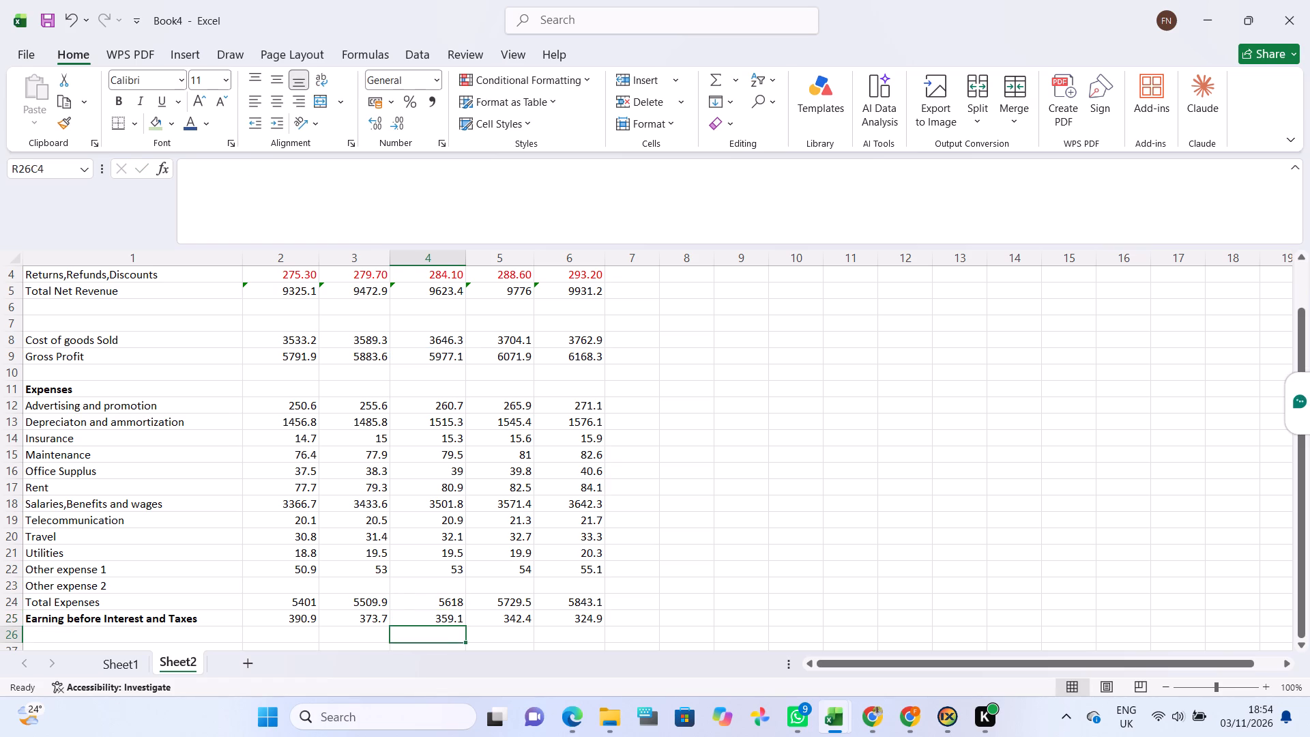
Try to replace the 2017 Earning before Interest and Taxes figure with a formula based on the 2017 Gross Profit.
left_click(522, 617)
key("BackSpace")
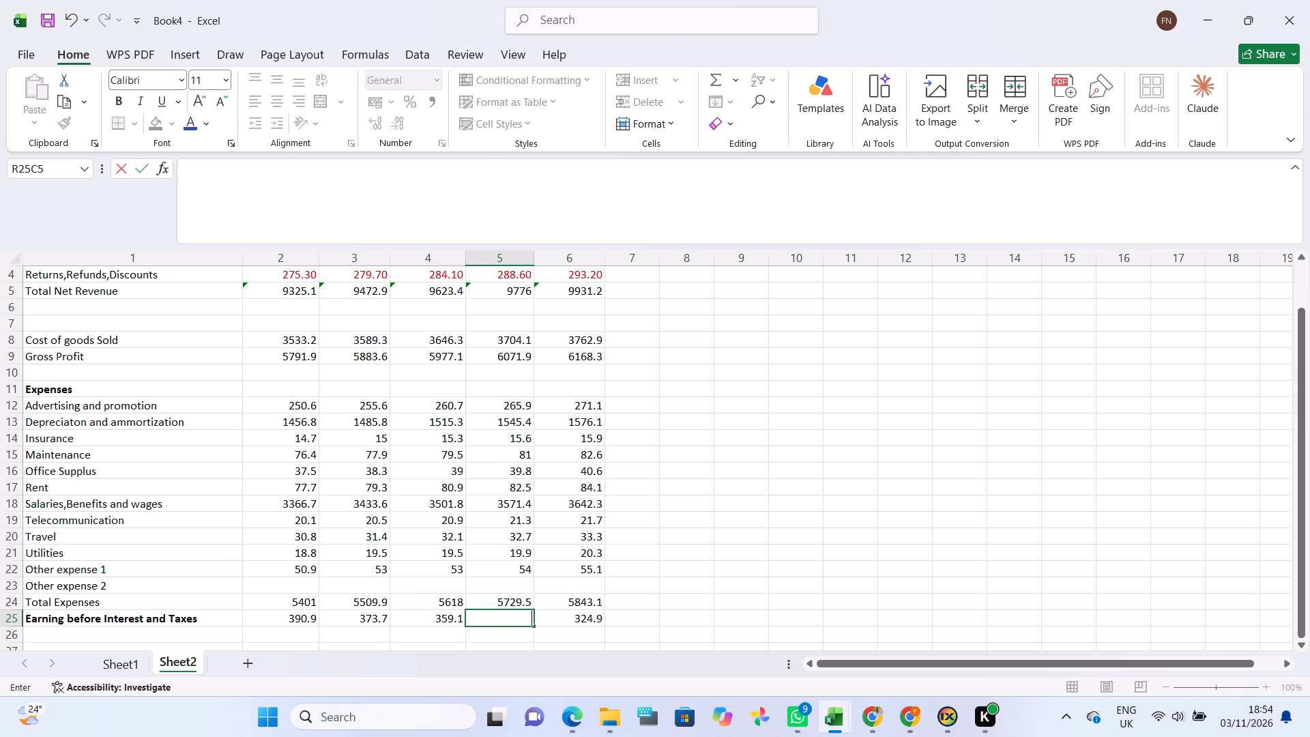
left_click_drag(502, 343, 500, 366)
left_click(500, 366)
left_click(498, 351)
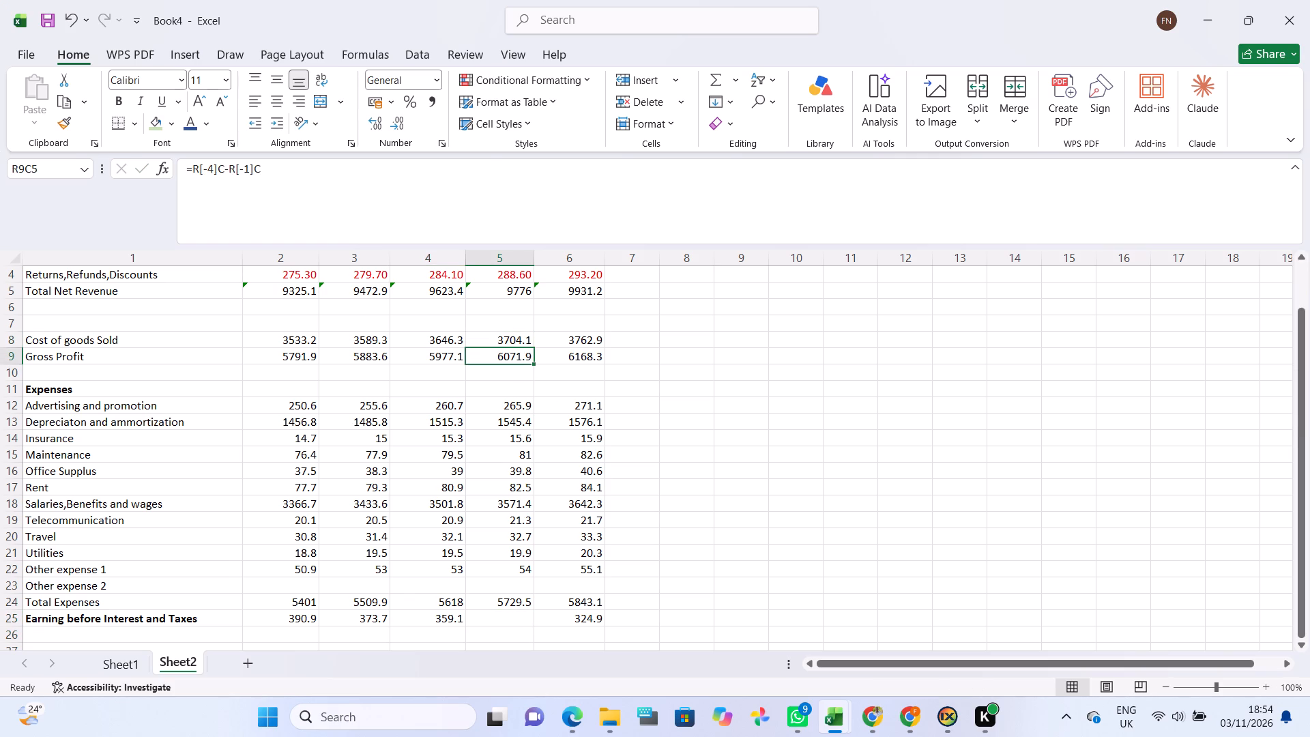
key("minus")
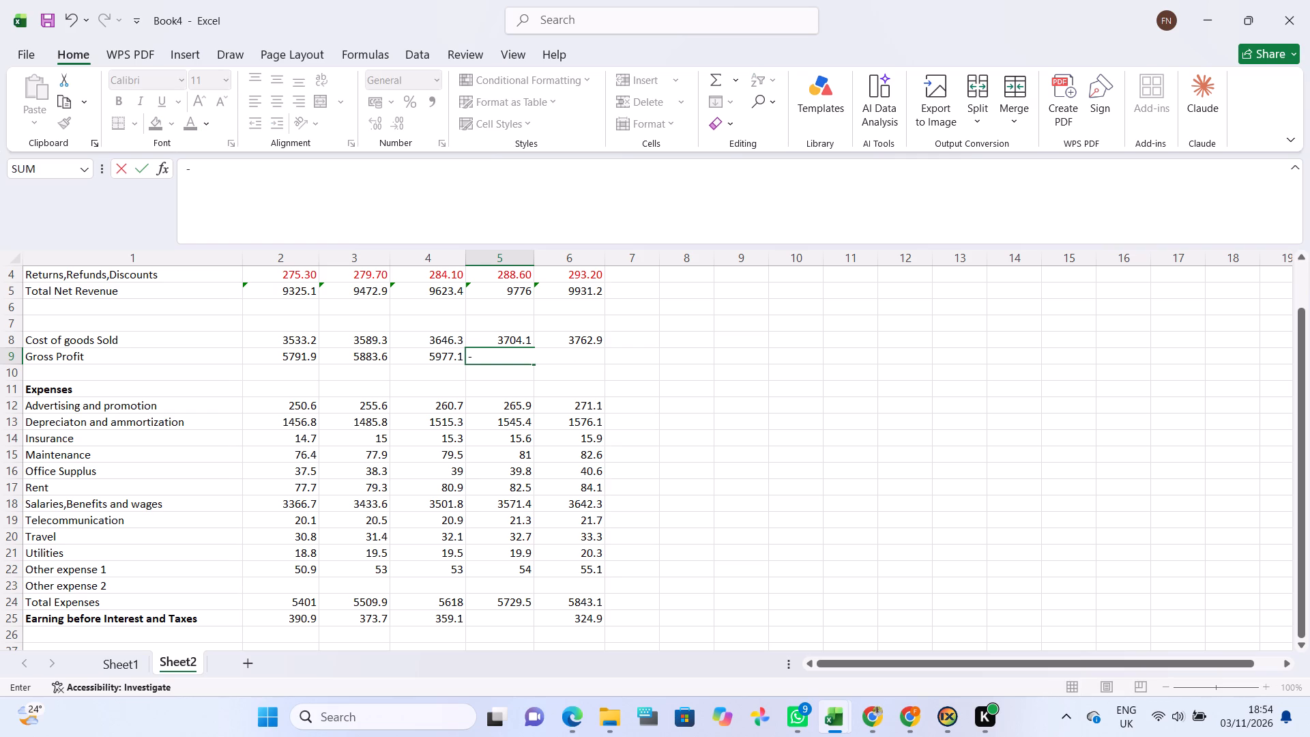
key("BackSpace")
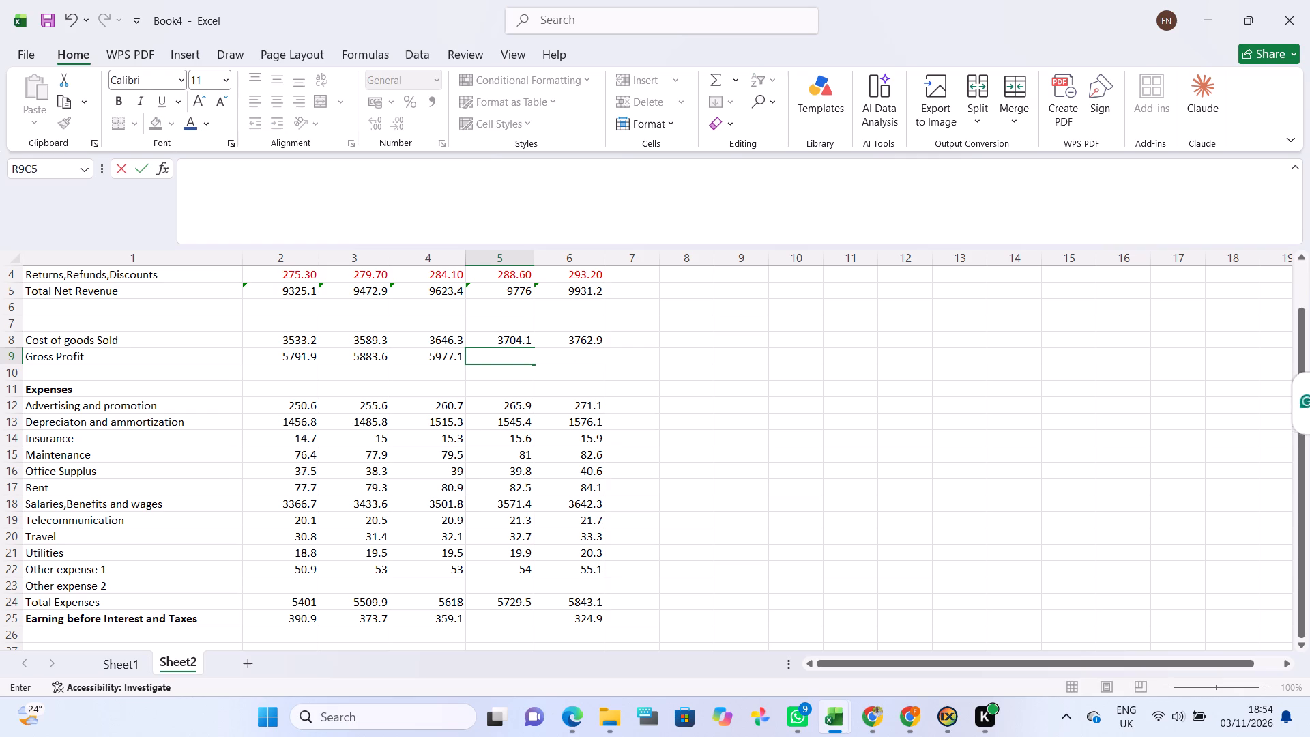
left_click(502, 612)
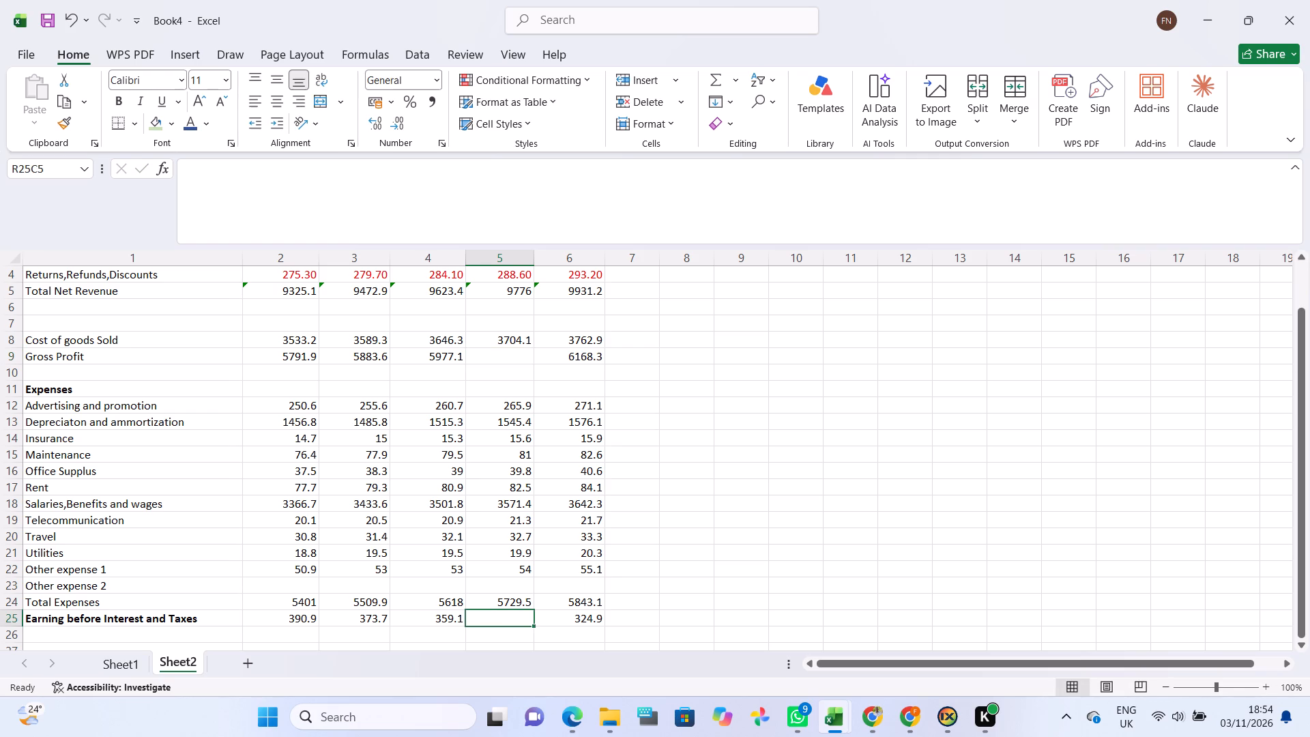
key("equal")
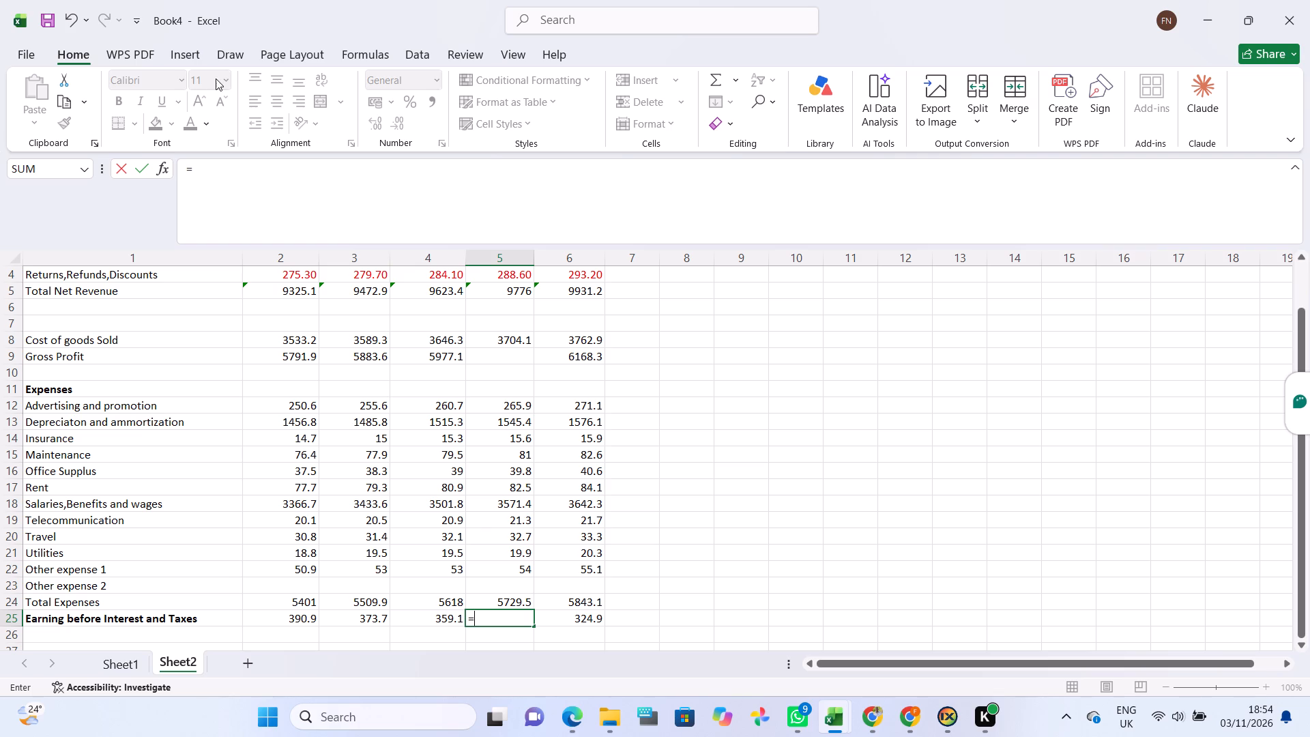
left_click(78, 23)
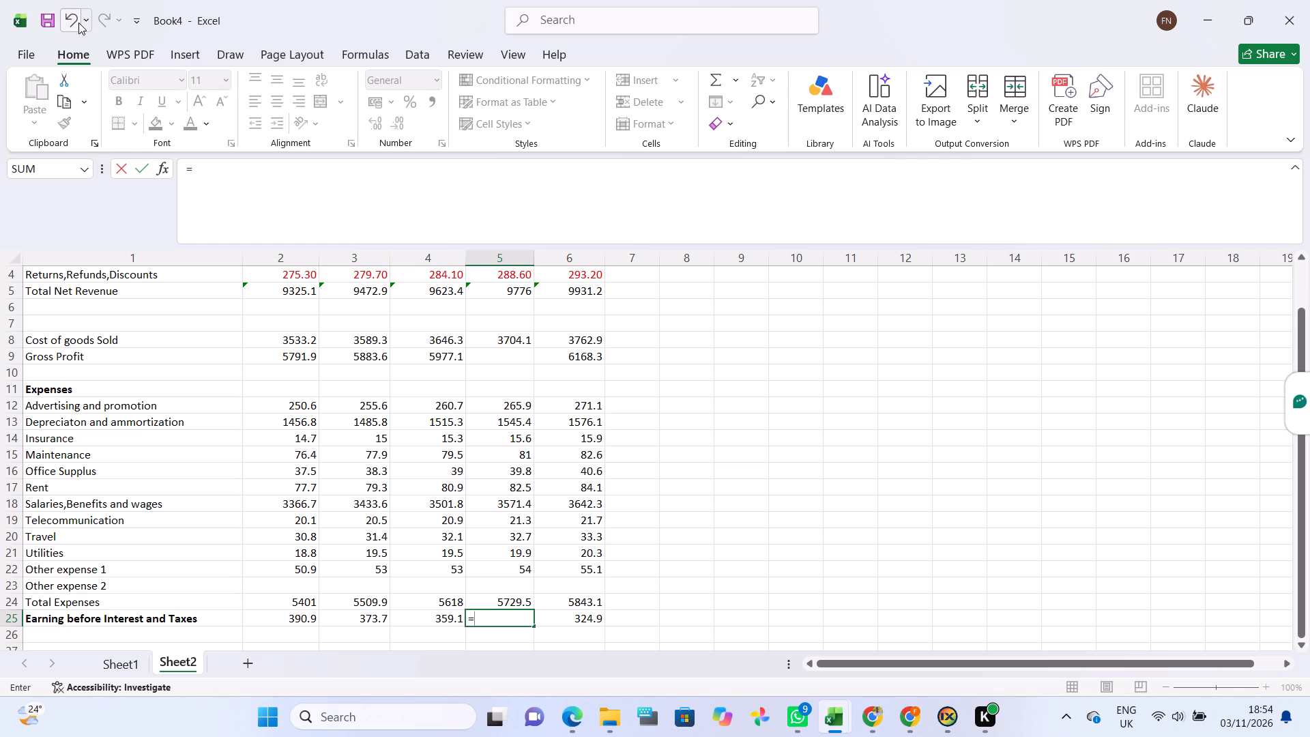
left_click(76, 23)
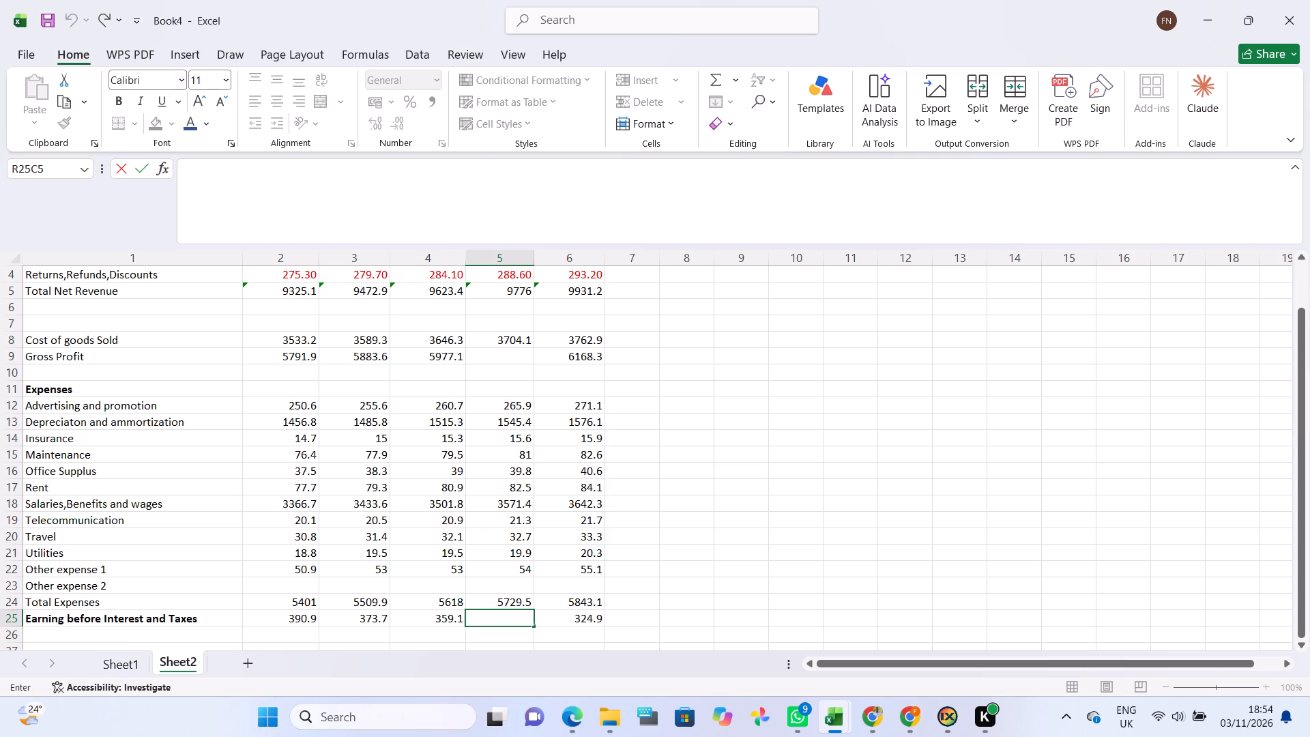
Enter the 2017 Gross Profit again as a formula subtracting Cost of goods Sold from Total Net Revenue.
left_click(490, 360)
key("equal")
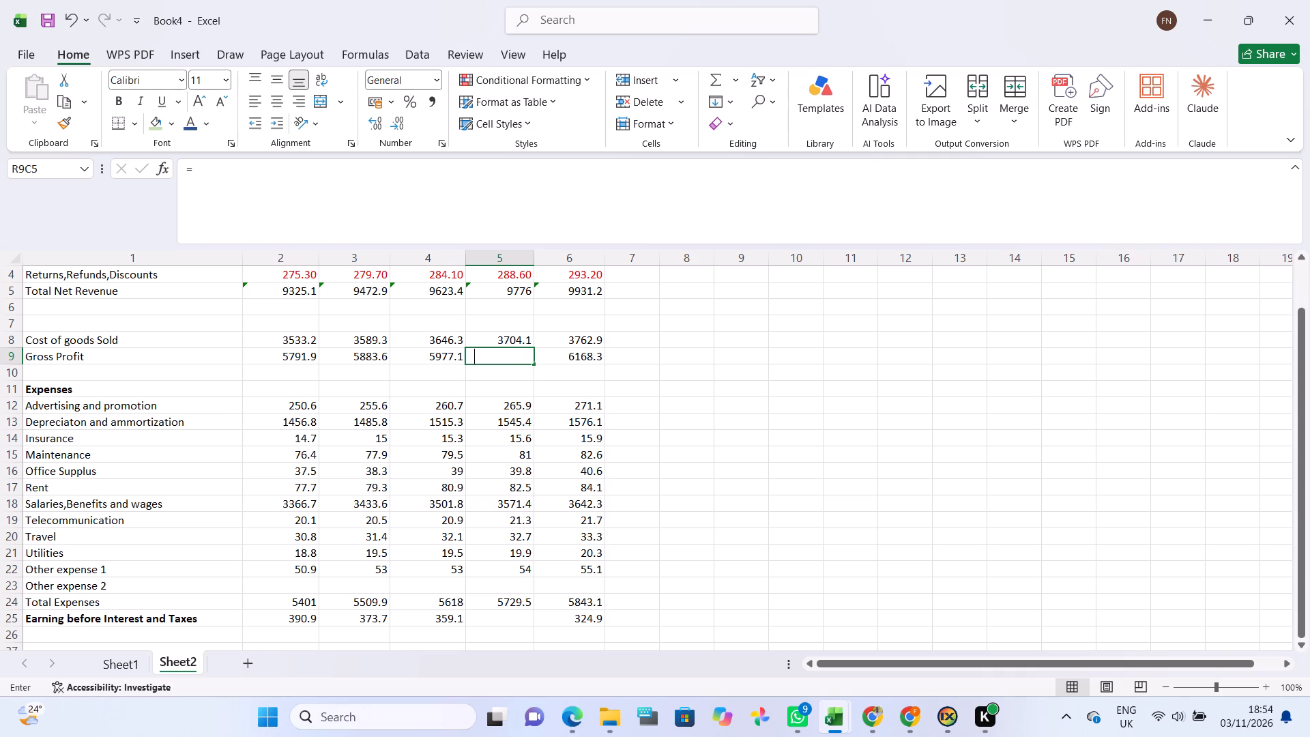
left_click(486, 291)
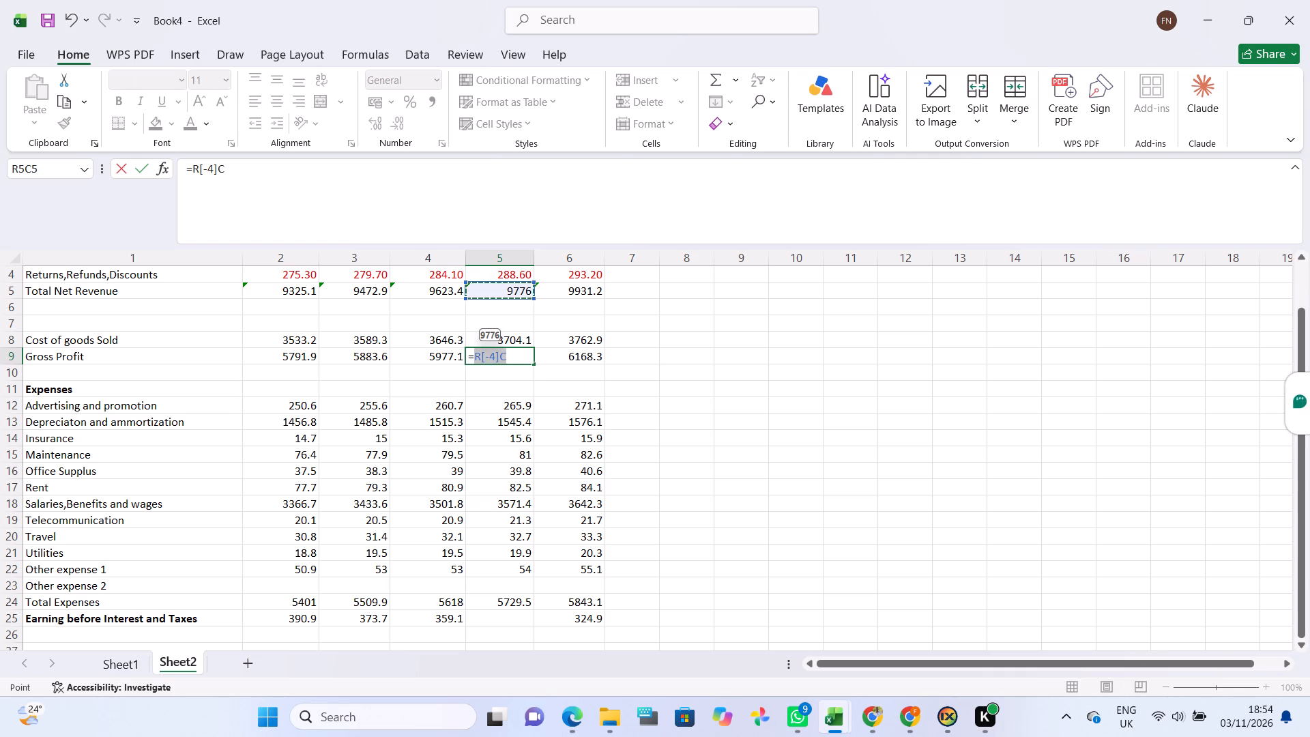
key("minus")
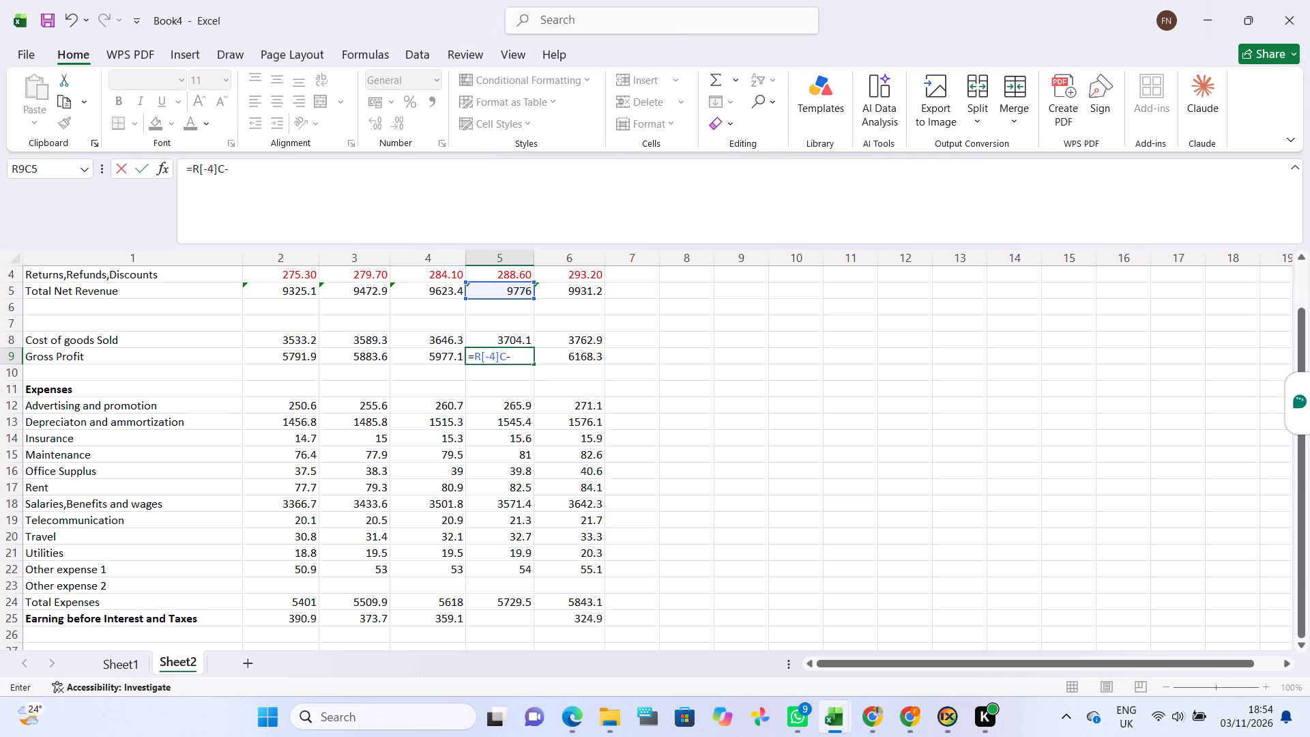
left_click(491, 334)
key("Return")
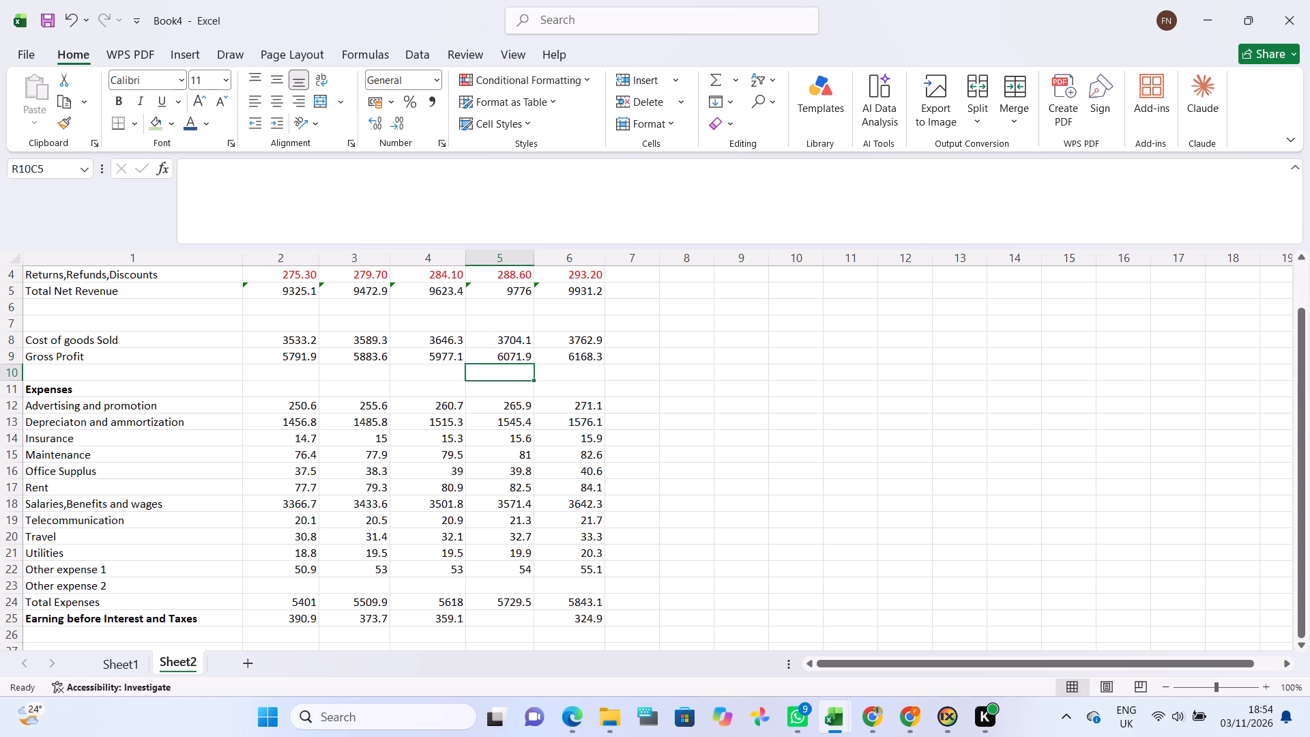
Enter the 2017 Earning before Interest and Taxes as a formula subtracting Total Expenses from Gross Profit.
left_click(489, 624)
key("equal")
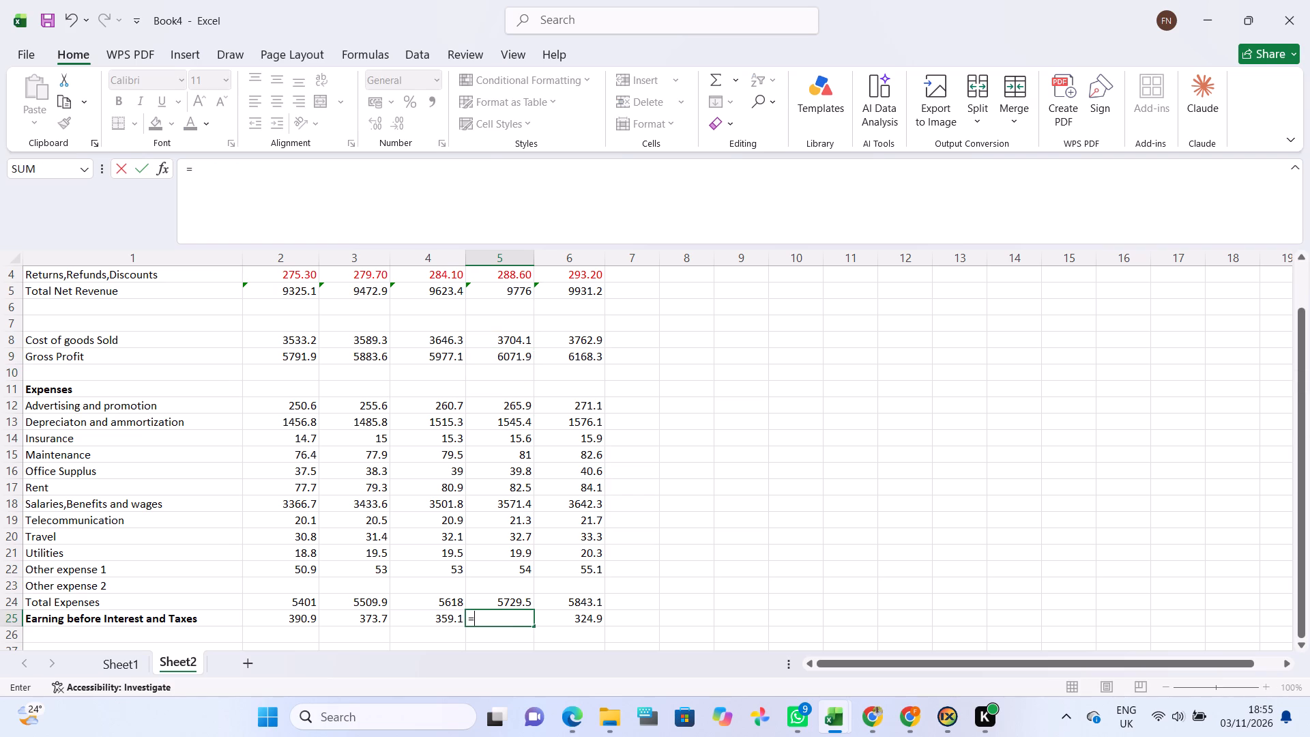
left_click(500, 355)
key("minus")
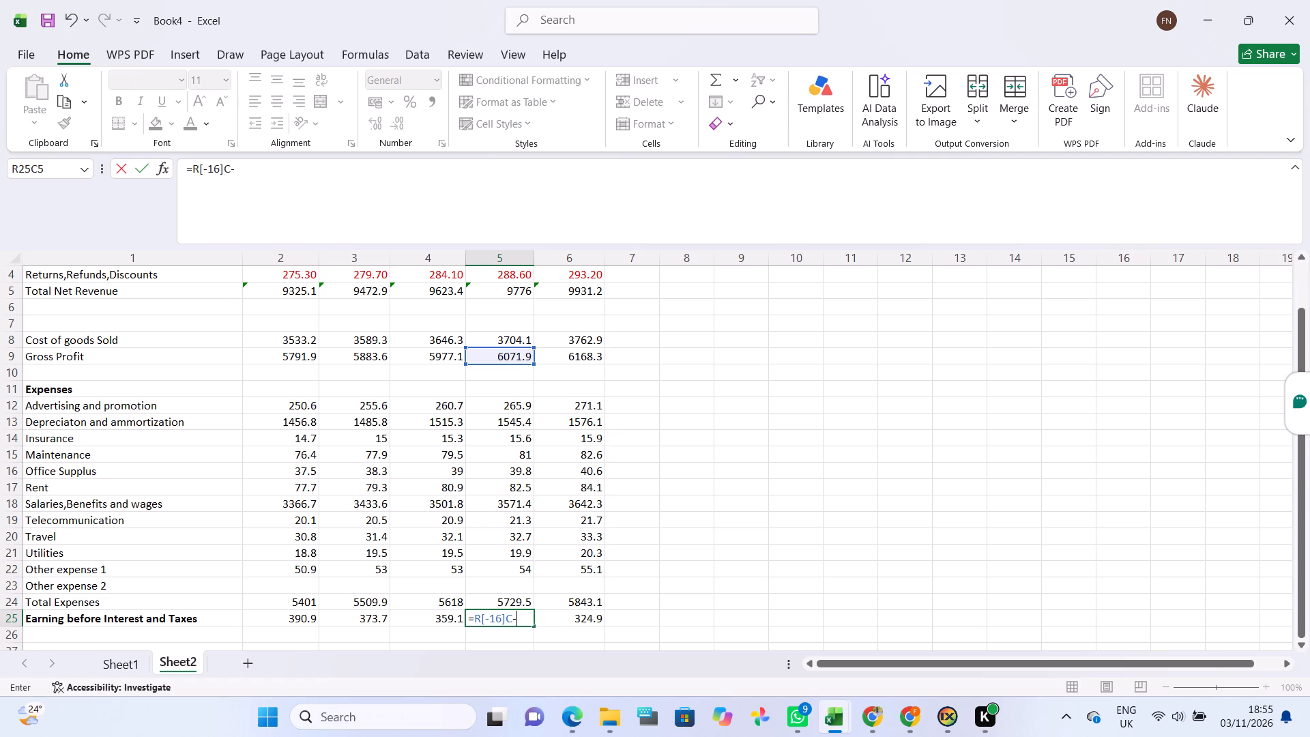
left_click(495, 598)
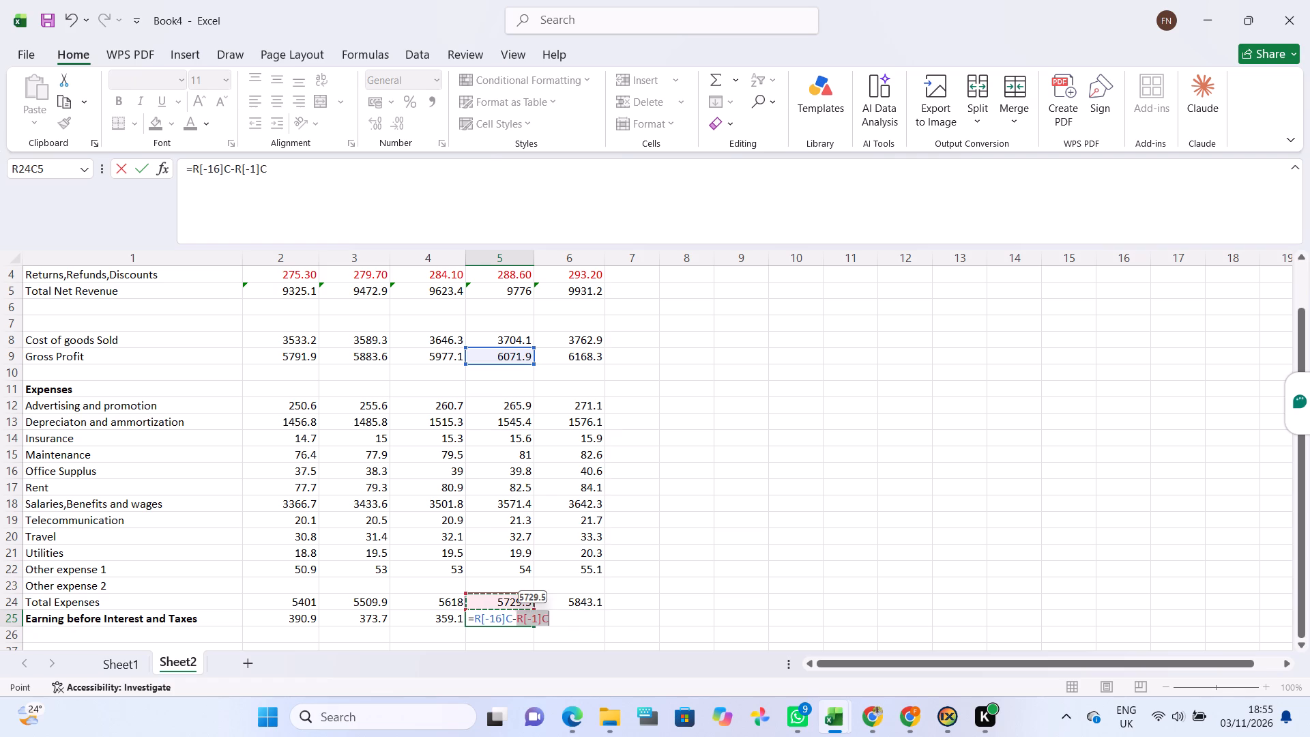
key("Return")
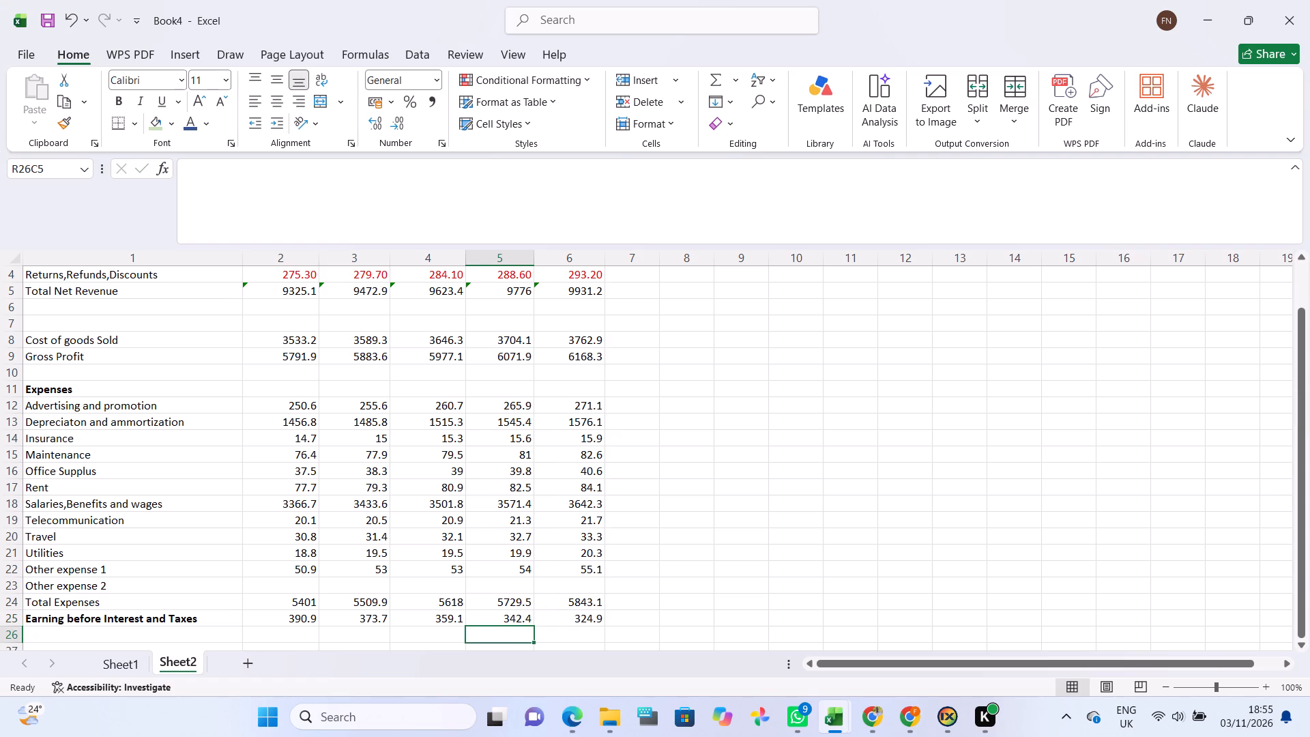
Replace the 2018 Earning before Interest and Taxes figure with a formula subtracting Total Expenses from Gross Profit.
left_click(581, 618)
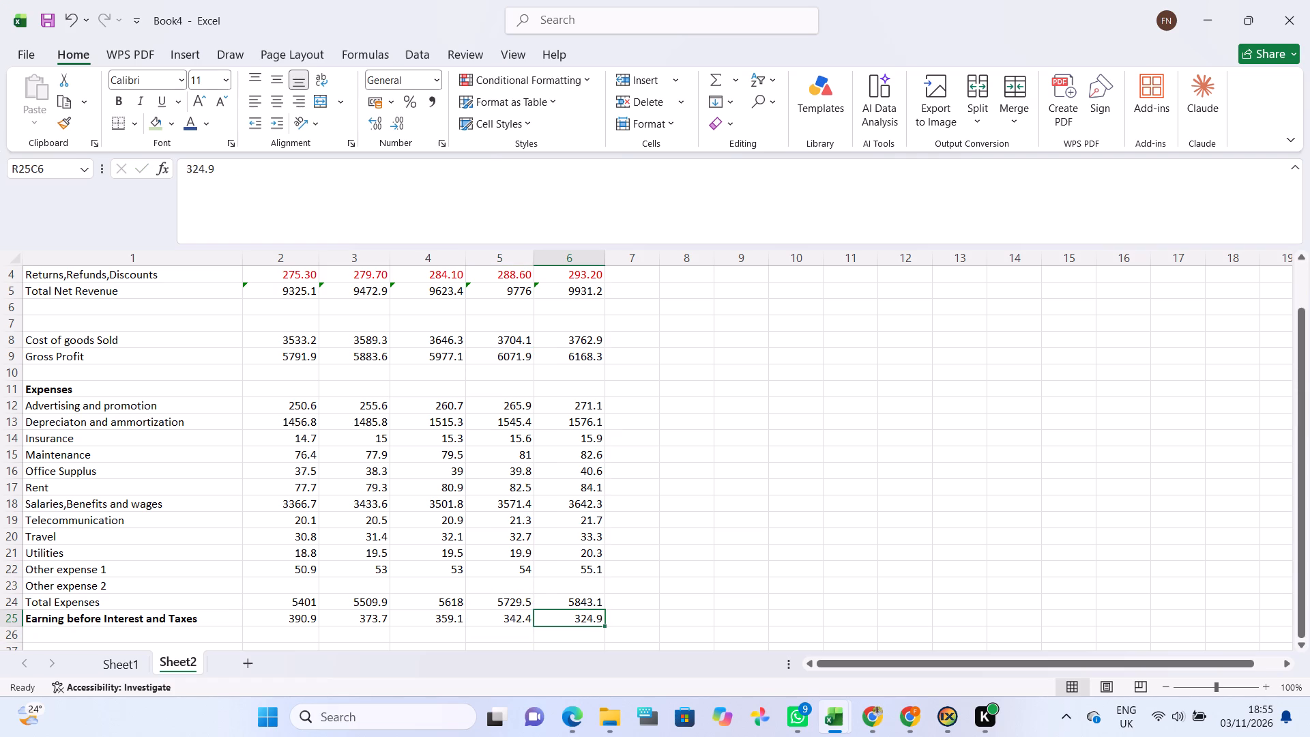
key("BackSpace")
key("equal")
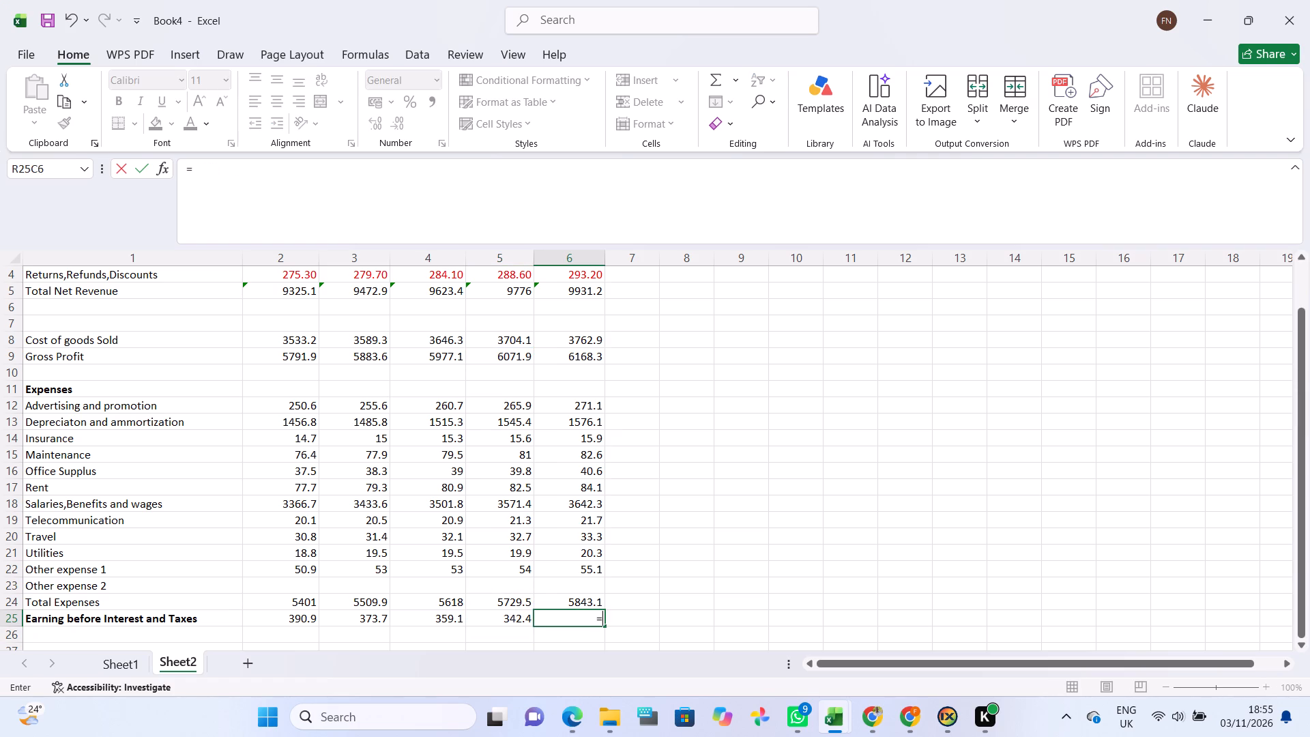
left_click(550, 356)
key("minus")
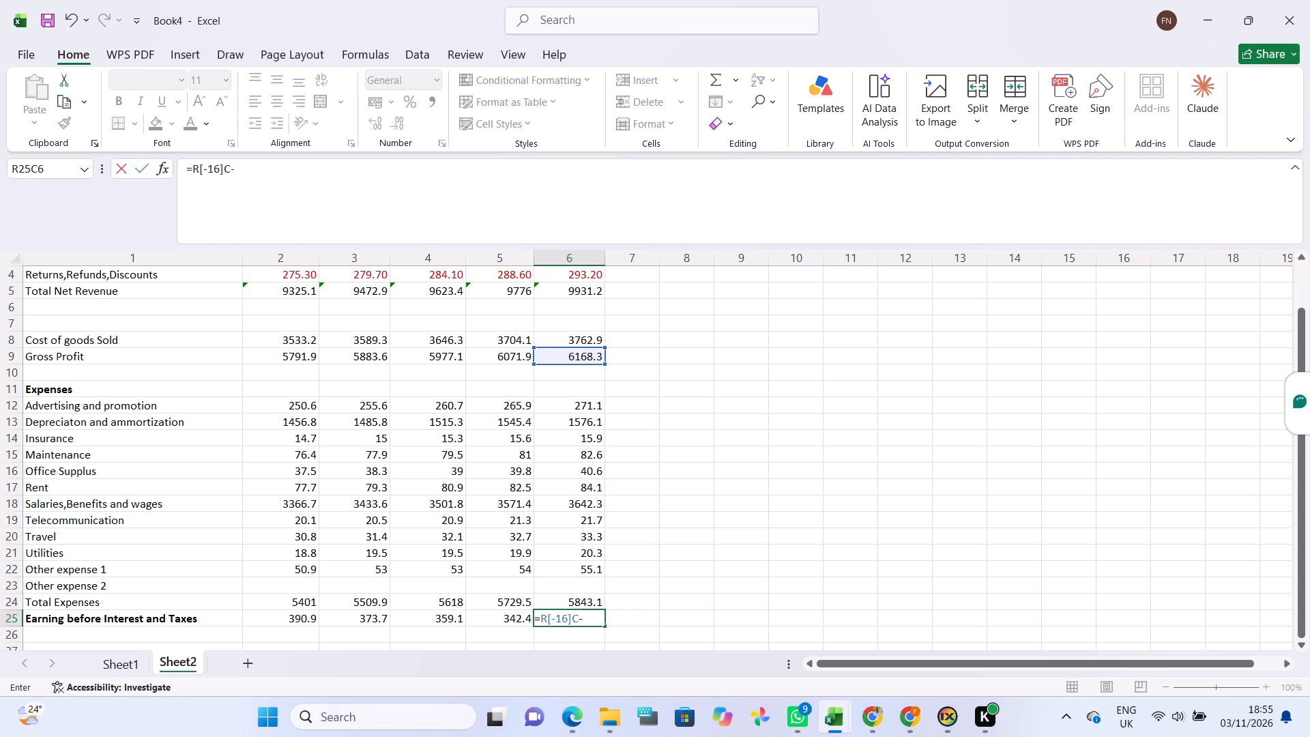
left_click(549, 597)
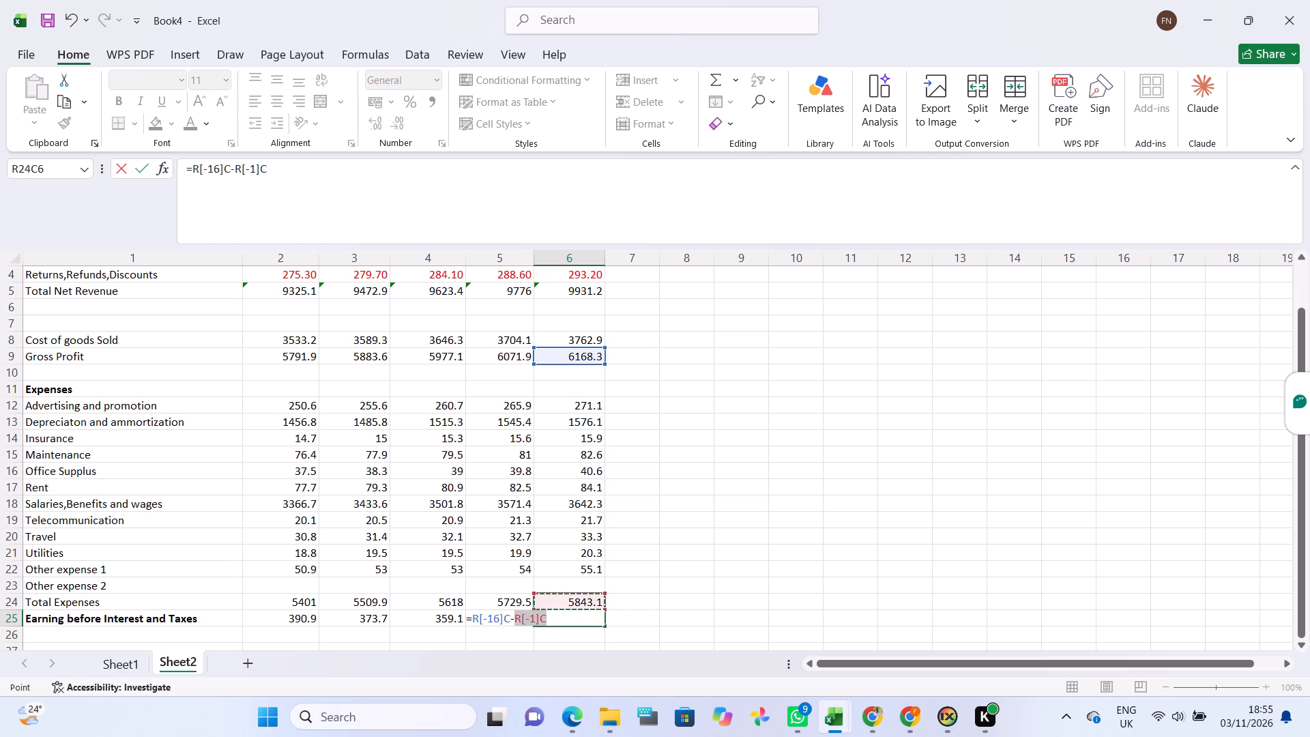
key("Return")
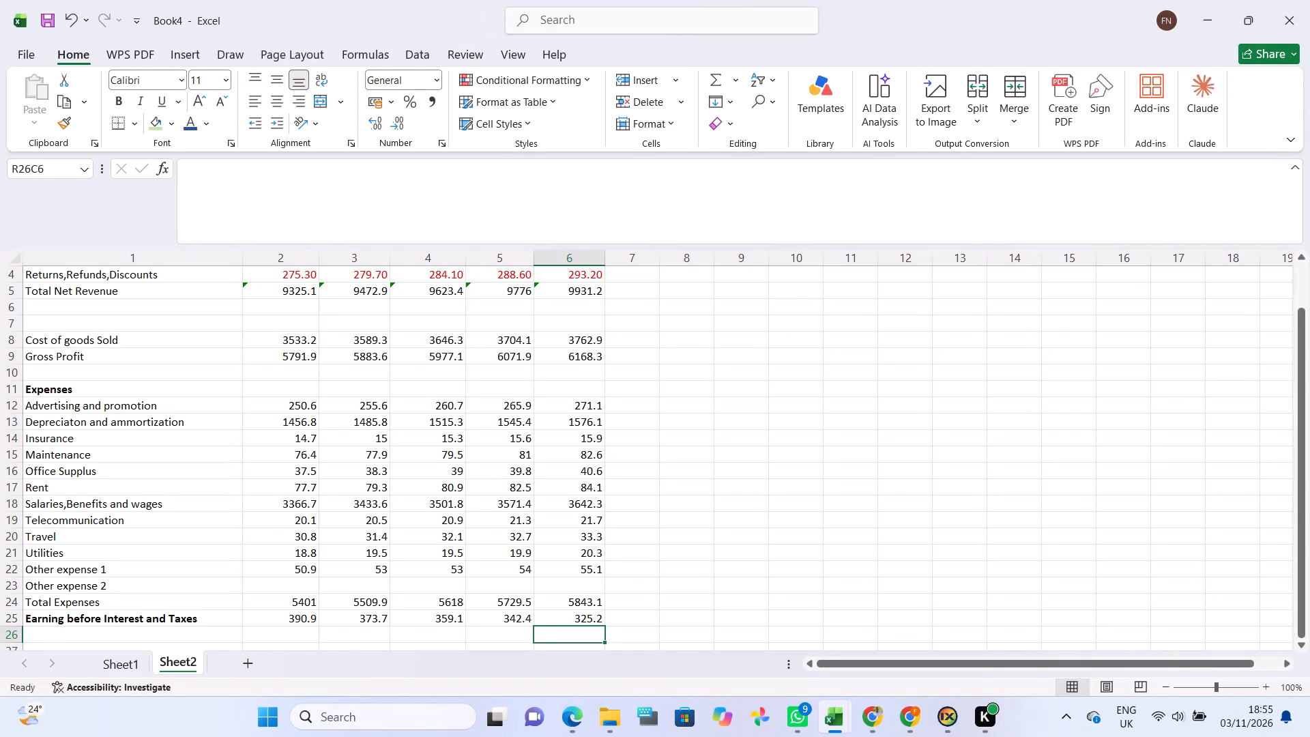
Enter the 2018 Earning before Interest and Taxes again as a formula subtracting Total Expenses from Gross Profit.
left_click(555, 613)
key("BackSpace")
key("equal")
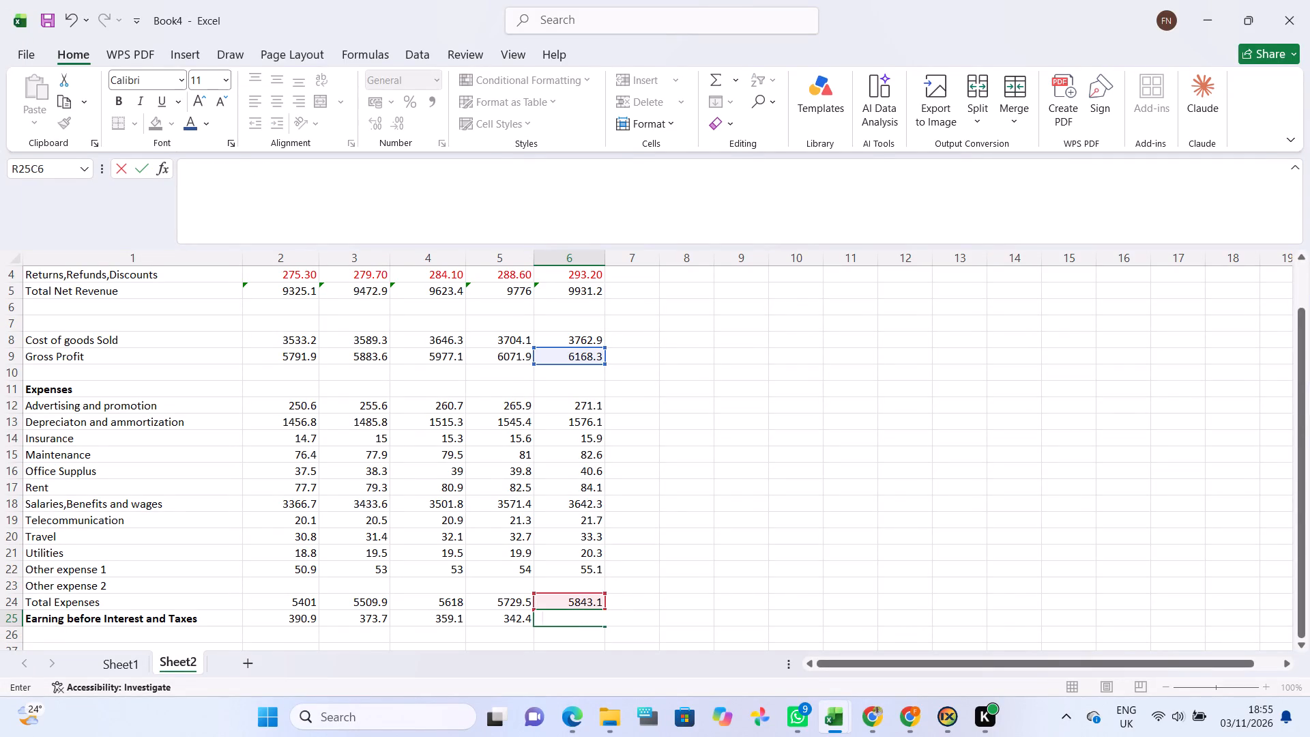
left_click(567, 358)
key("minus")
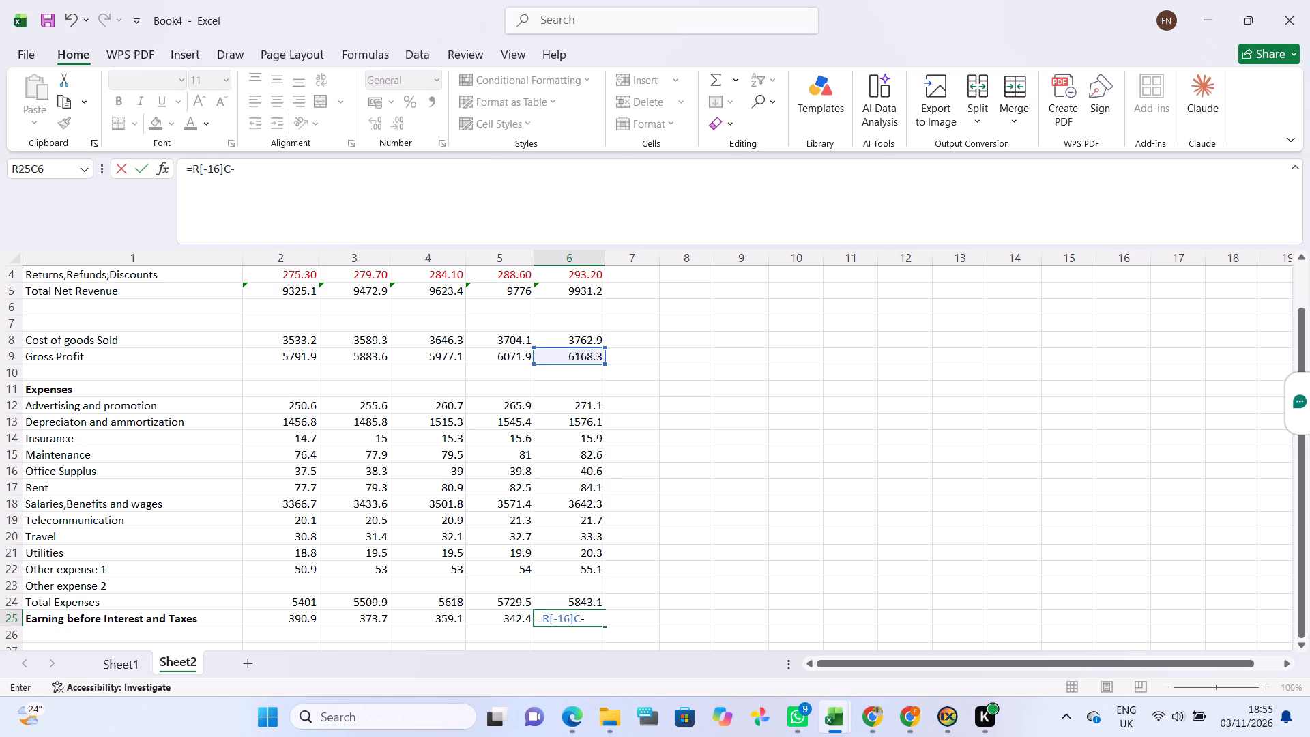
left_click(584, 595)
key("Return")
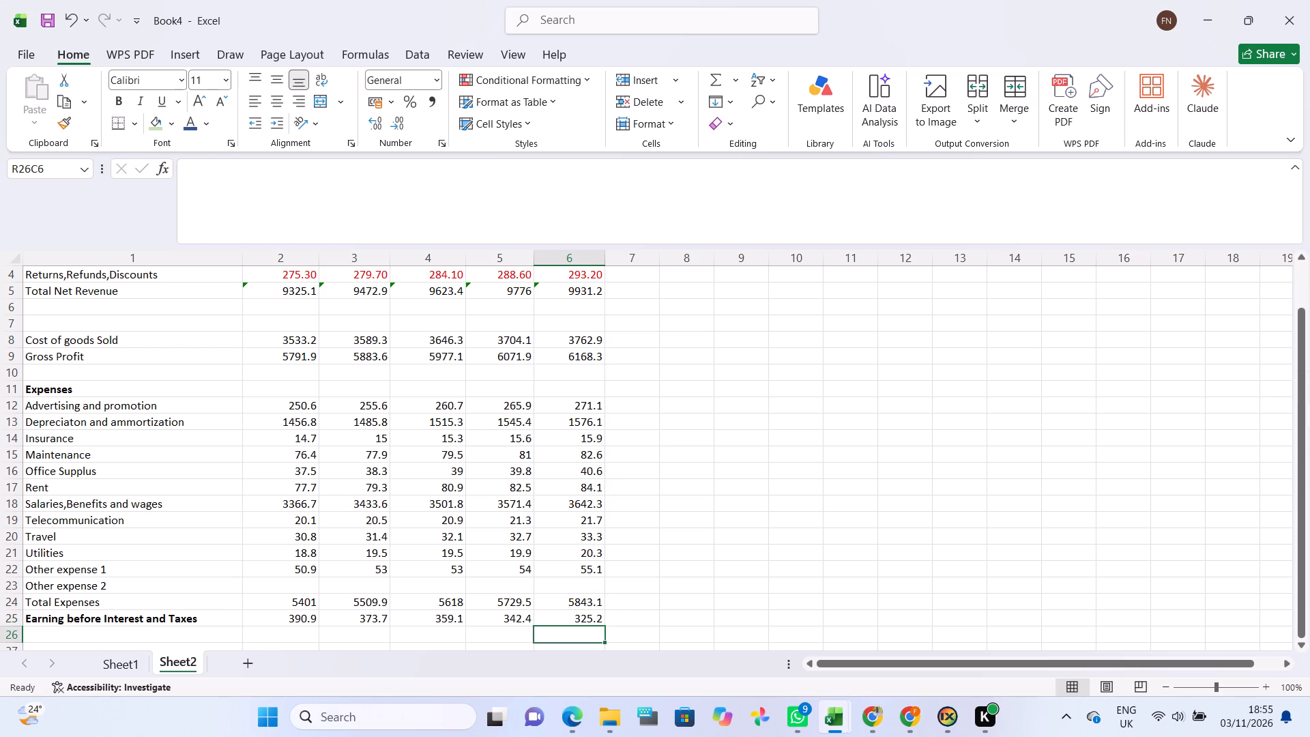
Add the row label Interest Expense in row 27, leaving one blank row below Earning before Interest and Taxes.
scroll(568, 592, "down", 2)
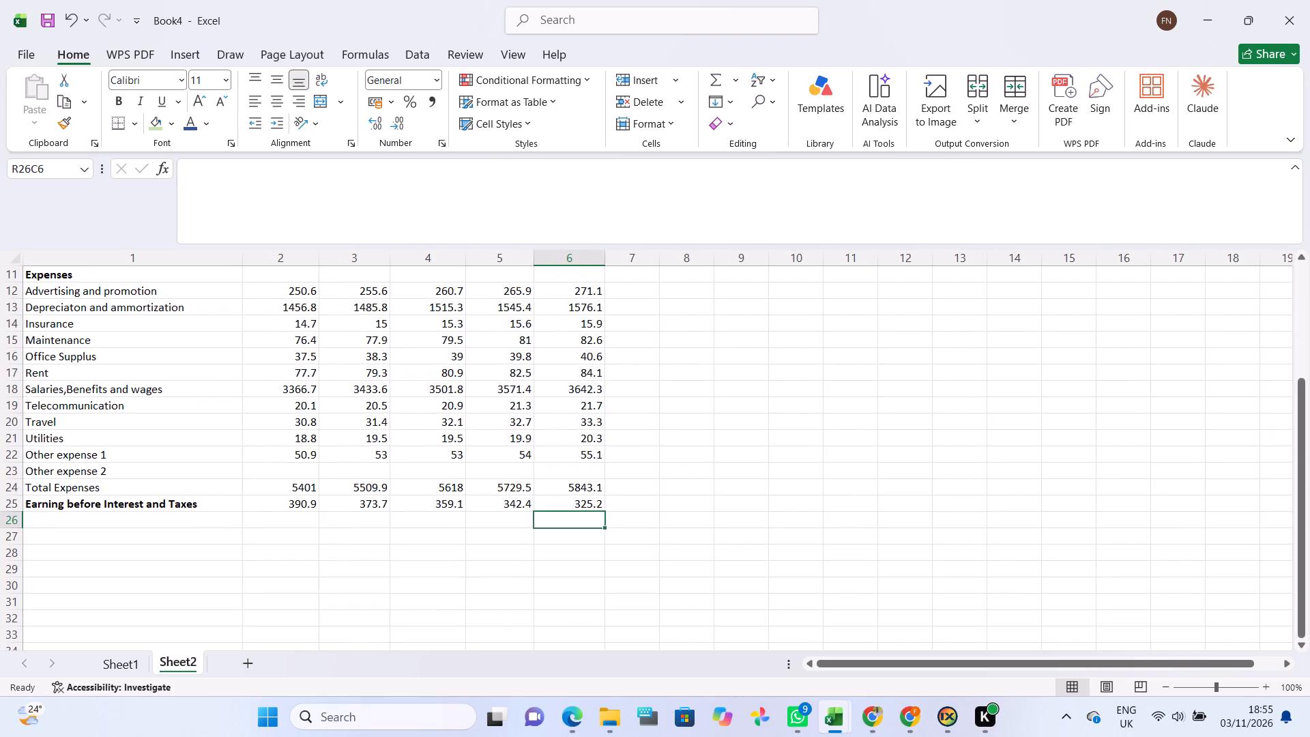
scroll(568, 592, "right", 1)
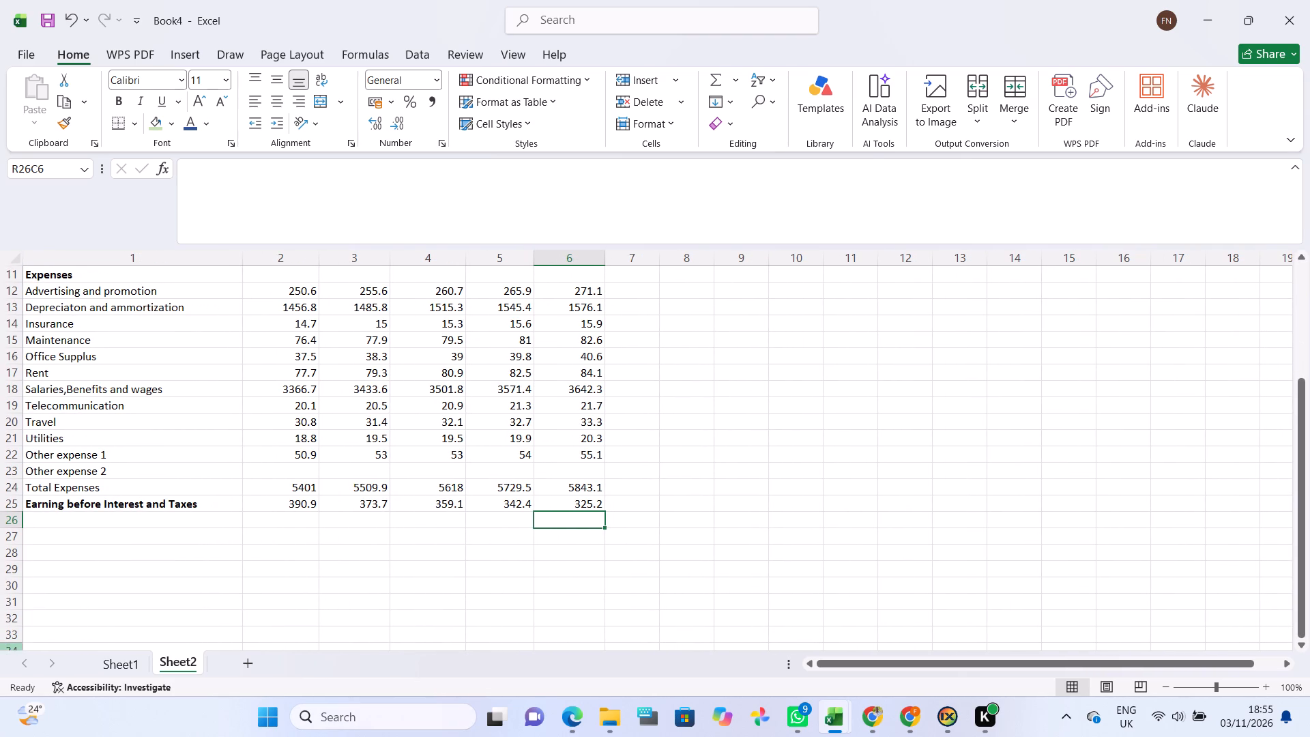
left_click(34, 542)
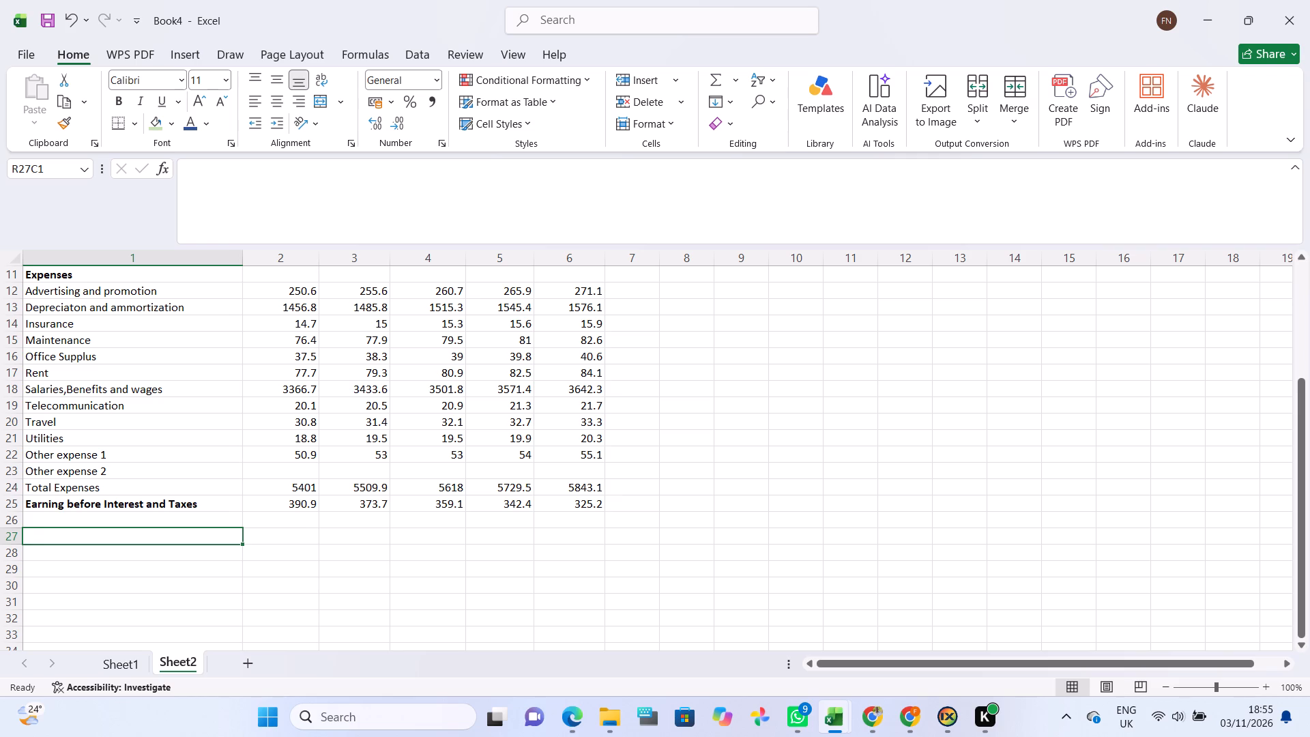
type("ntere")
type("st")
key("space")
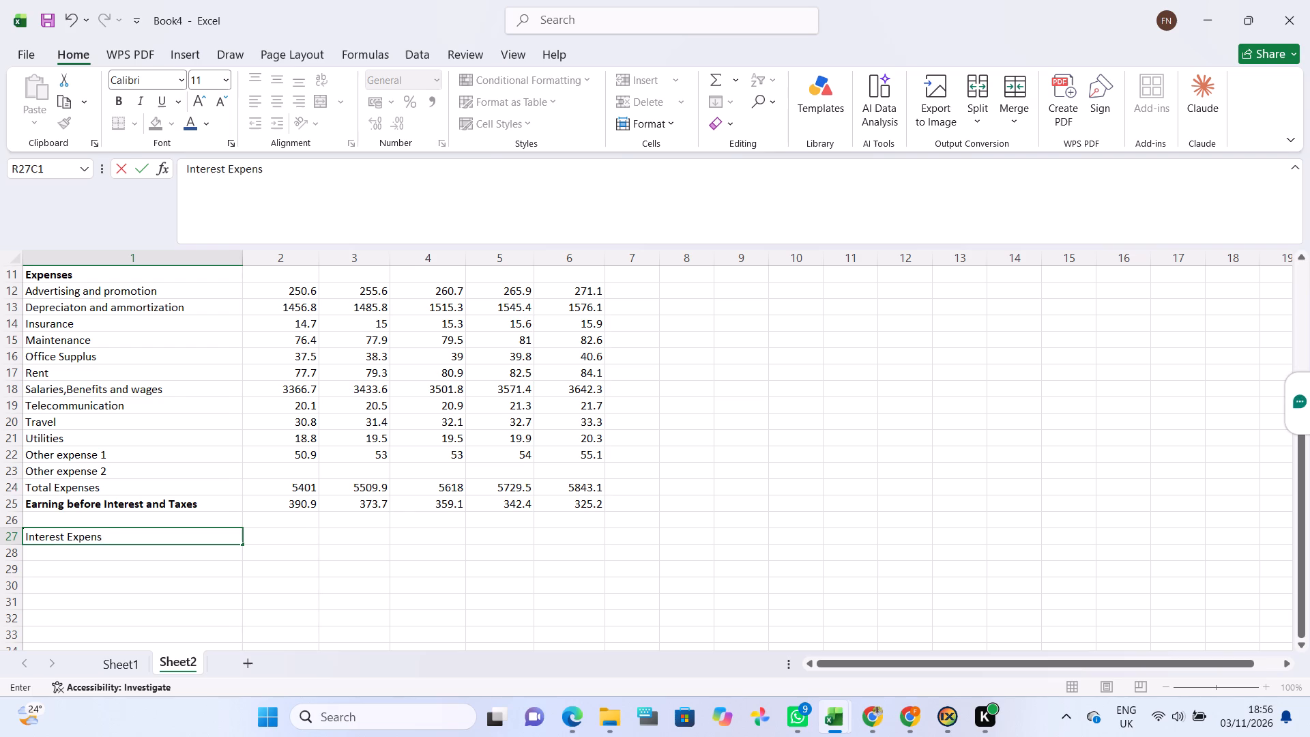
Fill the Interest Expense row for 2014 to 2018 with 30, 2.5, 25, 2 and 25.
left_click(266, 536)
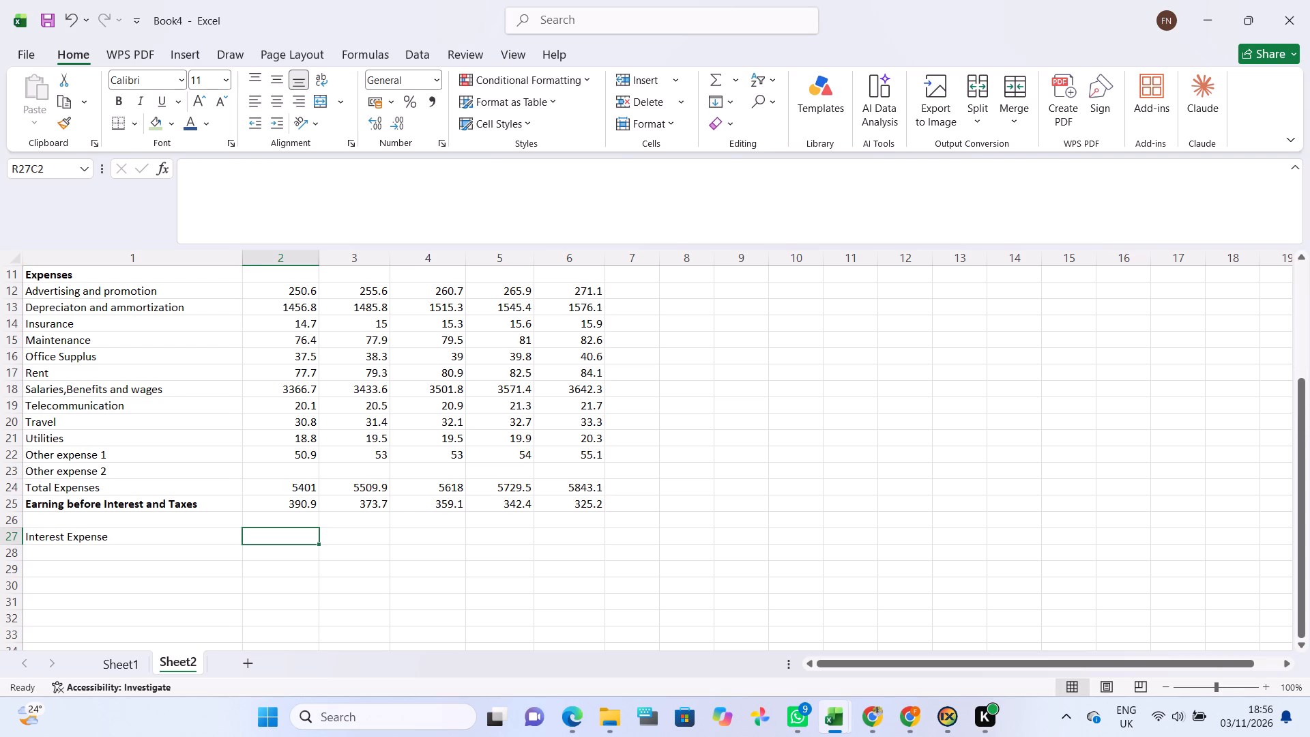
type("30")
key("Right")
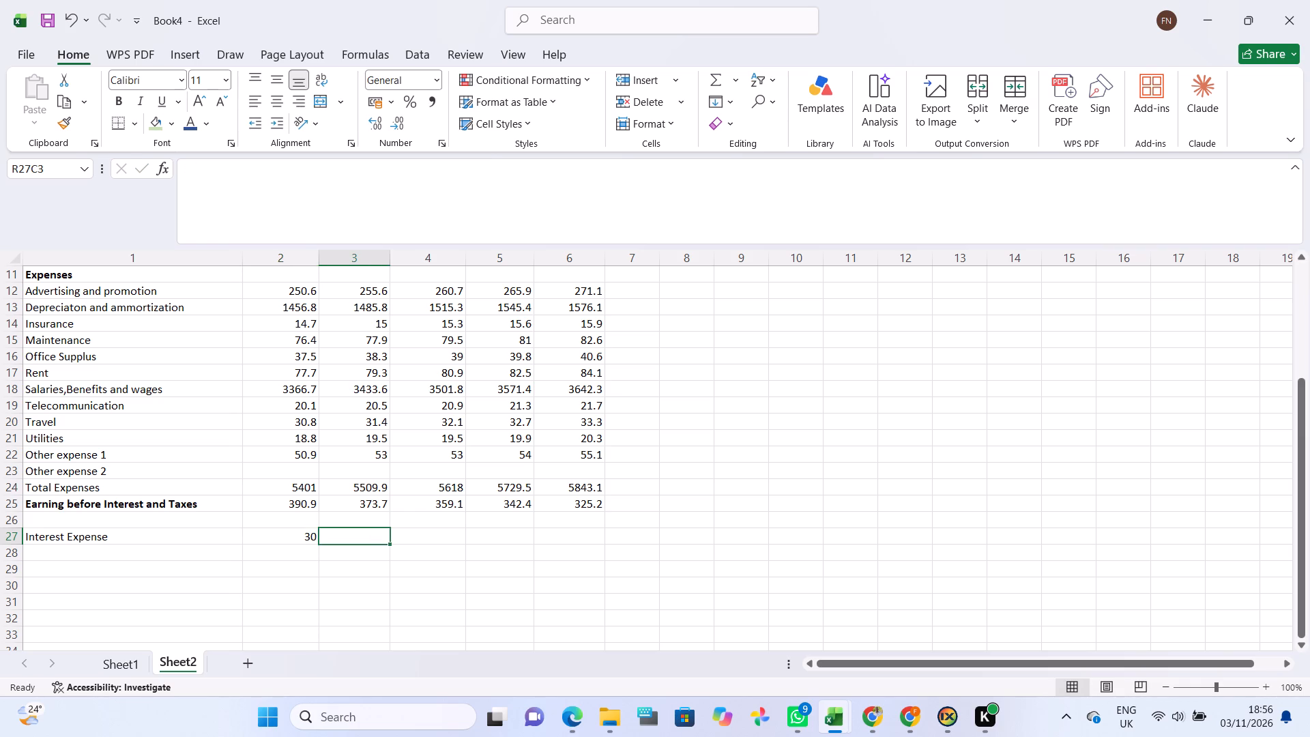
type("2.5")
key("Right")
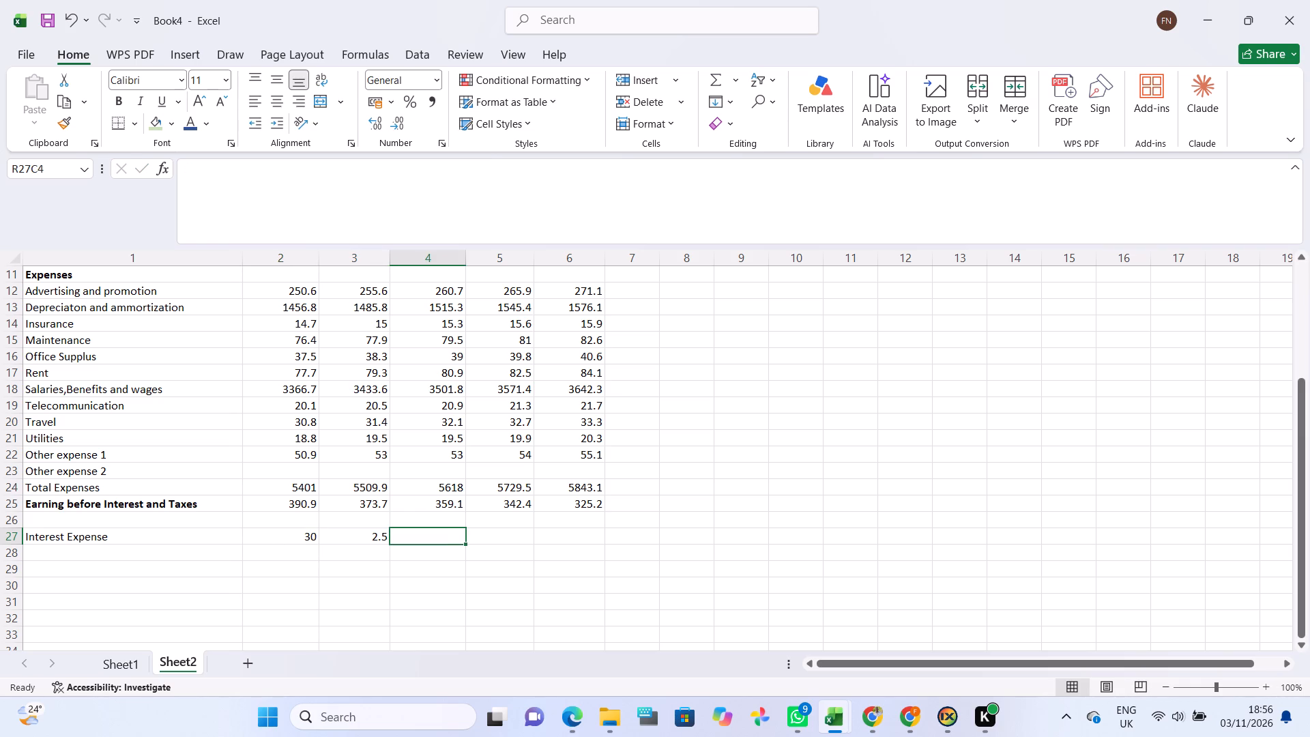
type("25")
key("Right")
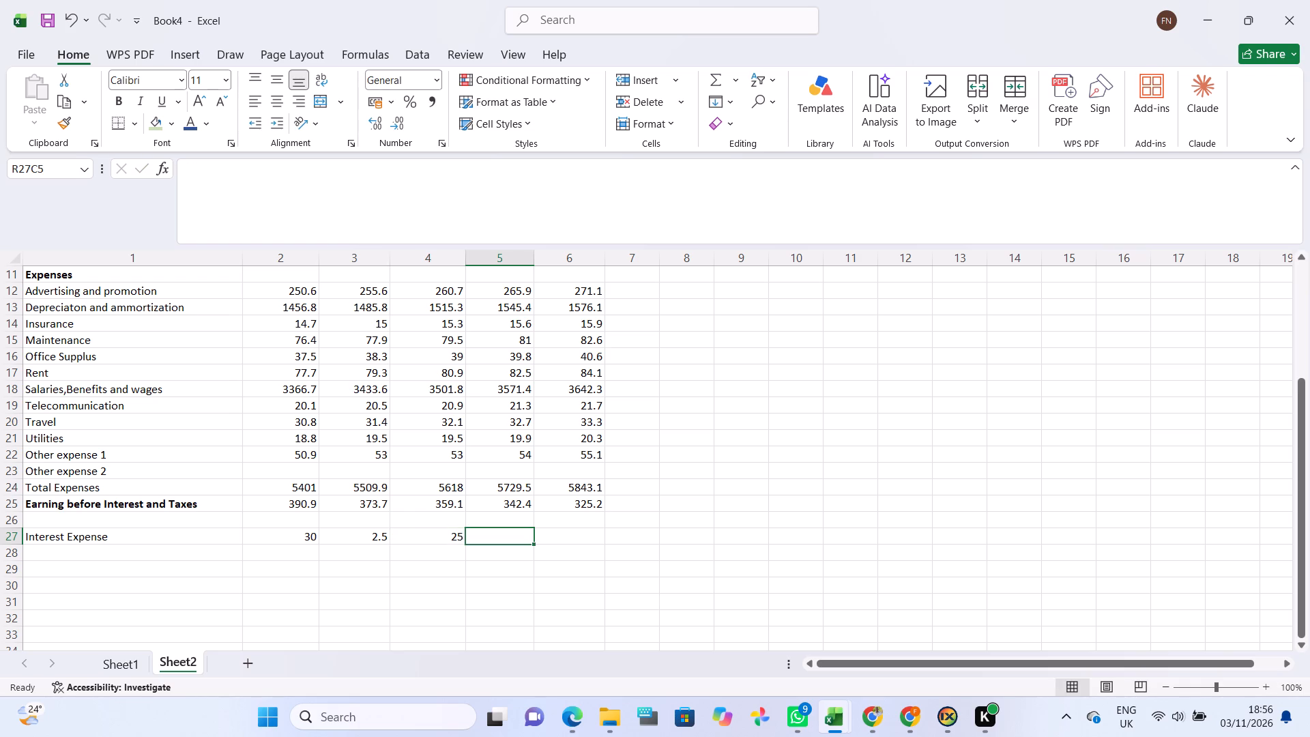
key("2")
key("Right")
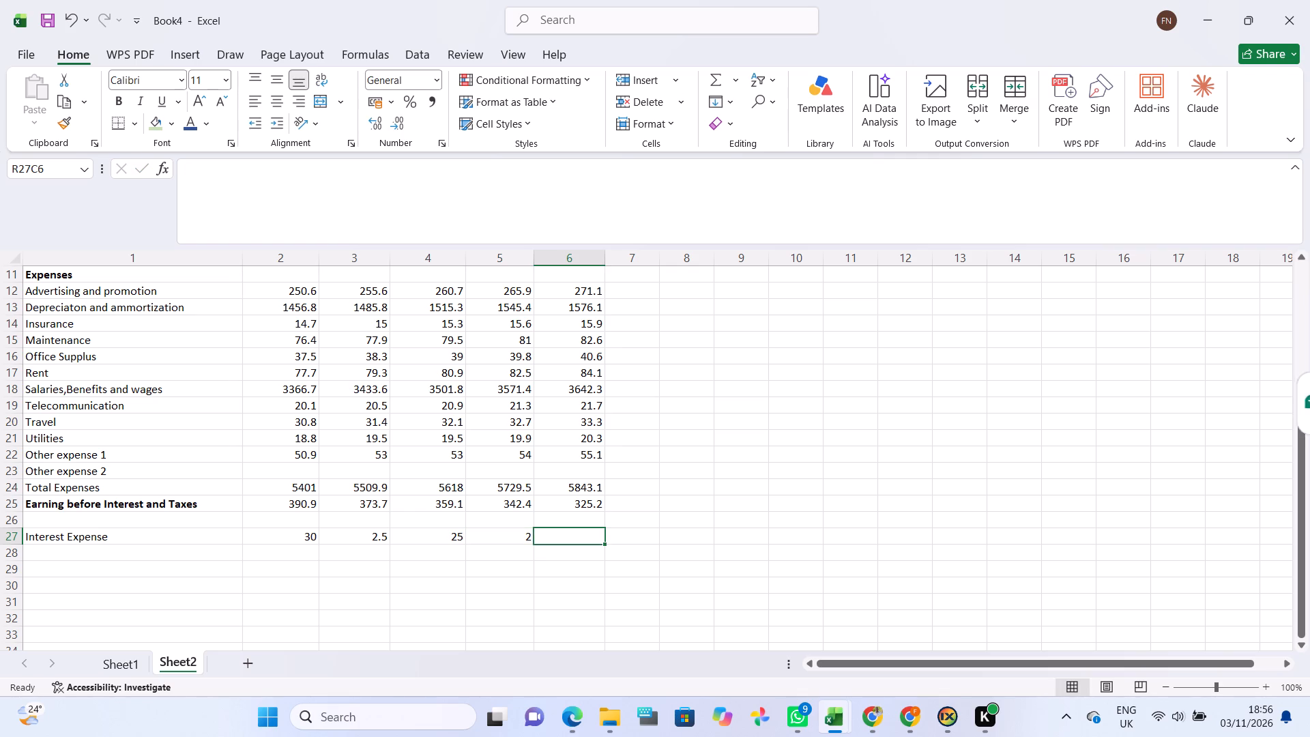
type("25")
key("Left")
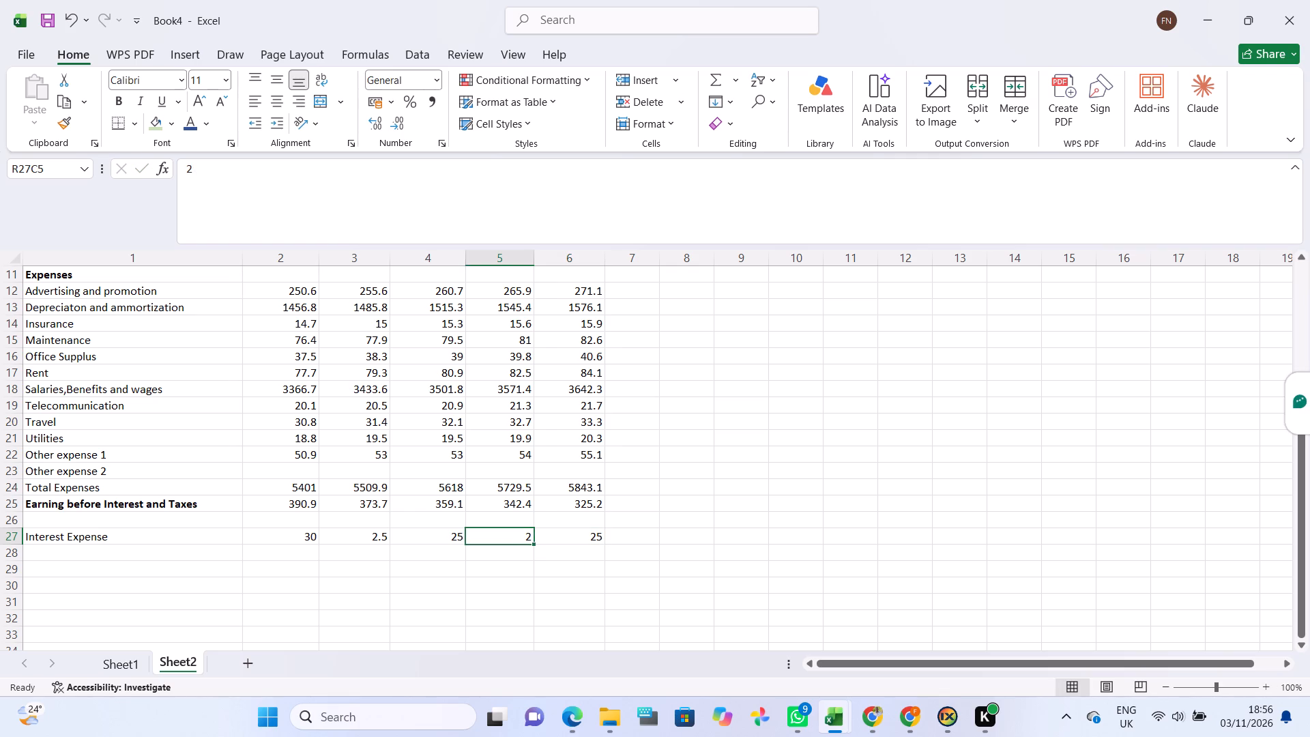
Correct the 2017 Interest Expense to 25.
double_click(527, 542)
double_click(529, 539)
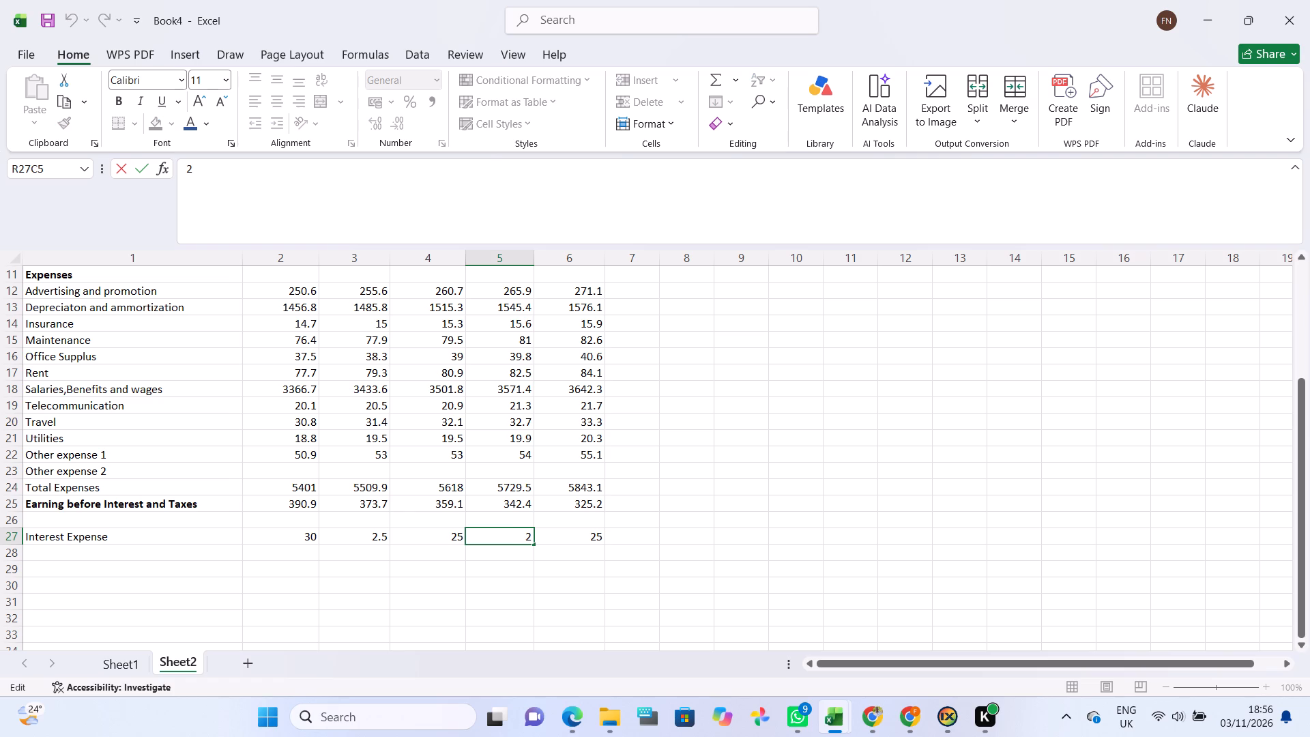
key("5")
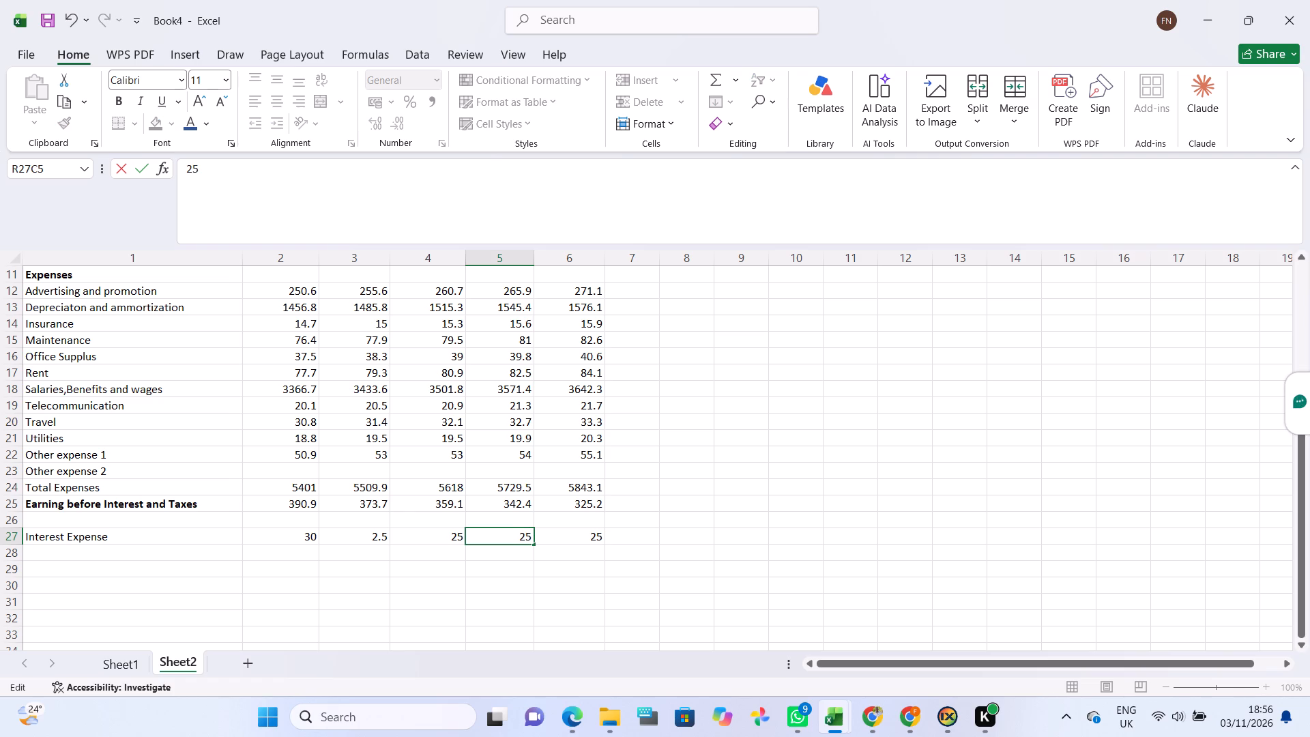
Correct the 2015 Interest Expense to 25.
left_click(390, 536)
double_click(376, 534)
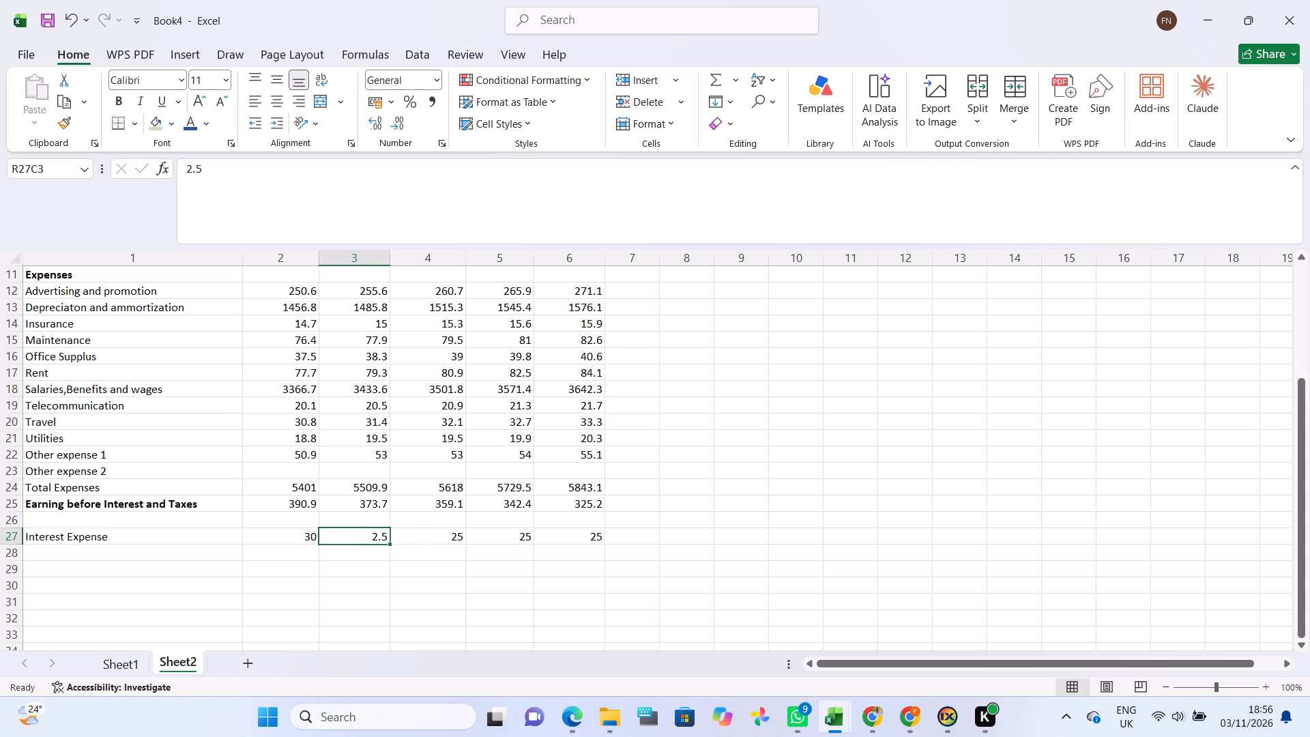
left_click(383, 536)
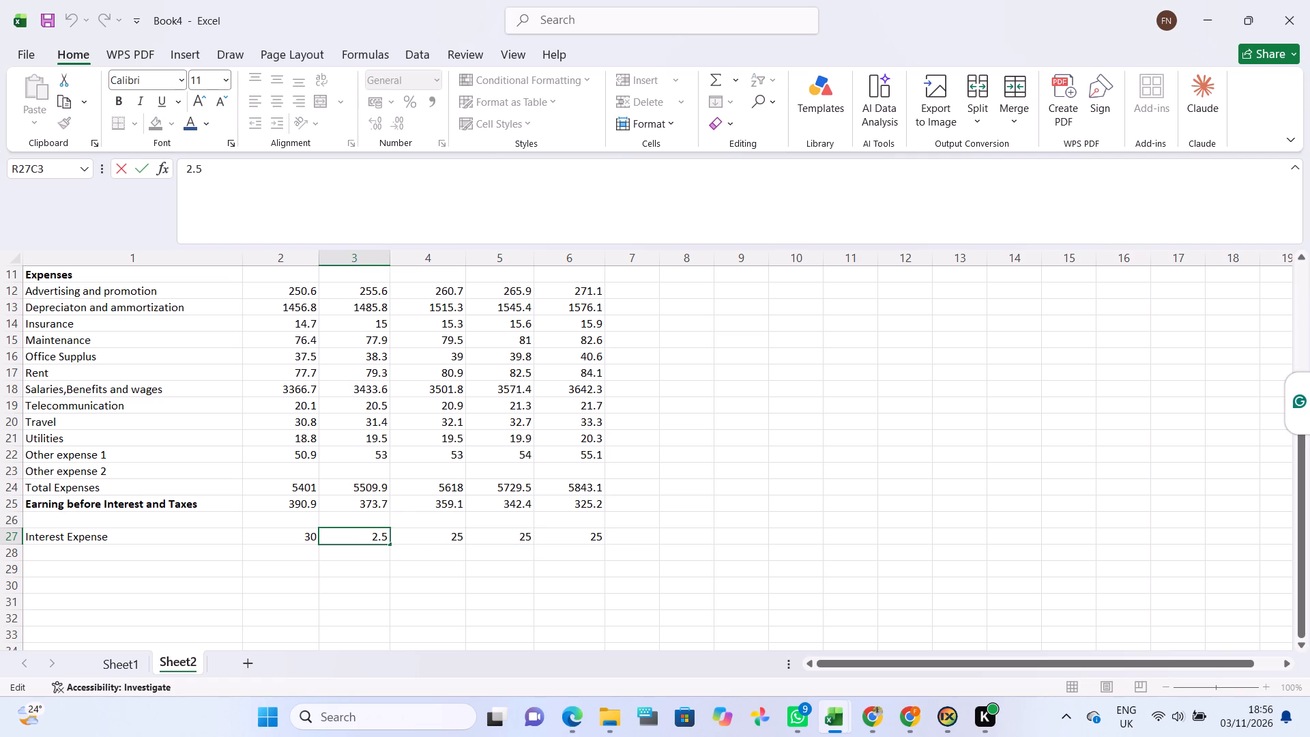
key("BackSpace")
Add the row label Income Taxes in row 28, directly below Interest Expense.
left_click(136, 557)
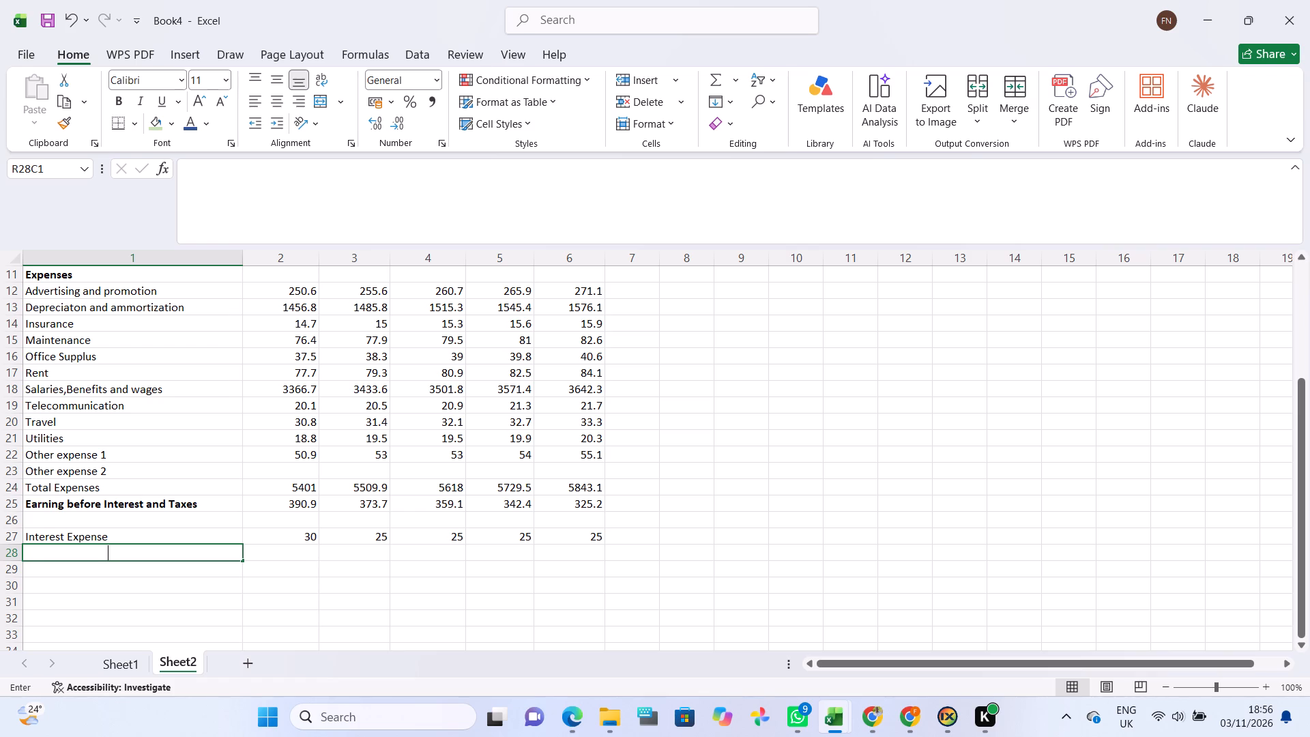
type("nco")
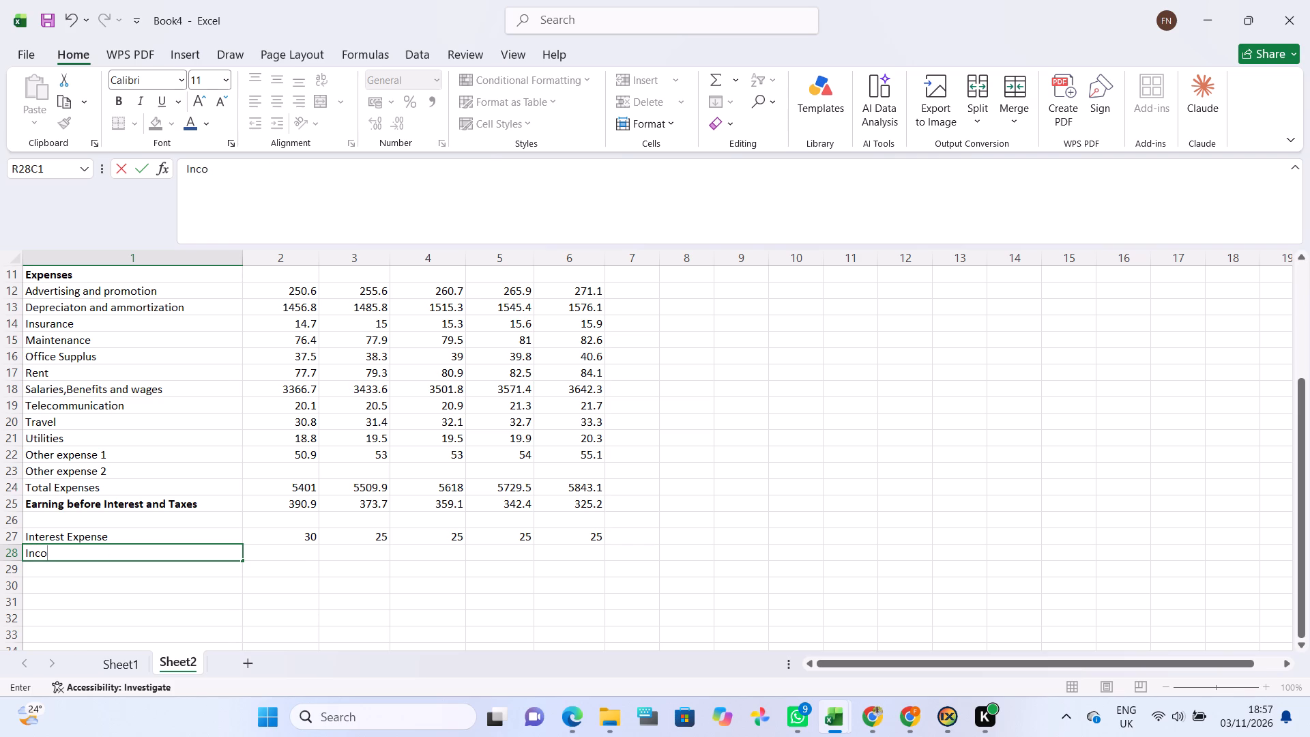
key("m")
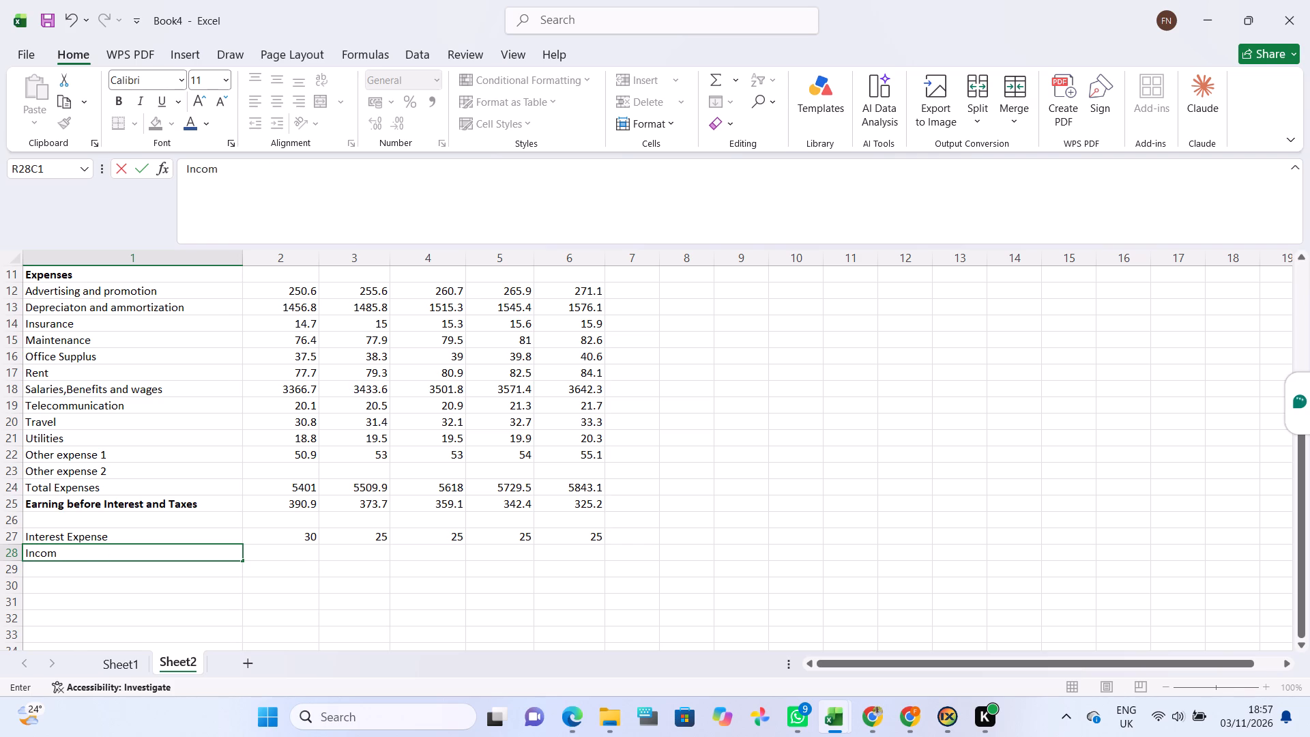
type("e")
key("space")
type("axes")
Fill the Income Taxes row for 2014 to 2018 with 108.2, 111.8, 107, 102 and 96.7.
left_click(257, 550)
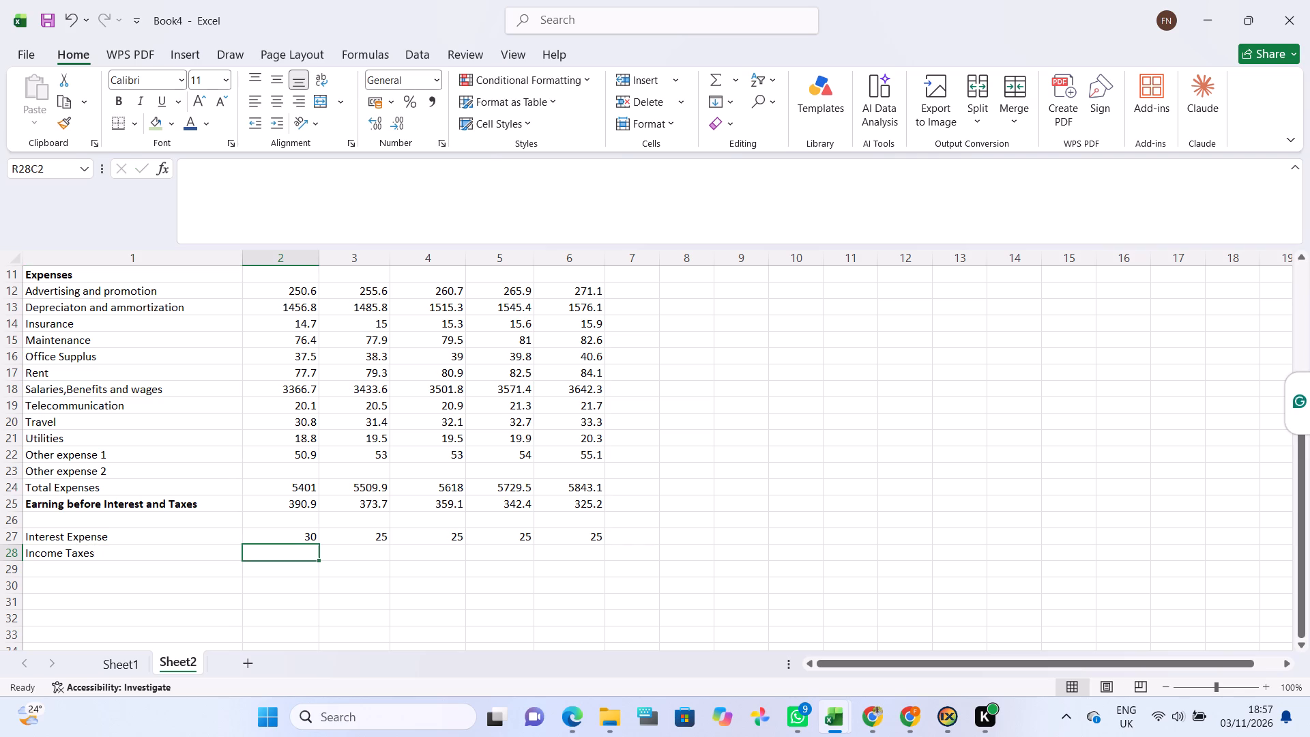
type("108.2")
key("Right")
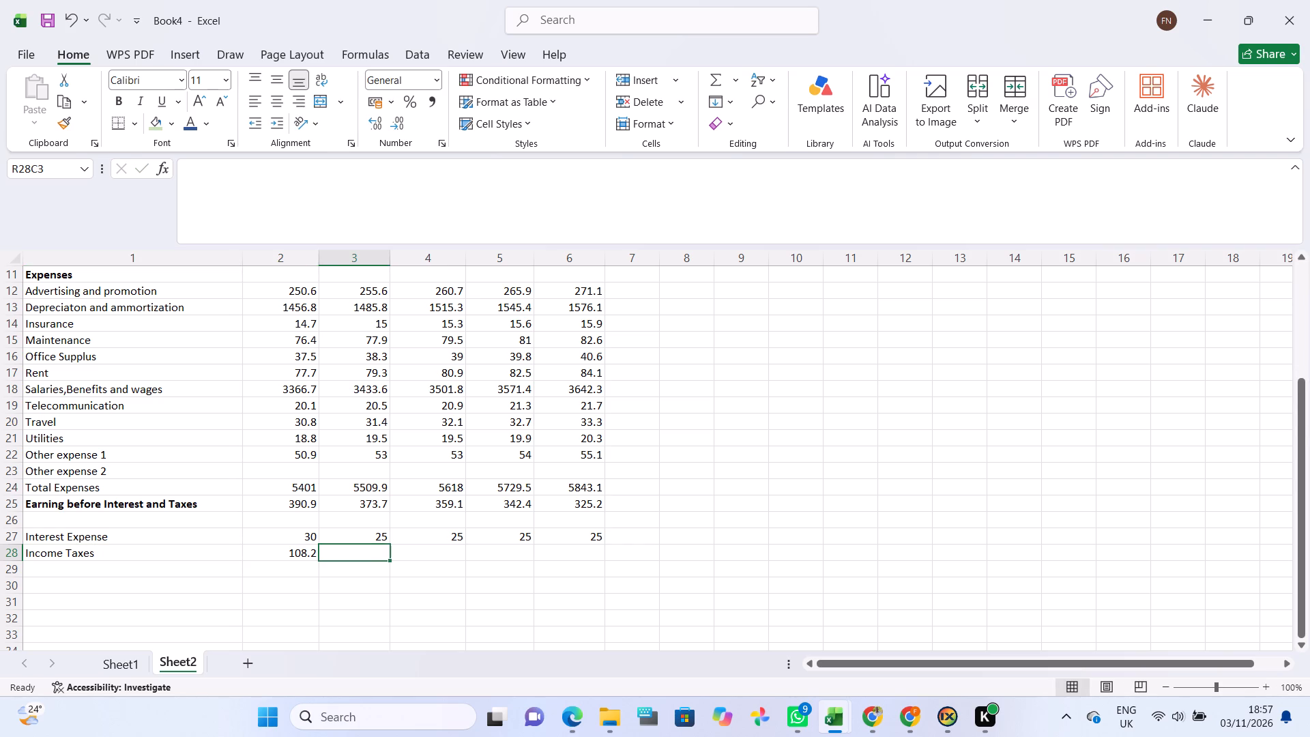
type("111")
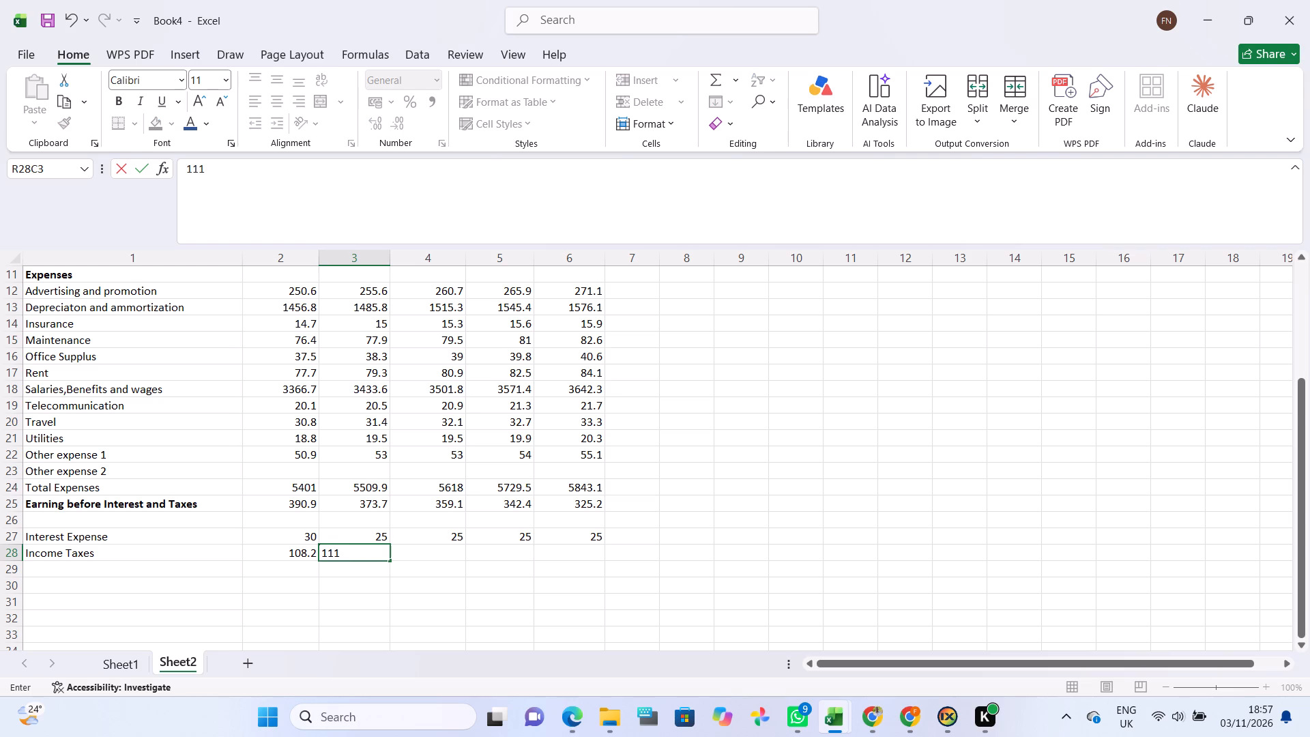
type(".8")
key("Right")
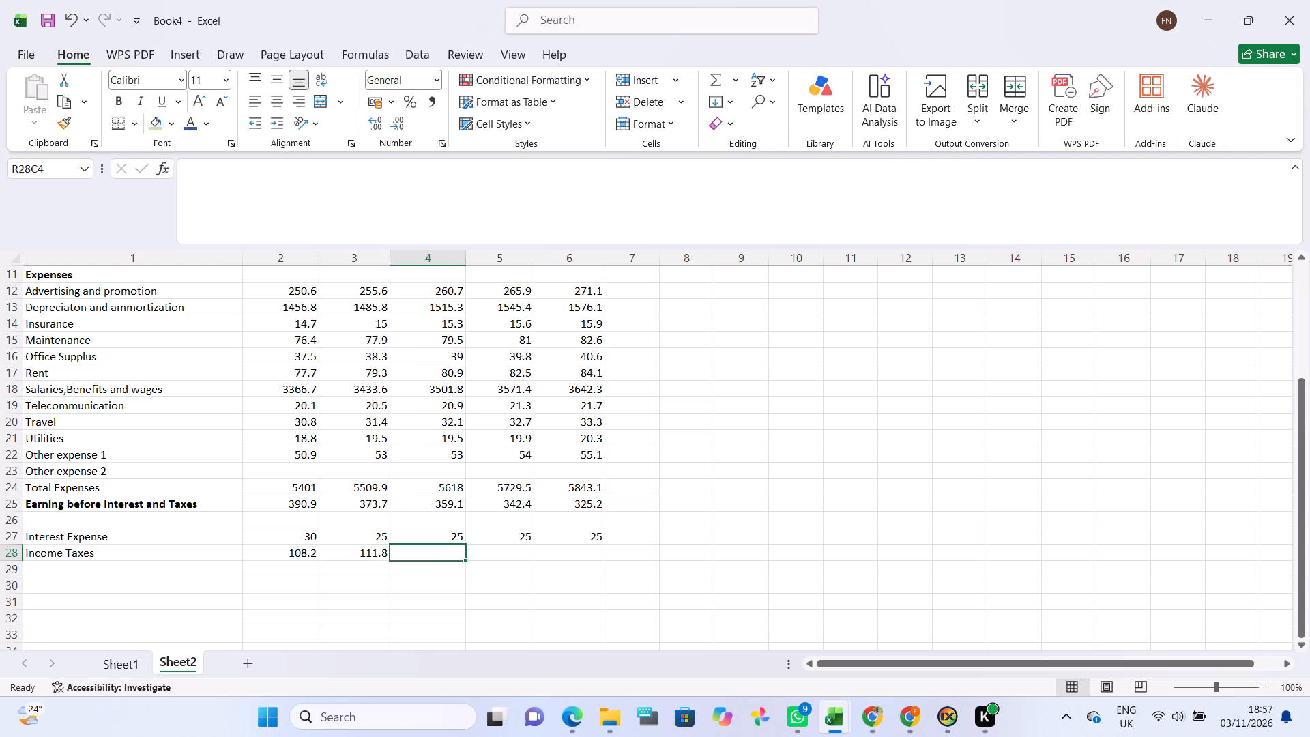
type("107")
key("Right")
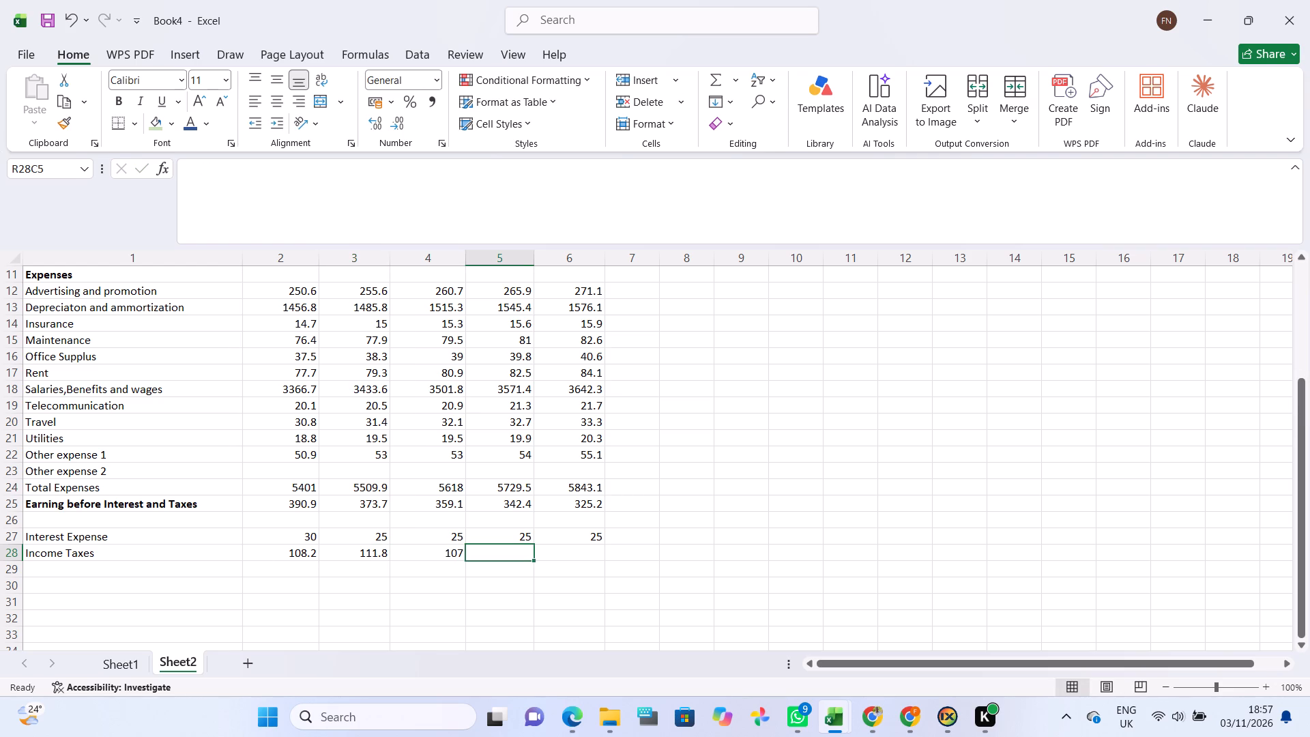
type("102")
key("Right")
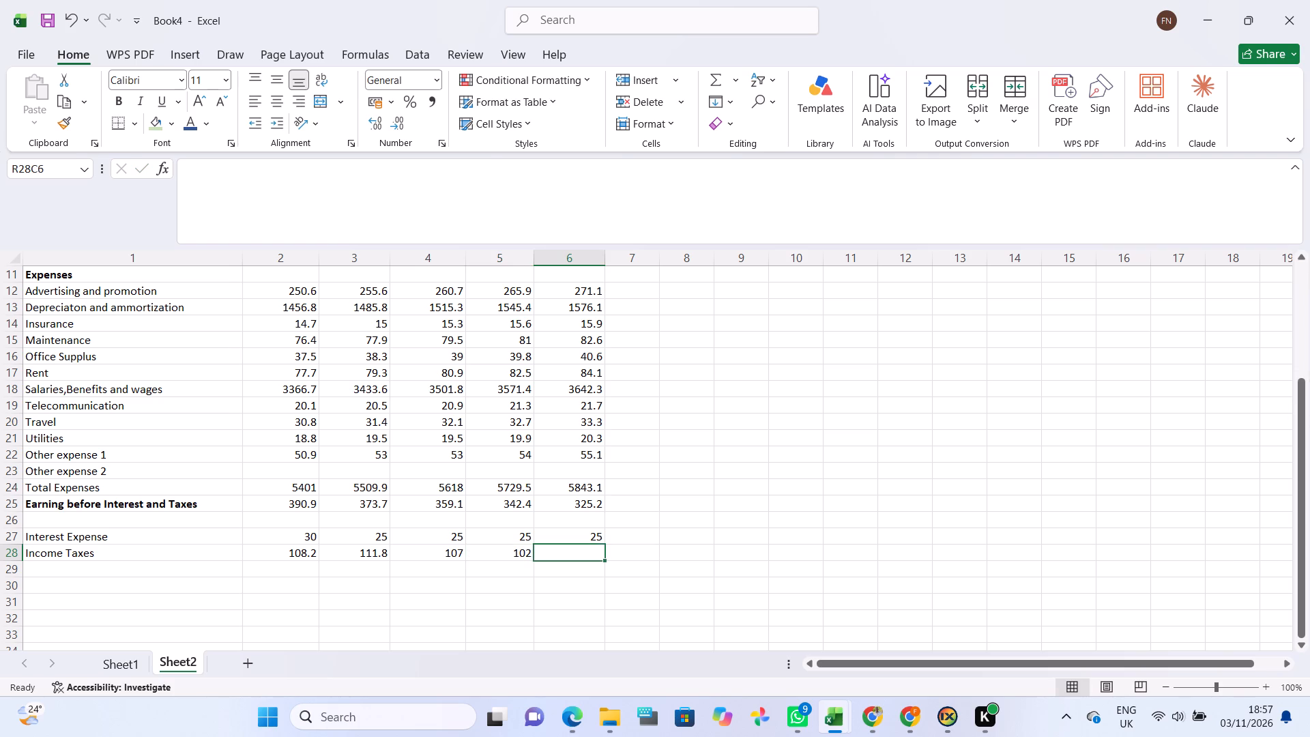
type("96.7")
key("Right")
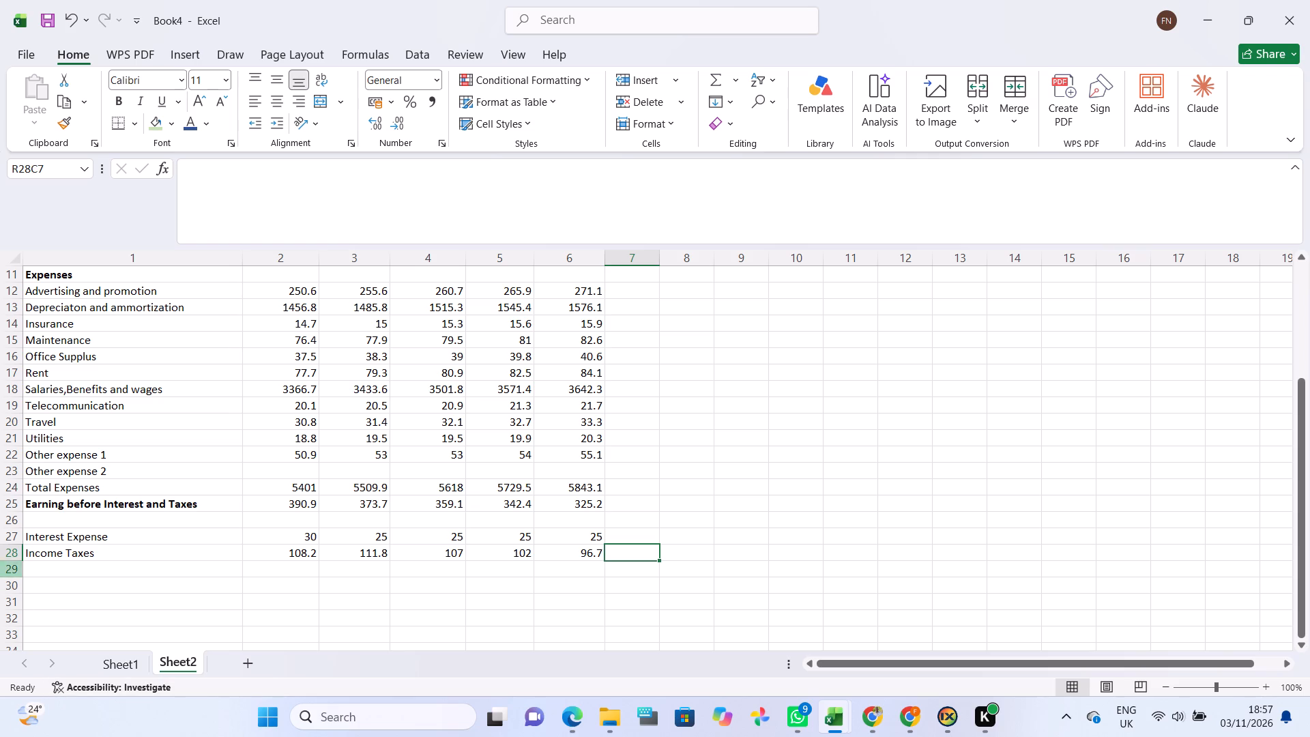
Add the row label Net Earnings in row 30, leaving a blank row below Income Taxes.
left_click(72, 590)
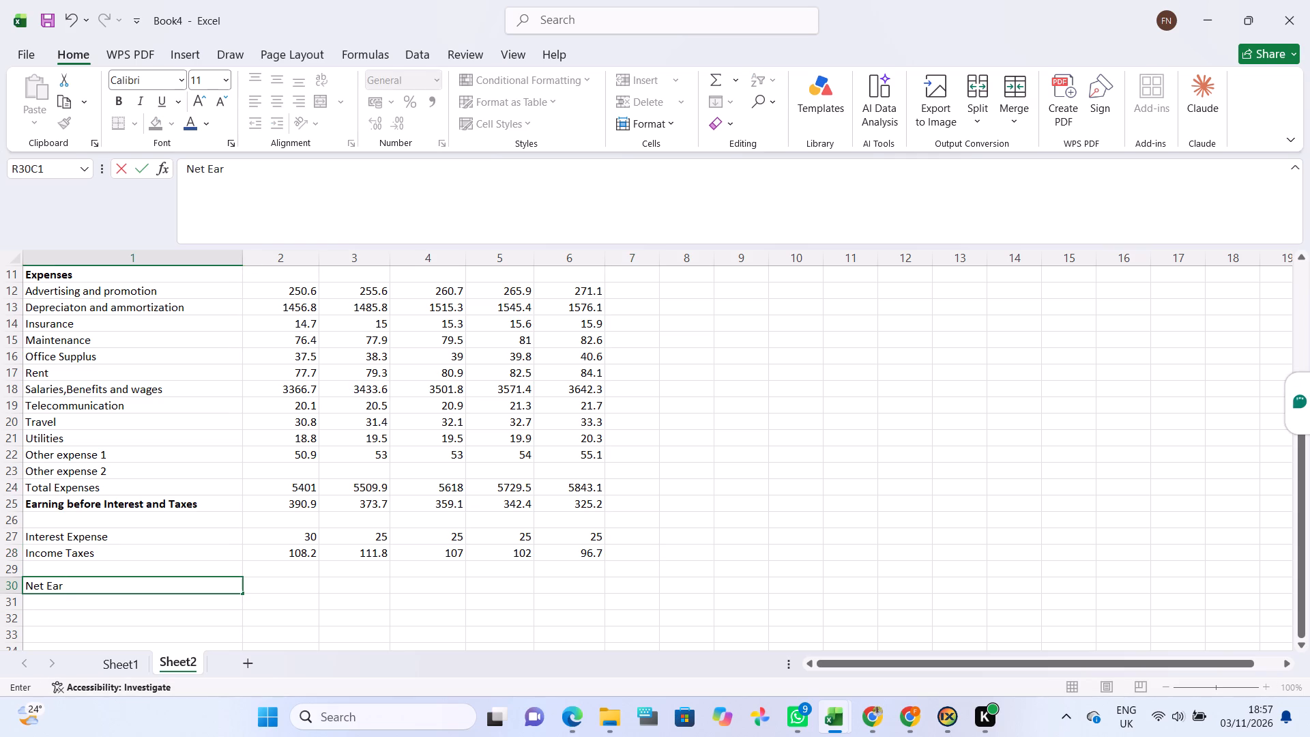
type("nind")
key("BackSpace")
key("s")
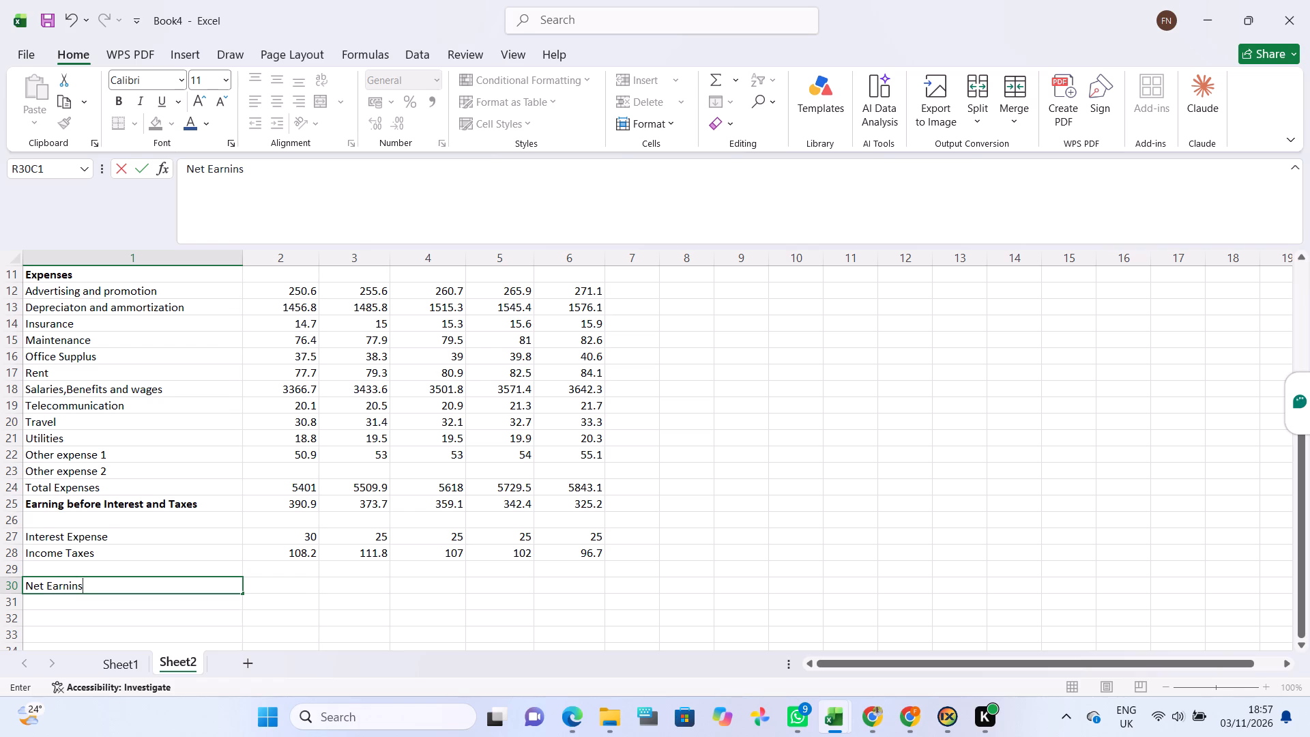
left_click(122, 588)
key("BackSpace")
type("gs")
Calculate 2014 Net Earnings with a formula subtracting Interest Expense and Income Taxes from Earning before Interest and Taxes.
left_click(271, 592)
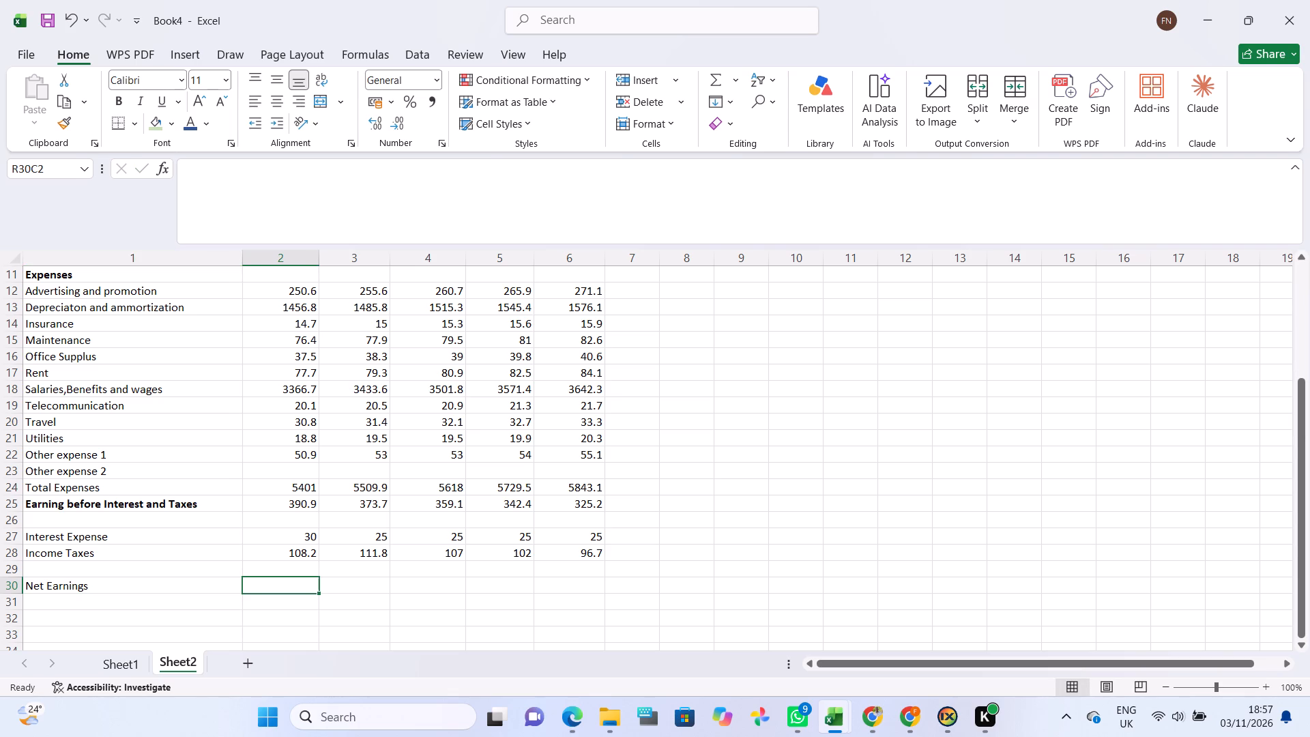
key("equal")
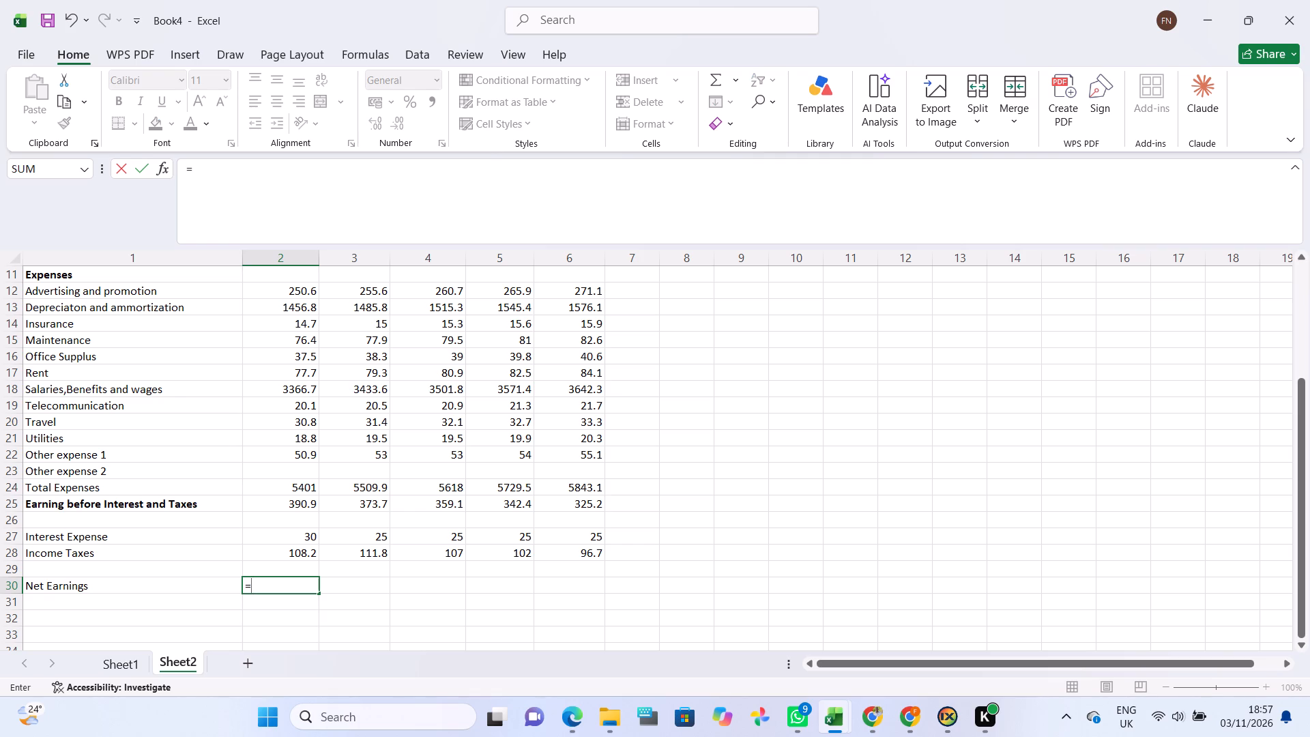
left_click(265, 508)
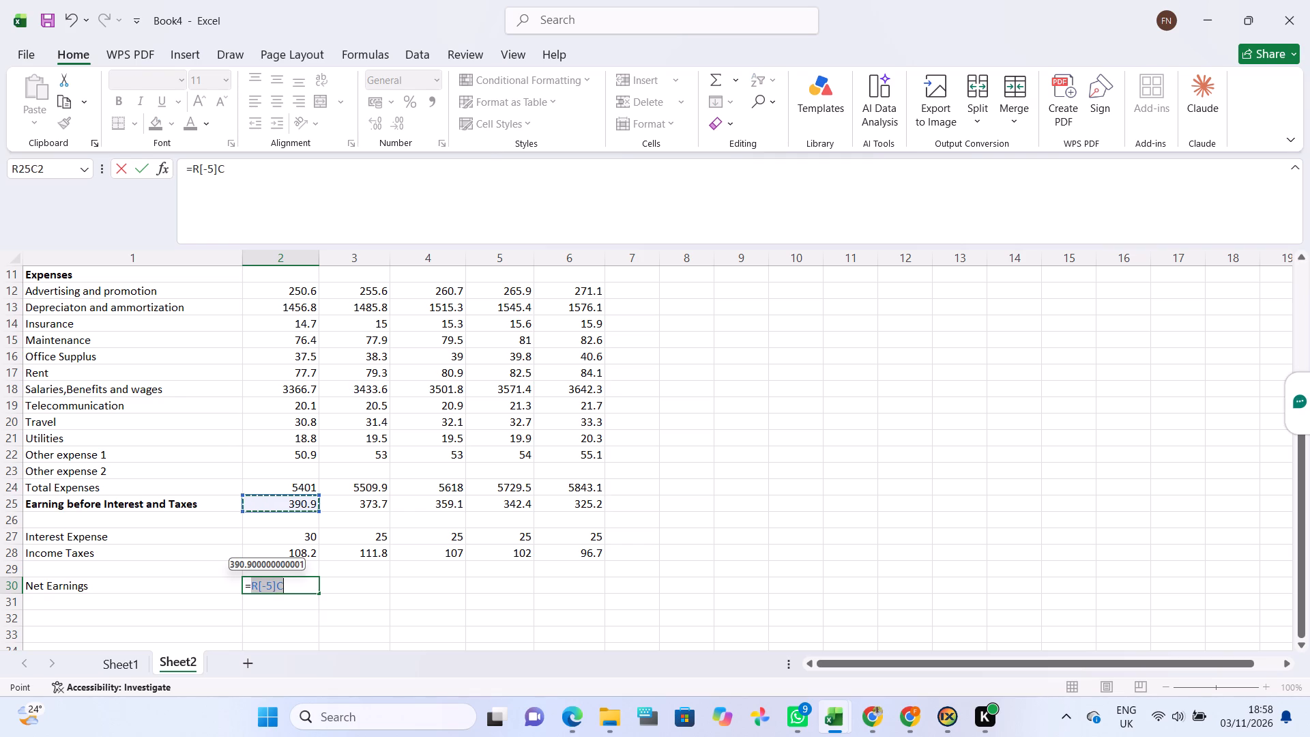
key("minus")
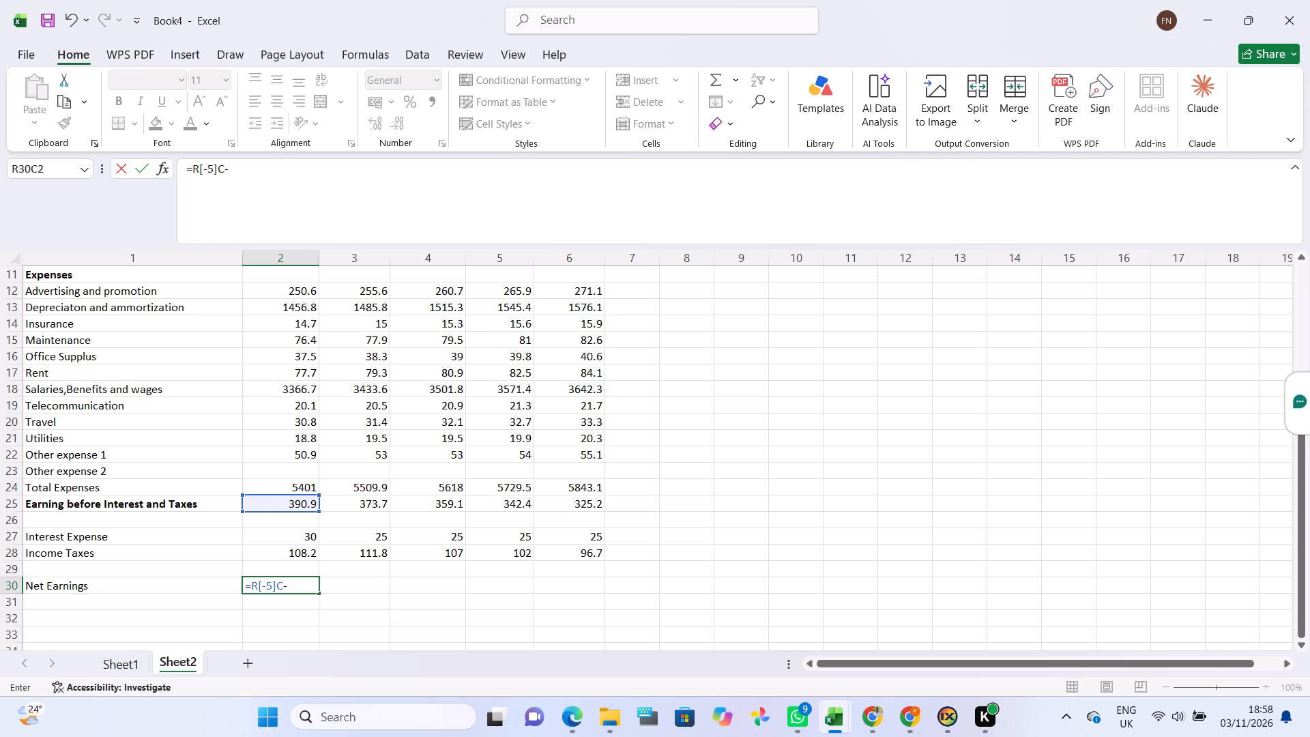
left_click(272, 535)
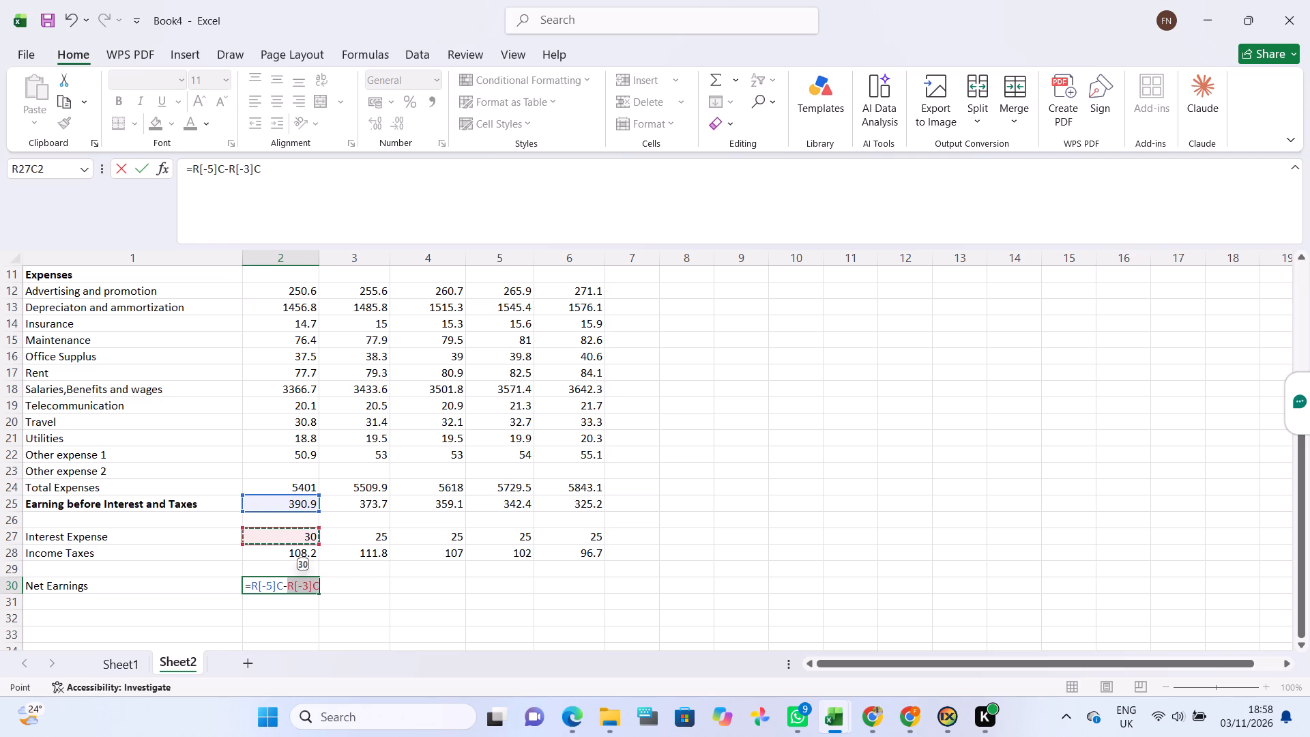
key("minus")
left_click(276, 551)
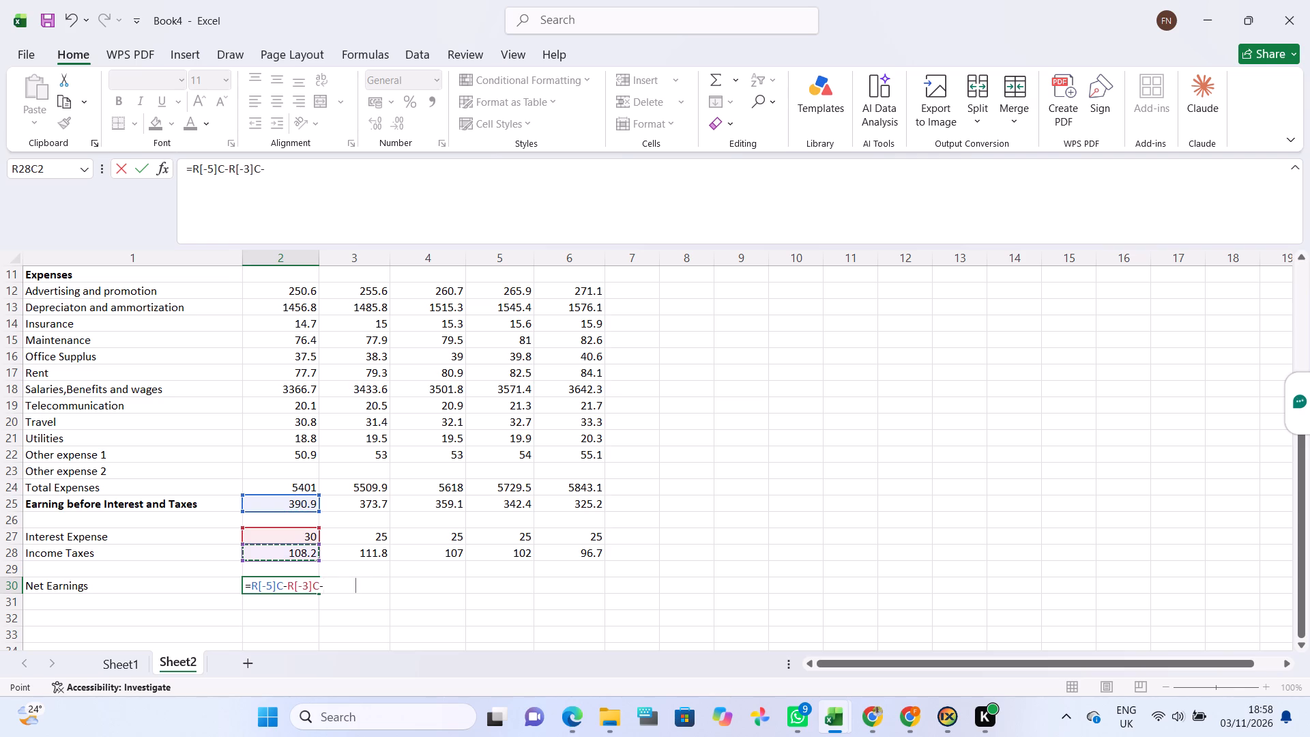
key("Return")
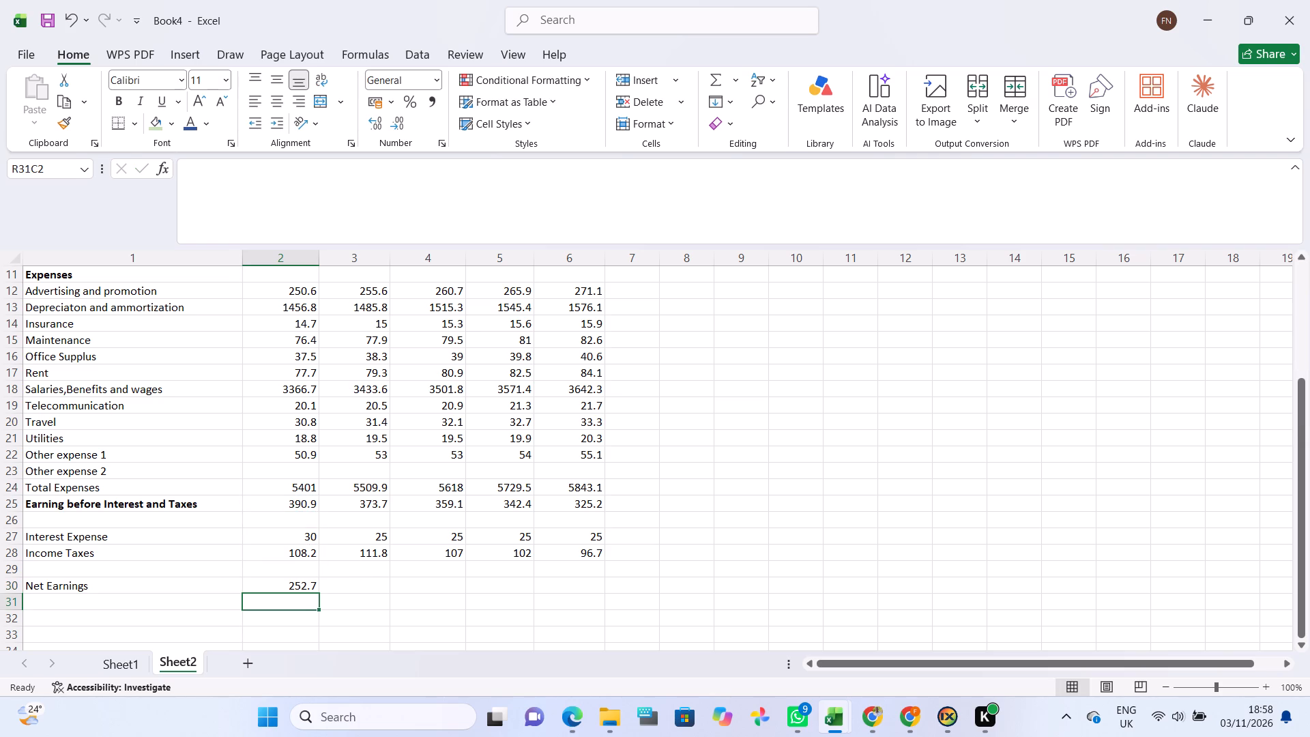
Calculate 2015 Net Earnings in row 30 as that year's Earning before Interest and Taxes minus Interest Expense minus Income Taxes.
left_click(370, 590)
key("equal")
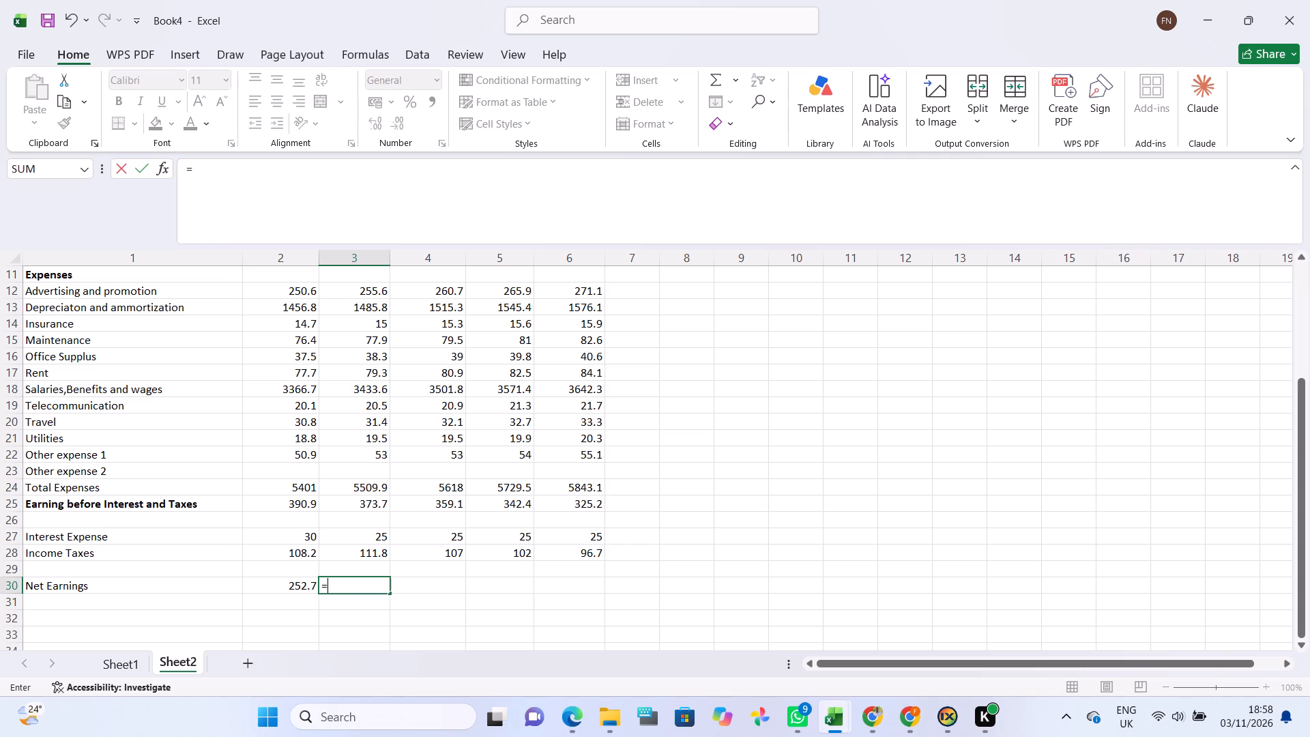
left_click(354, 506)
key("equal")
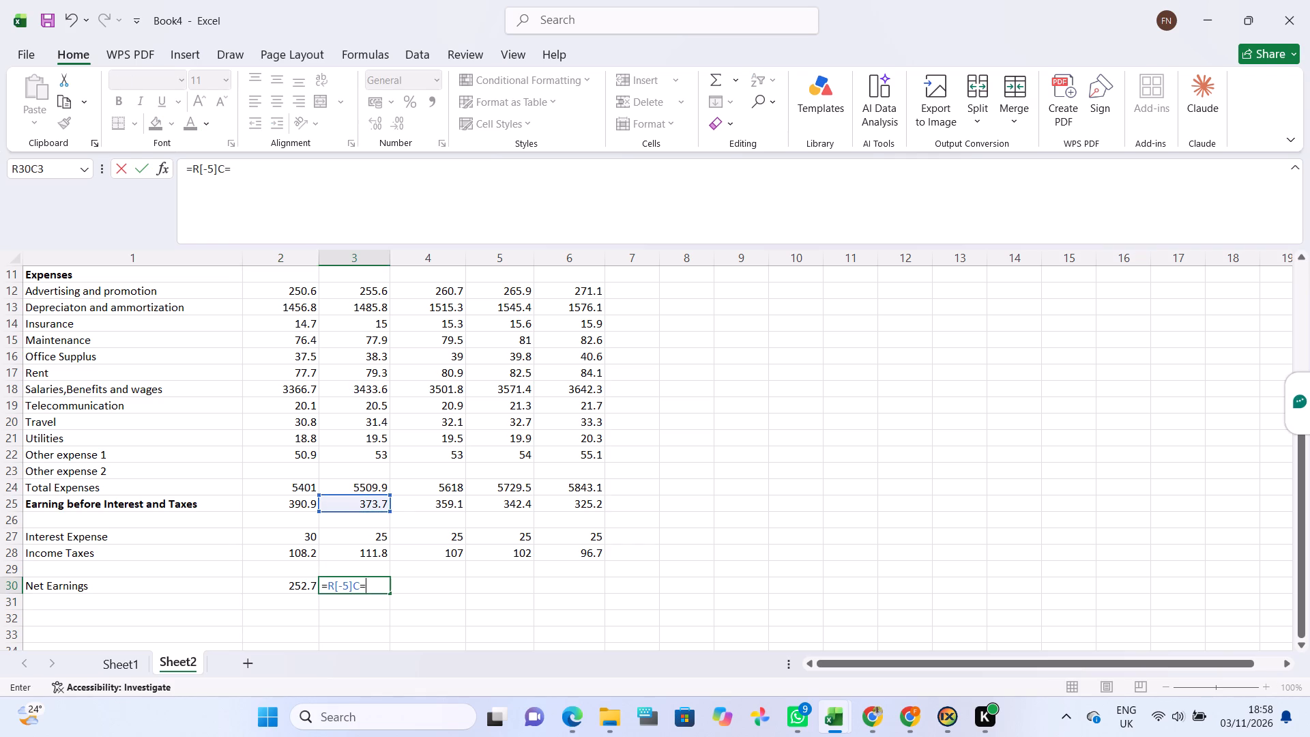
key("BackSpace")
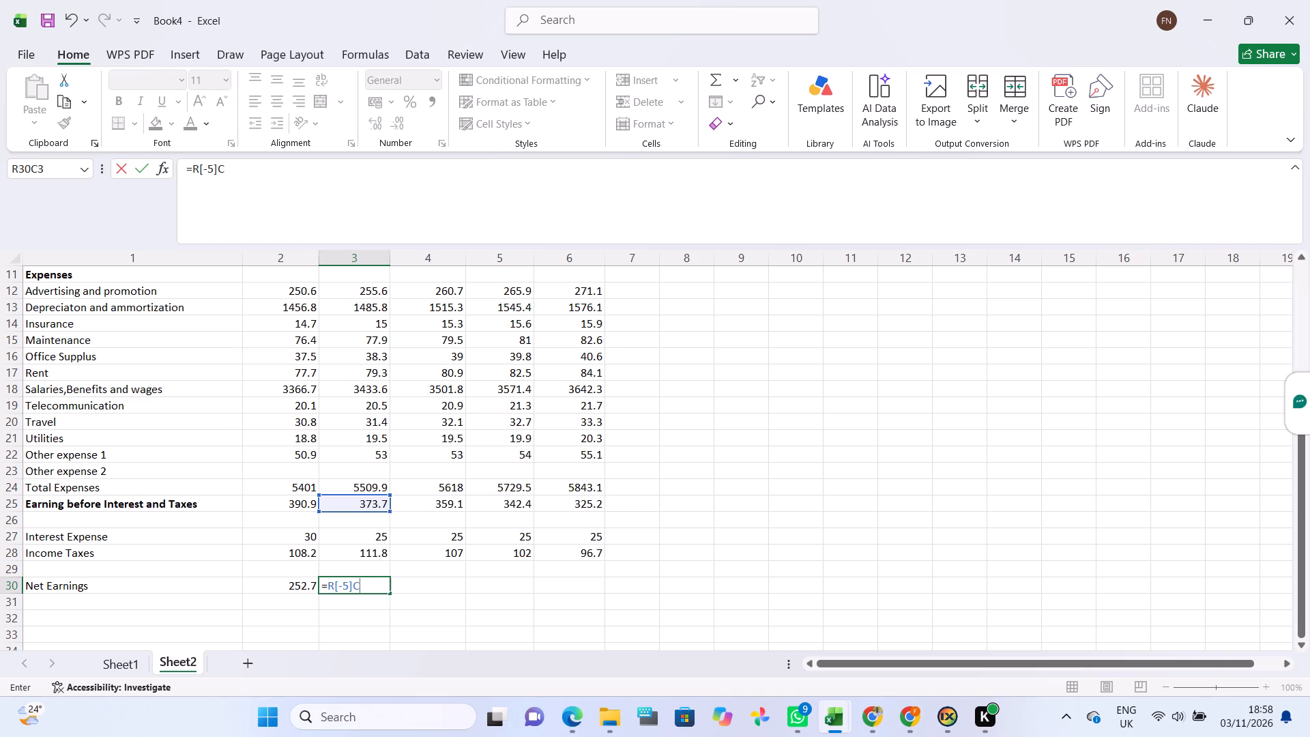
key("minus")
left_click(353, 532)
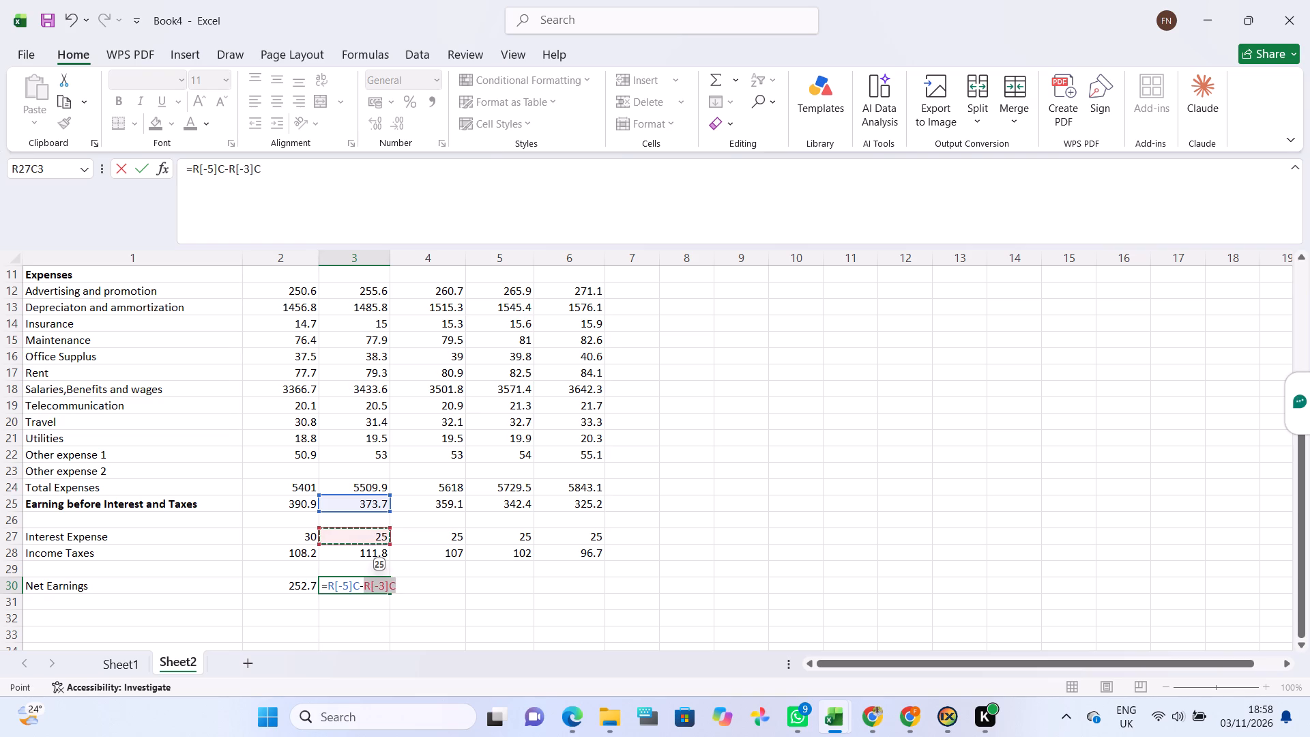
key("minus")
left_click(353, 555)
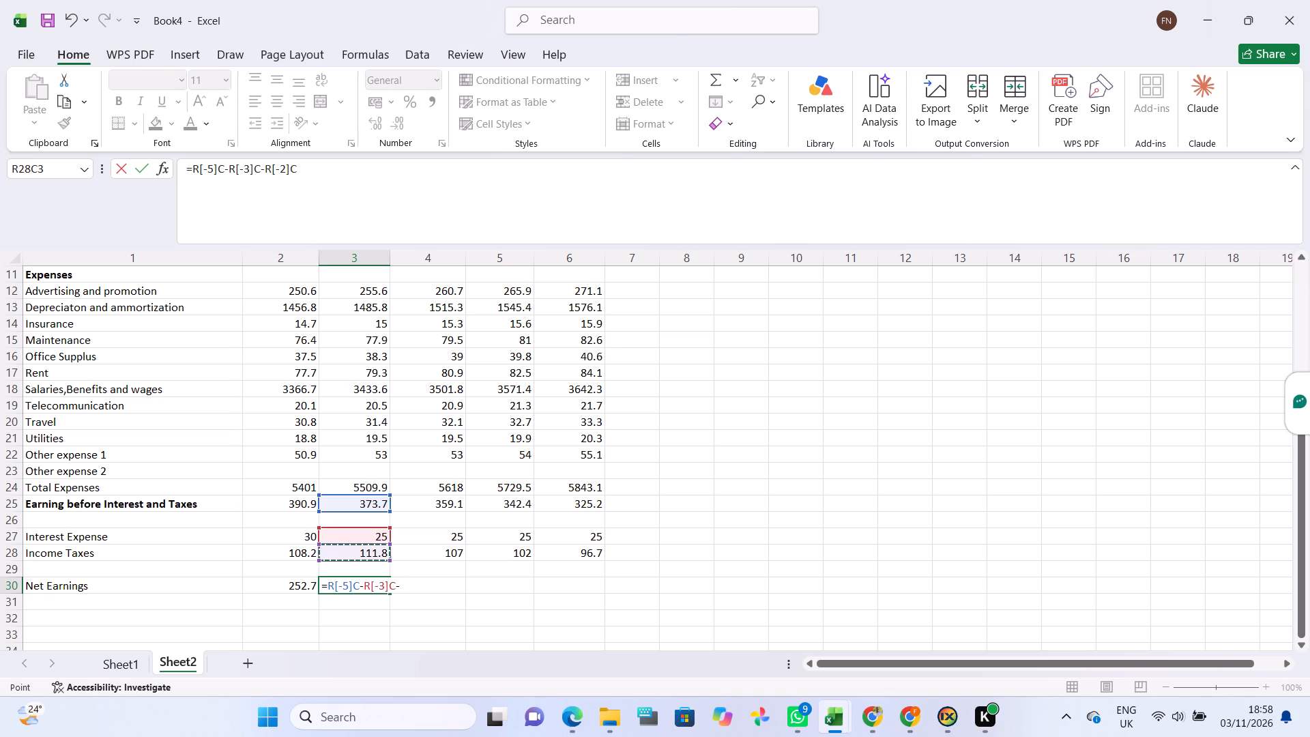
key("Return")
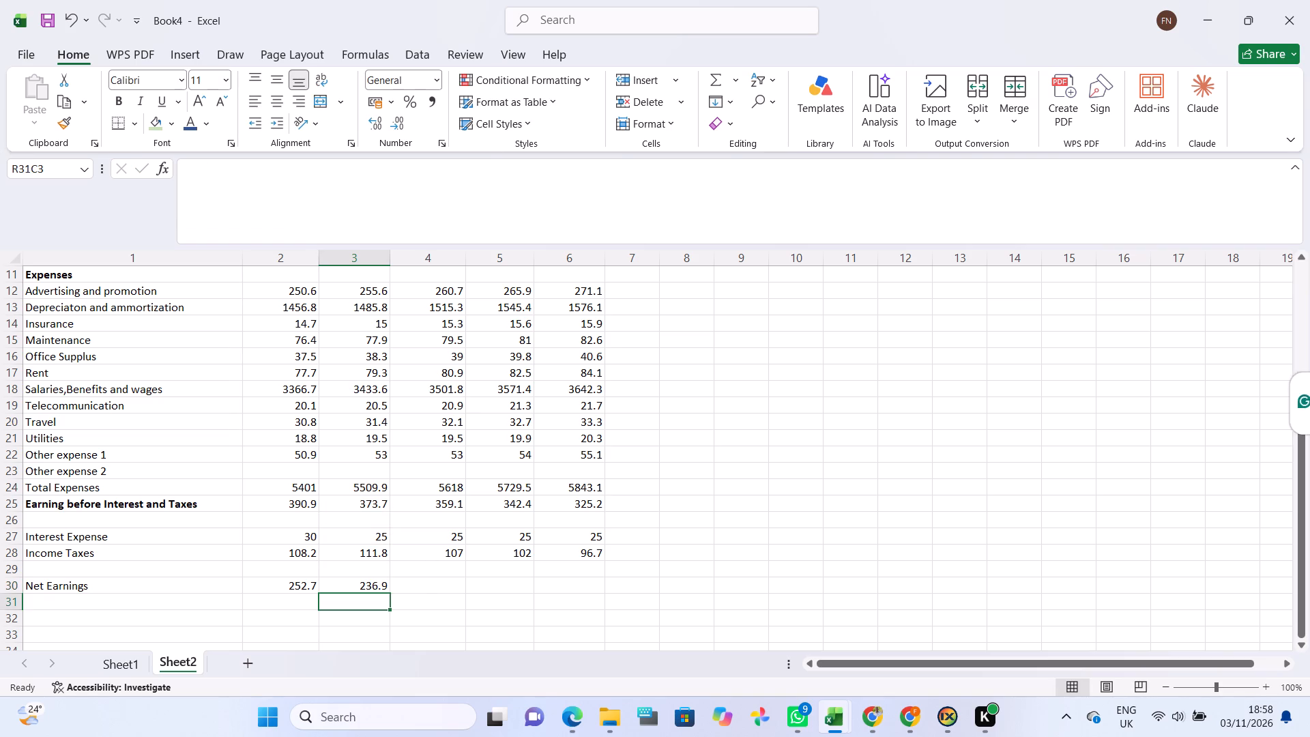
Enter the 2016 Net Earnings formula, deducting Interest Expense and Income Taxes from Earning before Interest and Taxes.
left_click(427, 592)
key("equal")
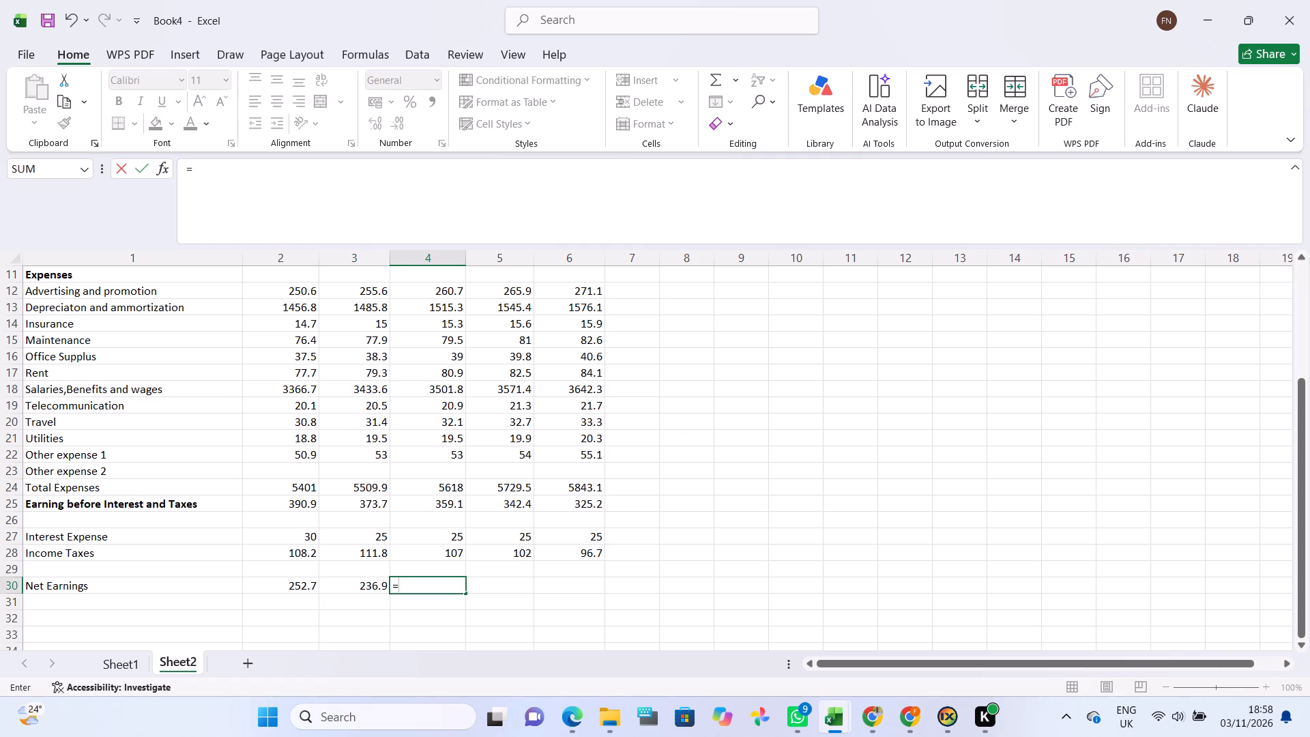
left_click(431, 511)
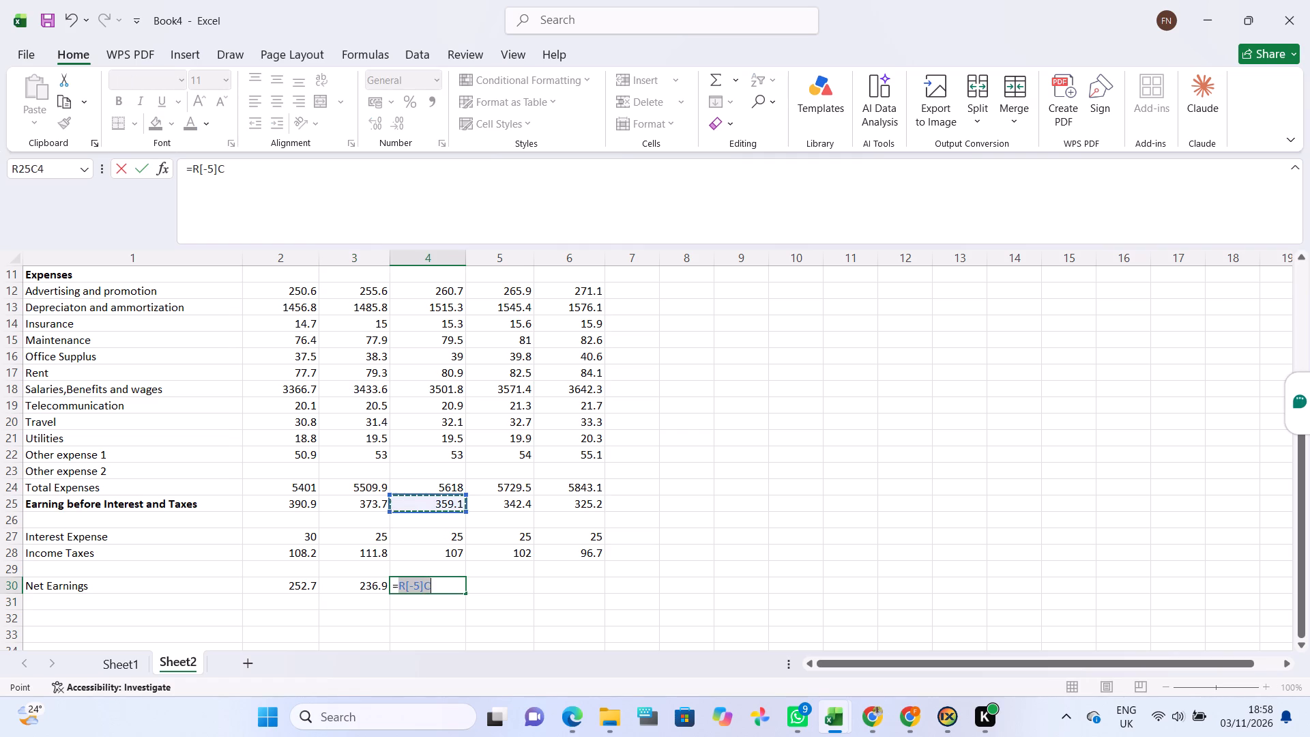
key("minus")
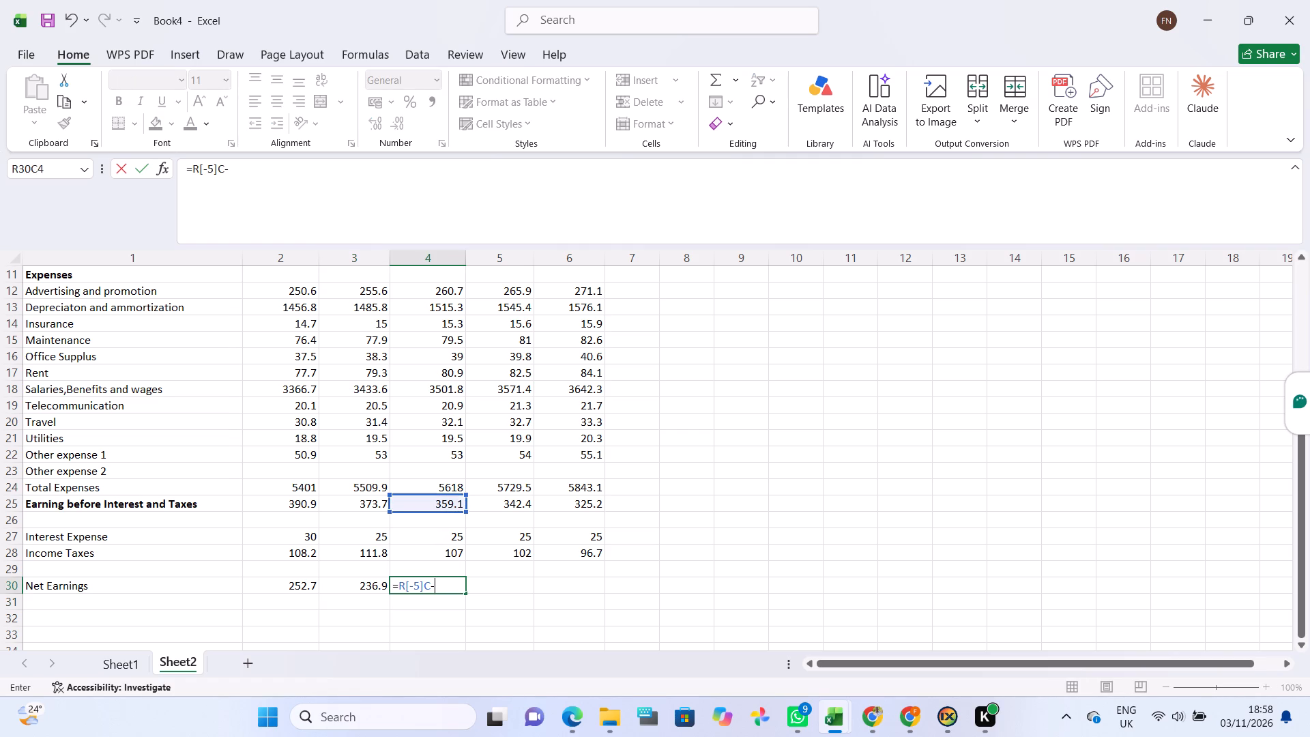
left_click(431, 540)
key("minus")
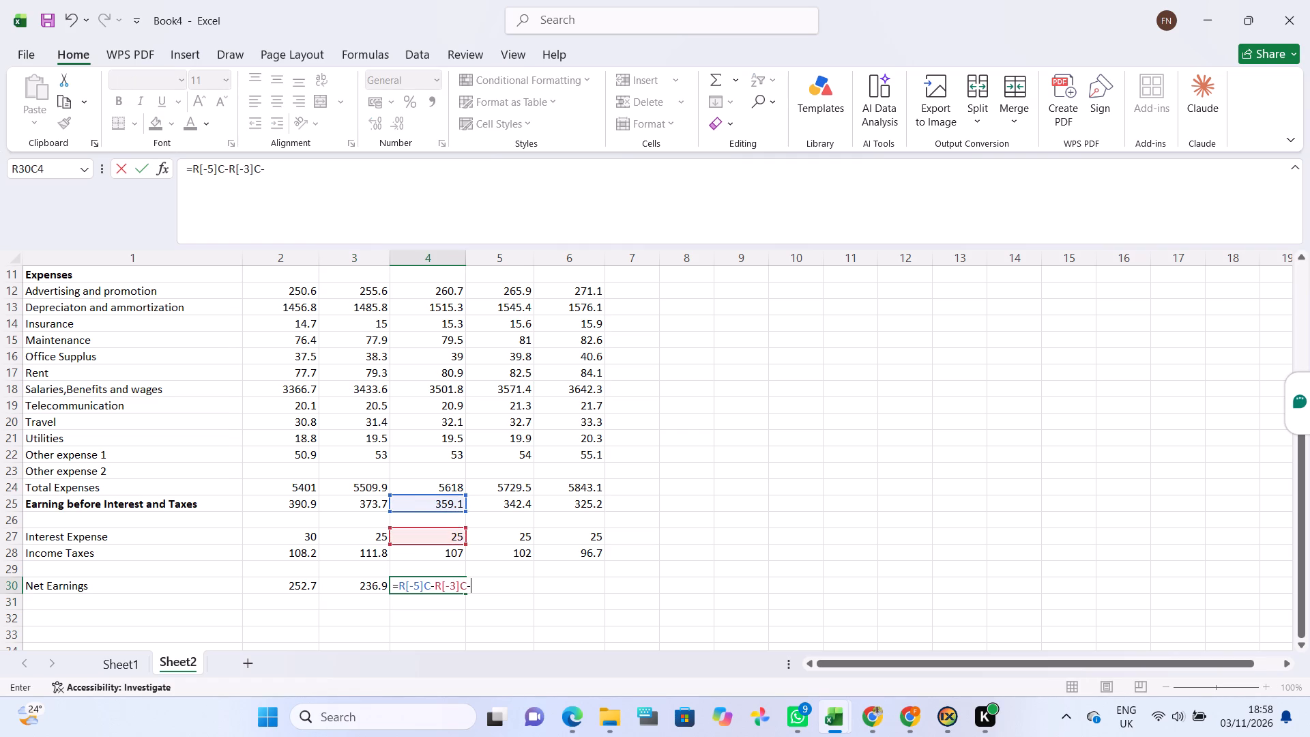
left_click(431, 545)
left_click(431, 549)
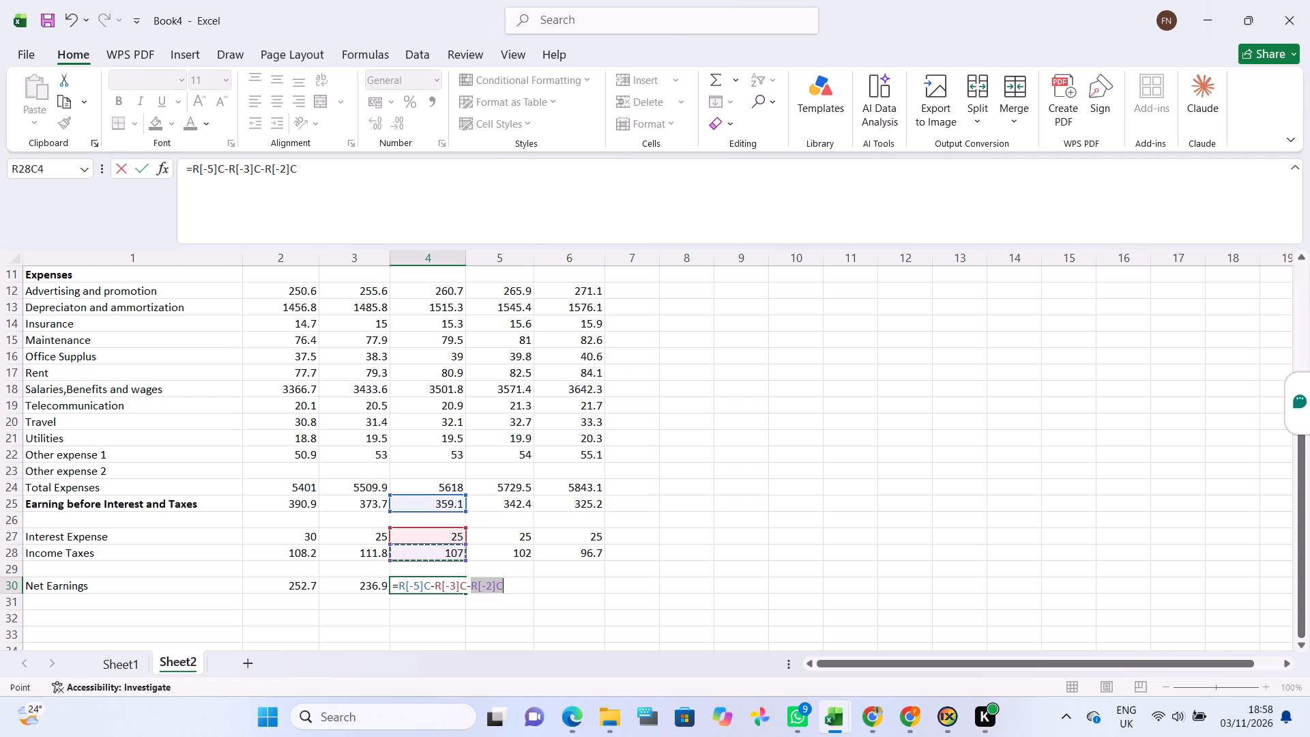
key("Return")
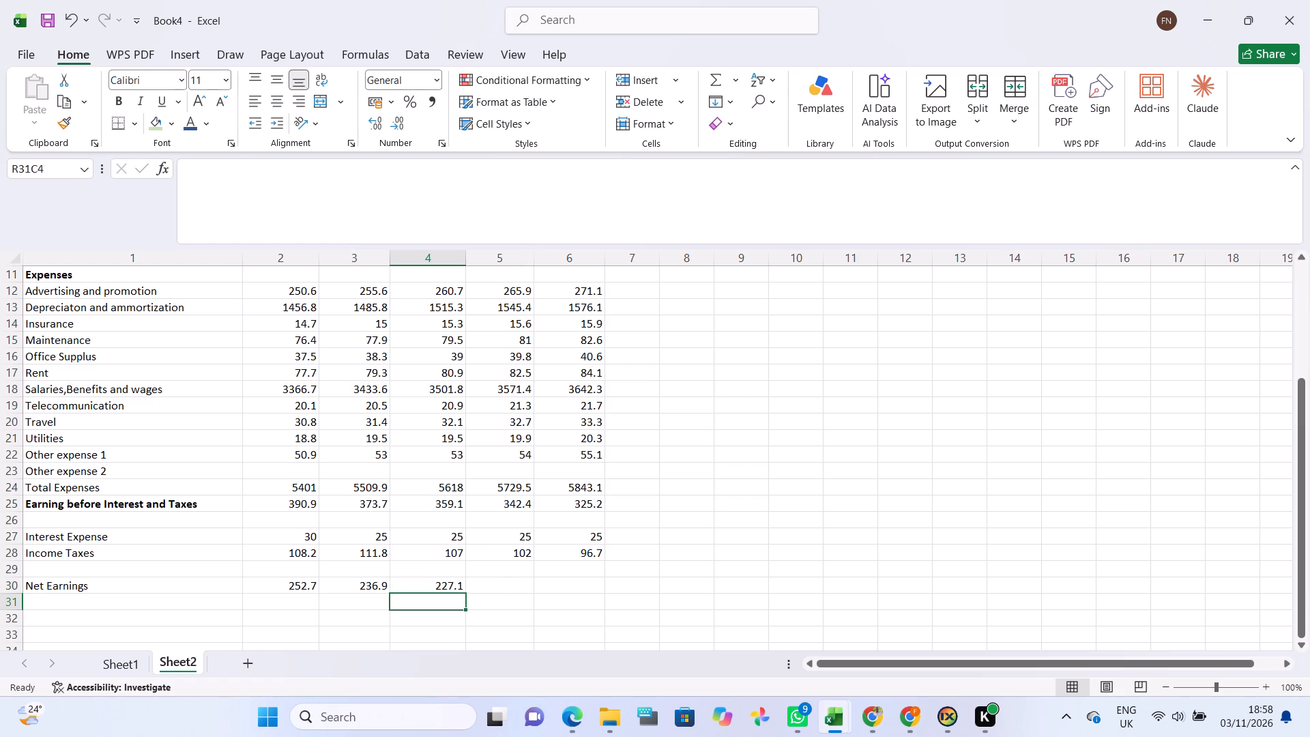
Enter the 2017 Net Earnings formula as Earning before Interest and Taxes minus Interest Expense minus Income Taxes.
left_click(506, 583)
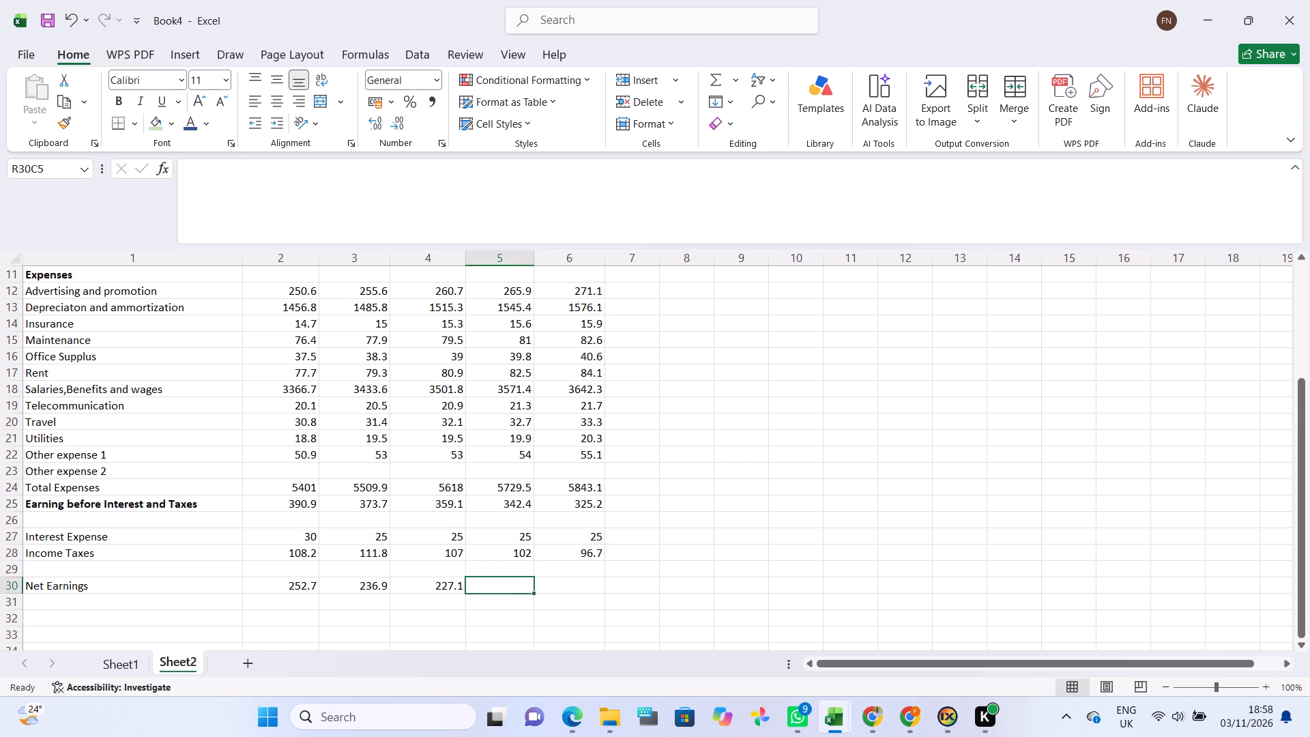
key("equal")
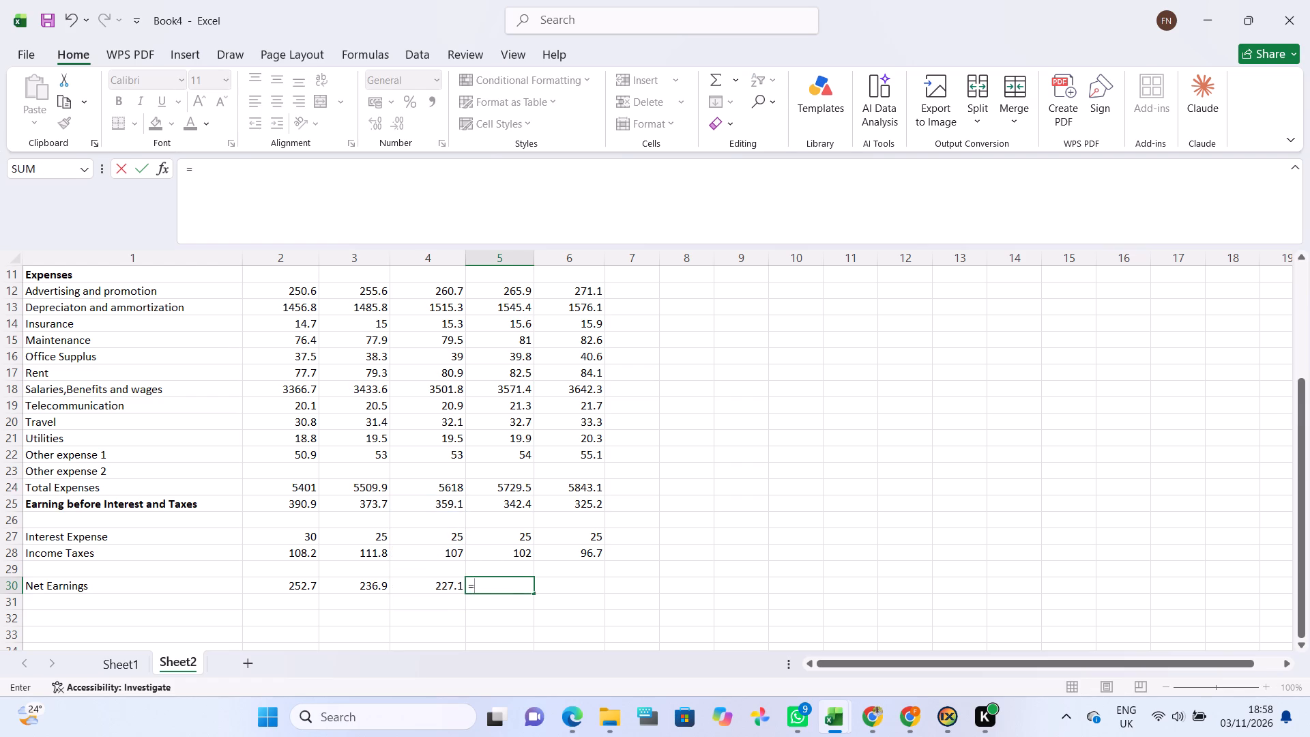
left_click_drag(507, 504, 507, 511)
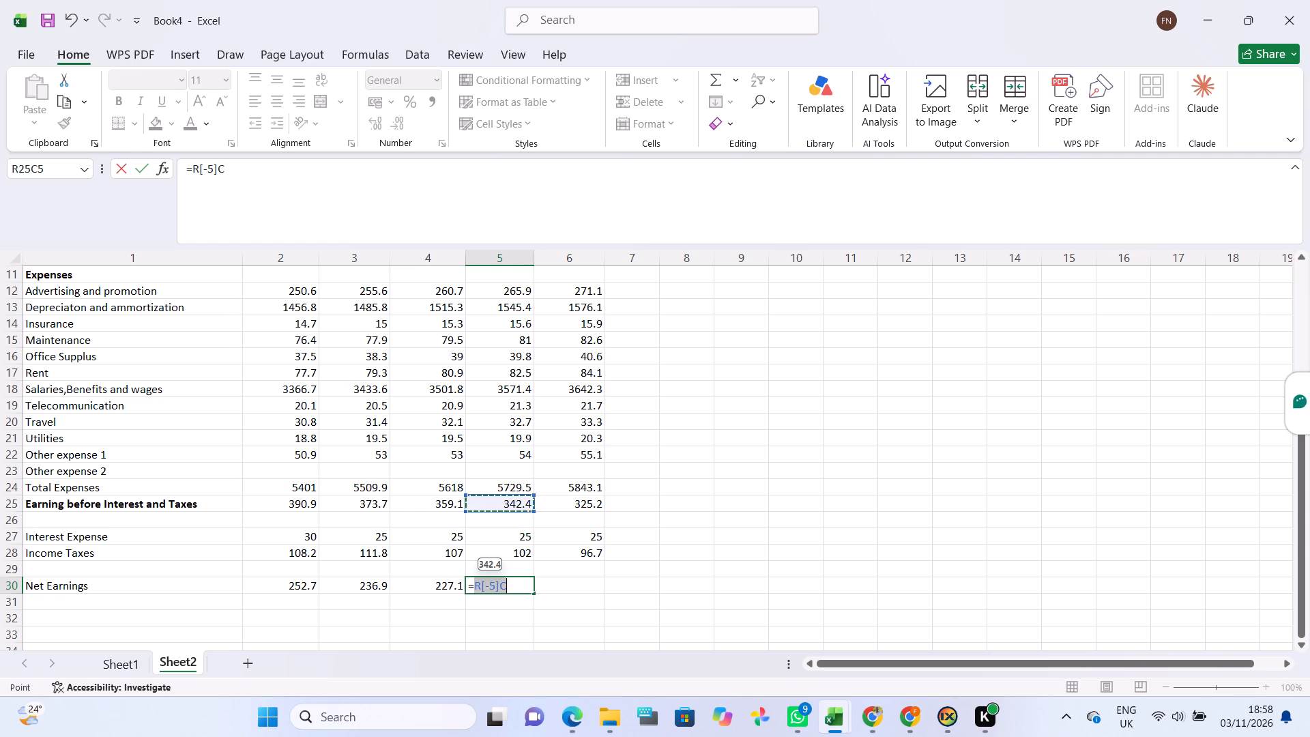
key("minus")
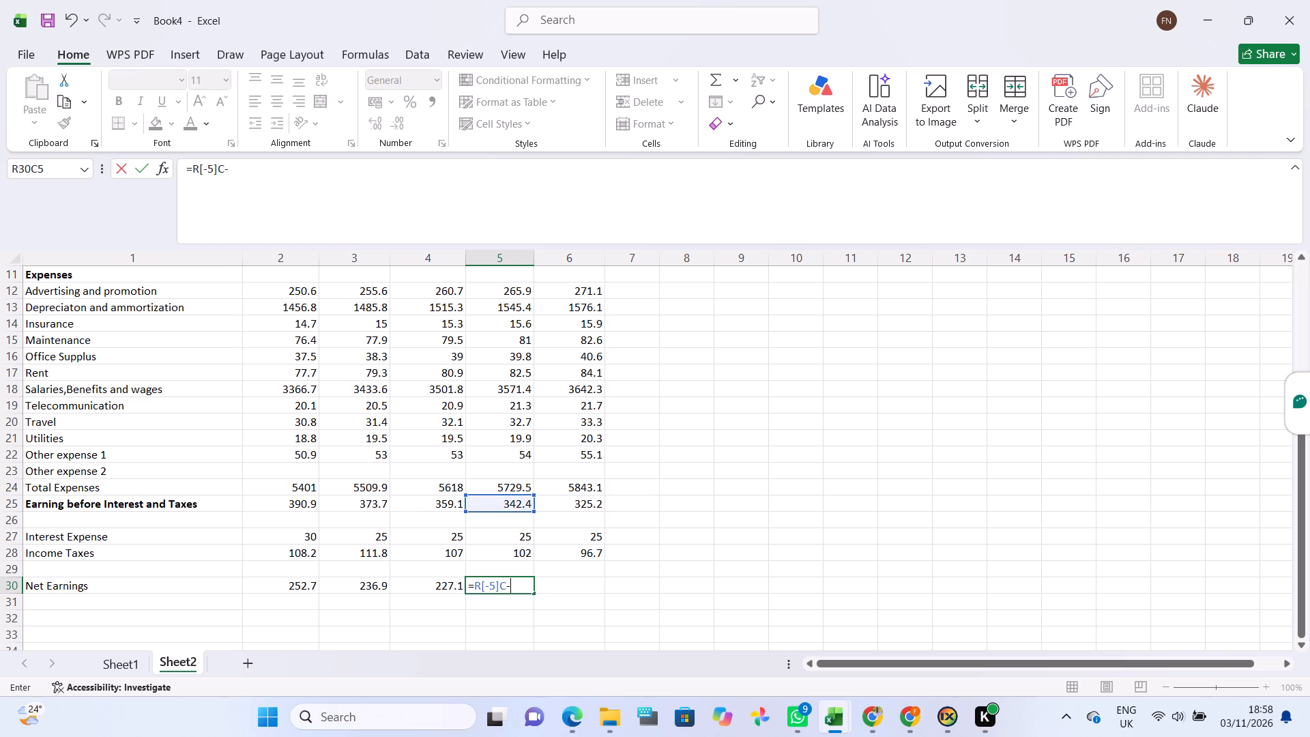
left_click(514, 531)
key("minus")
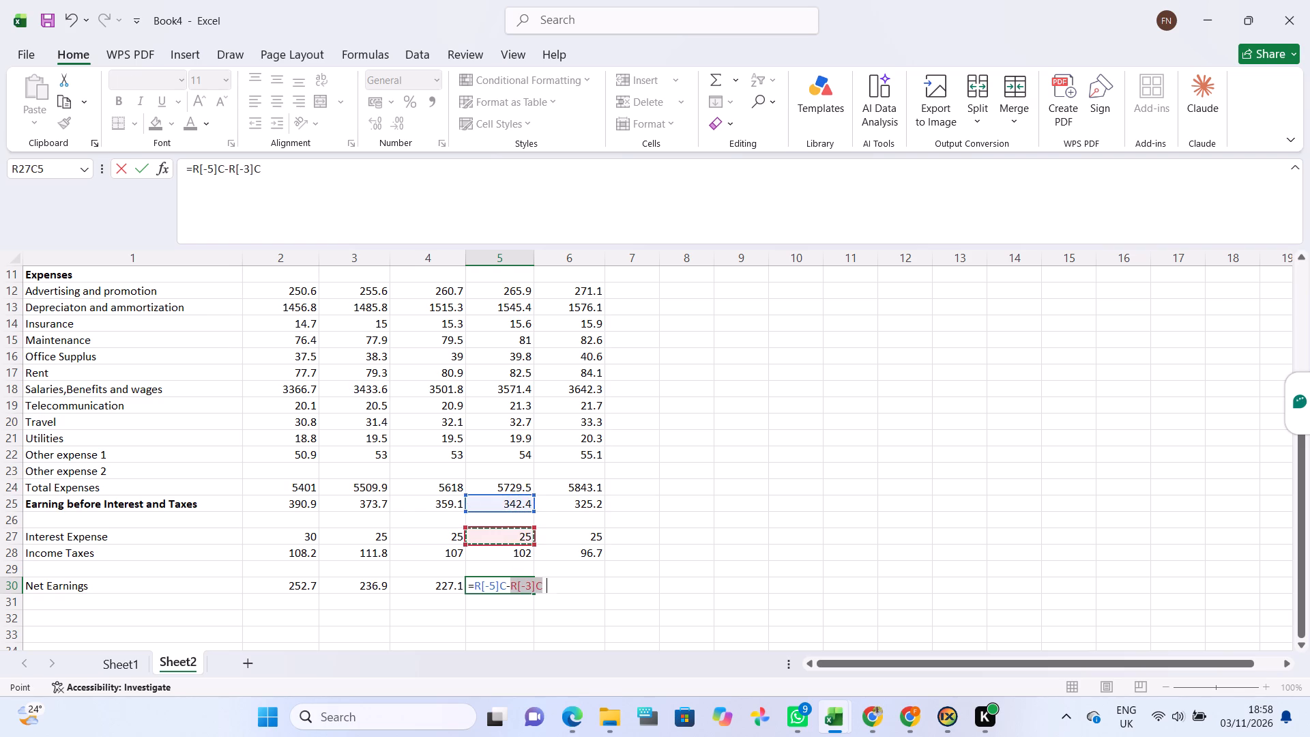
left_click(512, 543)
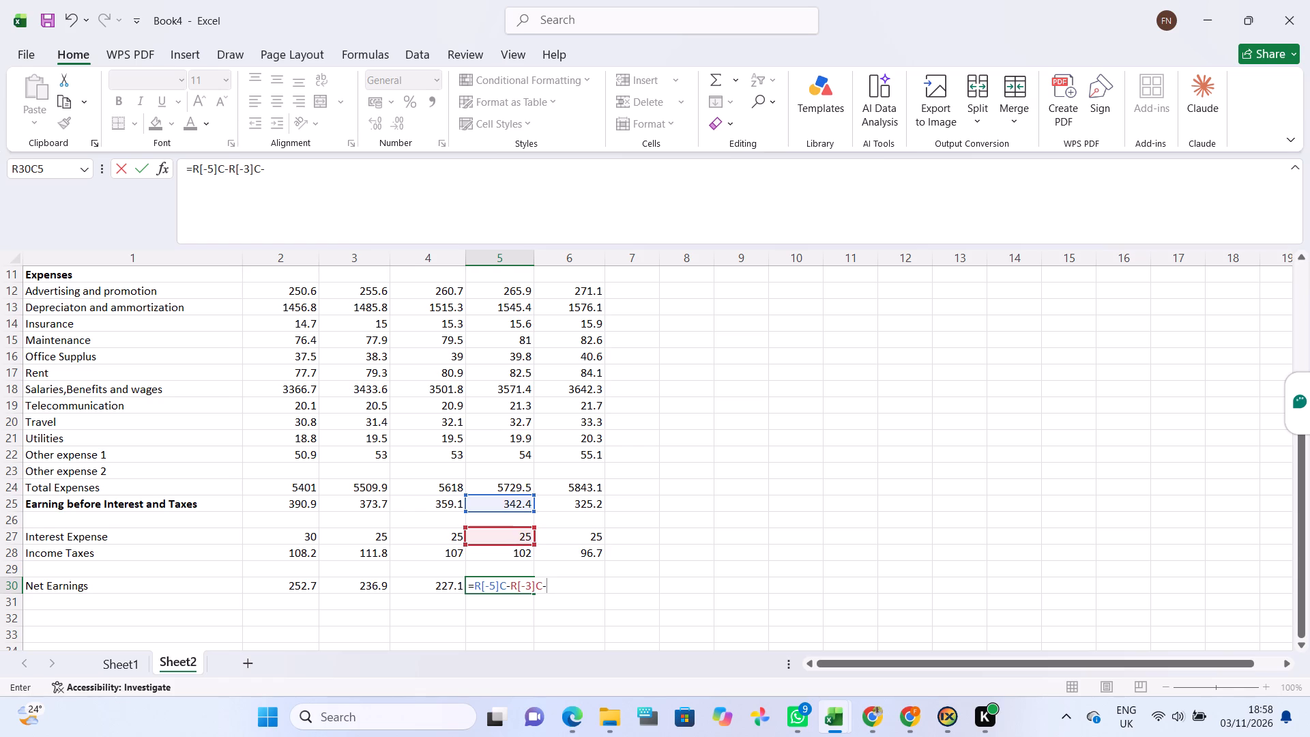
left_click(510, 549)
key("Return")
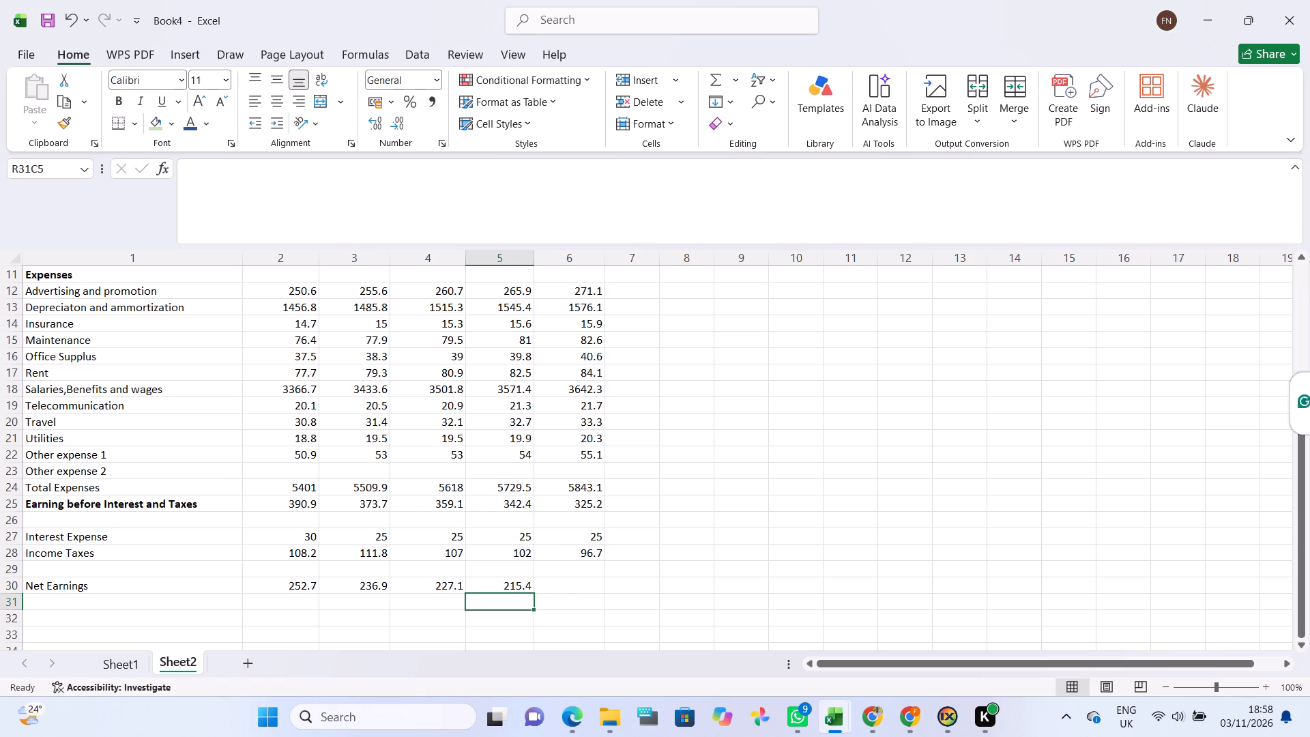
Complete the Net Earnings row for 2018 with a formula subtracting Interest Expense and Income Taxes from Earning before Interest and Taxes.
left_click(549, 581)
key("equal")
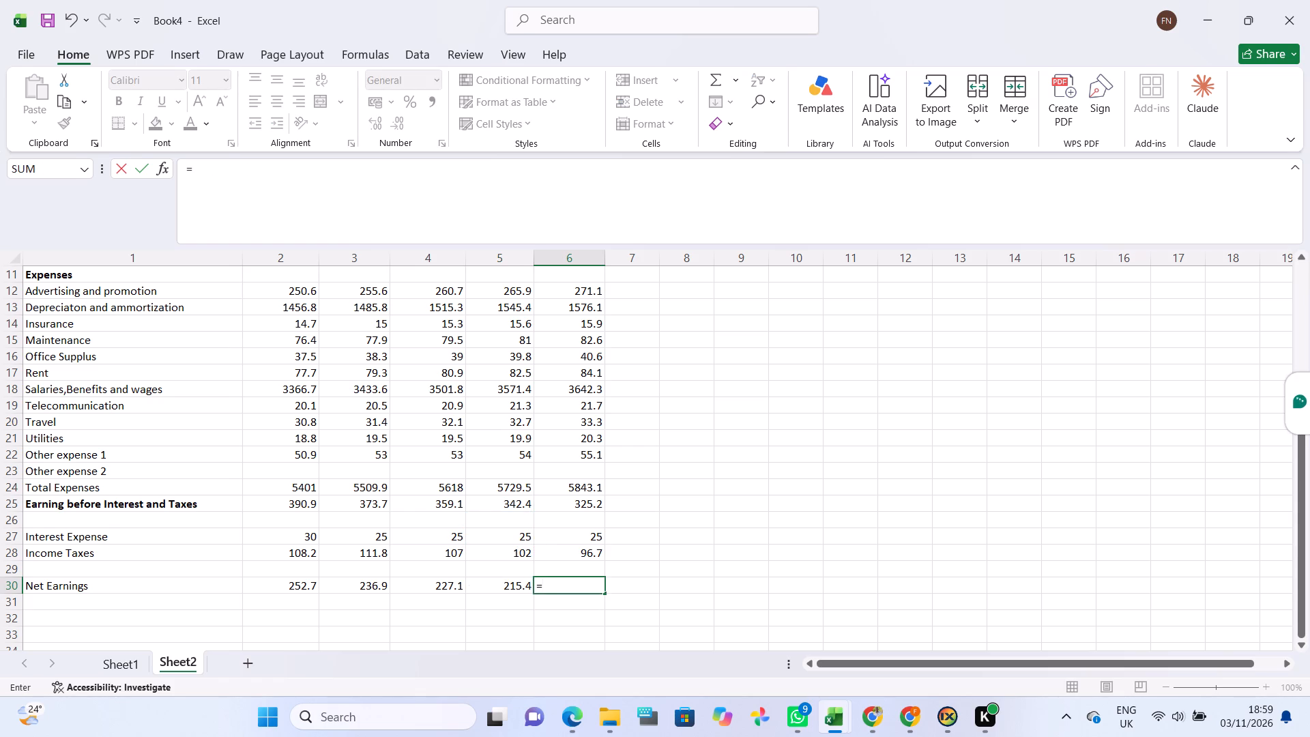
left_click(579, 503)
key("minus")
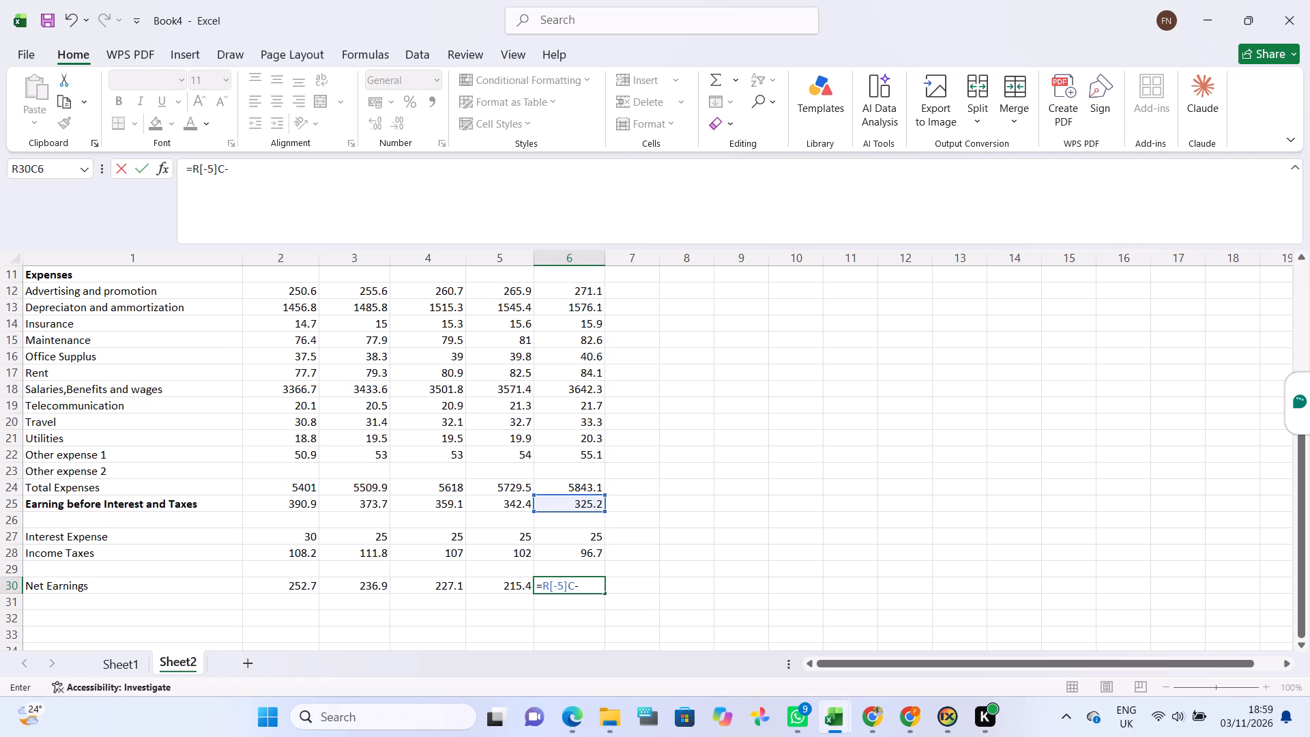
left_click(579, 534)
key("minus")
left_click(579, 555)
key("Return")
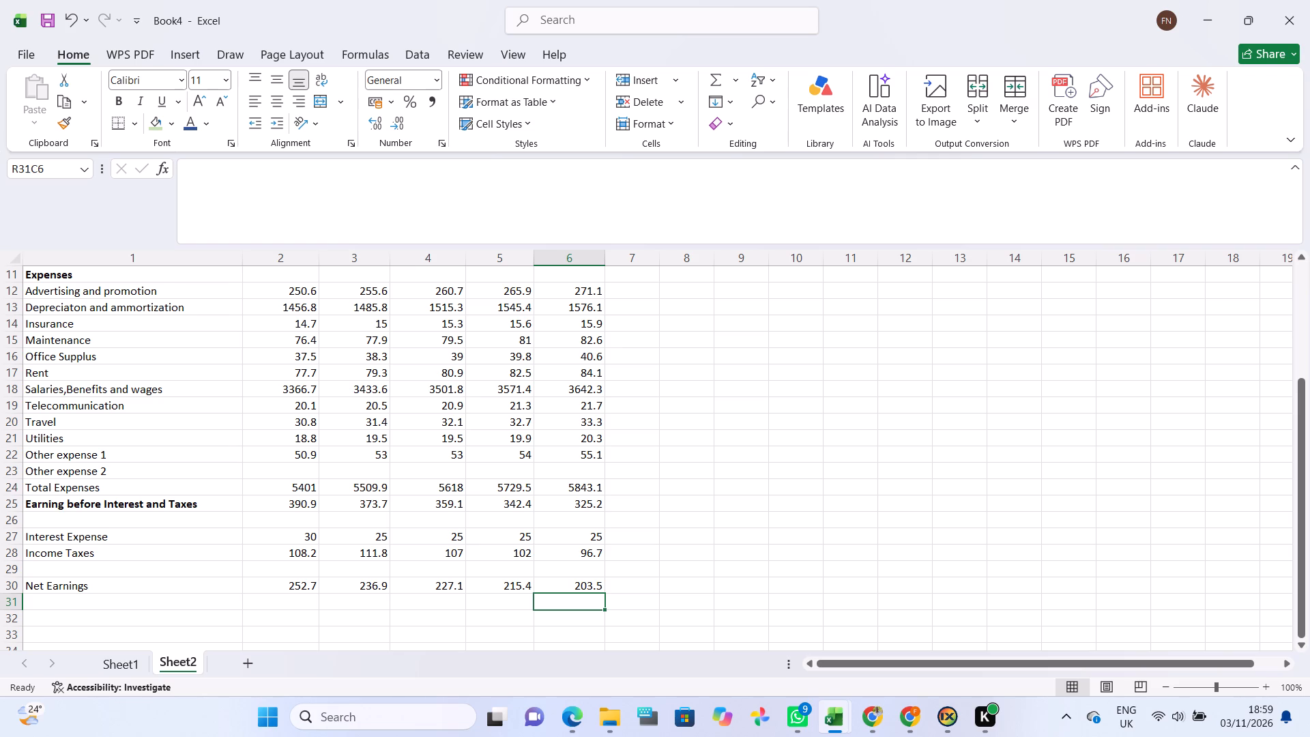
Make the Net Earnings label in row 30 bold.
triple_click(46, 590)
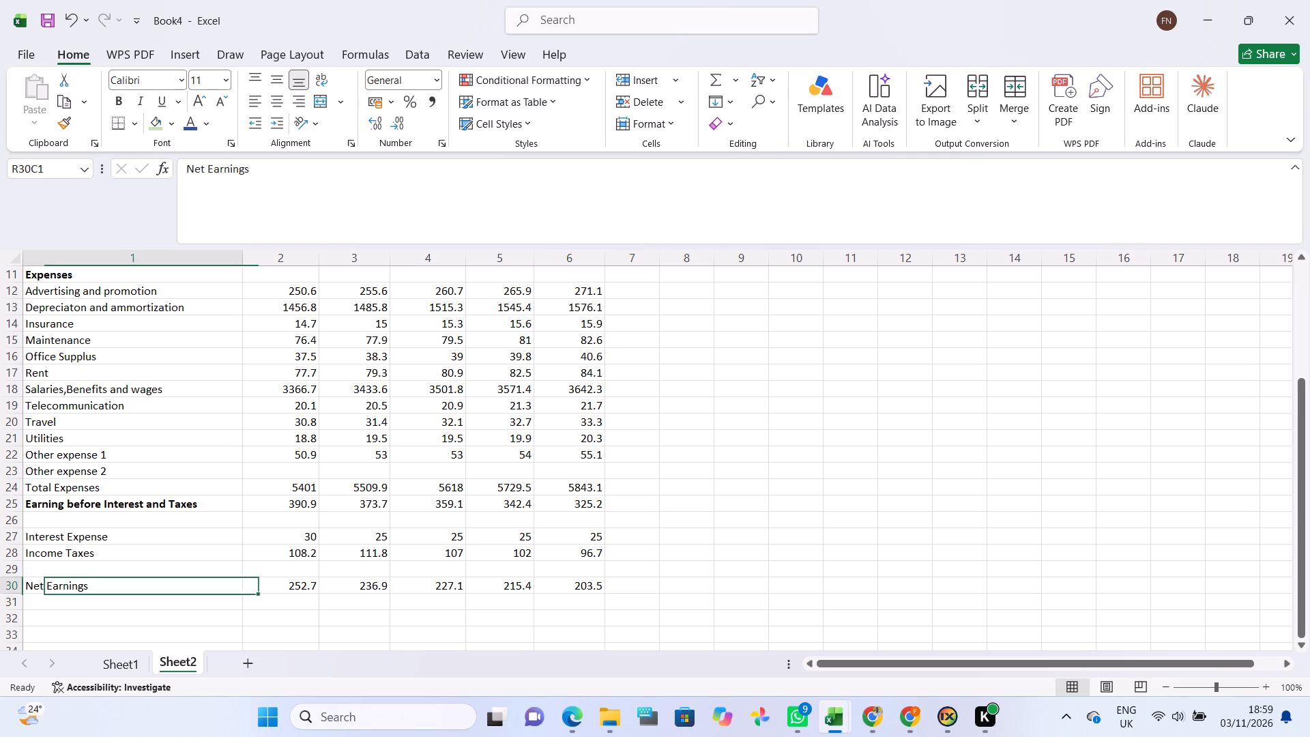
double_click(46, 590)
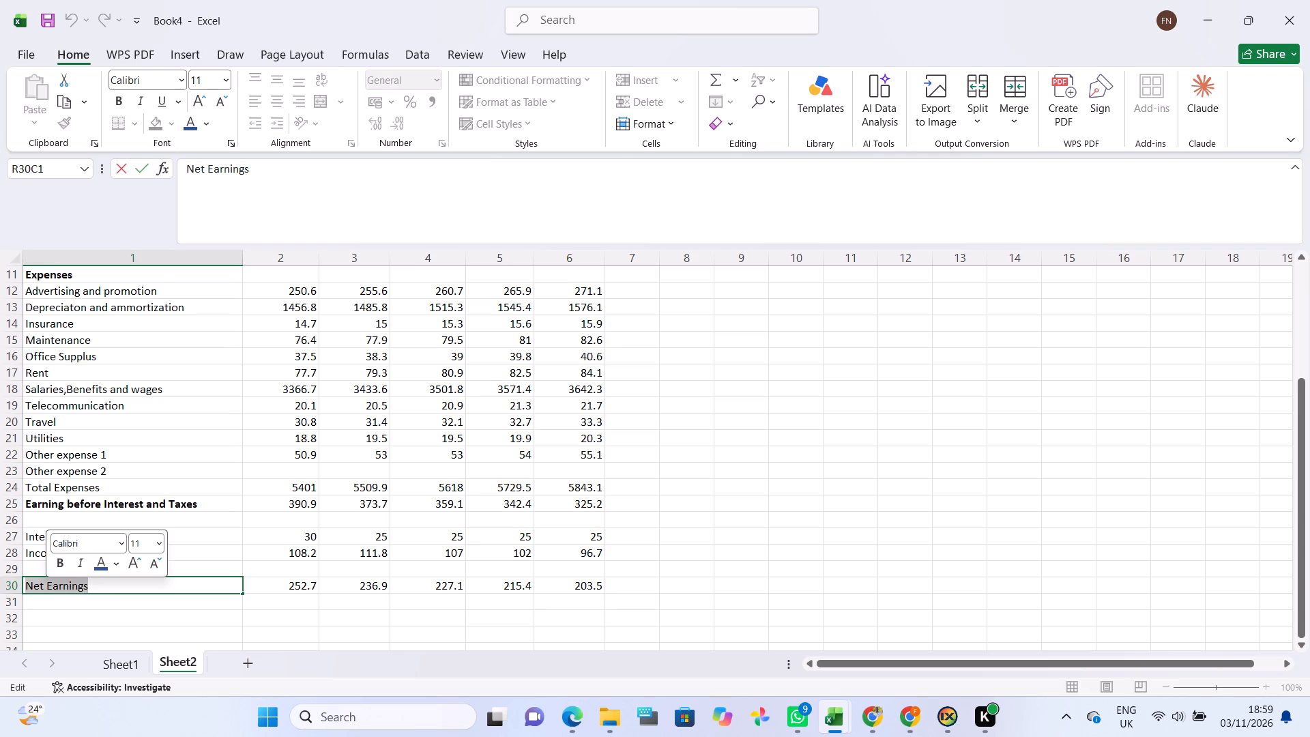
left_click(66, 573)
left_click(81, 613)
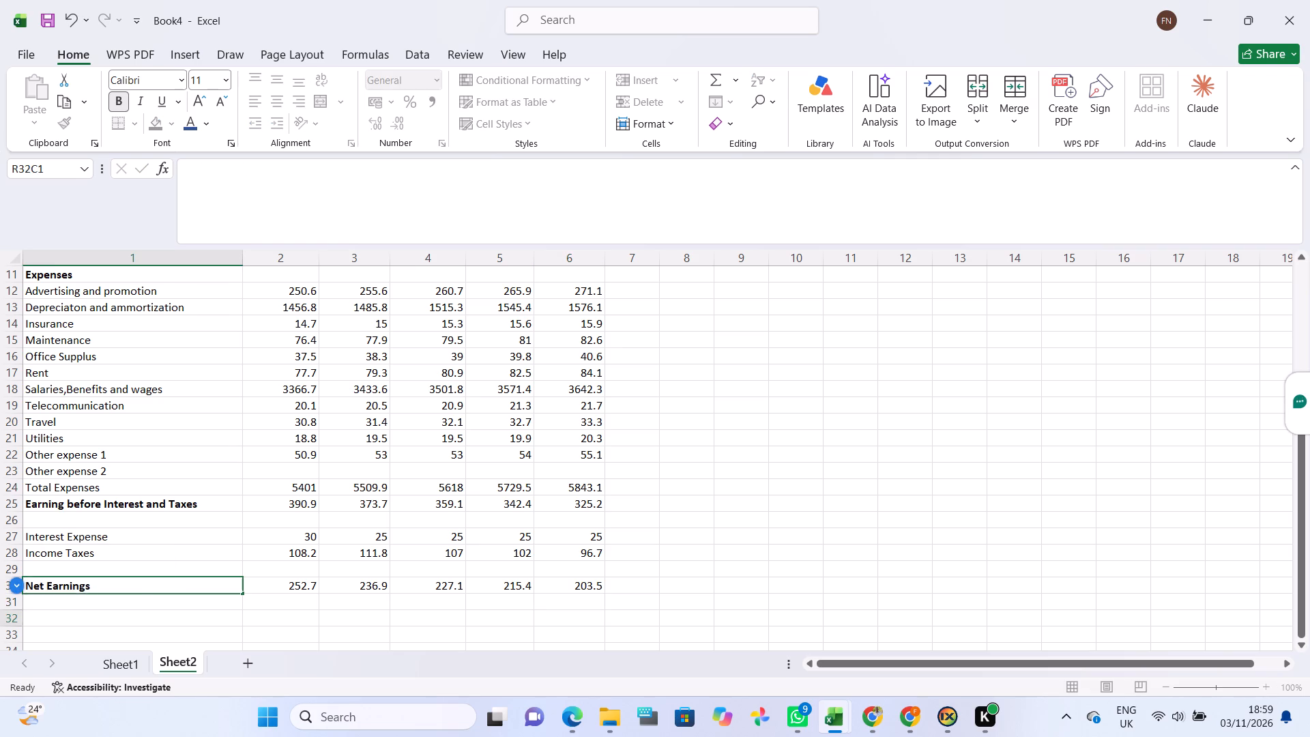
Widen the 2014 column substantially and the 2015 column a little to space out the yearly figures.
scroll(199, 451, "up", 2)
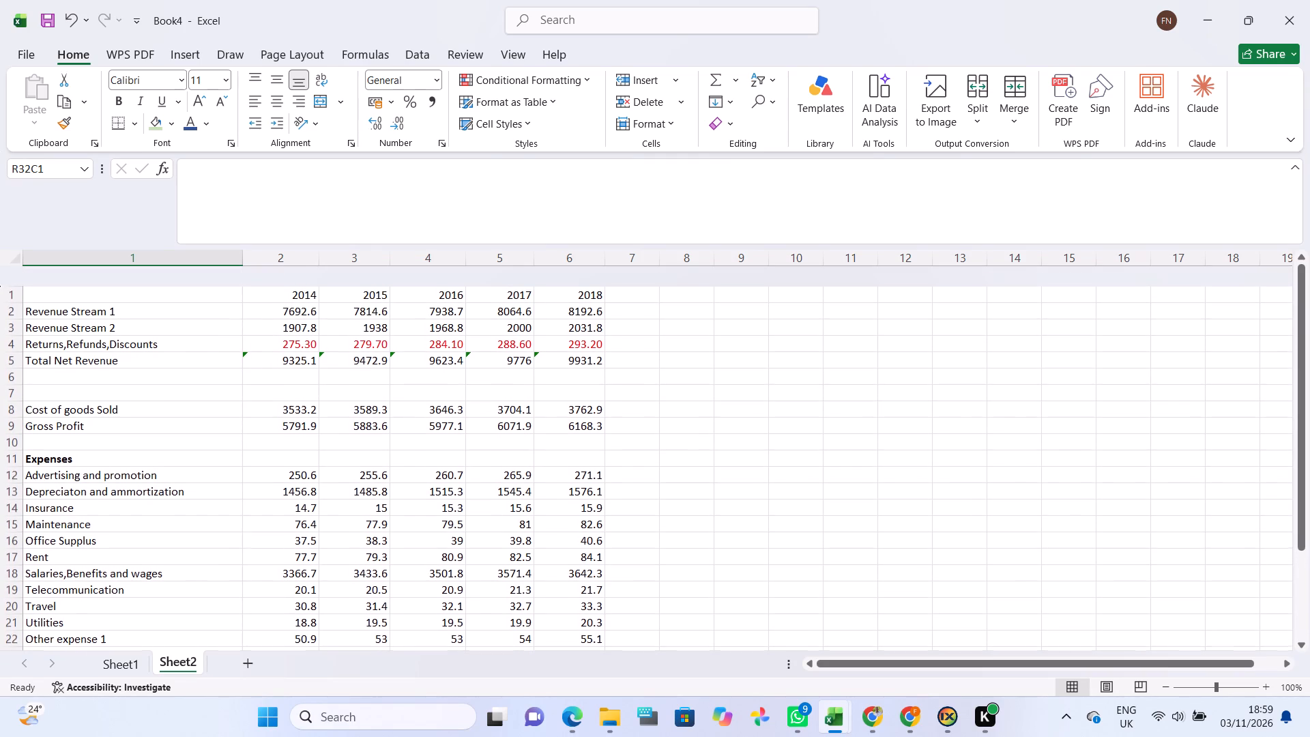
scroll(199, 451, "down", 1)
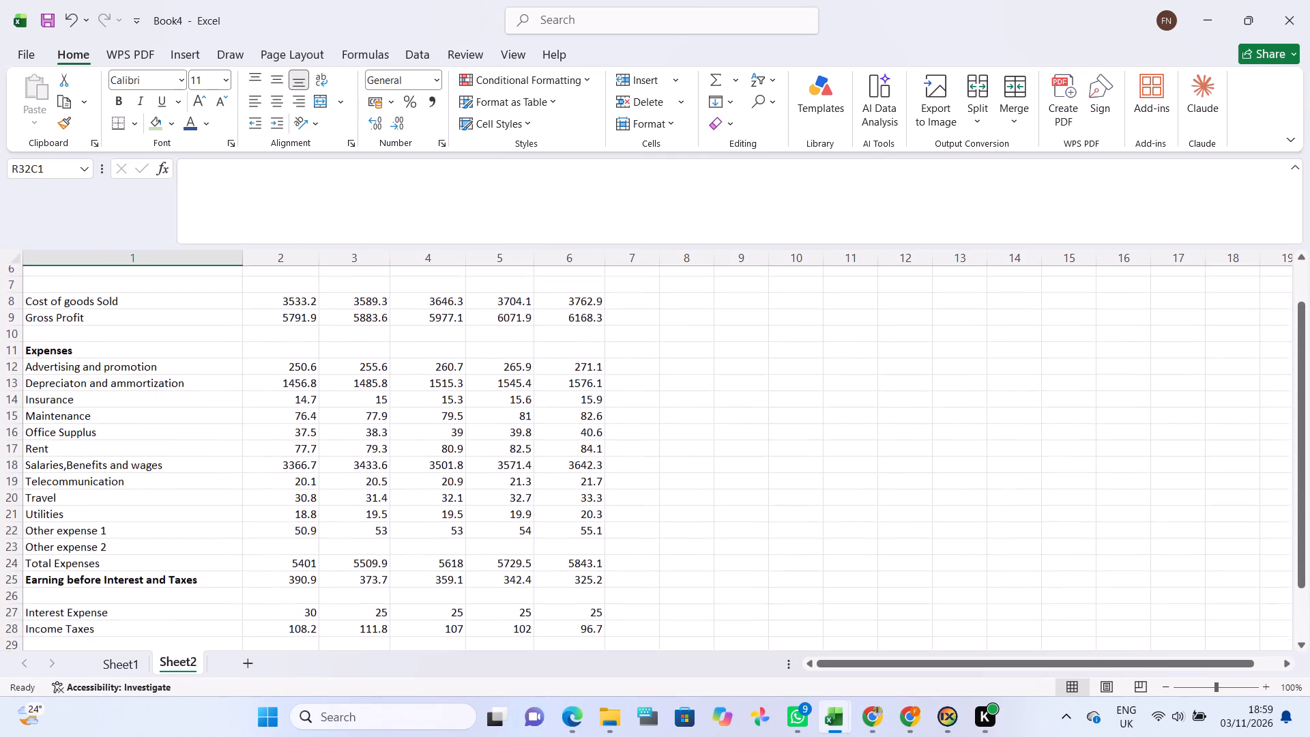
scroll(199, 451, "down", 2)
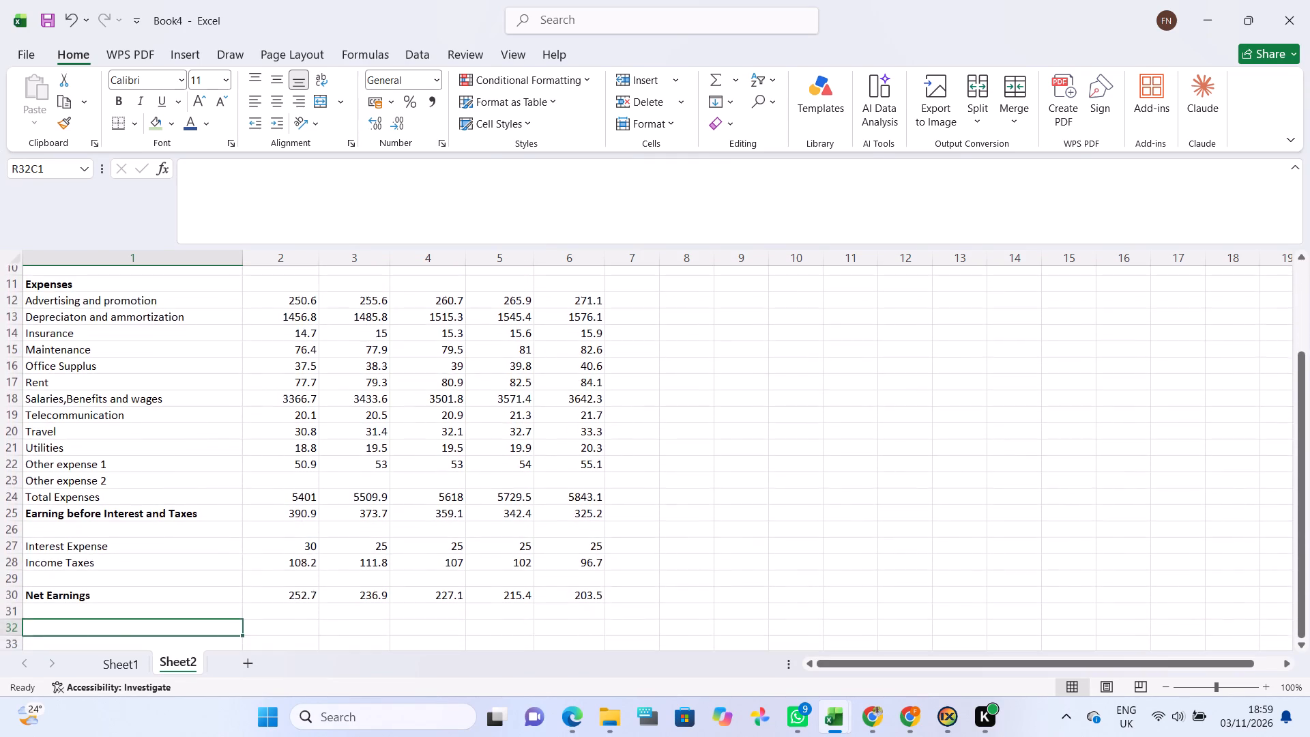
scroll(199, 451, "down", 2)
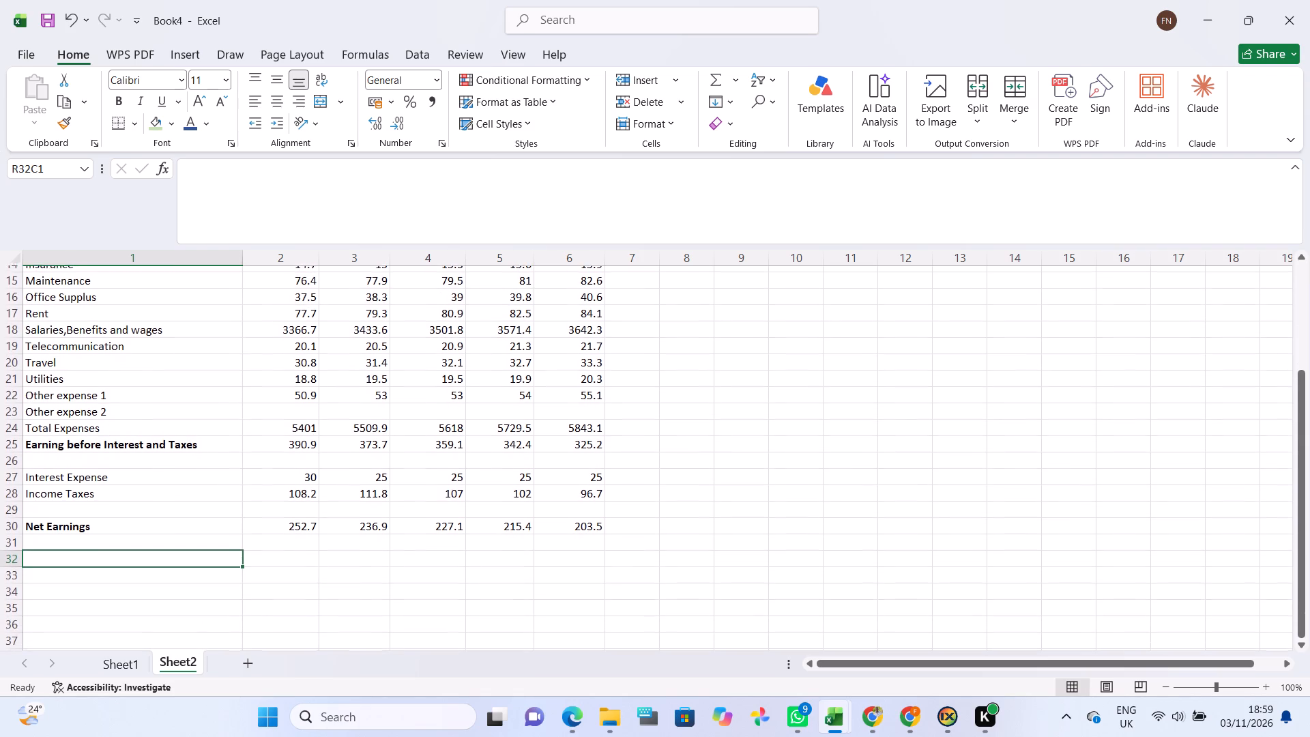
scroll(199, 451, "down", 2)
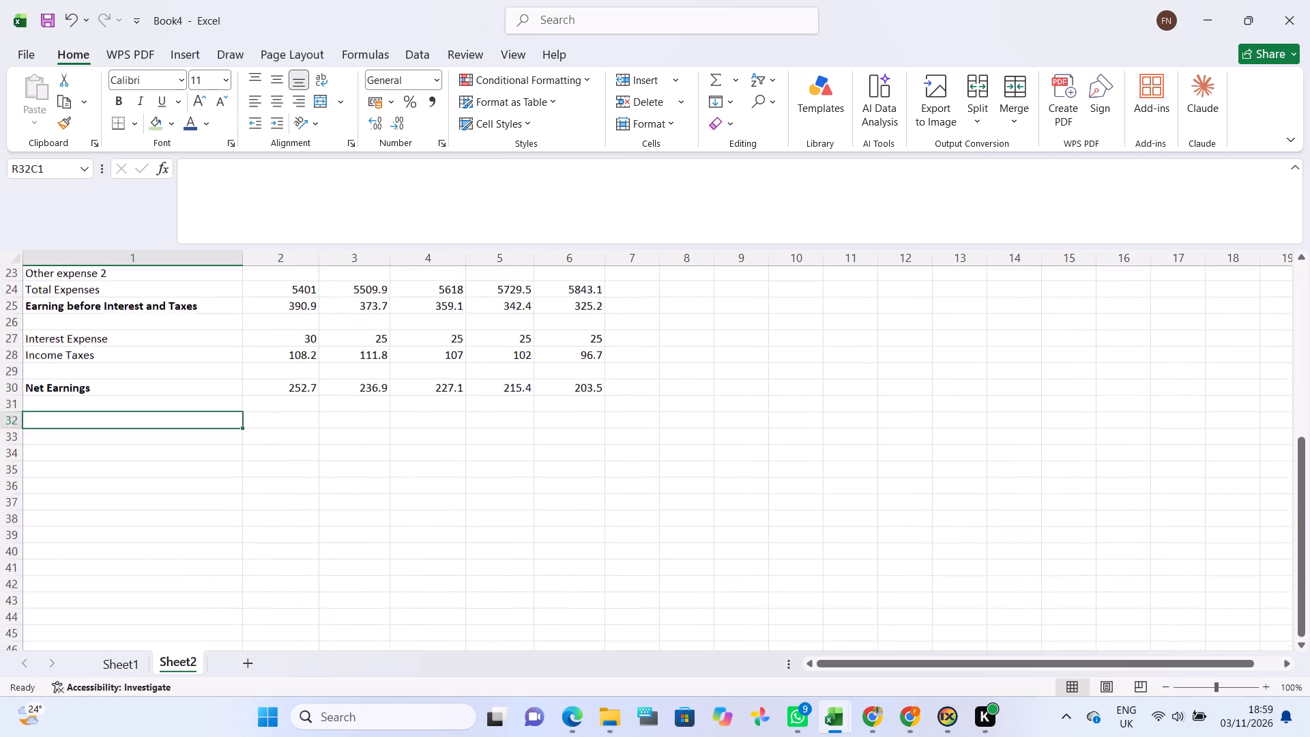
scroll(199, 451, "up", 2)
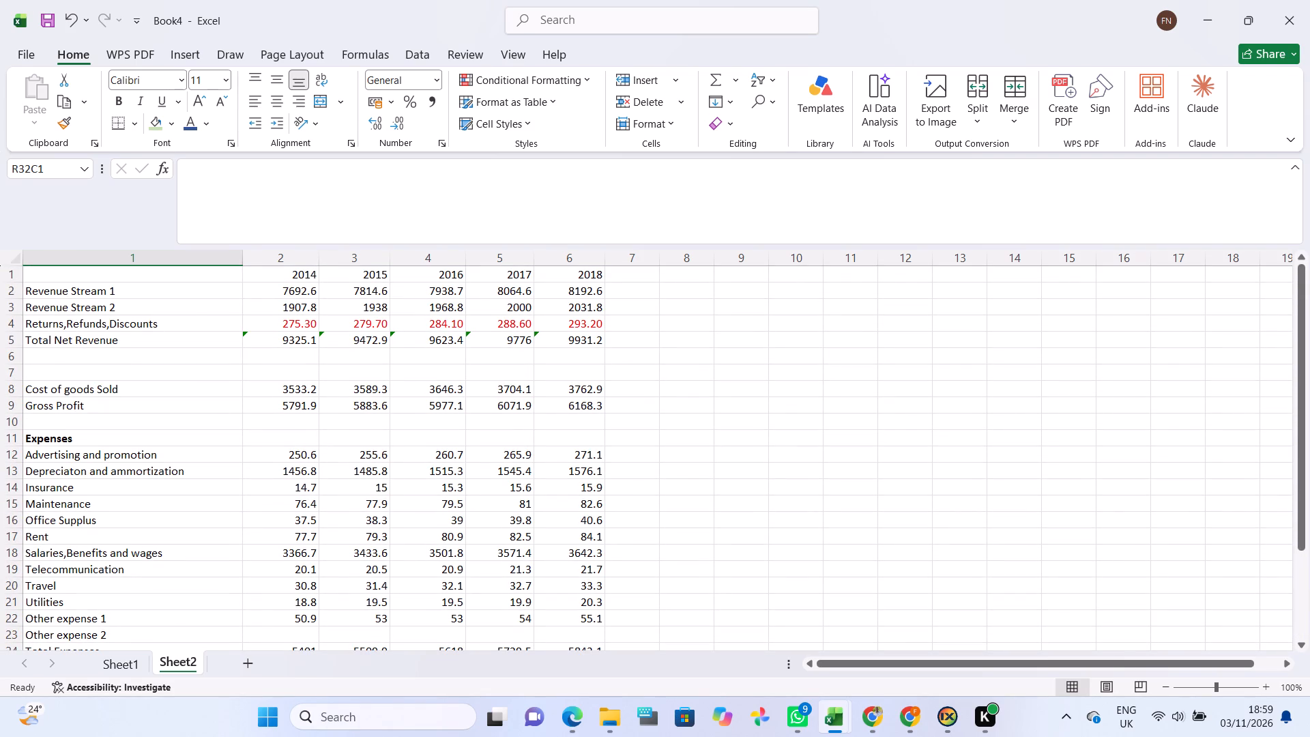
left_click_drag(320, 256, 328, 255)
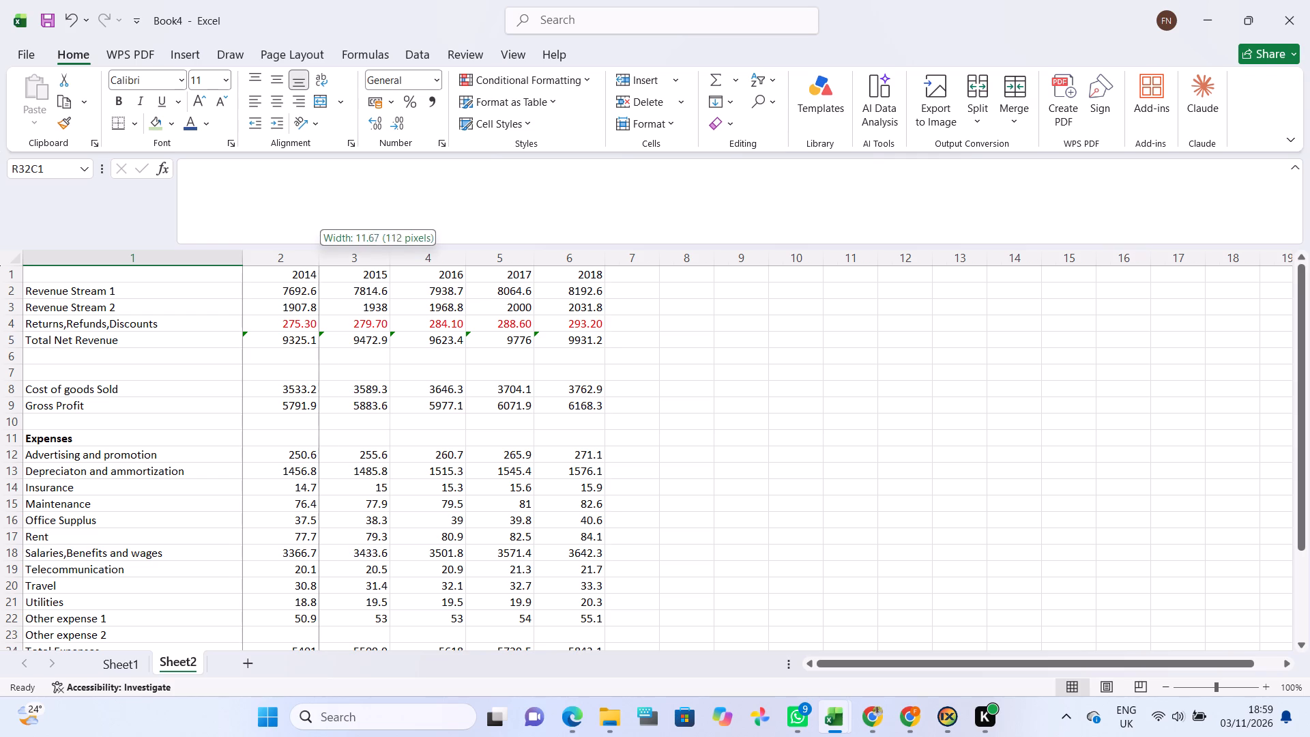
left_click_drag(328, 255, 388, 252)
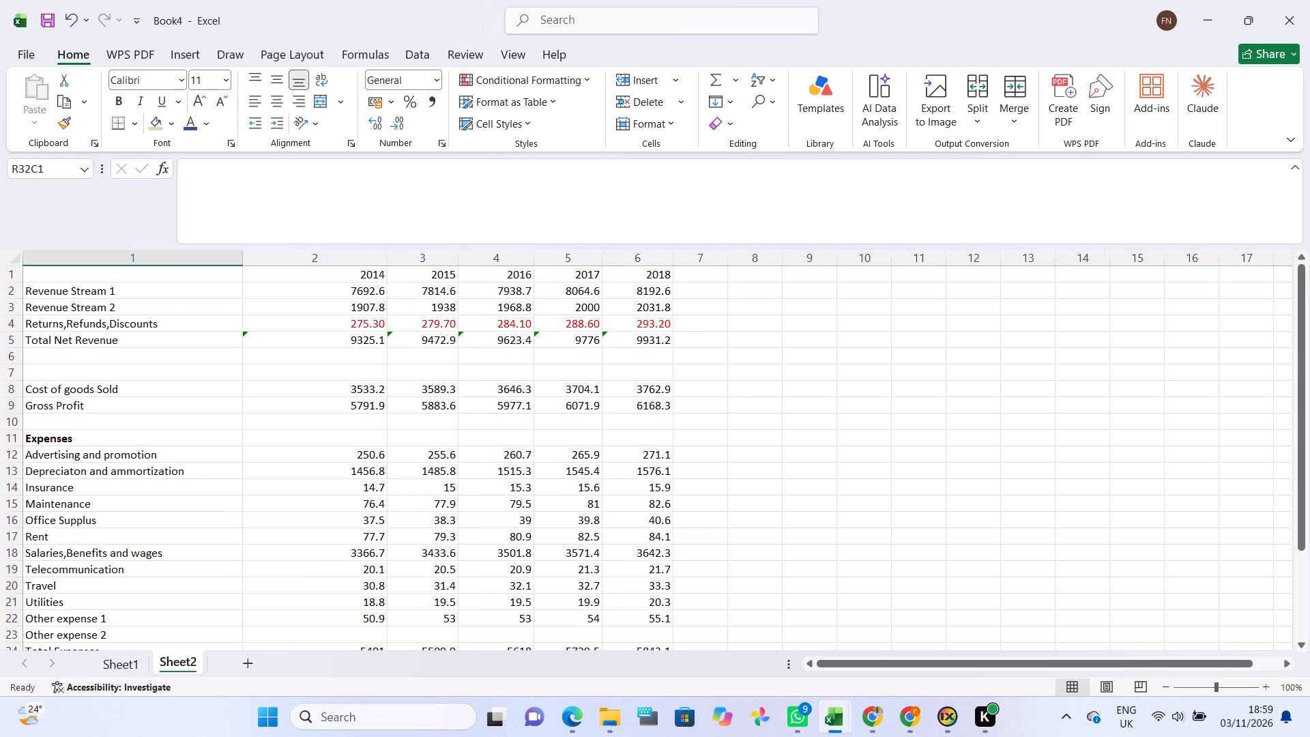
left_click_drag(456, 252, 482, 253)
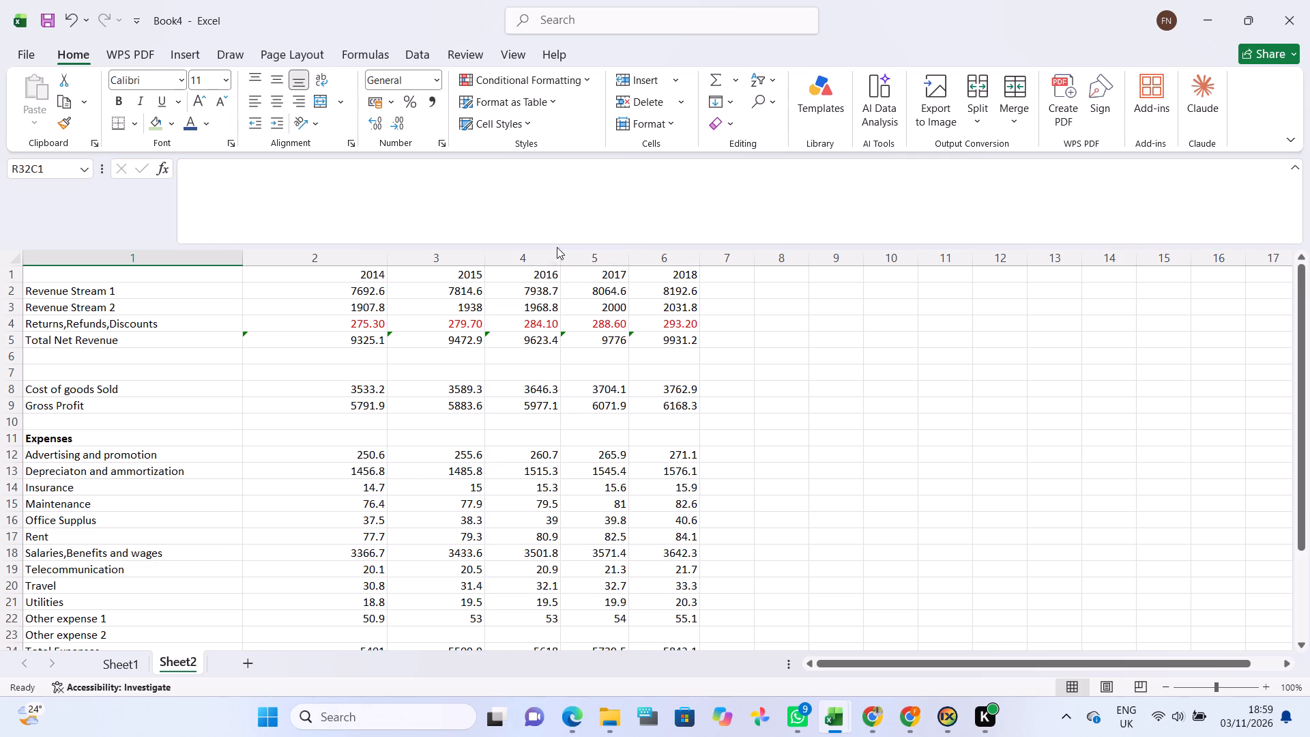
Slightly widen the 2017 and 2018 columns of the statement.
left_click(555, 238)
scroll(516, 338, "up", 2)
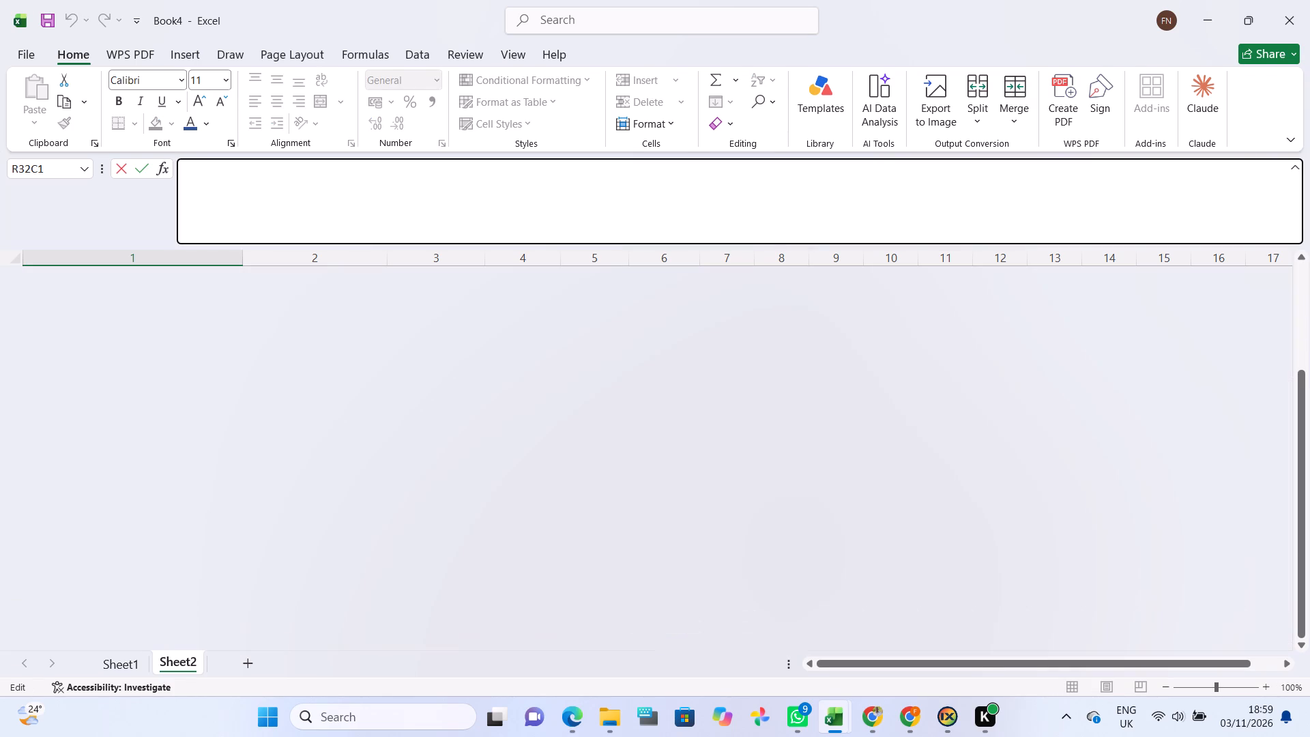
scroll(532, 326, "up", 3)
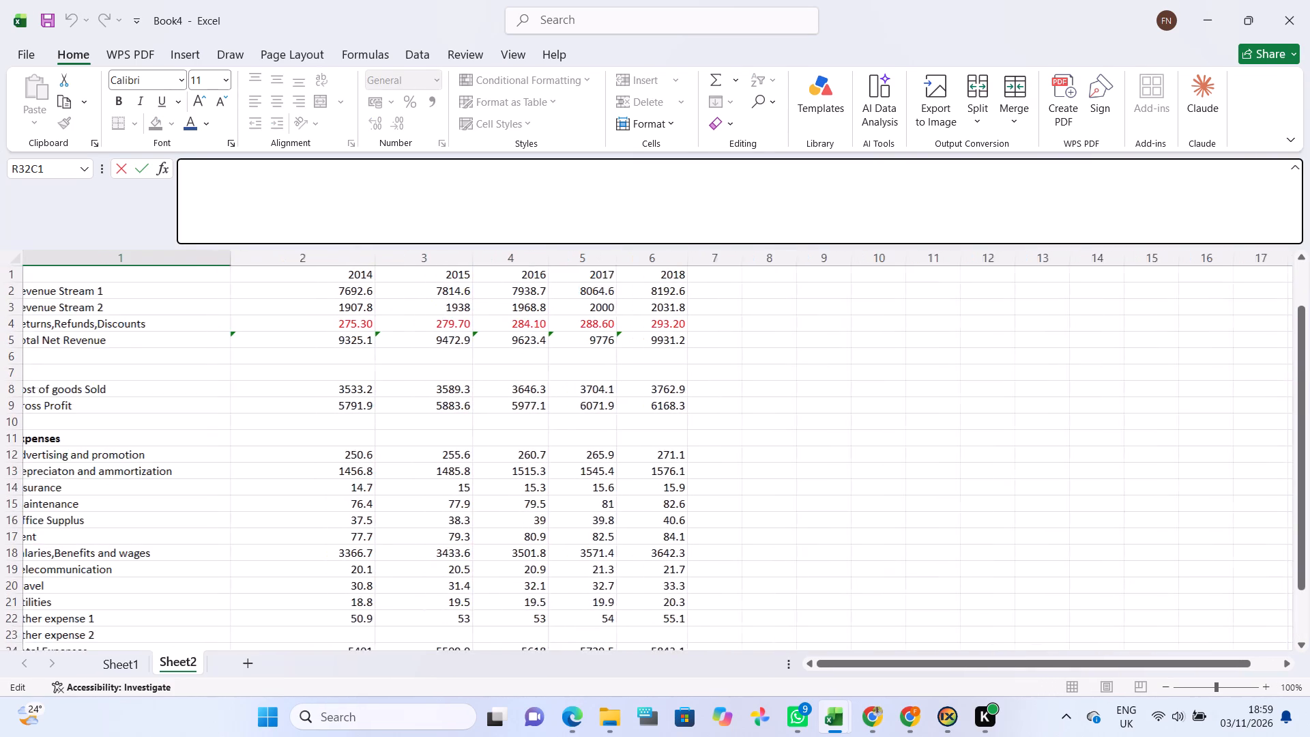
scroll(532, 326, "up", 2)
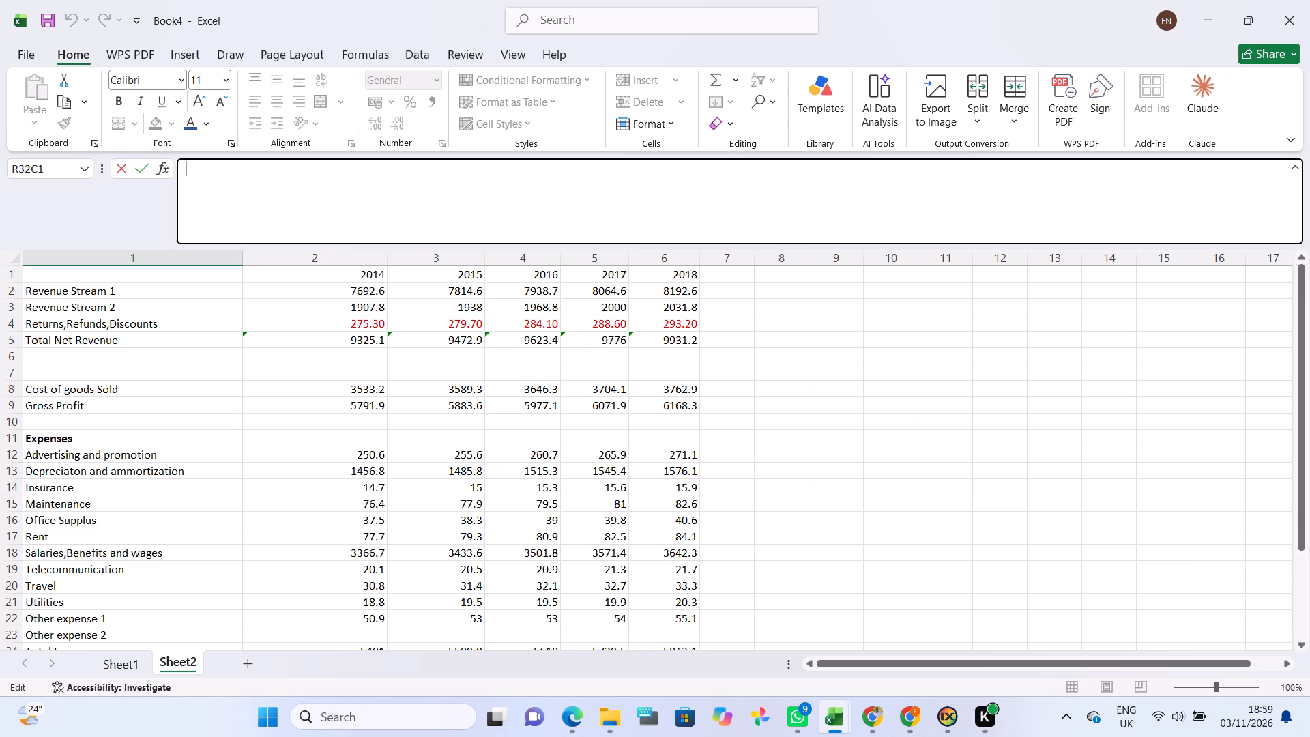
double_click(559, 274)
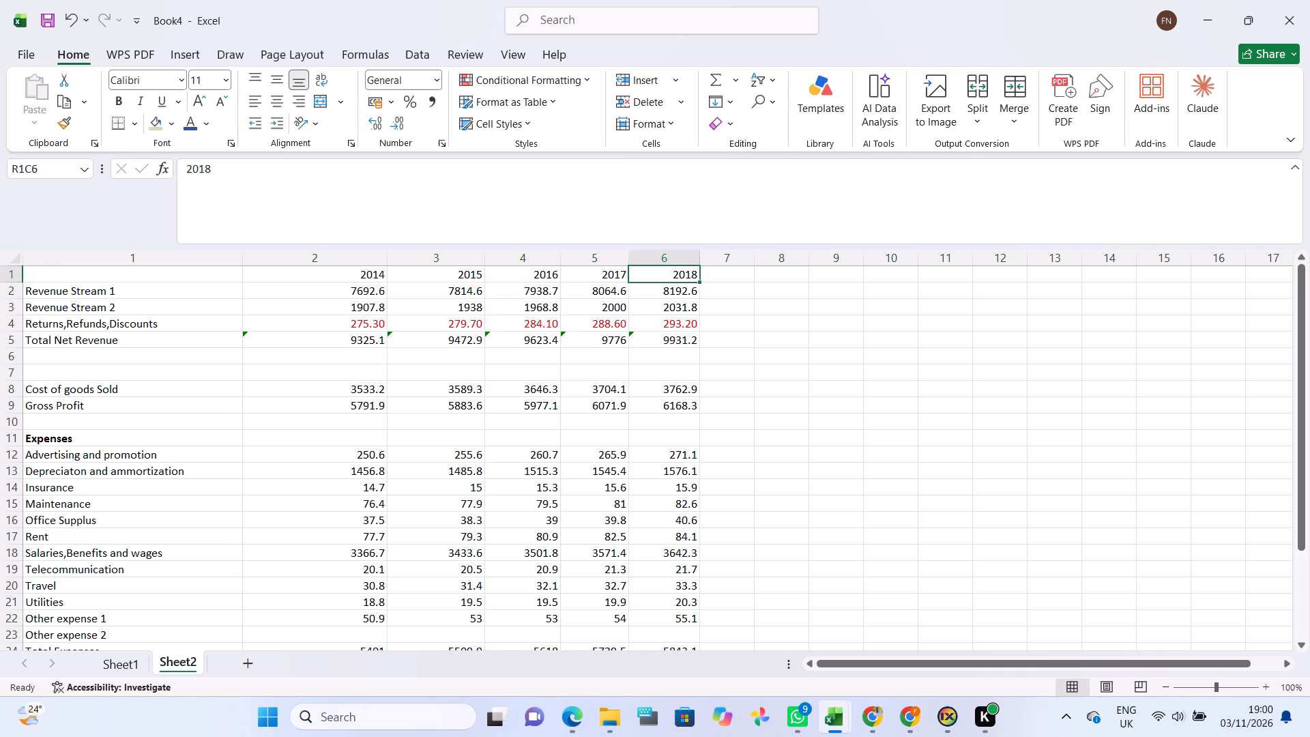
left_click_drag(628, 261, 637, 261)
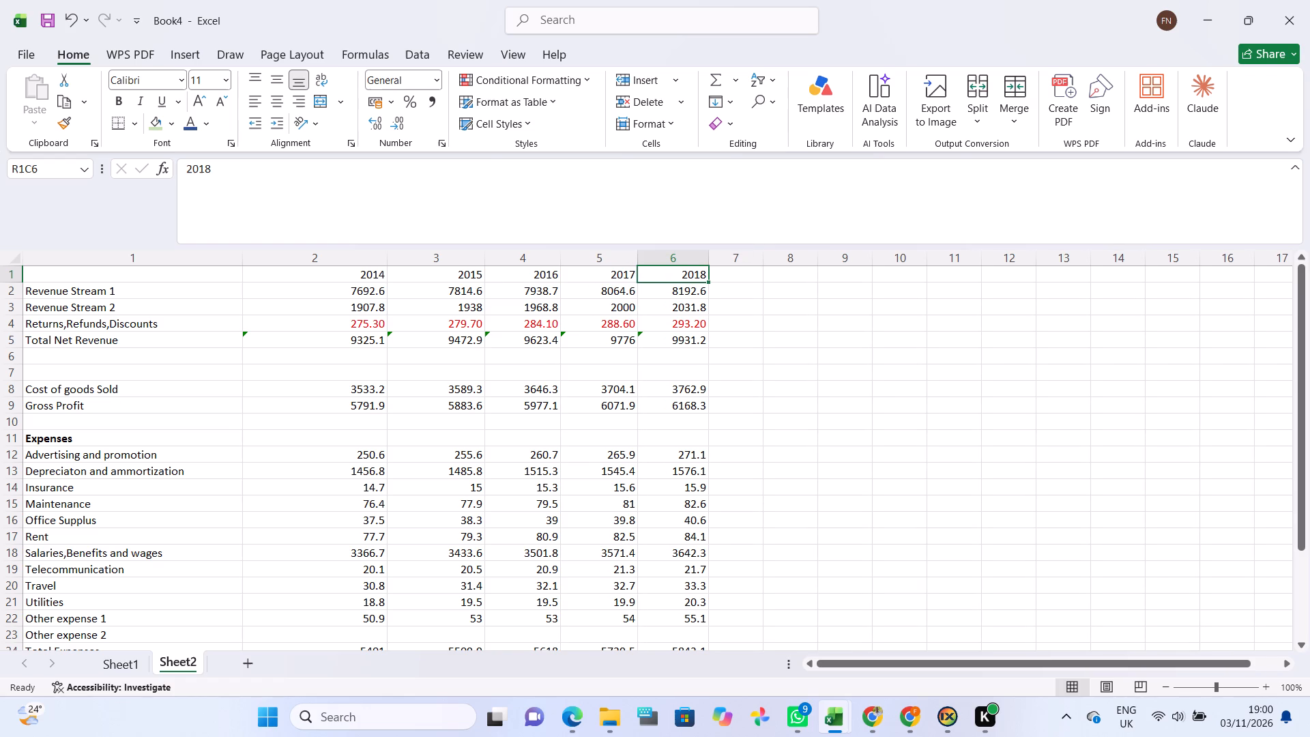
left_click_drag(711, 263, 720, 265)
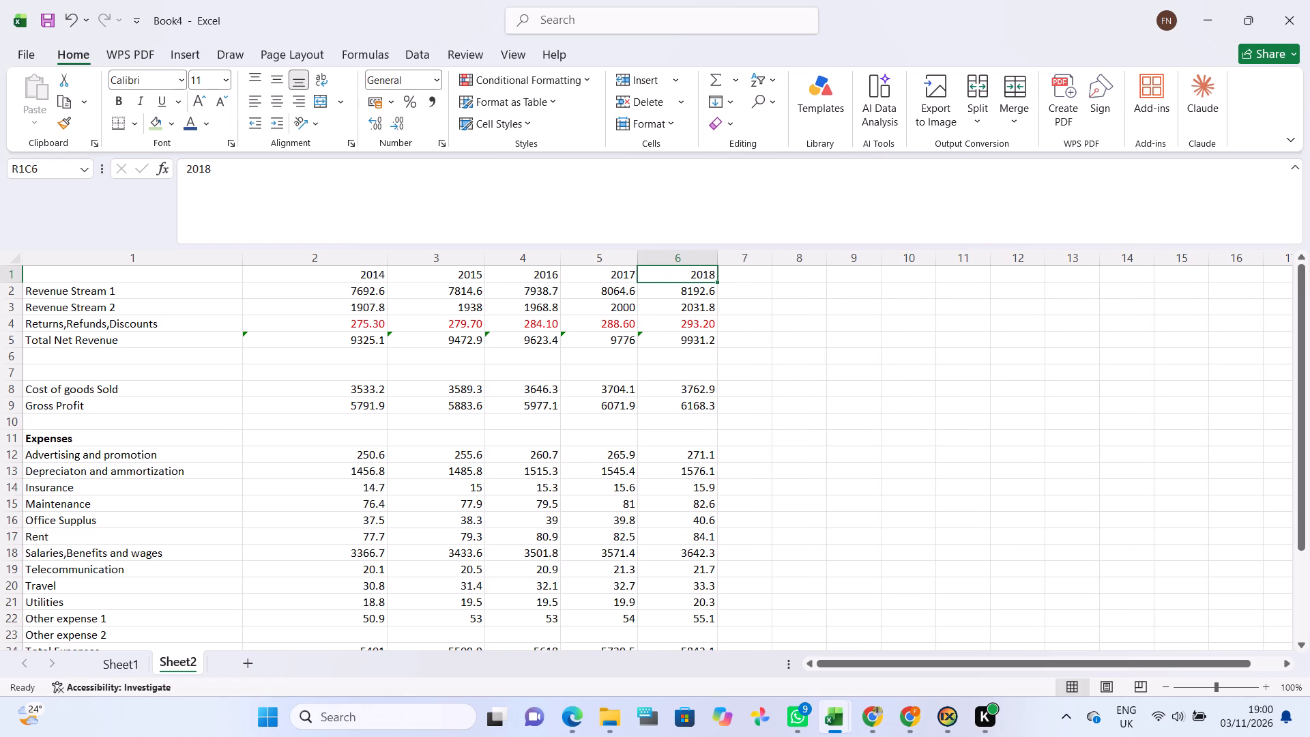
Center the 2014 value for Revenue Stream 1 horizontally in its cell.
scroll(562, 344, "down", 2)
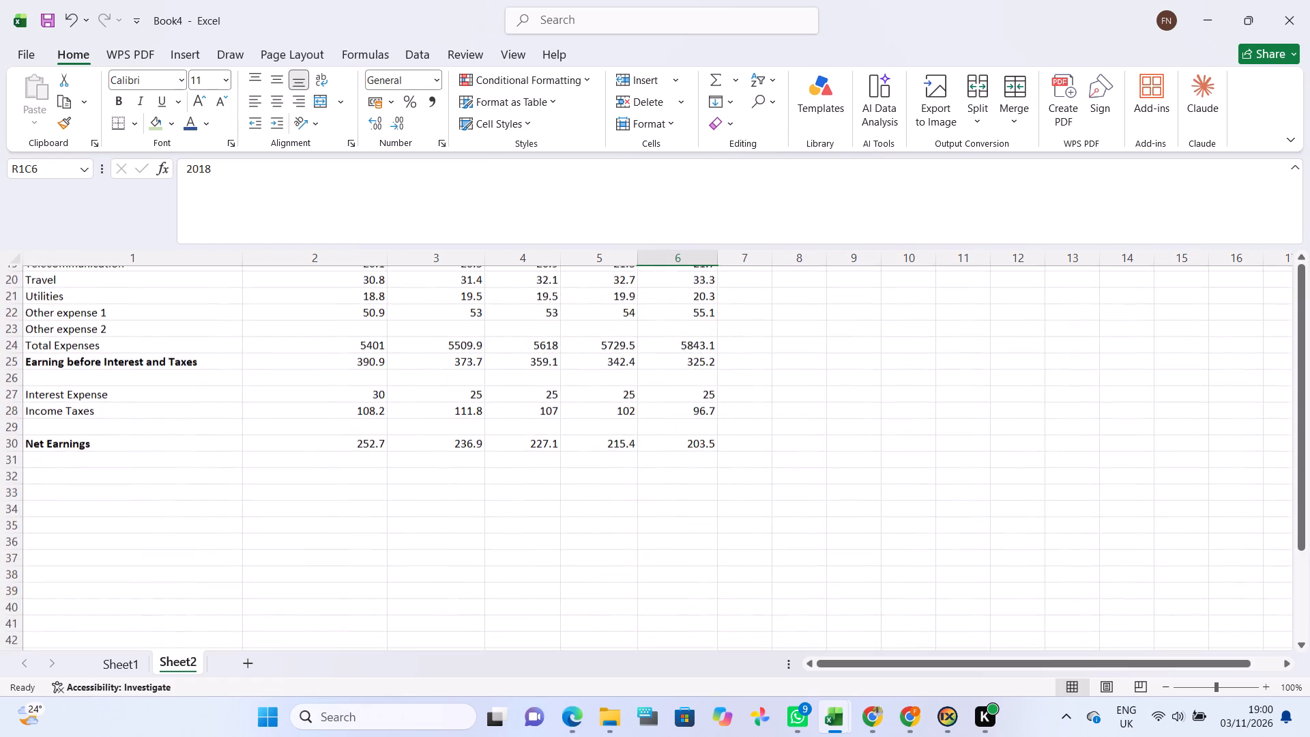
scroll(562, 344, "up", 3)
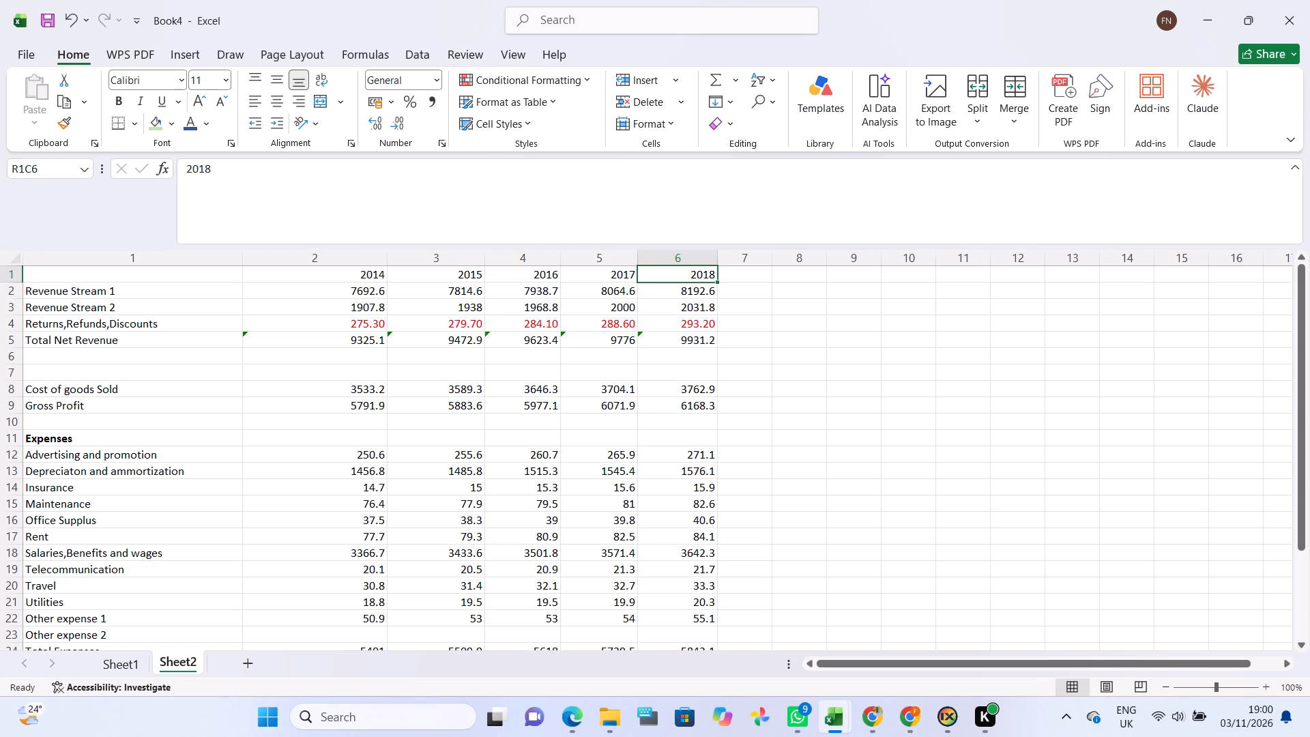
left_click(375, 288)
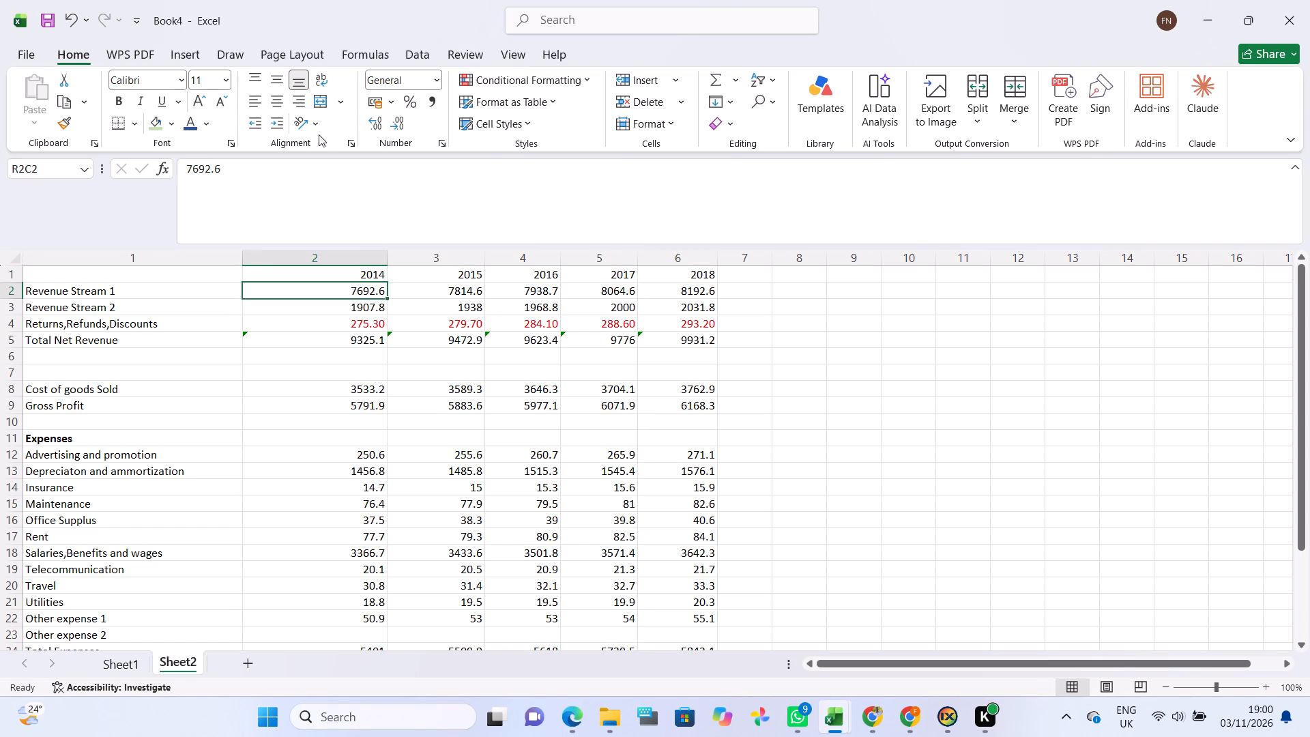
left_click(282, 105)
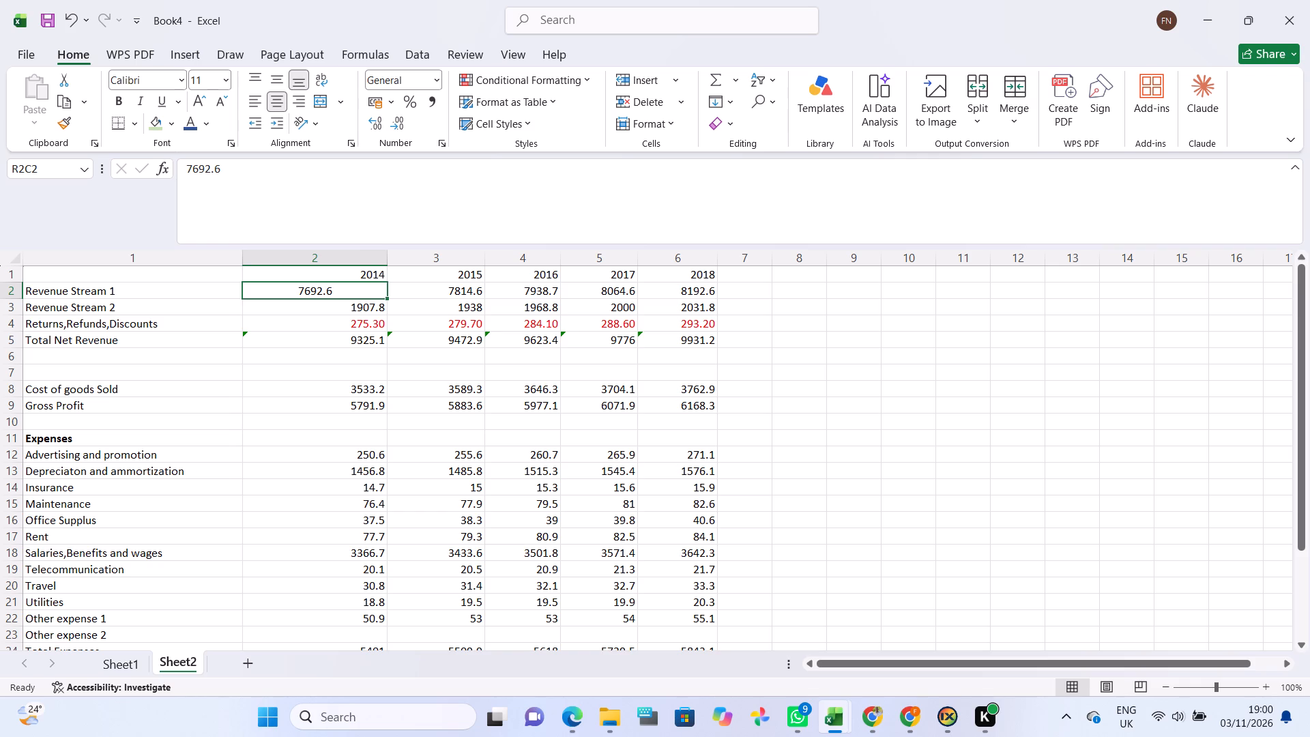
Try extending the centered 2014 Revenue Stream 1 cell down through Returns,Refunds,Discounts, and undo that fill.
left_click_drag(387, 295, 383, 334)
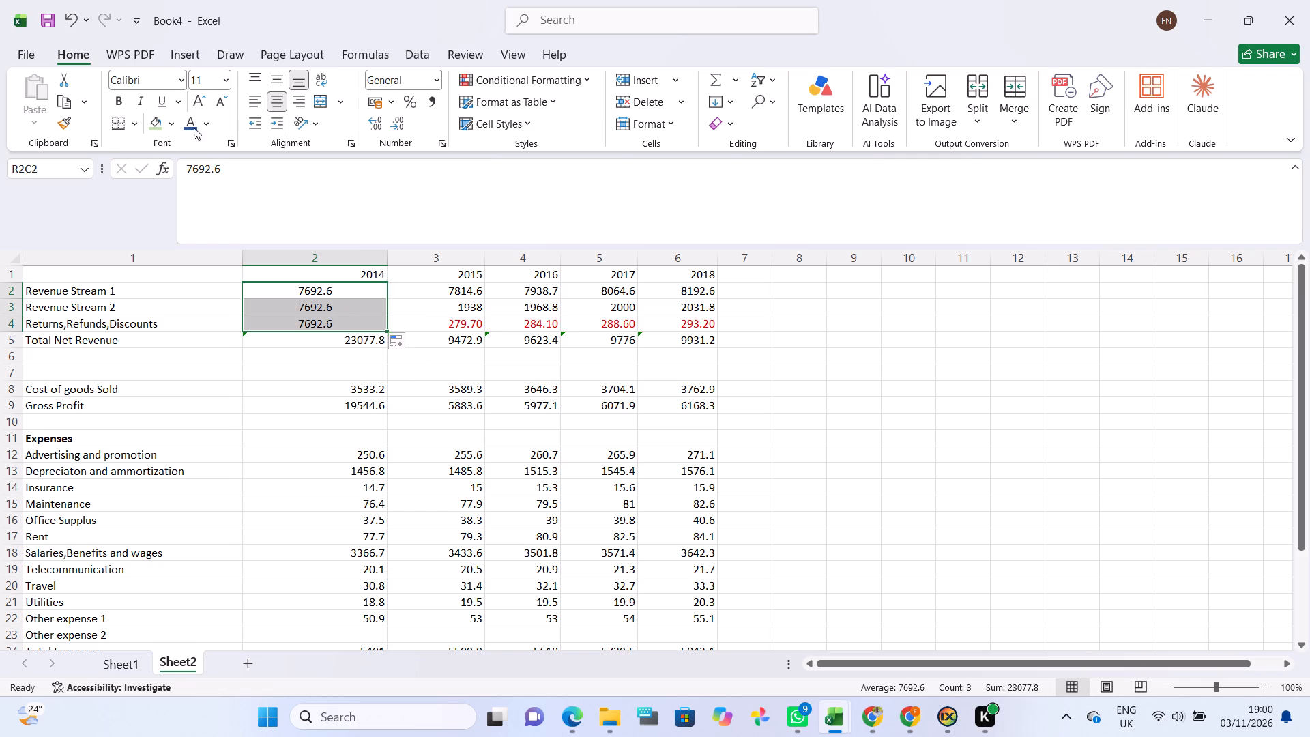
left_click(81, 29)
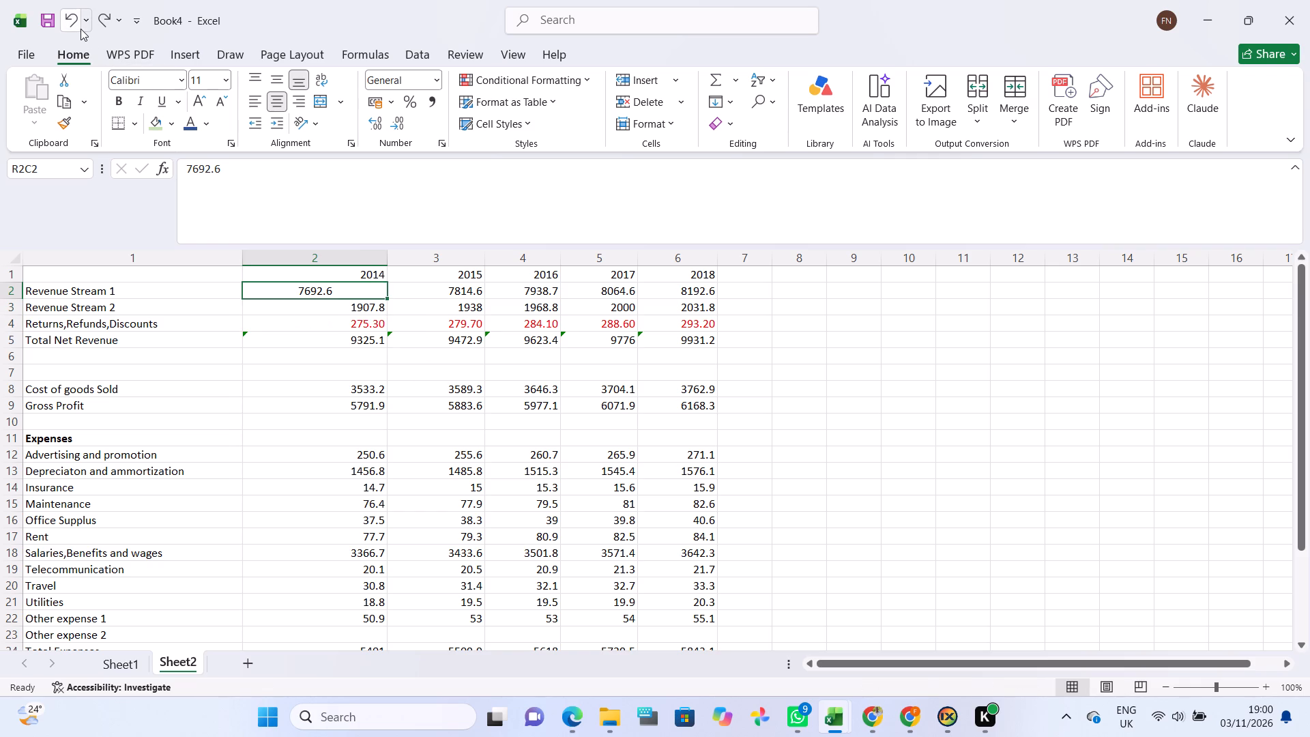
Center the 2014 values for Revenue Stream 2, Returns,Refunds,Discounts and Cost of goods Sold in their cells.
left_click(355, 303)
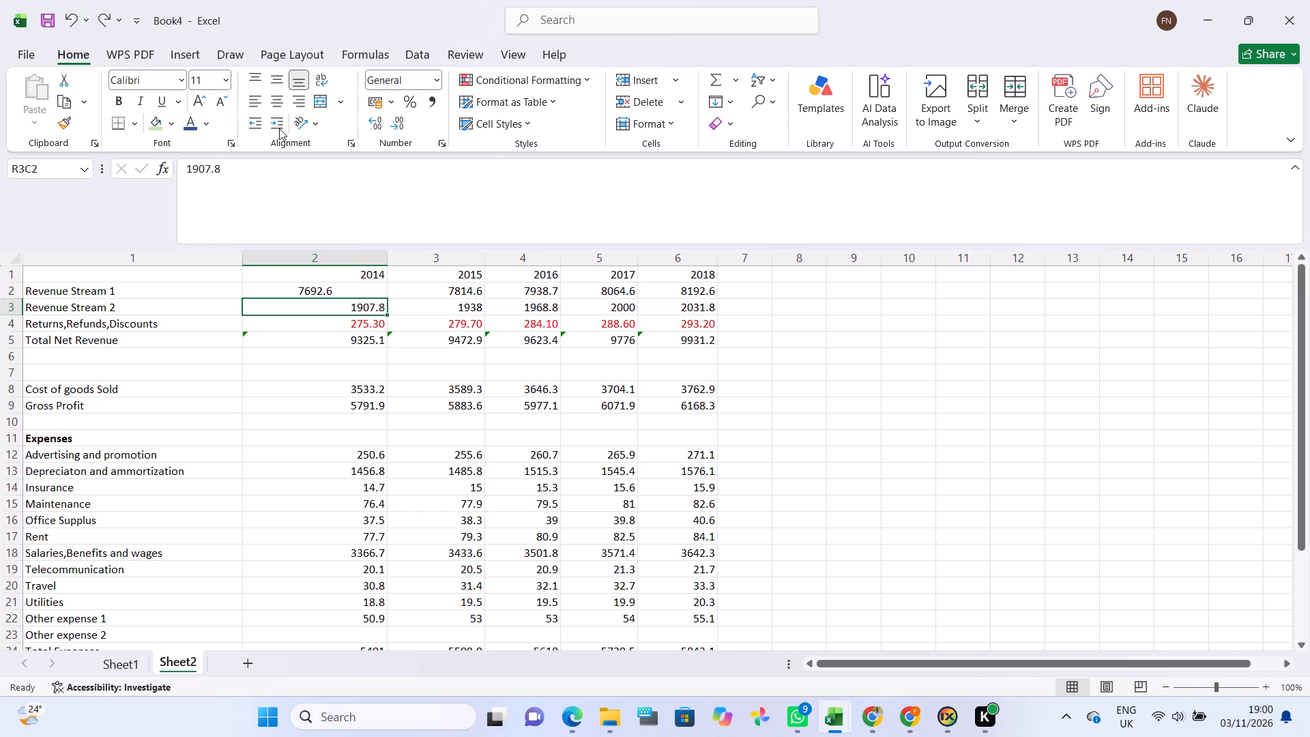
left_click(271, 102)
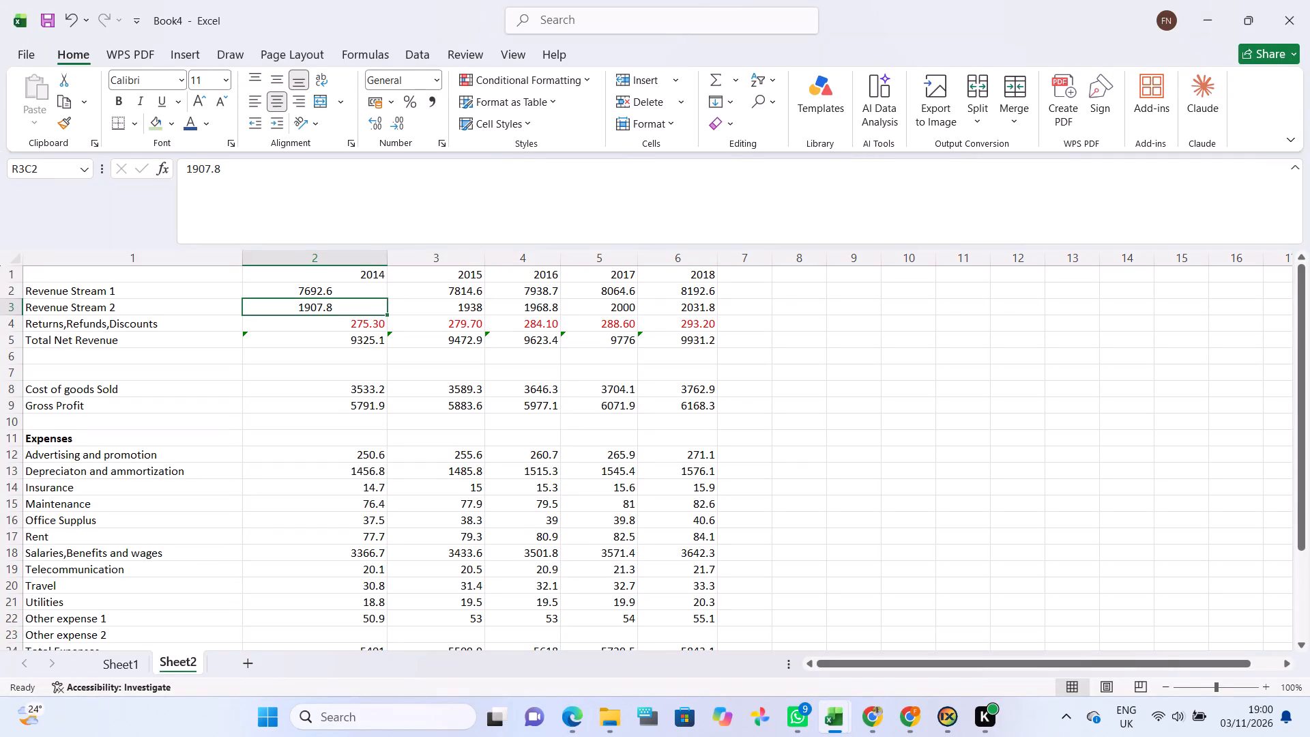
left_click(354, 330)
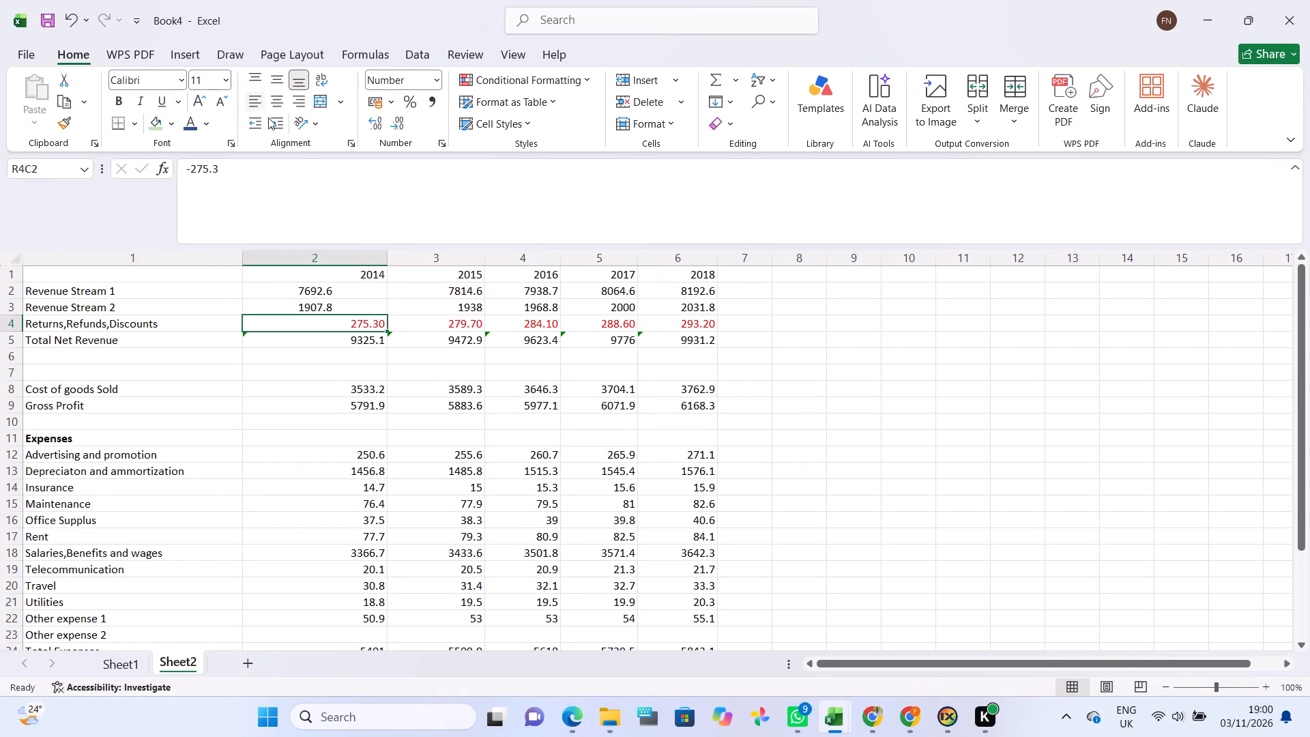
left_click(272, 106)
left_click(317, 395)
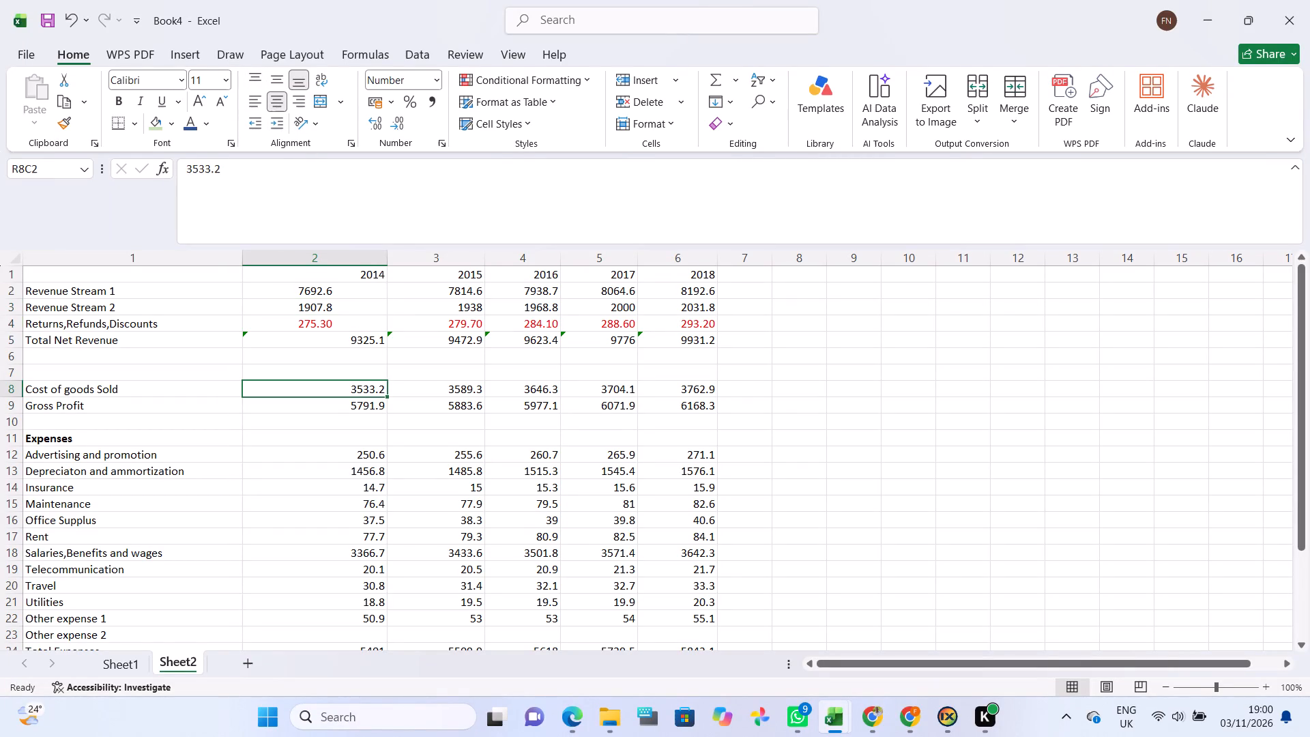
left_click(272, 108)
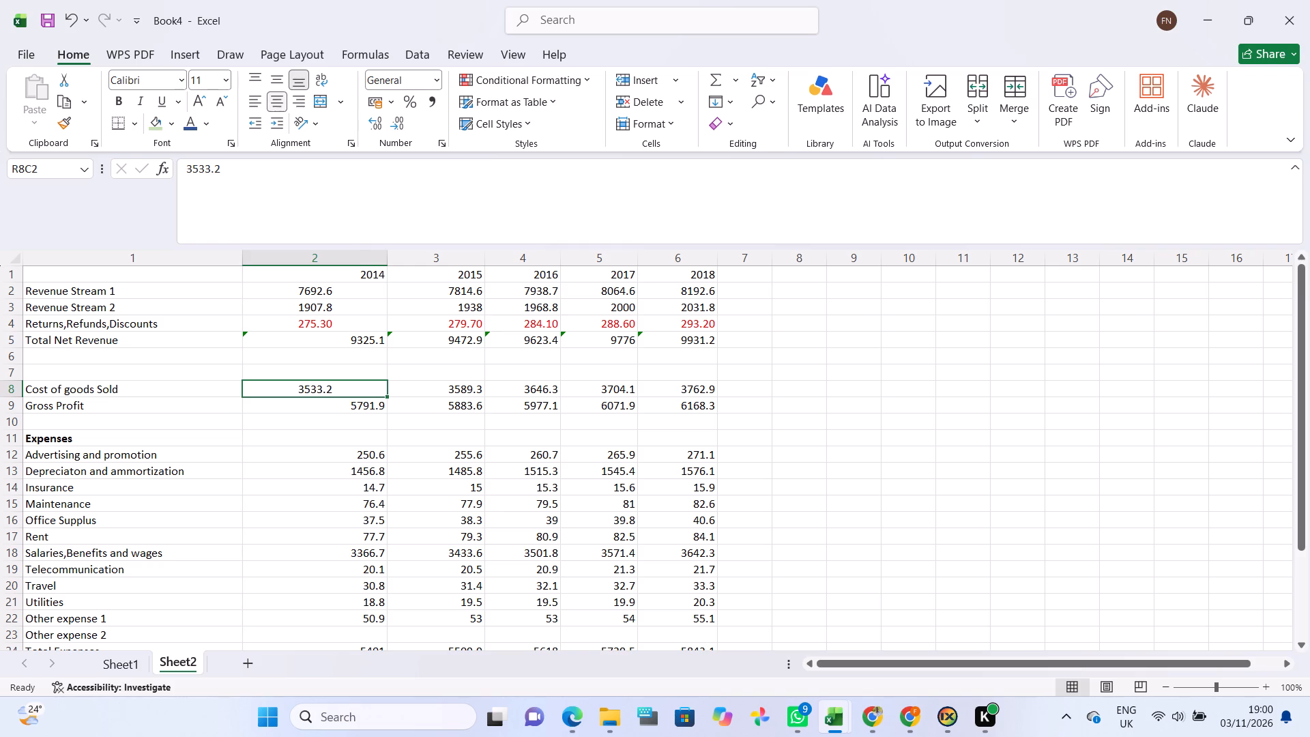
Clear the whole 2014 Total Net Revenue formula in row 5, leaving the cell empty.
double_click(328, 326)
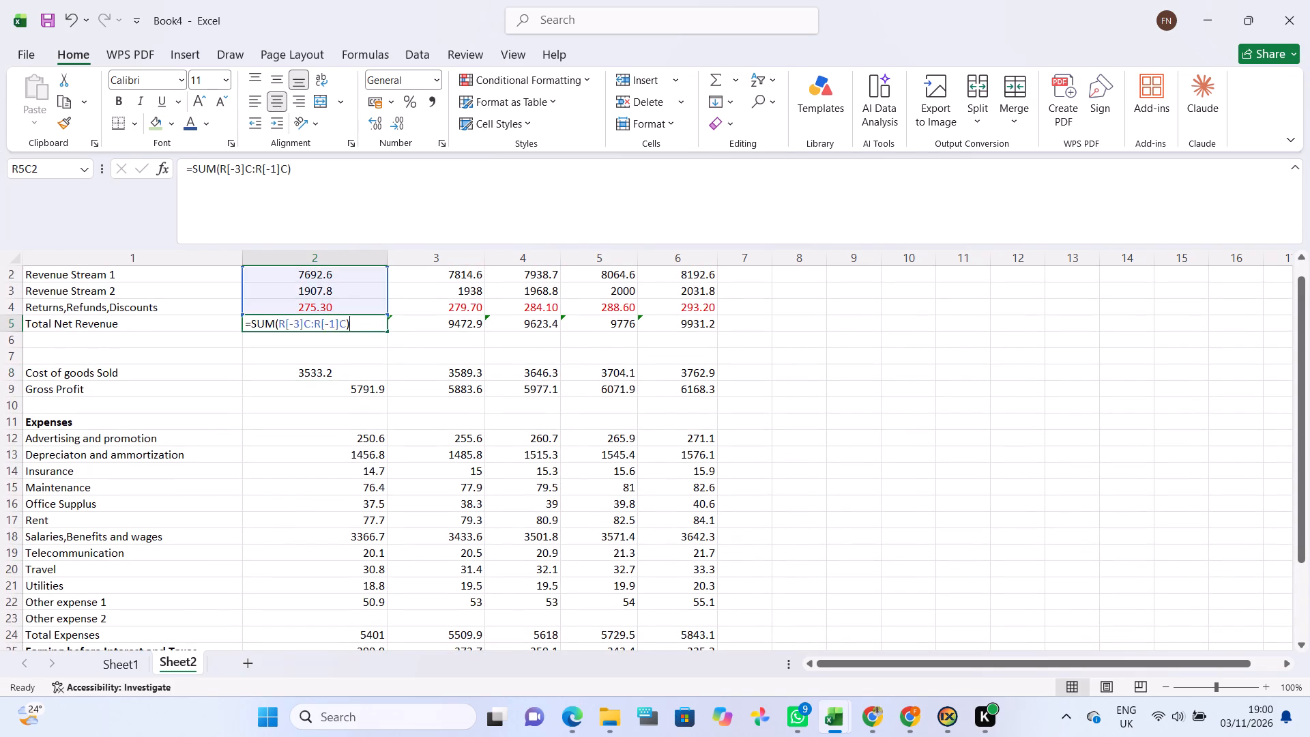
left_click(450, 355)
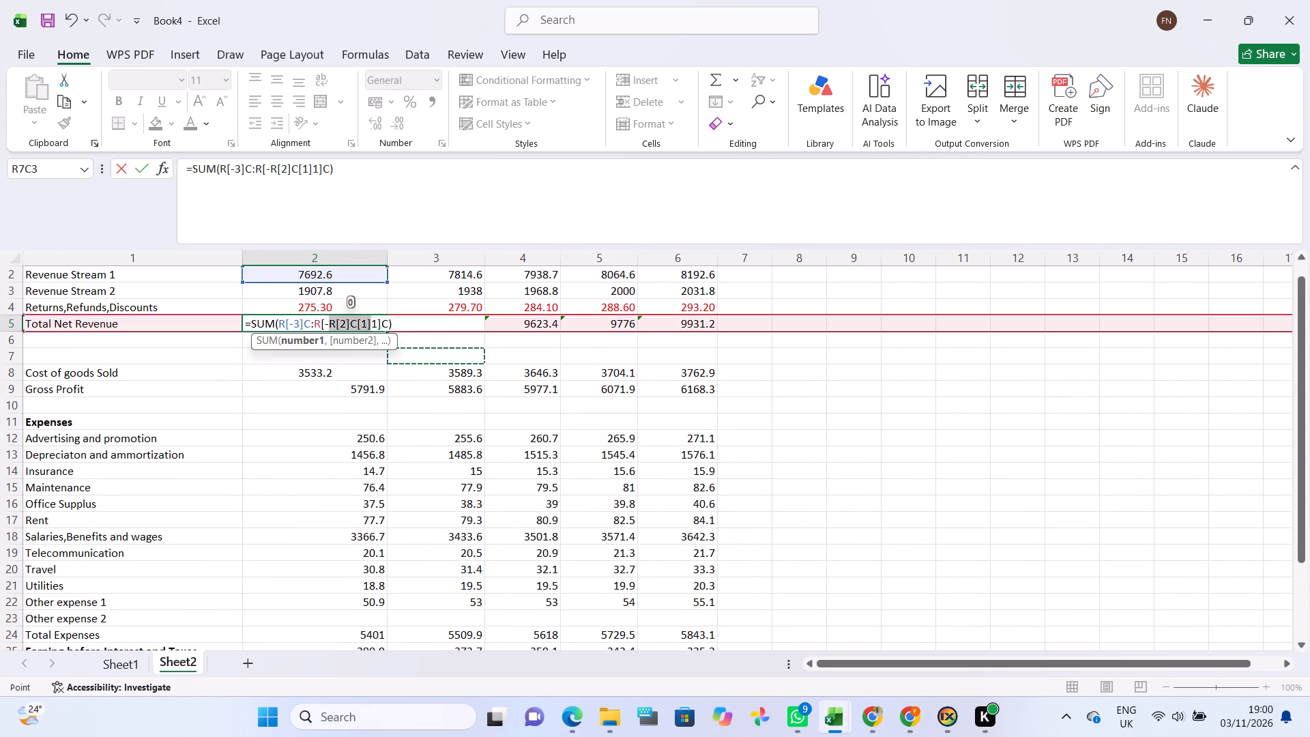
left_click(336, 179)
key("BackSpace")
key("BackSpace")
key("BackSpace")
key("BackSpace")
key("BackSpace")
key("BackSpace")
key("BackSpace")
key("BackSpace")
key("BackSpace")
key("BackSpace")
key("BackSpace")
key("BackSpace")
key("BackSpace")
key("BackSpace")
key("BackSpace")
key("BackSpace")
key("BackSpace")
key("BackSpace")
key("BackSpace")
key("BackSpace")
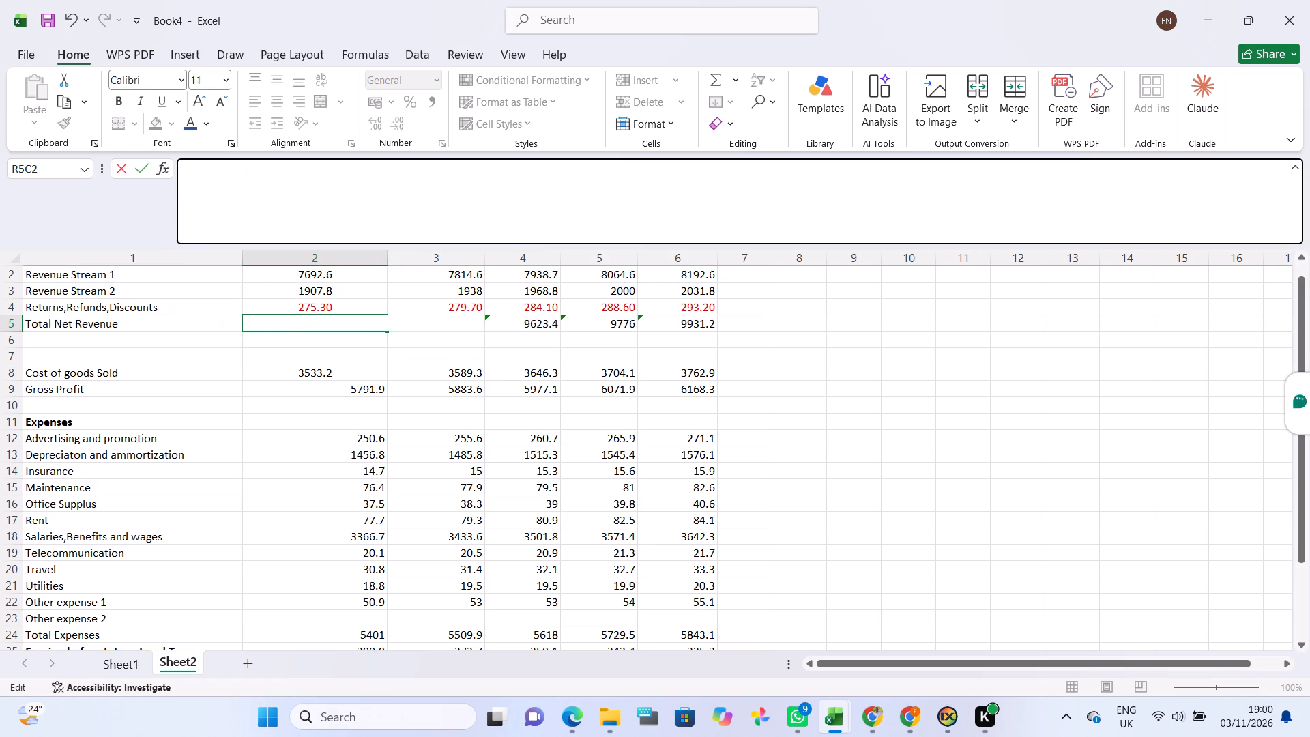
left_click(759, 459)
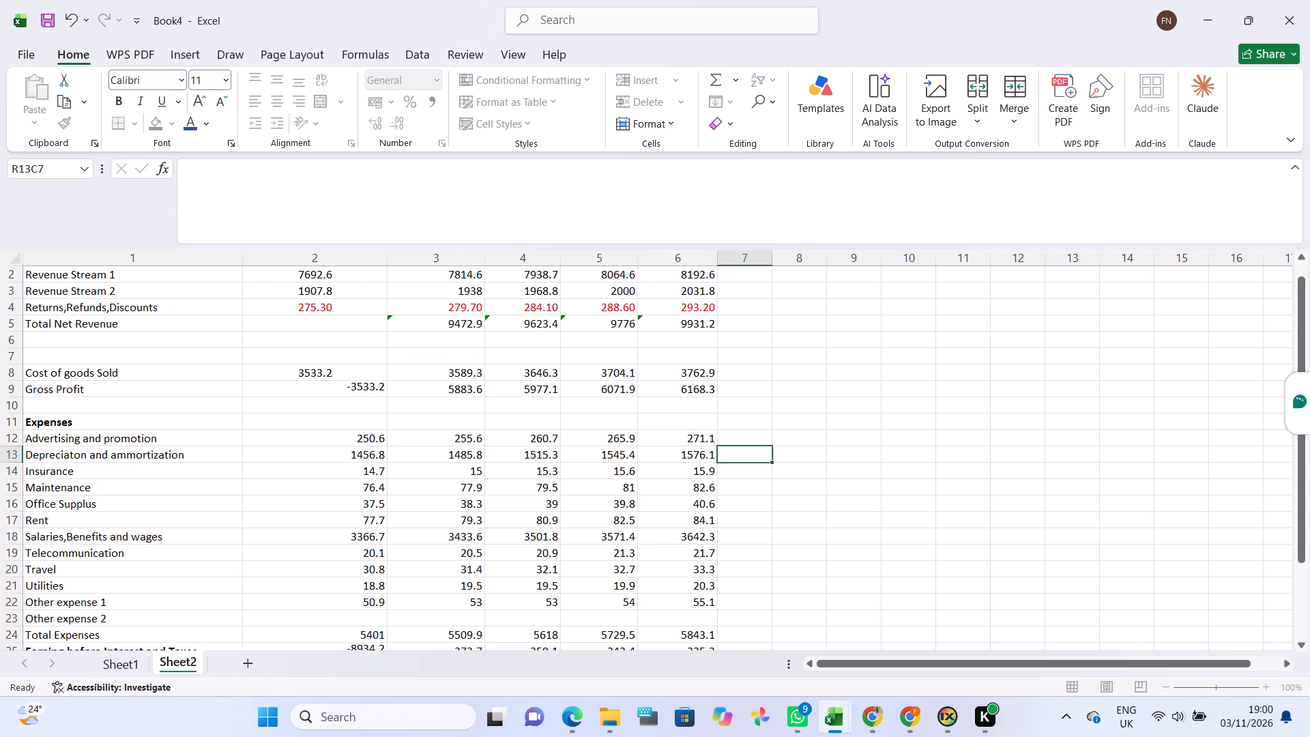
Enter a 2014 Total Net Revenue formula adding the 2014 cells for Revenue Stream 1, Revenue Stream 2 and Returns,Refunds,Discounts.
left_click(272, 321)
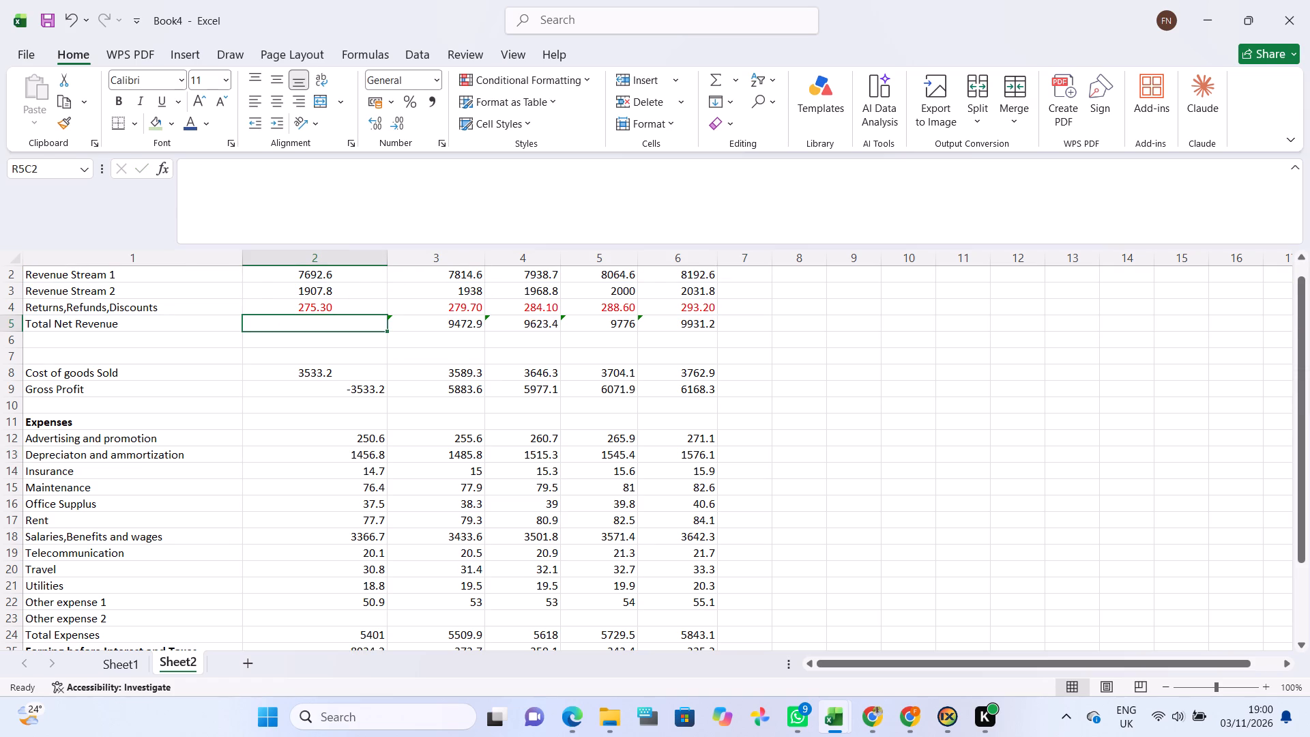
key("equal")
scroll(272, 321, "up", 1)
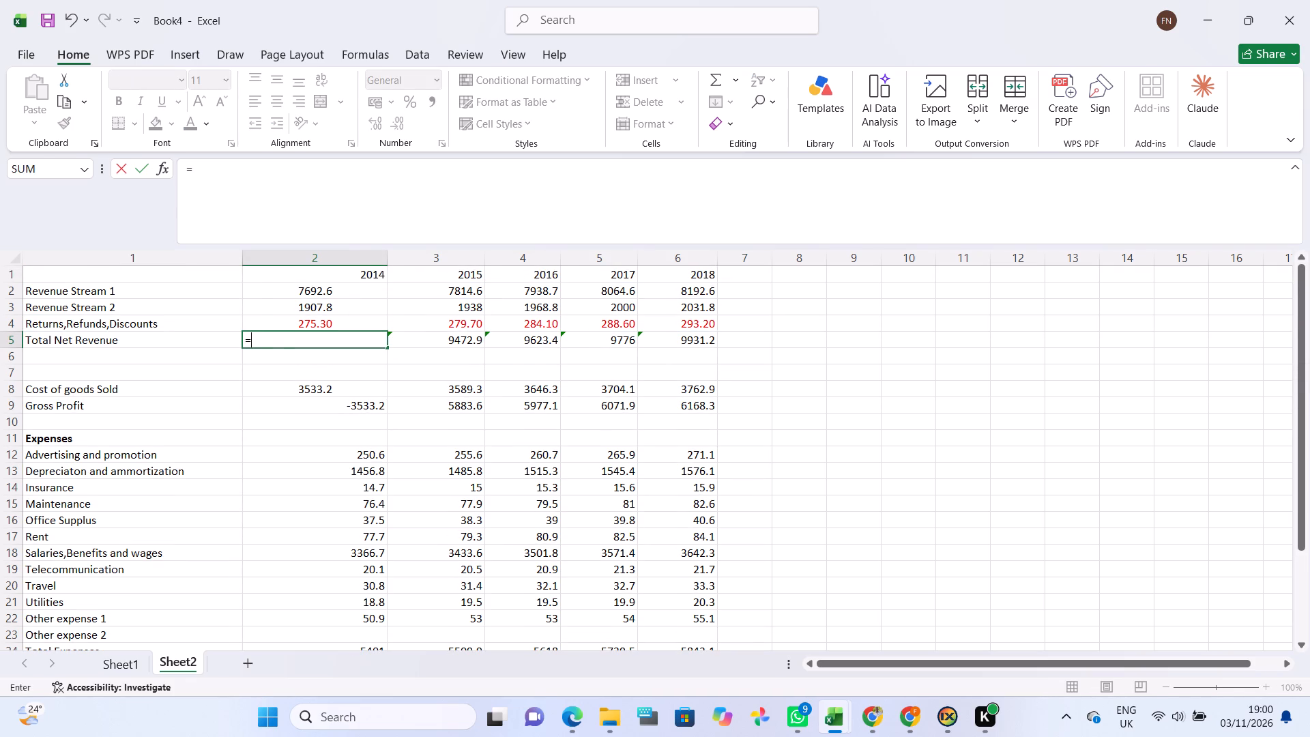
left_click(266, 298)
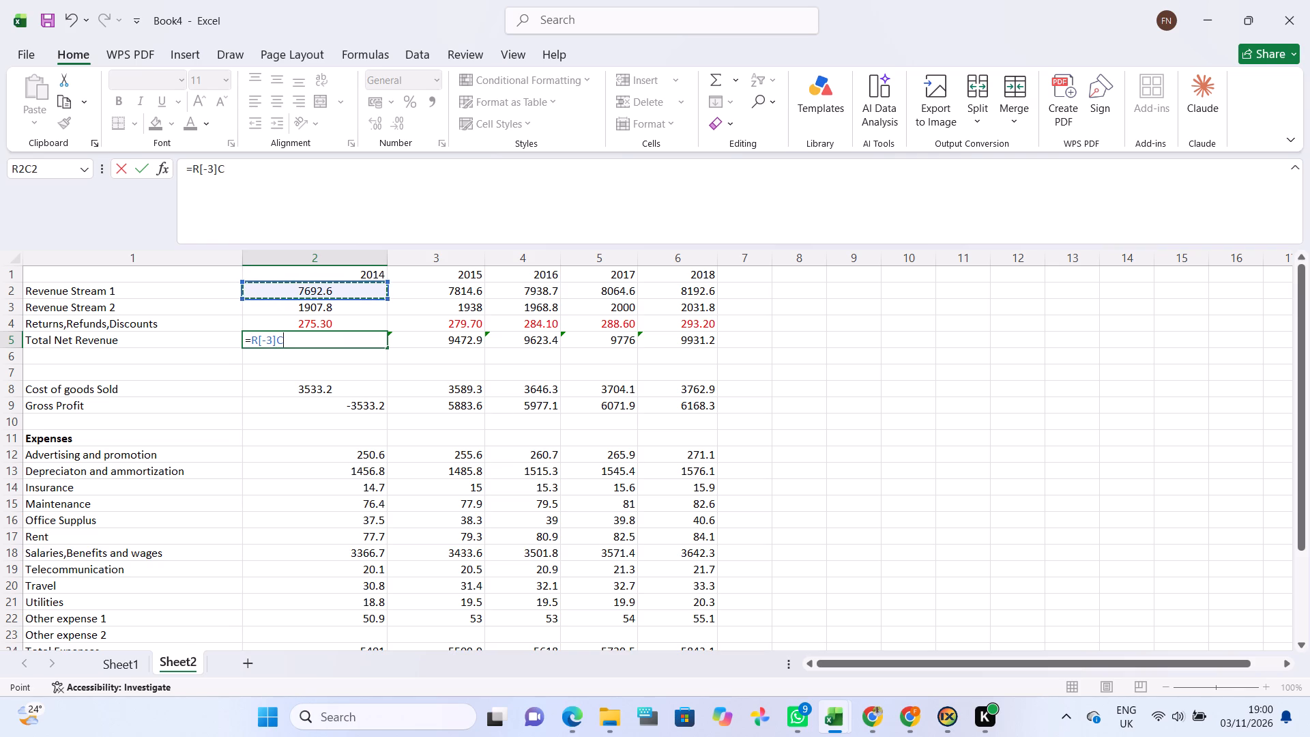
key("shift+plus")
left_click(270, 310)
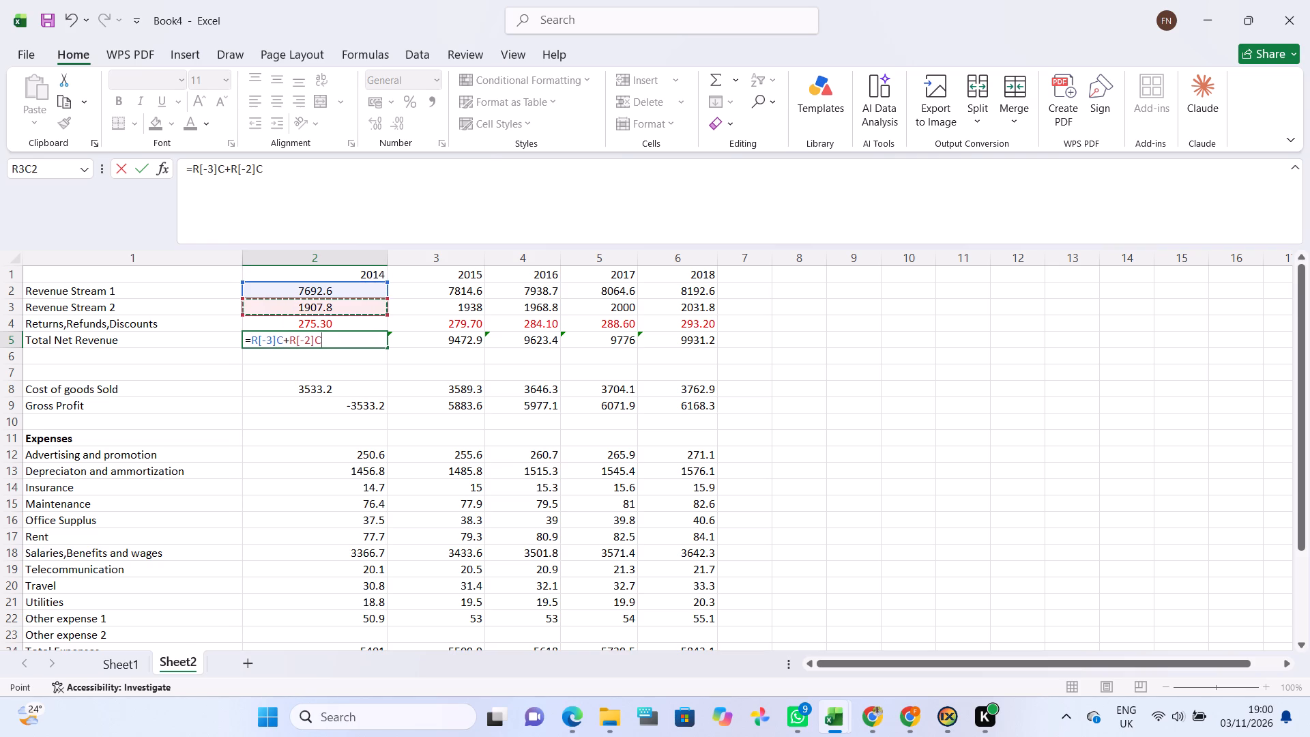
key("shift+plus")
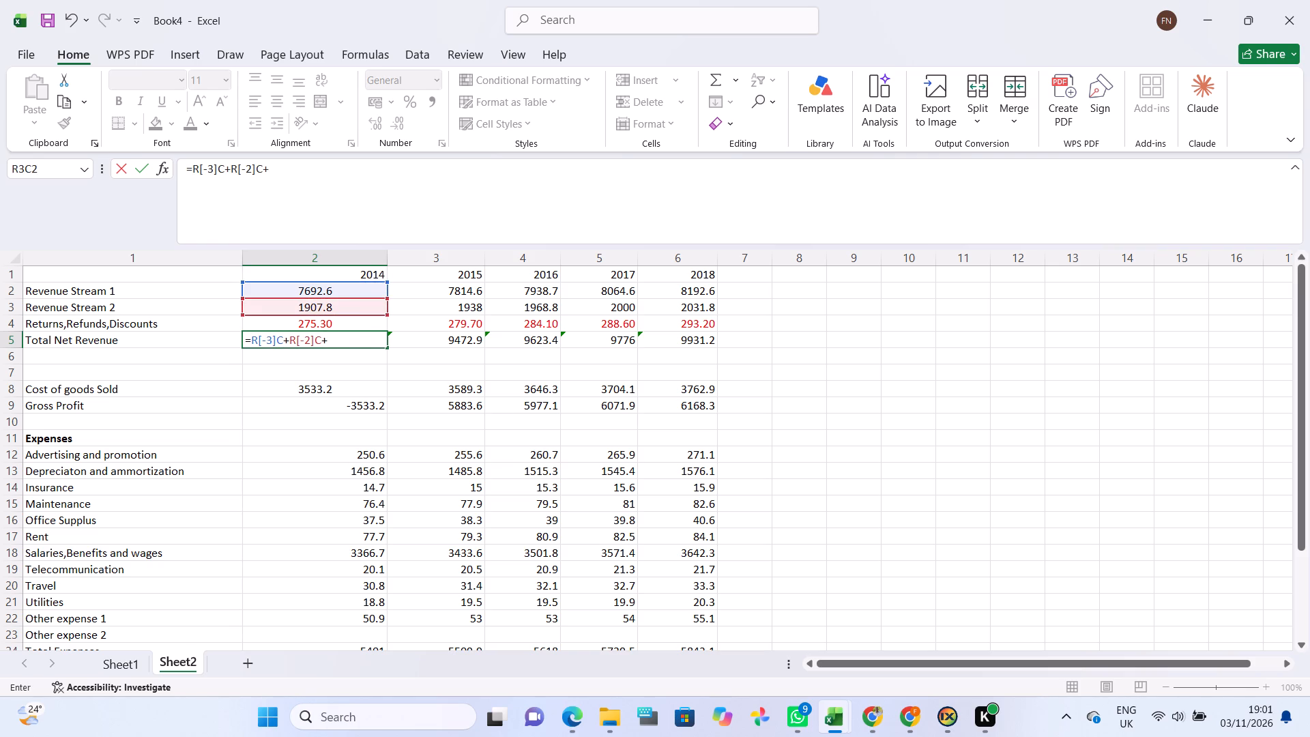
left_click(271, 324)
key("Return")
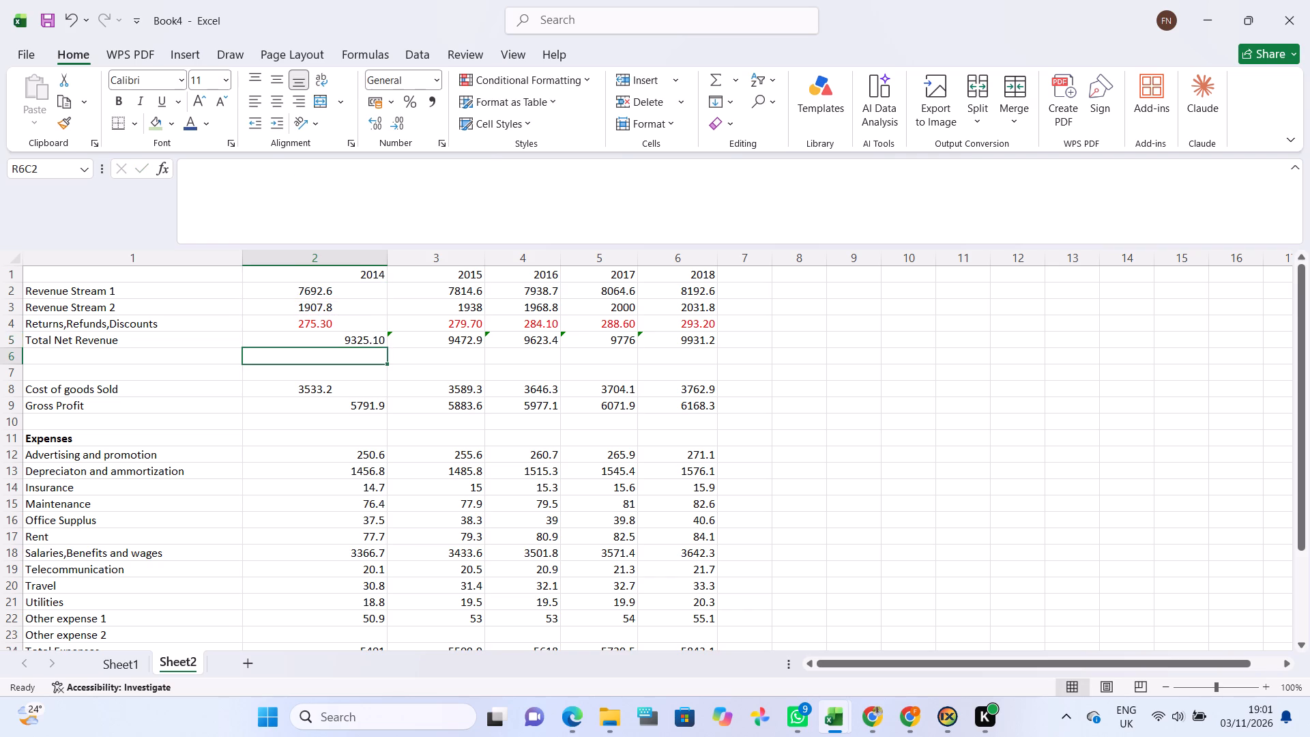
Center the 2014 Total Net Revenue and Gross Profit values horizontally in their cells.
left_click(374, 341)
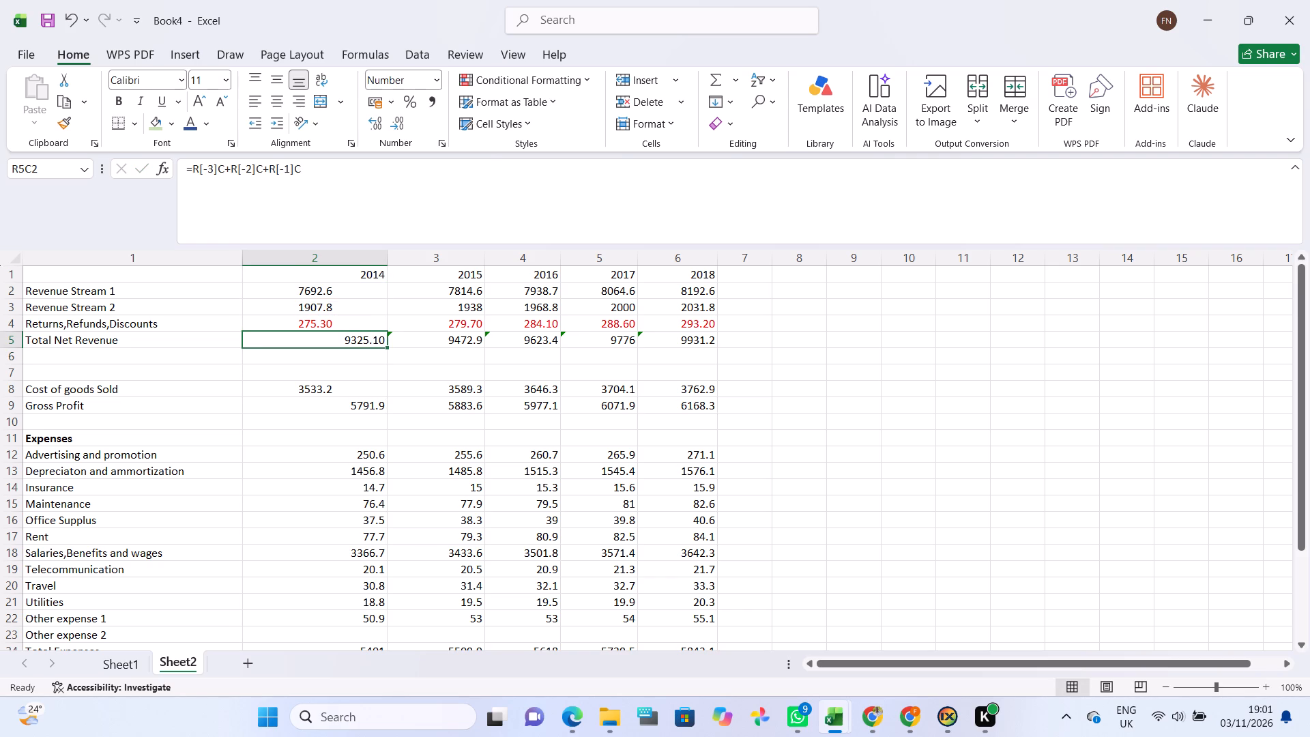
left_click(340, 308)
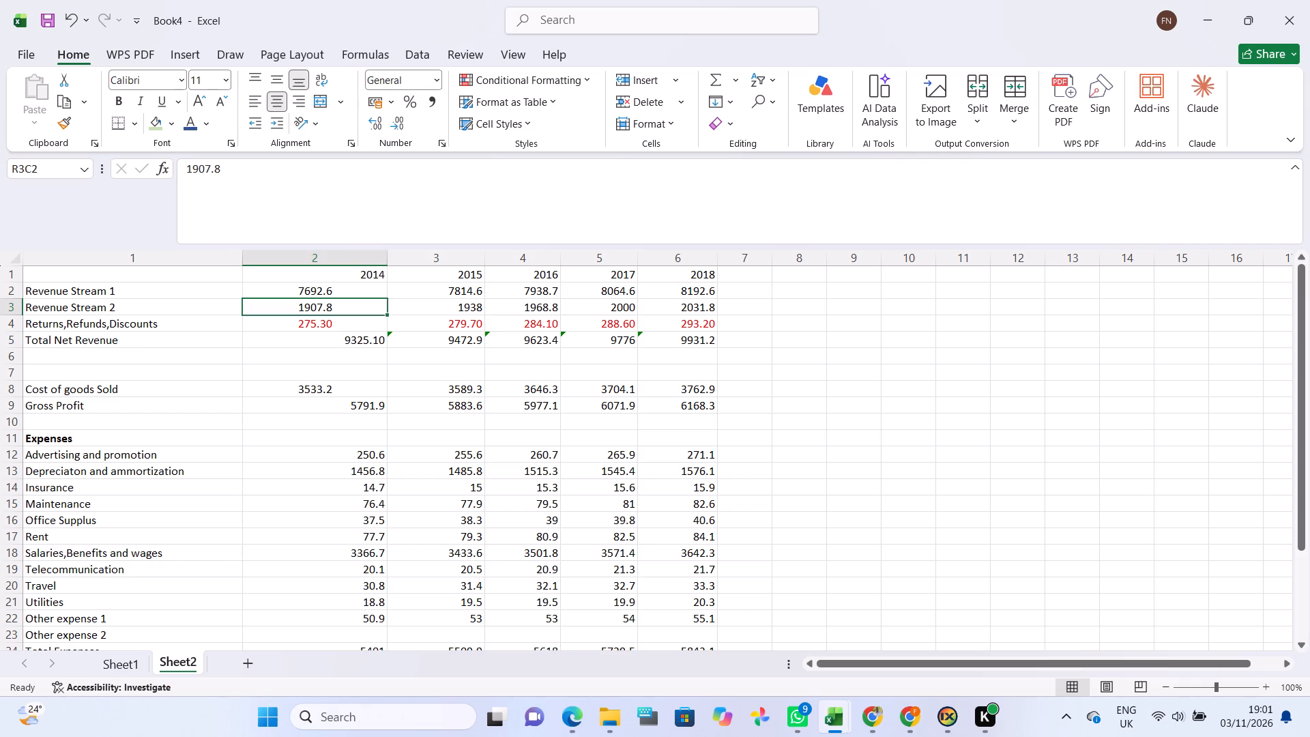
left_click(364, 342)
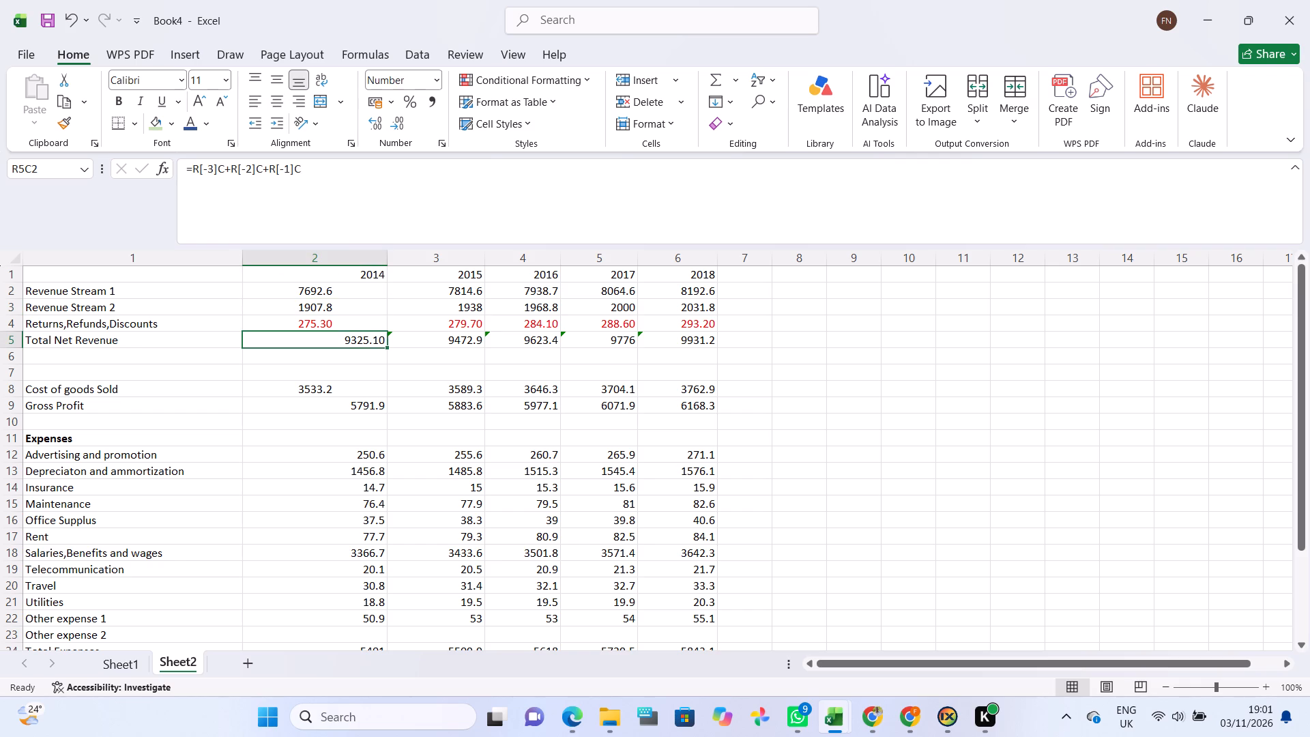
left_click(277, 102)
left_click(330, 409)
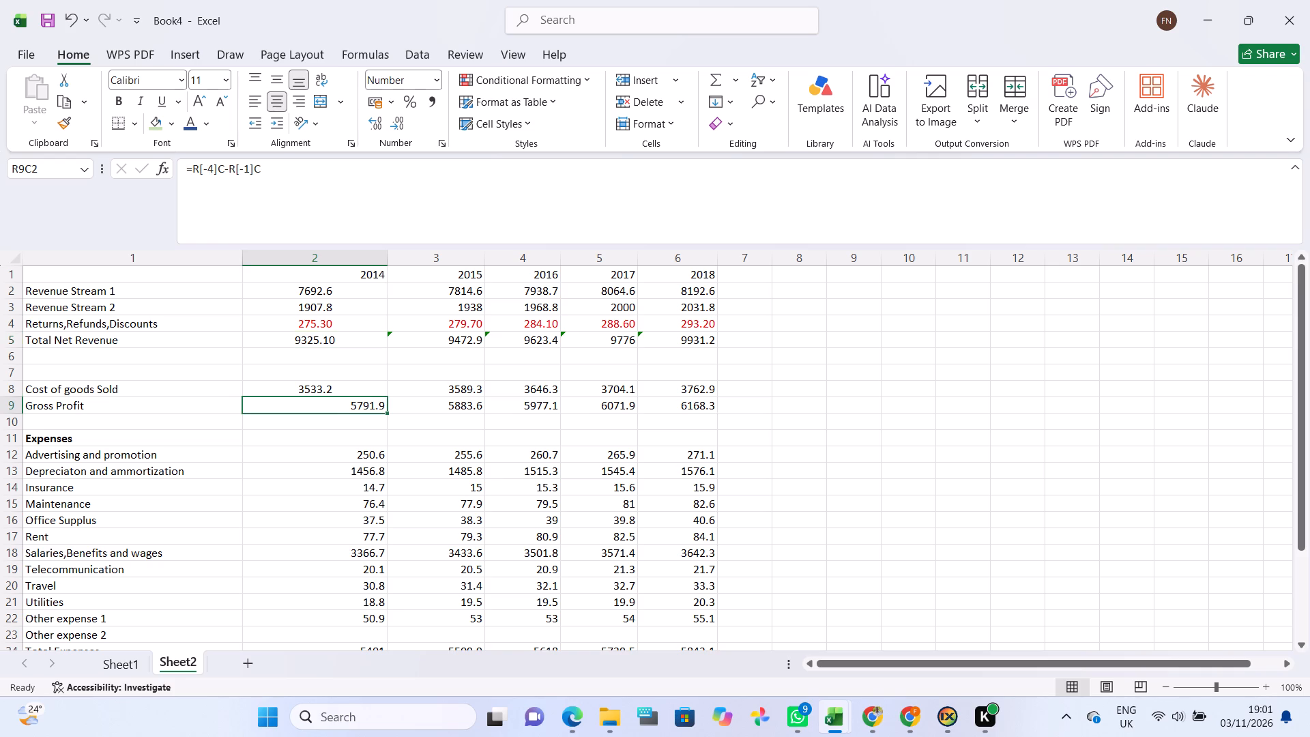
left_click(277, 110)
Center the 2014 expense values from Advertising and promotion down through Office Supplus, one cell at a time.
left_click(291, 452)
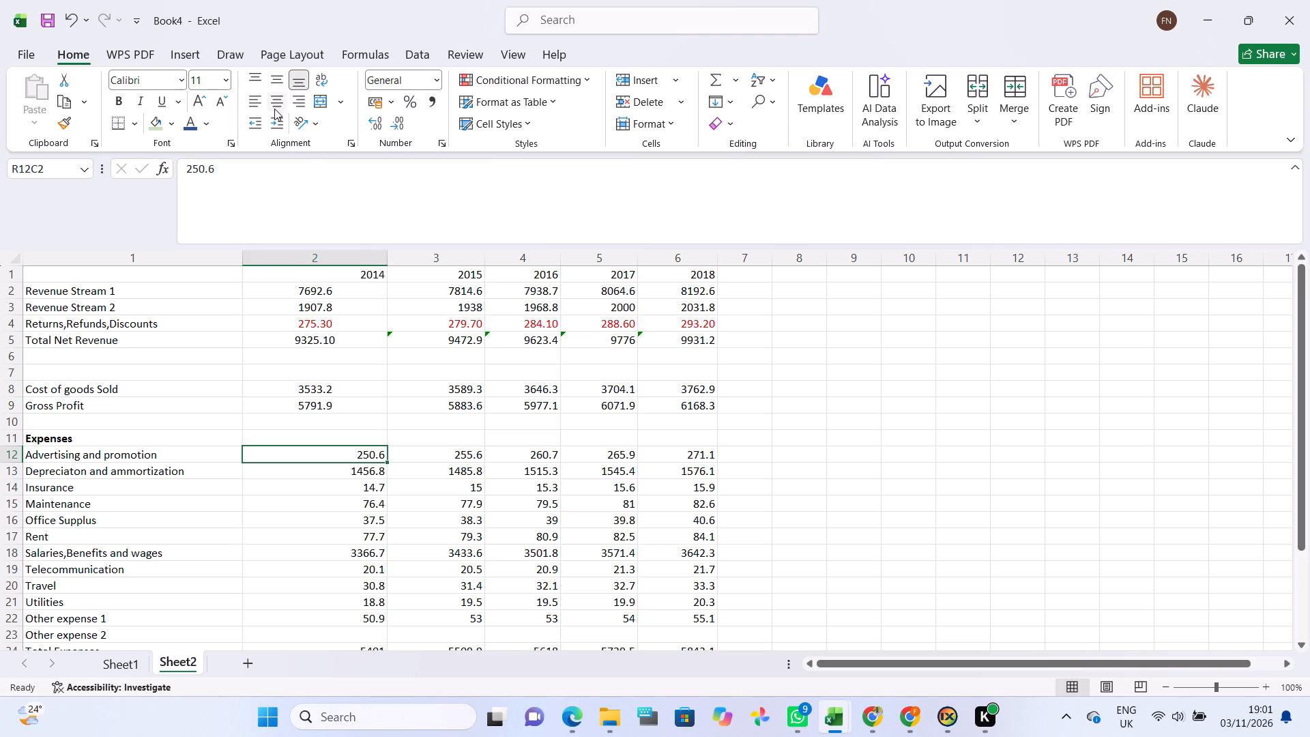
left_click(272, 103)
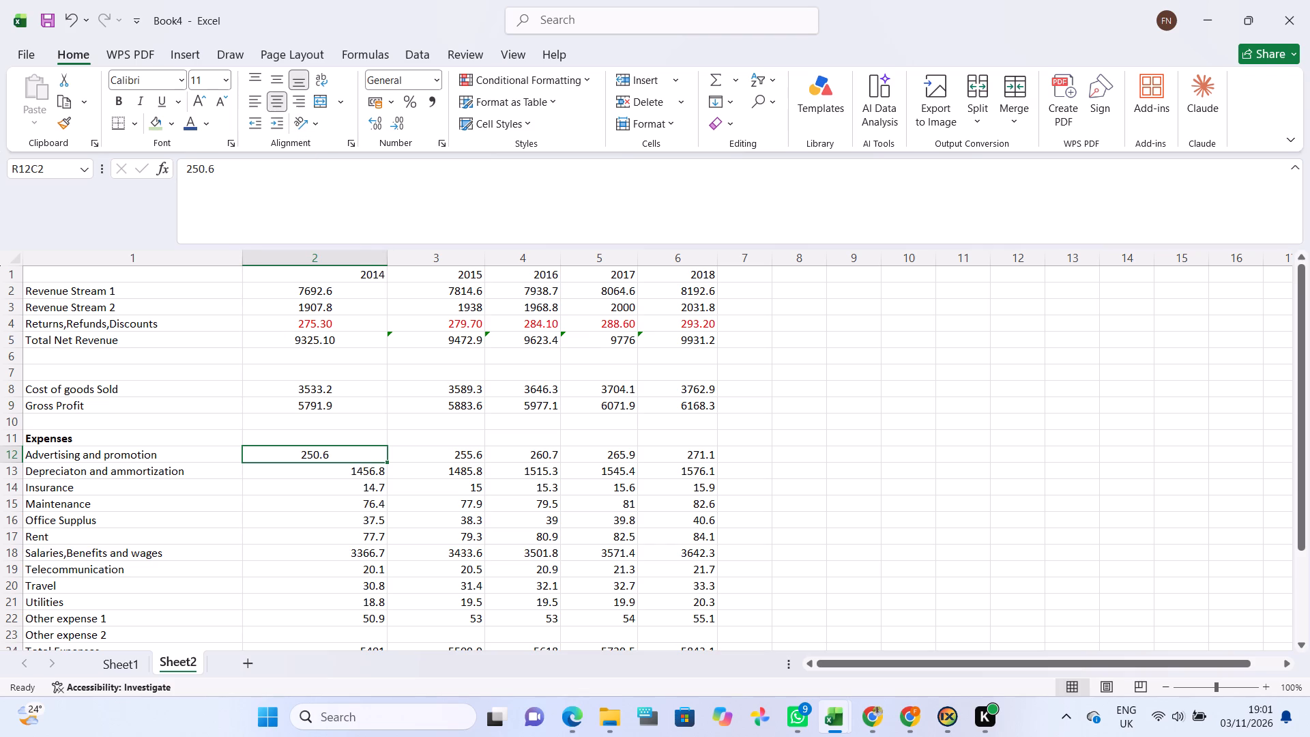
left_click(300, 467)
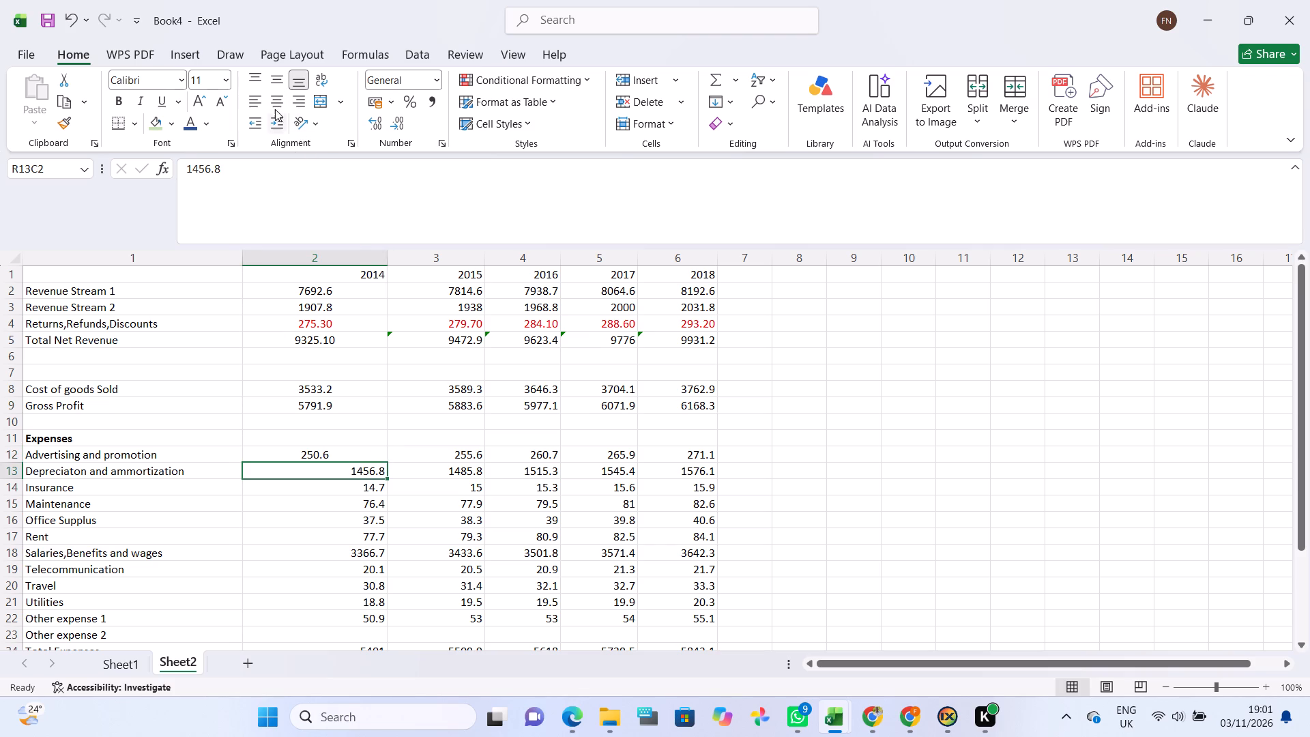
left_click(268, 91)
left_click(268, 95)
left_click(316, 499)
left_click(310, 481)
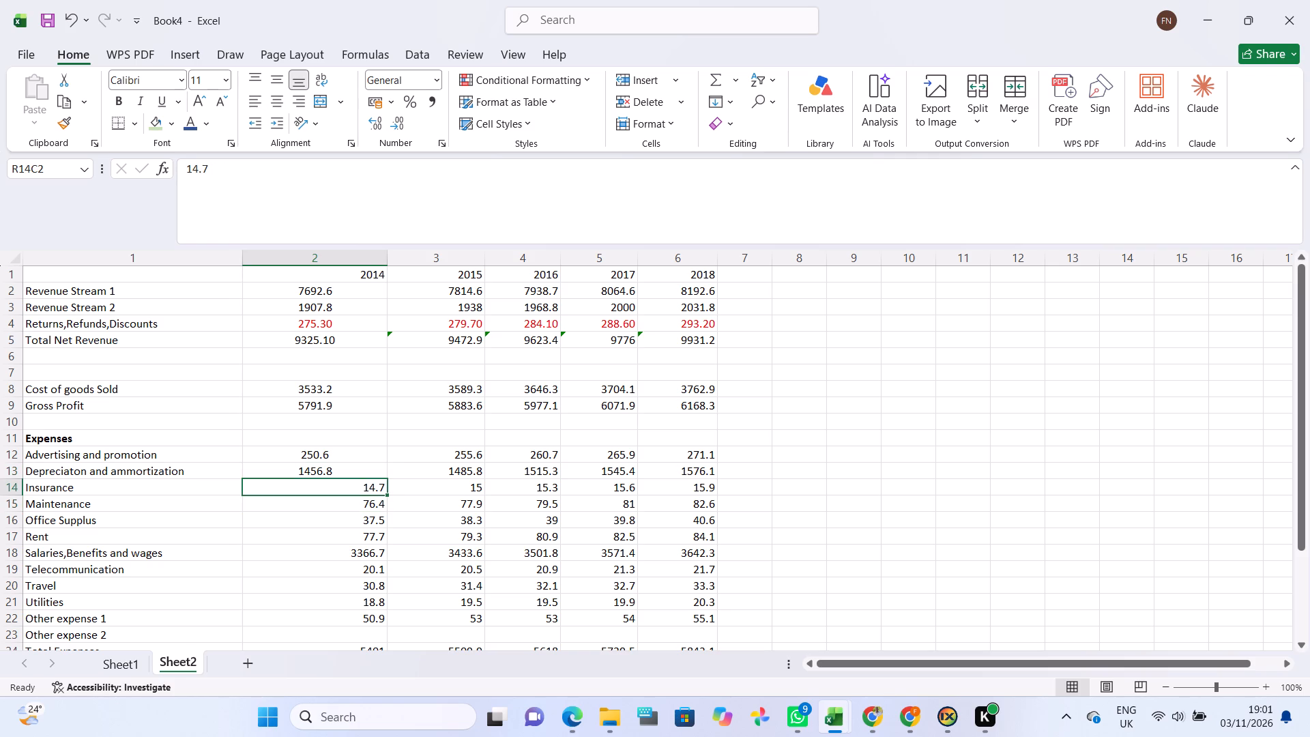
left_click(275, 94)
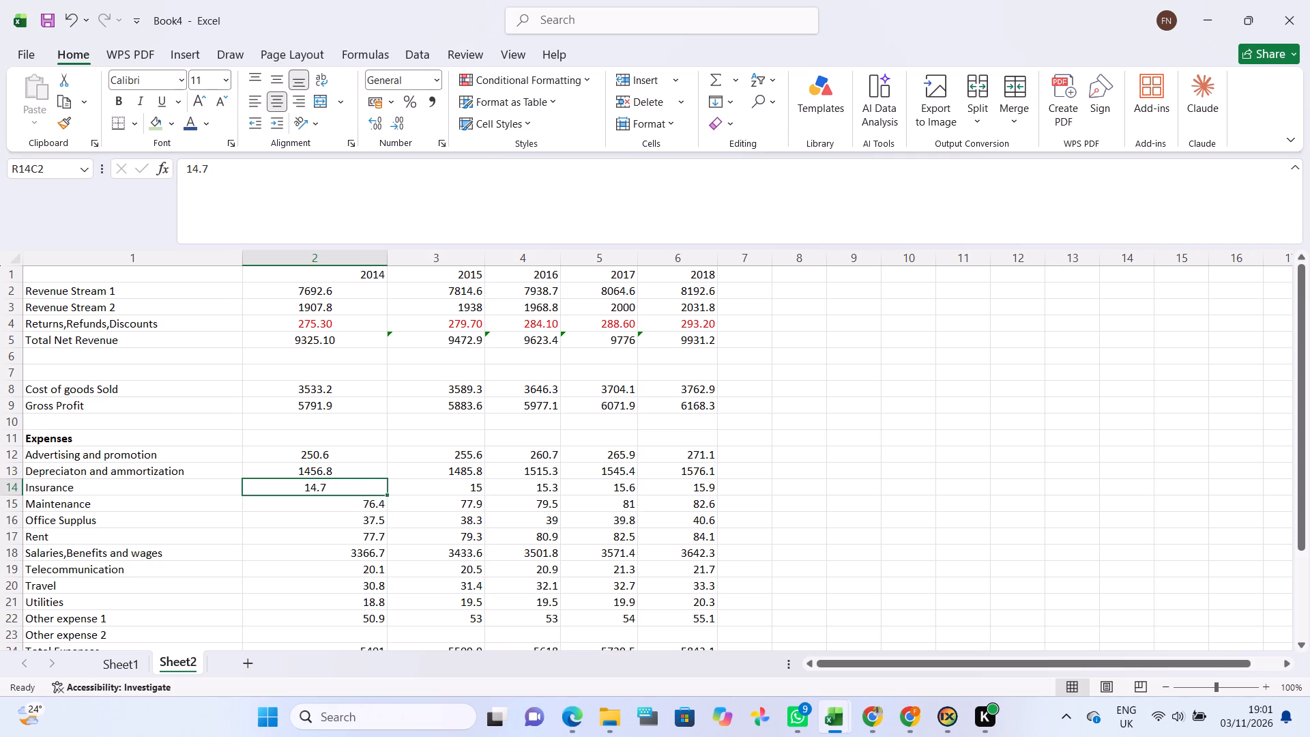
left_click(328, 500)
left_click(272, 109)
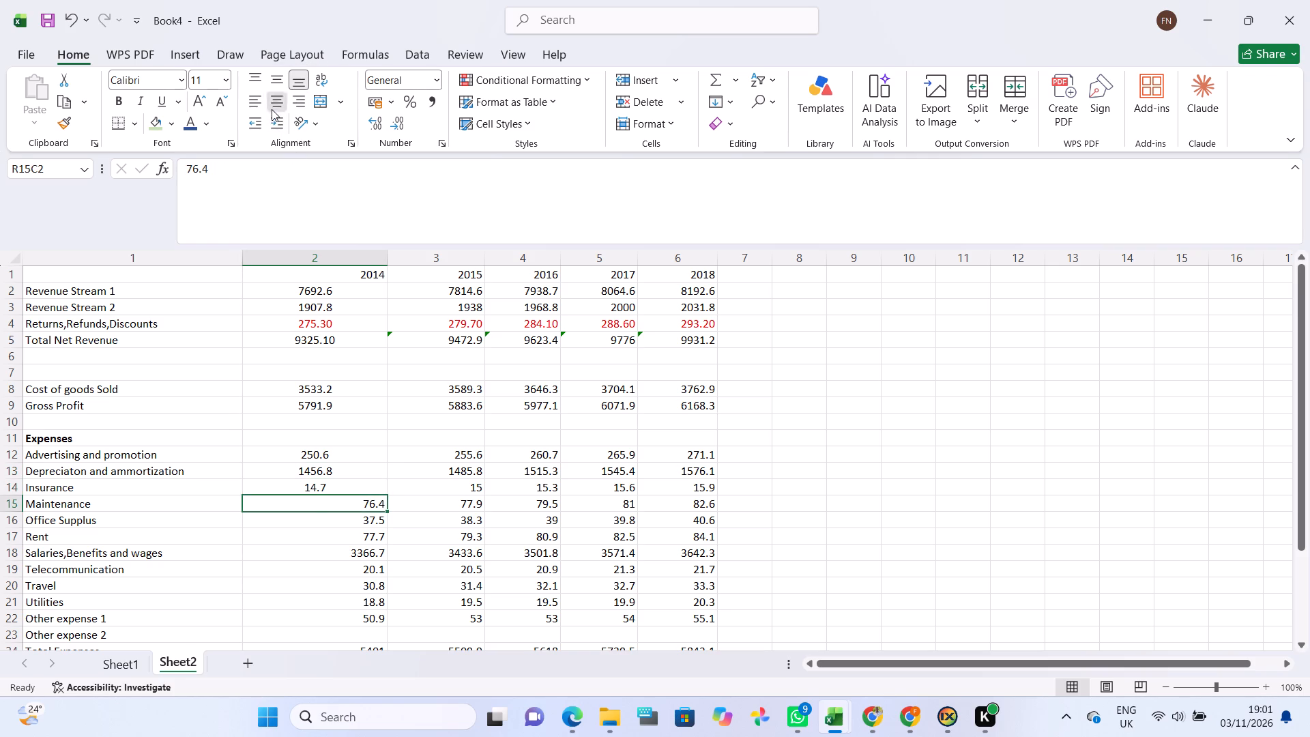
scroll(304, 419, "down", 1)
left_click(305, 422)
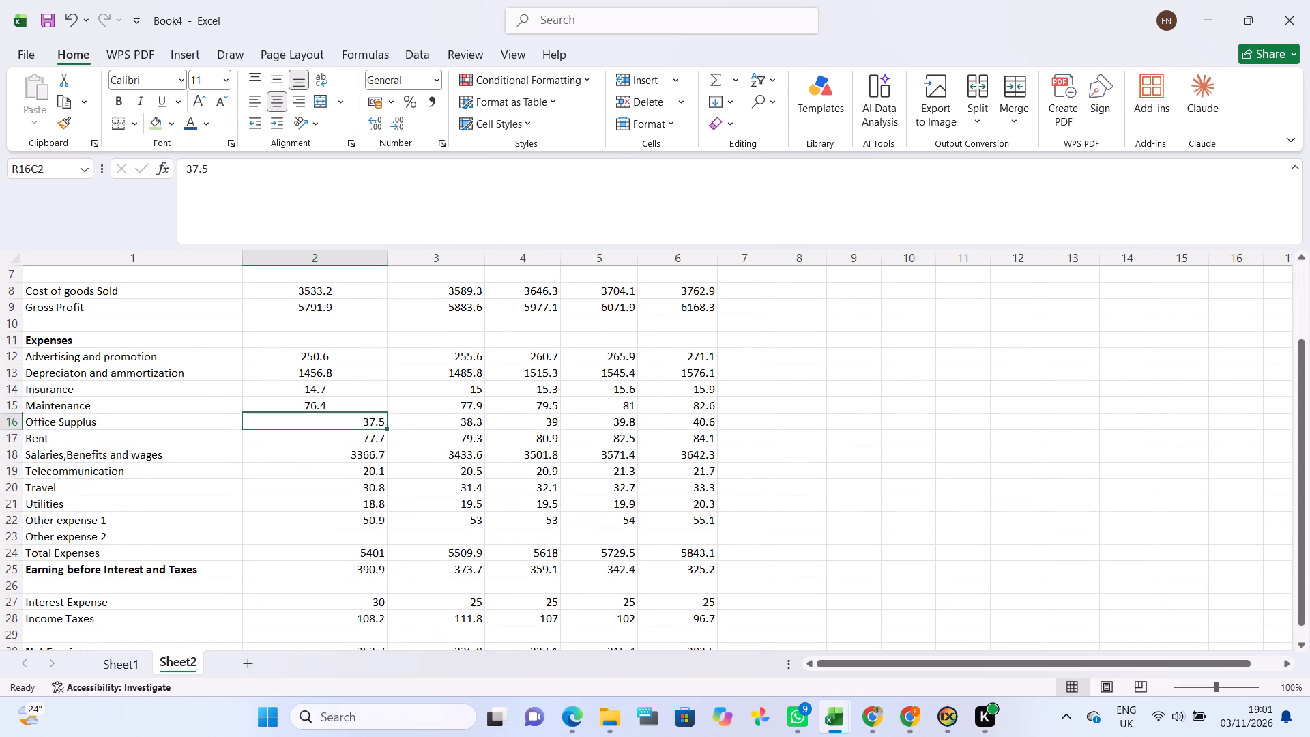
left_click(274, 107)
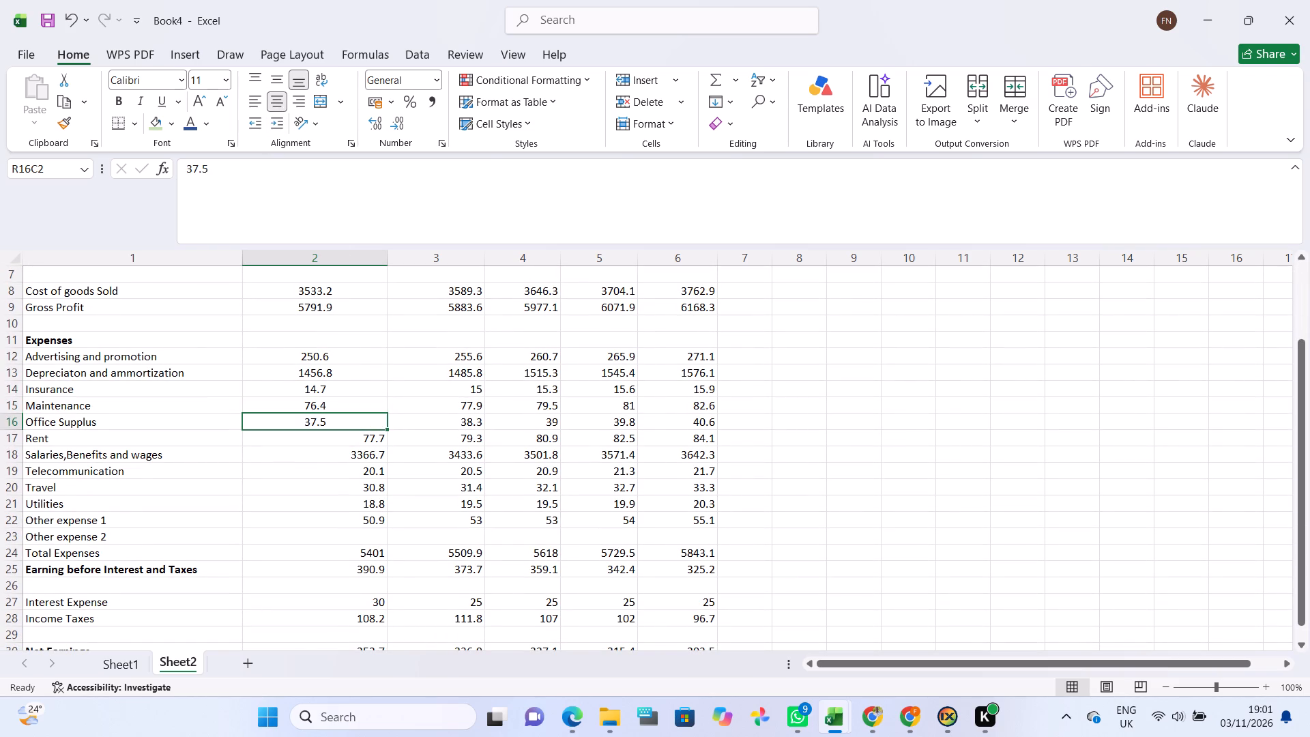
Center the whole block from row 7 to the Net Earnings row 30 horizontally, across columns 2 to 7.
left_click(359, 442)
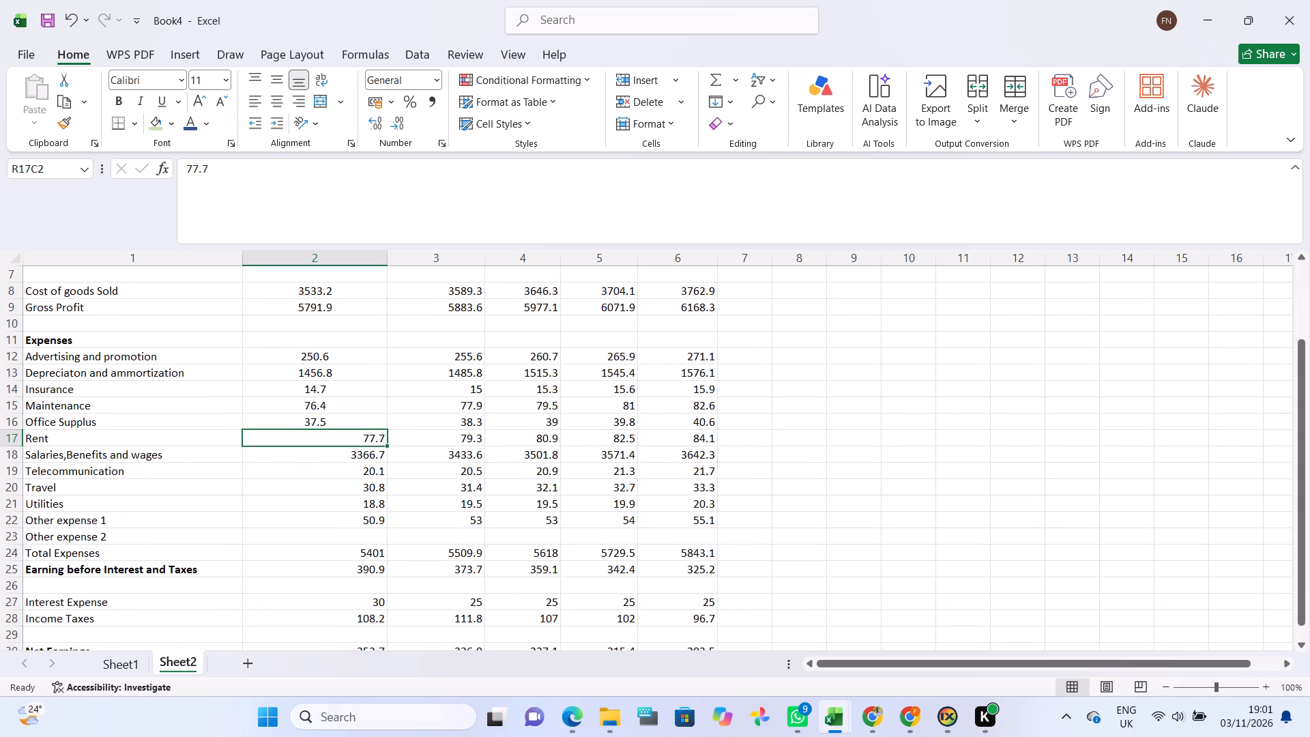
left_click(262, 291)
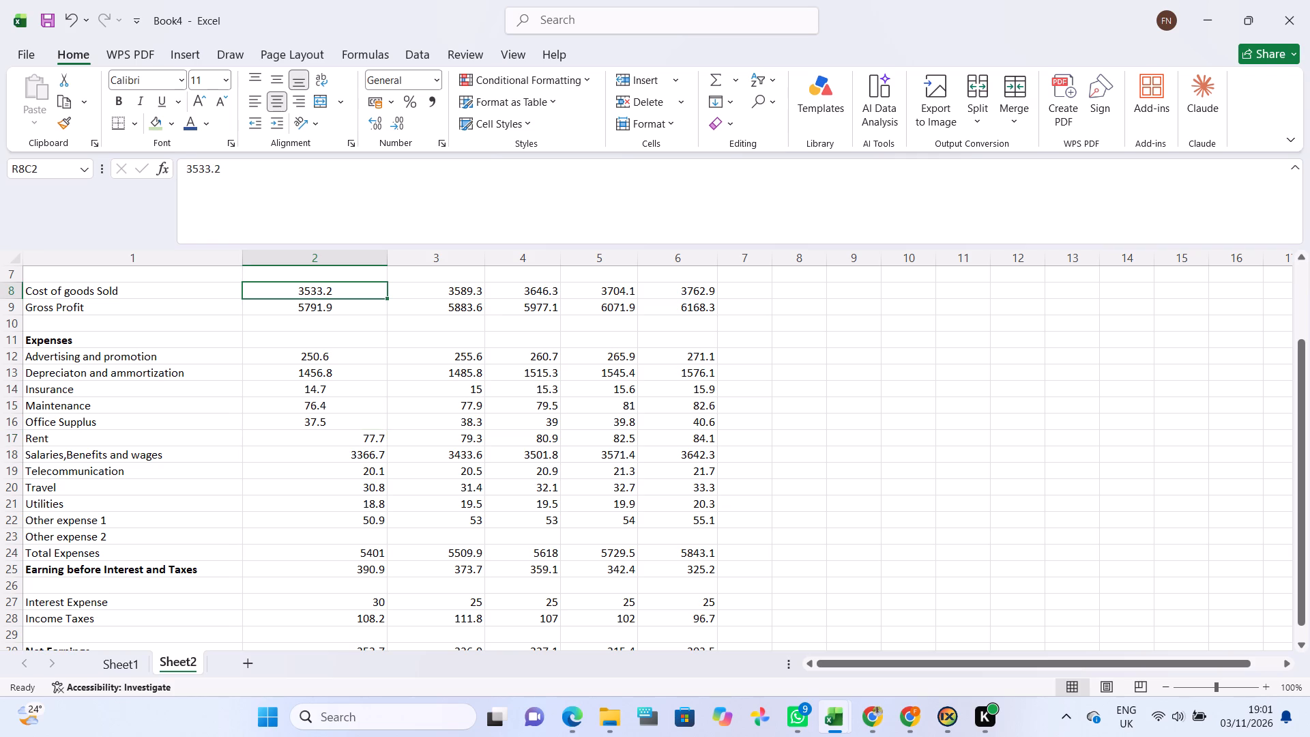
left_click_drag(245, 270, 471, 350)
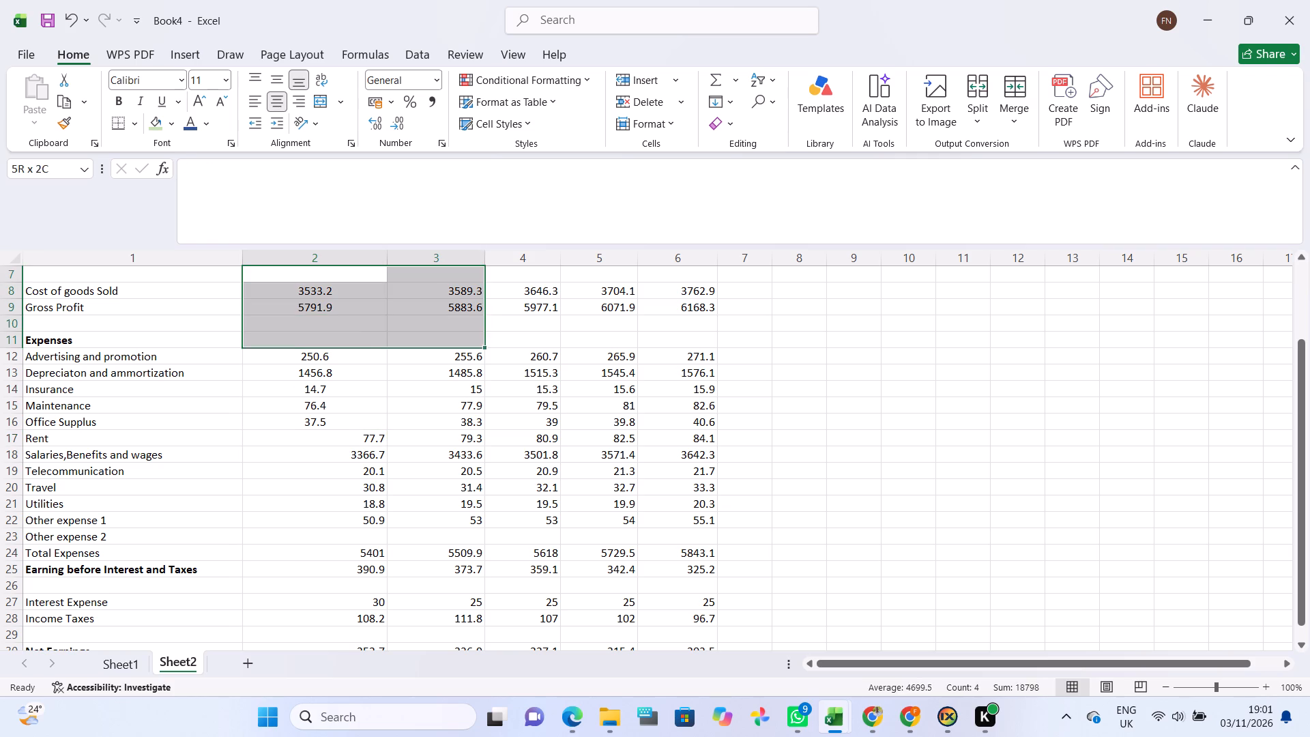
left_click_drag(471, 350, 717, 669)
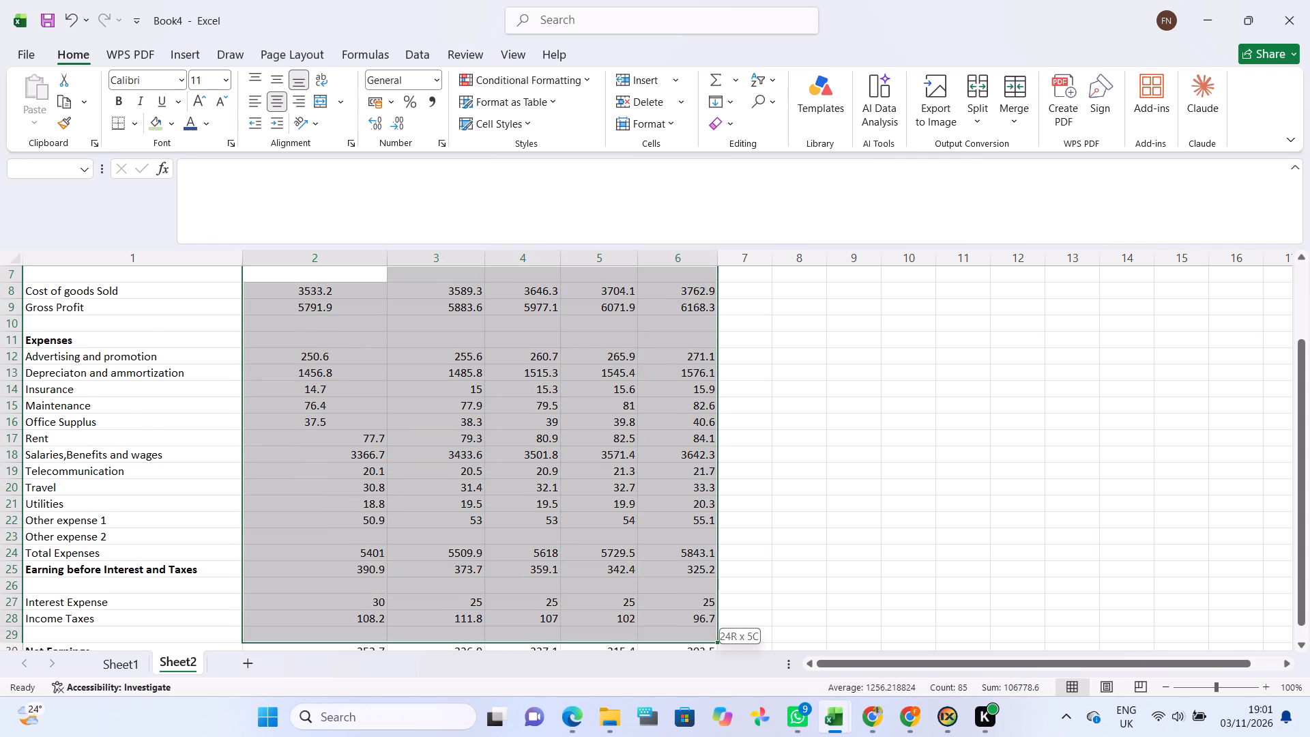
left_click_drag(717, 669, 664, 568)
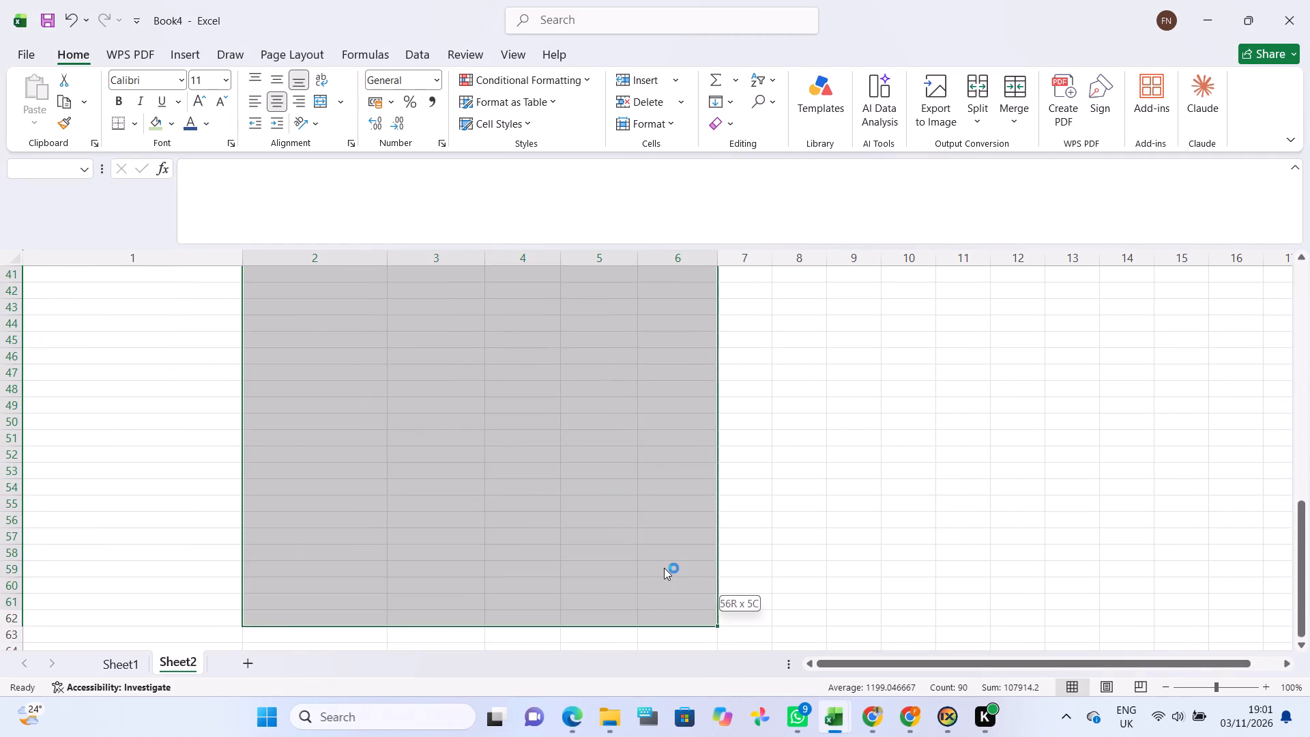
left_click_drag(664, 568, 758, 316)
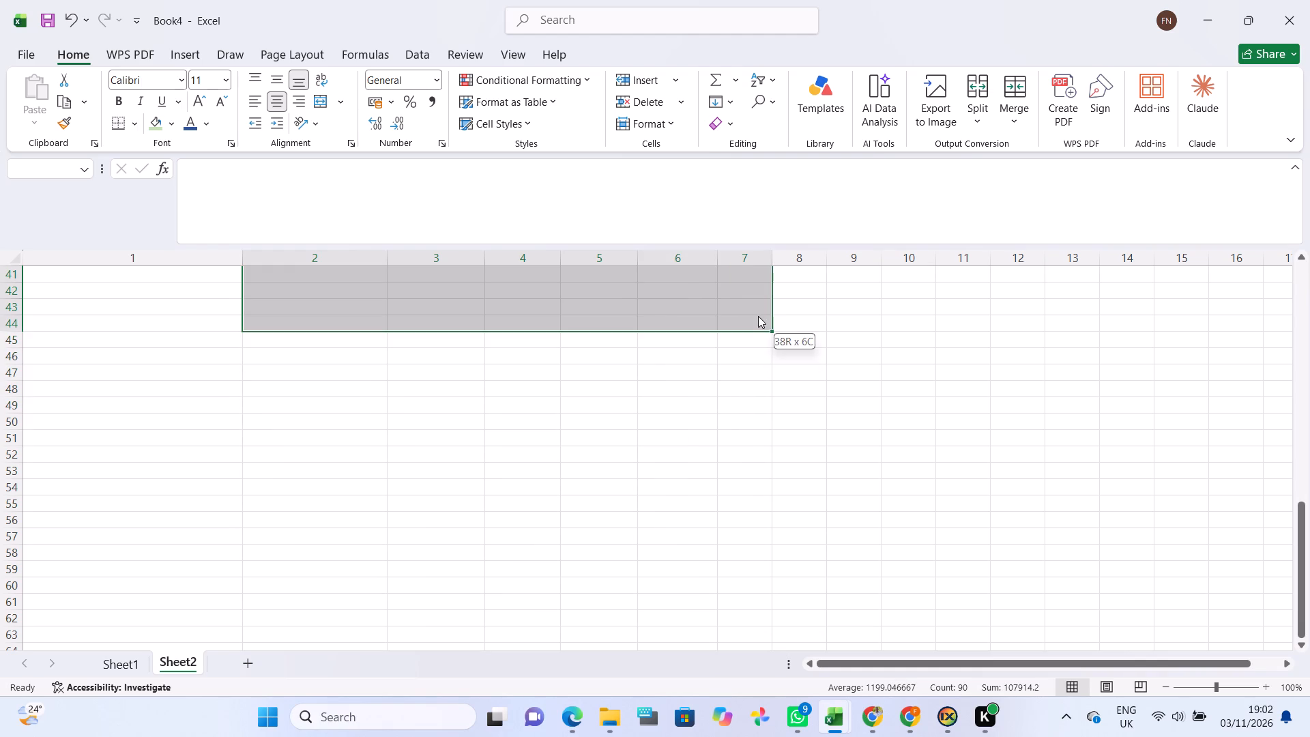
left_click_drag(758, 316, 751, 229)
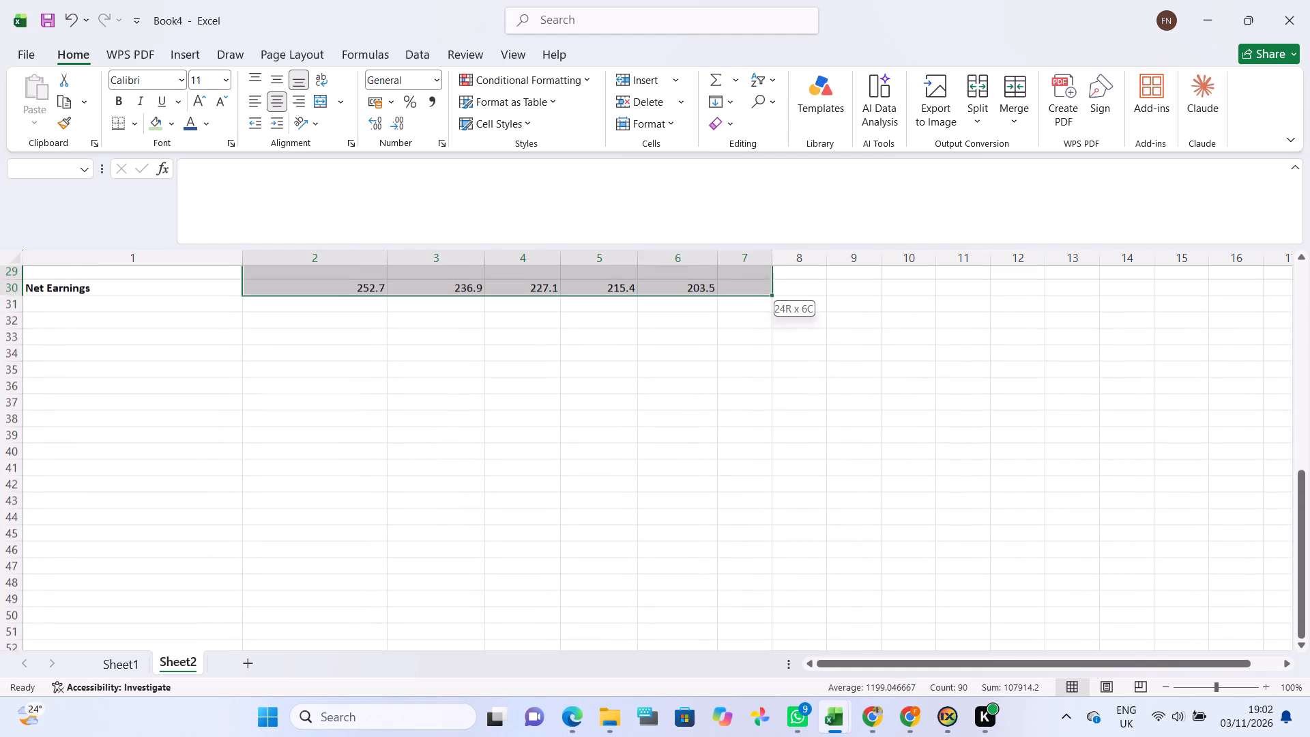
left_click_drag(751, 229, 752, 360)
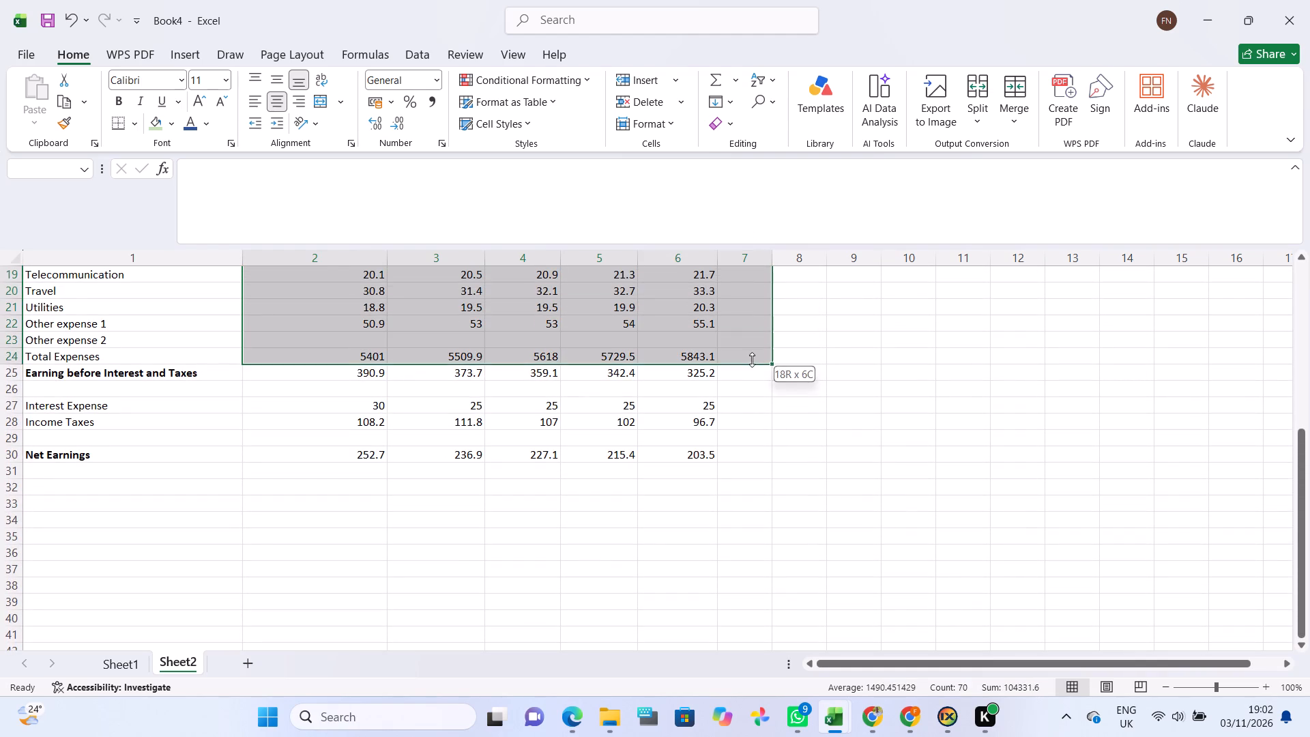
left_click_drag(752, 360, 744, 450)
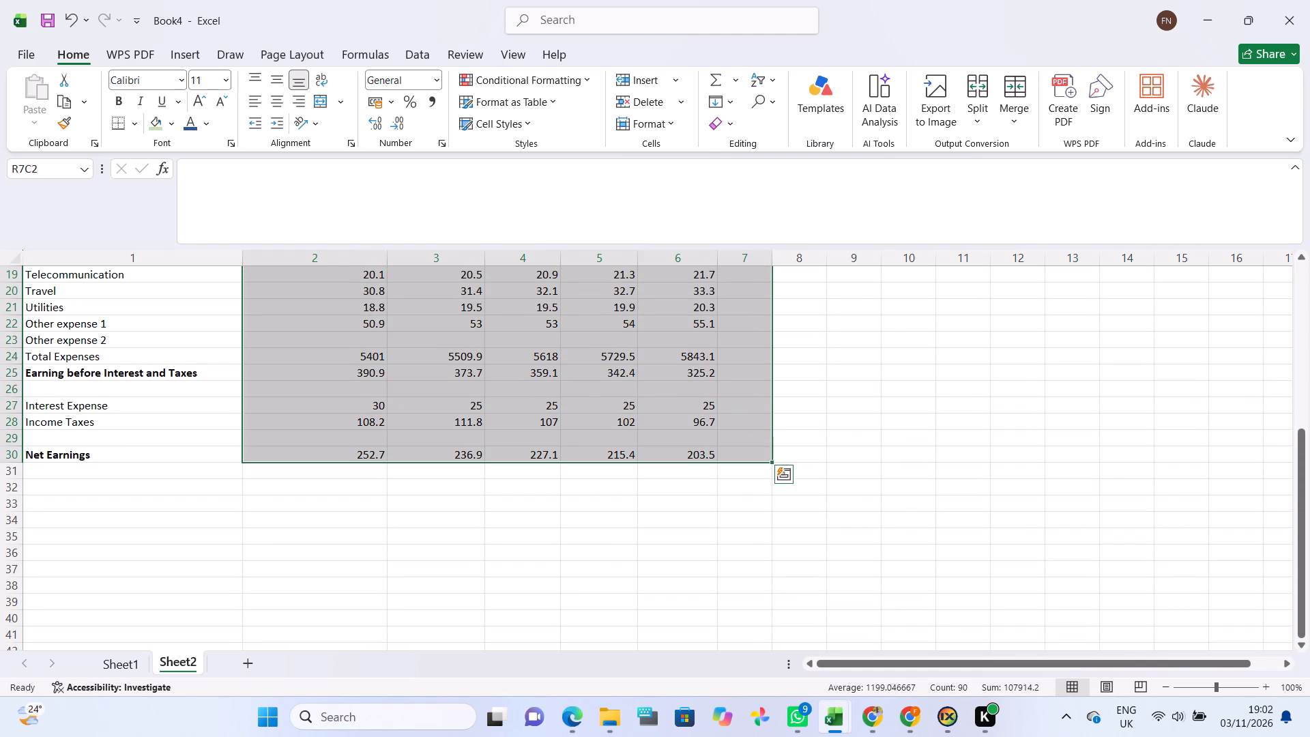
left_click(280, 106)
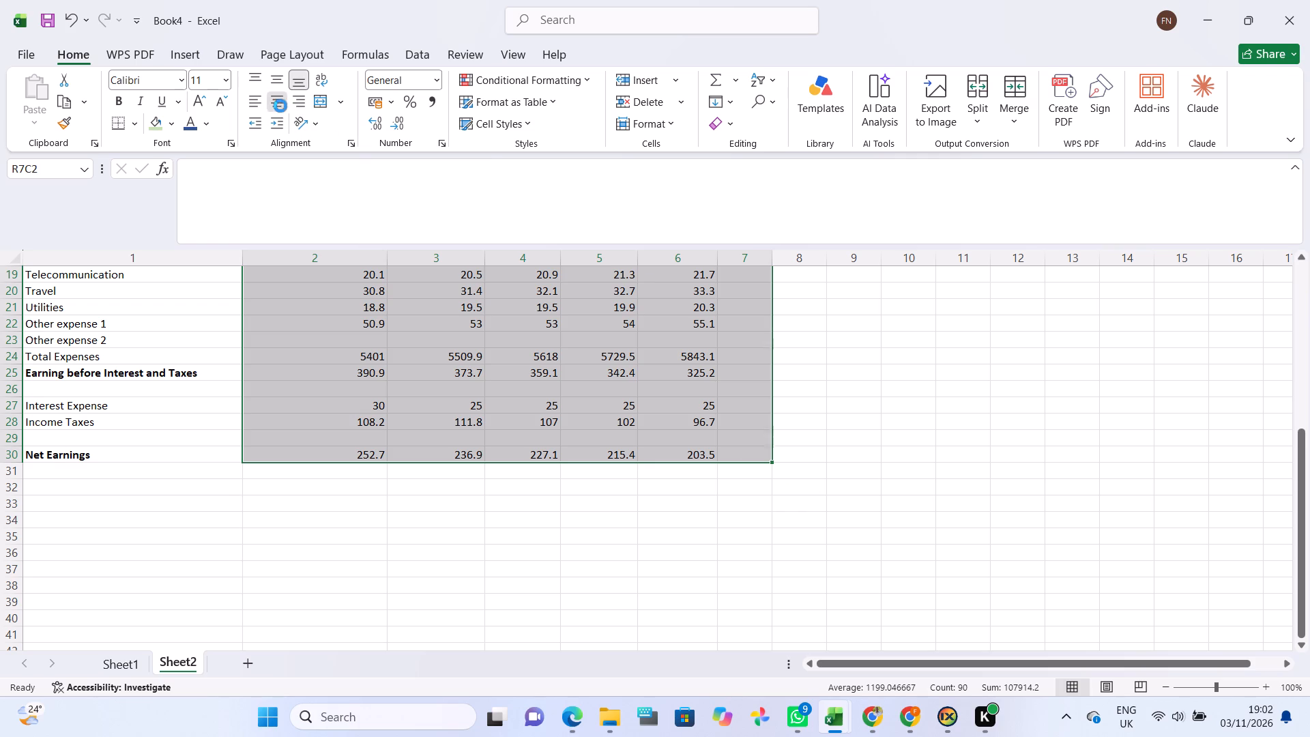
left_click(1013, 553)
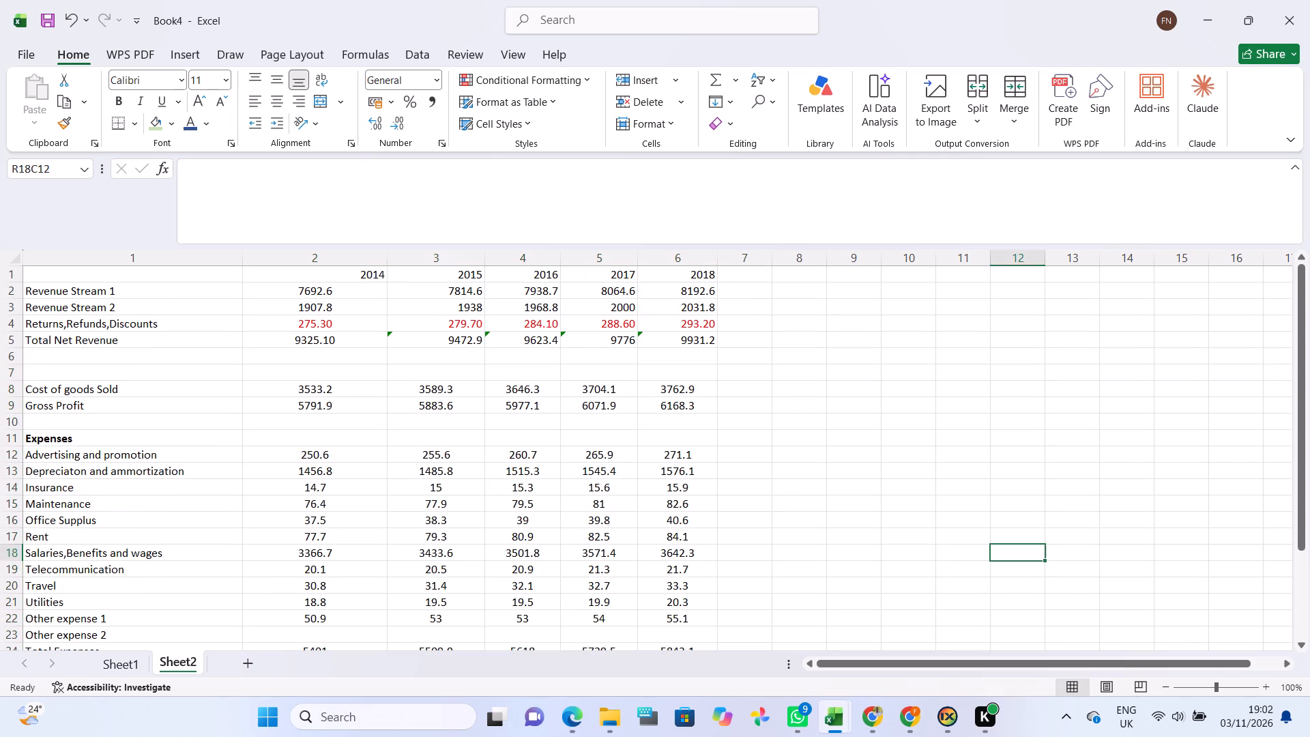
scroll(540, 472, "down", 2)
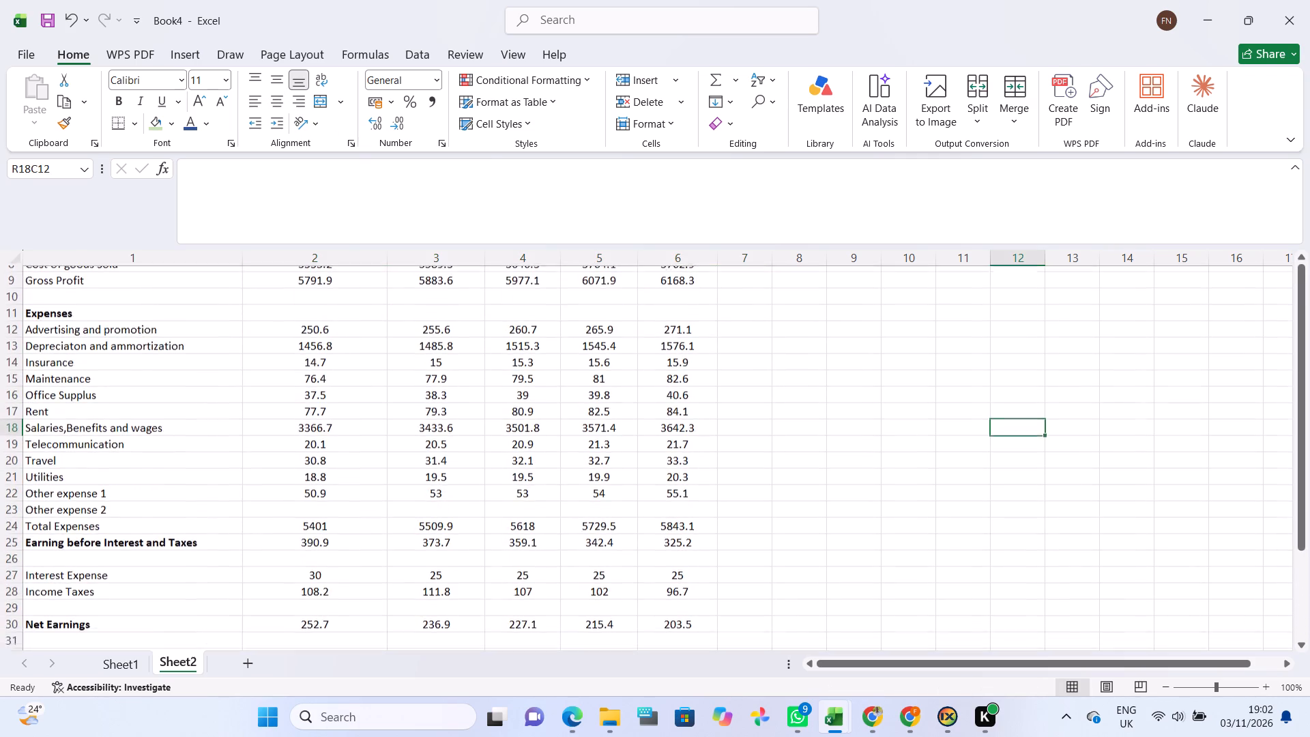
scroll(540, 472, "down", 1)
scroll(540, 472, "up", 2)
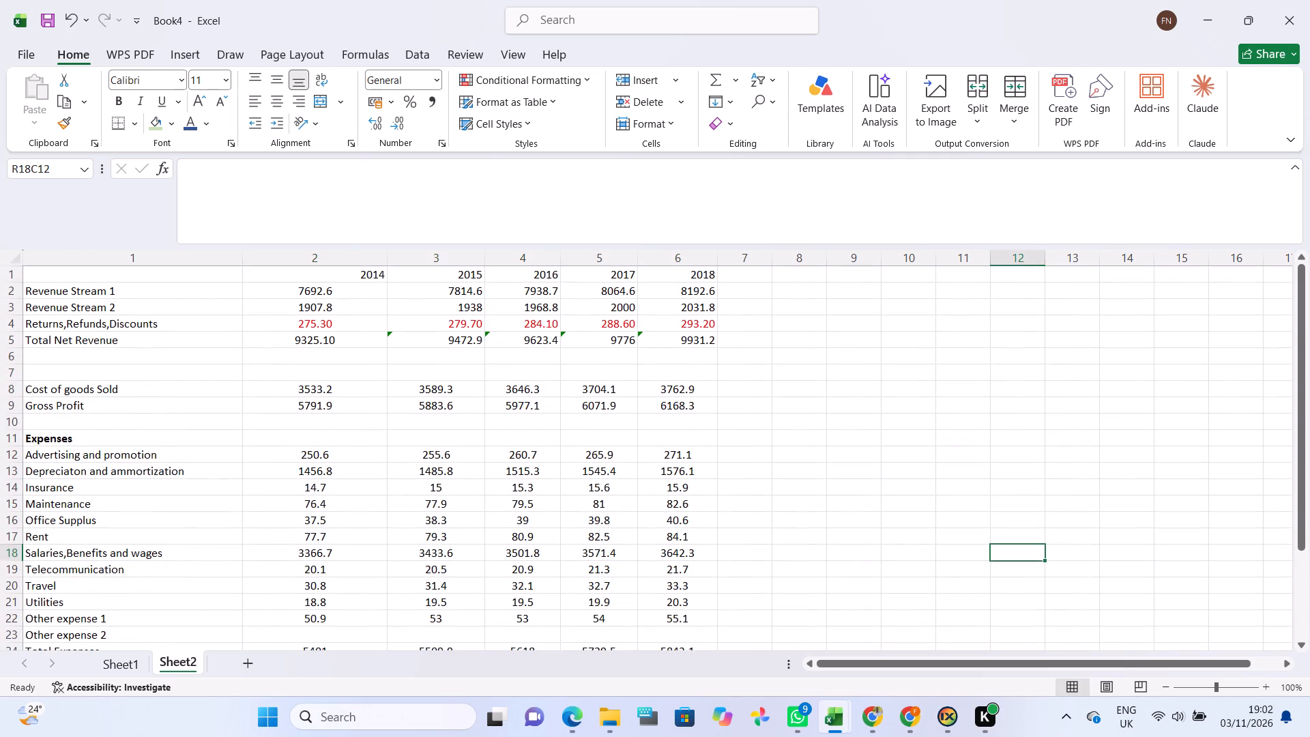
Narrow the 2014 column slightly and the 2015 column to about the same width as the 2016 column.
left_click_drag(384, 257, 355, 294)
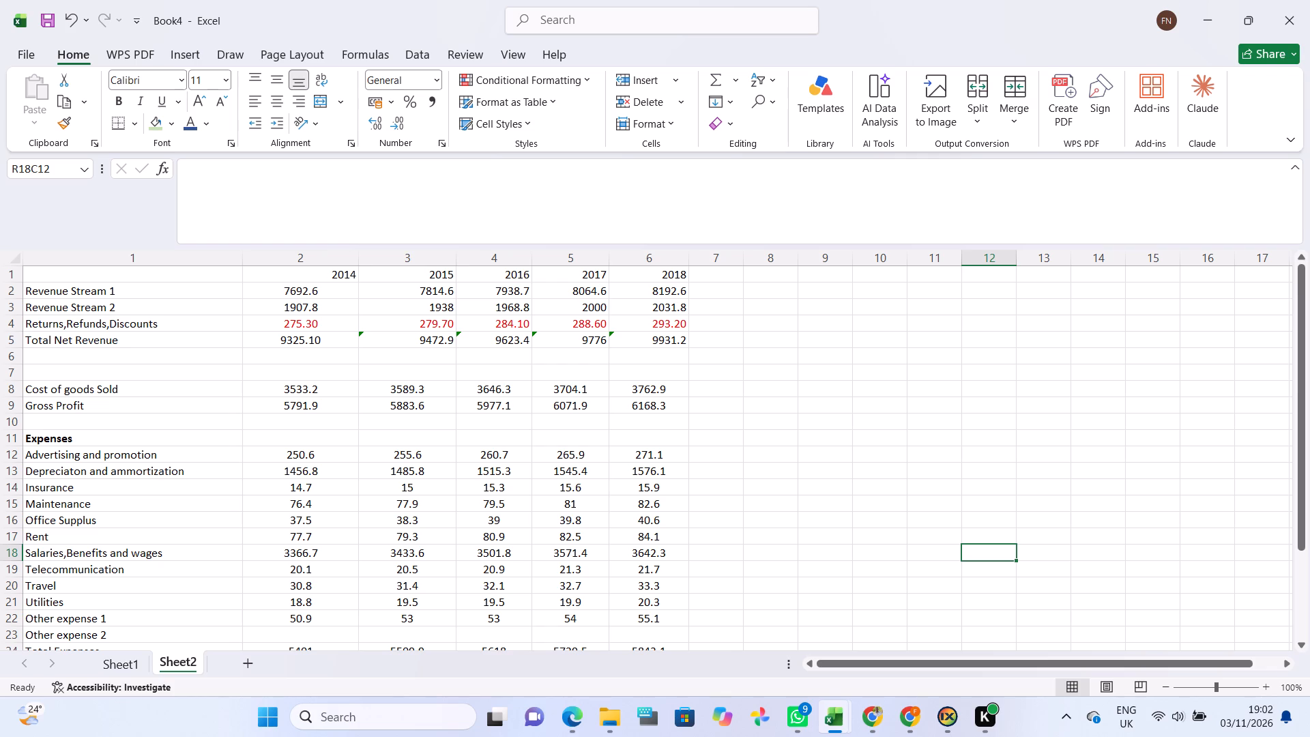
left_click_drag(455, 256, 446, 261)
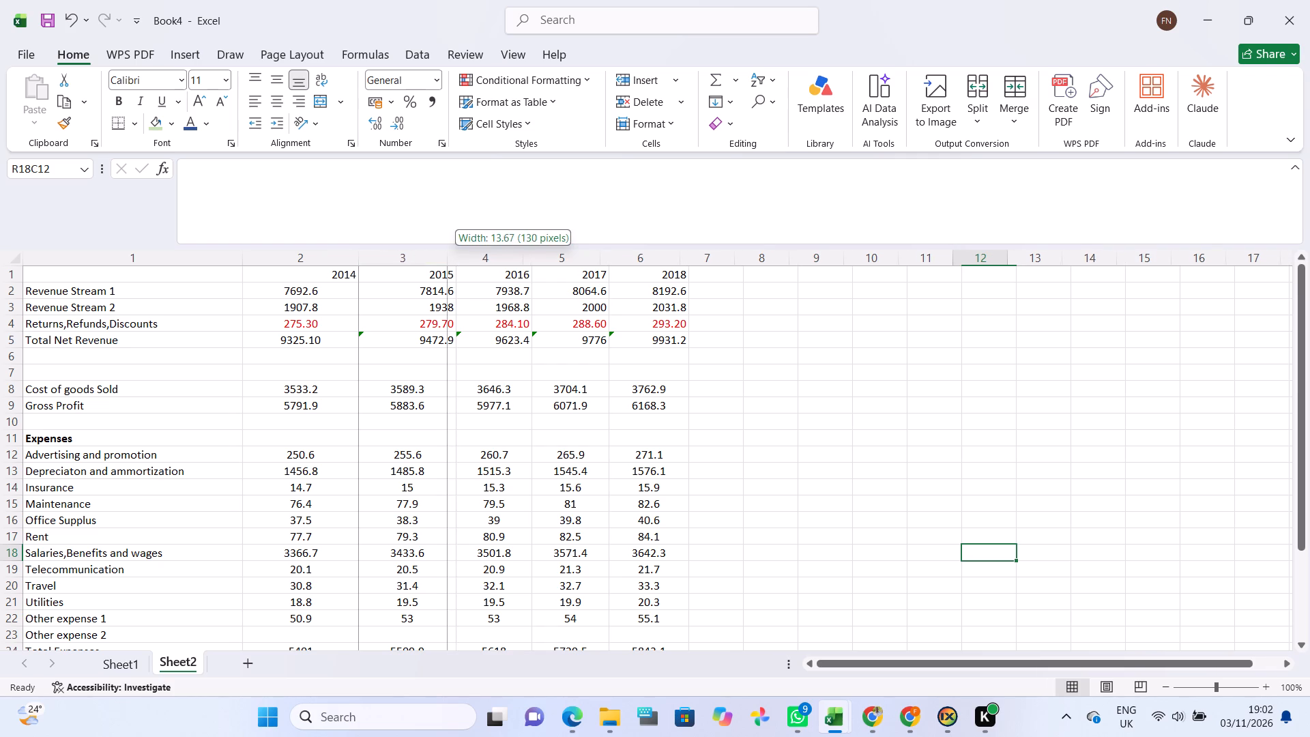
left_click_drag(446, 261, 436, 261)
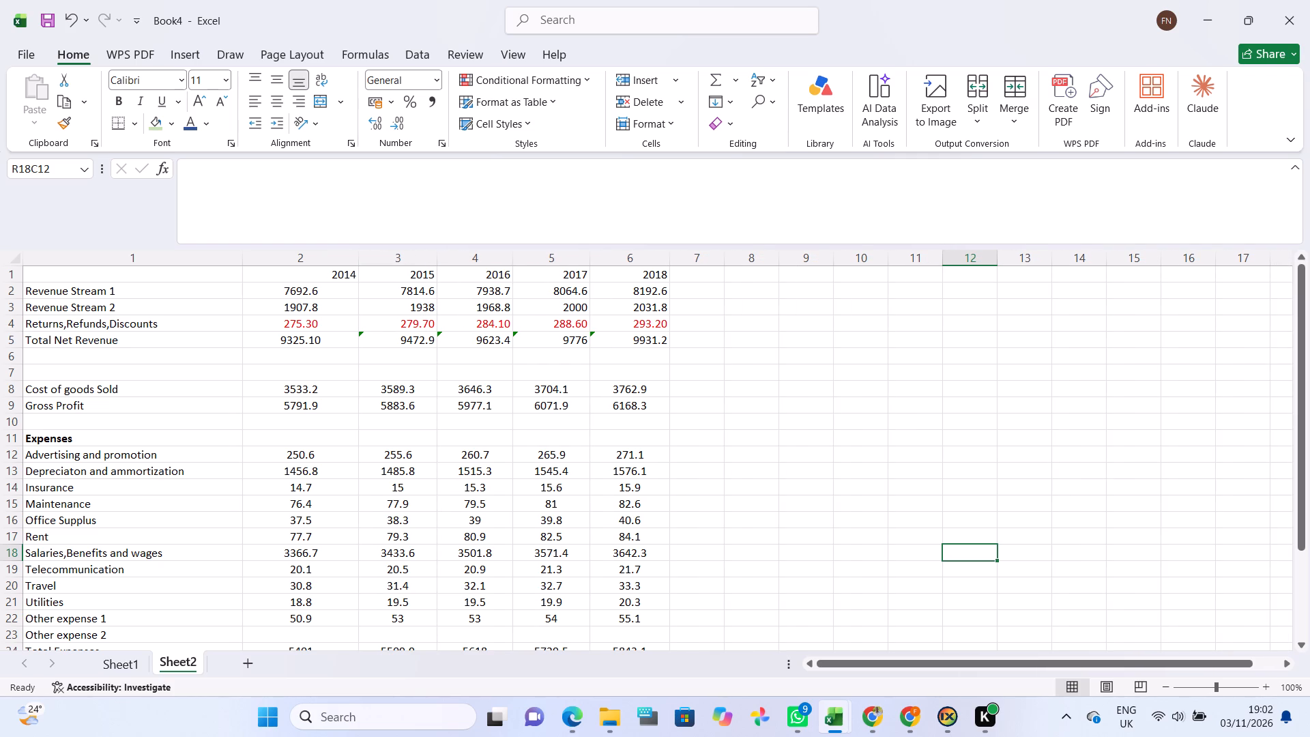
Center the block from the year headings in row 1 to Net Earnings in row 30 horizontally, across columns 2 to 6.
left_click(416, 291)
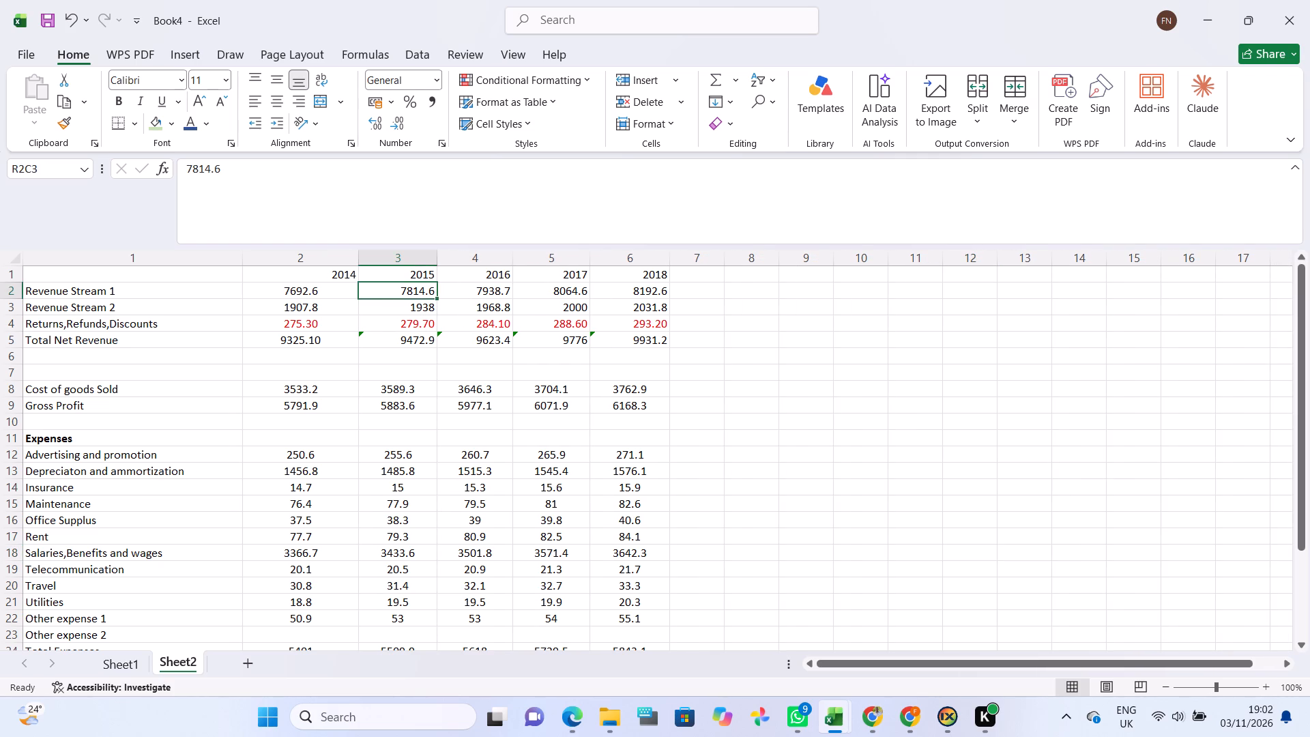
left_click(561, 286)
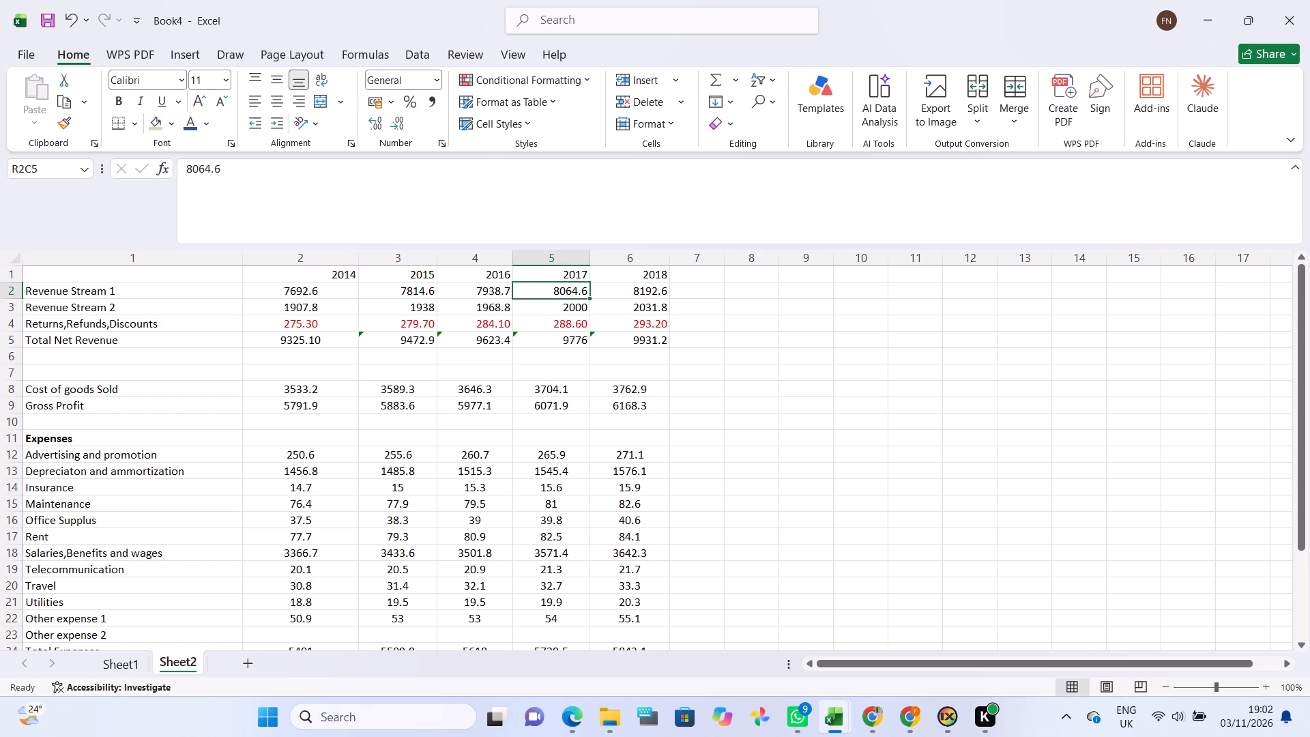
left_click(293, 283)
left_click(288, 273)
left_click_drag(301, 274, 349, 289)
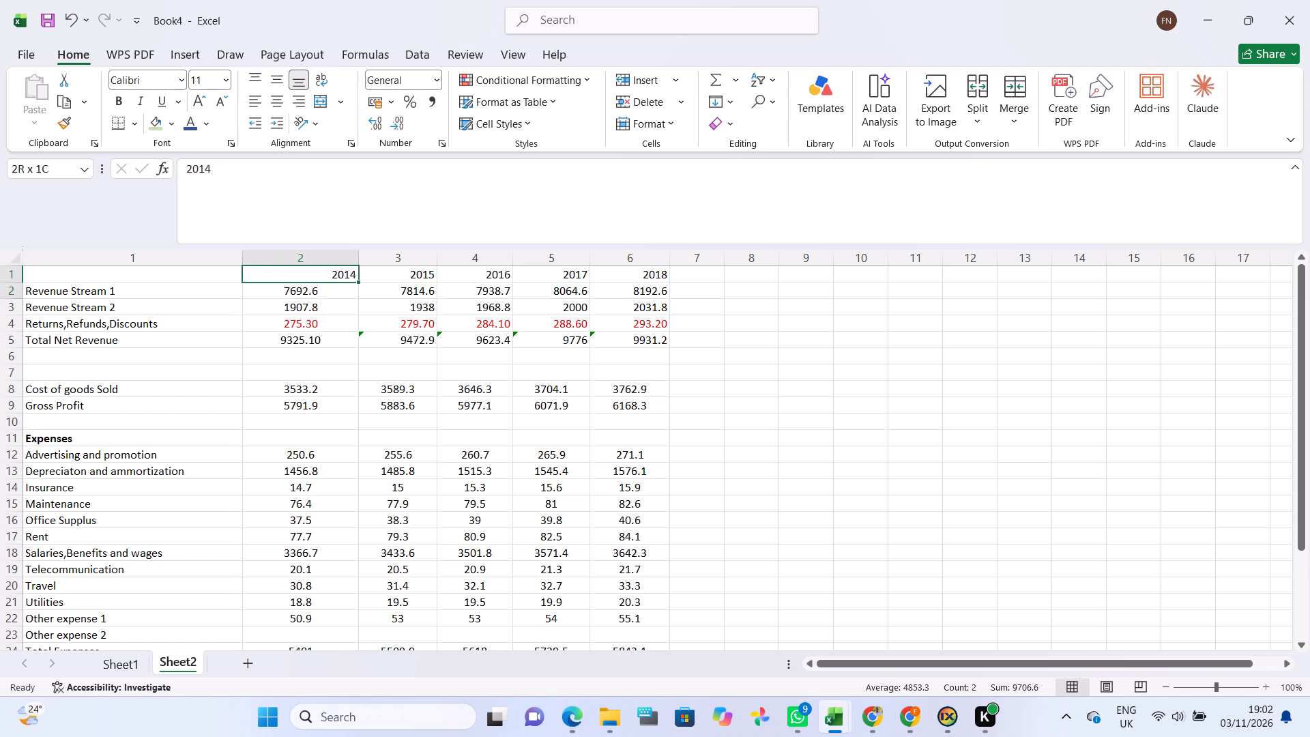
left_click_drag(349, 289, 594, 615)
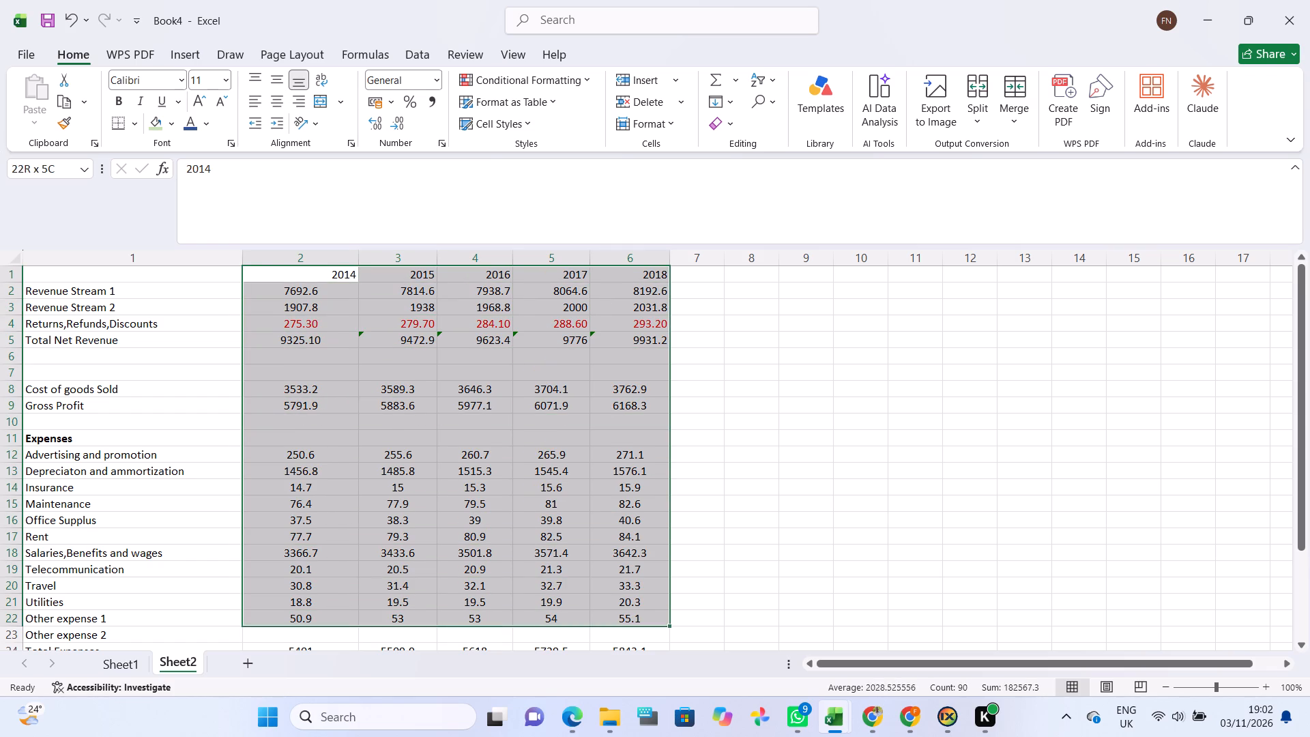
left_click_drag(594, 615, 594, 674)
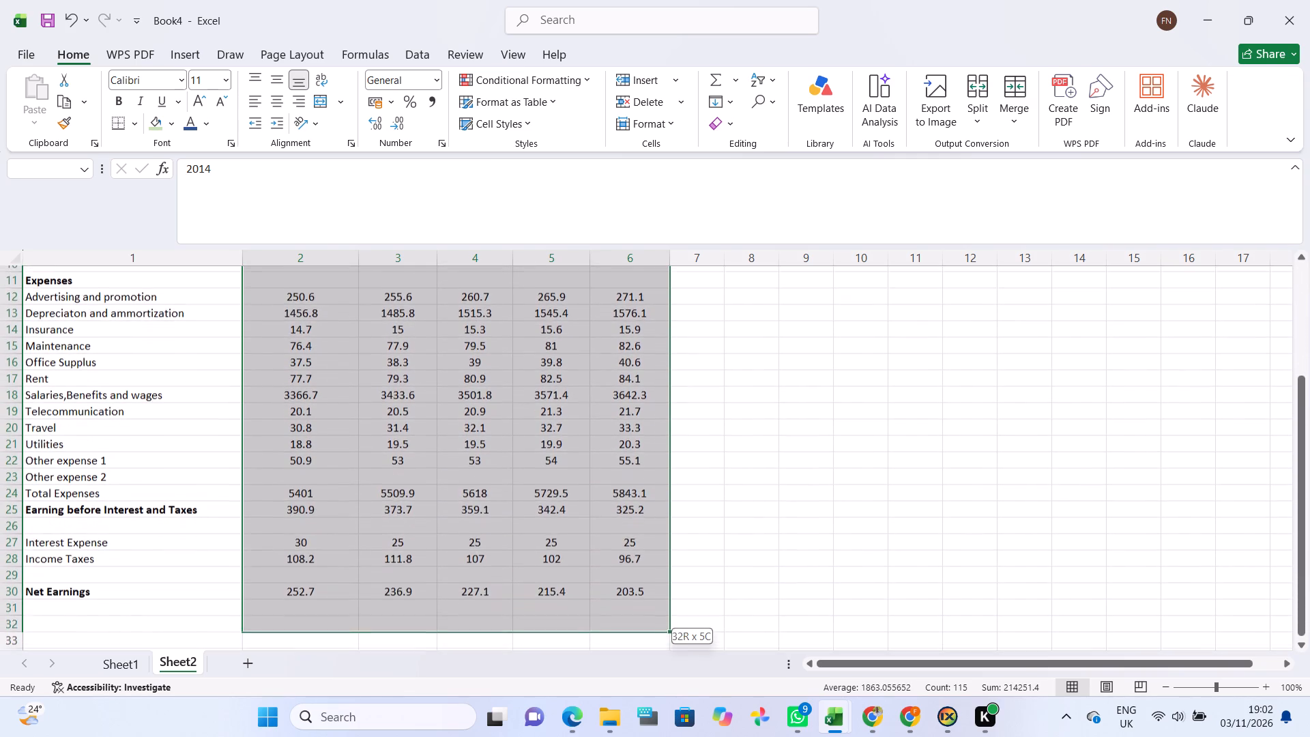
left_click_drag(594, 674, 622, 543)
left_click(274, 107)
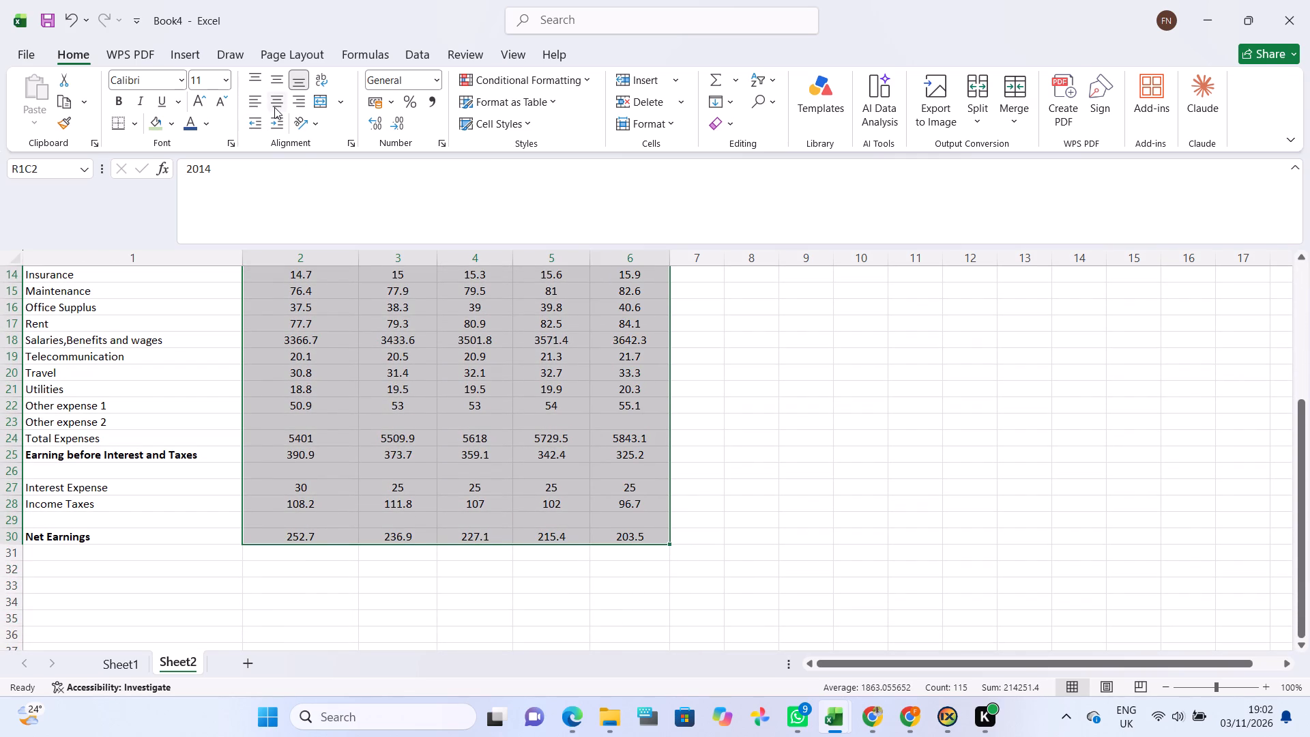
left_click(675, 520)
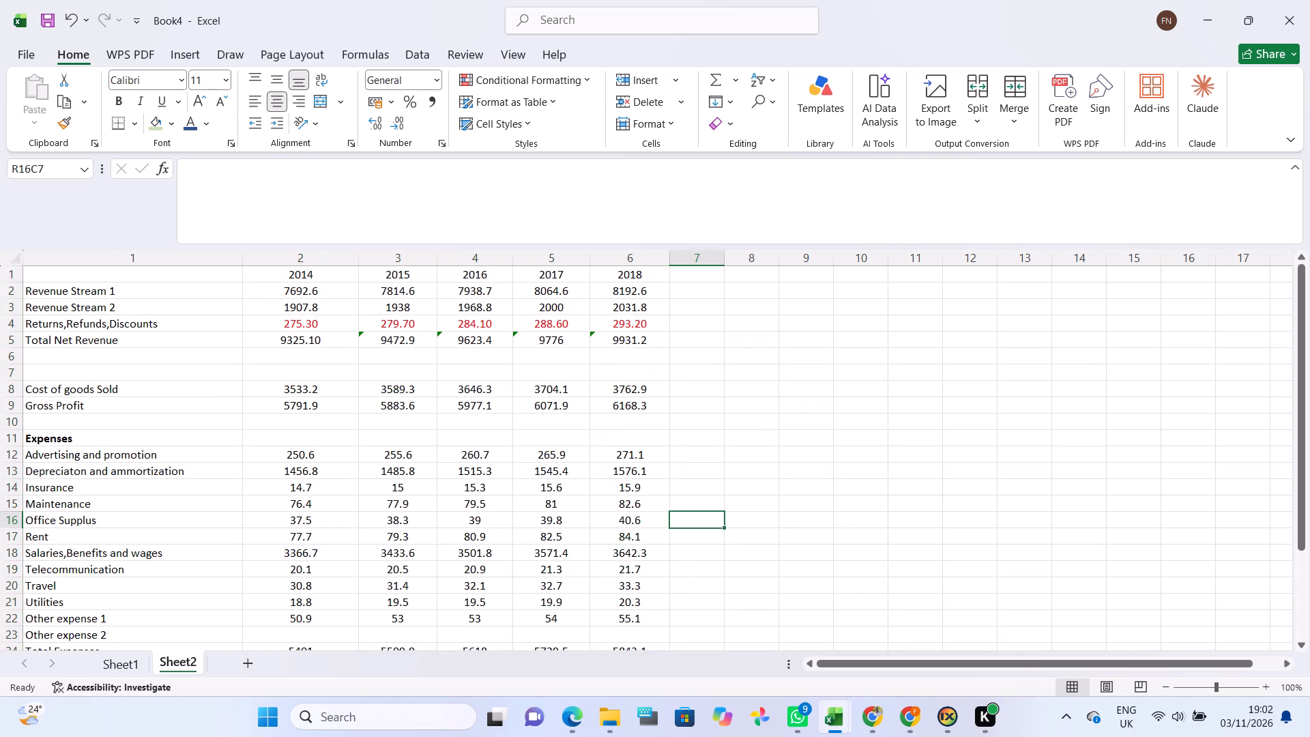
scroll(481, 398, "up", 2)
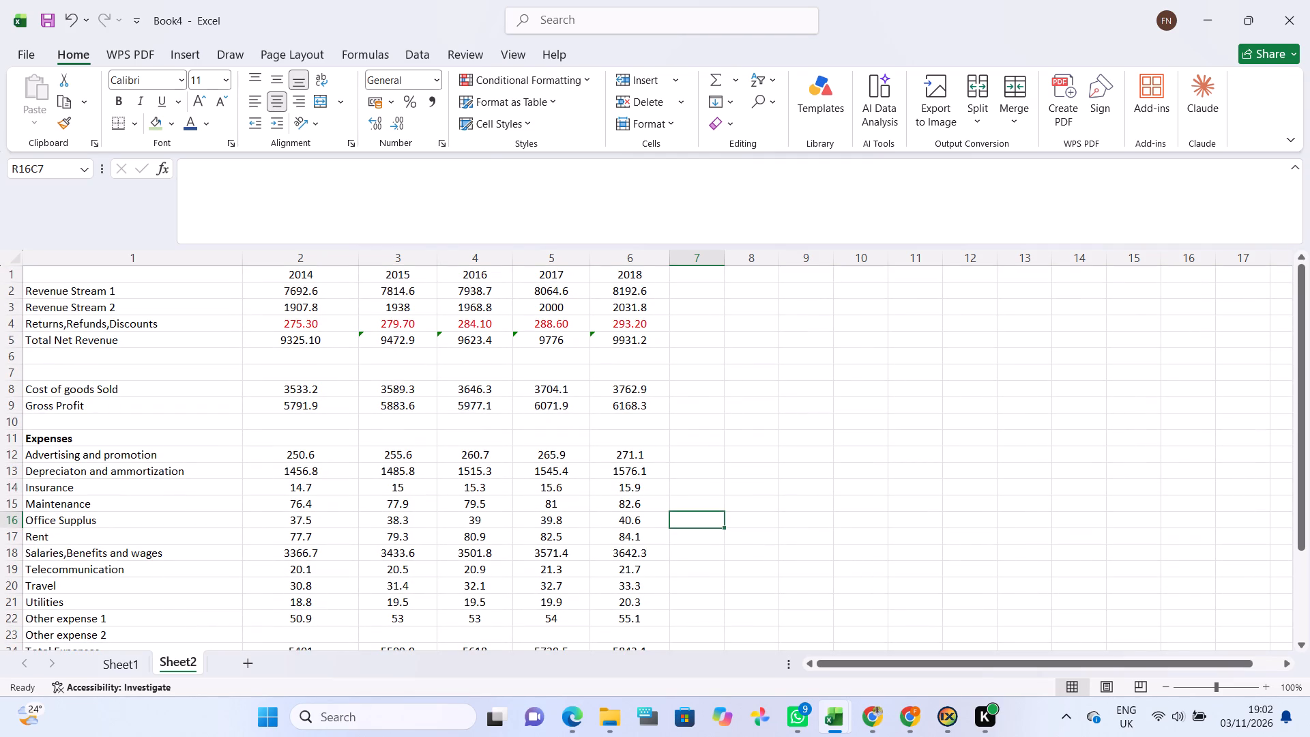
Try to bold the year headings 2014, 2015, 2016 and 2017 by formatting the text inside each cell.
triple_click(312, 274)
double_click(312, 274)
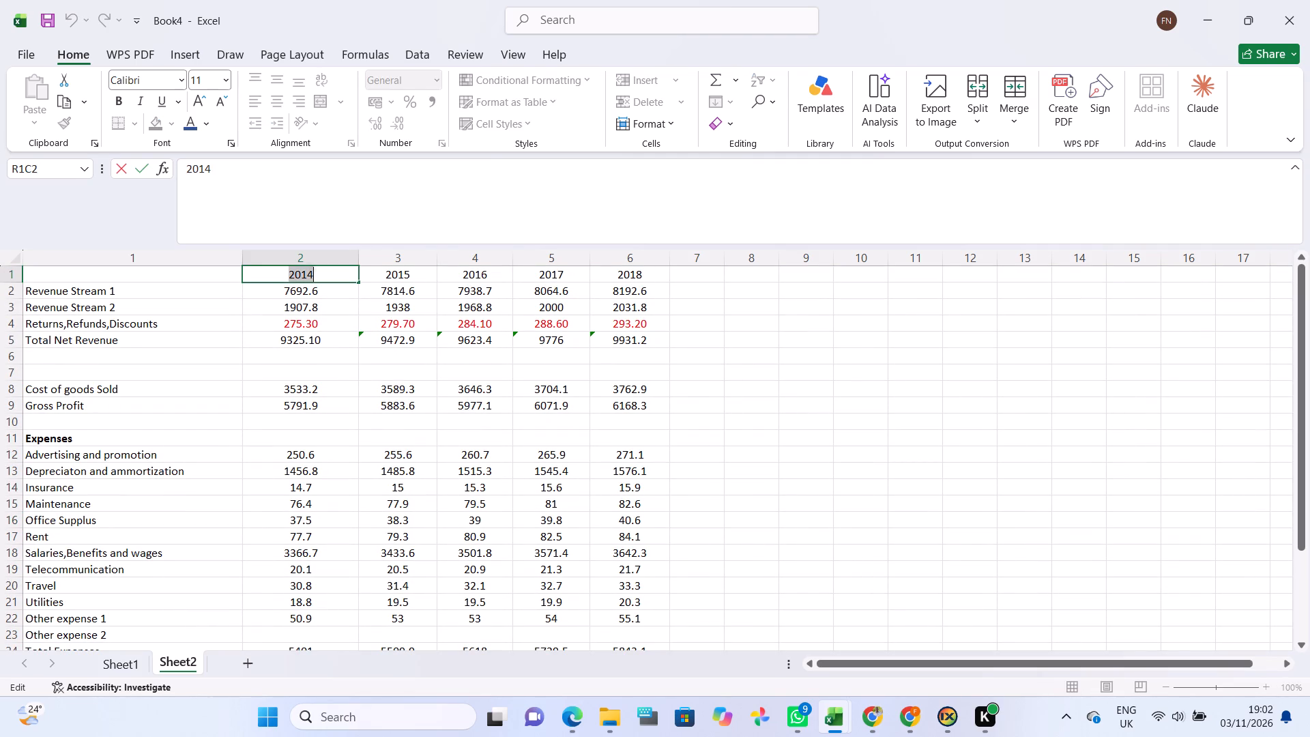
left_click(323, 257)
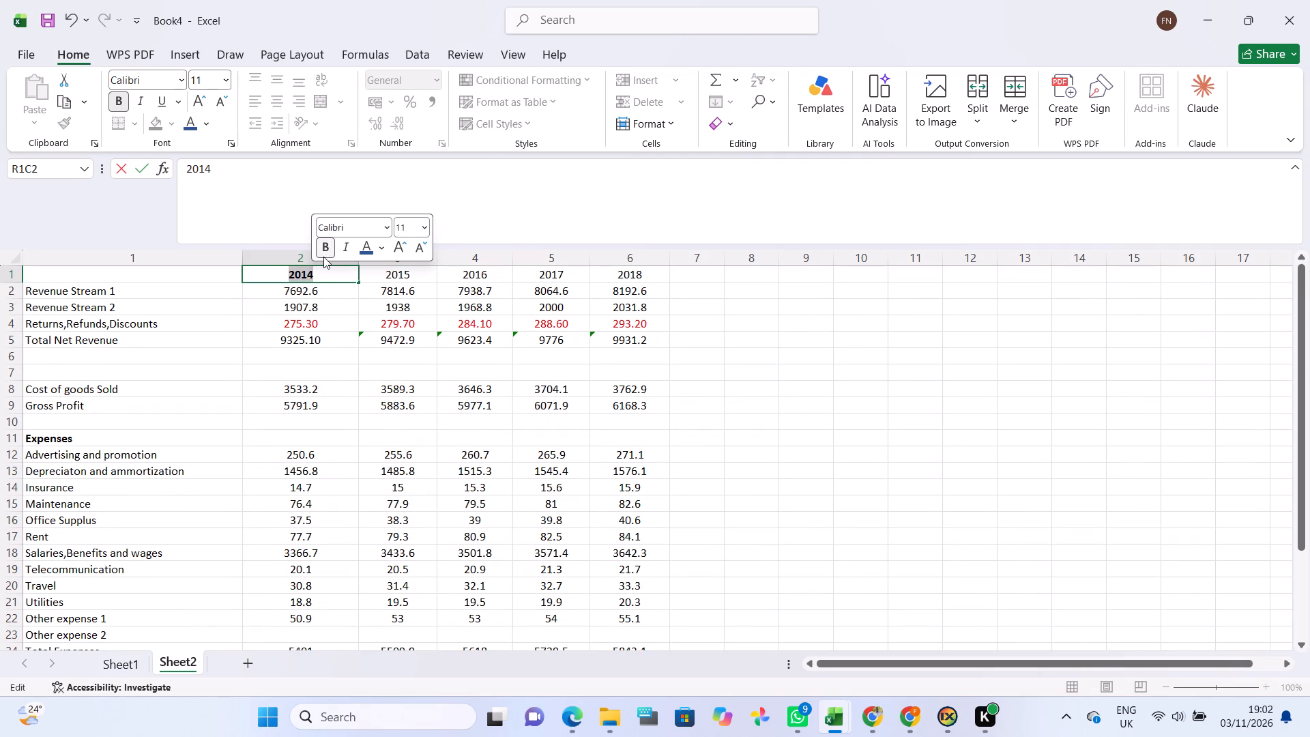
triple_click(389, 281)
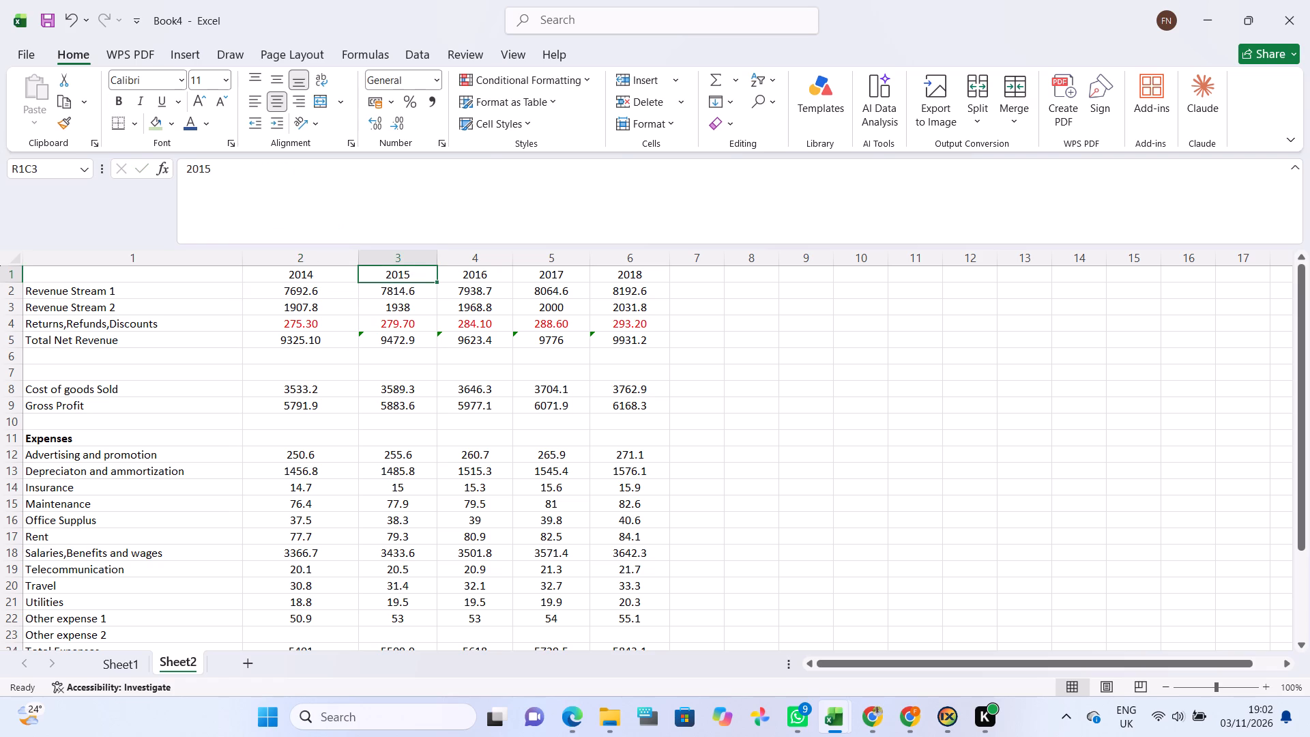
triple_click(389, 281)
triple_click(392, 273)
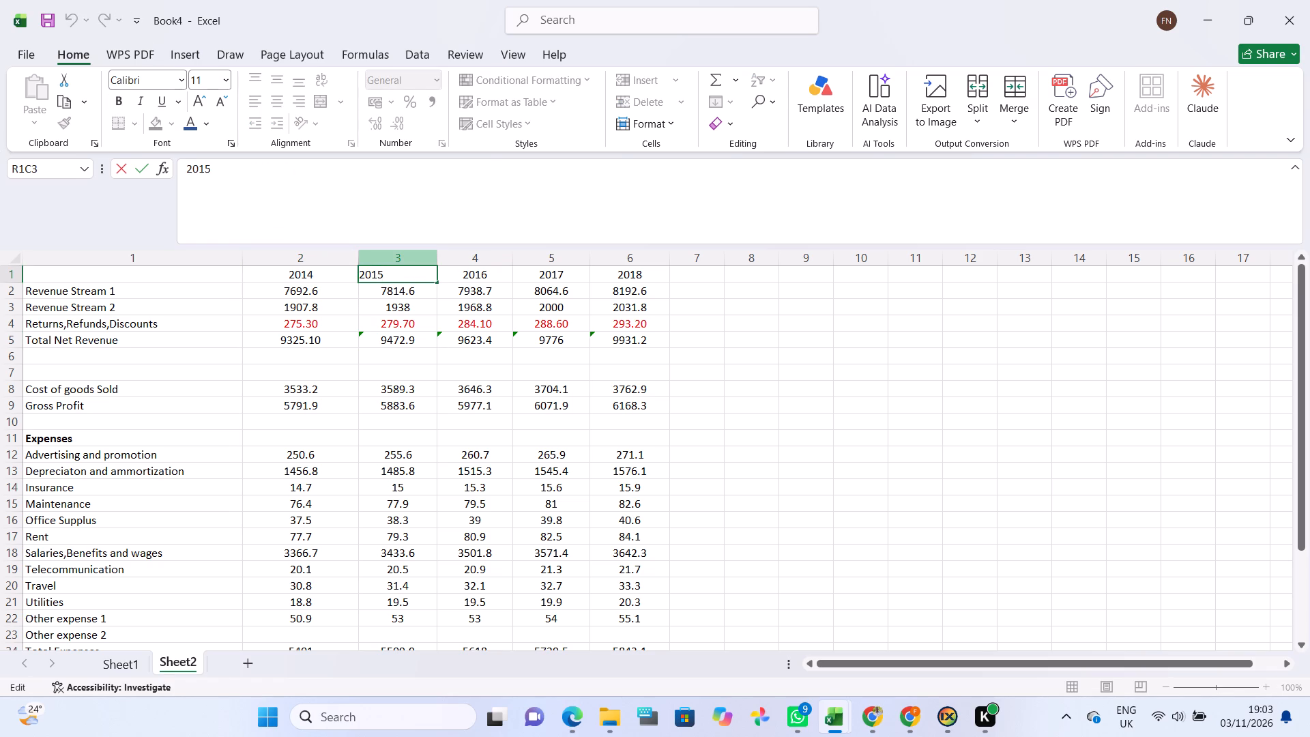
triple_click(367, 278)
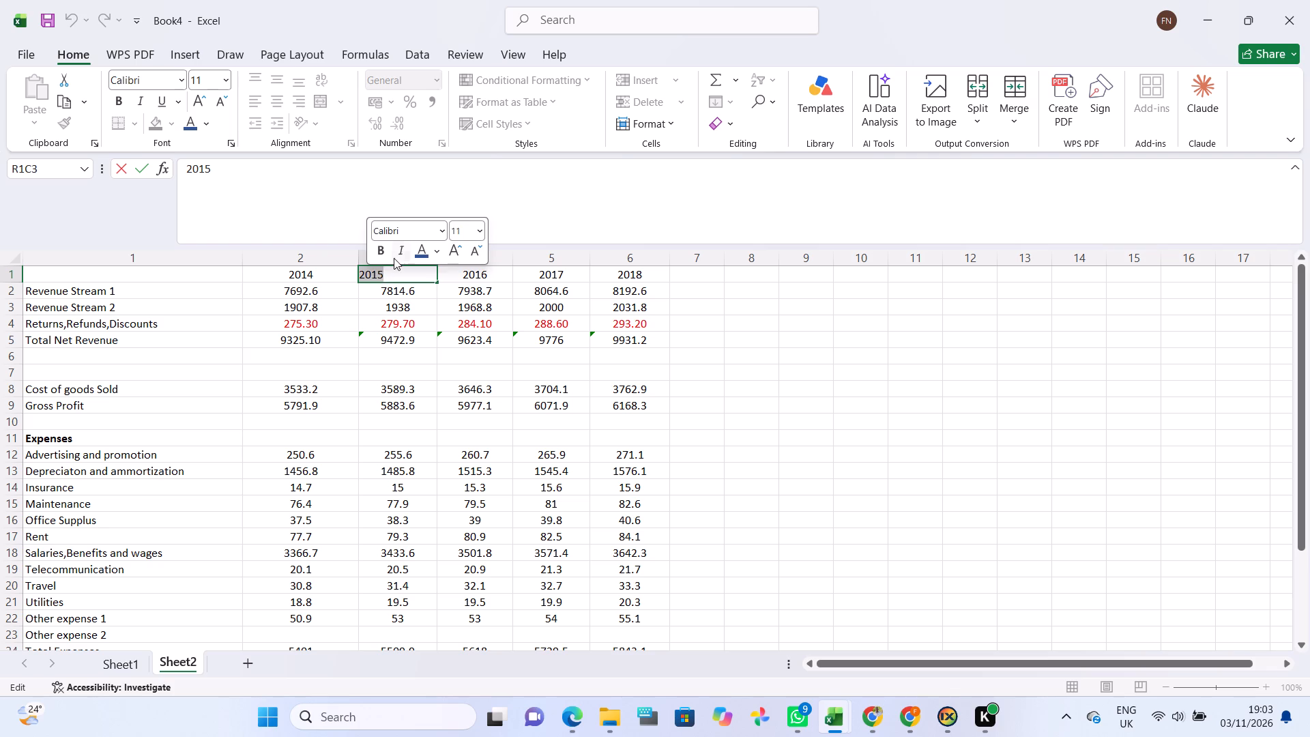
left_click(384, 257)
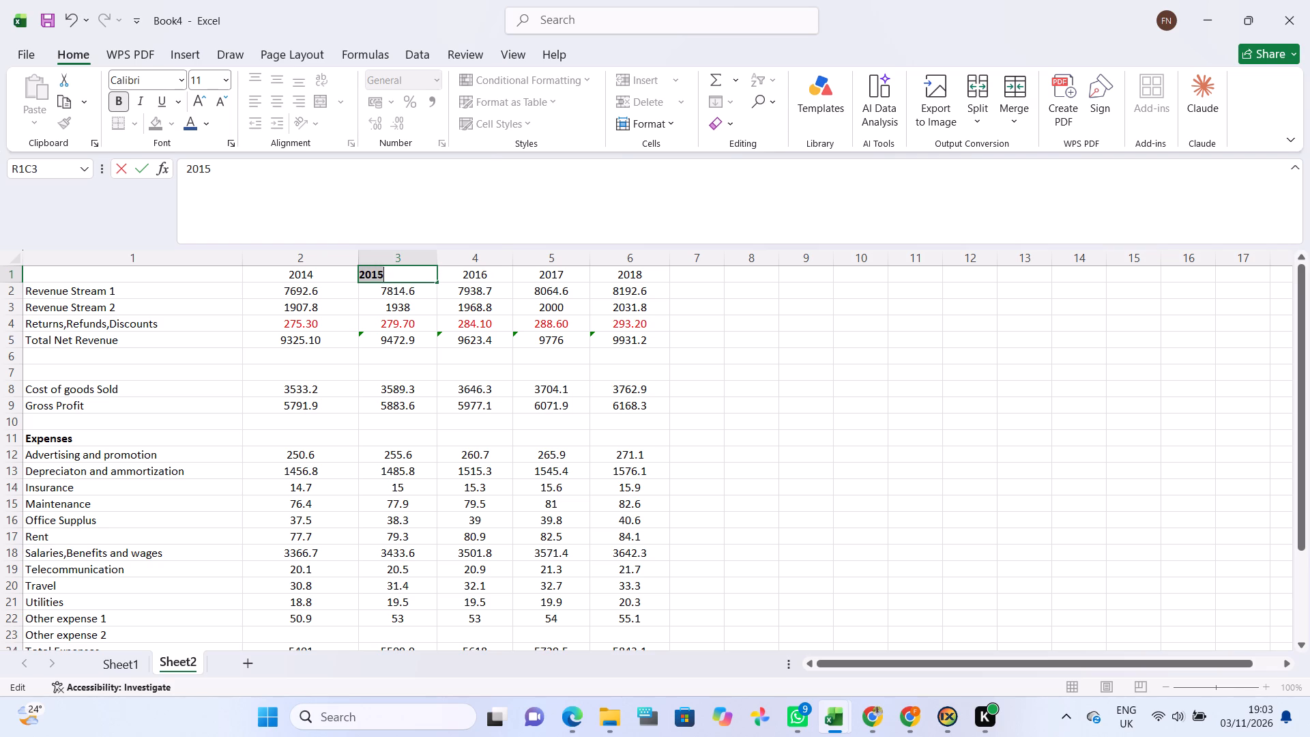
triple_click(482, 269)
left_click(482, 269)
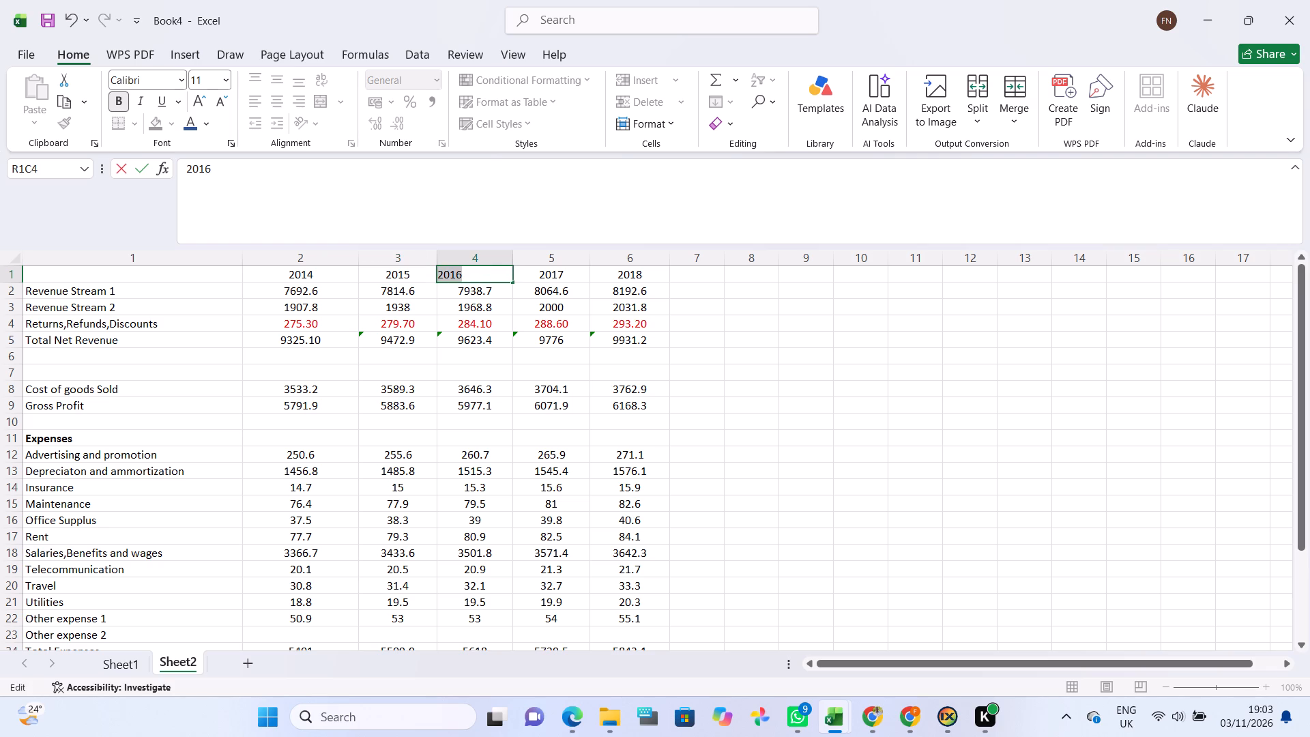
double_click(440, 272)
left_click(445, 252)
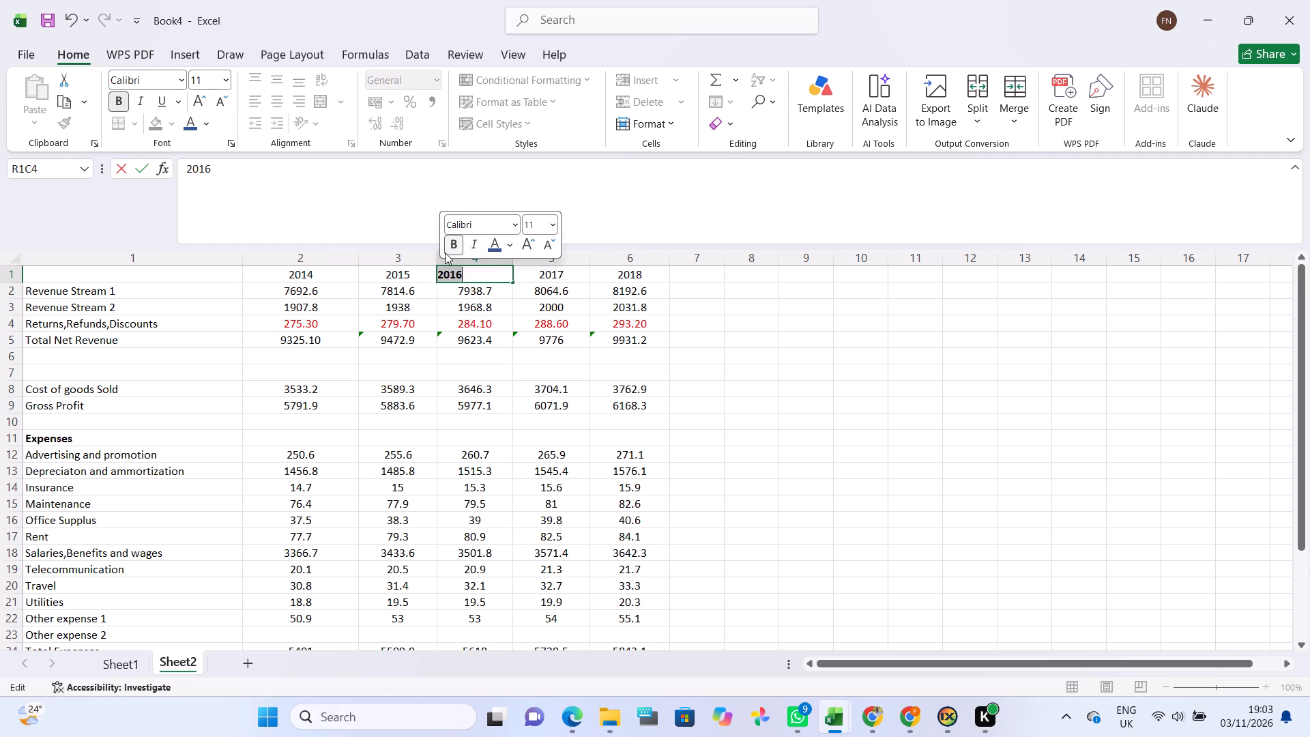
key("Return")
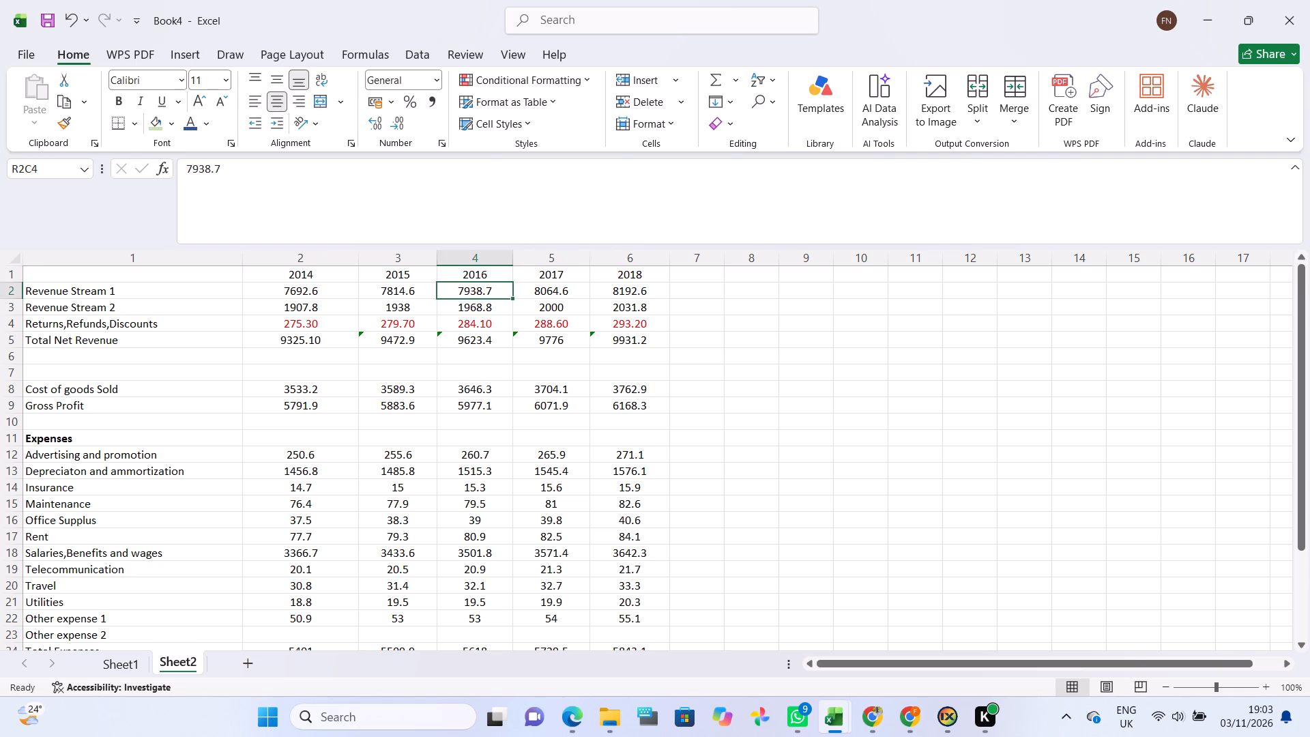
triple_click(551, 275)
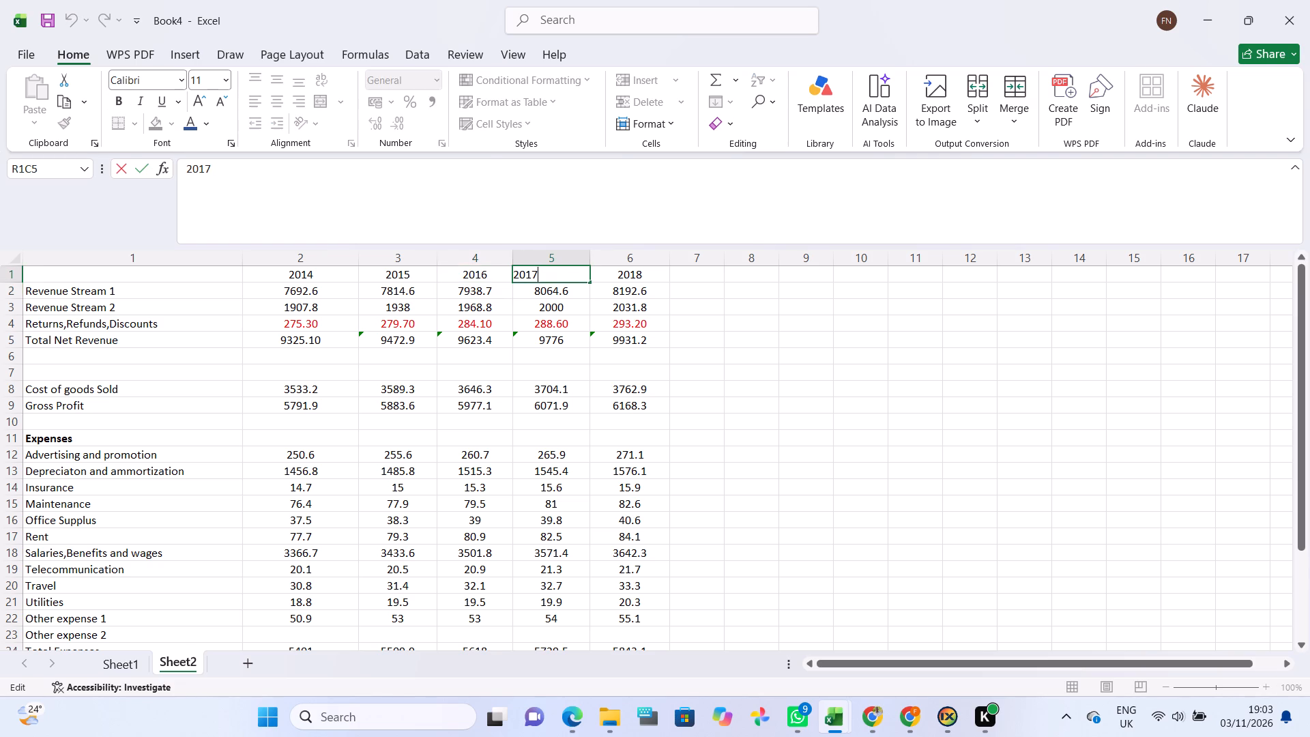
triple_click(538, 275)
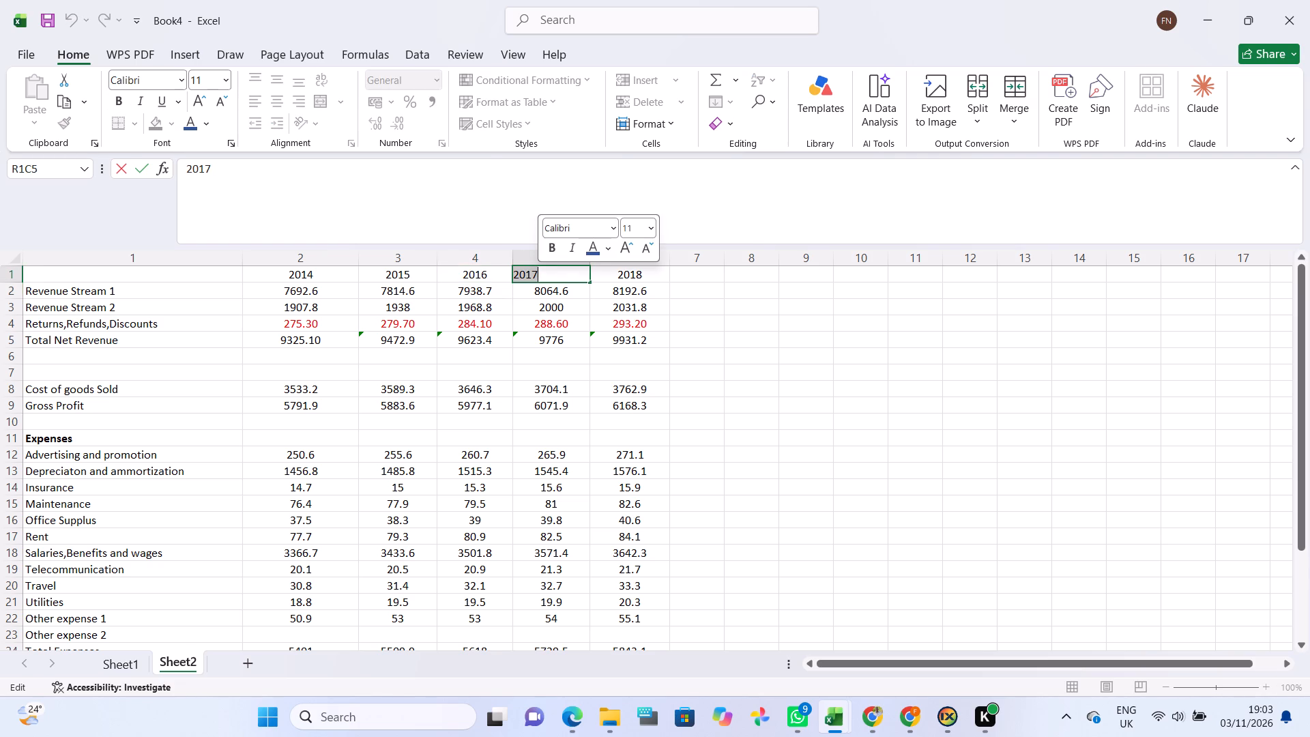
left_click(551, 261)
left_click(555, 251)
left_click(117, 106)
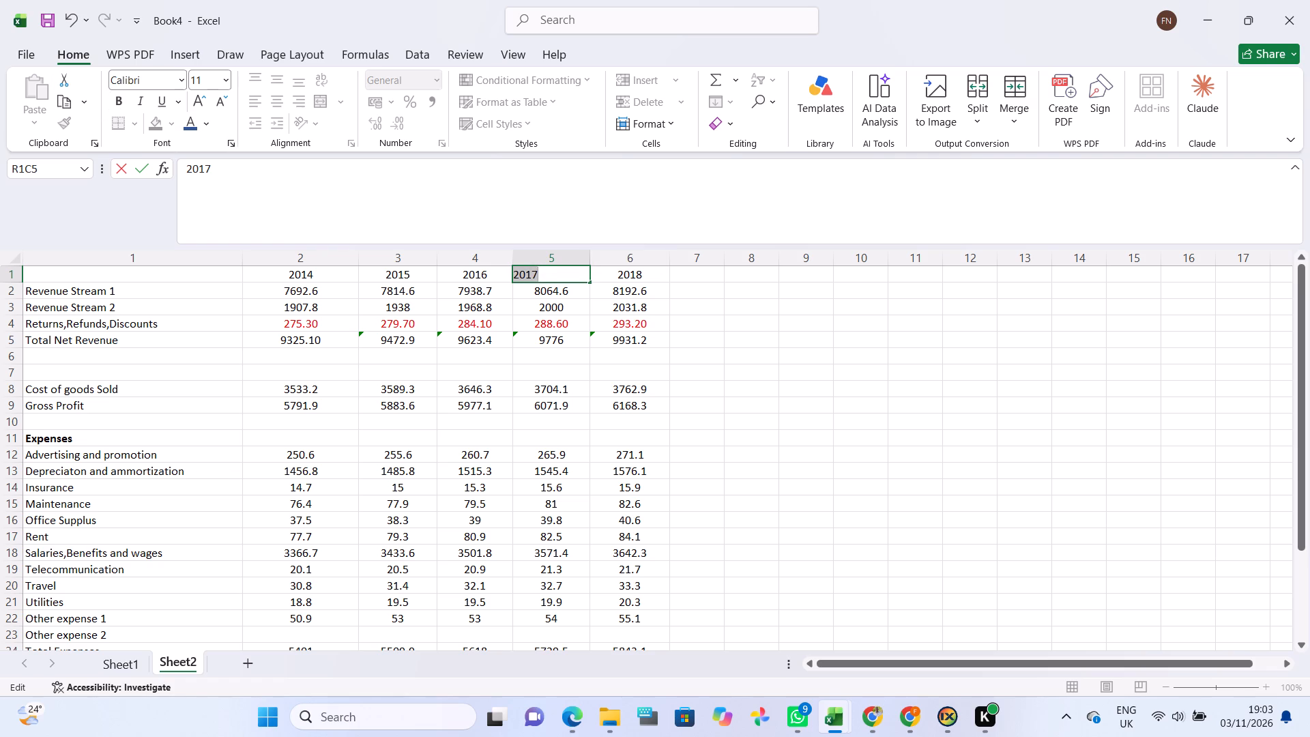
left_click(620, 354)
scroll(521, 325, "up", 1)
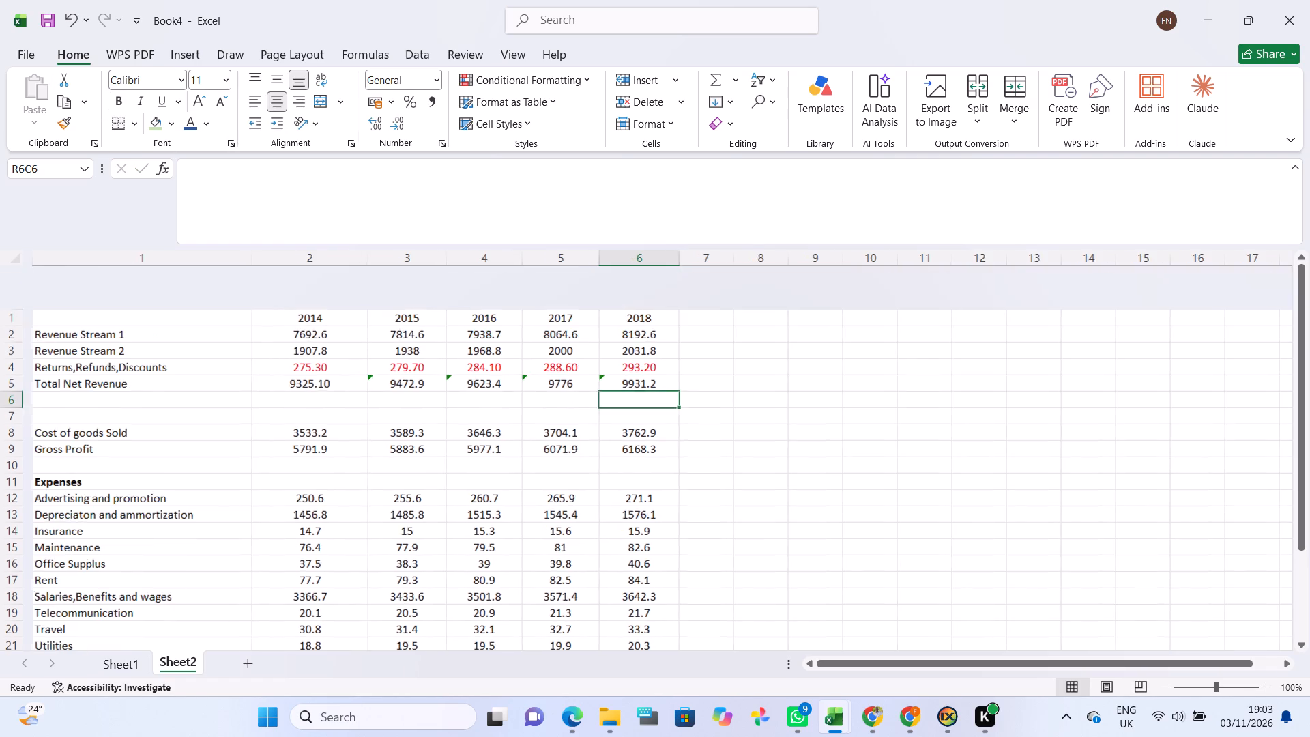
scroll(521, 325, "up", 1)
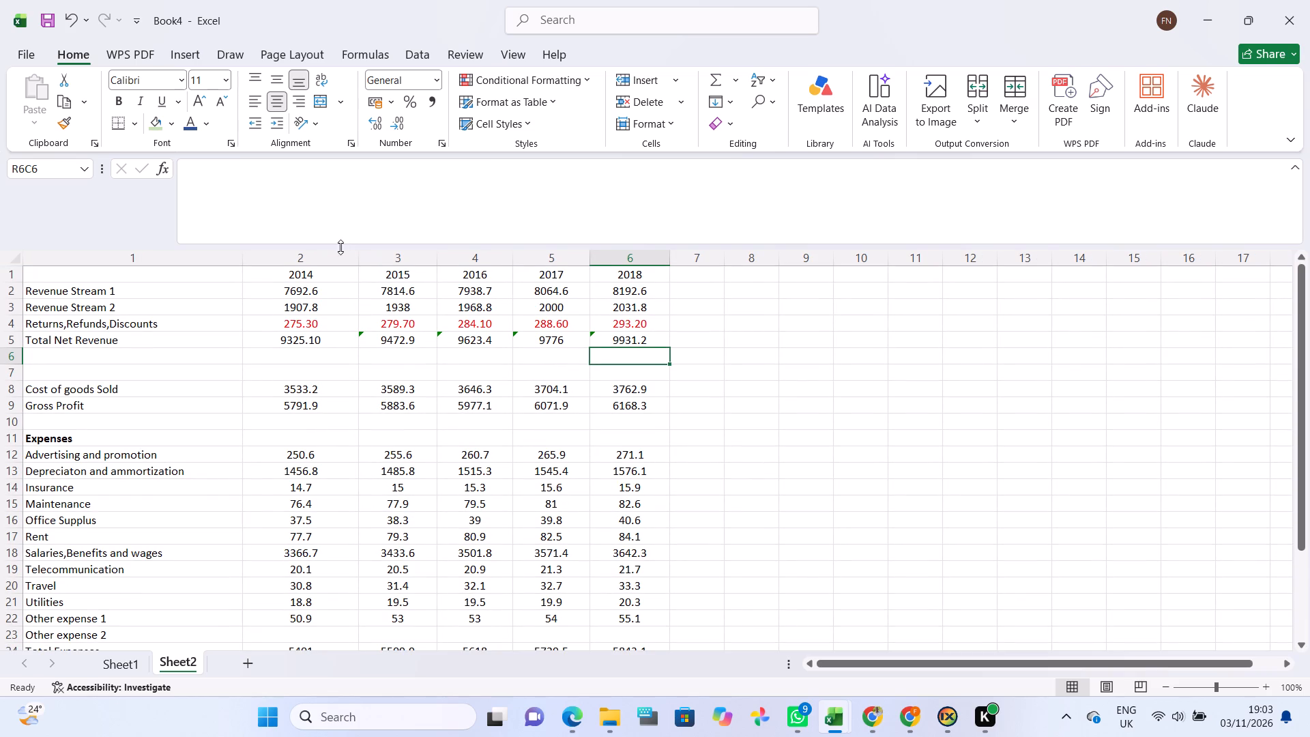
Bold the year headings 2014, 2015, 2016, 2017 and 2018 in row 1 as whole cells.
left_click(331, 277)
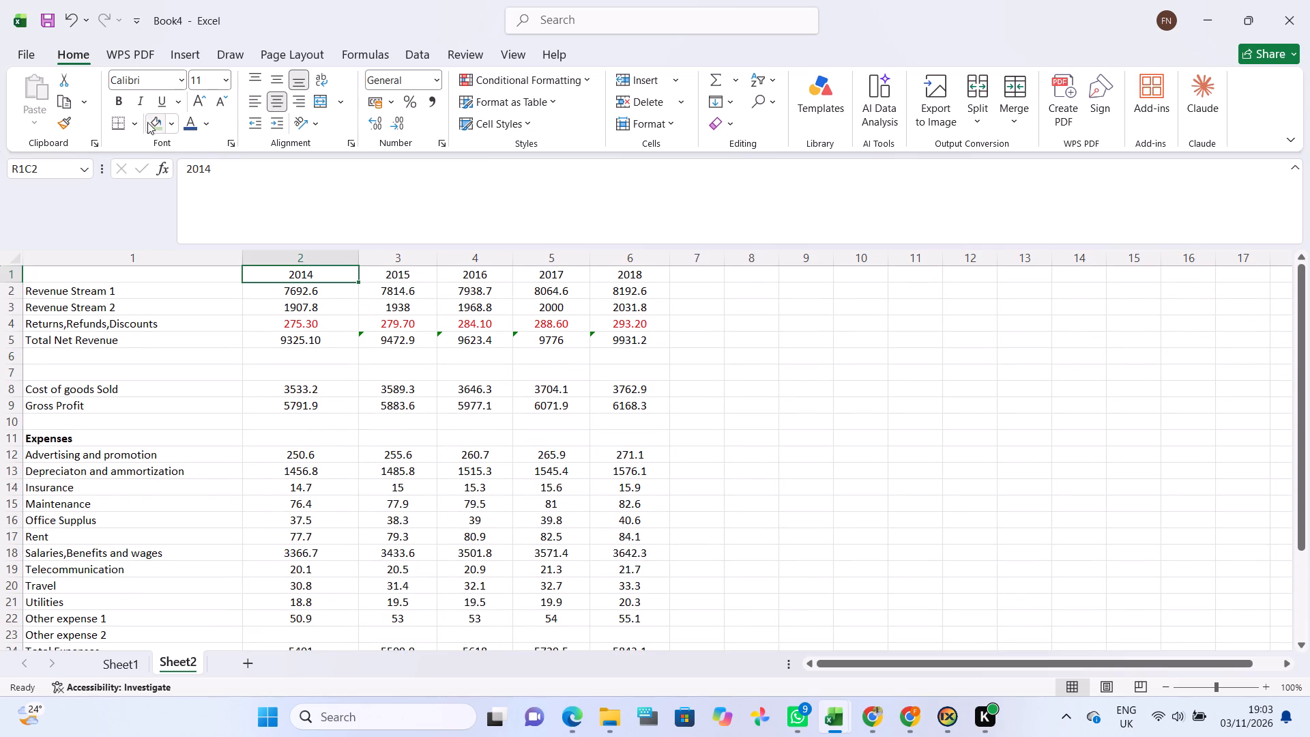
left_click(128, 107)
left_click(420, 273)
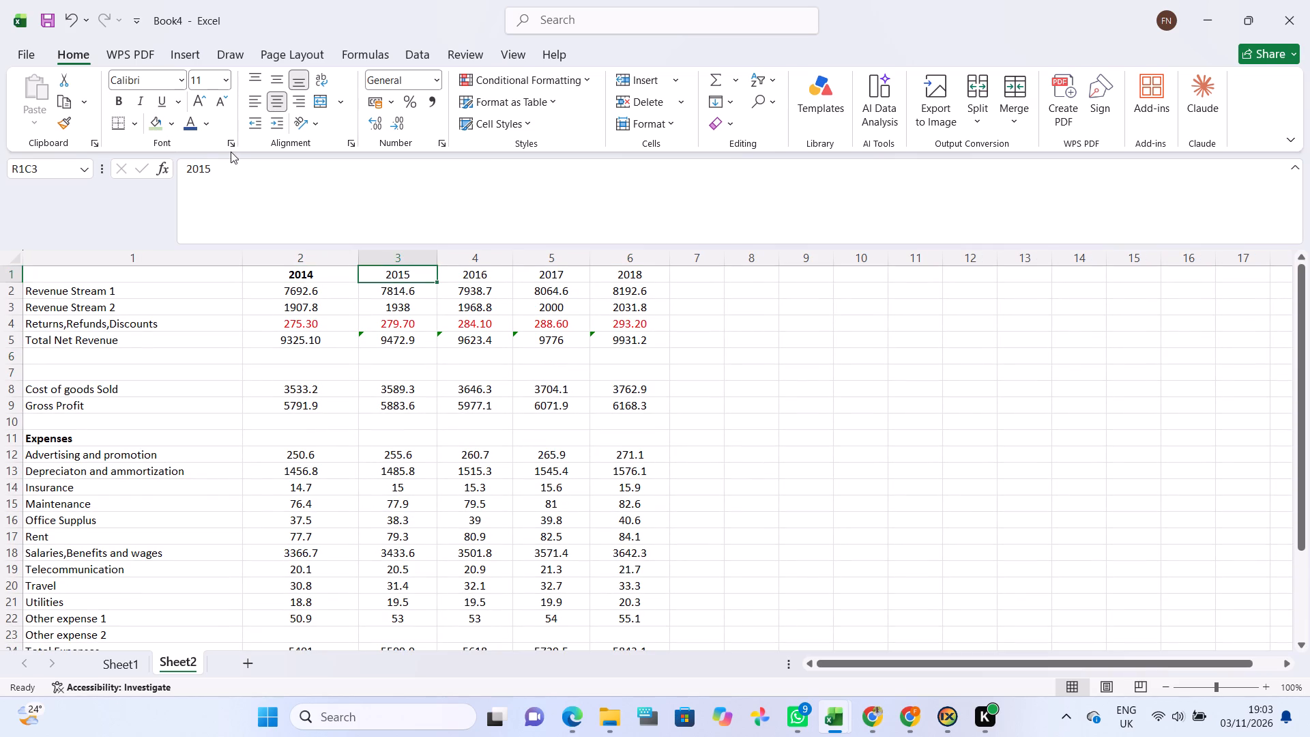
left_click(117, 104)
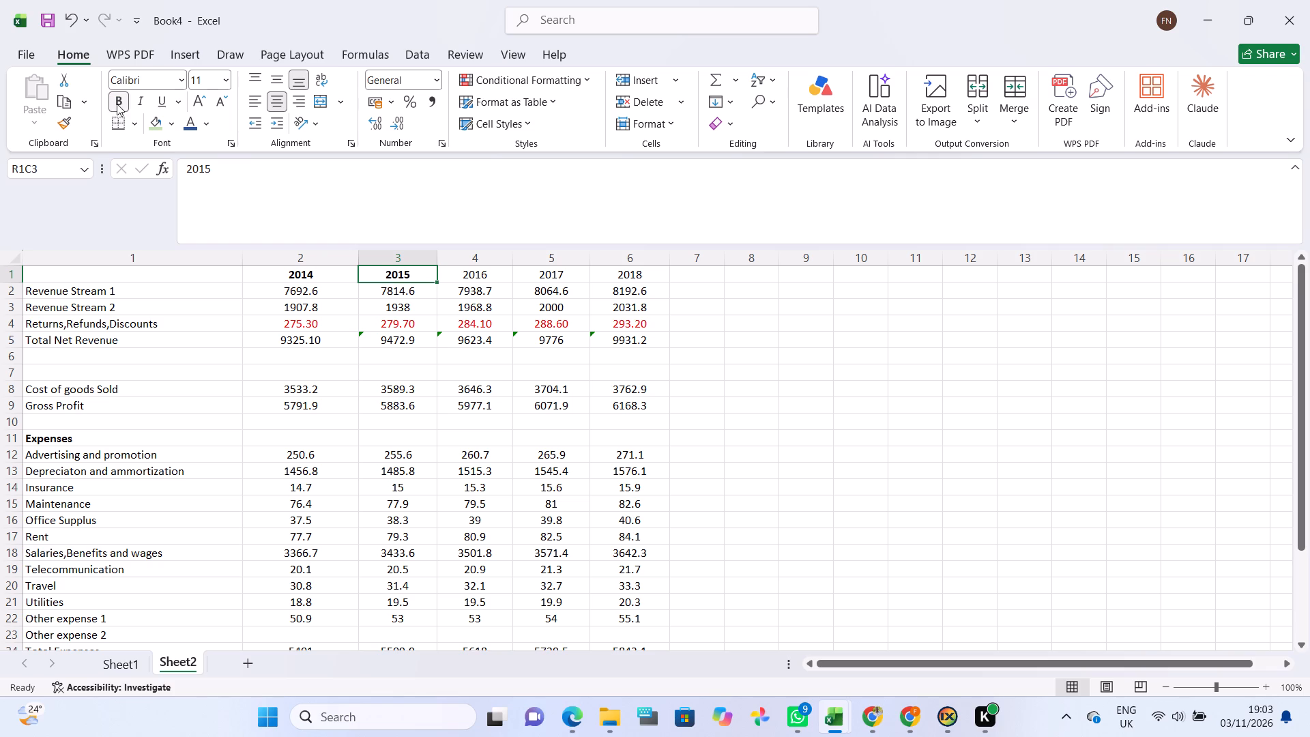
left_click(452, 276)
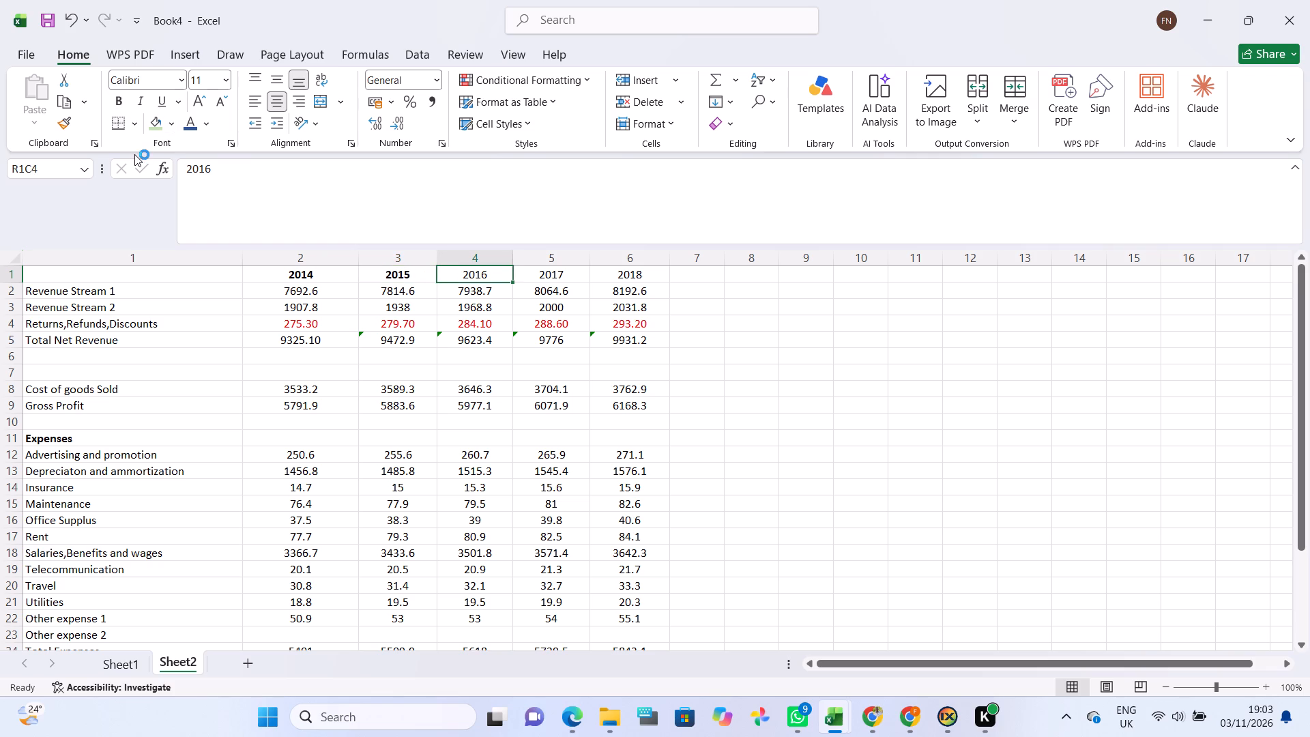
left_click(111, 102)
left_click(555, 273)
left_click(124, 104)
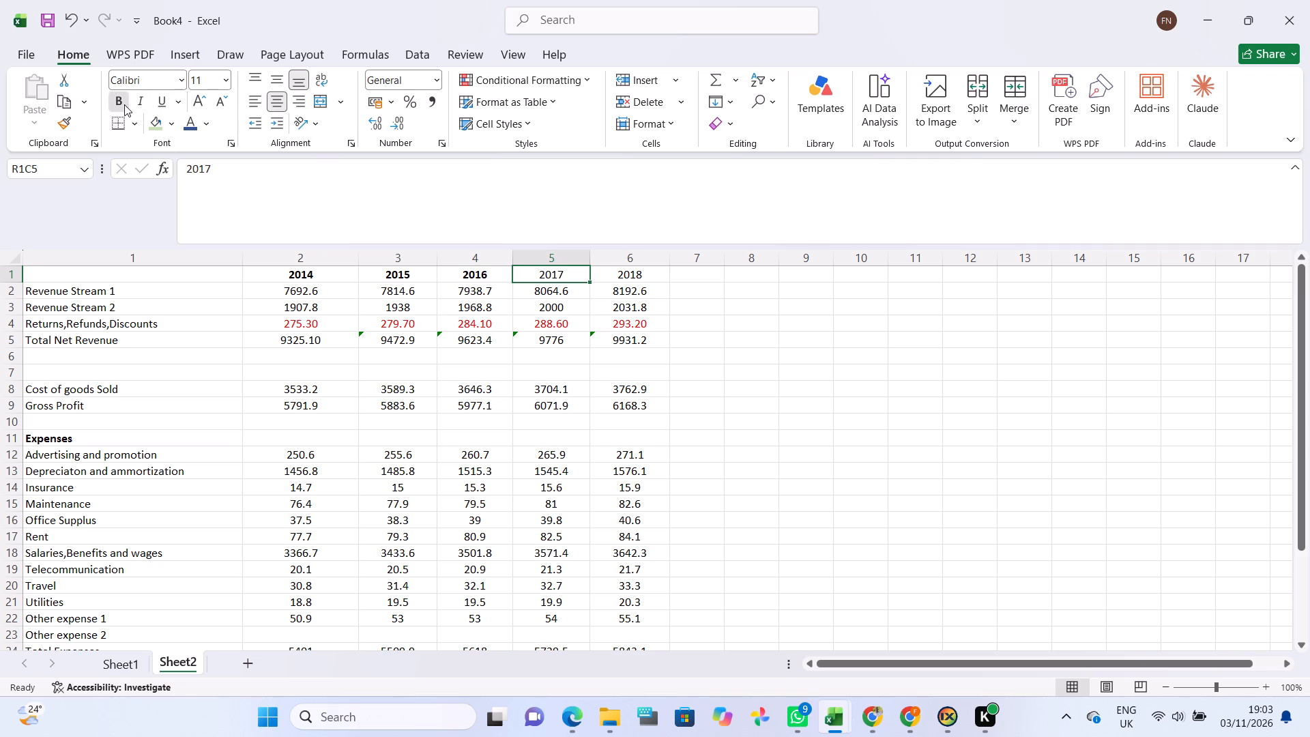
left_click(611, 275)
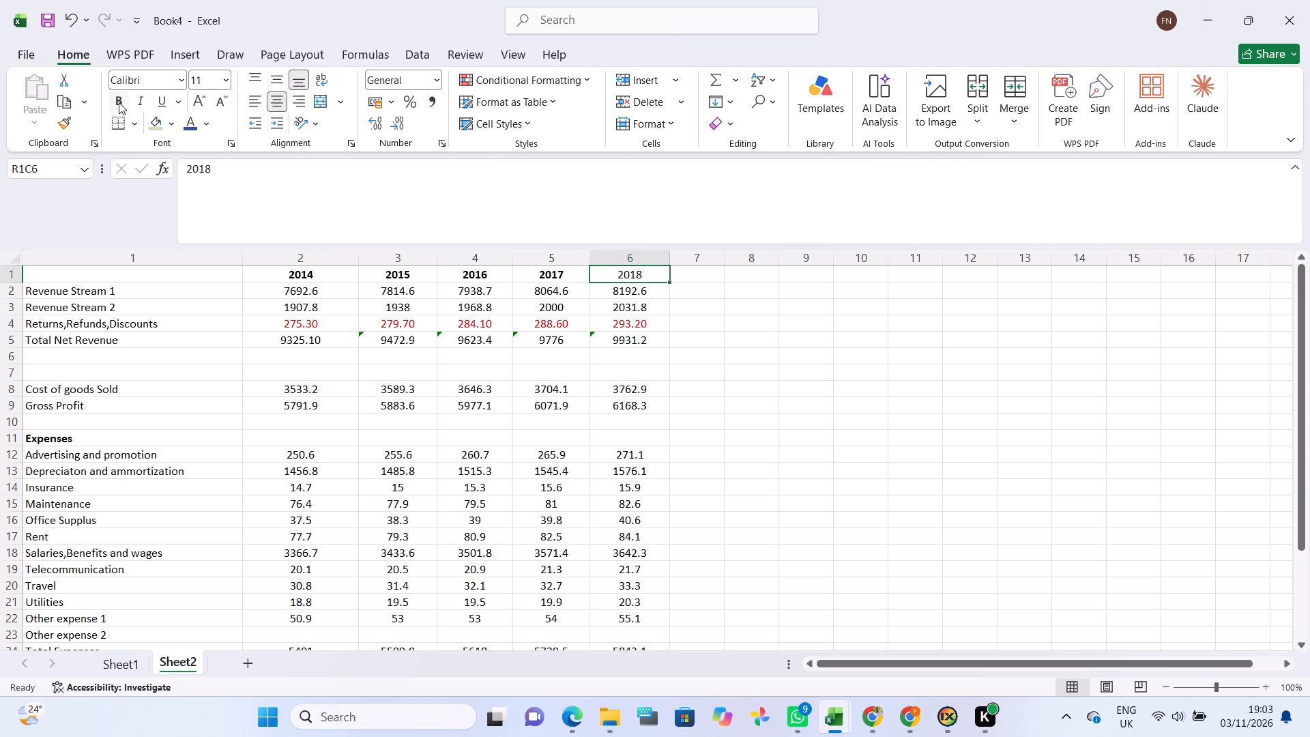
left_click(116, 99)
Bold the Total Net Revenue label in row 5 and the Gross Profit label in row 9.
left_click(66, 341)
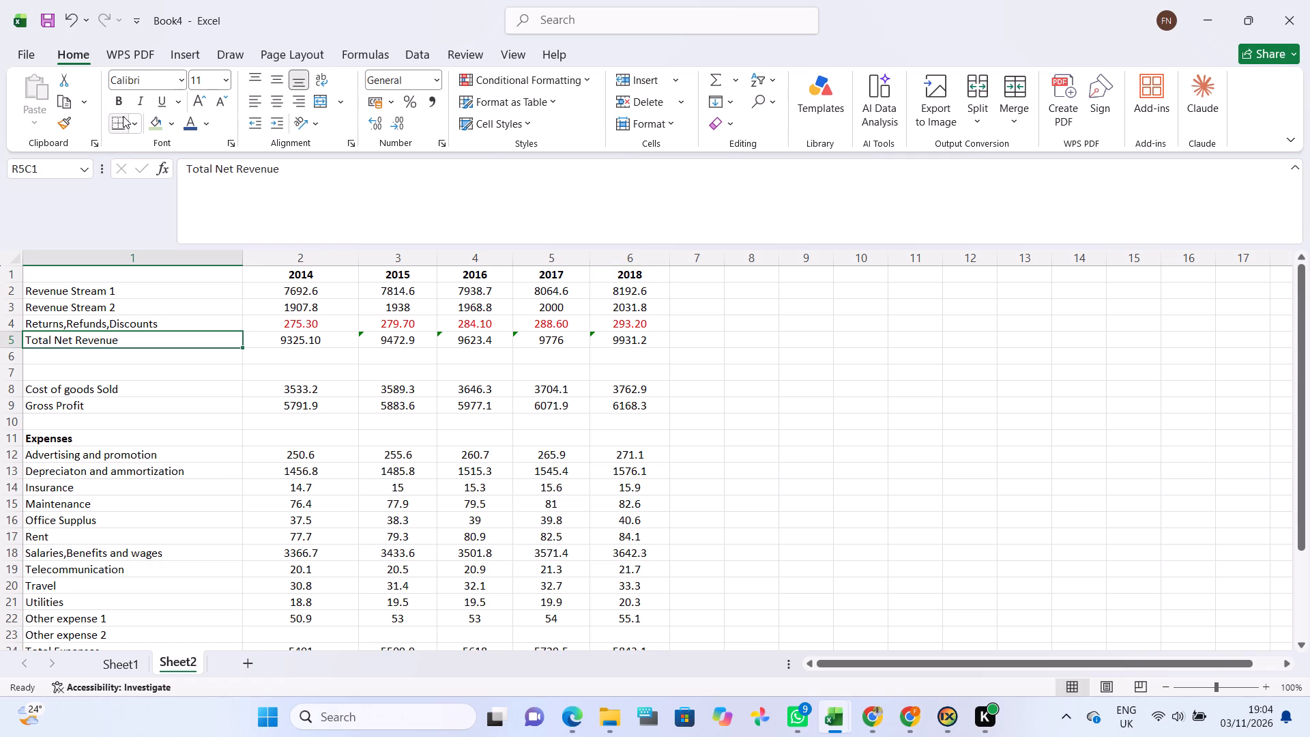
left_click(120, 101)
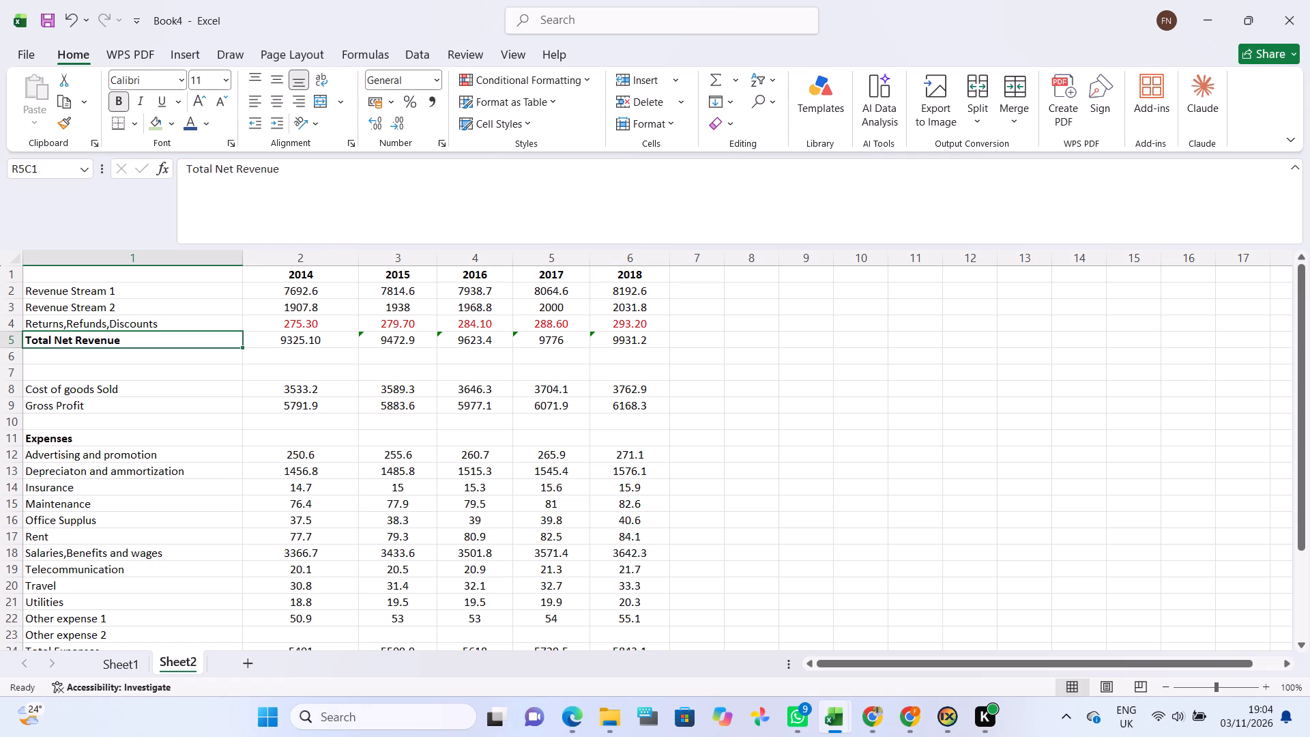
left_click(72, 407)
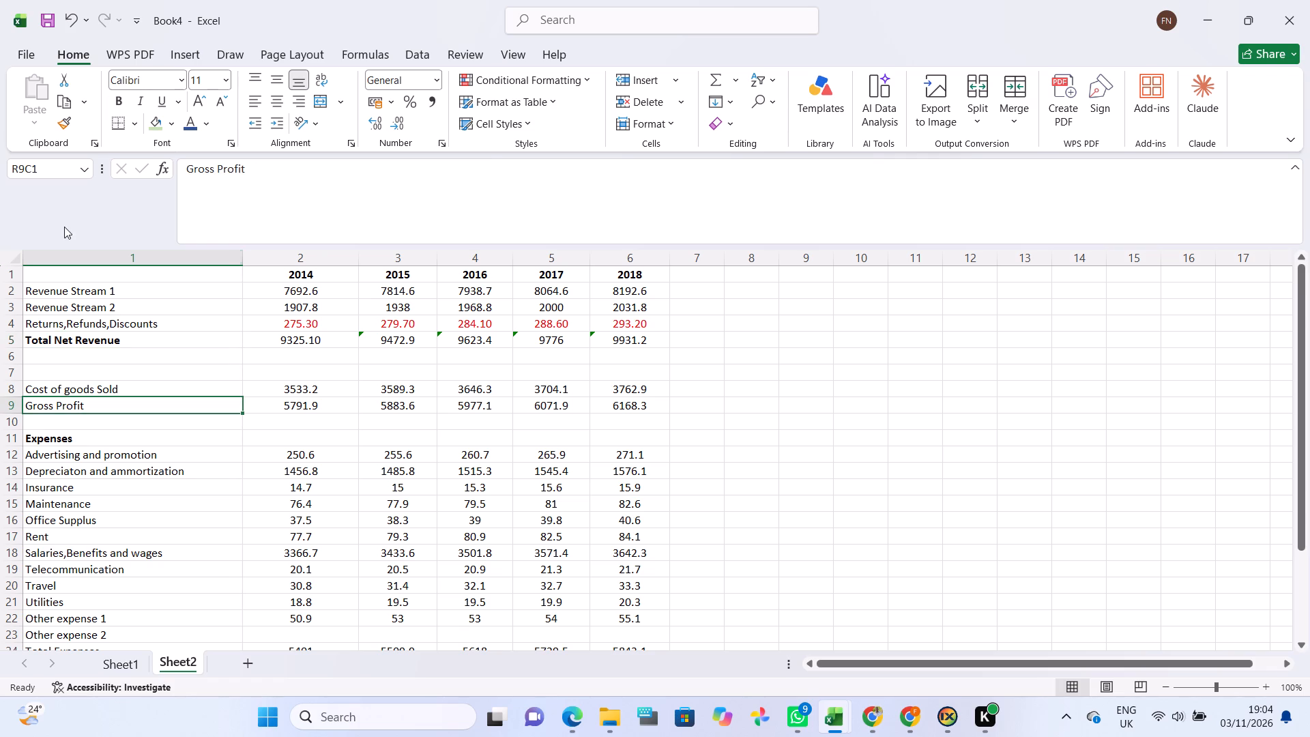
left_click(123, 98)
Bold the Total Net Revenue figures in row 5 for all five years, 2014 to 2018.
left_click(291, 340)
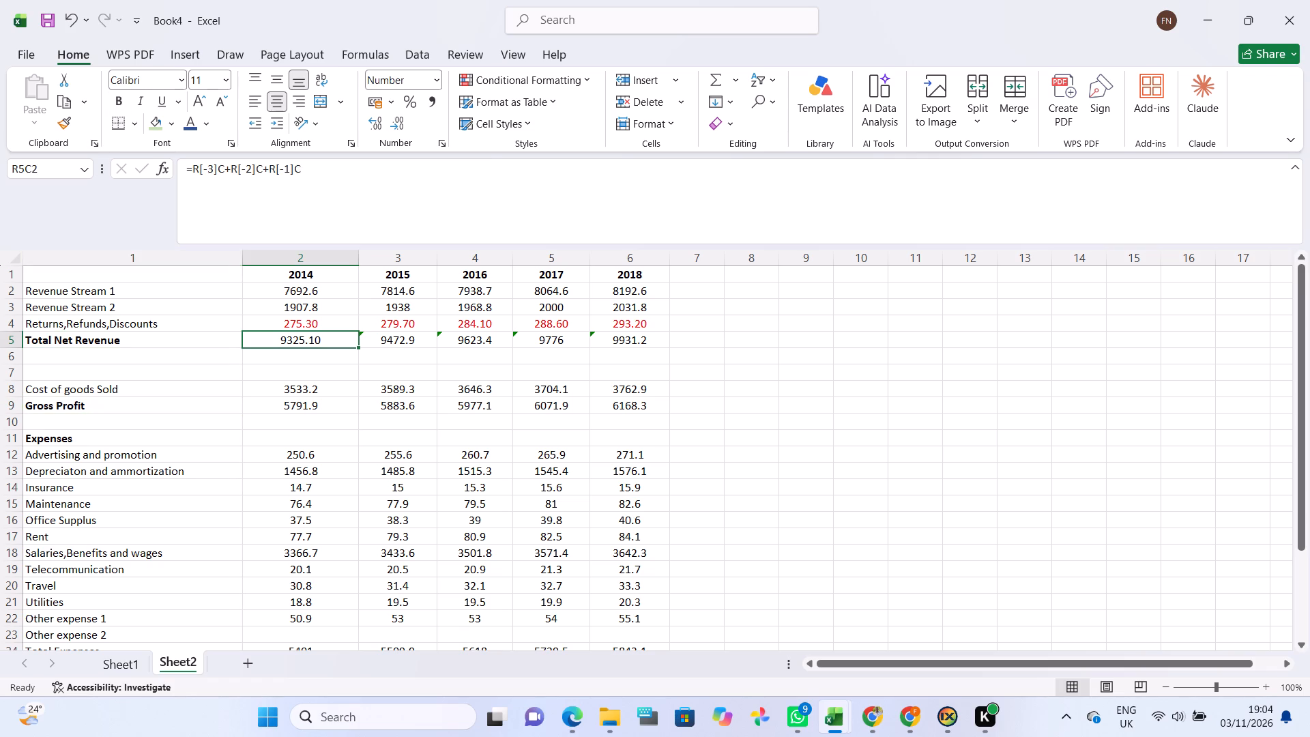
left_click(126, 96)
left_click(374, 343)
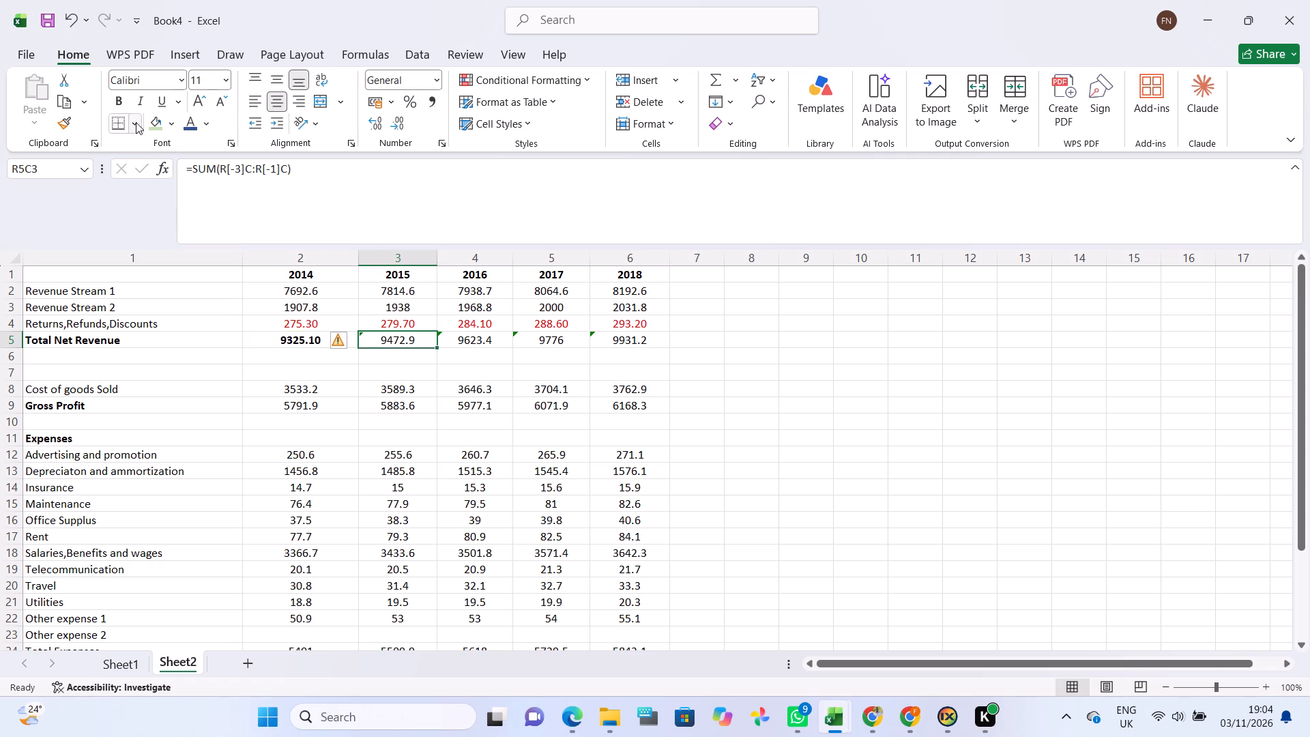
left_click(121, 103)
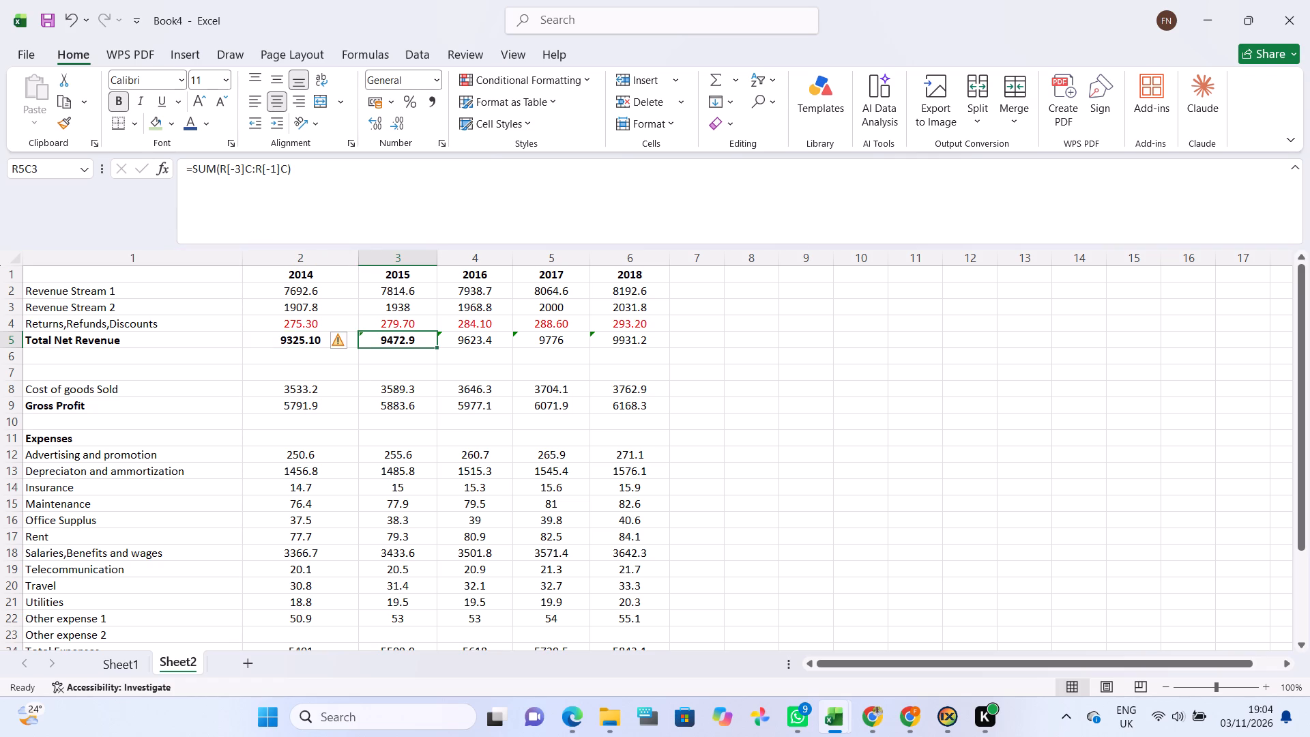
left_click(463, 338)
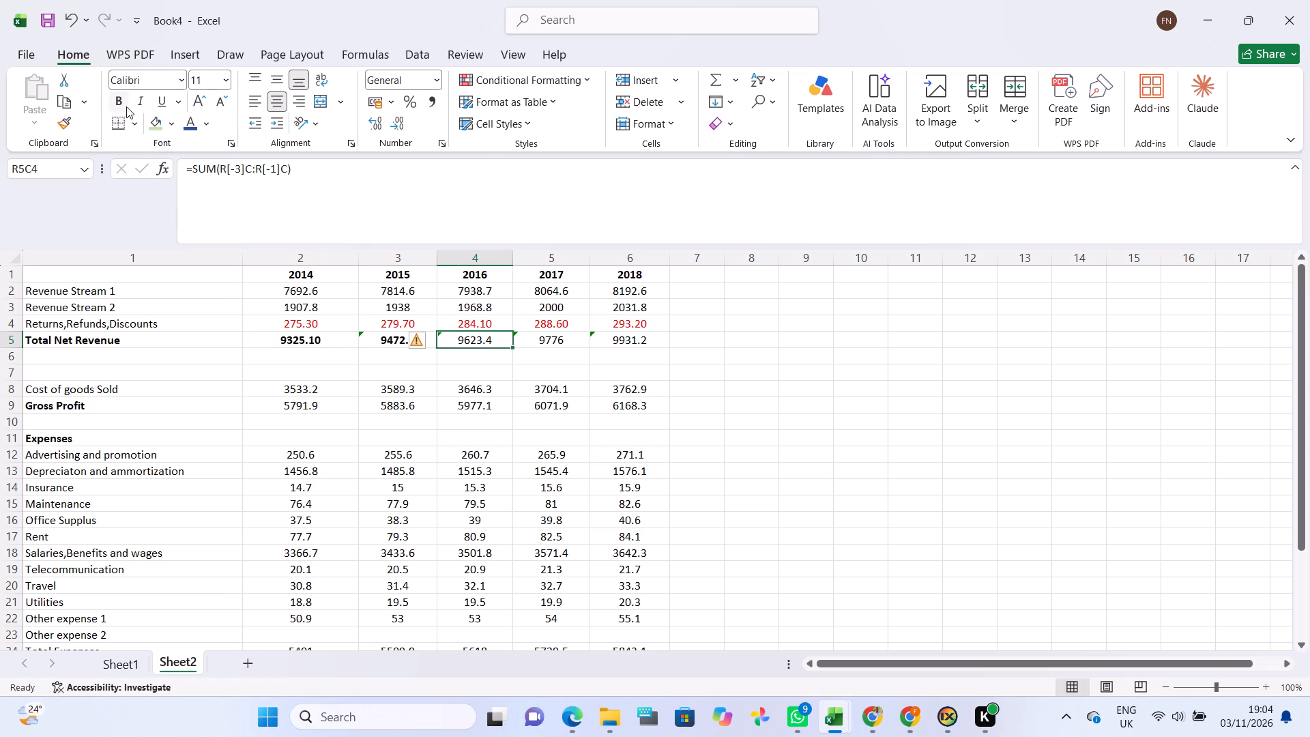
left_click(121, 99)
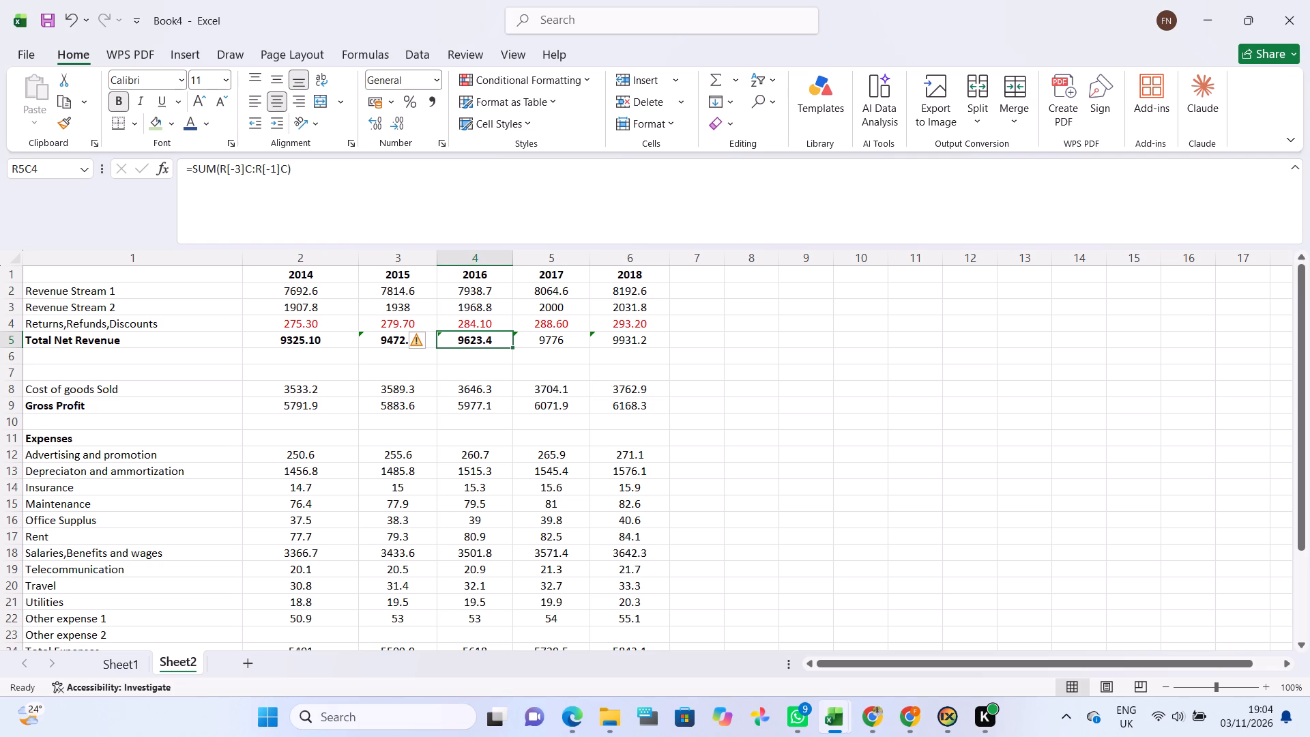
left_click(538, 337)
left_click(121, 100)
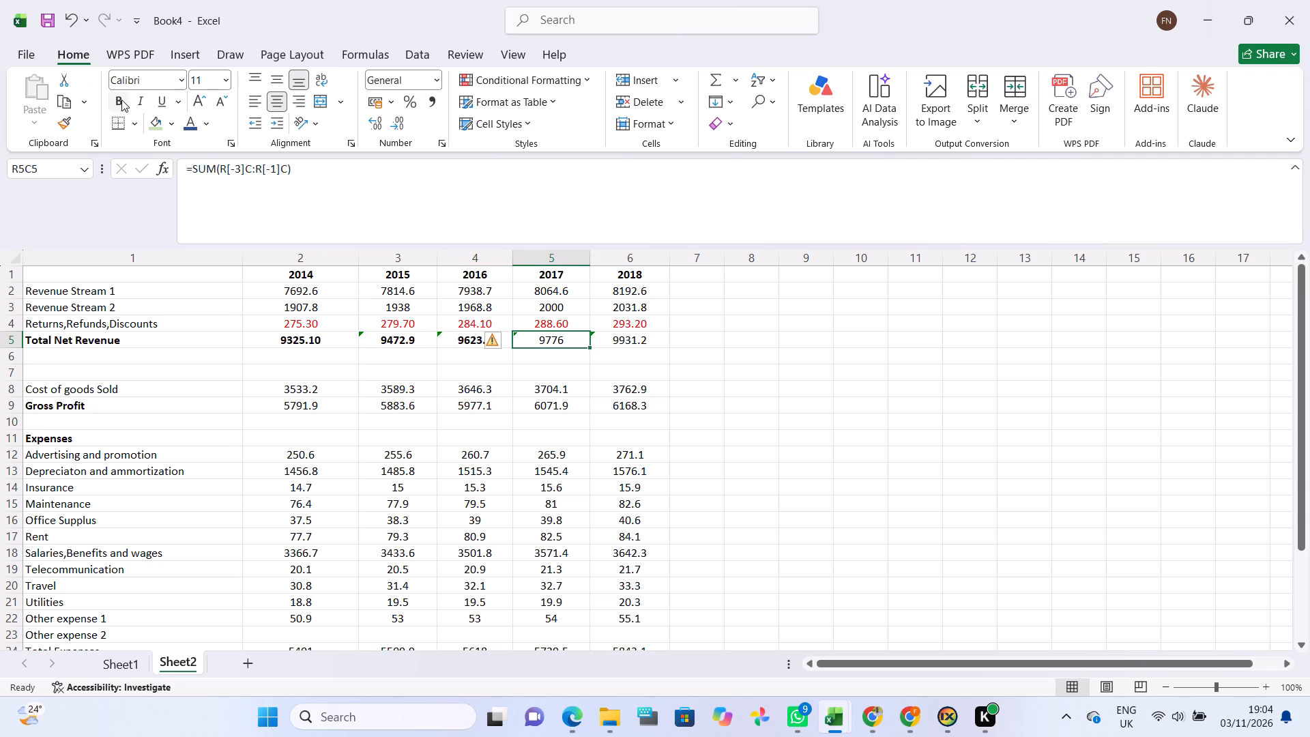
left_click(636, 343)
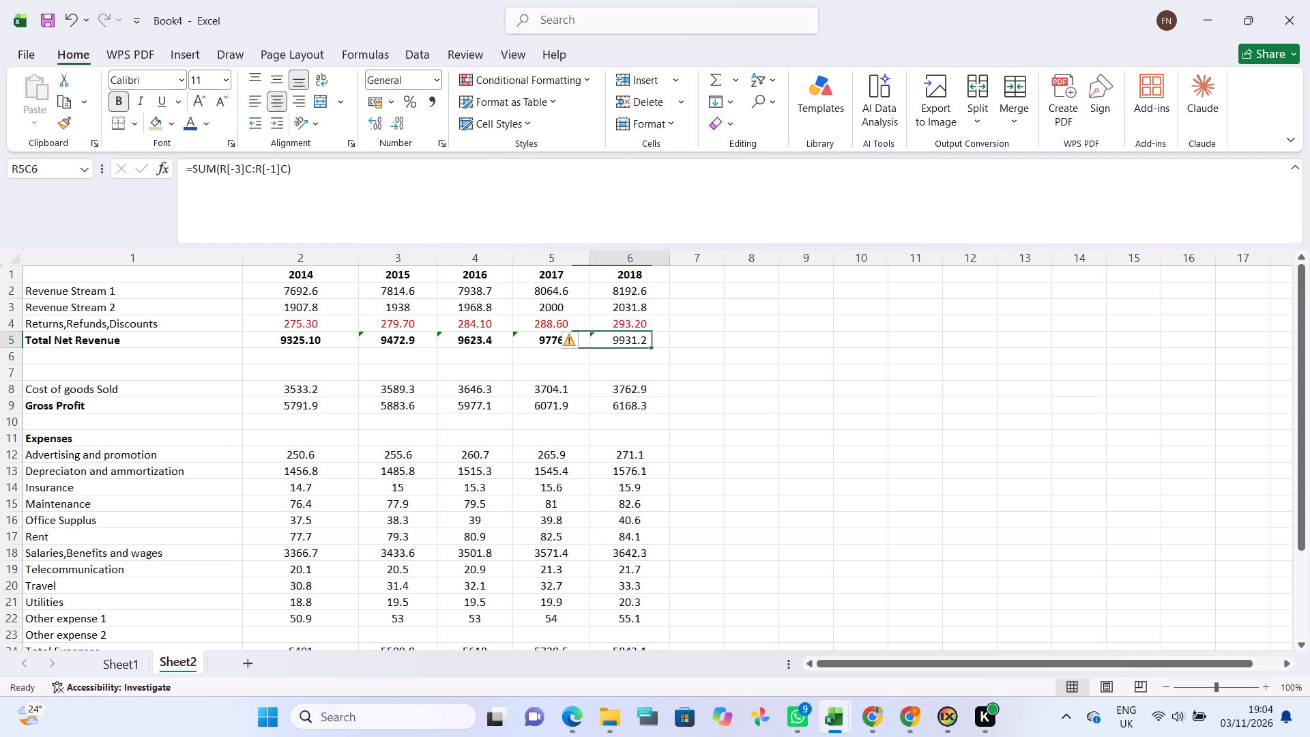
left_click(116, 91)
Bold the Gross Profit figures in row 9 for 2014 and 2015.
scroll(172, 364, "down", 1)
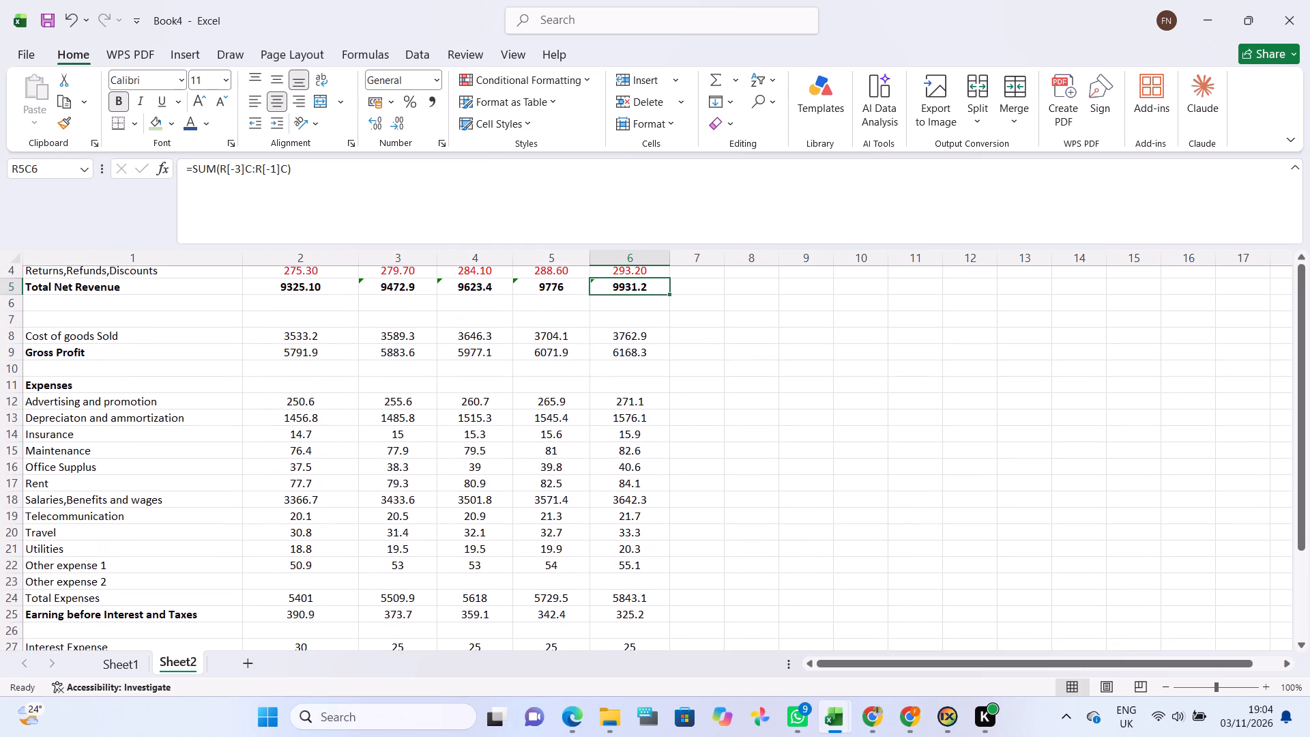
scroll(172, 364, "down", 1)
left_click(289, 356)
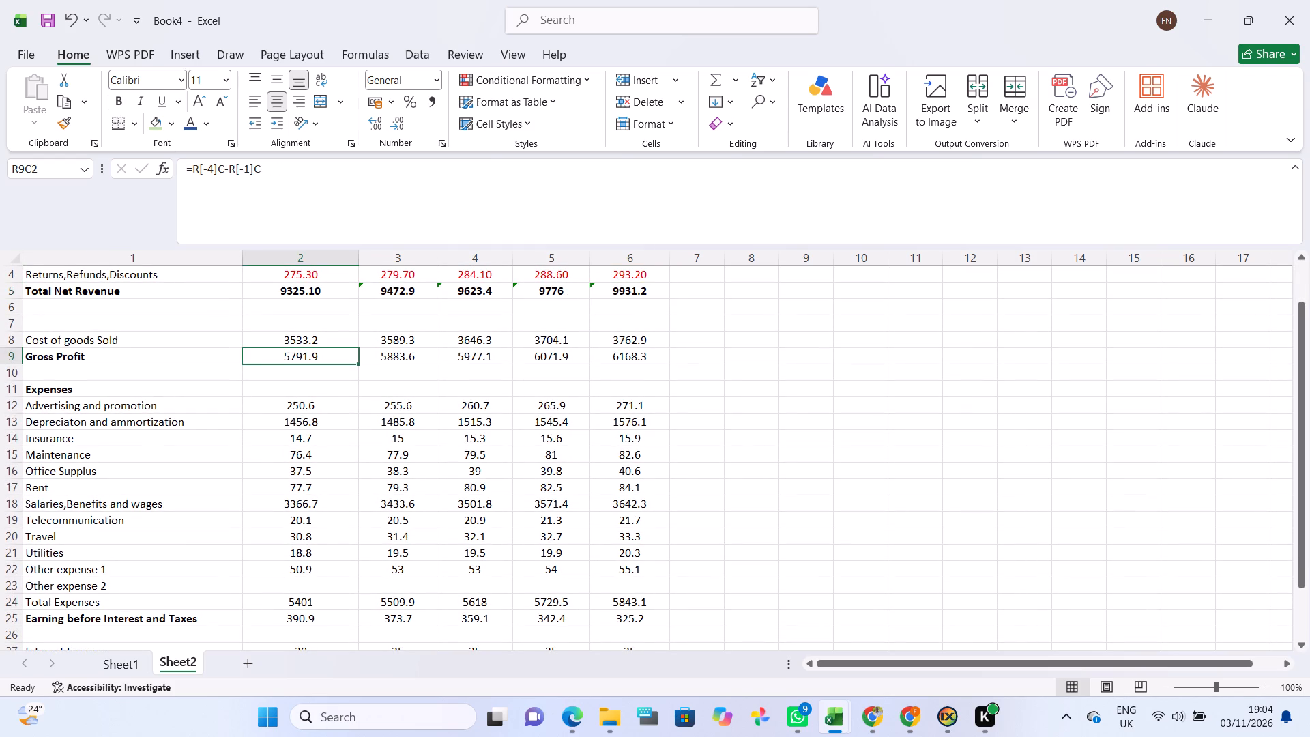
left_click(122, 108)
left_click(407, 361)
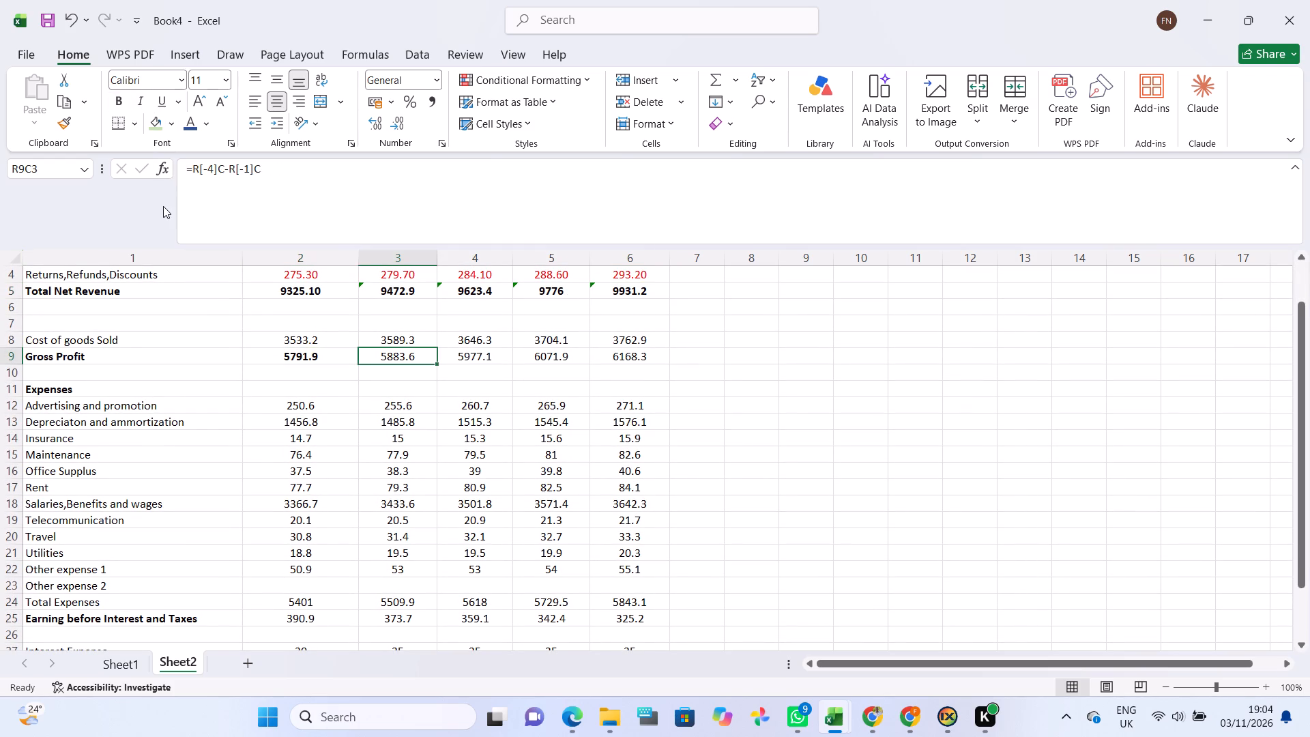
left_click(115, 102)
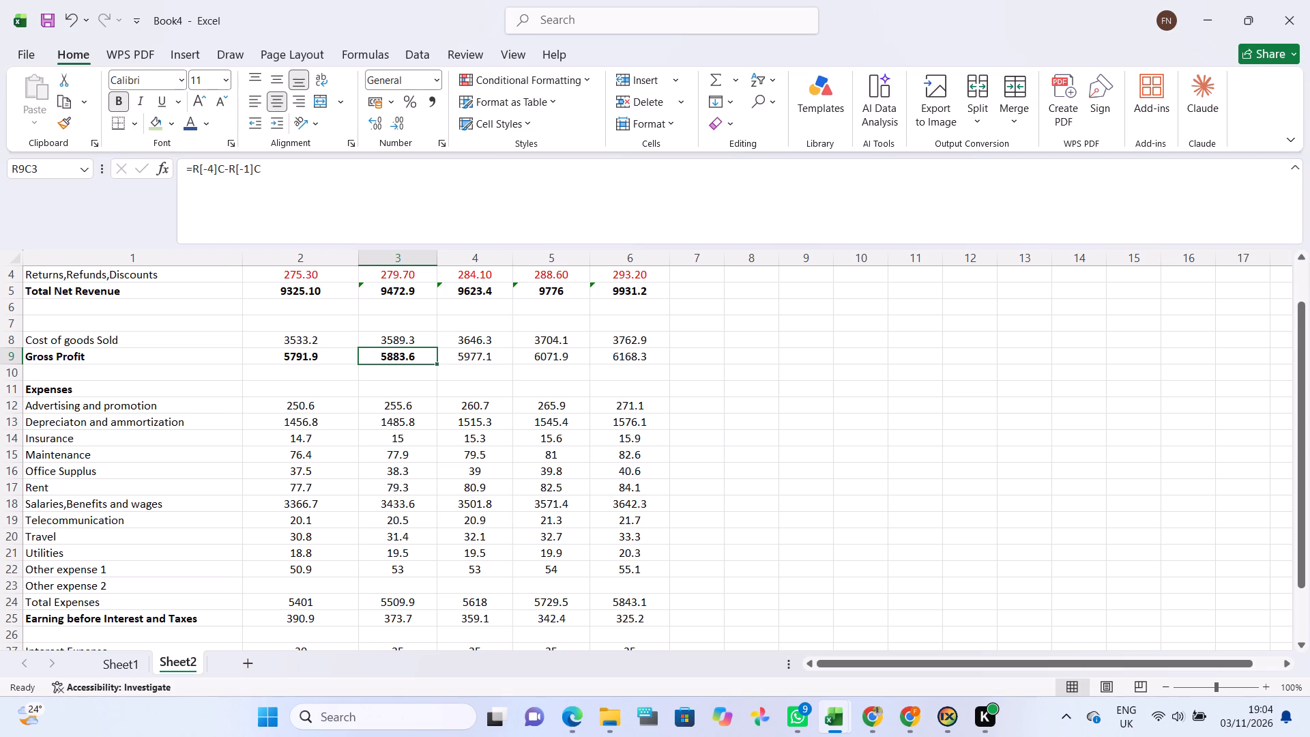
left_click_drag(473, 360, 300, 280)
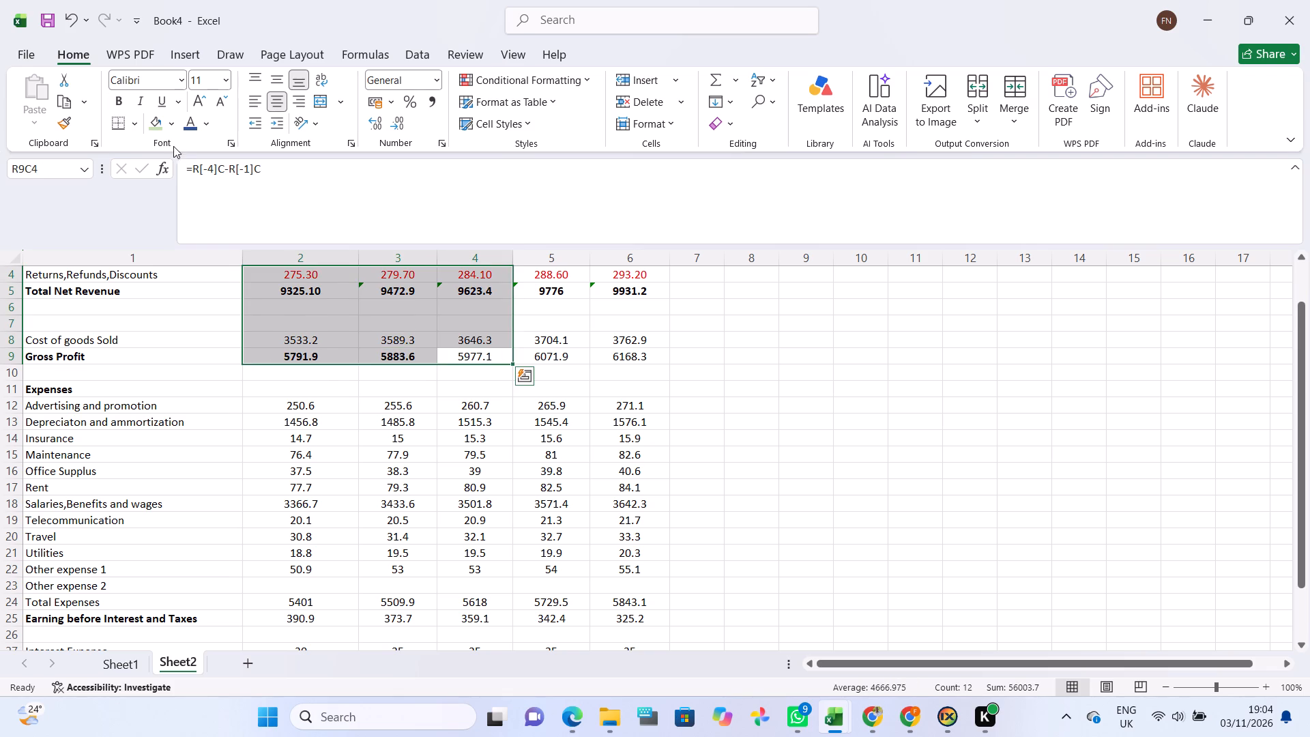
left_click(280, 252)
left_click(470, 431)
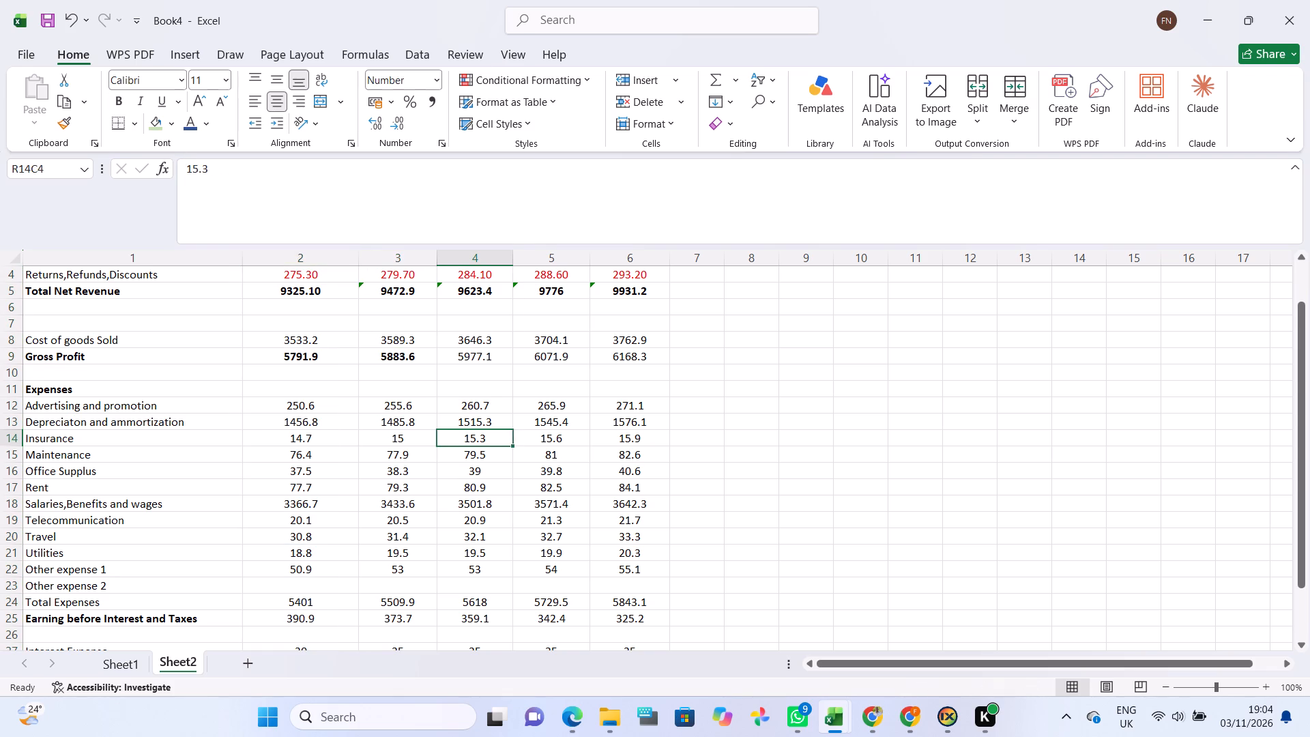
Bold the Gross Profit figures in row 9 for 2016, 2017 and 2018.
left_click(458, 362)
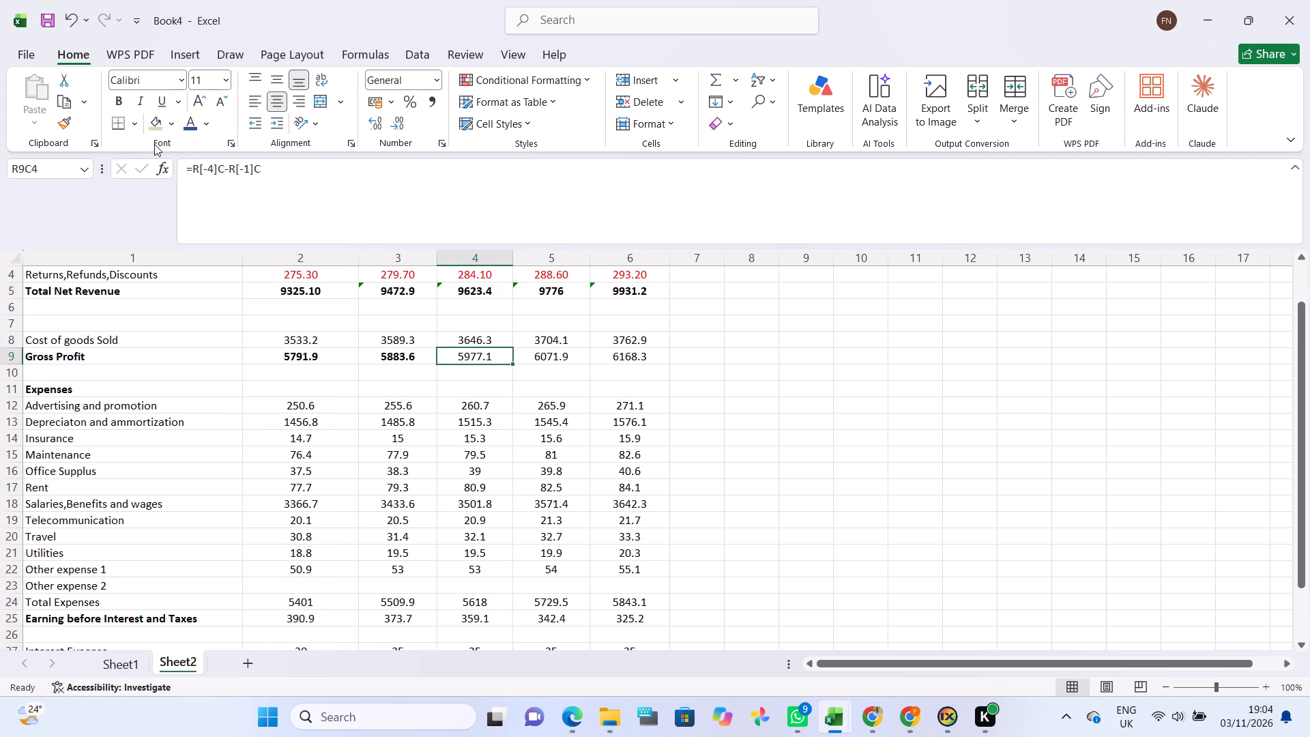
left_click(119, 101)
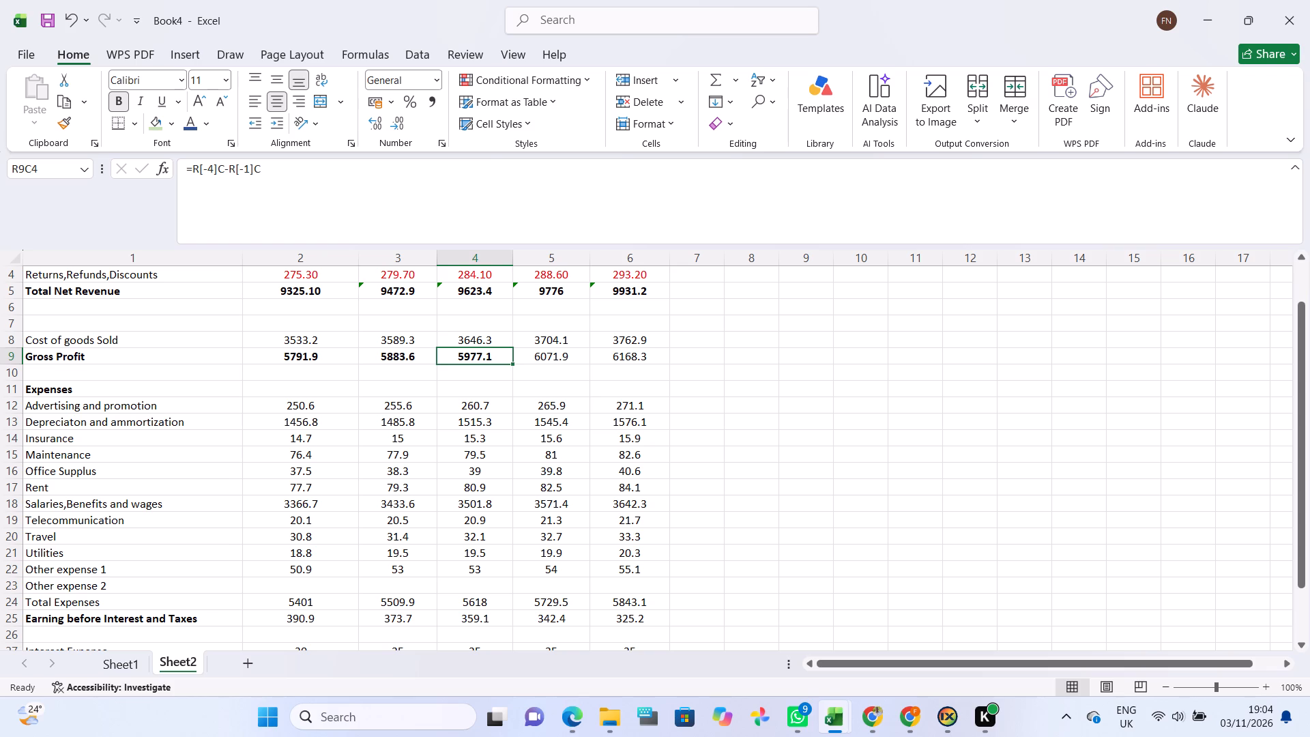
left_click(549, 353)
left_click(116, 102)
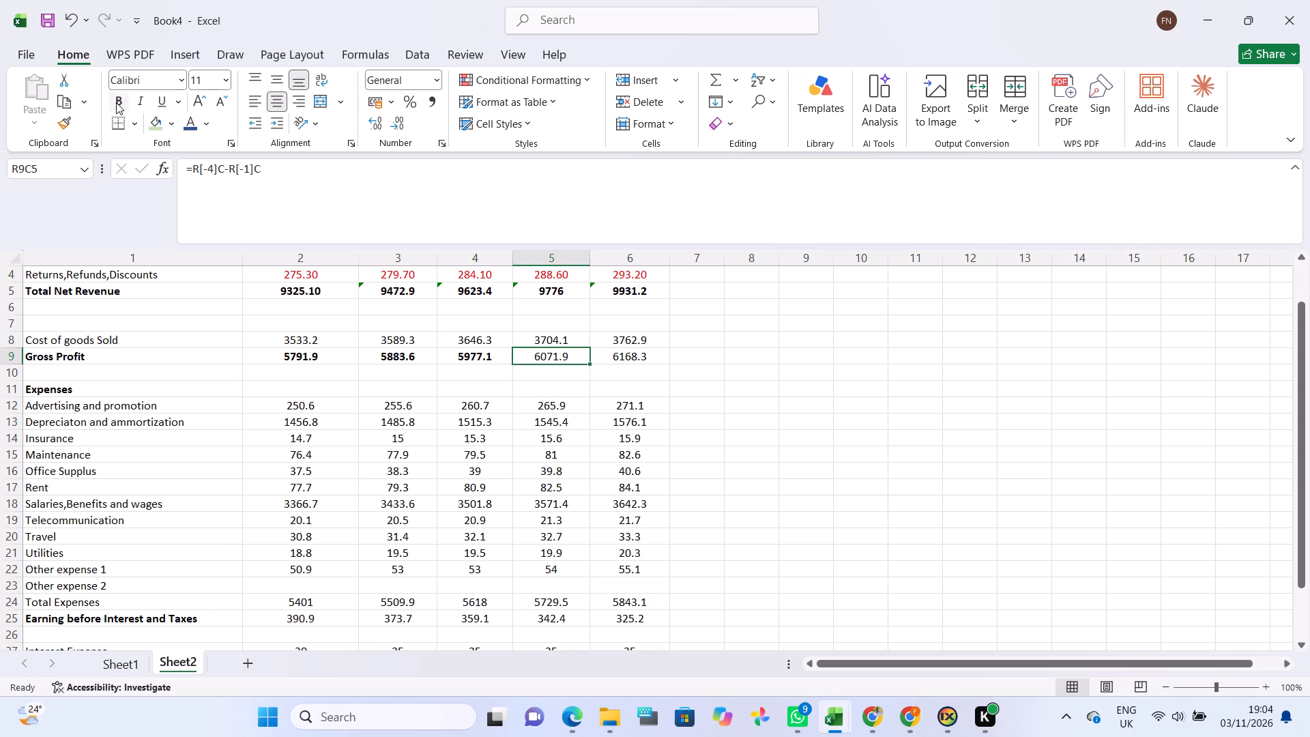
left_click(628, 360)
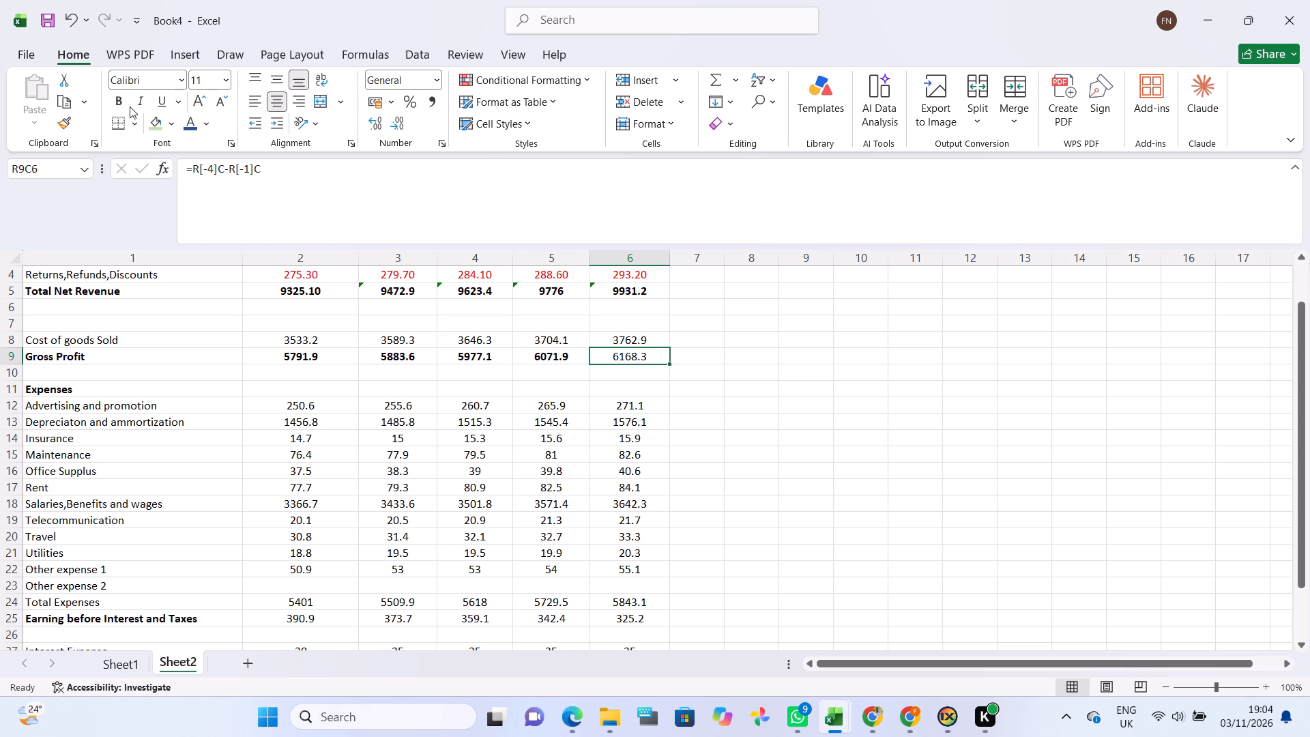
left_click(130, 106)
left_click(123, 102)
scroll(456, 438, "down", 1)
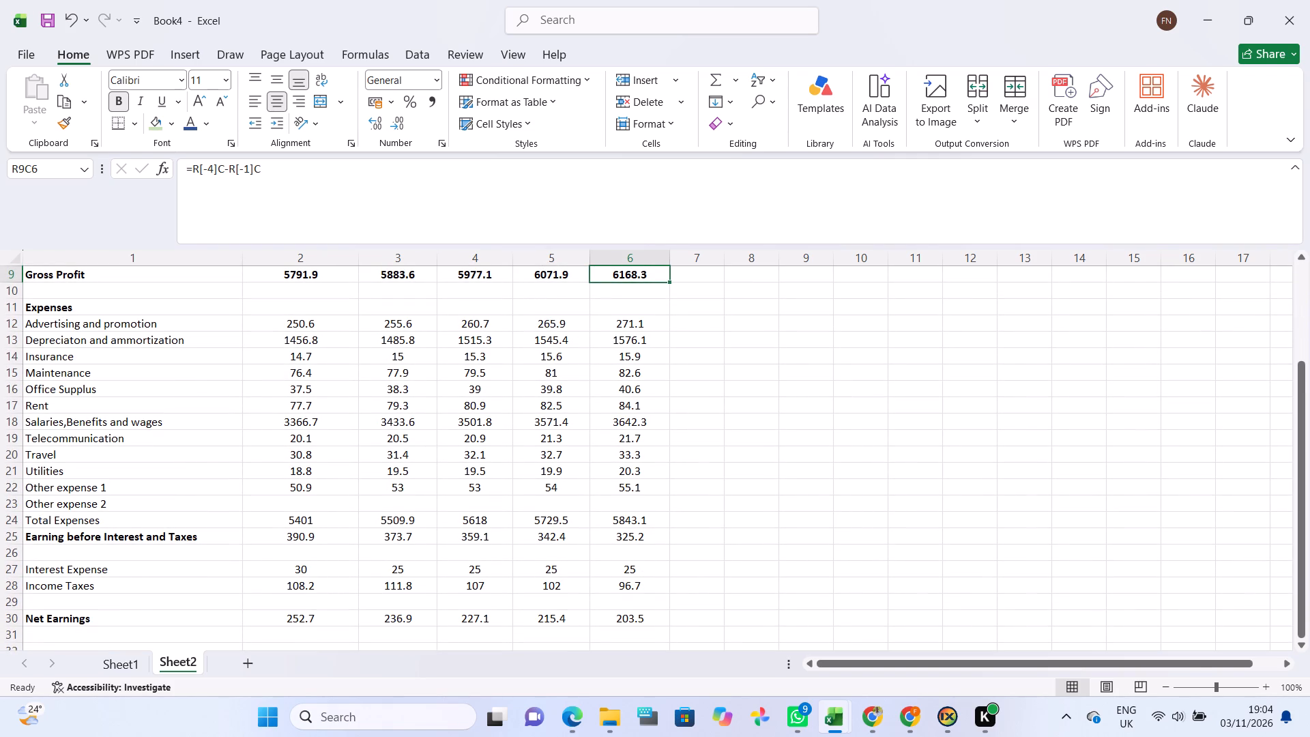
Bold the Earning before Interest and Taxes figures in row 25 for all five years, 2014 to 2018.
left_click(308, 538)
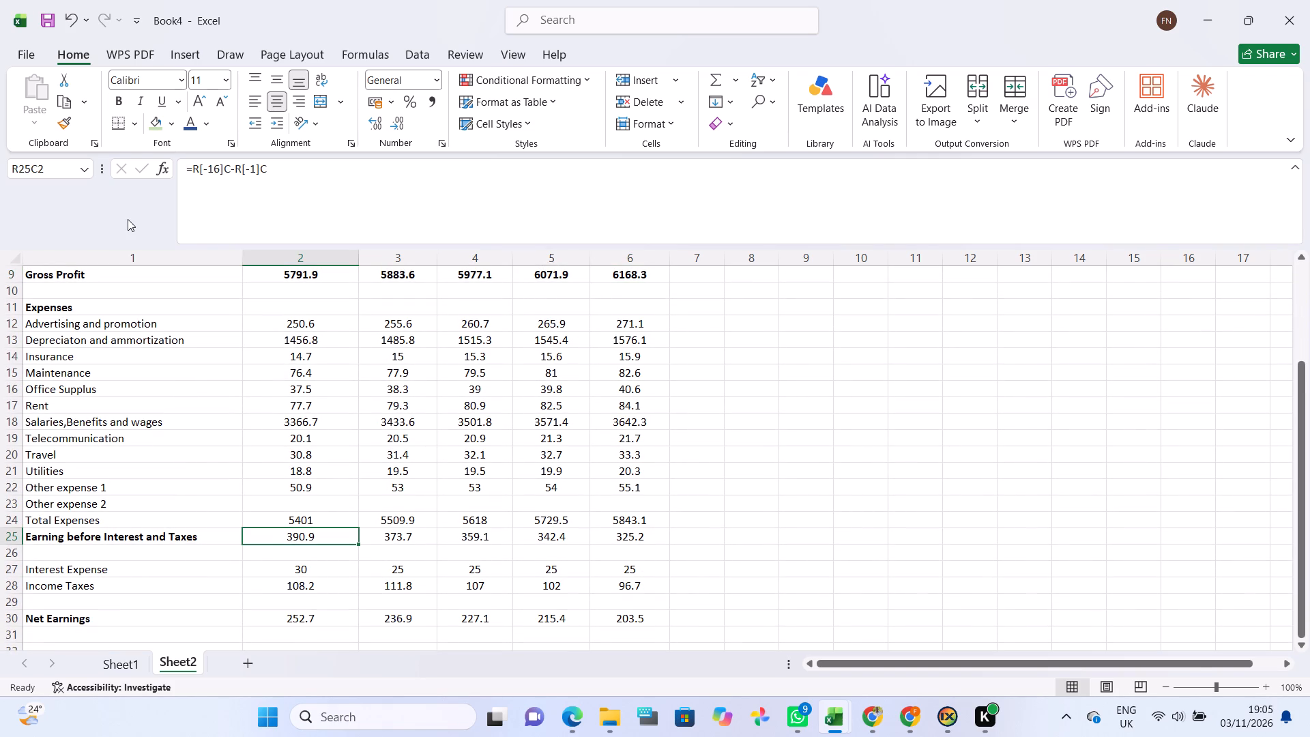
left_click(121, 97)
left_click(392, 530)
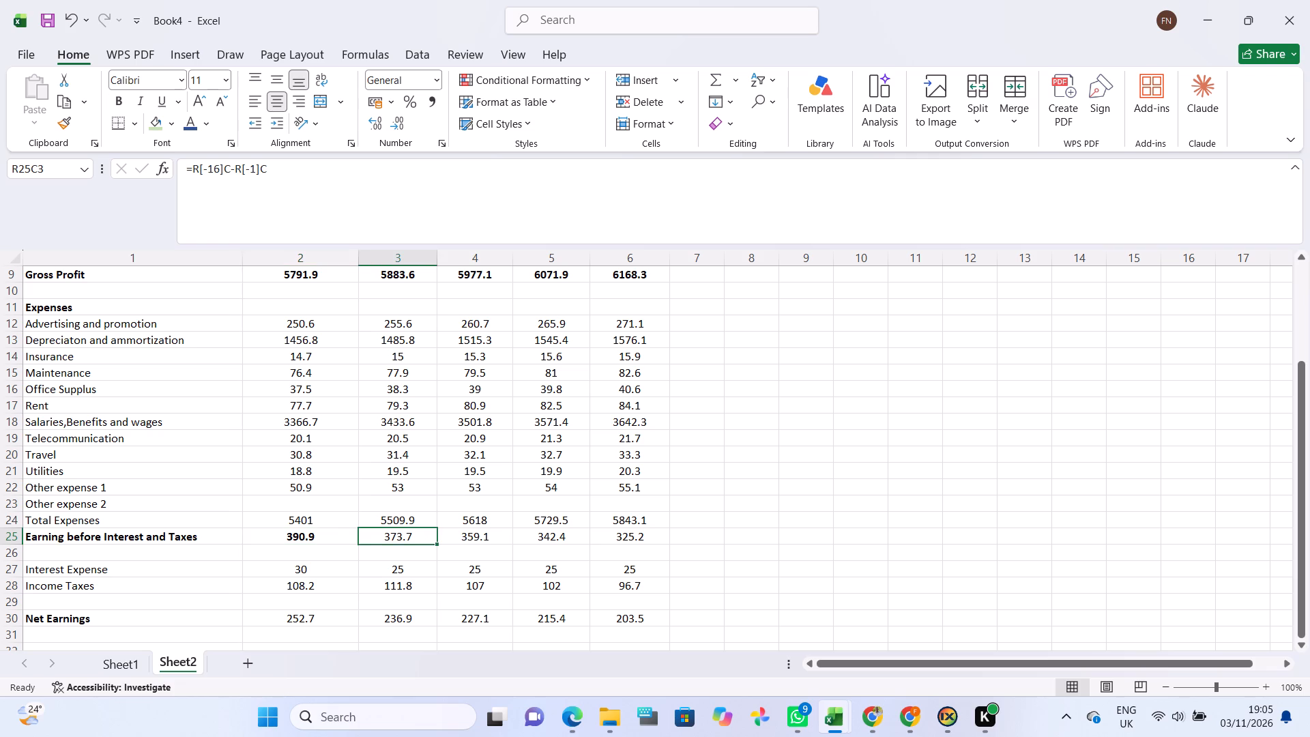
left_click(117, 96)
left_click(461, 539)
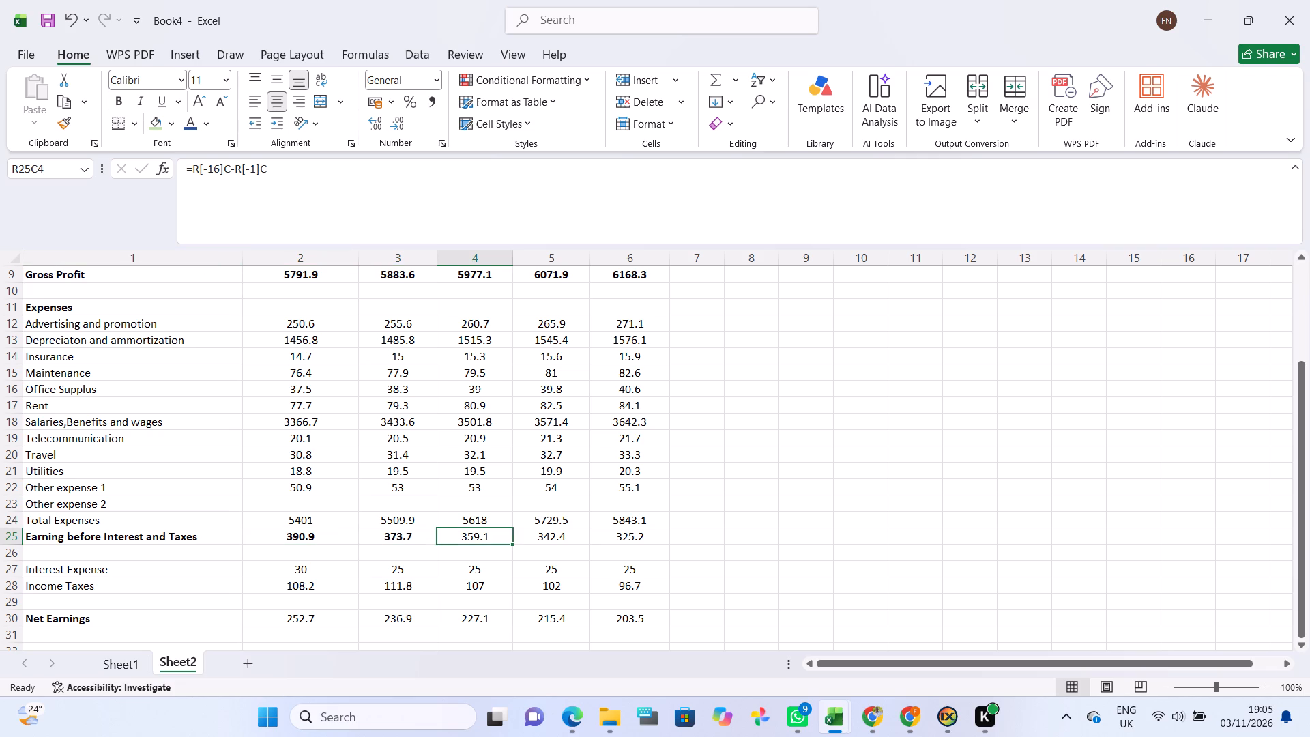
left_click(118, 104)
left_click(564, 544)
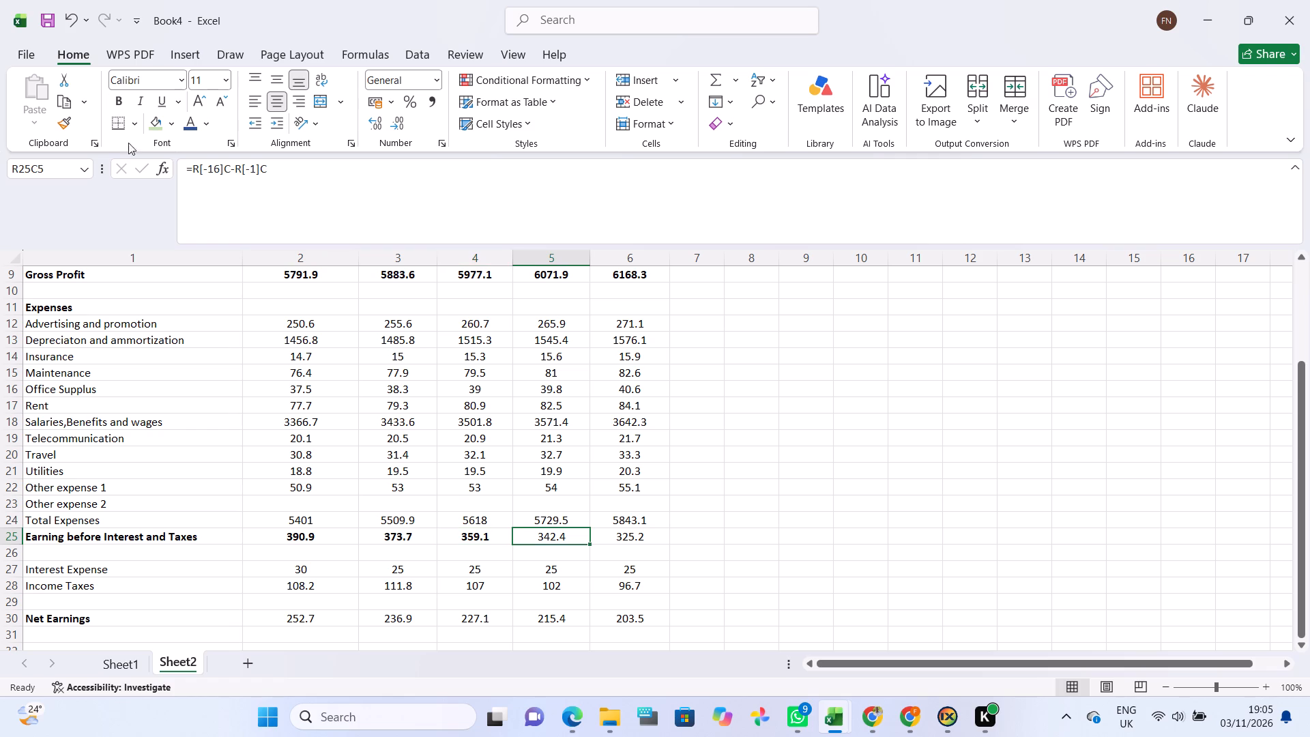
left_click(107, 98)
left_click(123, 105)
left_click(622, 536)
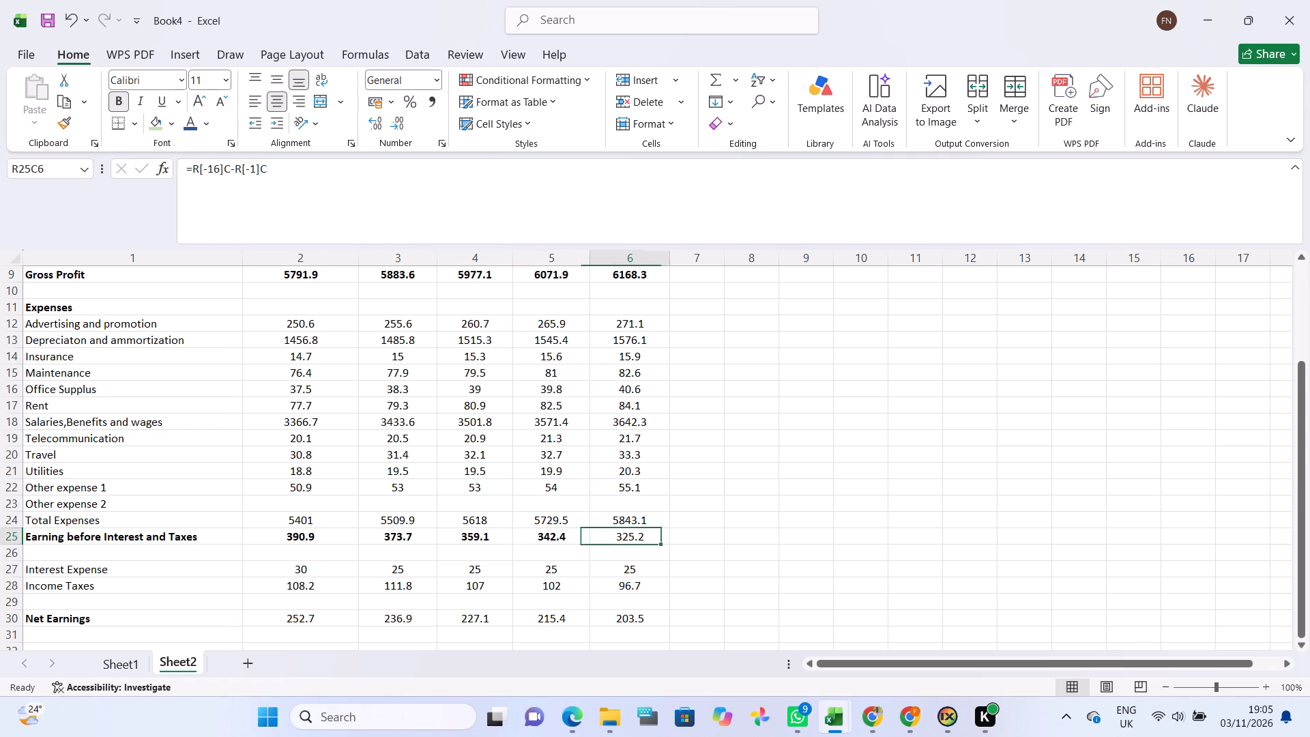
left_click(121, 102)
Bold the Net Earnings figures in row 30 for all five years, 2014 to 2018.
scroll(287, 479, "down", 2)
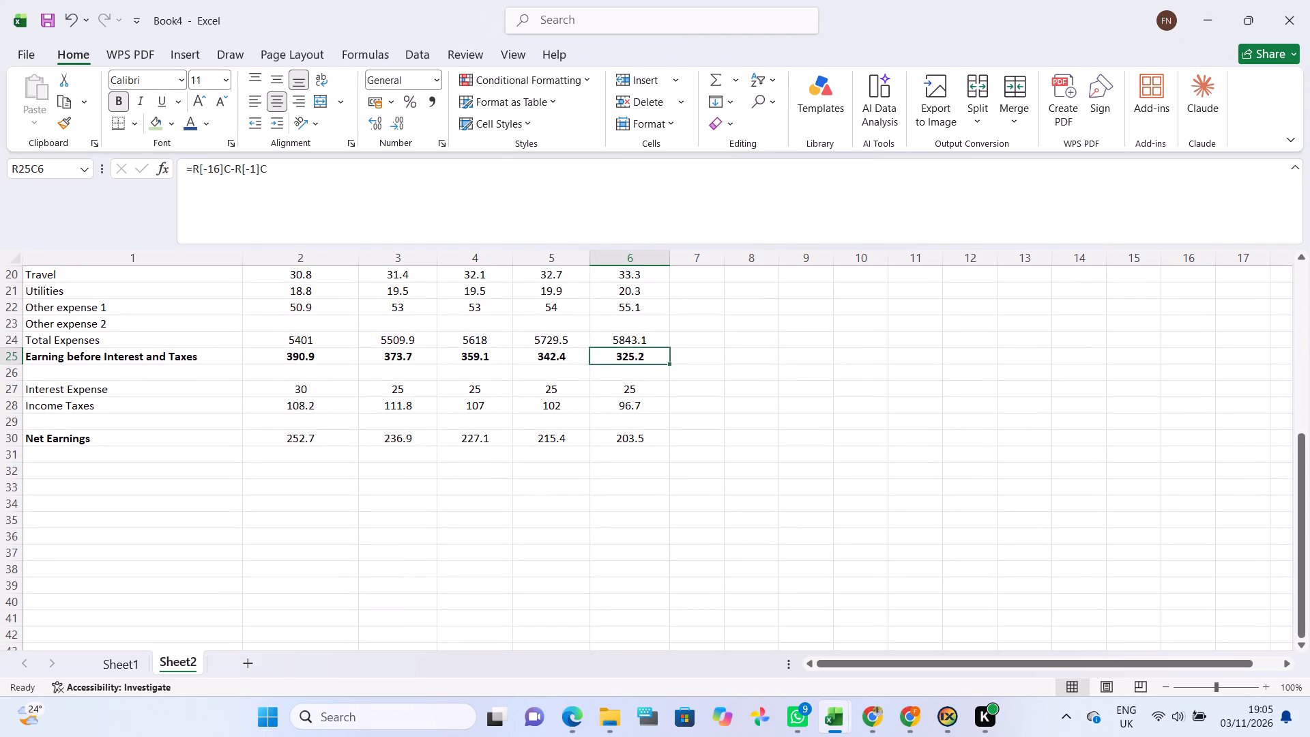
left_click(317, 444)
left_click(124, 91)
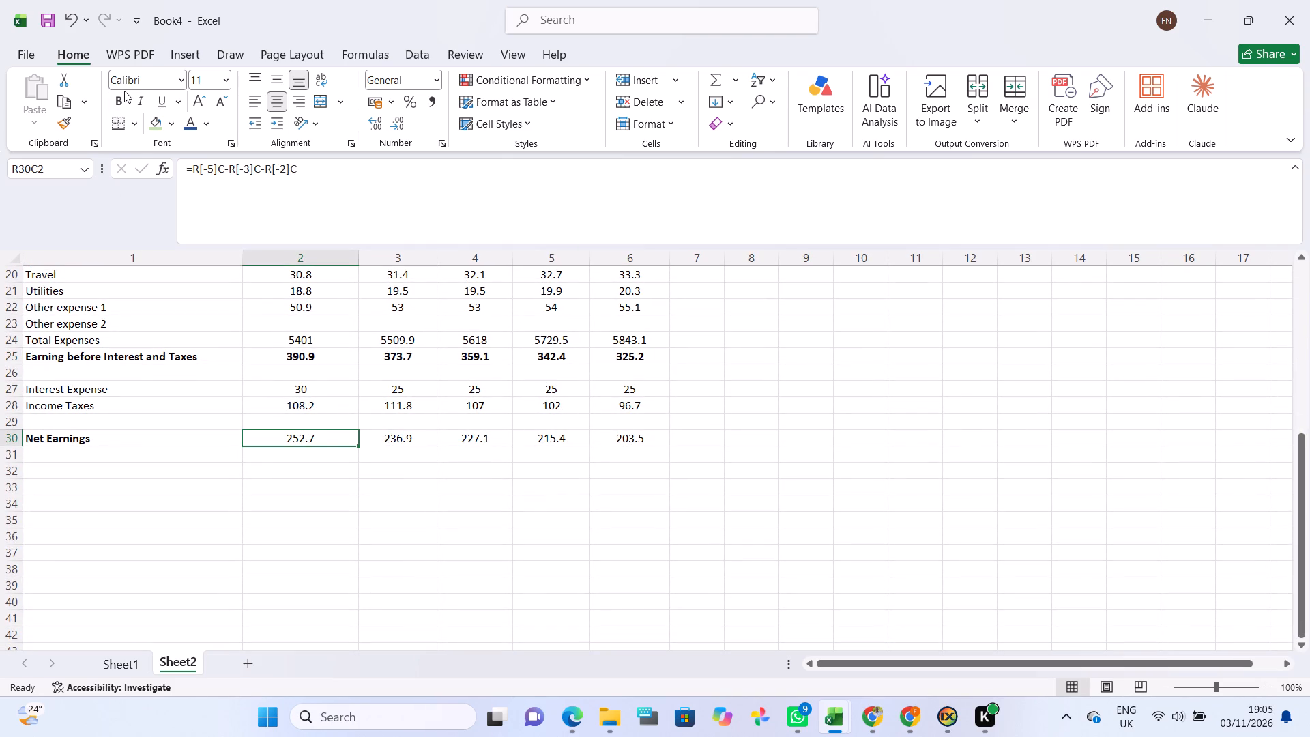
left_click_drag(121, 102, 564, 412)
left_click(116, 109)
left_click(412, 442)
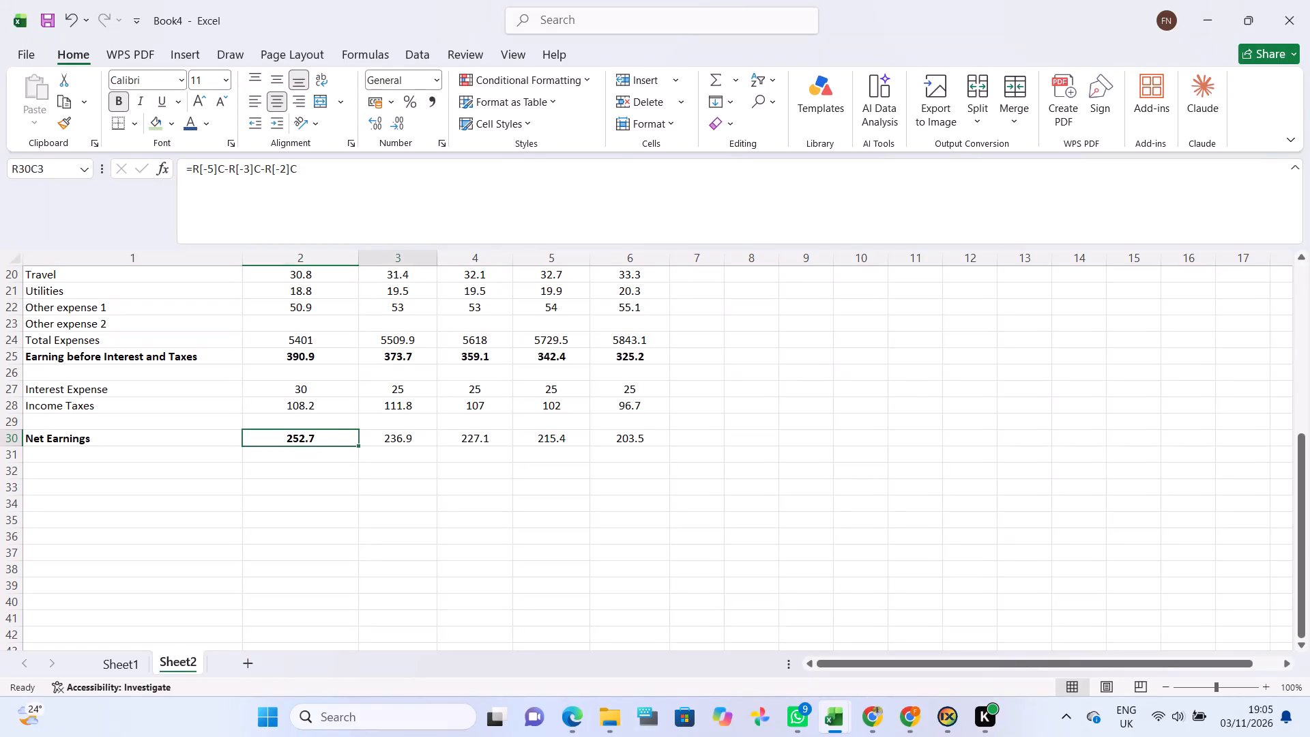
left_click(121, 106)
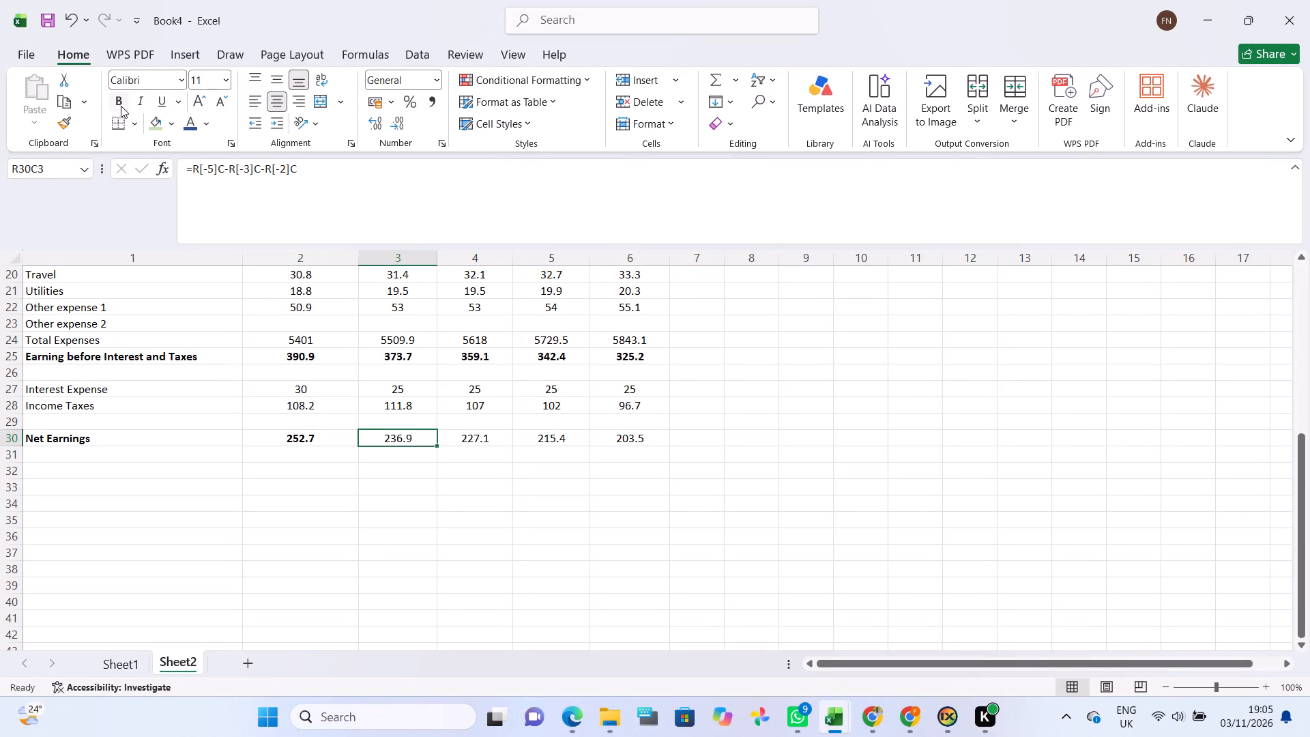
left_click(499, 433)
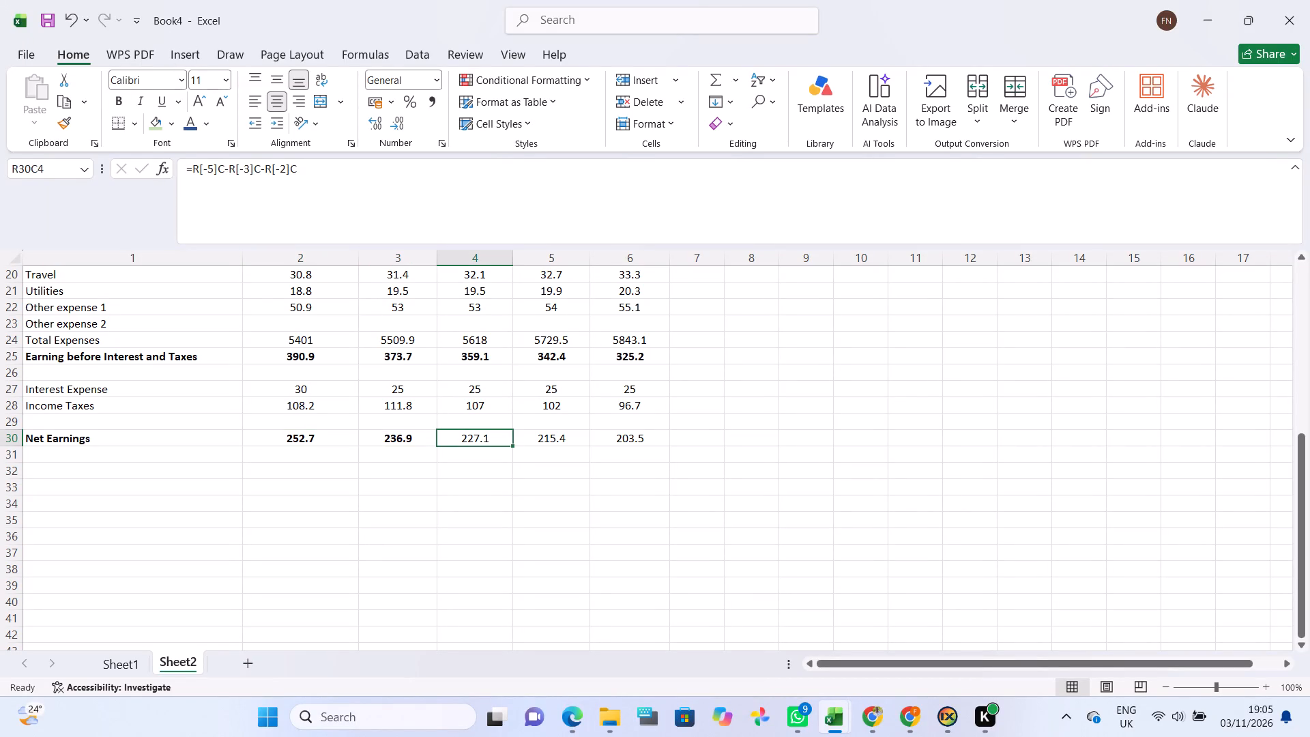
left_click(122, 105)
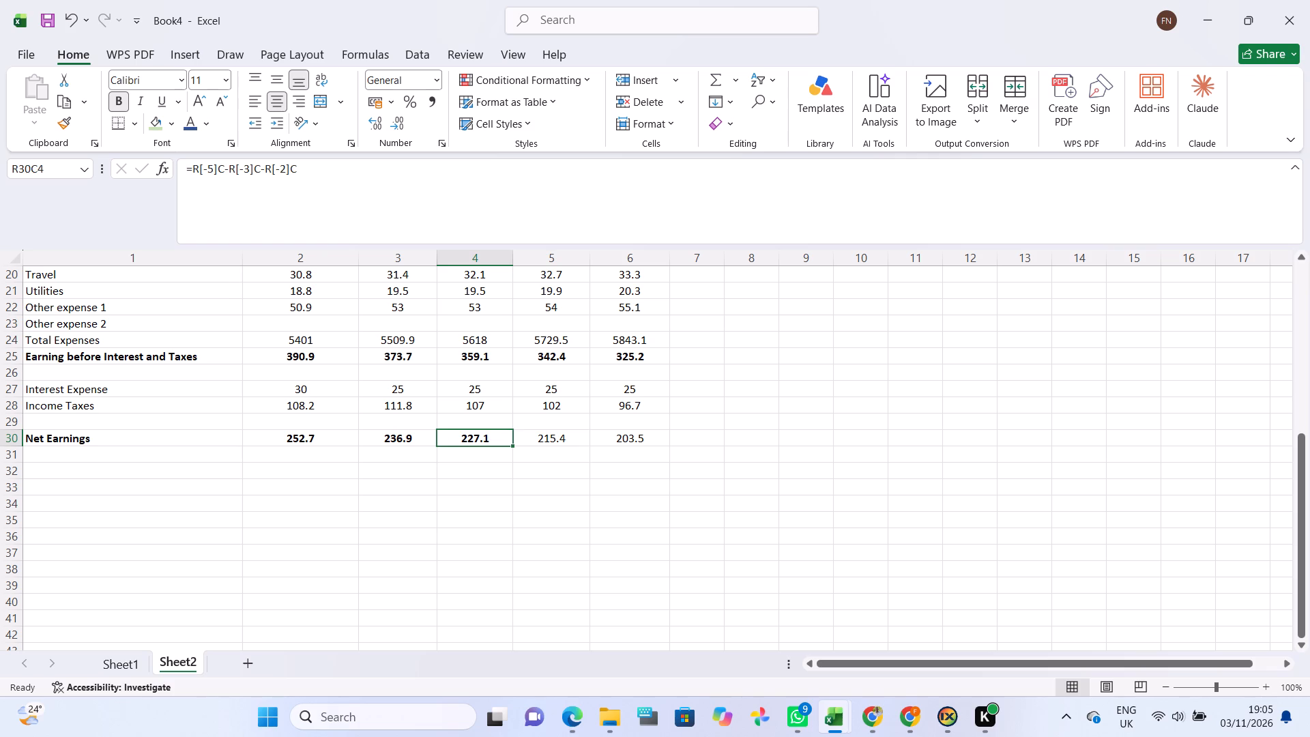
left_click(556, 437)
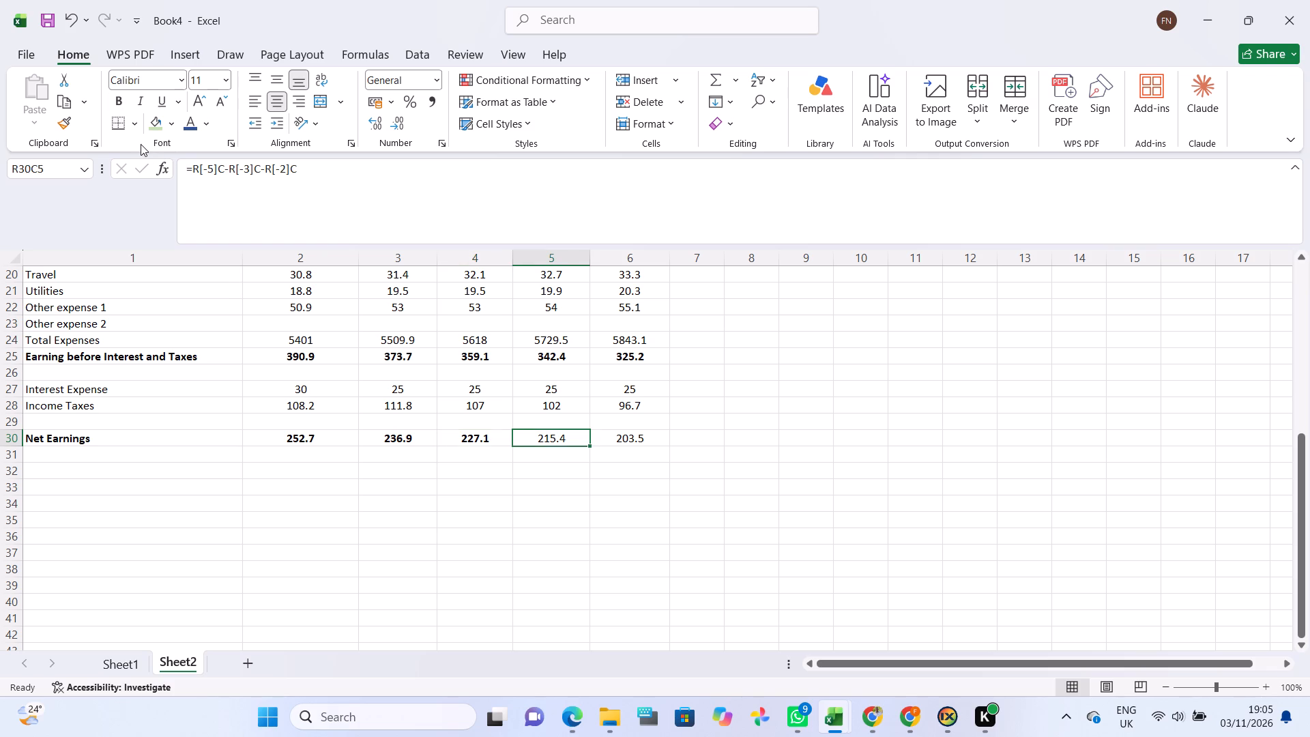
left_click(113, 110)
left_click(612, 436)
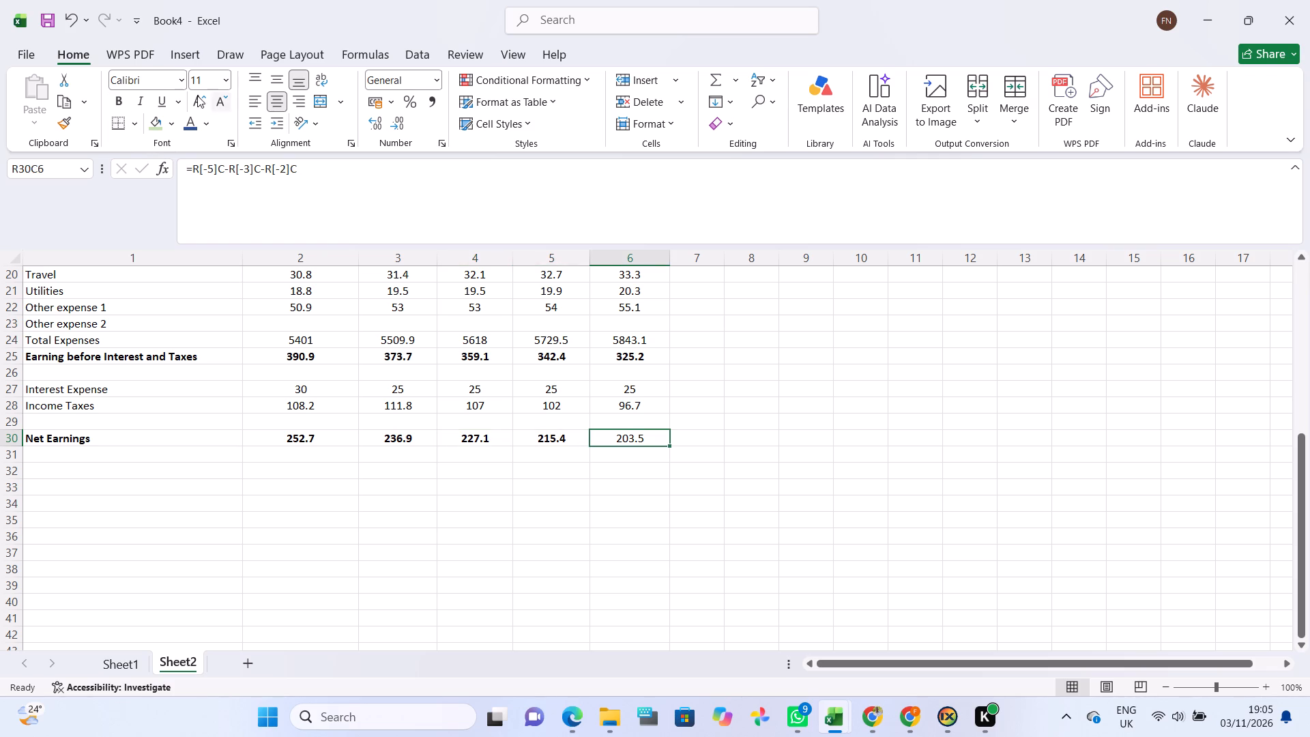
left_click(126, 98)
Review the whole statement from the year headings through the expenses to check the bold formatting of labels and totals.
scroll(302, 357, "up", 3)
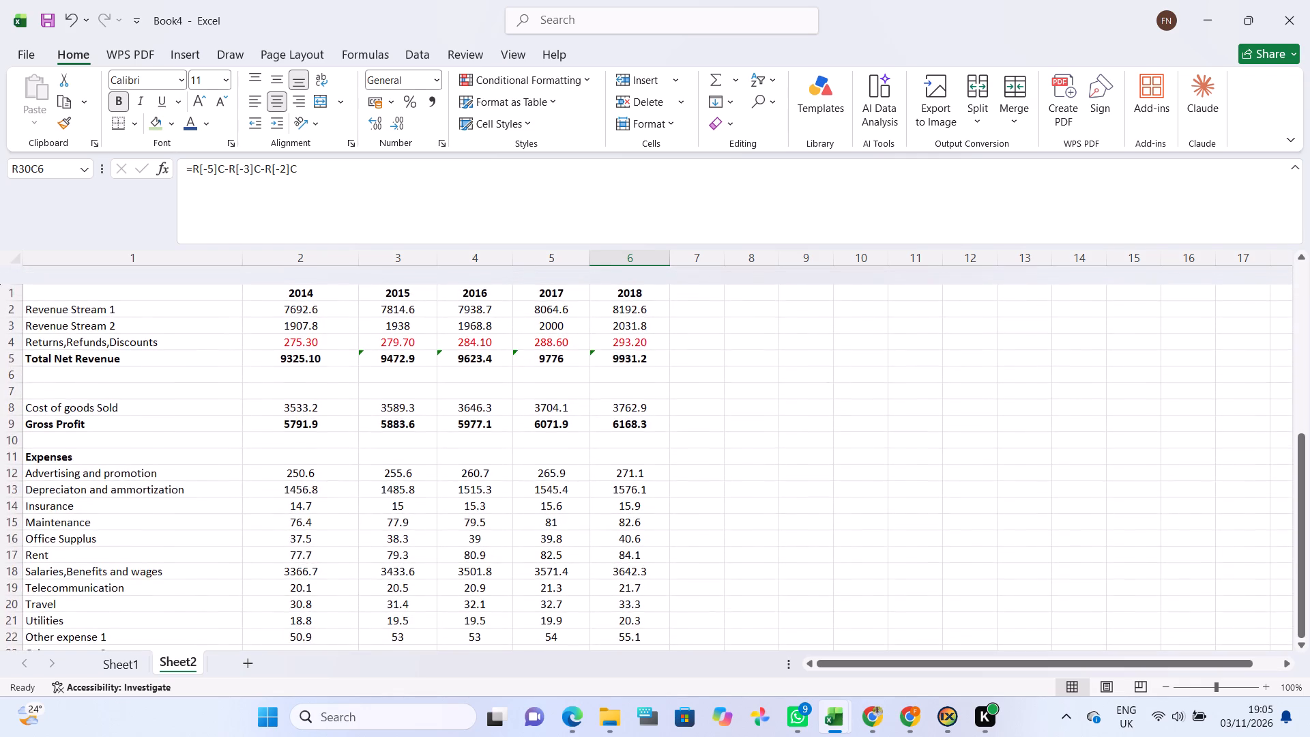
scroll(302, 357, "down", 1)
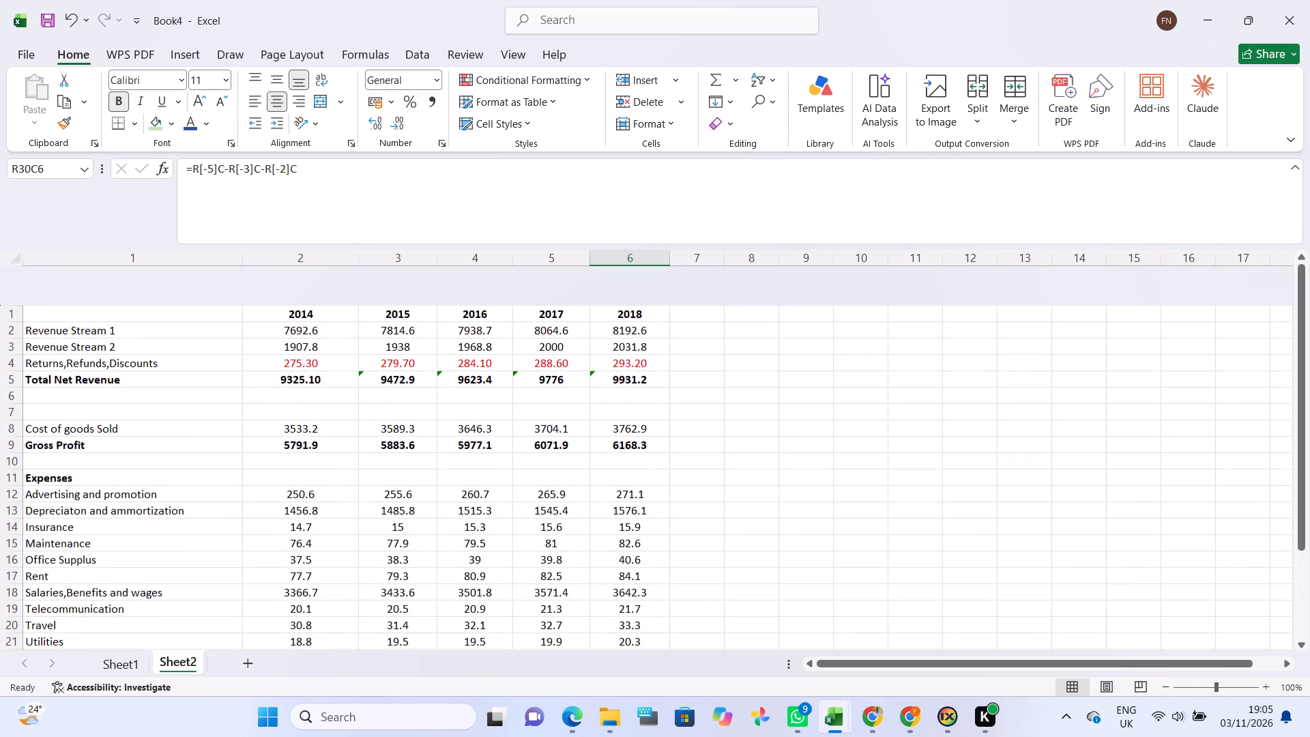
scroll(302, 357, "down", 2)
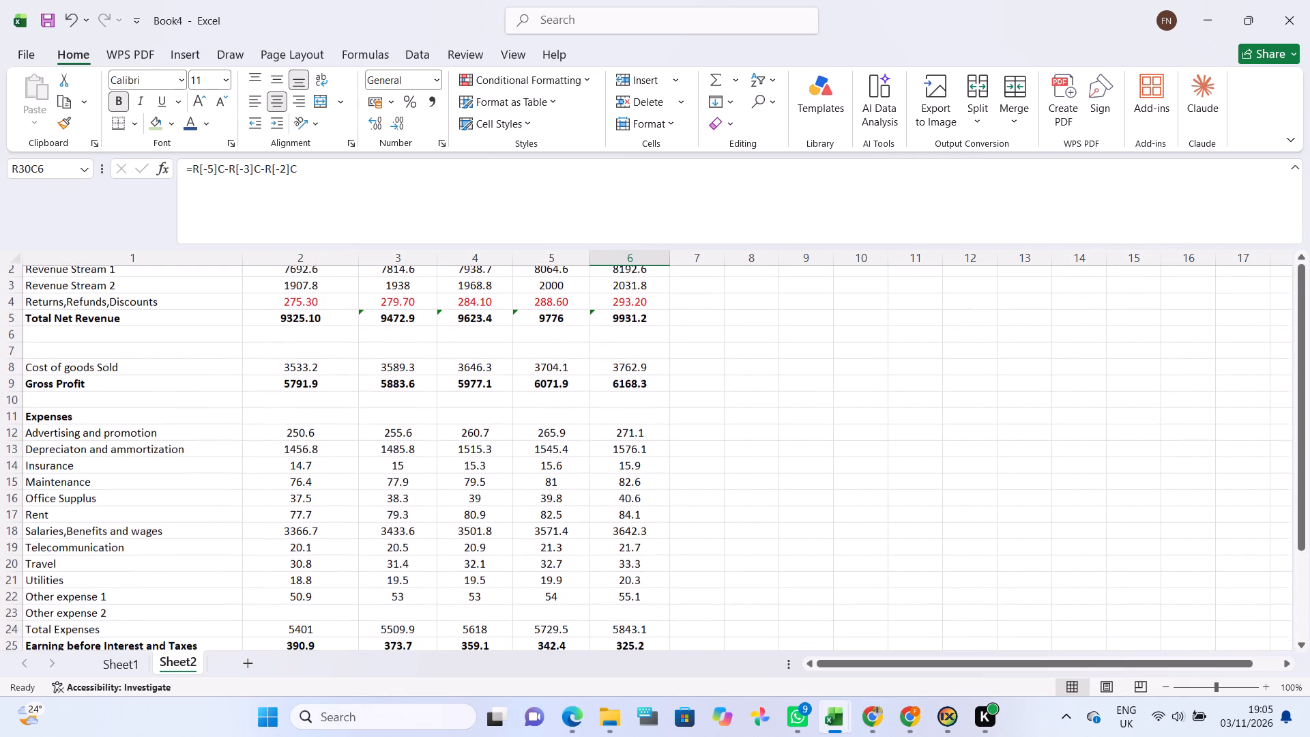
scroll(302, 357, "down", 3)
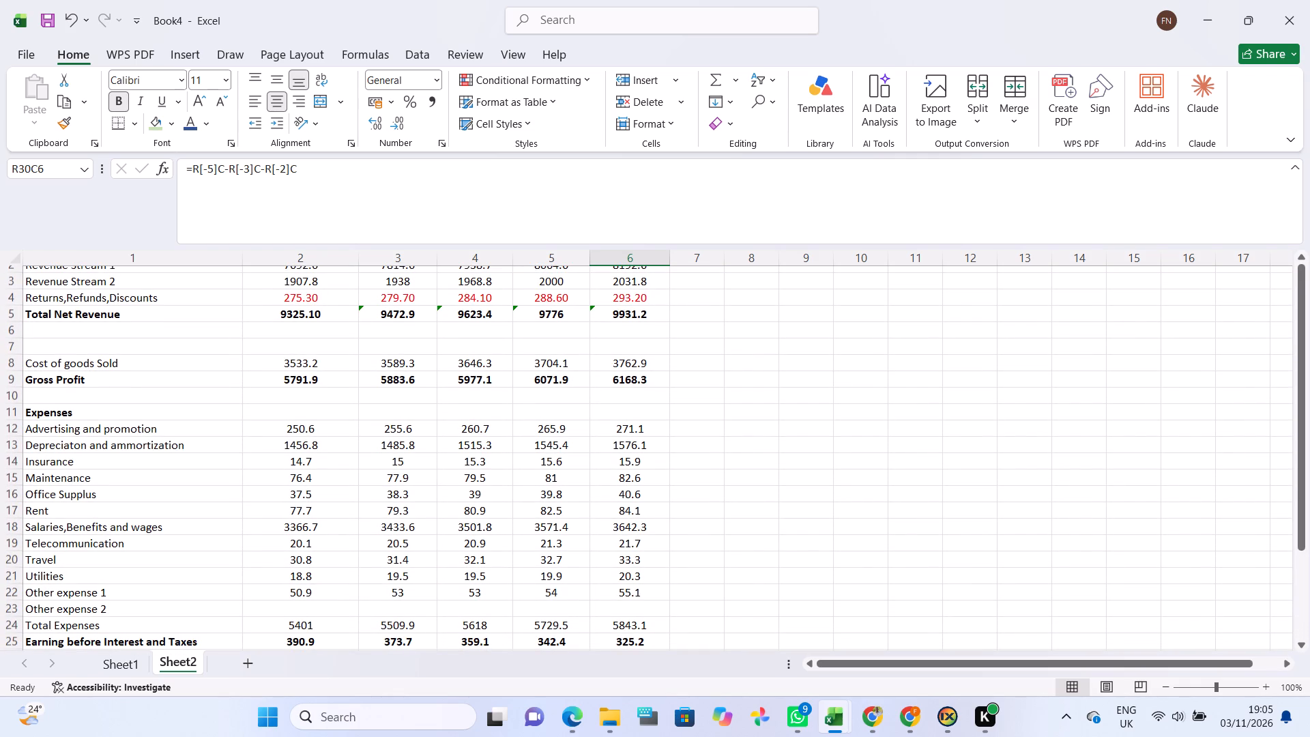
scroll(302, 357, "down", 2)
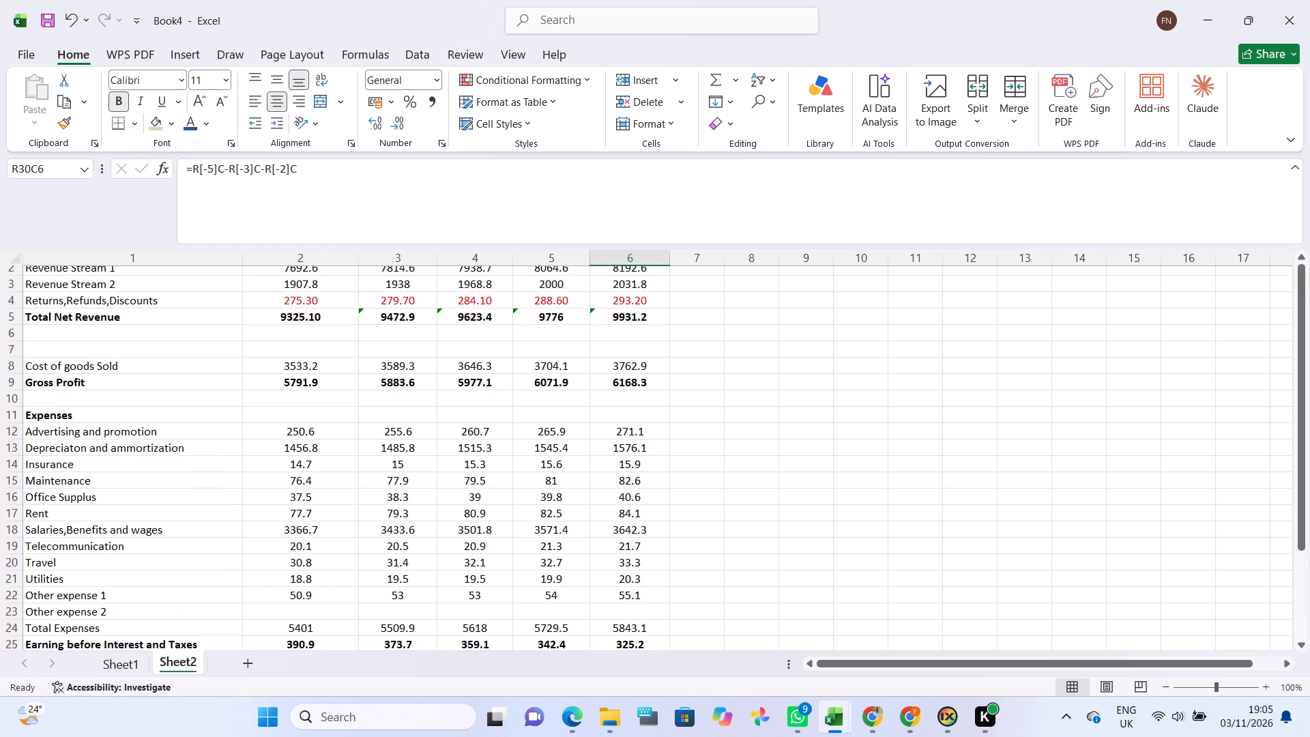
scroll(302, 357, "down", 1)
scroll(302, 357, "up", 1)
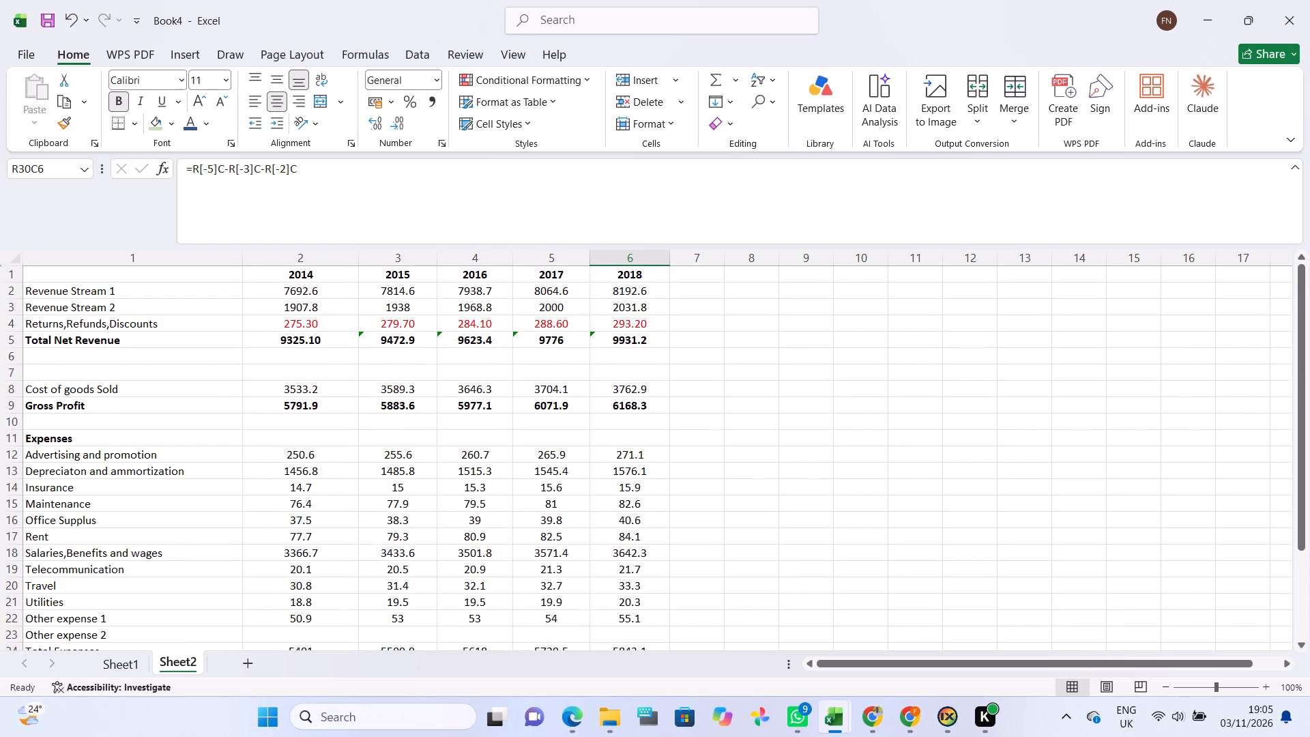
Set the font size of the 2014, 2015, 2016 and 2017 year headings in row 1 to 12.
left_click(310, 283)
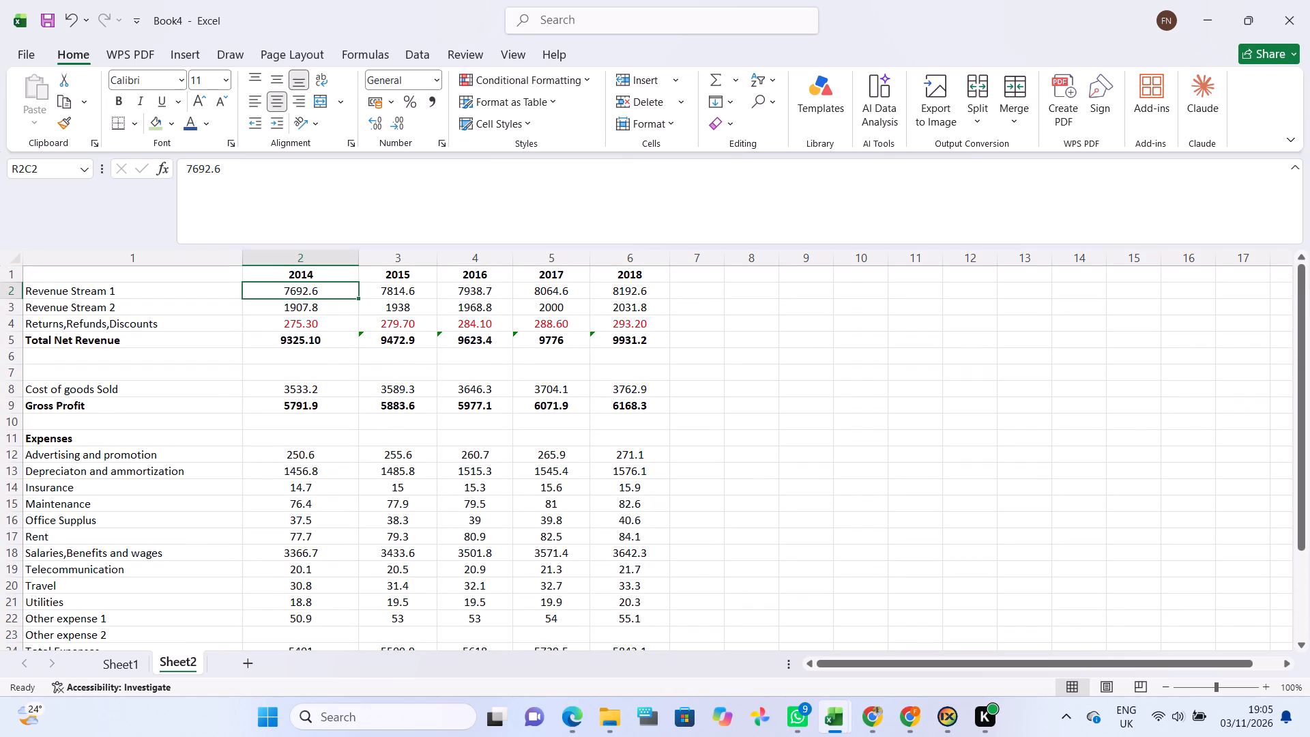
left_click(291, 270)
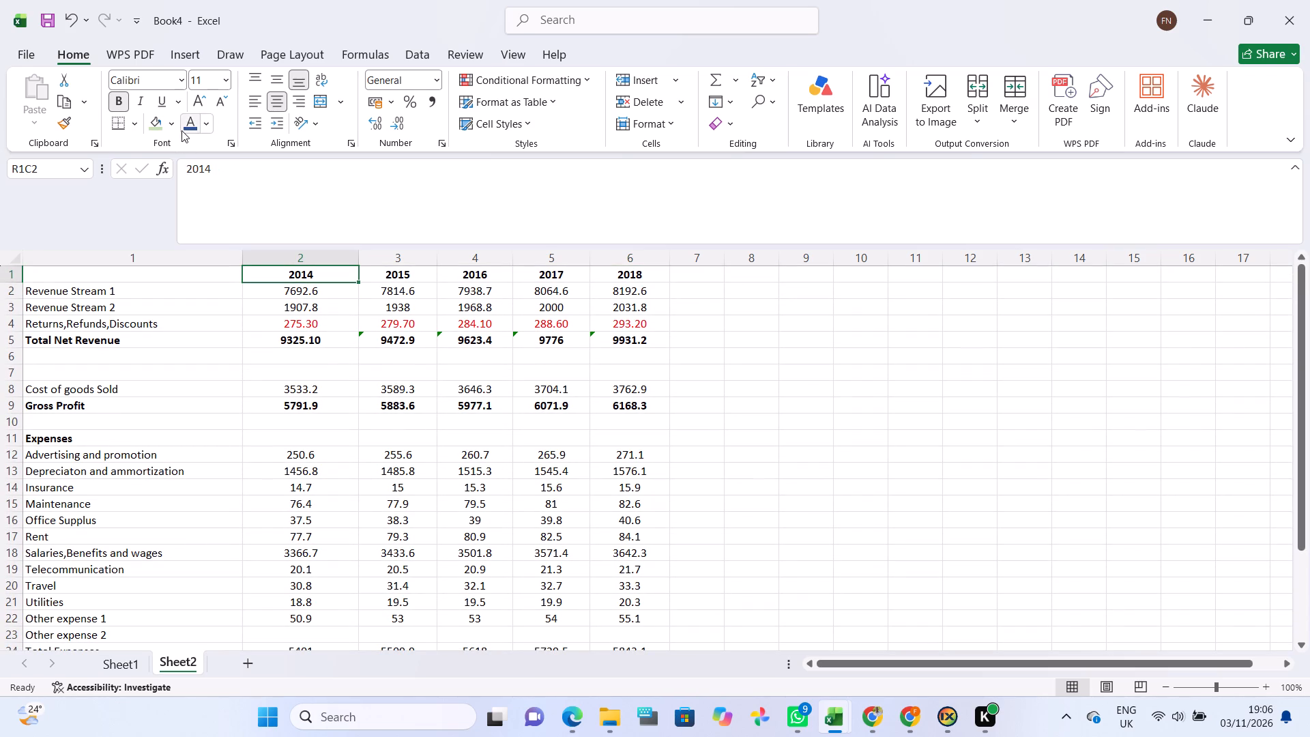
left_click(226, 83)
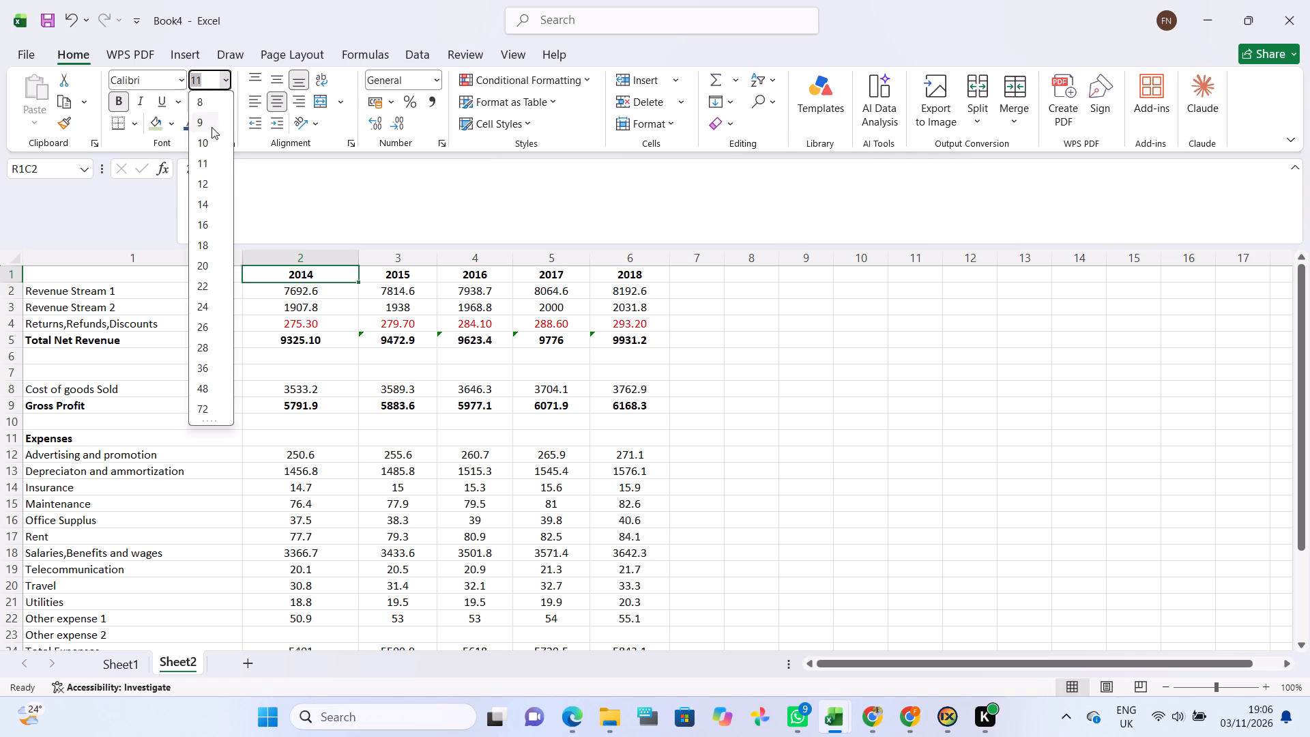
left_click(205, 179)
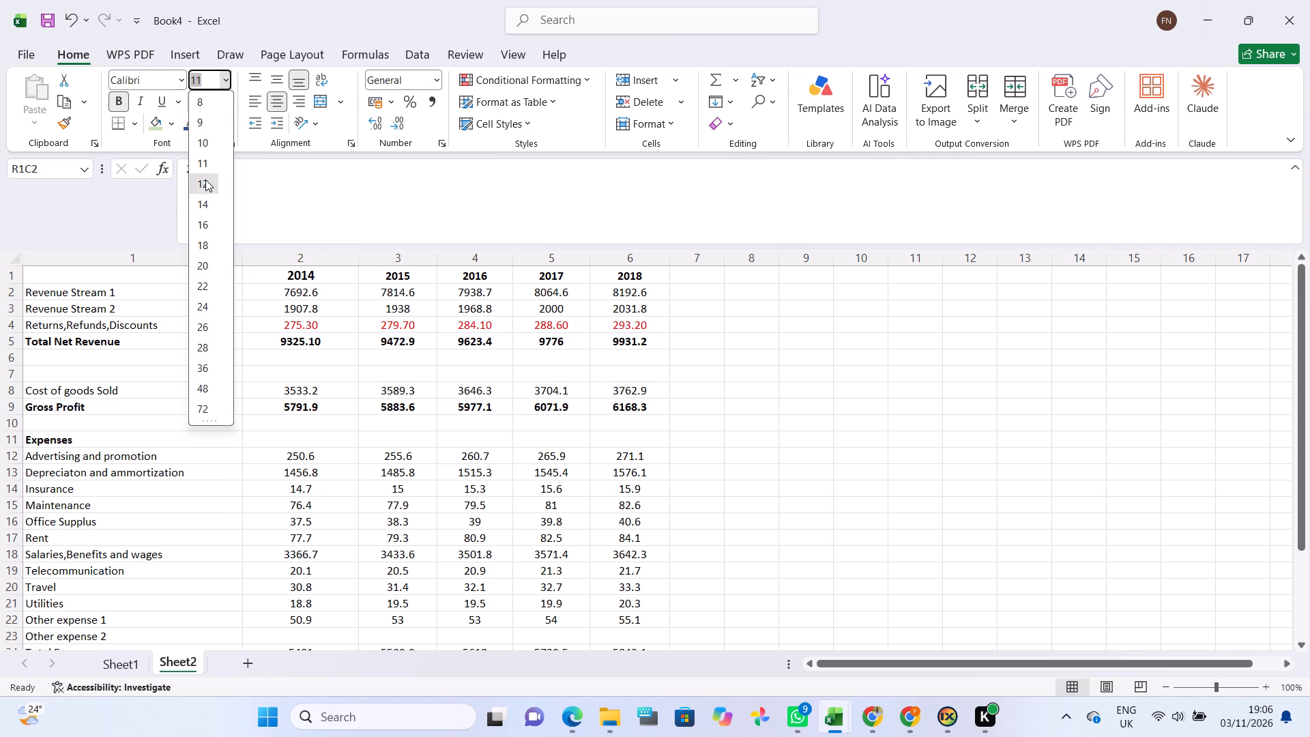
left_click(401, 274)
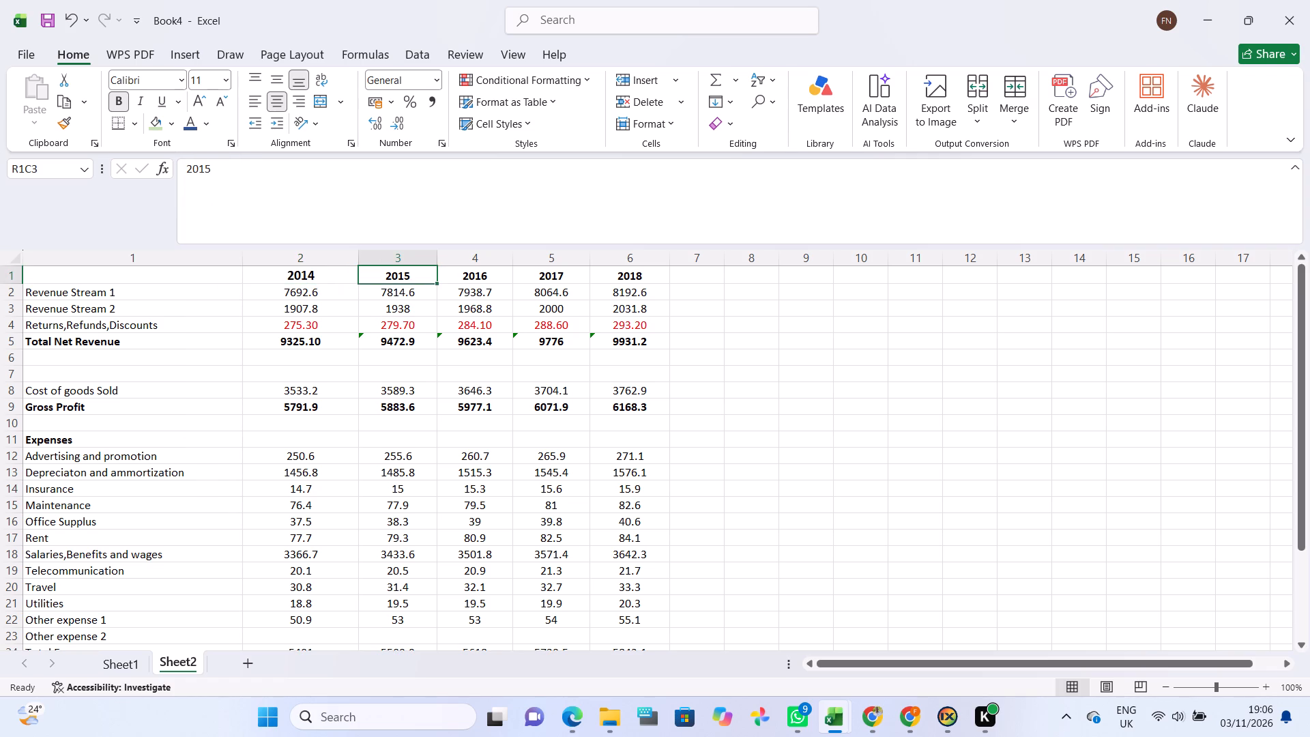
left_click(225, 83)
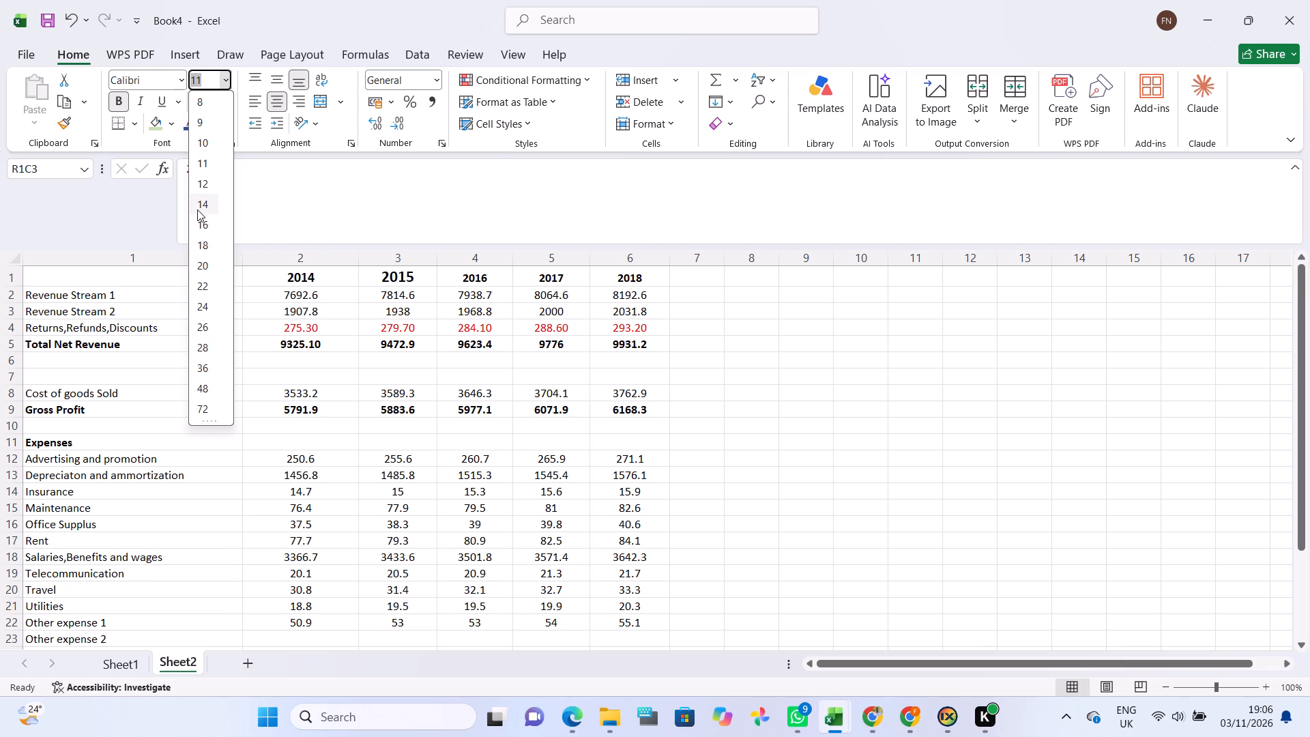
left_click(203, 187)
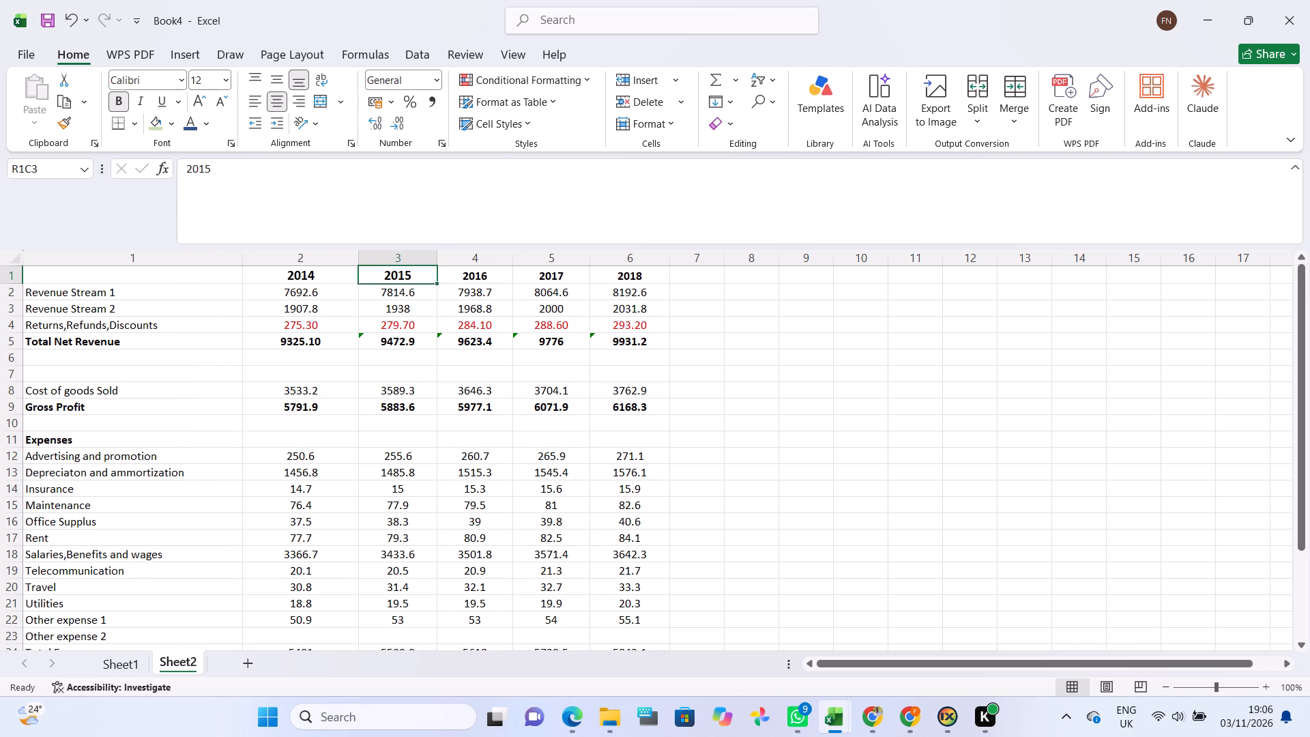
left_click(475, 272)
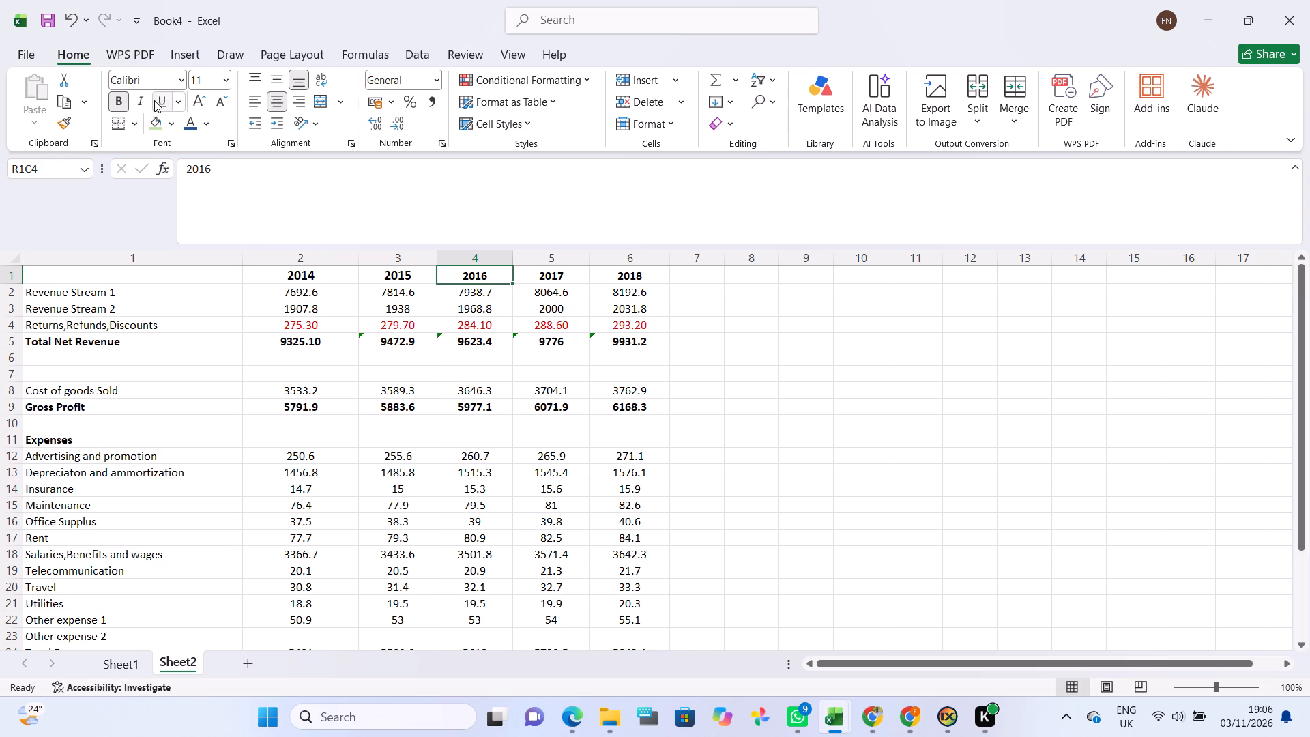
left_click(212, 85)
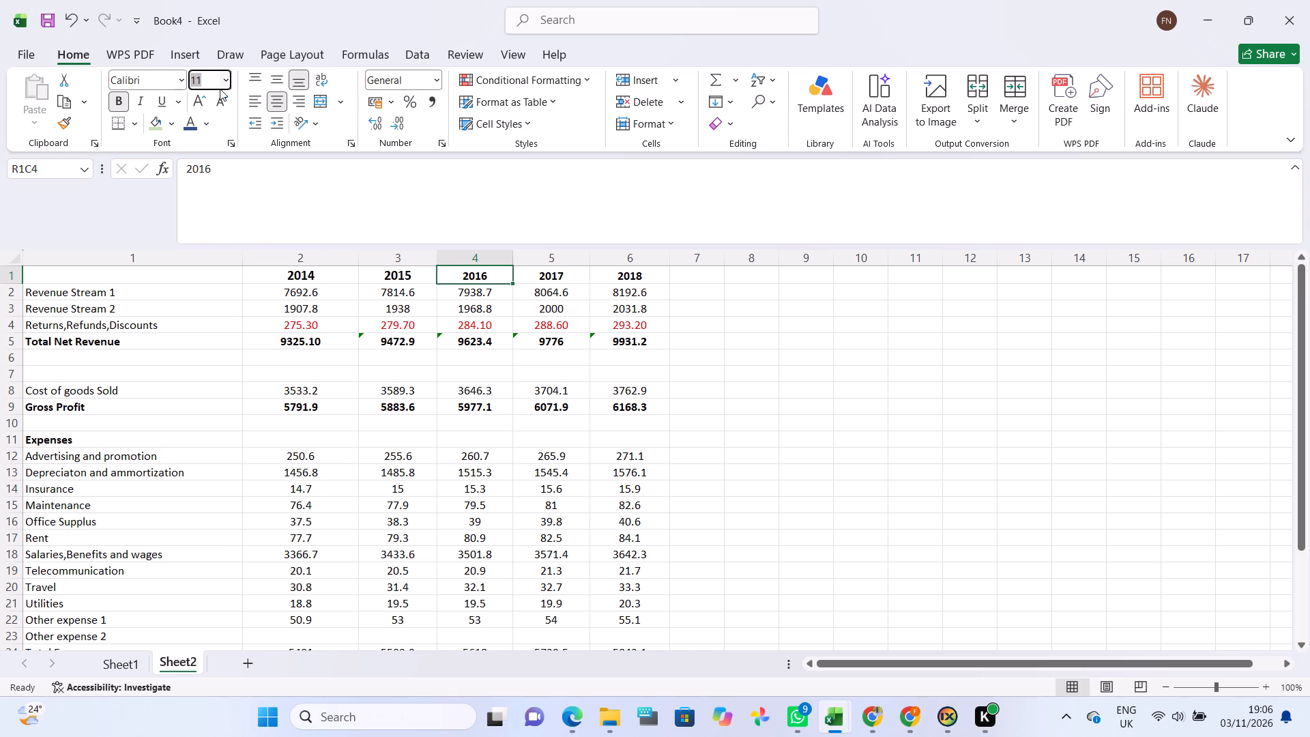
left_click(220, 89)
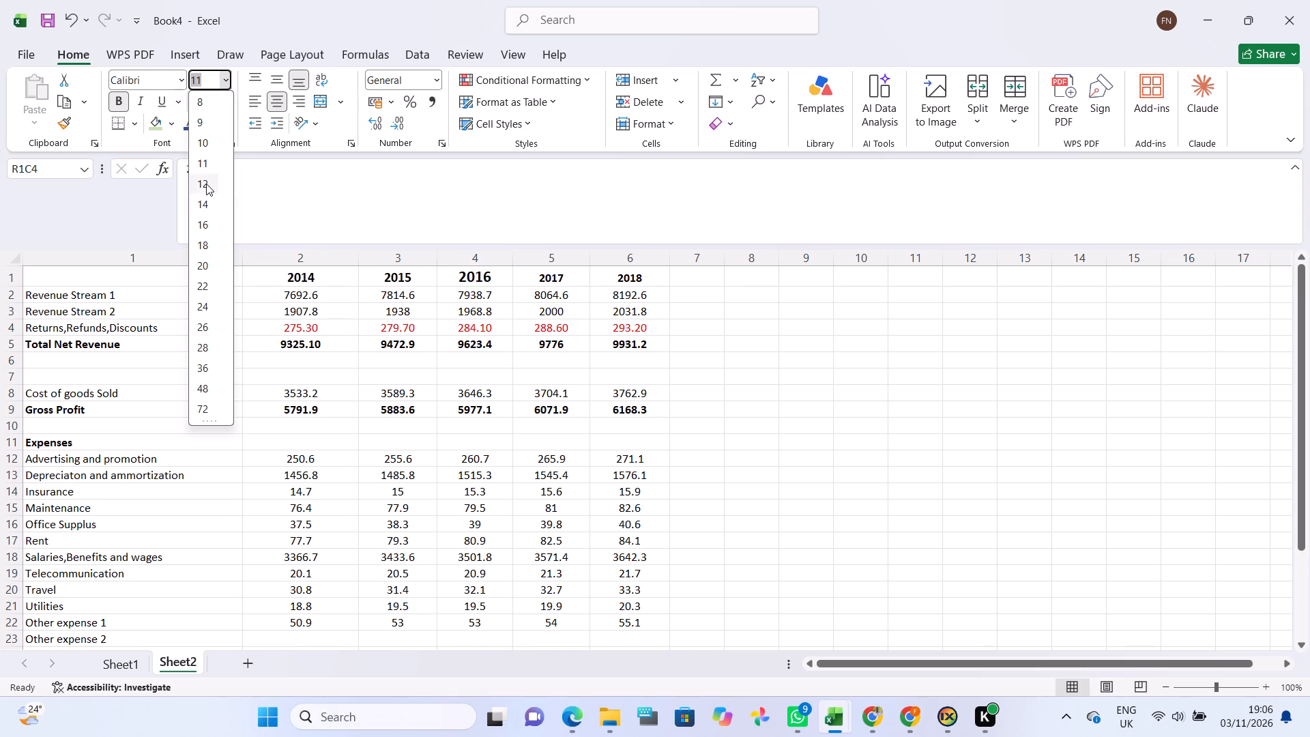
left_click(206, 184)
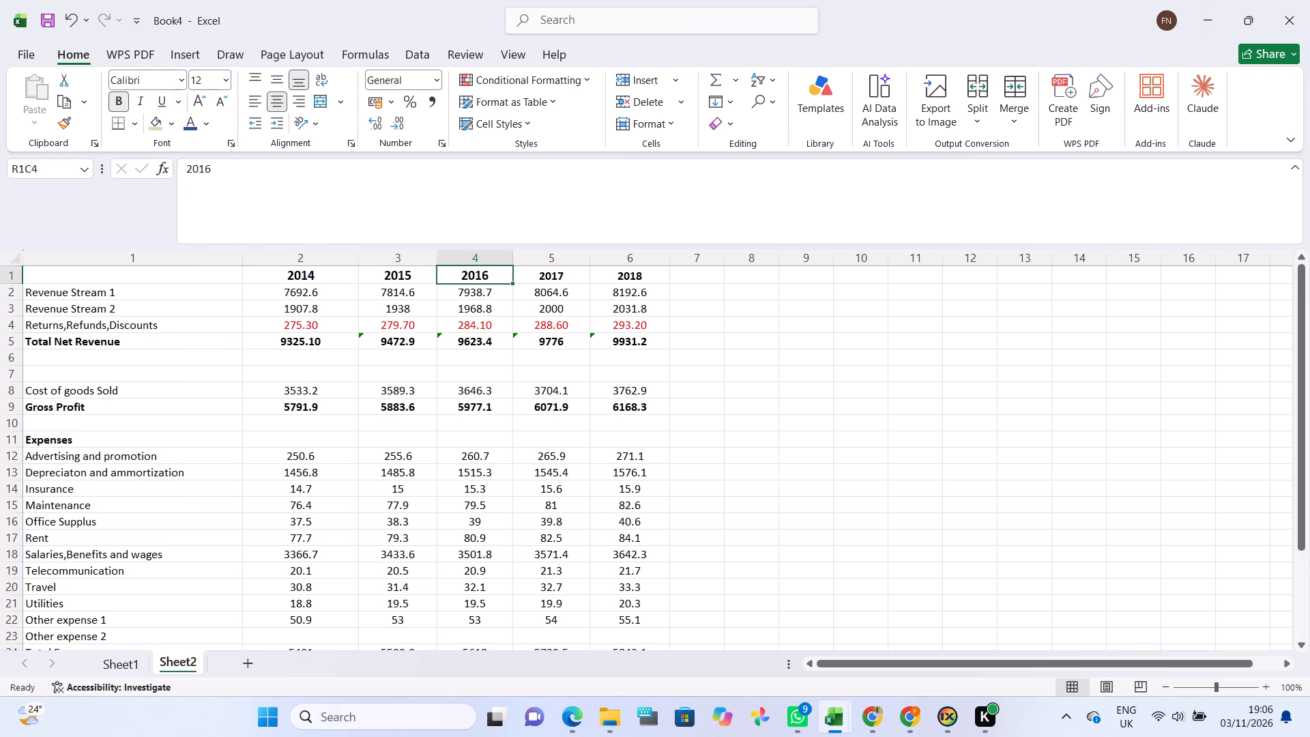
left_click(531, 270)
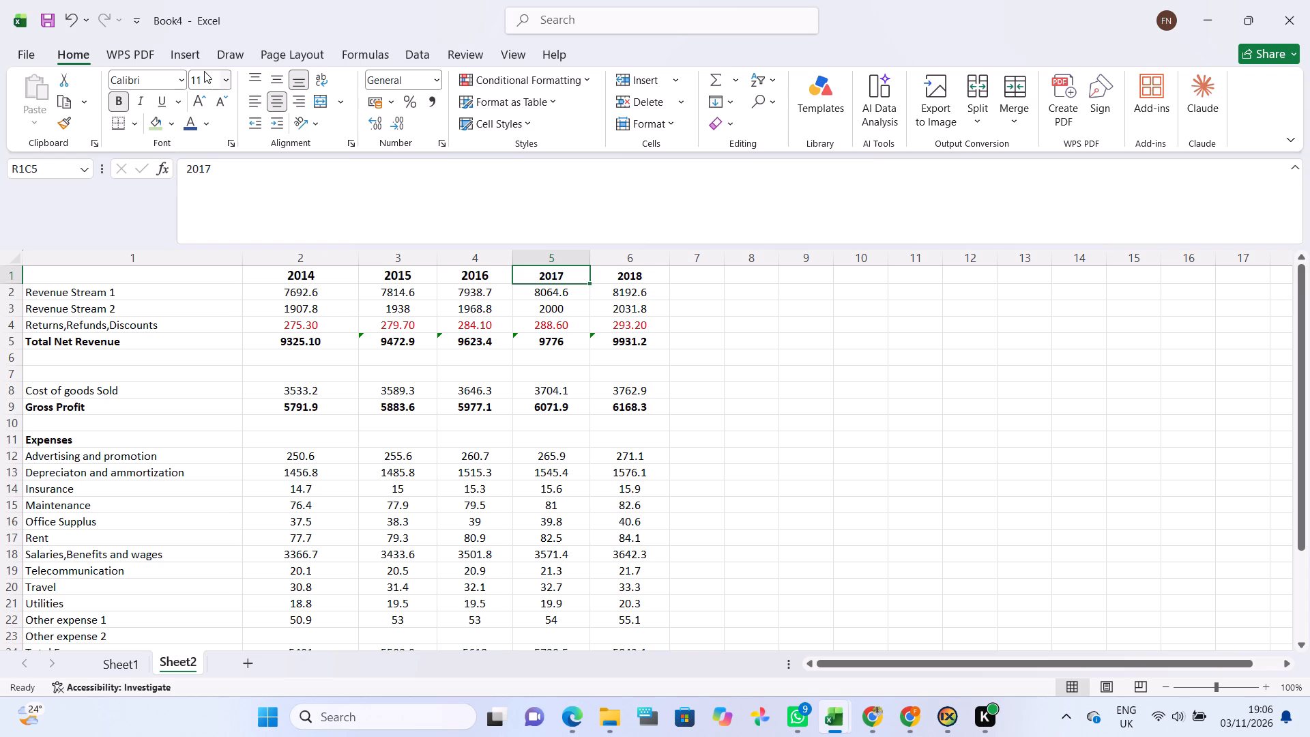
left_click(213, 81)
left_click(221, 87)
left_click(202, 186)
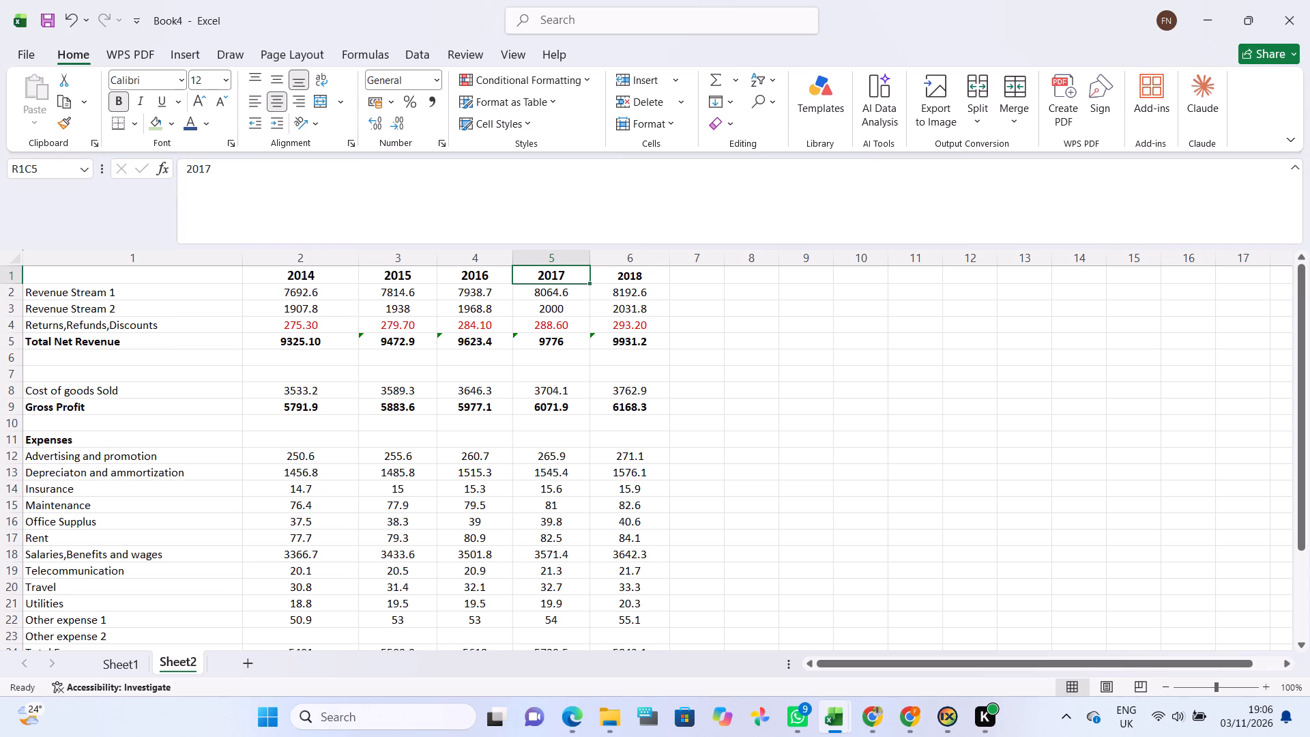
Set the font size of the 2018 year heading in row 1 to 14.
left_click(609, 268)
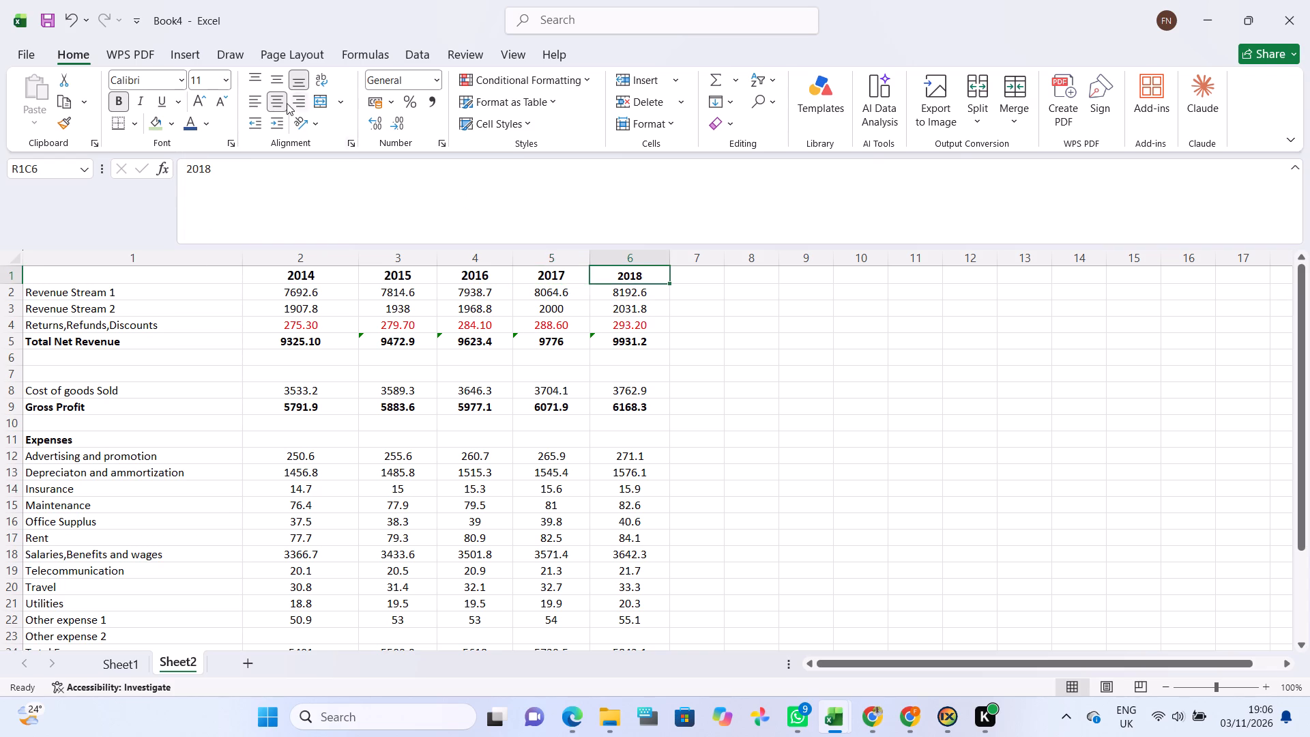
left_click(226, 78)
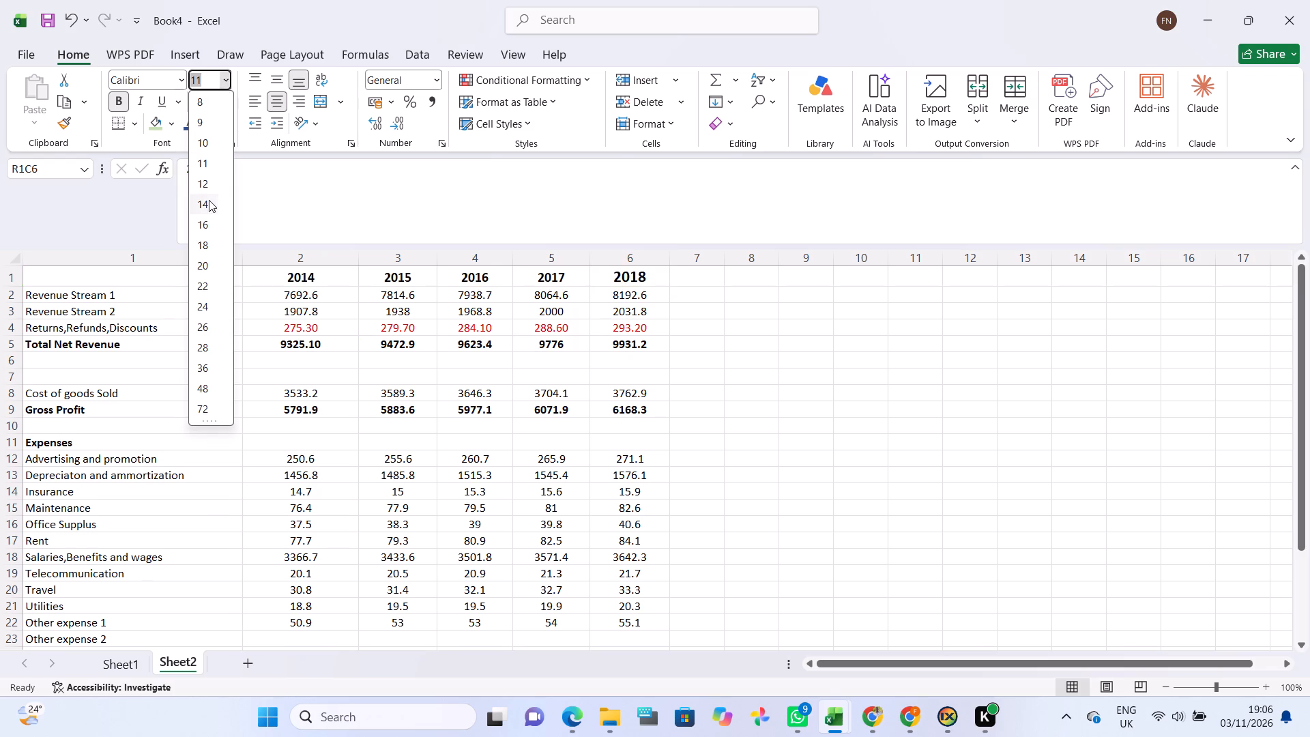
left_click(209, 200)
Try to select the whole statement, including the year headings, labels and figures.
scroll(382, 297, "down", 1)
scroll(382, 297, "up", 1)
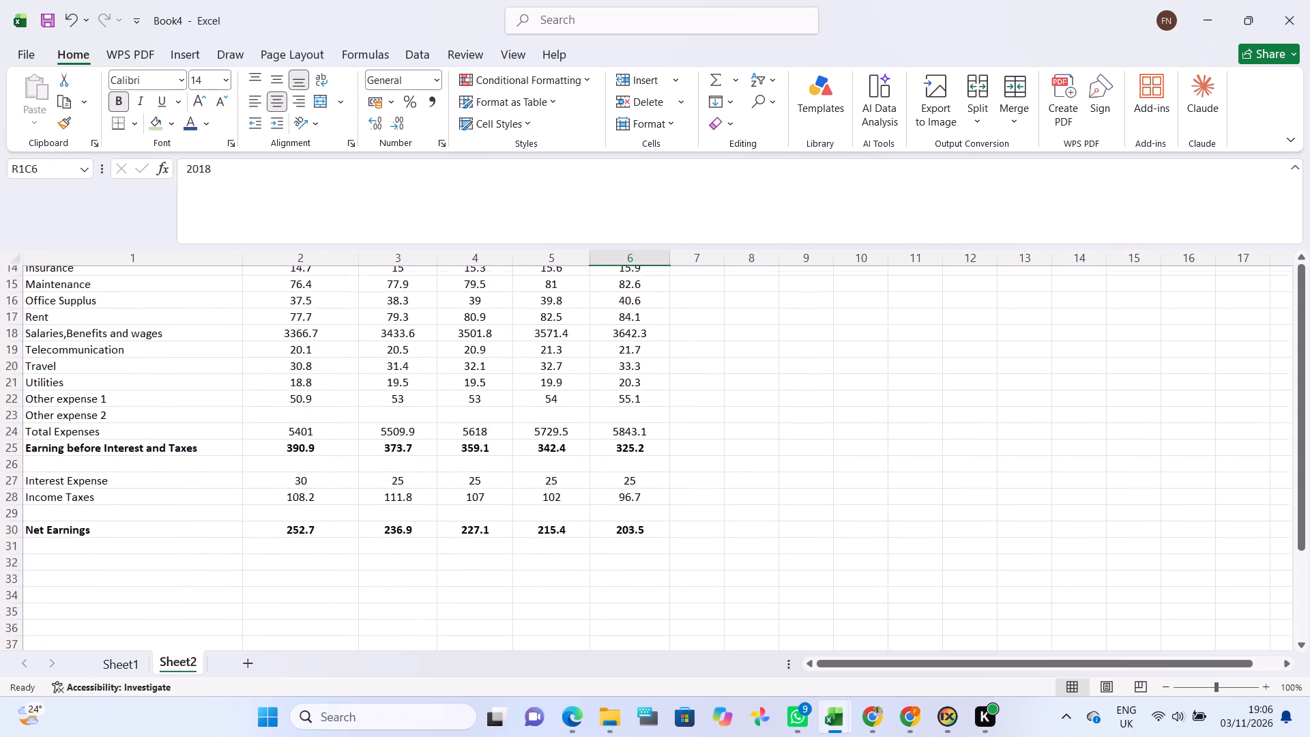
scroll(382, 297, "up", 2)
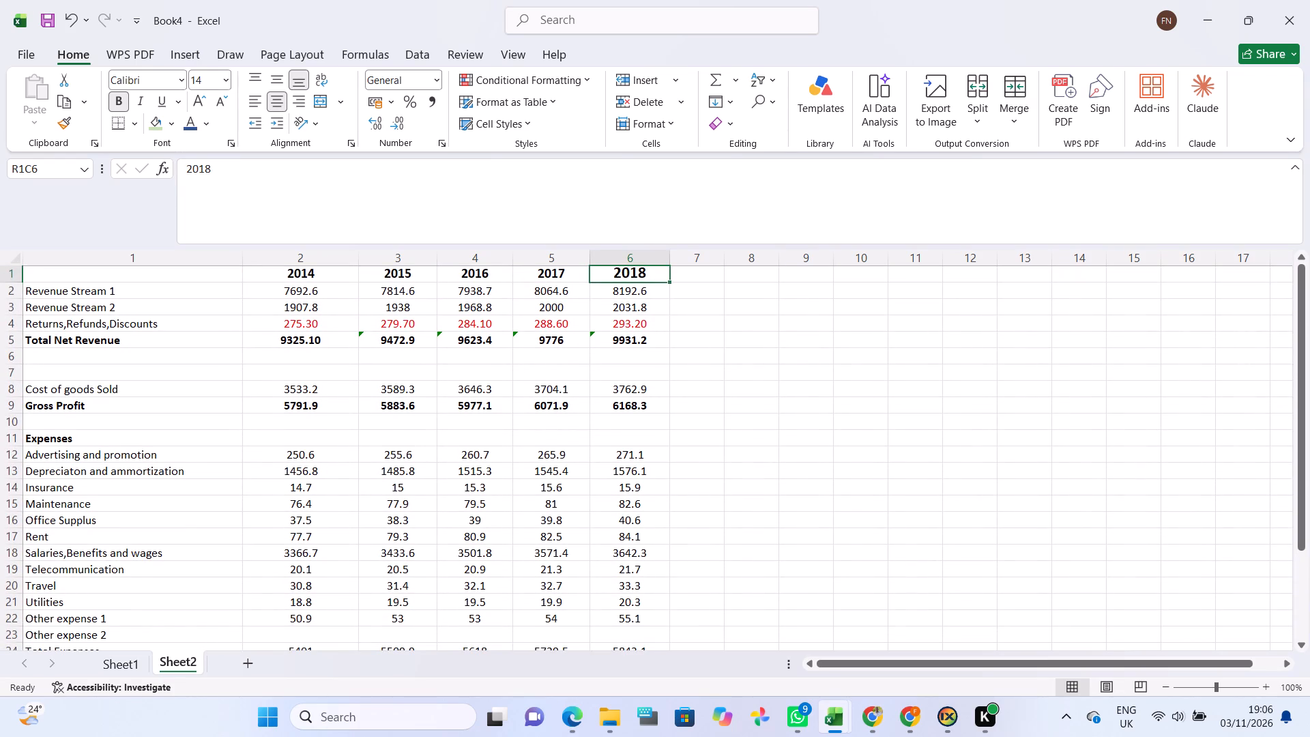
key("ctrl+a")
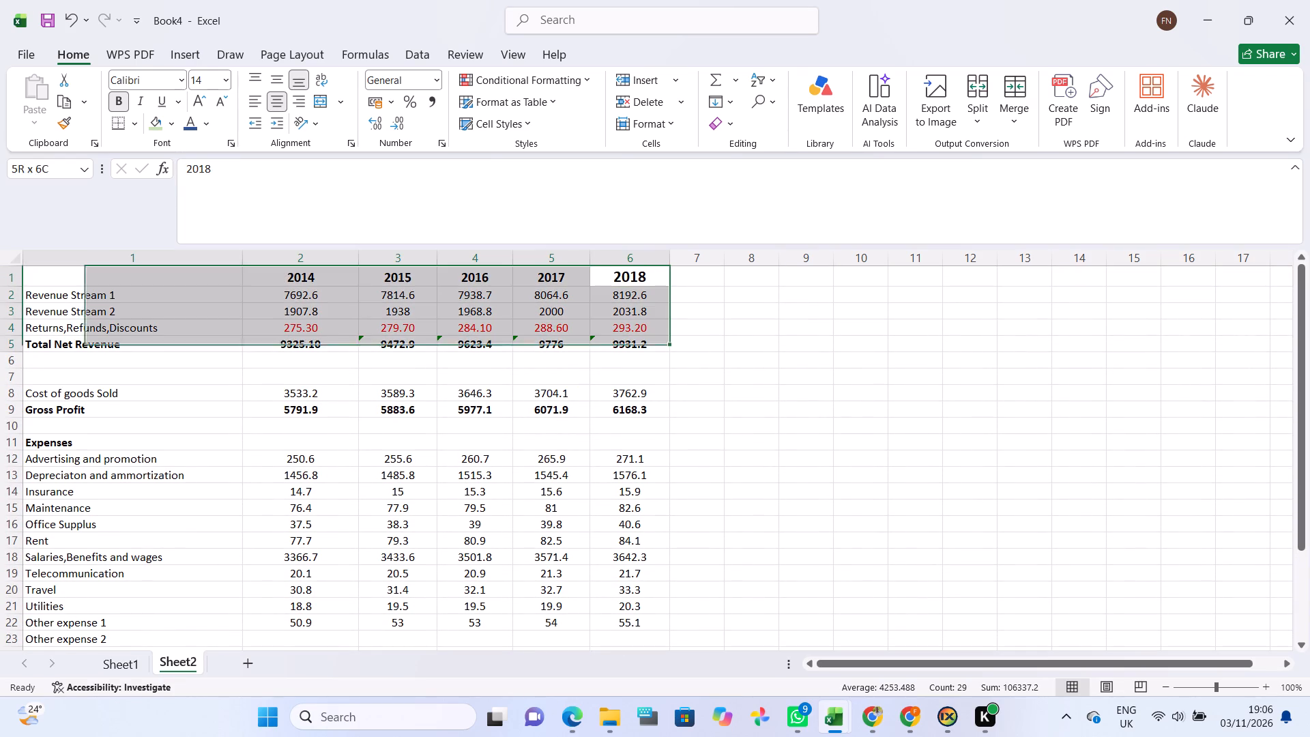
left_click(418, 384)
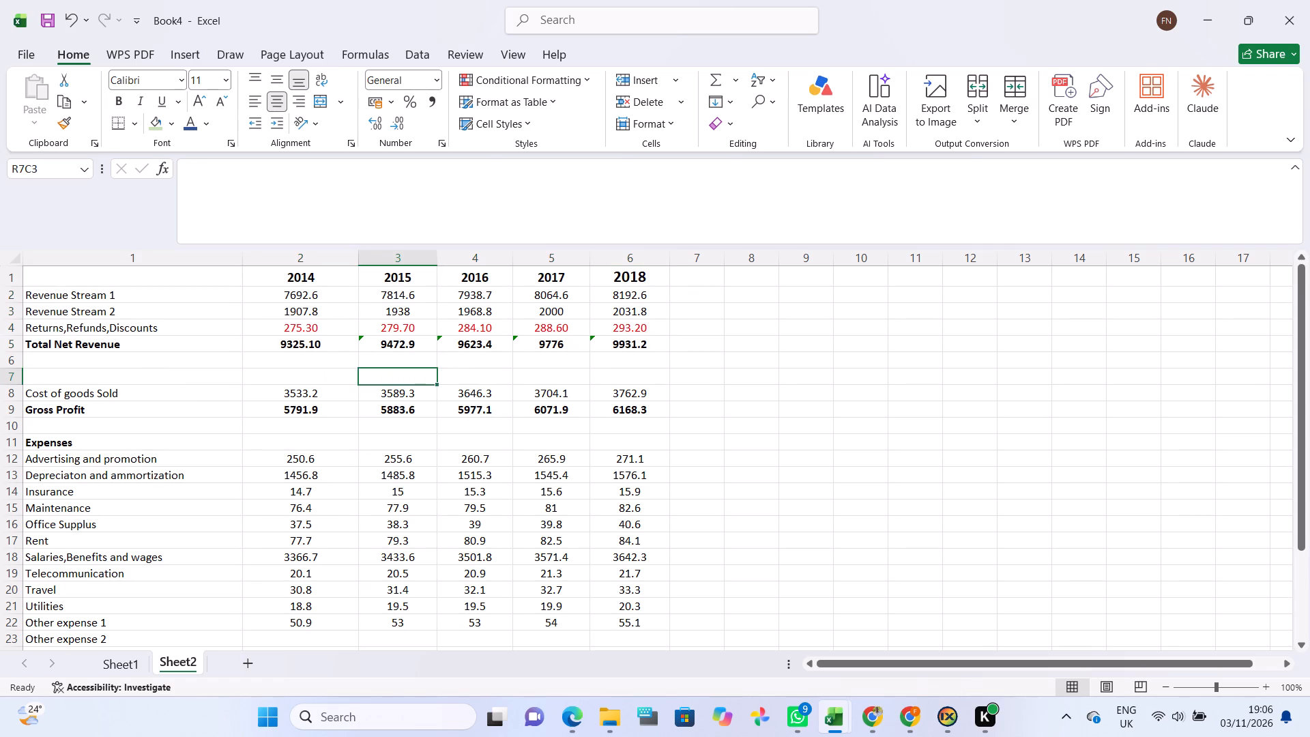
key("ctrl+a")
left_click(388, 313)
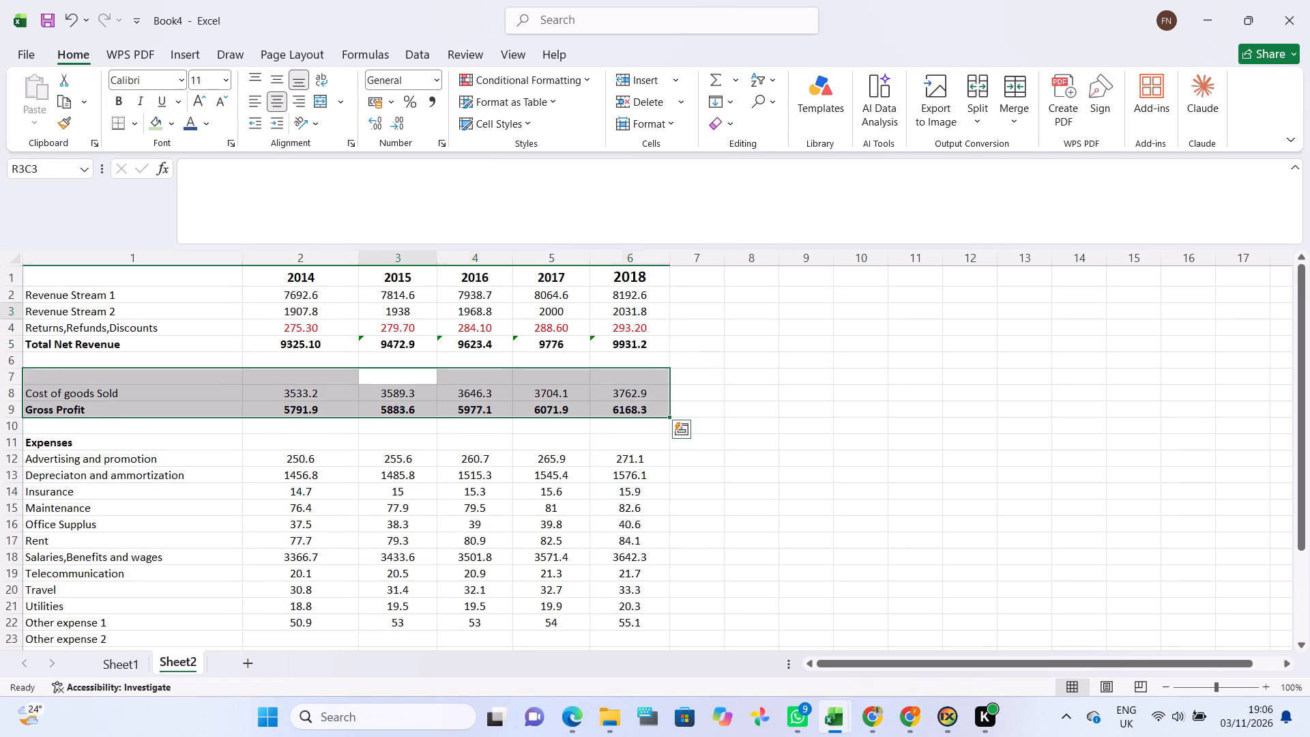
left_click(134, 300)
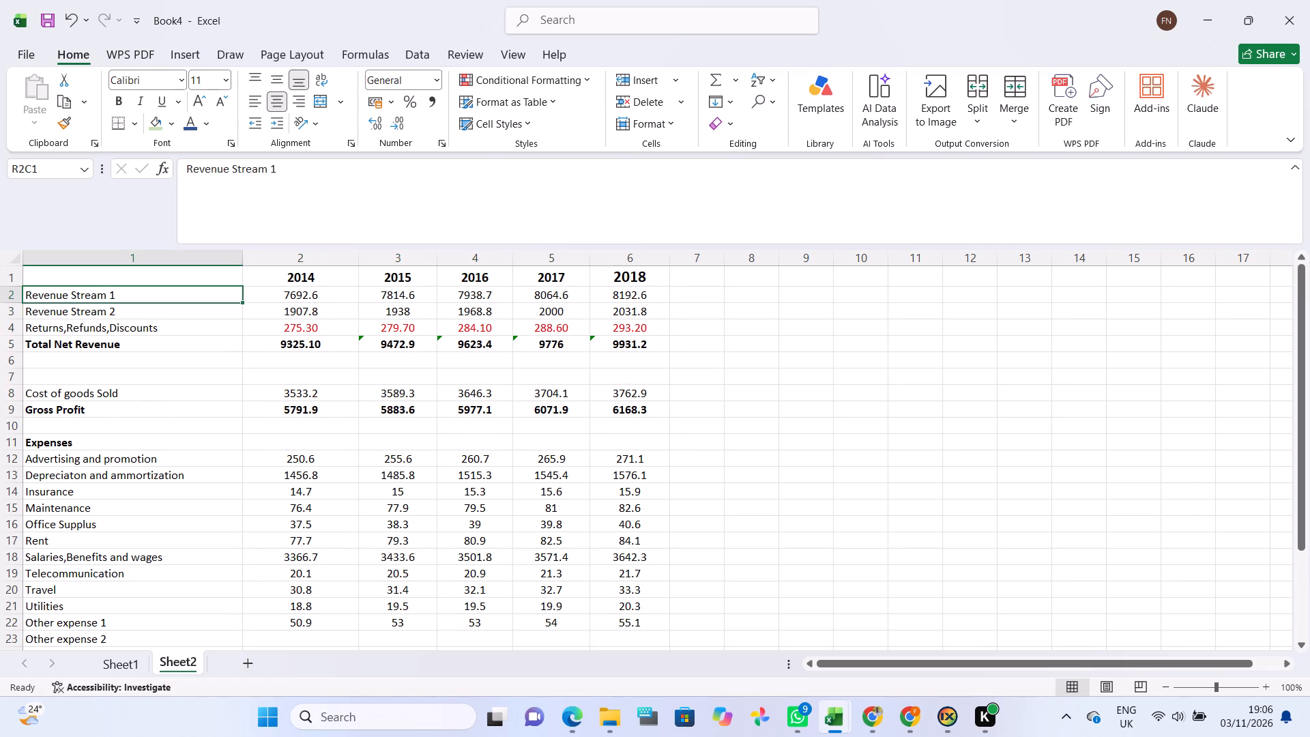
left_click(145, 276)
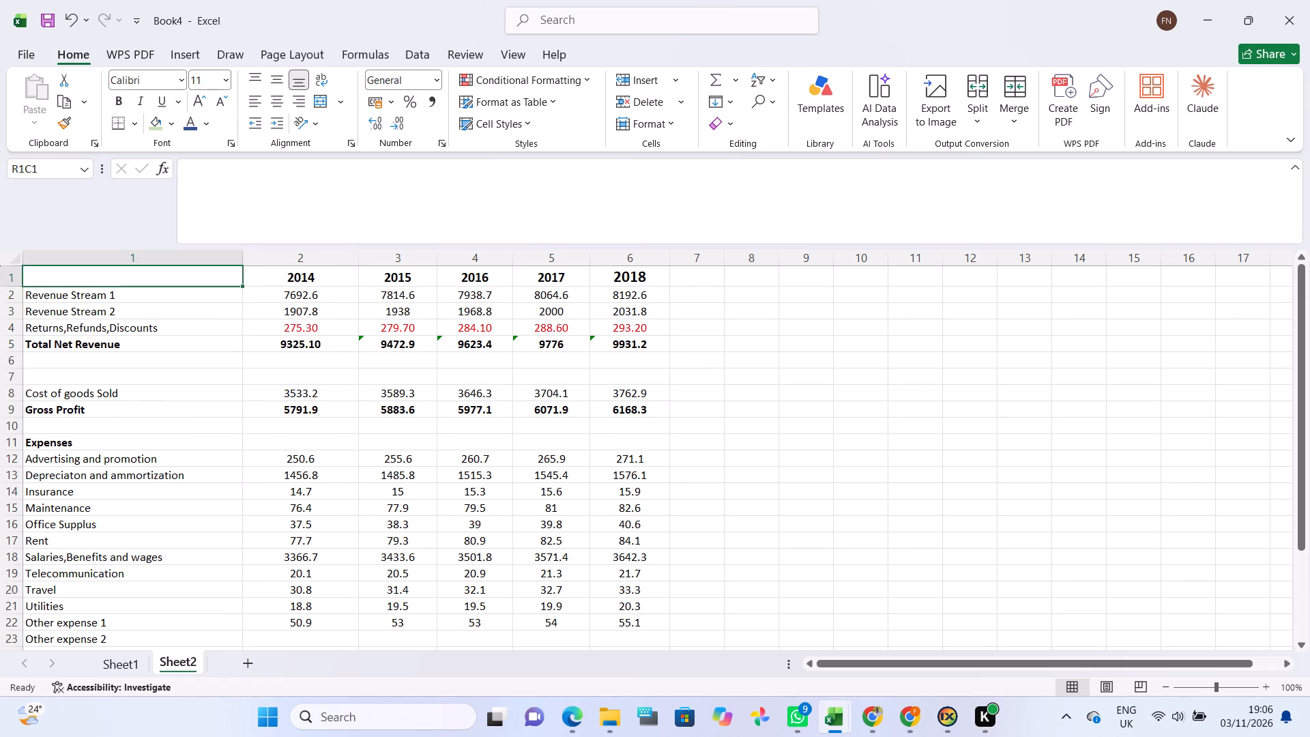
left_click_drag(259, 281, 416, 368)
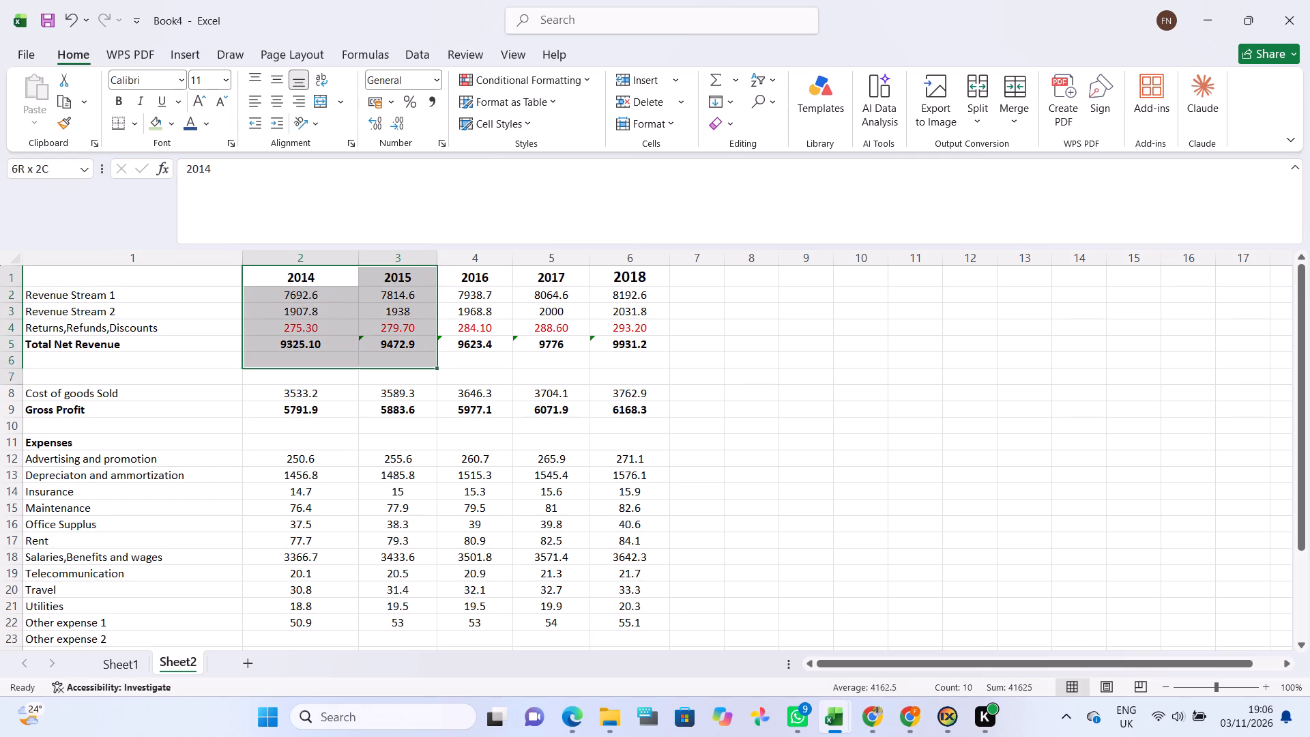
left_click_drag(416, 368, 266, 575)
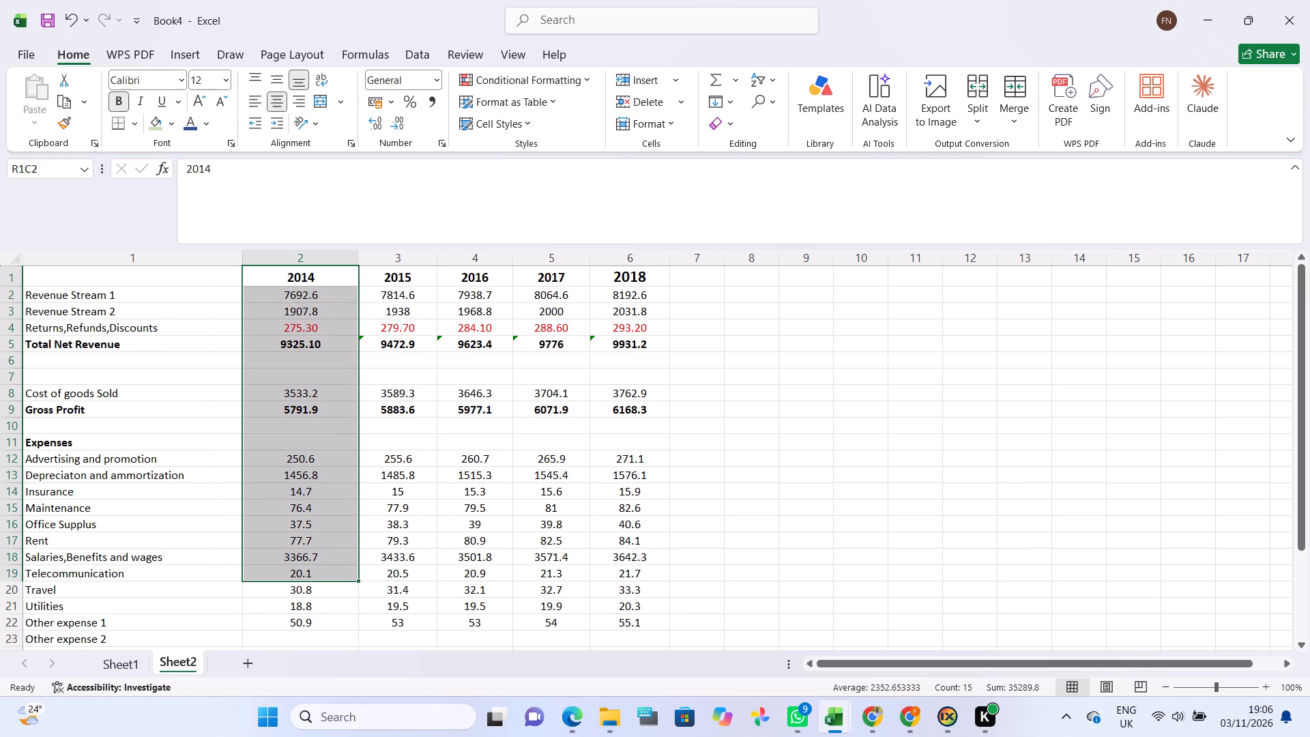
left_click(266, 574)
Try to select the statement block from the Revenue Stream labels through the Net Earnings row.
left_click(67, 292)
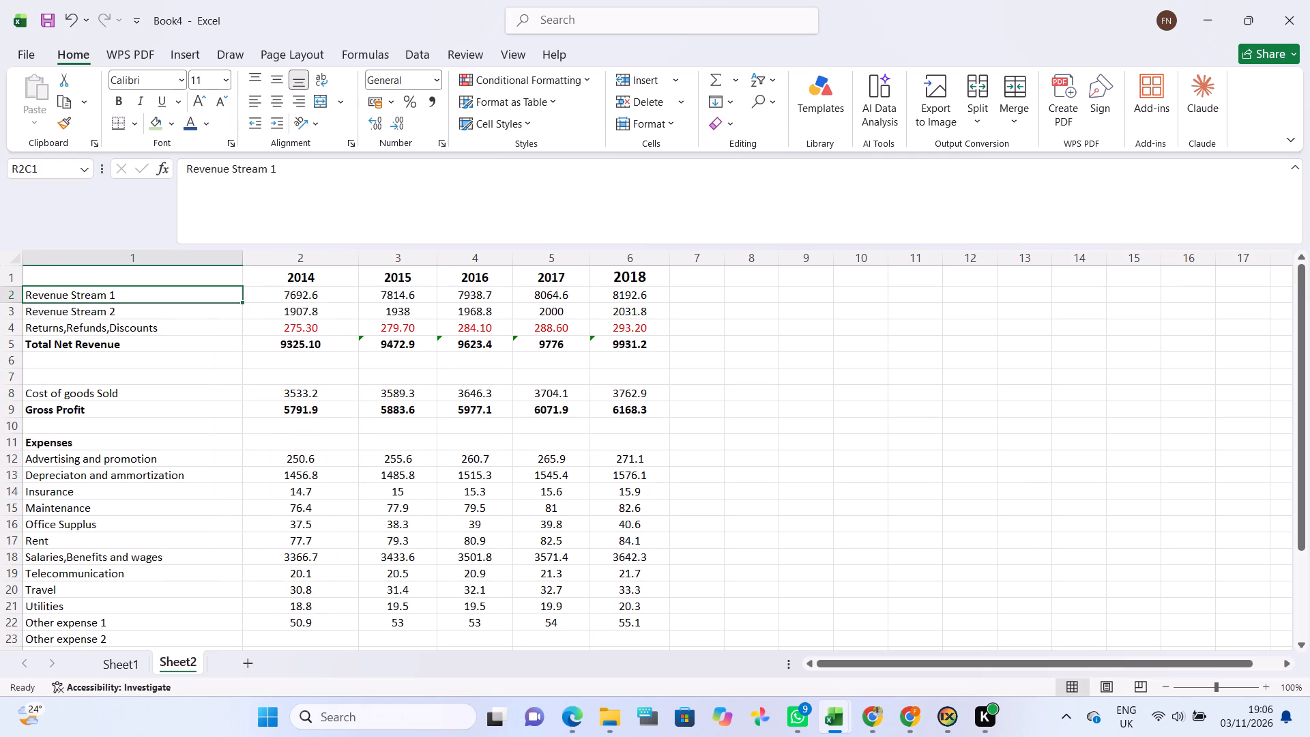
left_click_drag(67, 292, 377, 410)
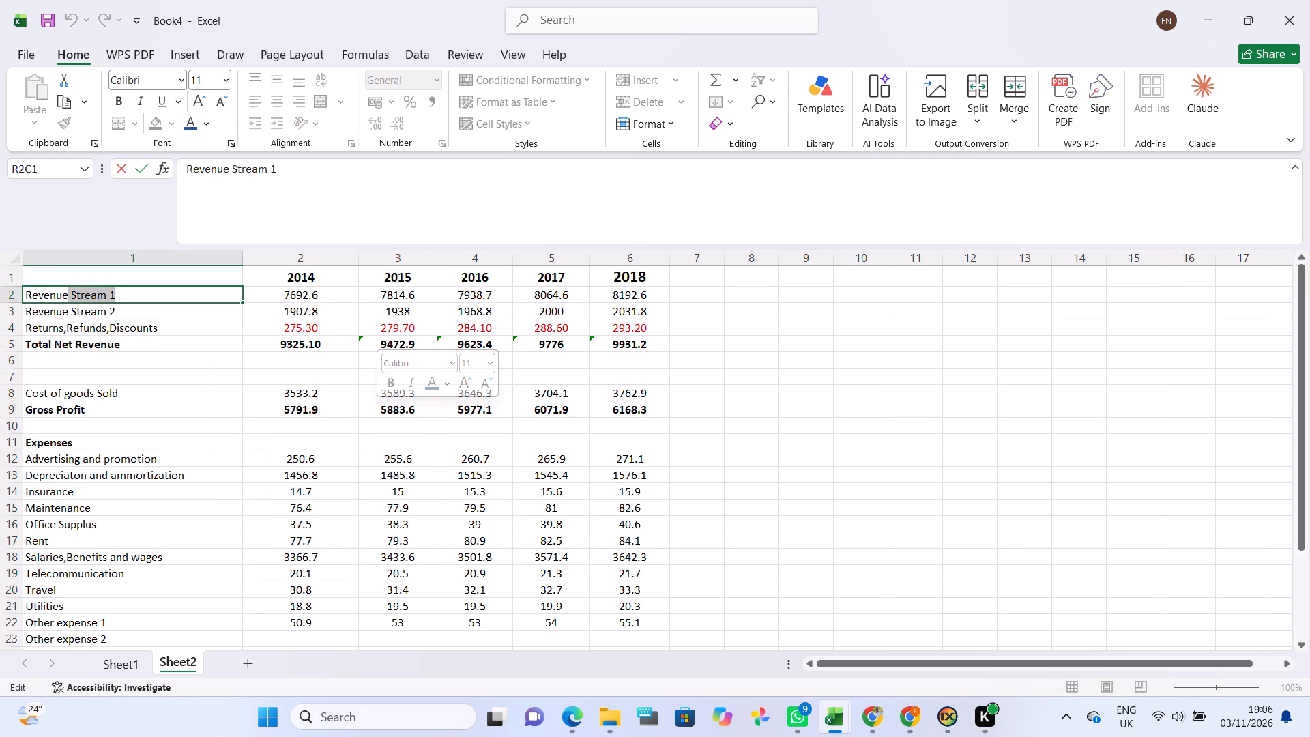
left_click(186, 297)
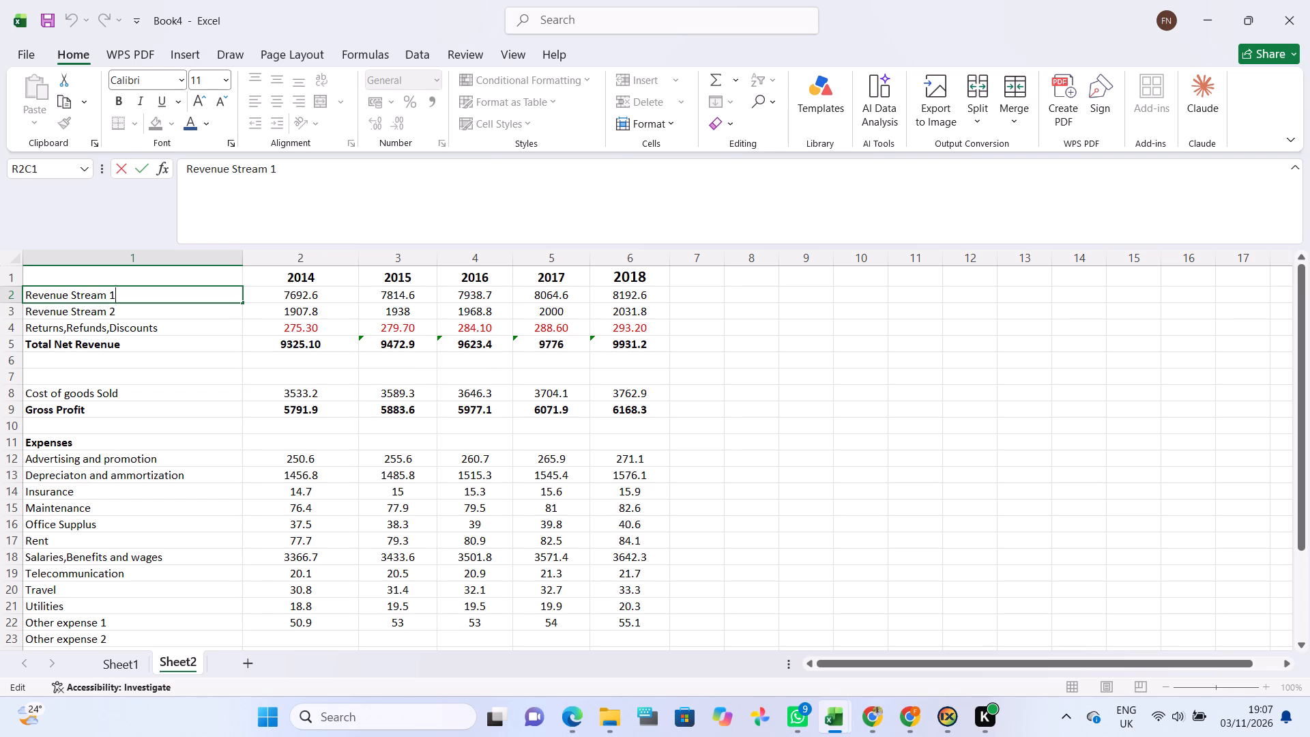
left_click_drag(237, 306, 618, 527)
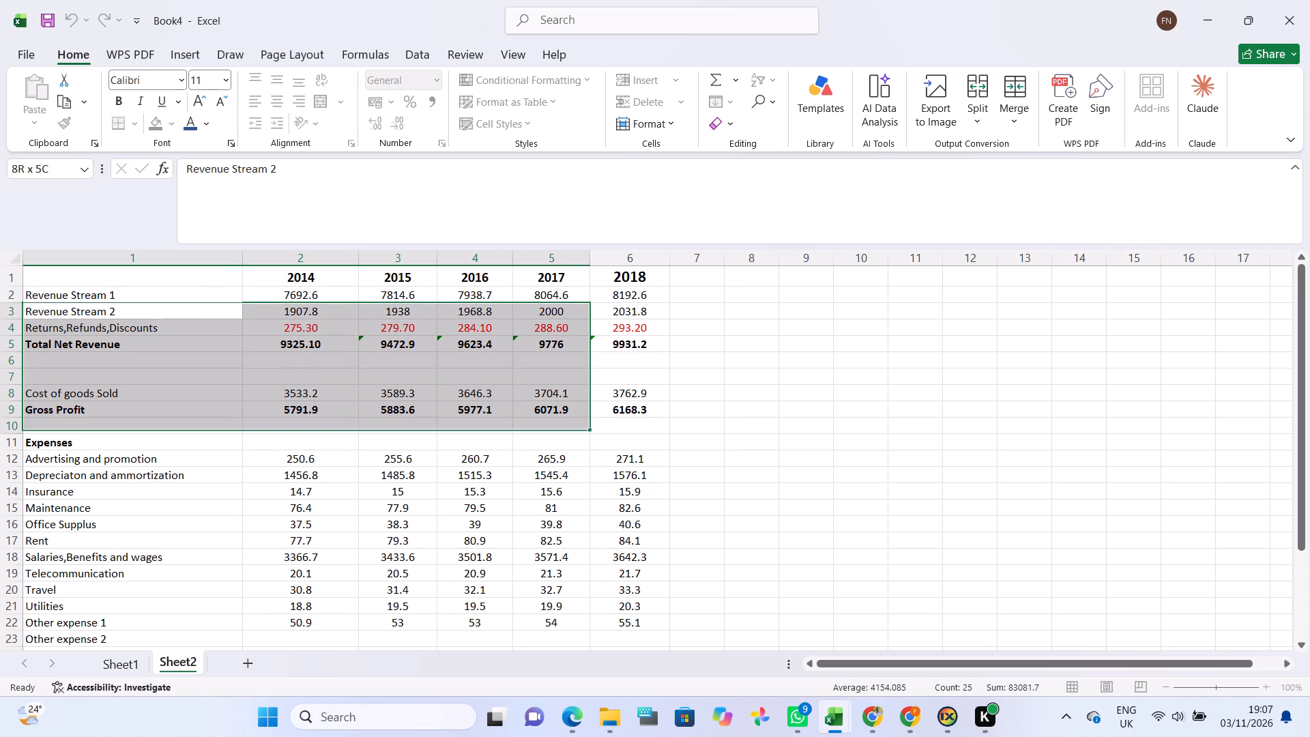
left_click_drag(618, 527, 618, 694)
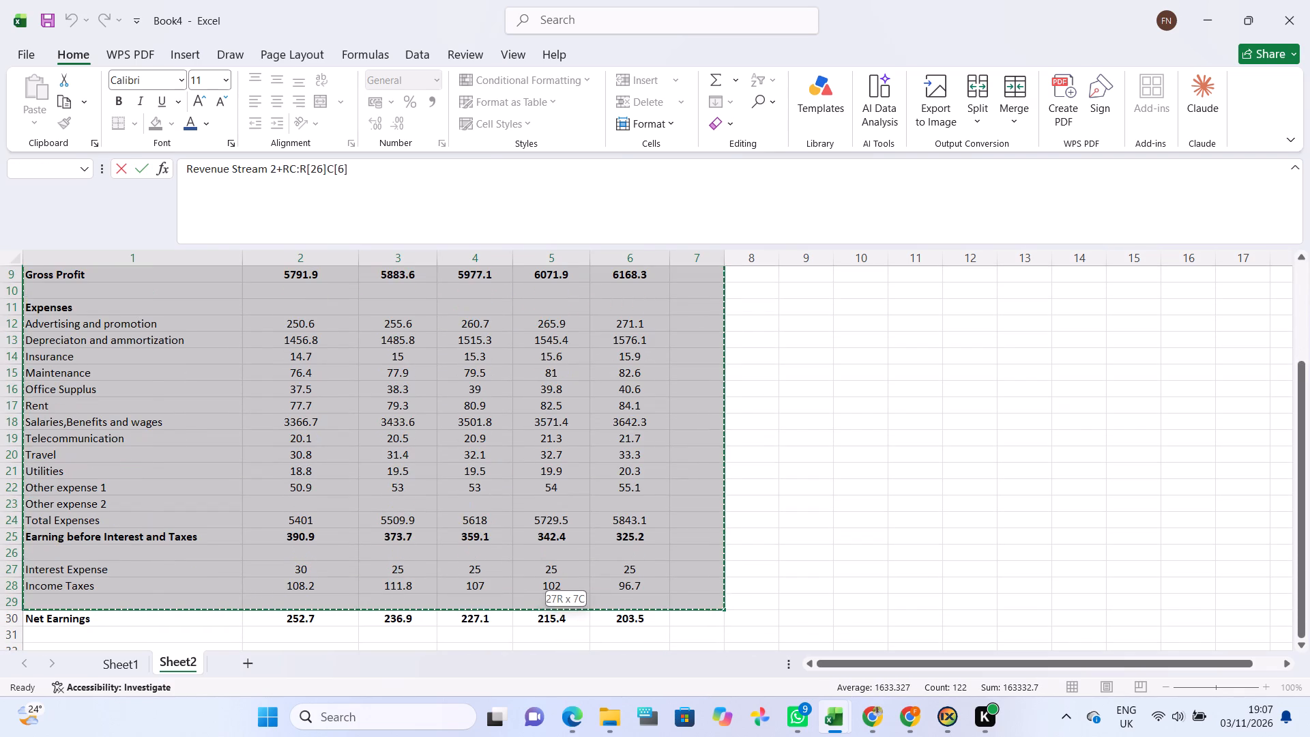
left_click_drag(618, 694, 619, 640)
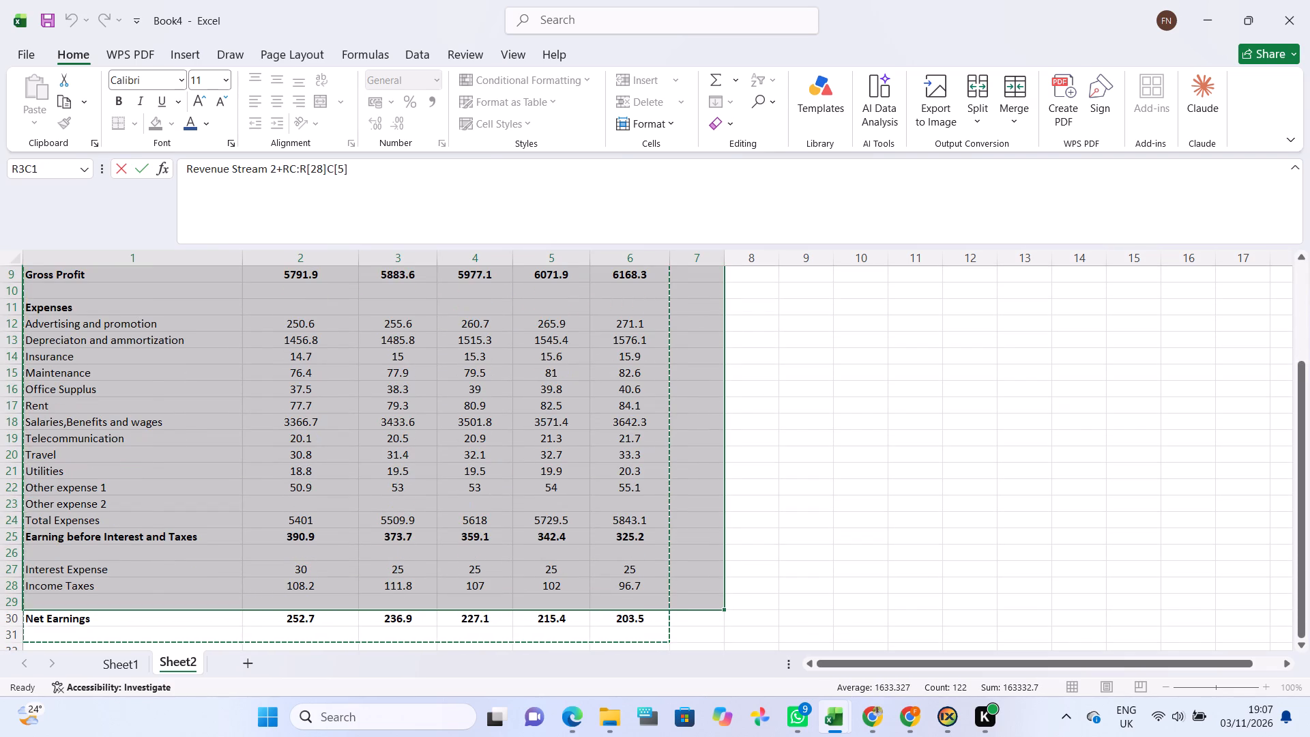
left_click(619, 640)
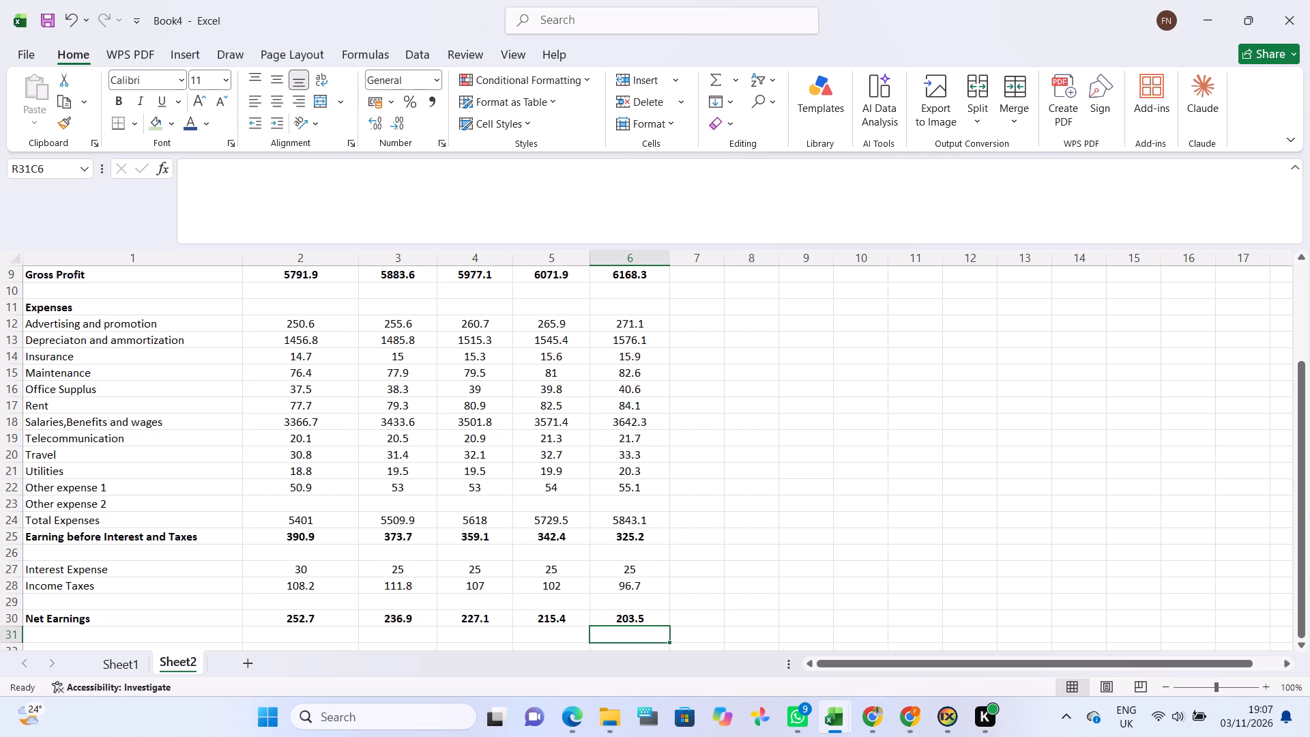
Fill the label series from Revenue Stream 1 down the first column to row 5.
scroll(411, 513, "up", 2)
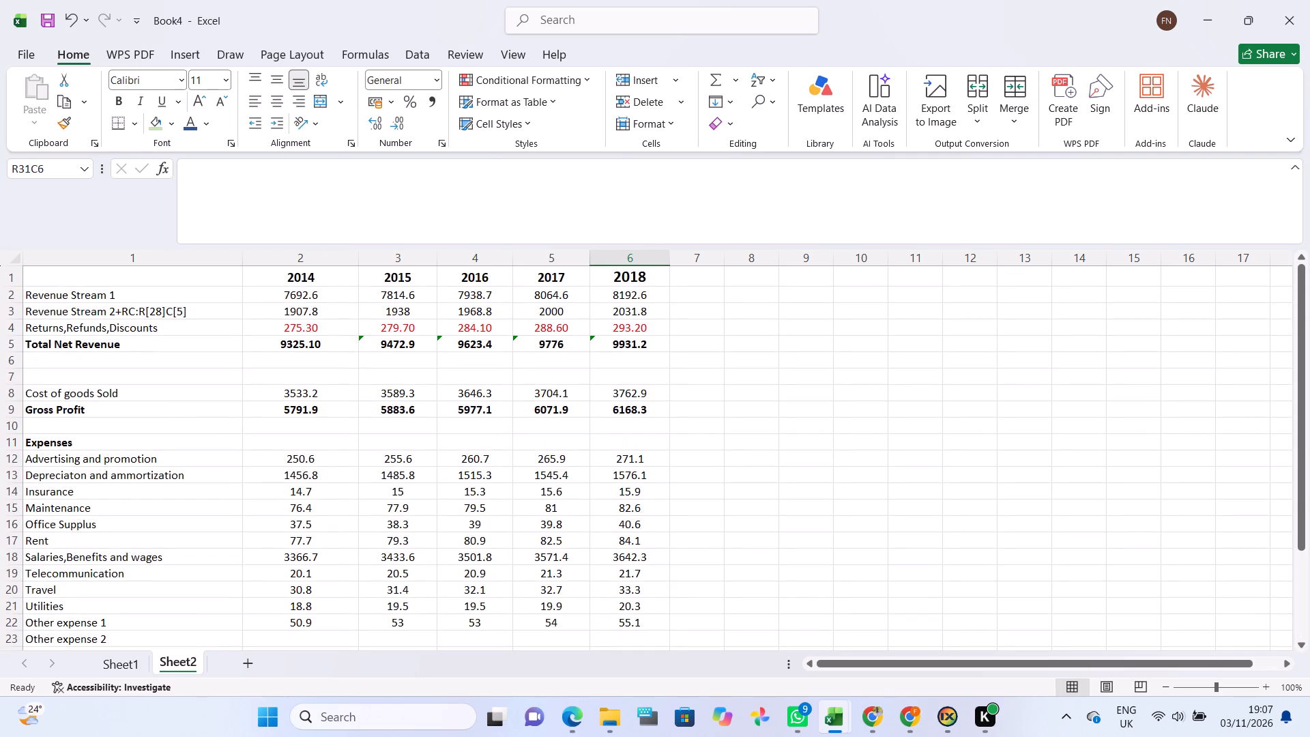
left_click(91, 298)
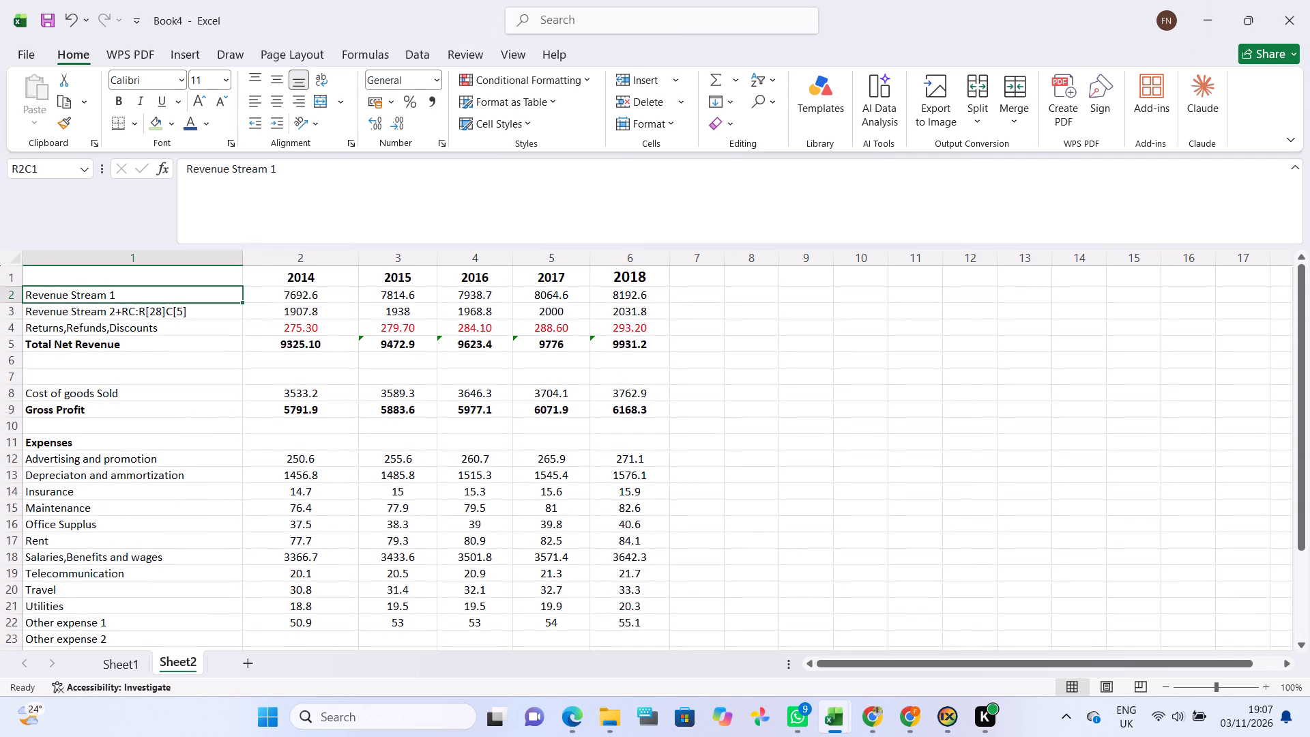
left_click_drag(240, 300, 351, 341)
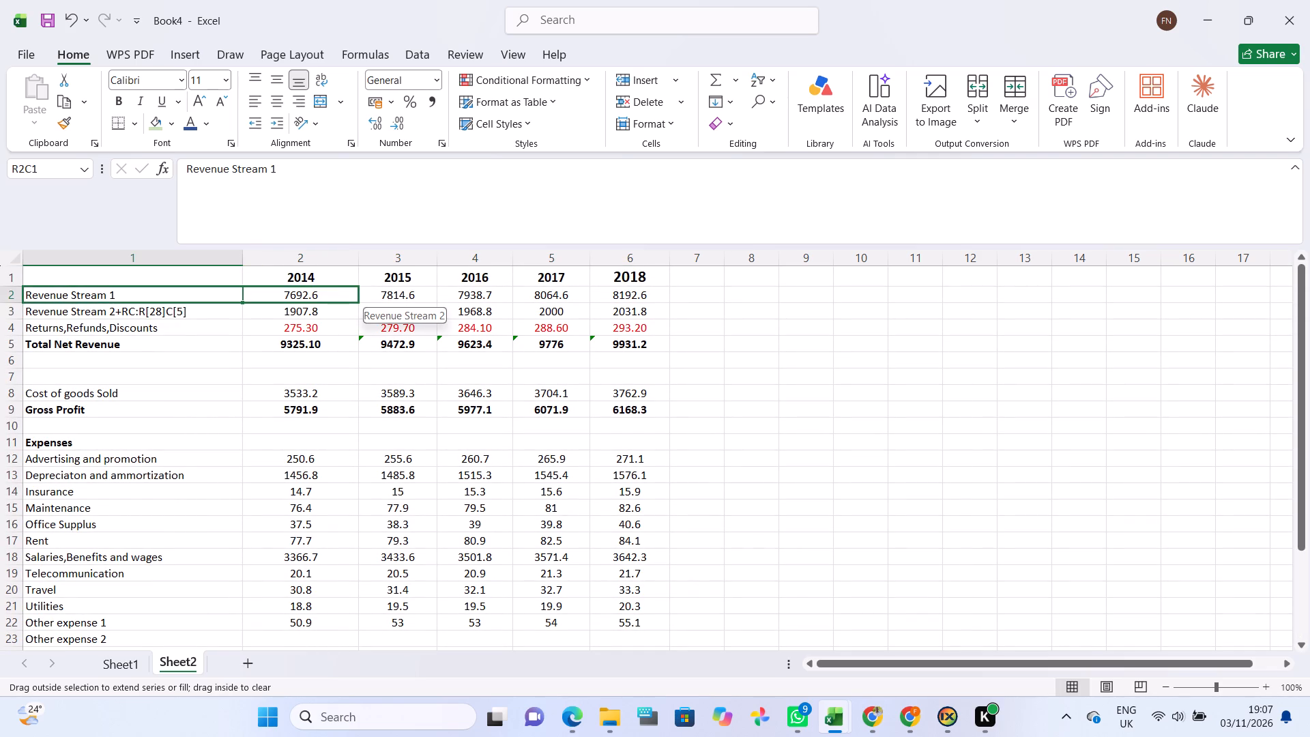
left_click_drag(351, 341, 586, 435)
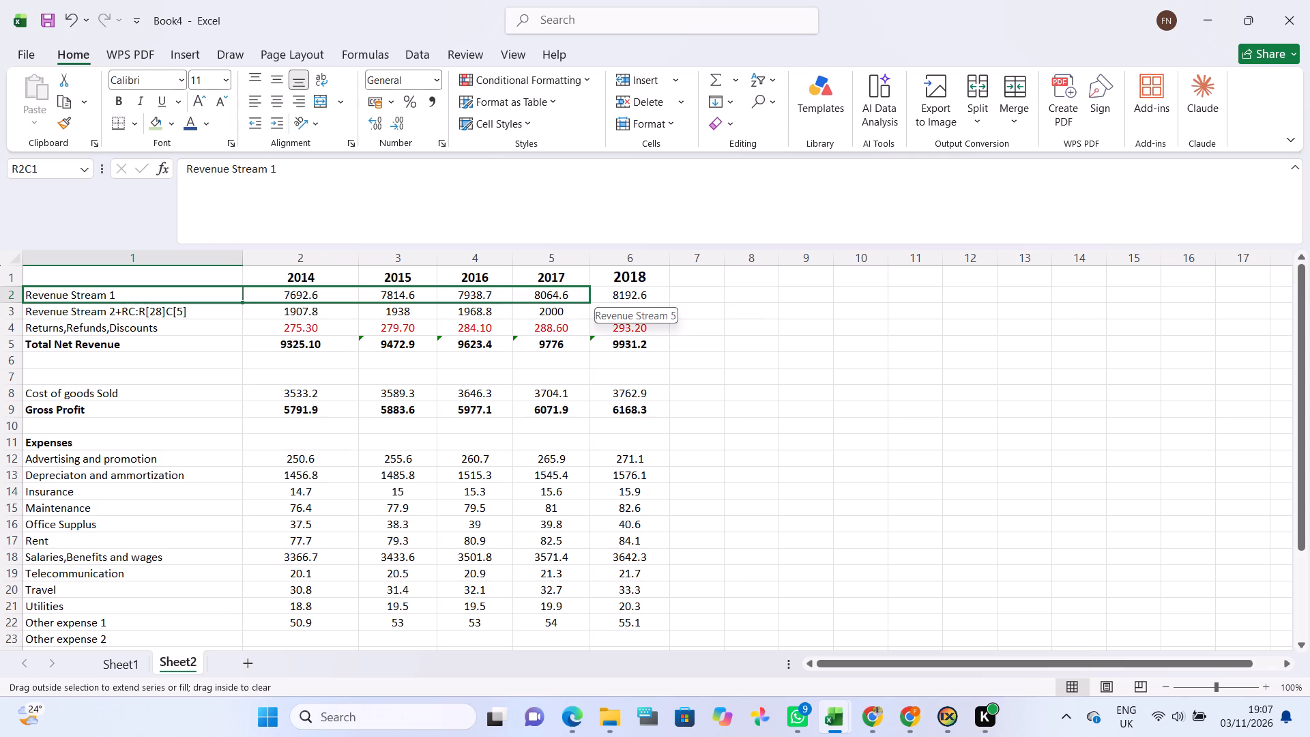
left_click_drag(586, 435, 664, 506)
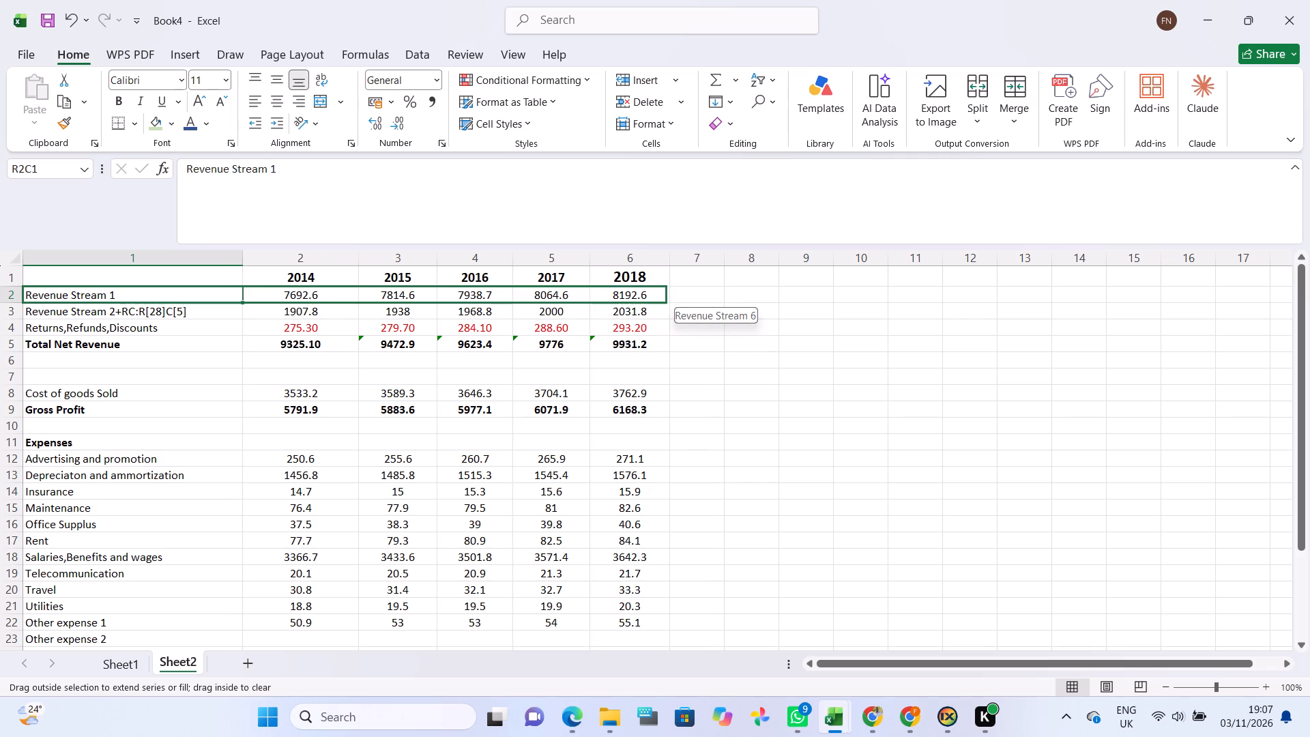
left_click_drag(664, 506, 566, 409)
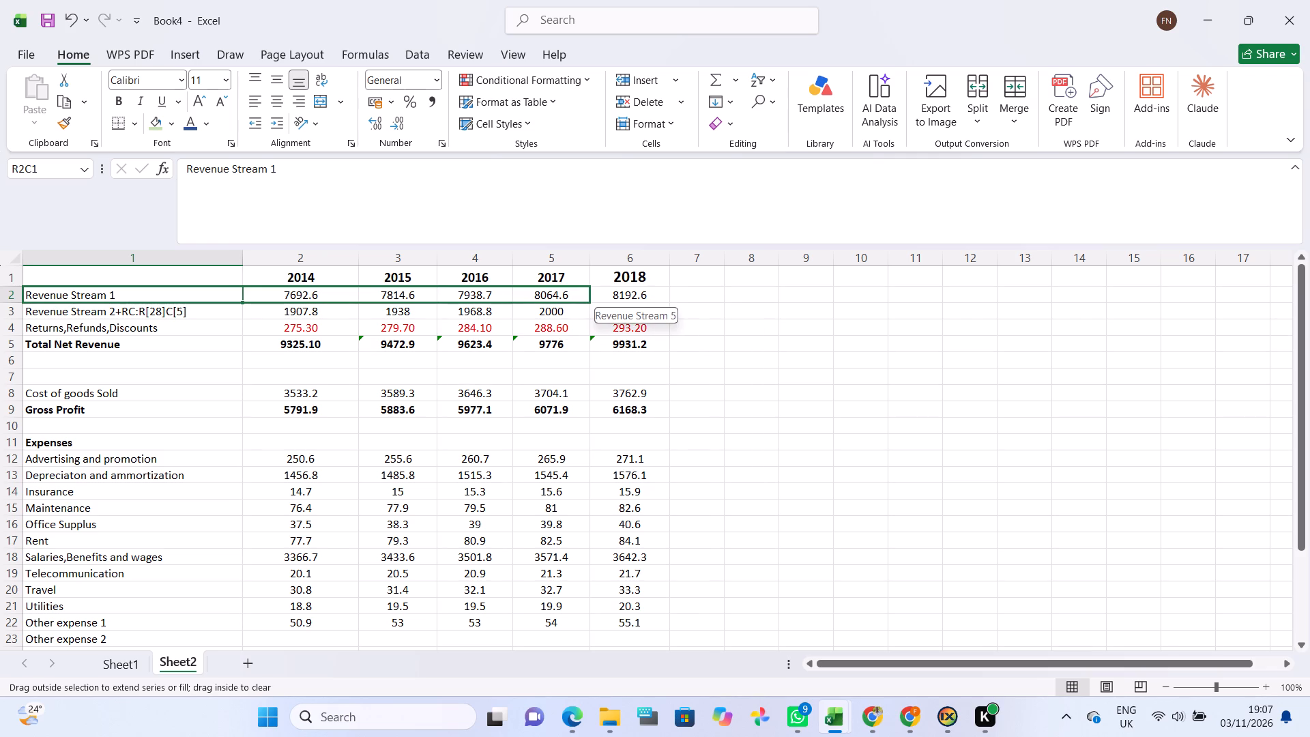
left_click_drag(566, 409, 481, 547)
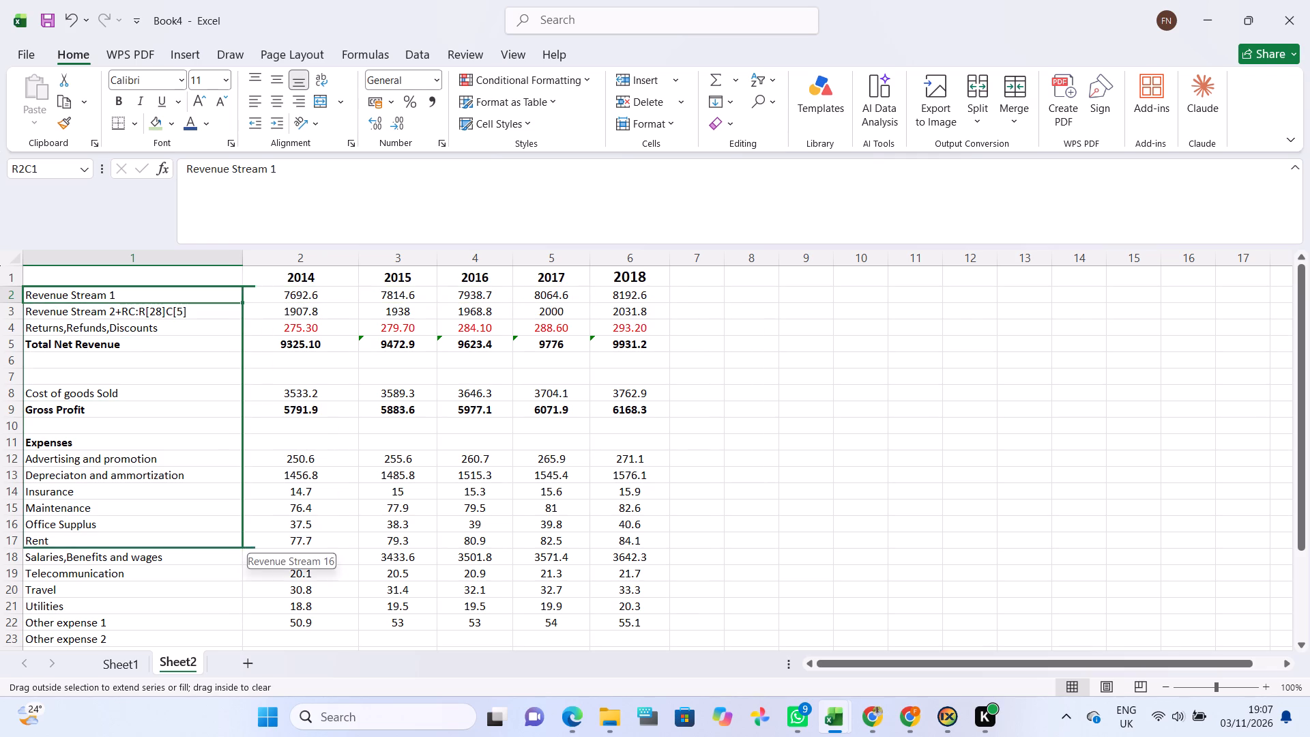
left_click_drag(481, 547, 564, 736)
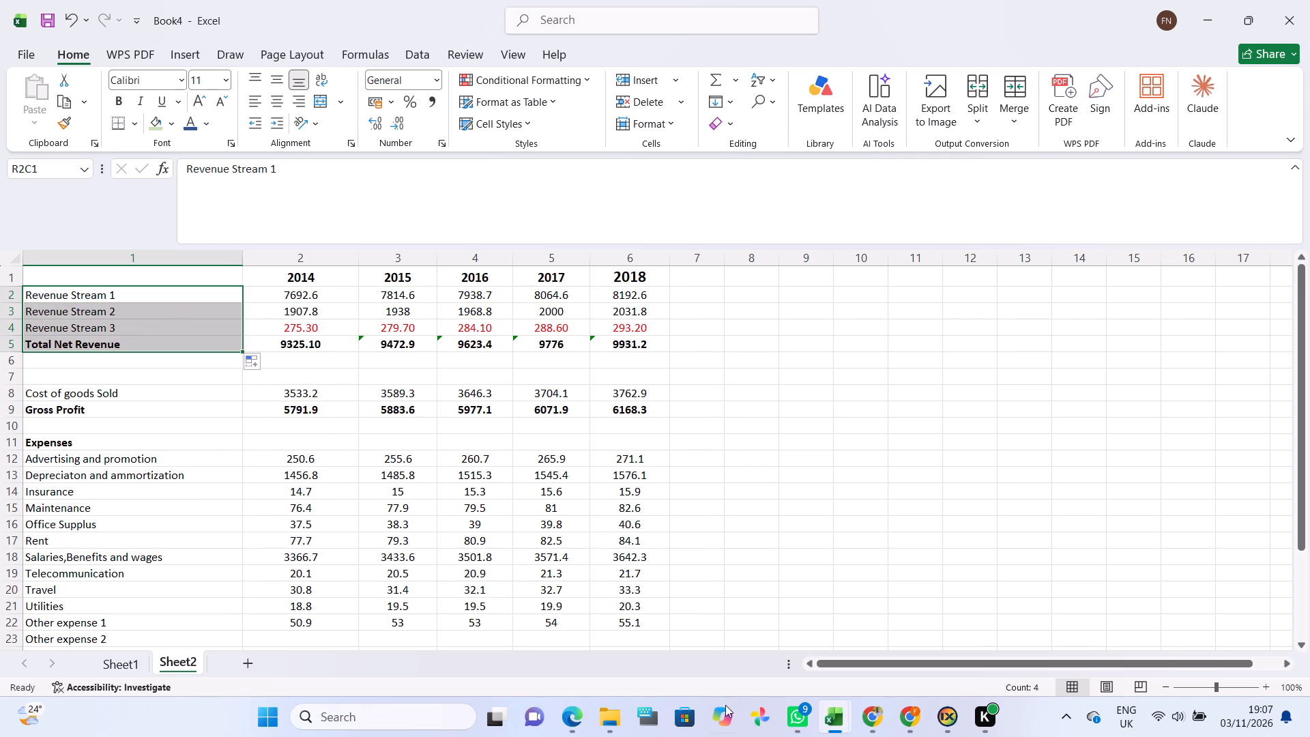
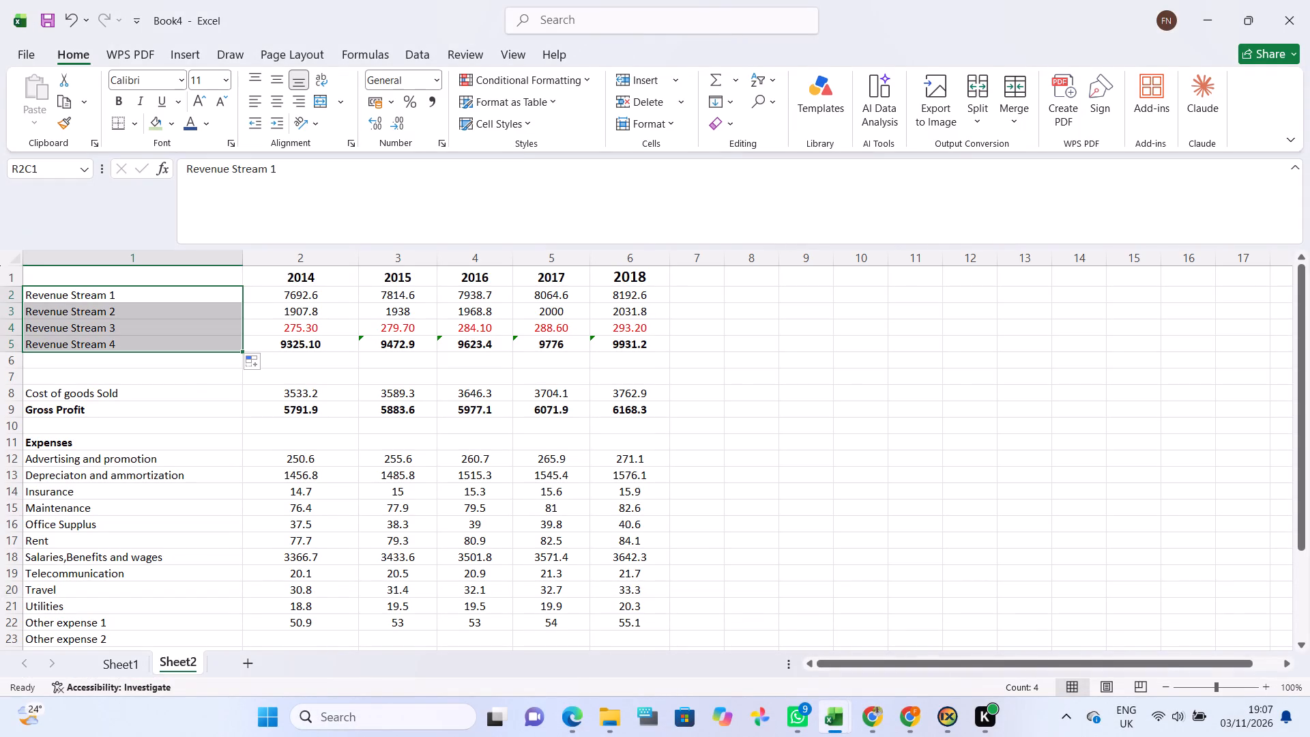
Undo the last fill over the revenue labels in the first column.
left_click(85, 345)
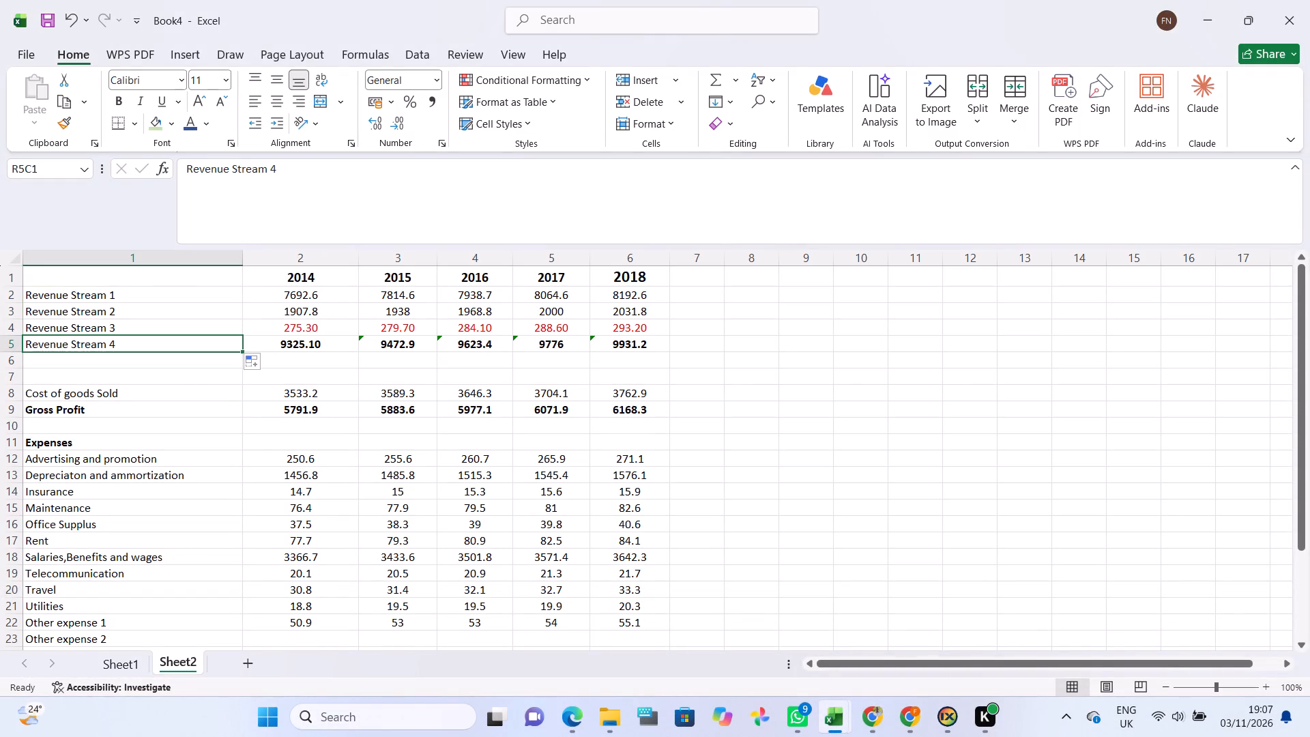
left_click(85, 345)
left_click(61, 15)
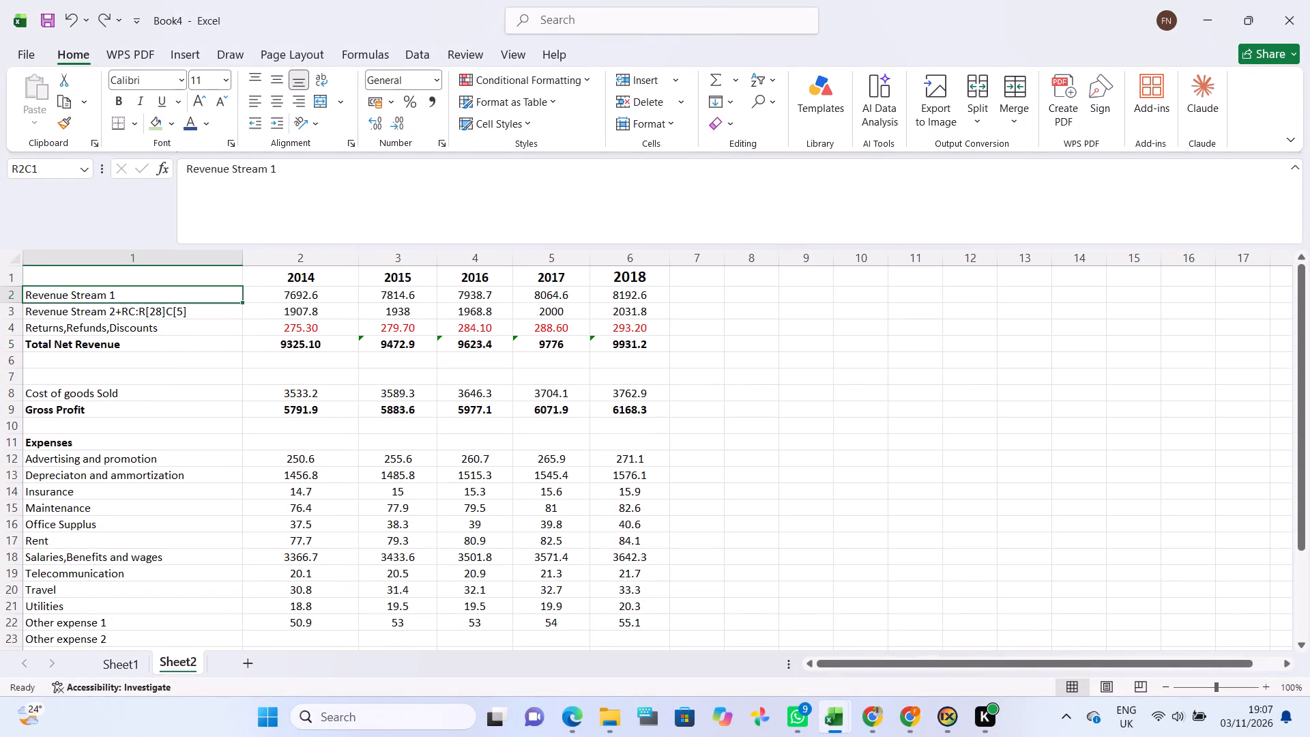
Set the font size of the whole statement body, from Revenue Stream 1 through the 2018 Net Earnings value, to 12.
left_click_drag(239, 292, 285, 298)
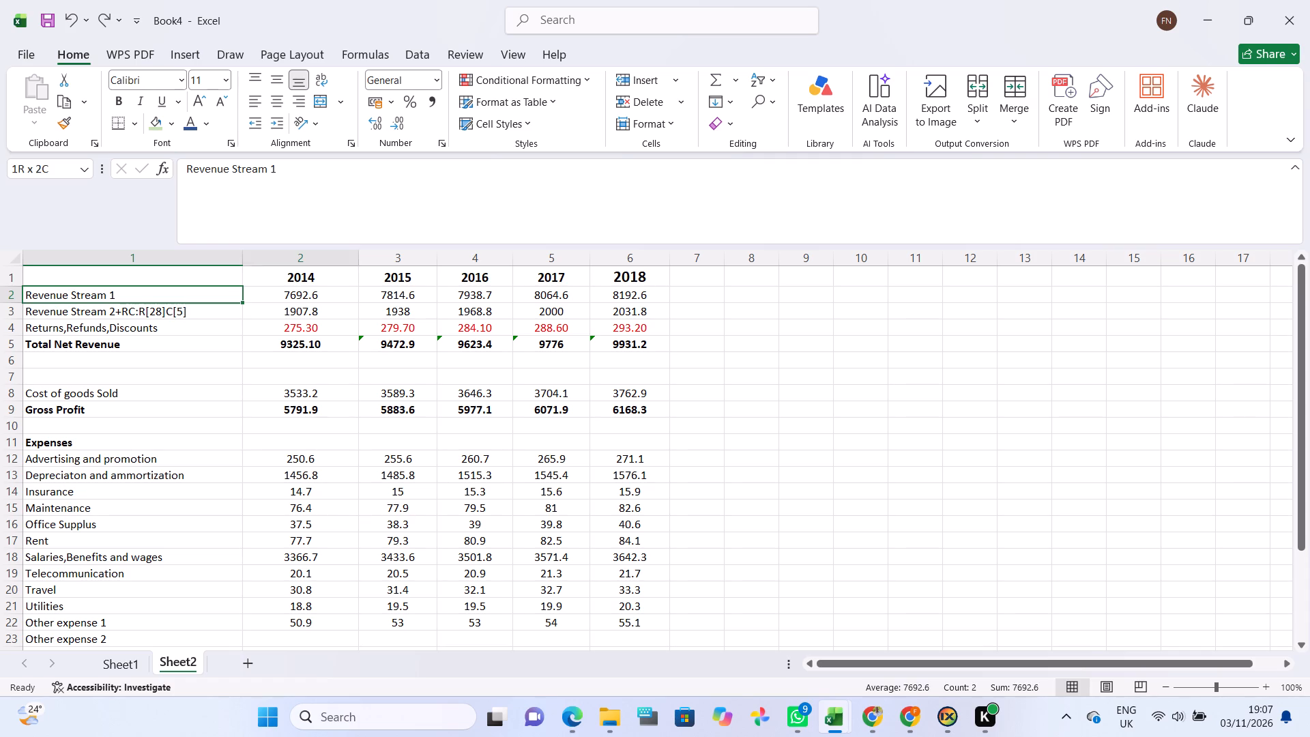
left_click_drag(285, 298, 625, 530)
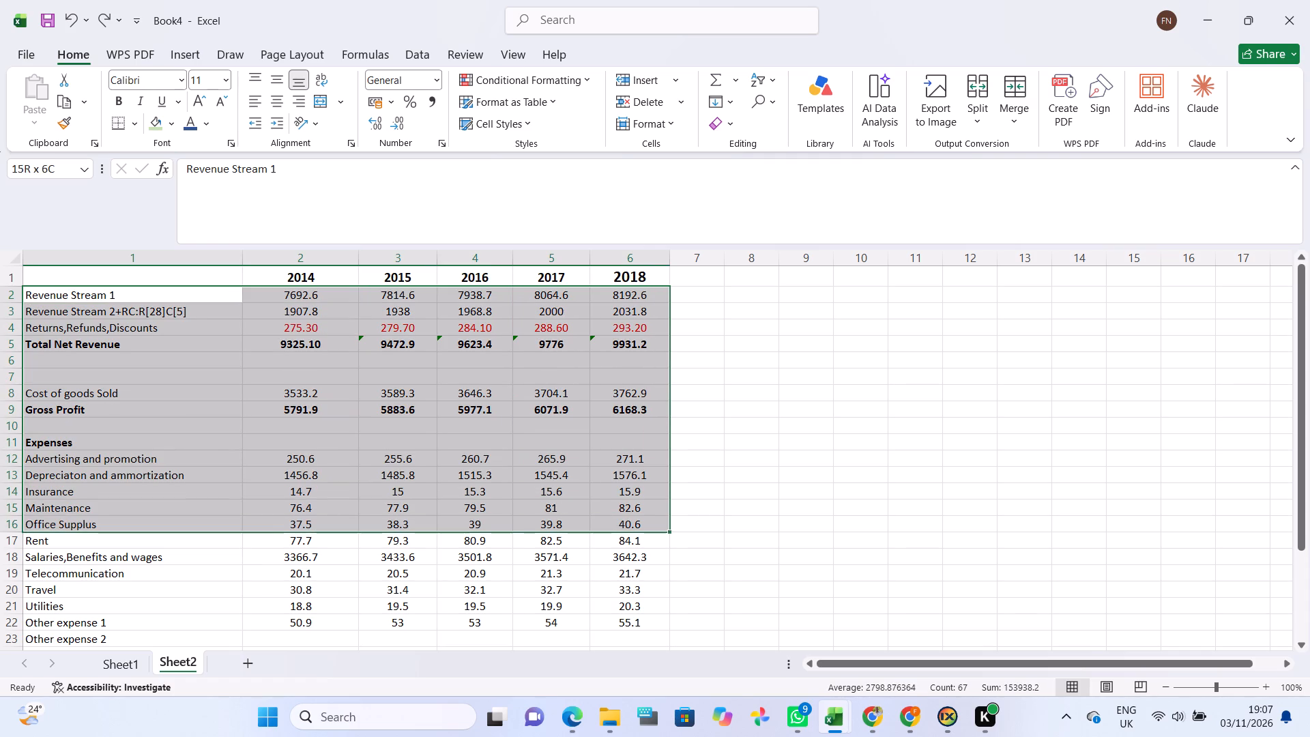
left_click_drag(625, 530, 630, 674)
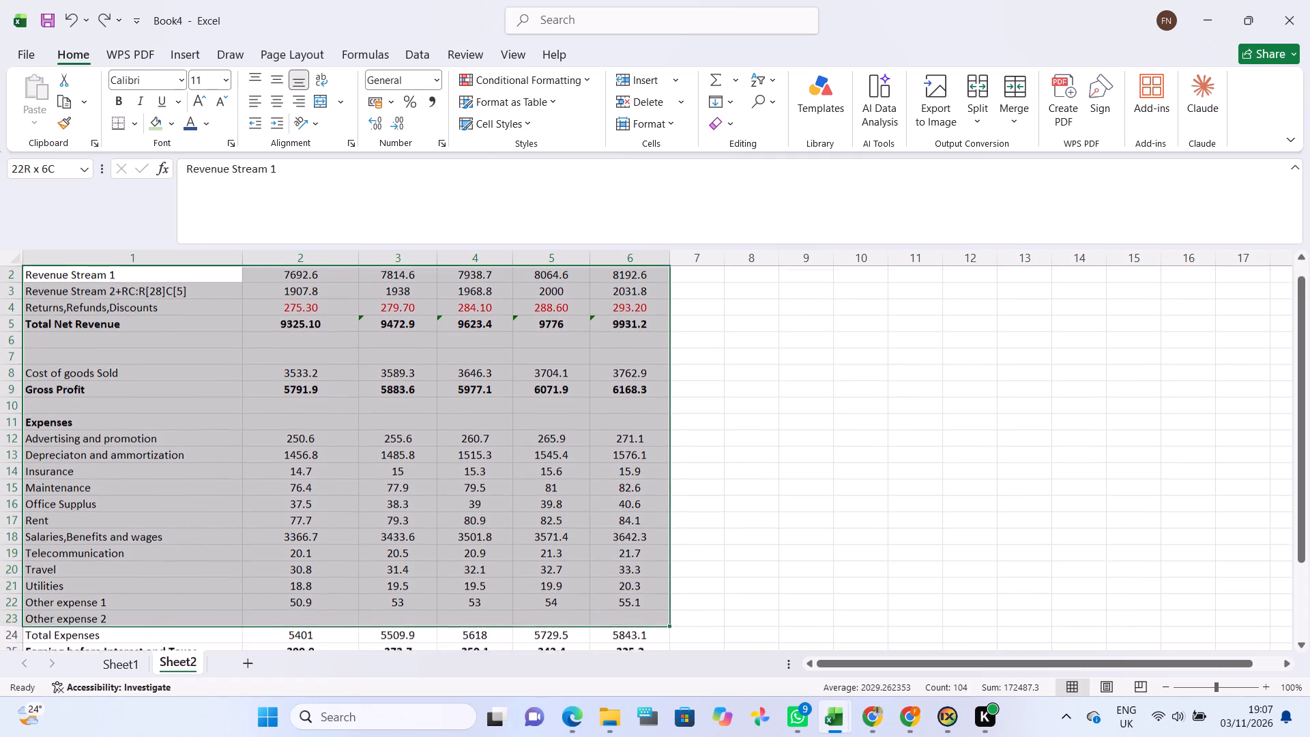
left_click_drag(630, 674, 593, 582)
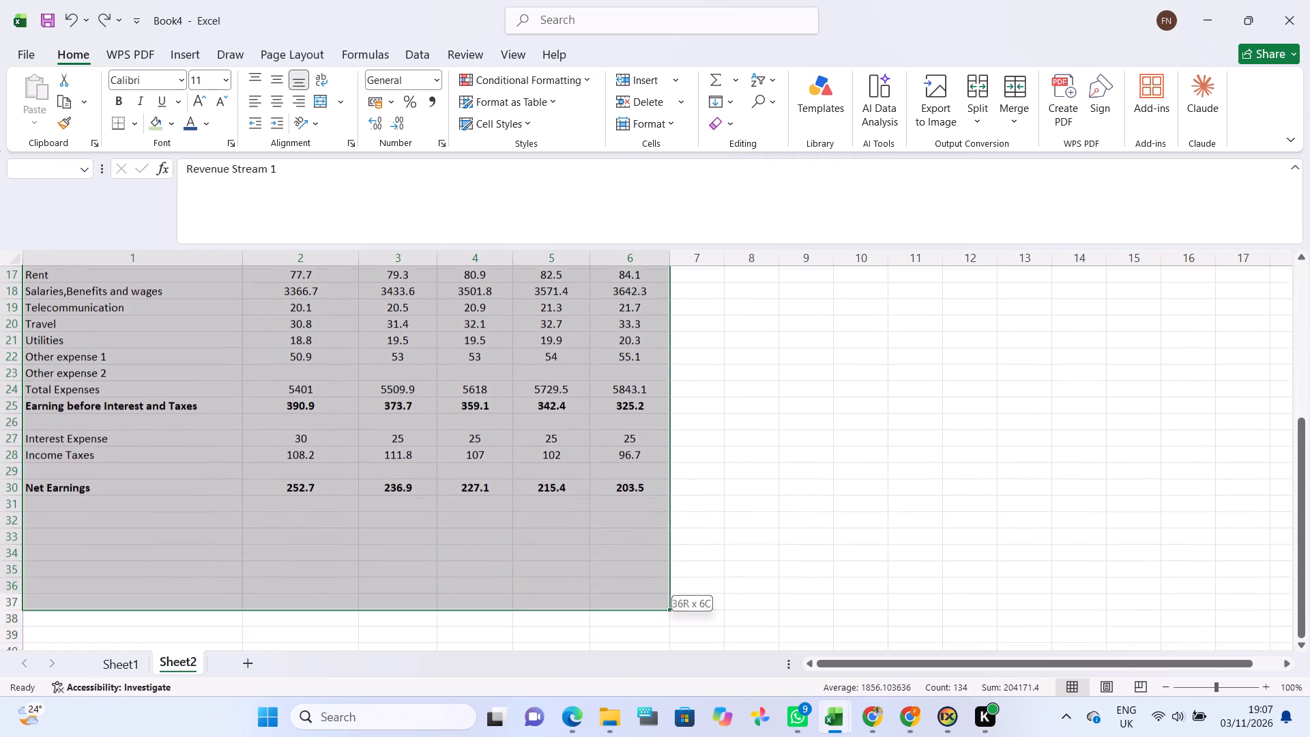
left_click_drag(593, 582, 613, 496)
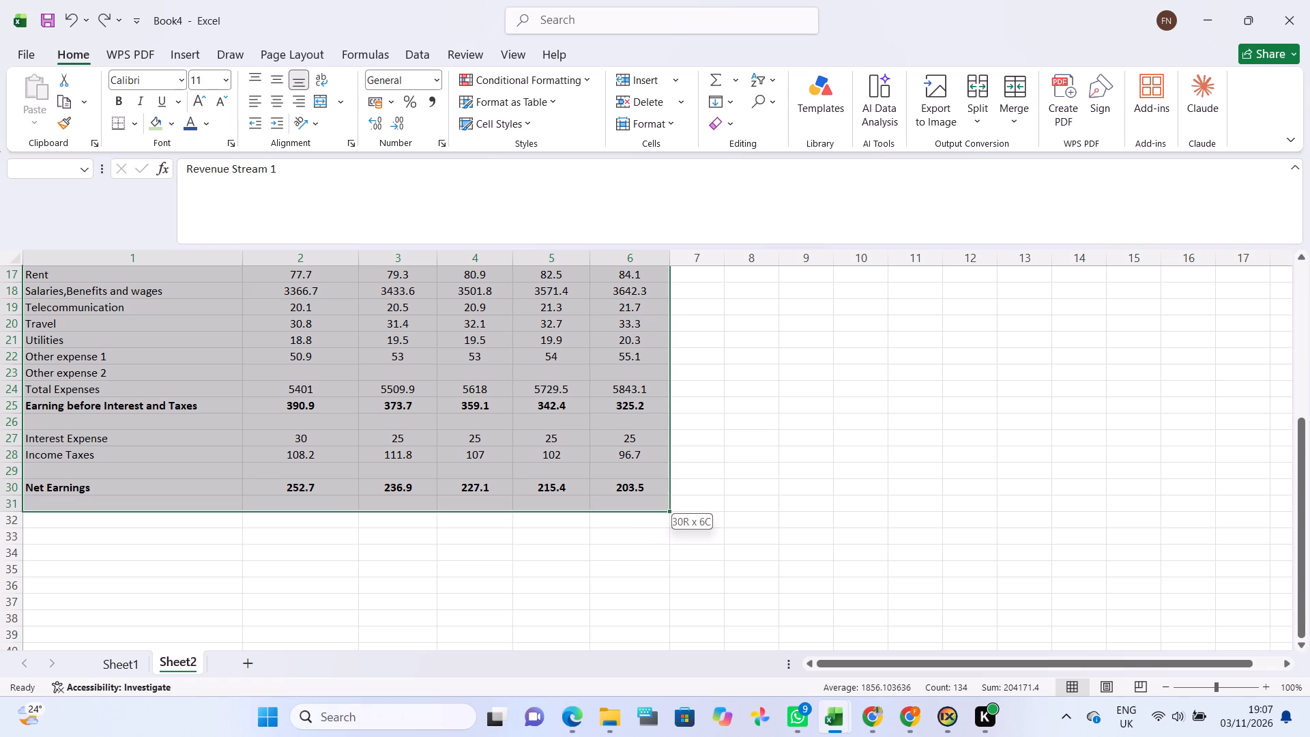
left_click_drag(613, 496, 621, 481)
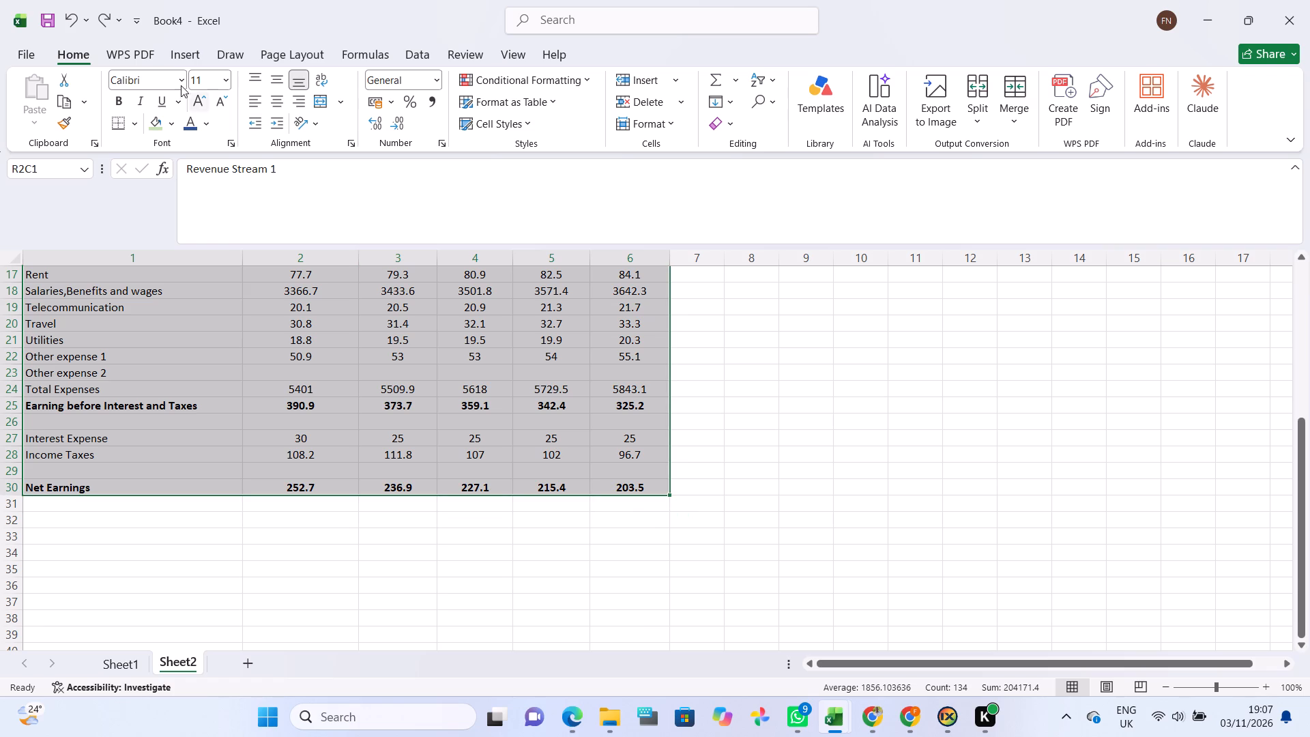
left_click(222, 85)
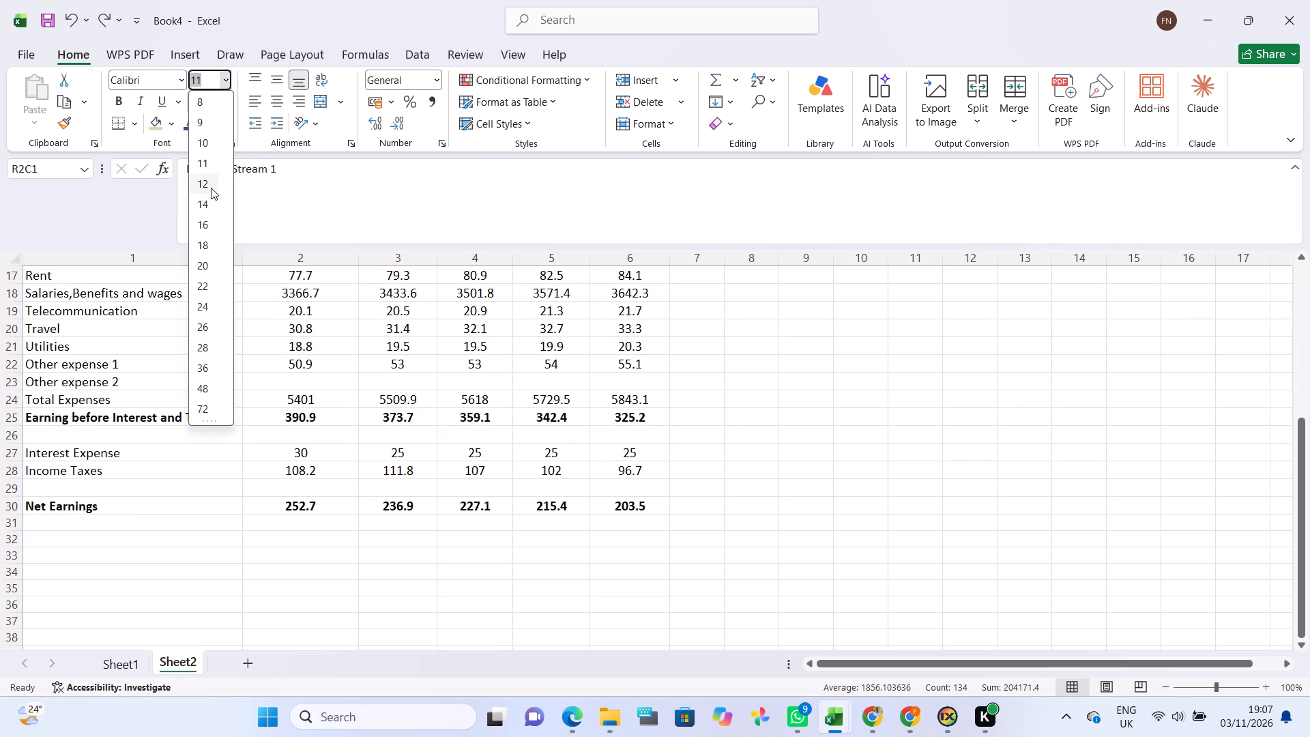
left_click(211, 188)
left_click(362, 382)
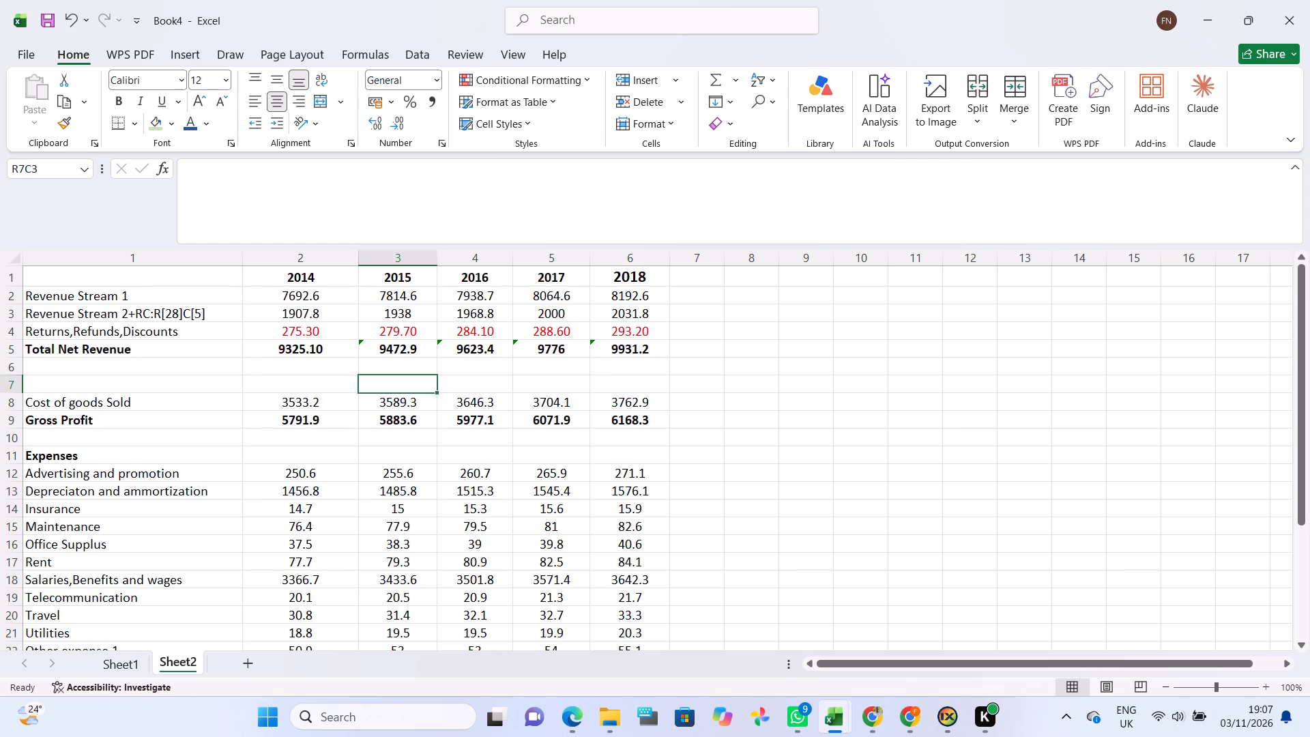
Set the font size of the 2014, 2015, 2016 and 2017 year headings to 14.
left_click(294, 265)
left_click(294, 274)
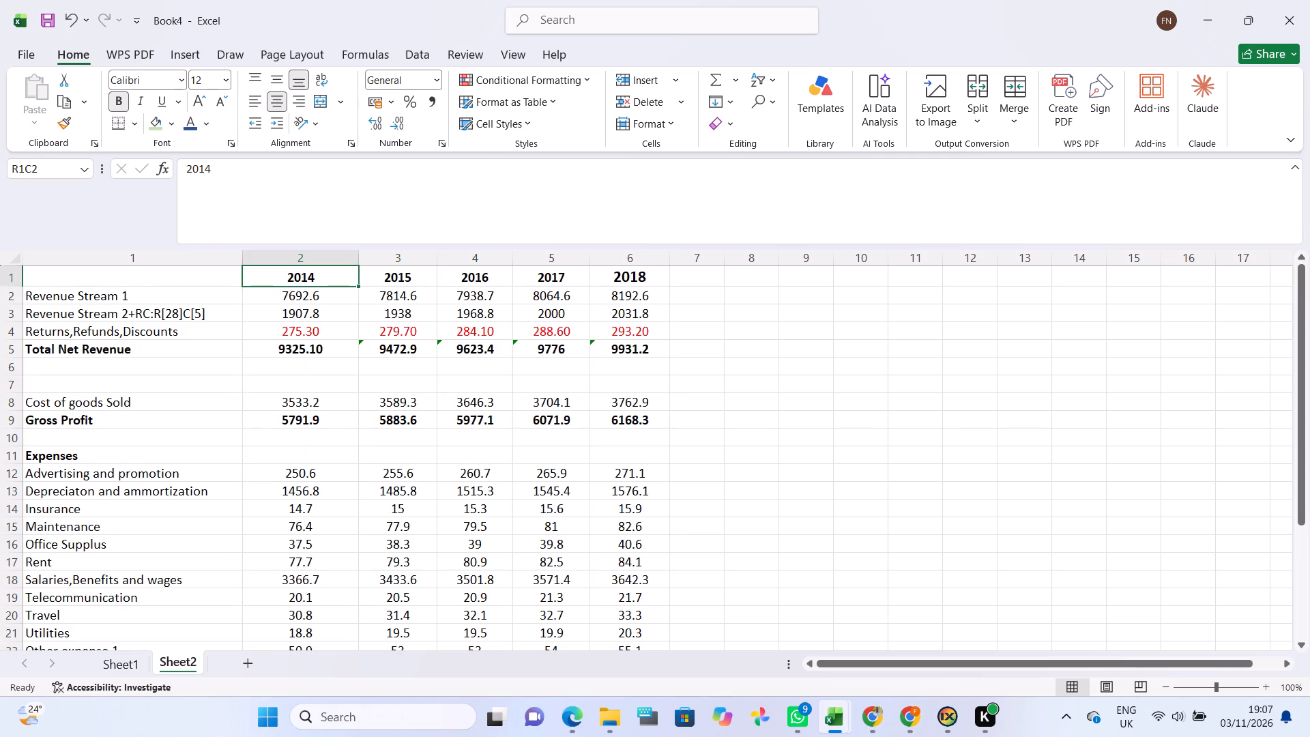
left_click(224, 83)
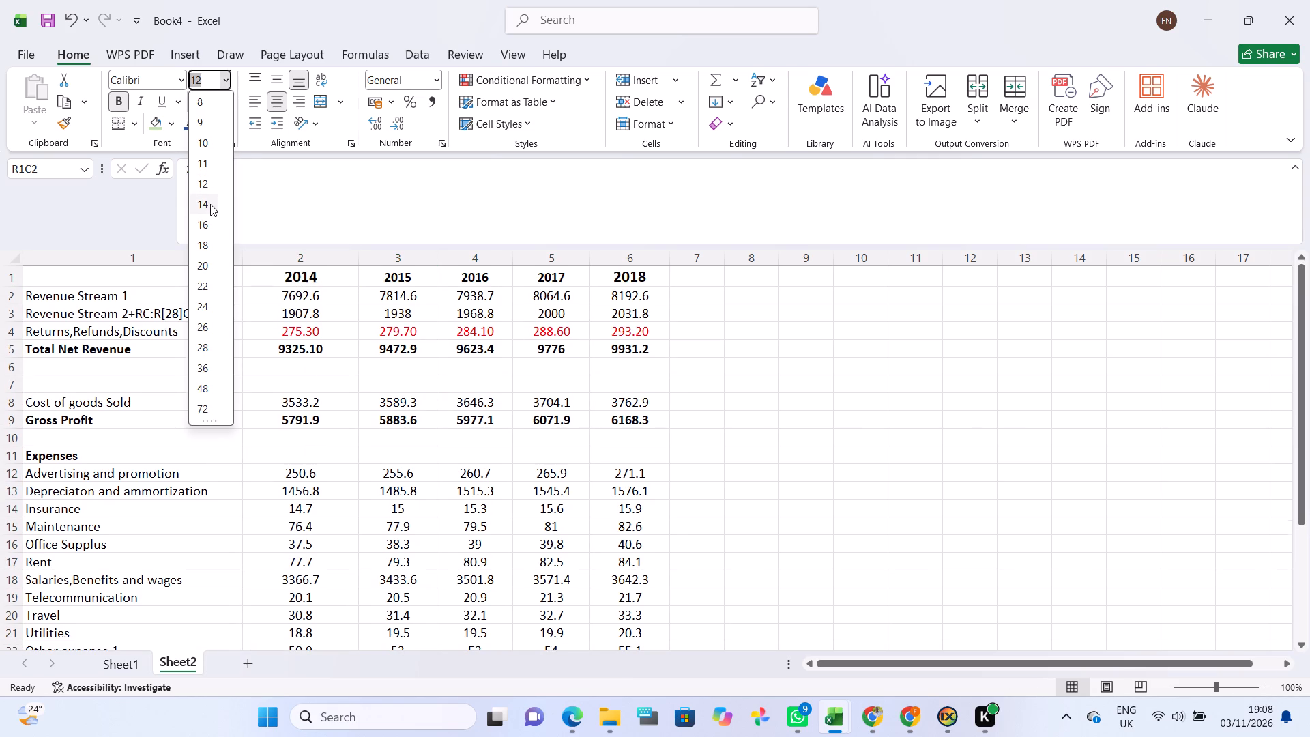
left_click(210, 204)
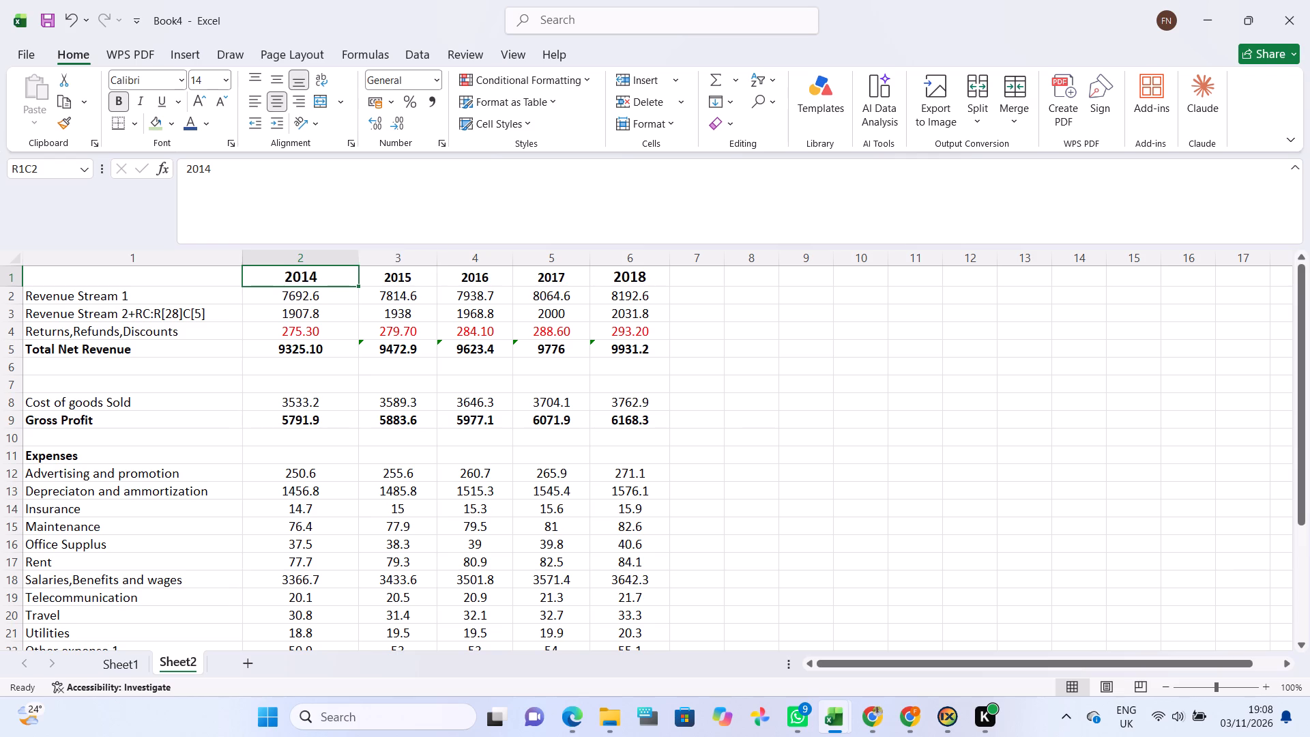
left_click(401, 276)
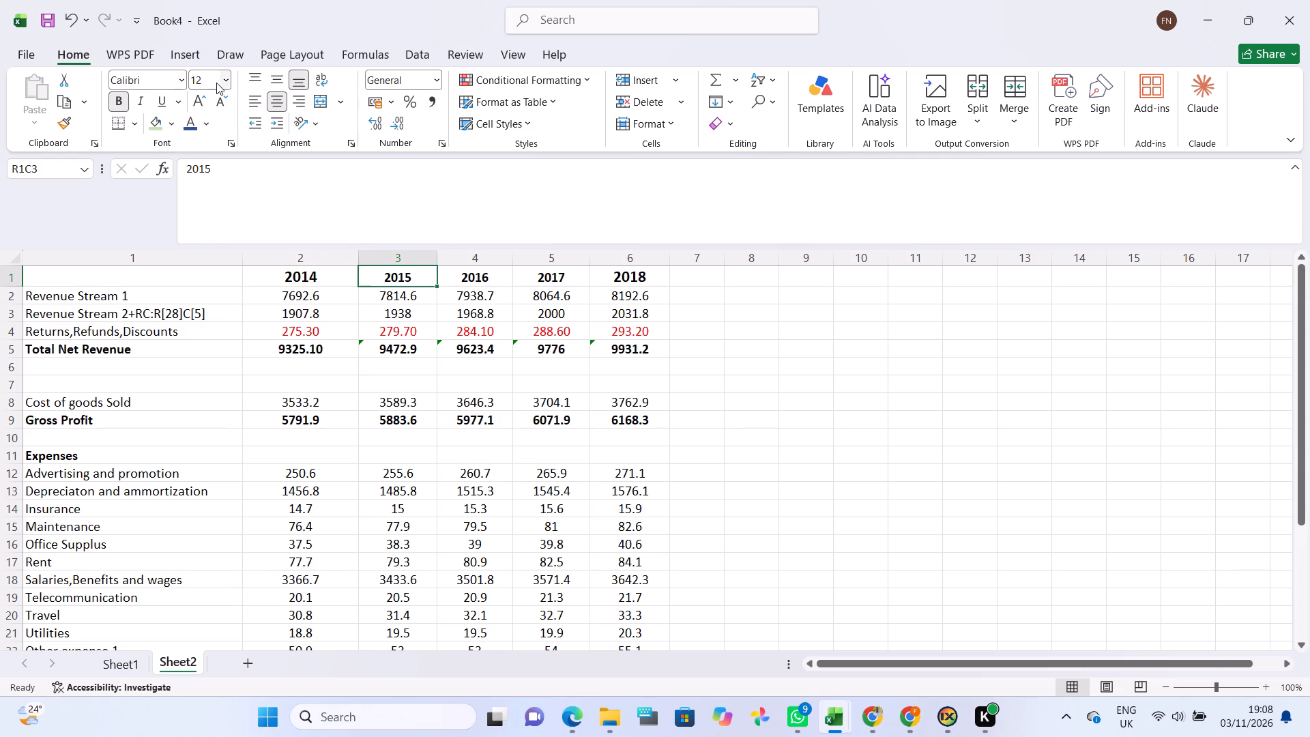
left_click(222, 82)
left_click(213, 204)
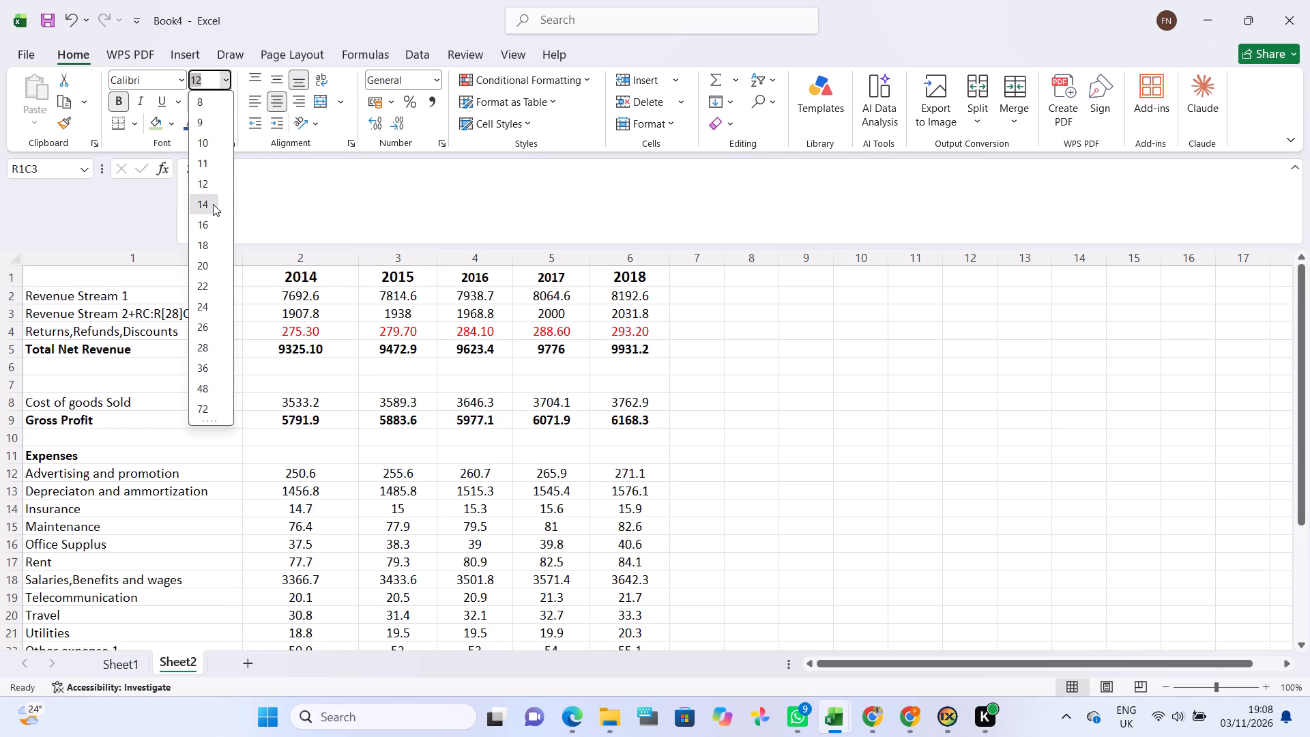
left_click(477, 279)
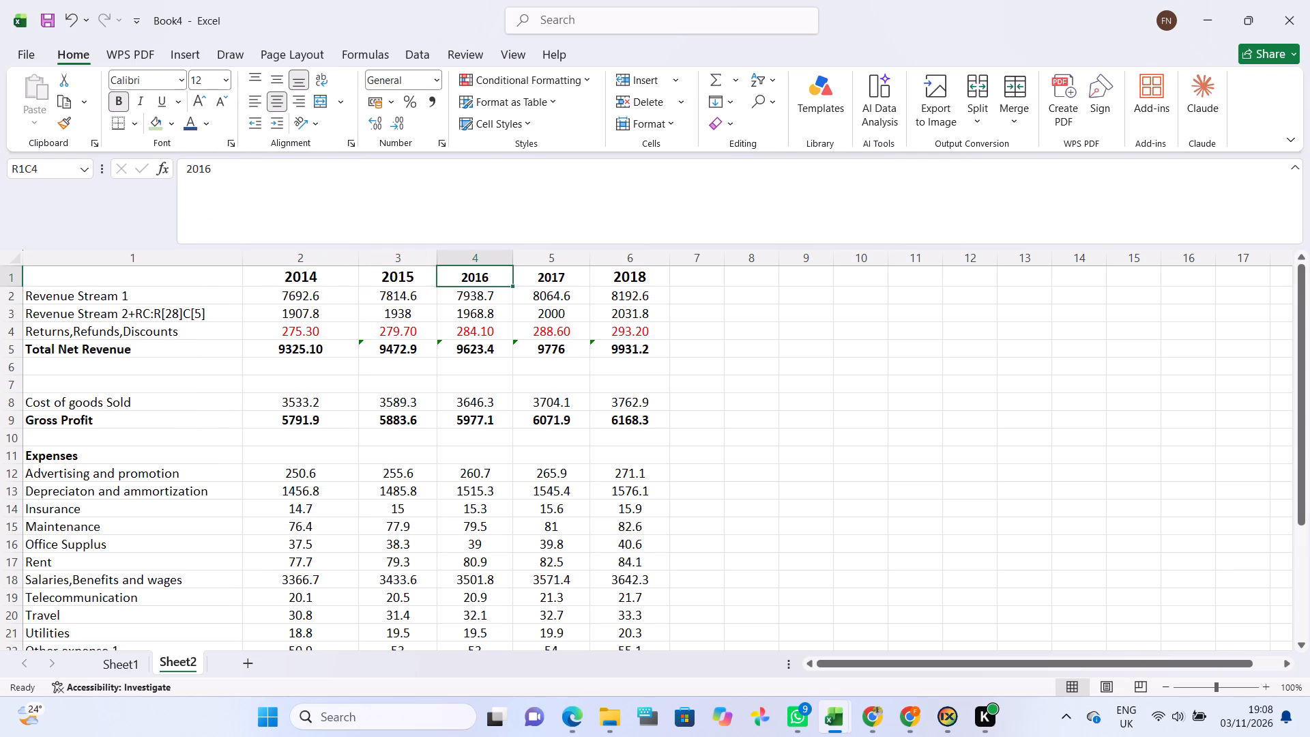
left_click(227, 76)
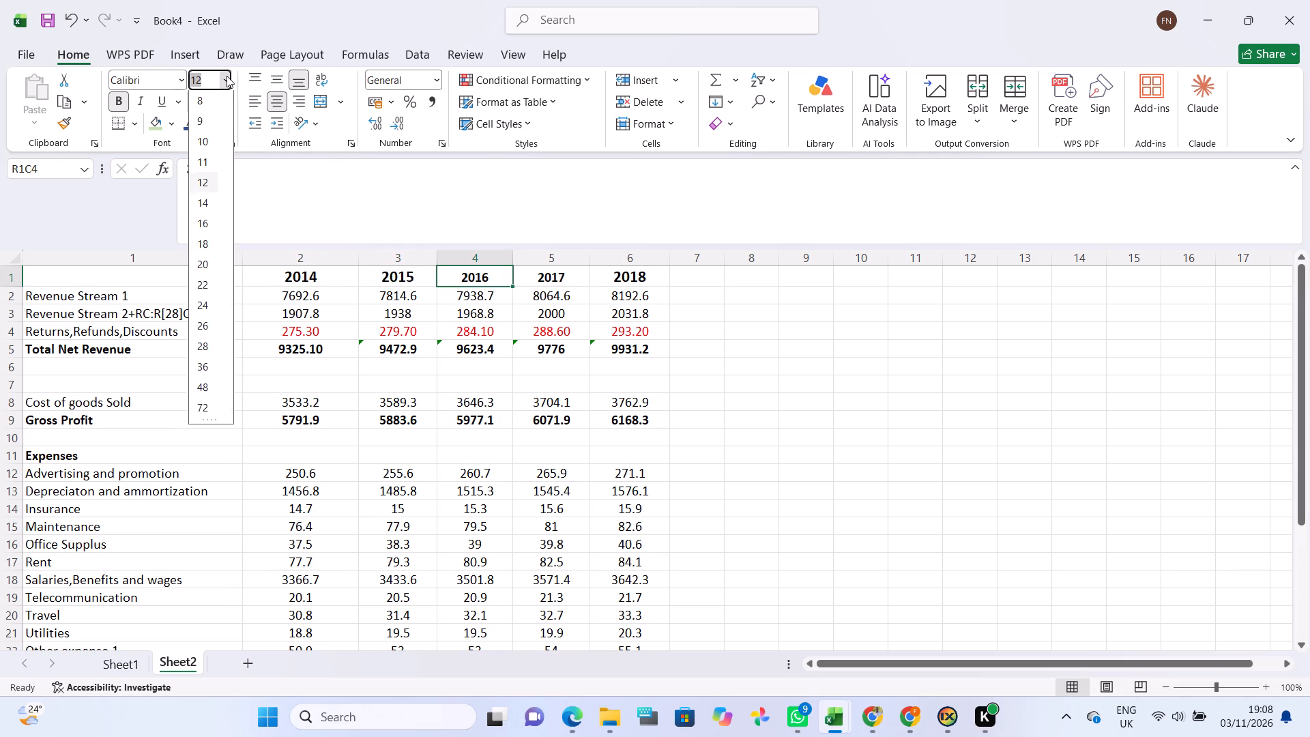
left_click(205, 204)
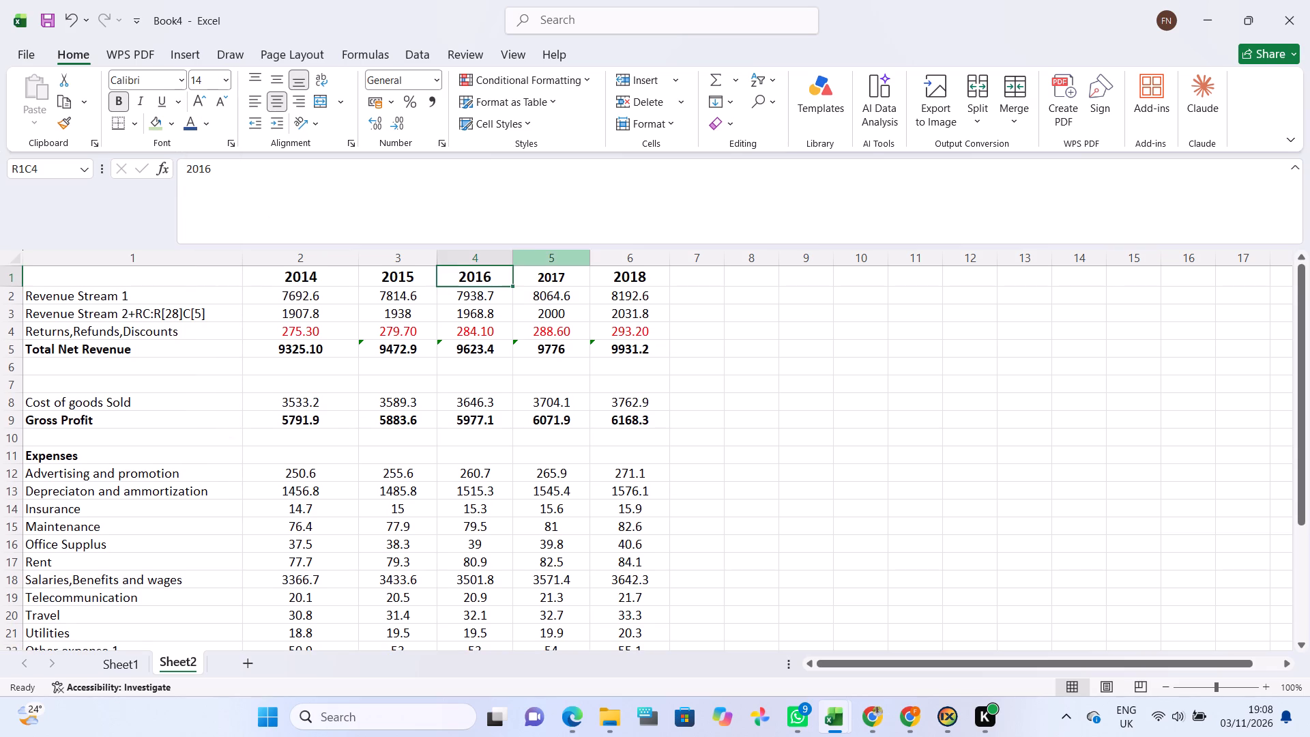
left_click(564, 278)
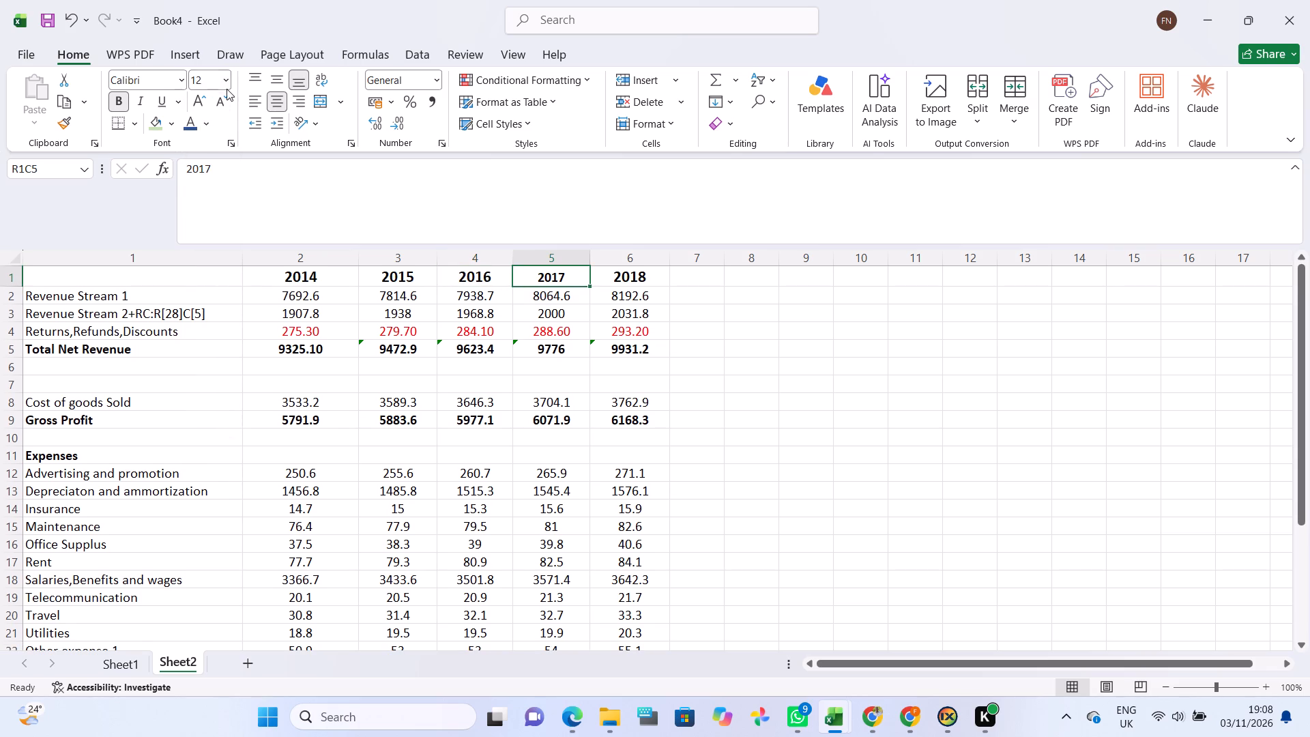
left_click(224, 83)
left_click(207, 209)
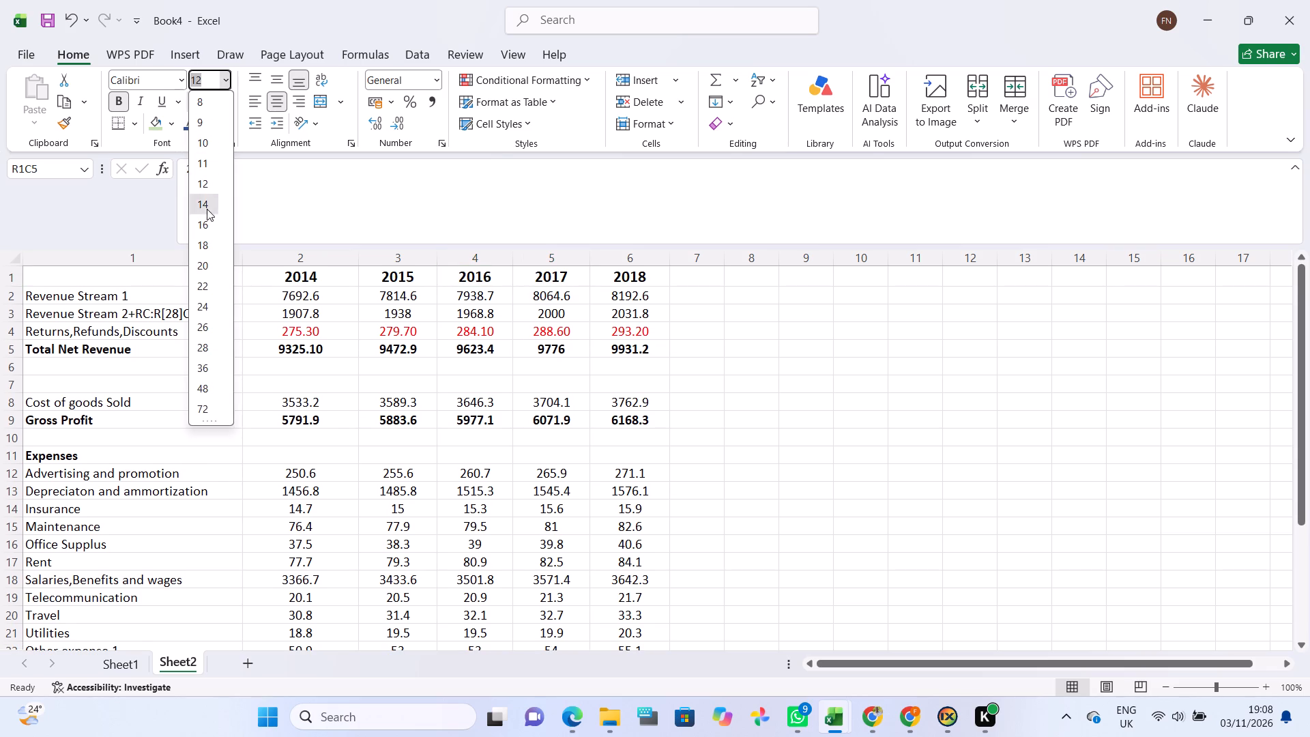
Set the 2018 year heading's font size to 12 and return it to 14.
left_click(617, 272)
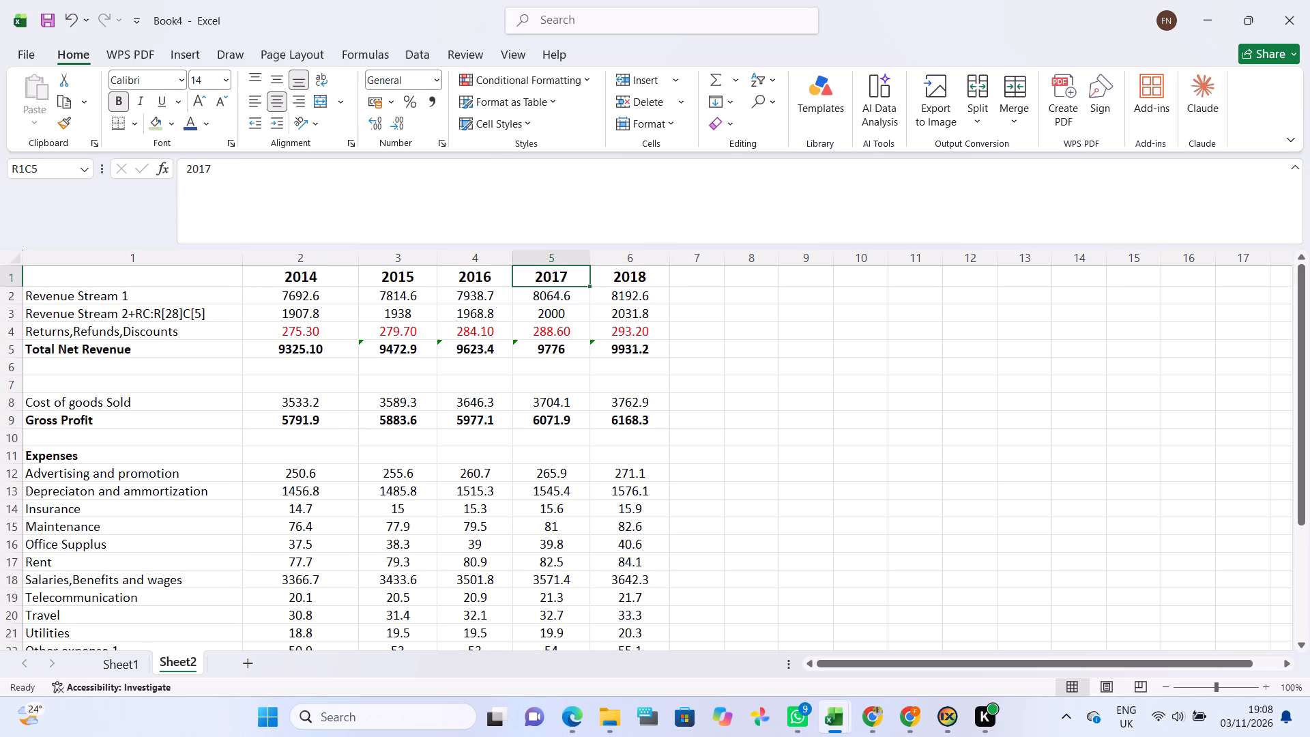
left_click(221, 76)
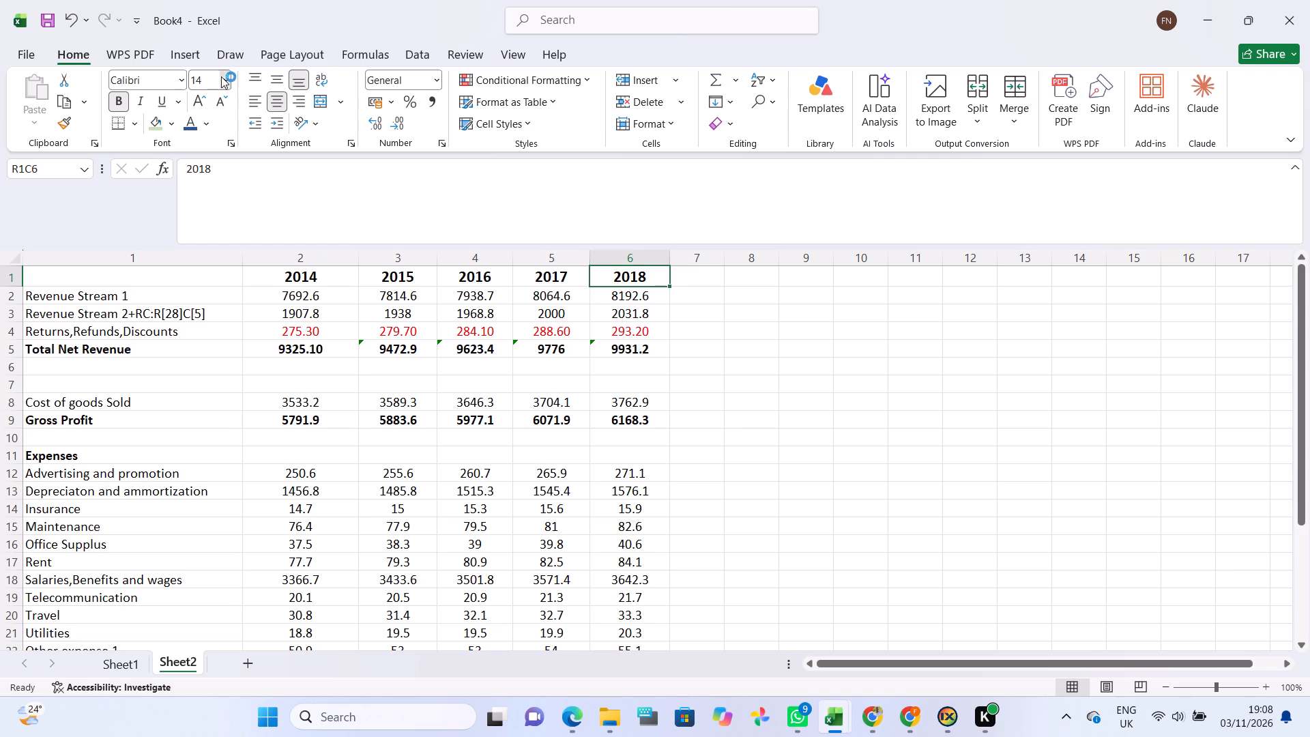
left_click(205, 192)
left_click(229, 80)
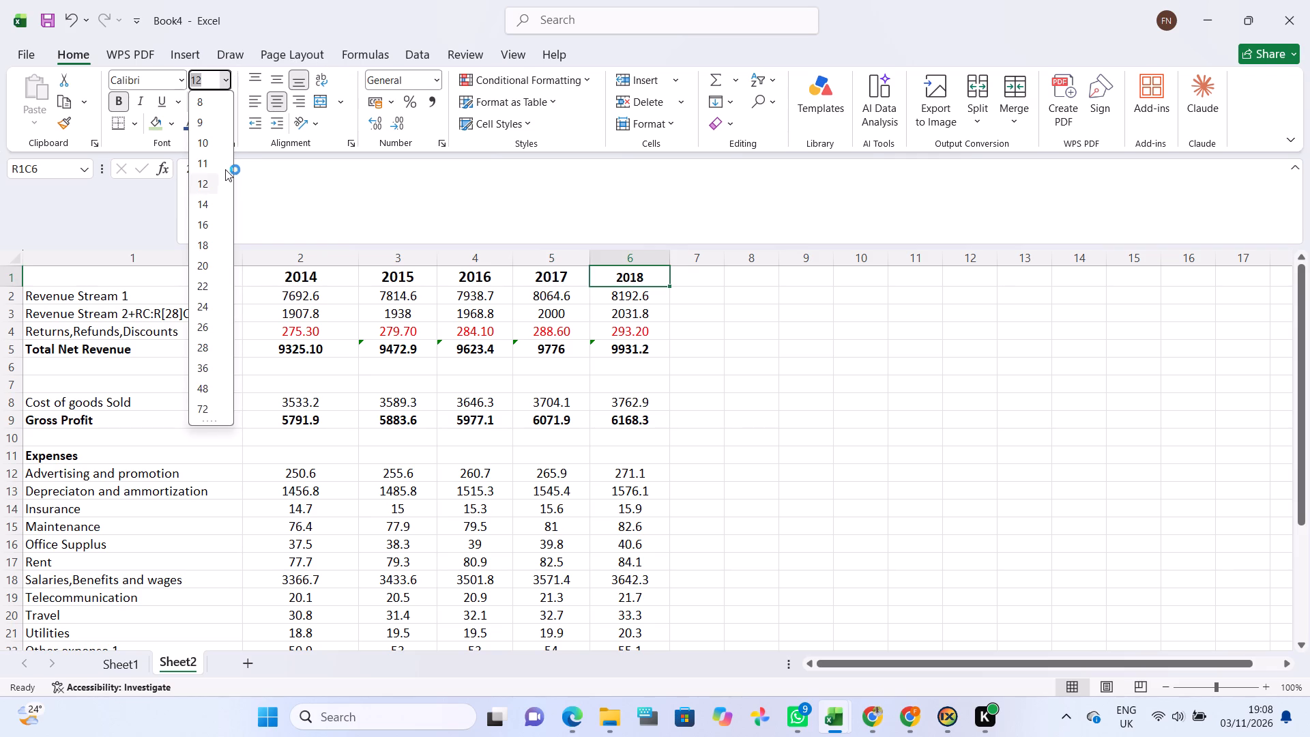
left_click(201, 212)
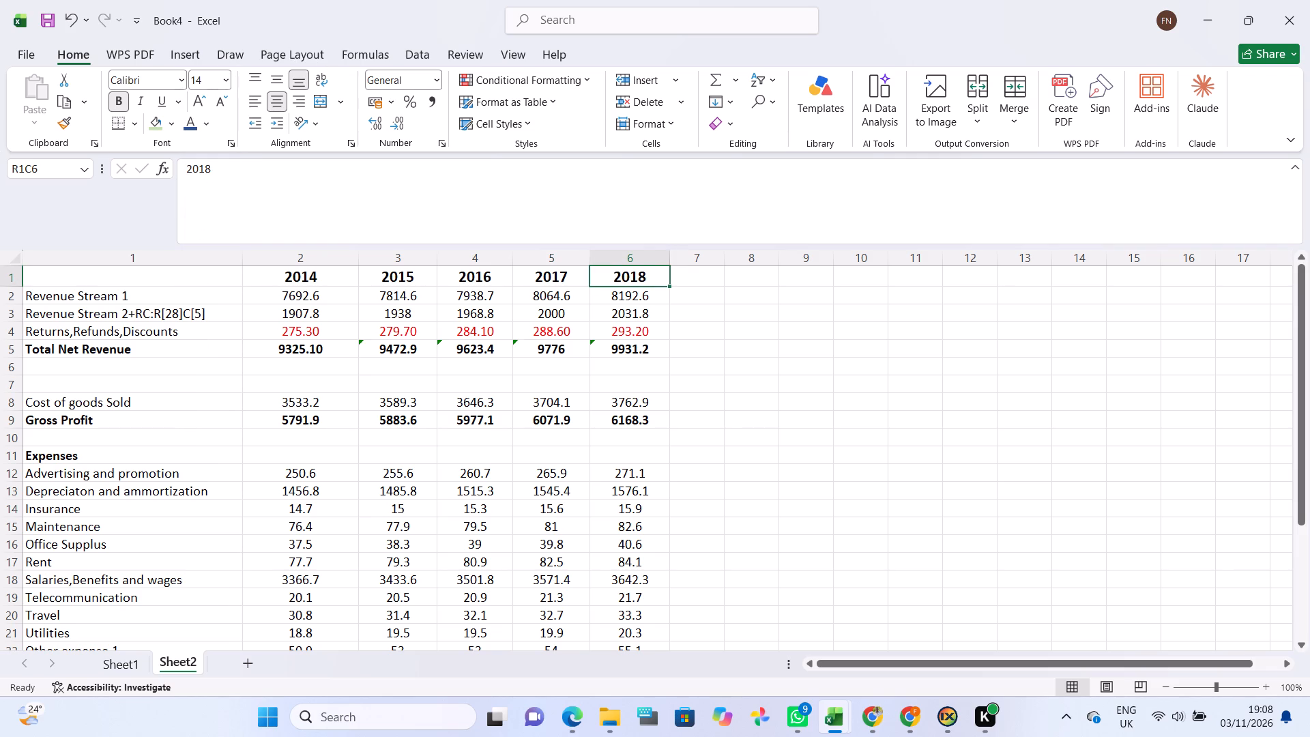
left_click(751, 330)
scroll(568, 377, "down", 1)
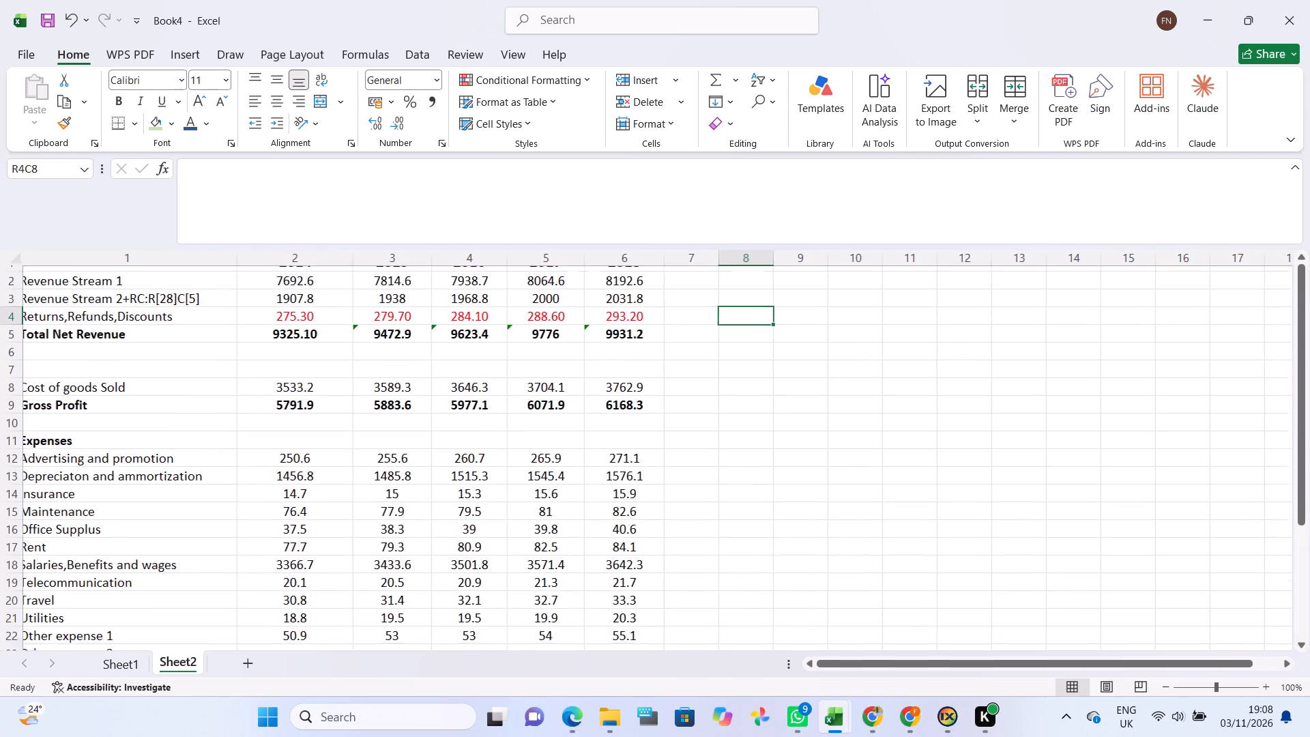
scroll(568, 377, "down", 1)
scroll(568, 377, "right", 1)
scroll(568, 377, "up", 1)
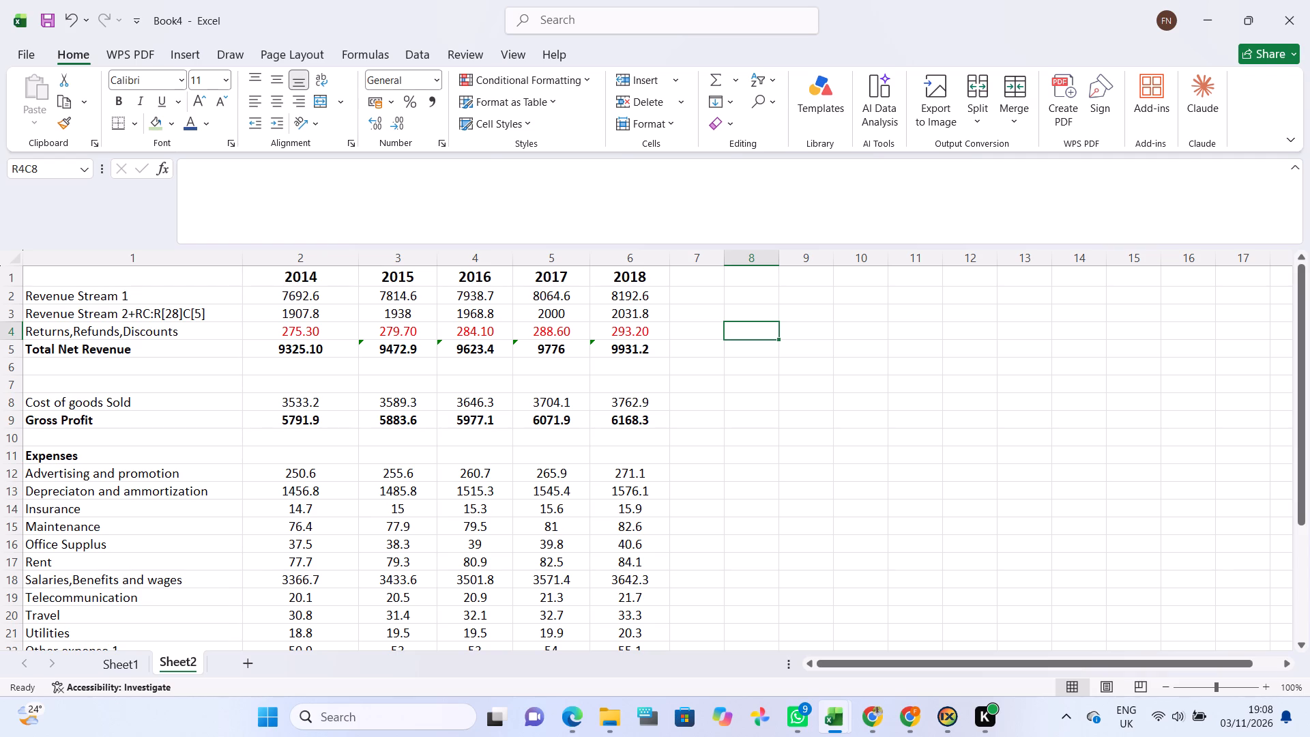
Apply a darker shade of Blue, Accent 1 as font colour to the empty first header cell and the 2014 year heading.
left_click(172, 277)
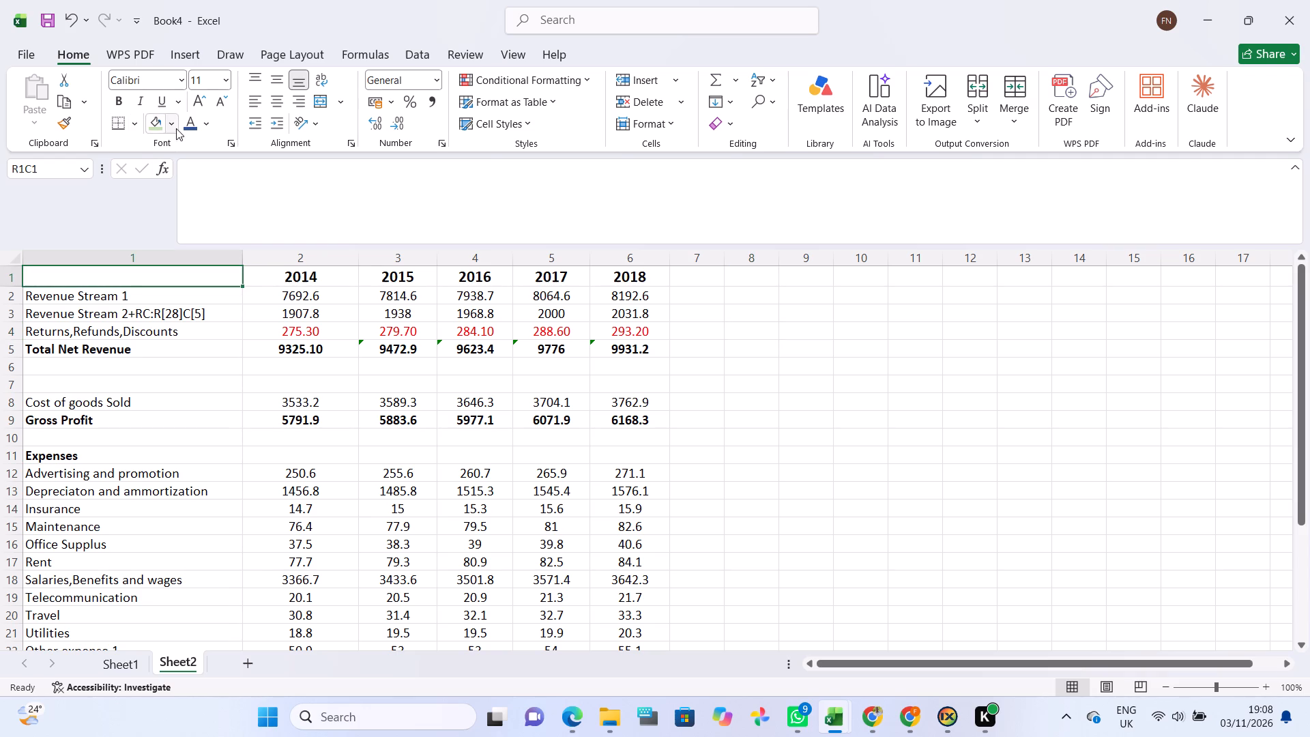
left_click(201, 131)
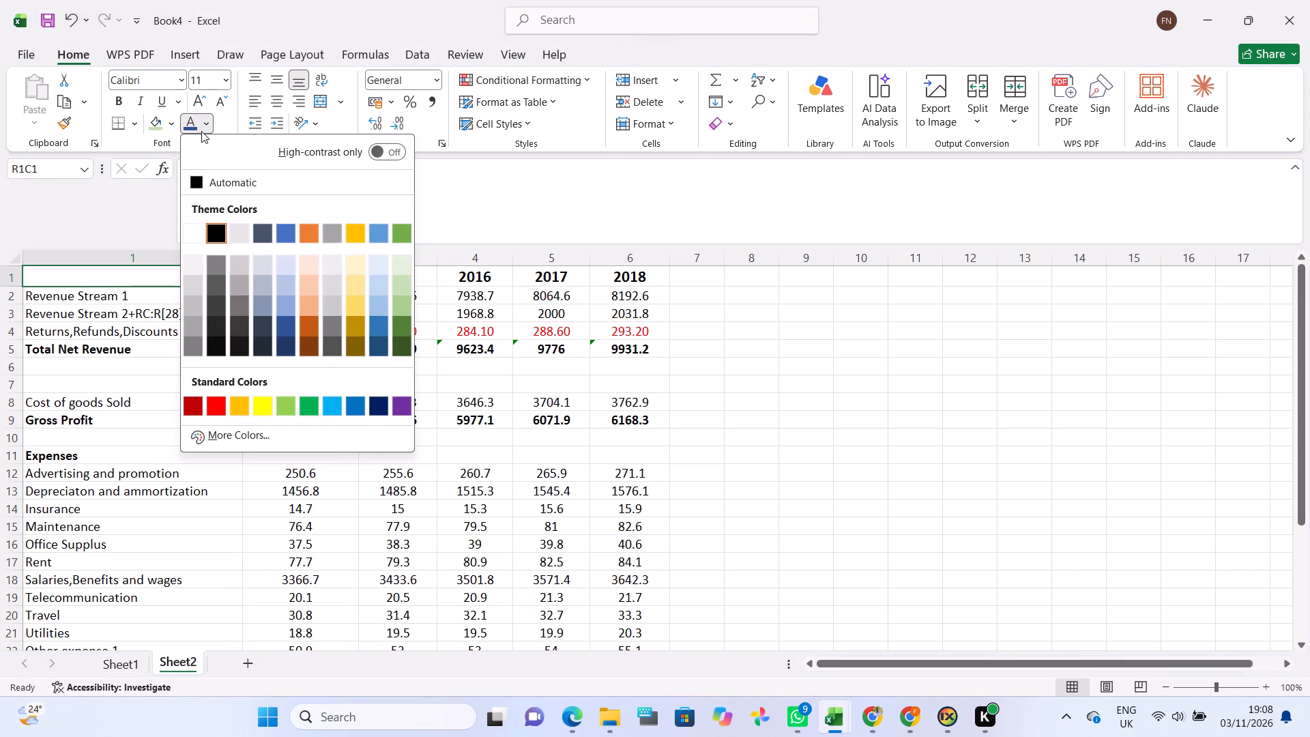
left_click(289, 326)
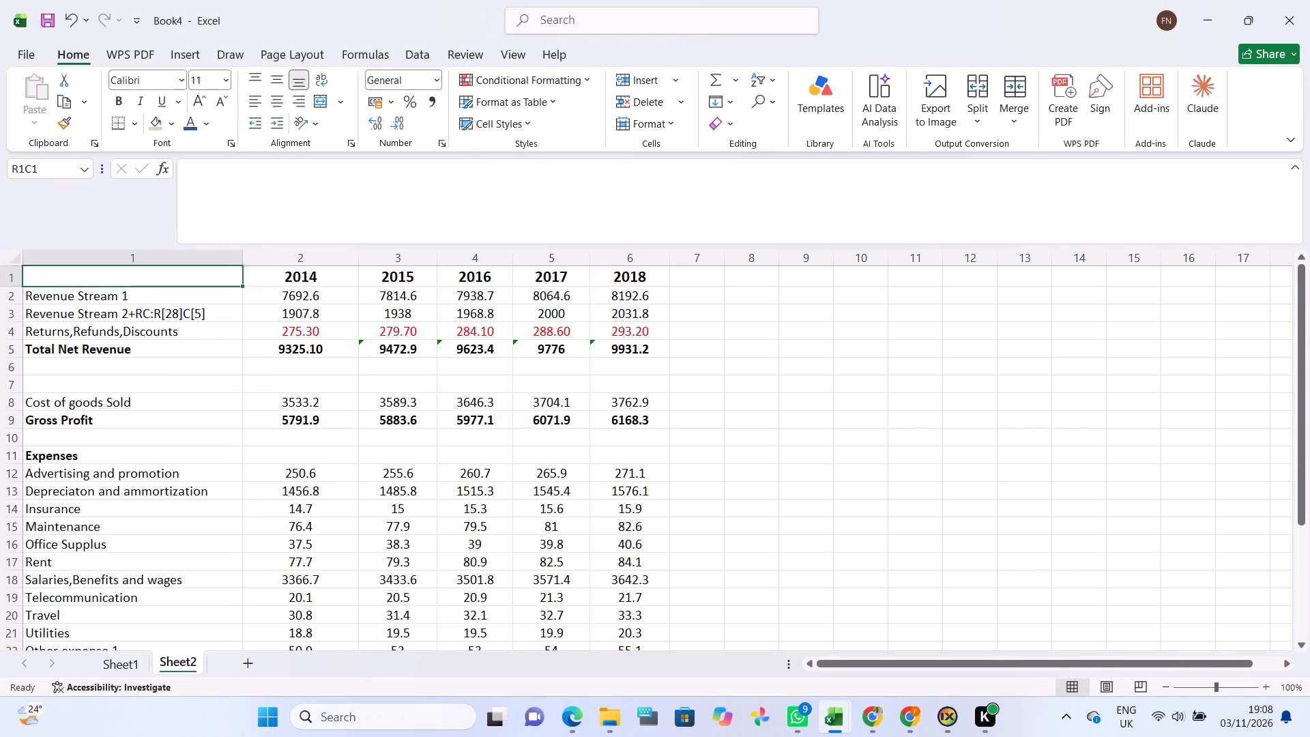
left_click(213, 275)
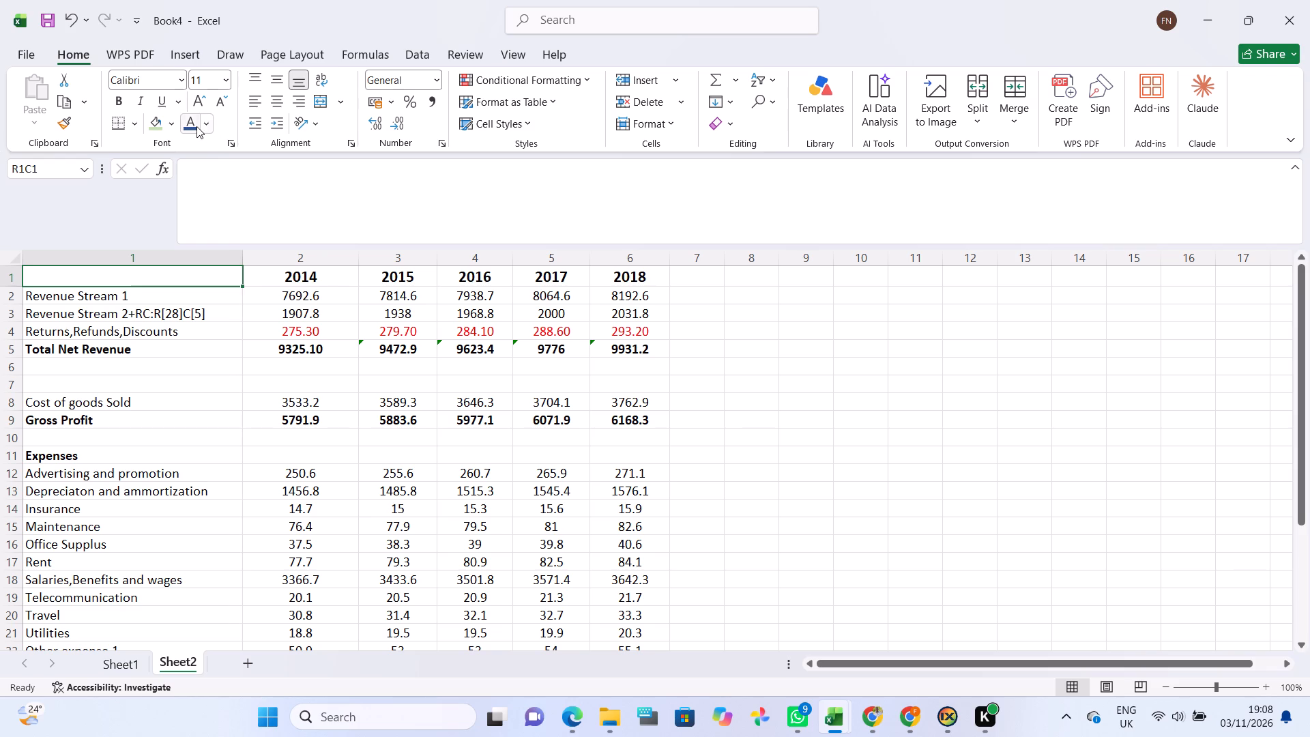
left_click(194, 126)
double_click(194, 126)
left_click(263, 285)
left_click(189, 130)
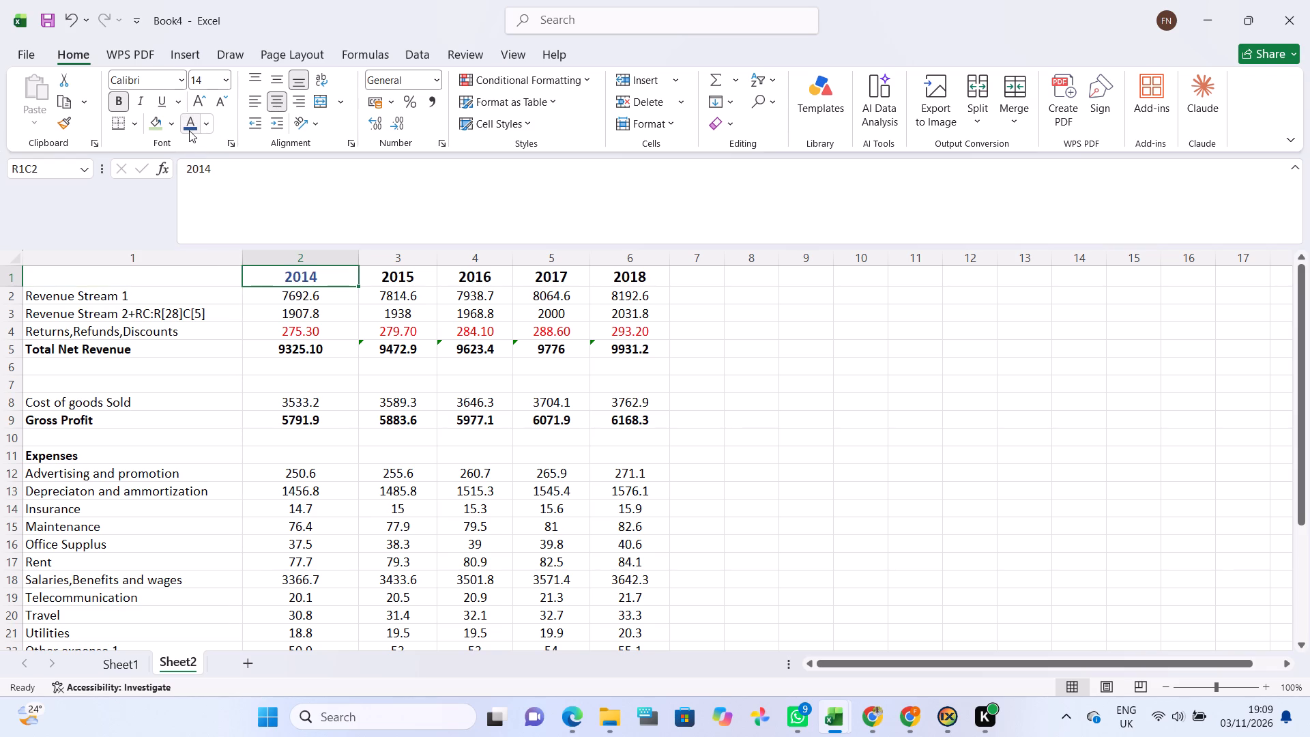
Undo the blue font colour on the 2014 year heading.
left_click(72, 12)
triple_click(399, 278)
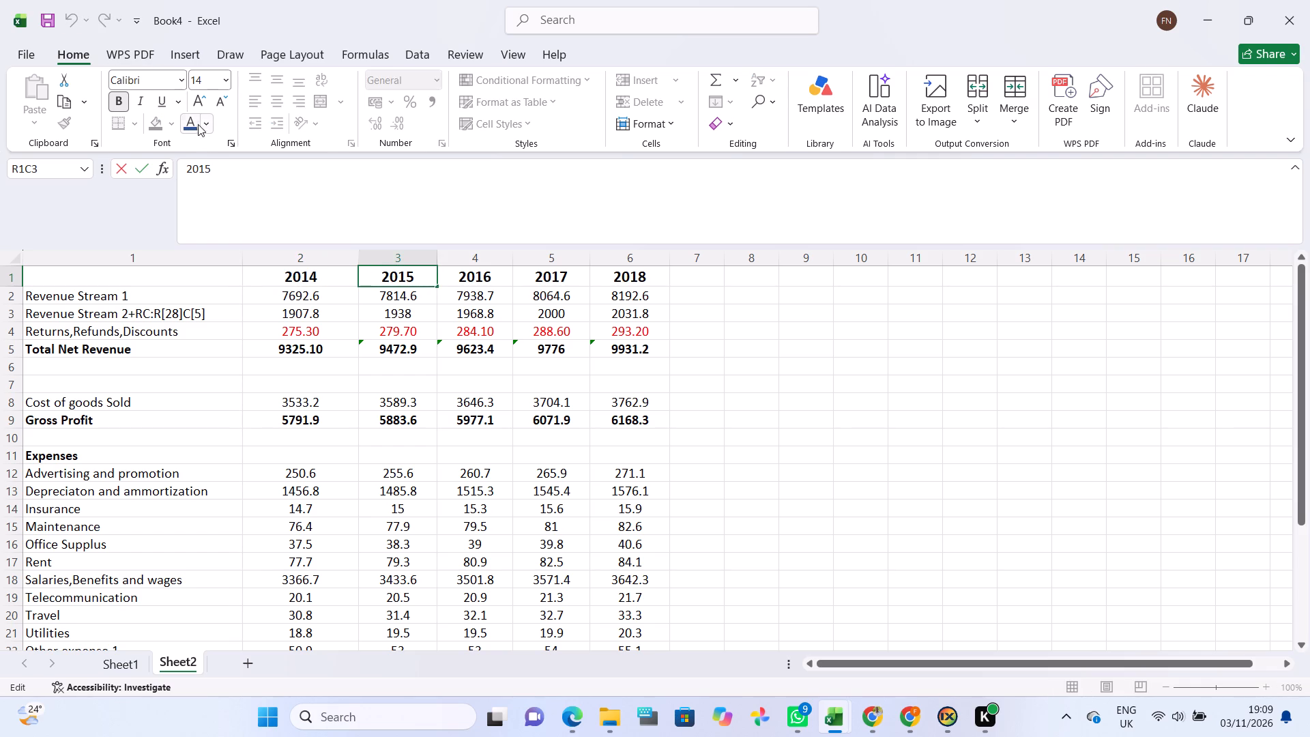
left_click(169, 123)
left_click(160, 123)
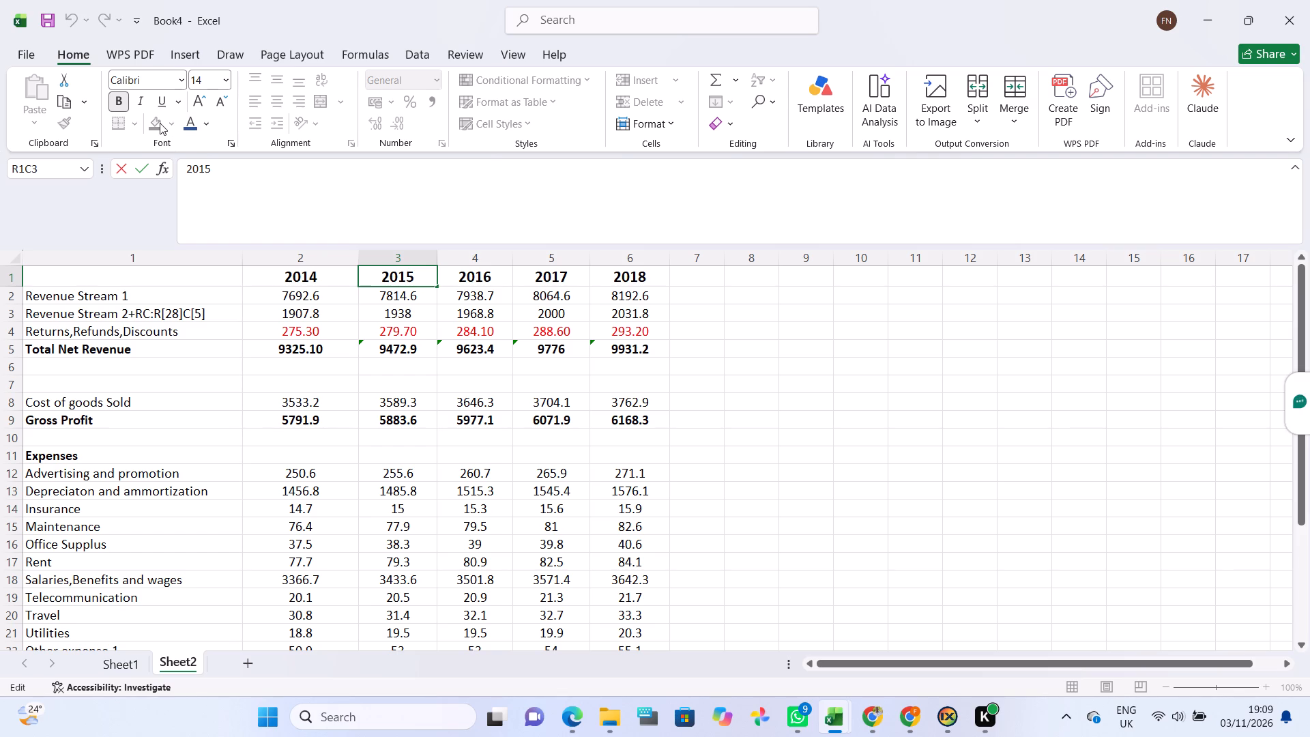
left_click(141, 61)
Fill the empty first header cell with a darker shade of the blue theme colour.
left_click(124, 290)
left_click(105, 278)
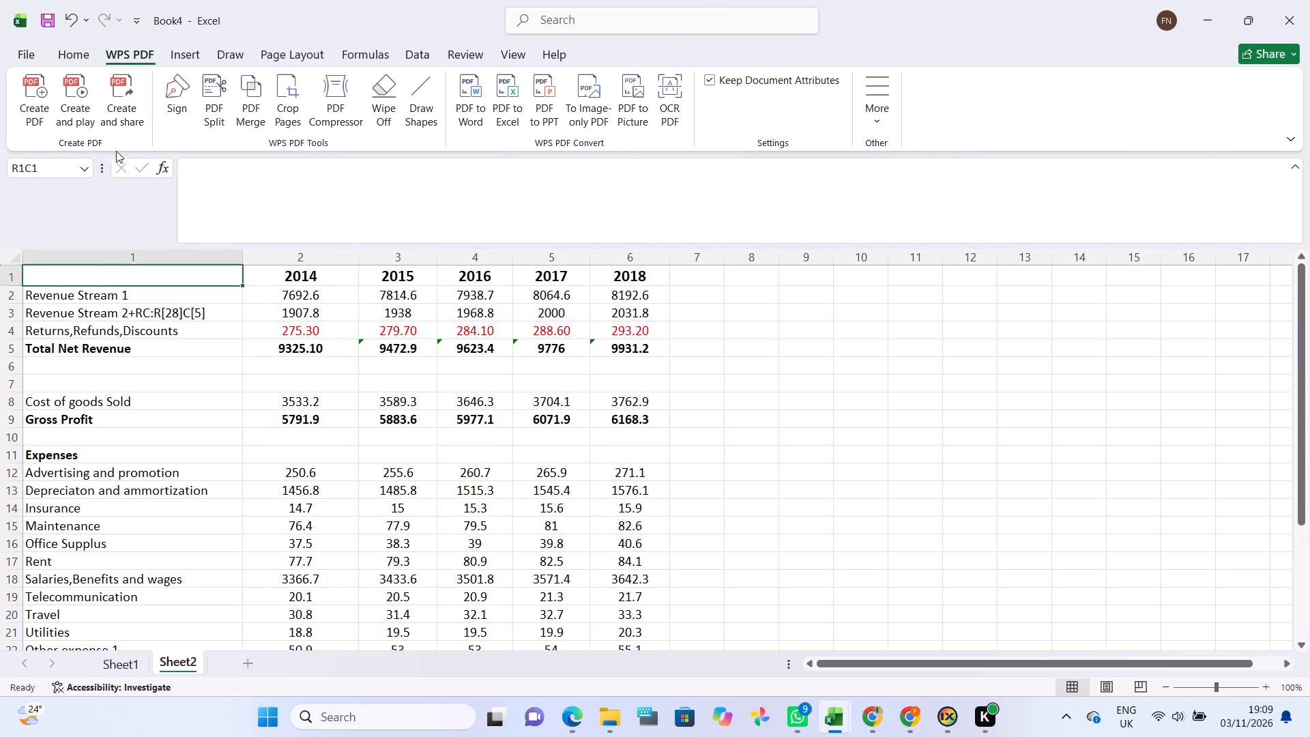
left_click(85, 58)
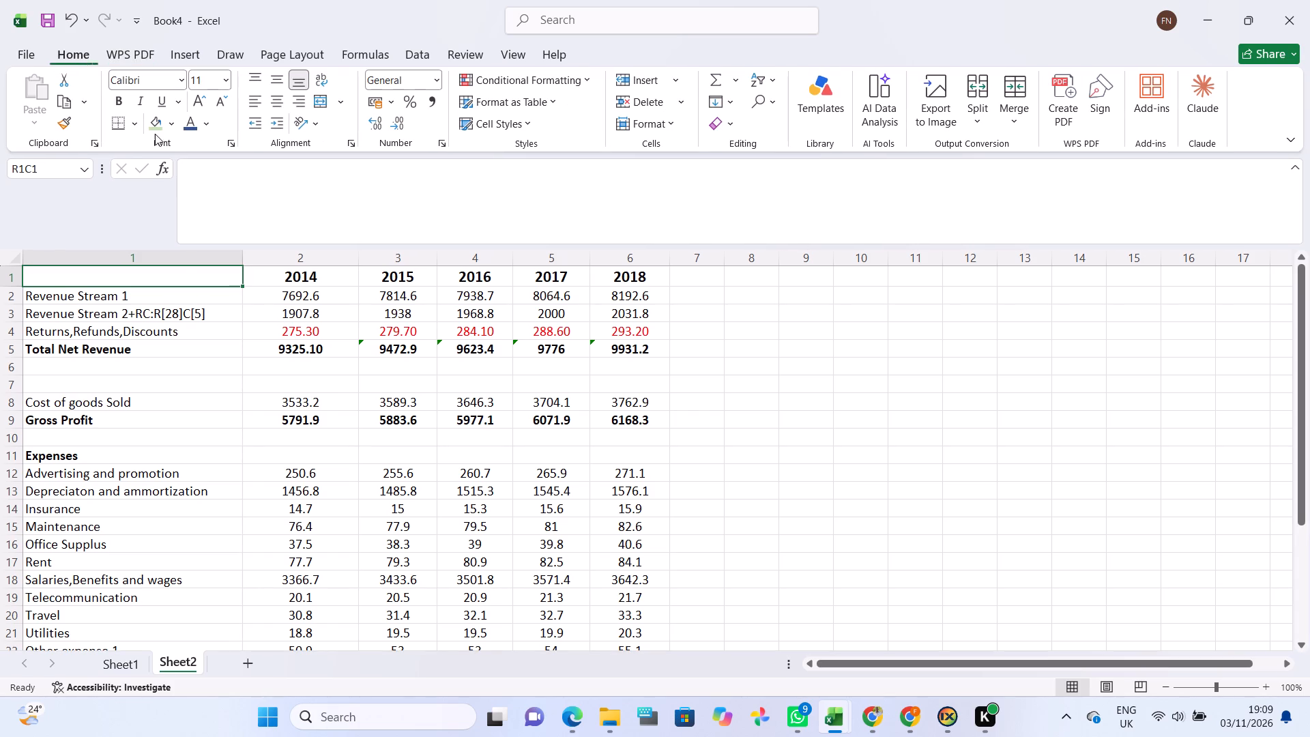
left_click(169, 130)
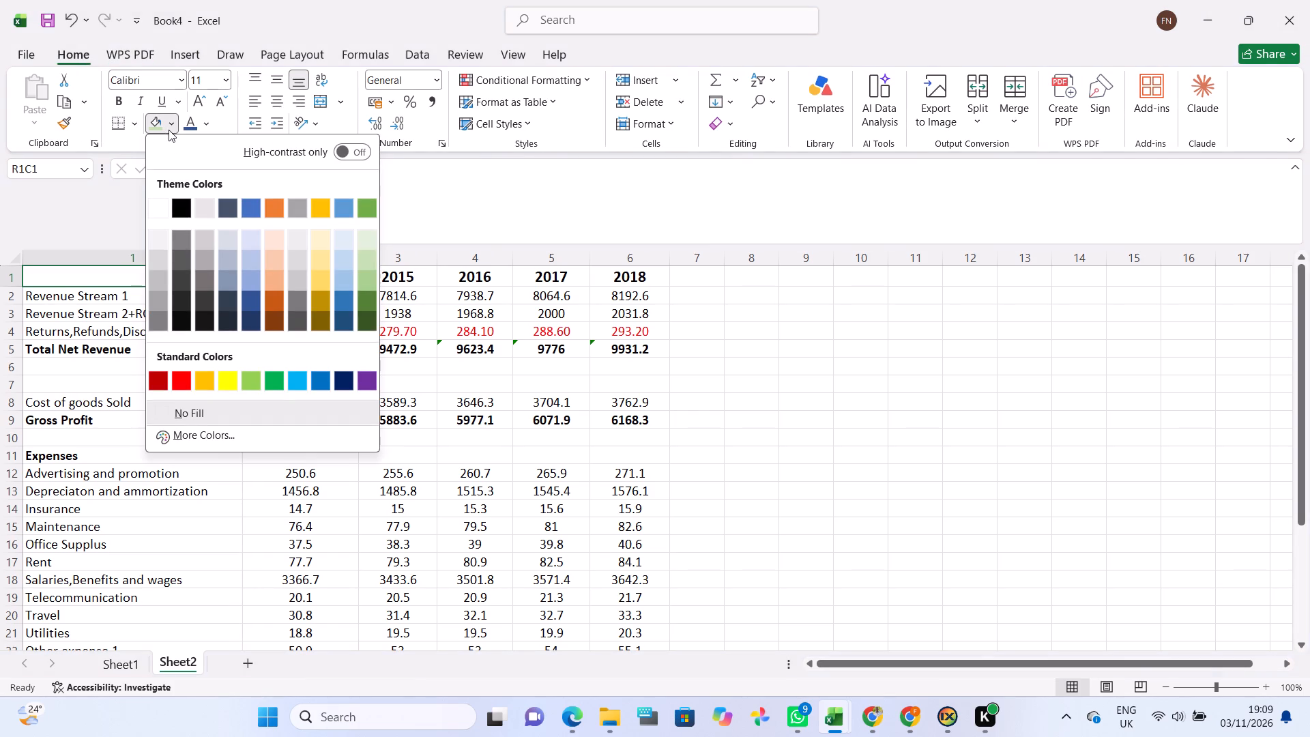
left_click(250, 294)
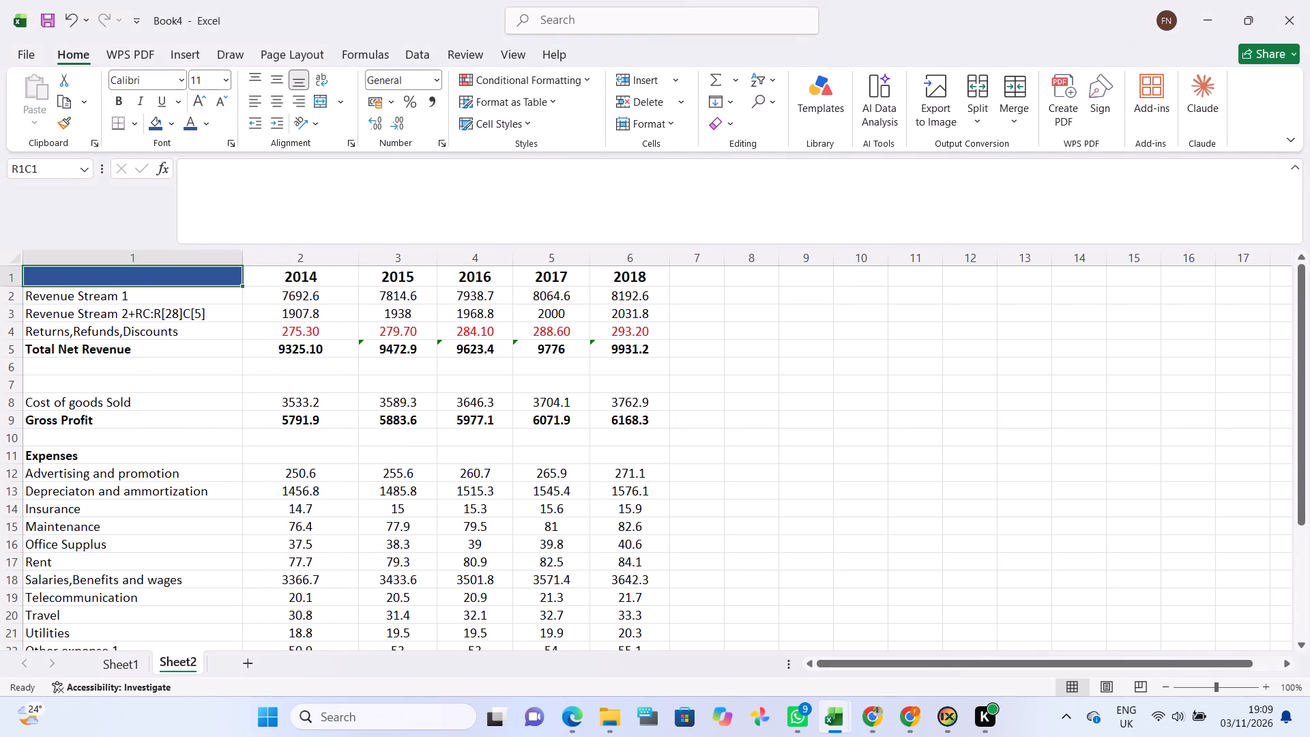
Apply the same dark blue fill to the 2014, 2015, 2016, 2017 and 2018 year heading cells.
left_click(257, 278)
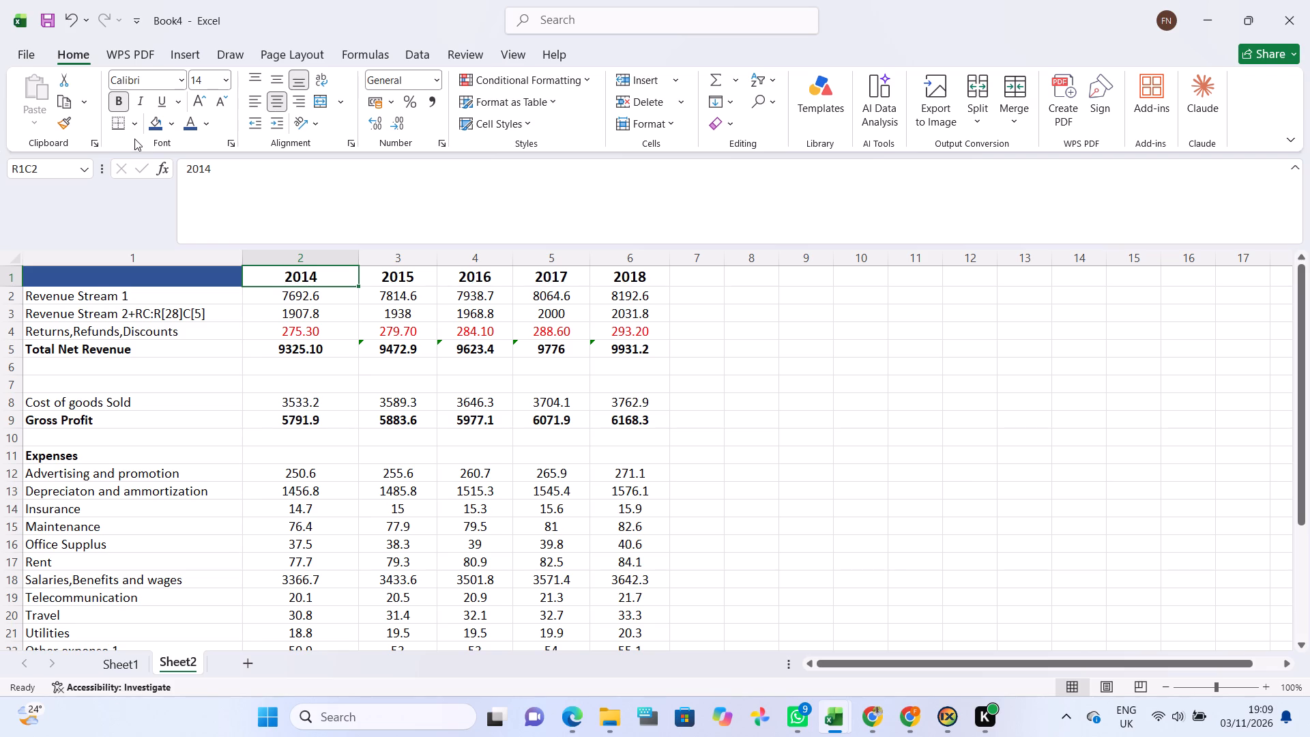
left_click(150, 126)
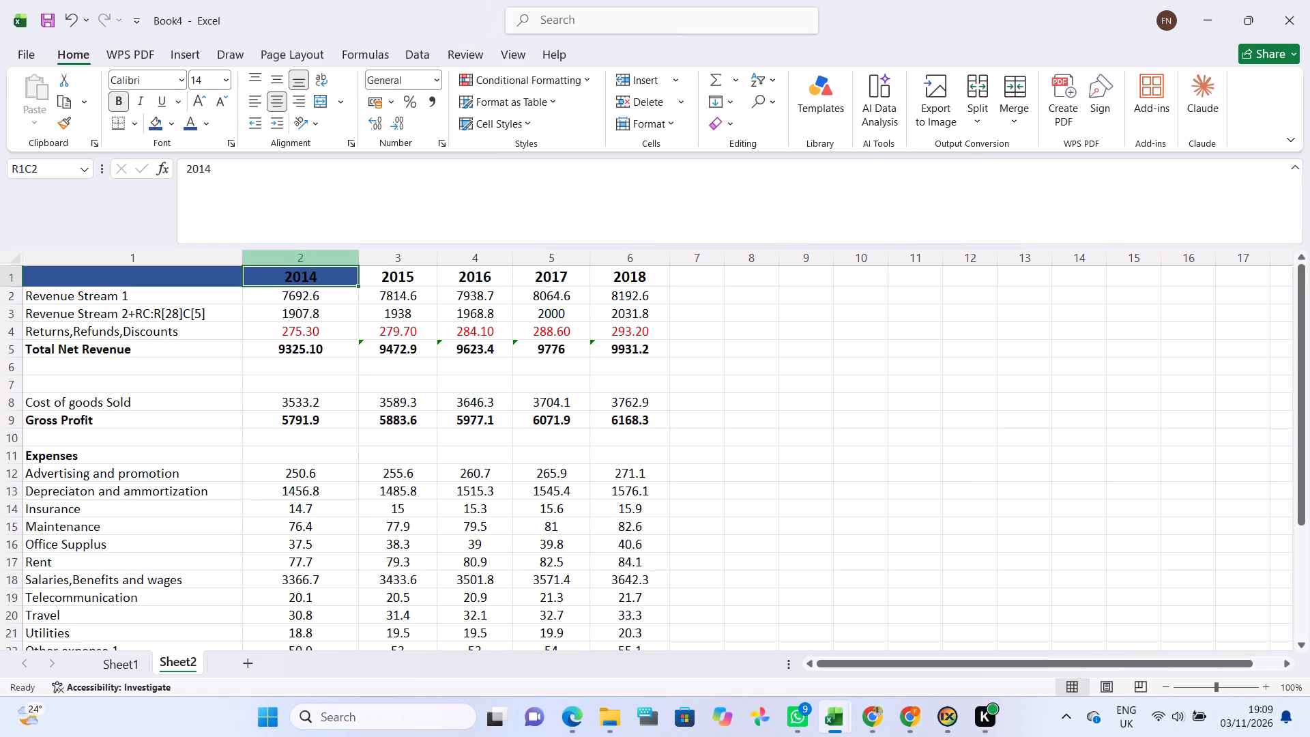
left_click(368, 275)
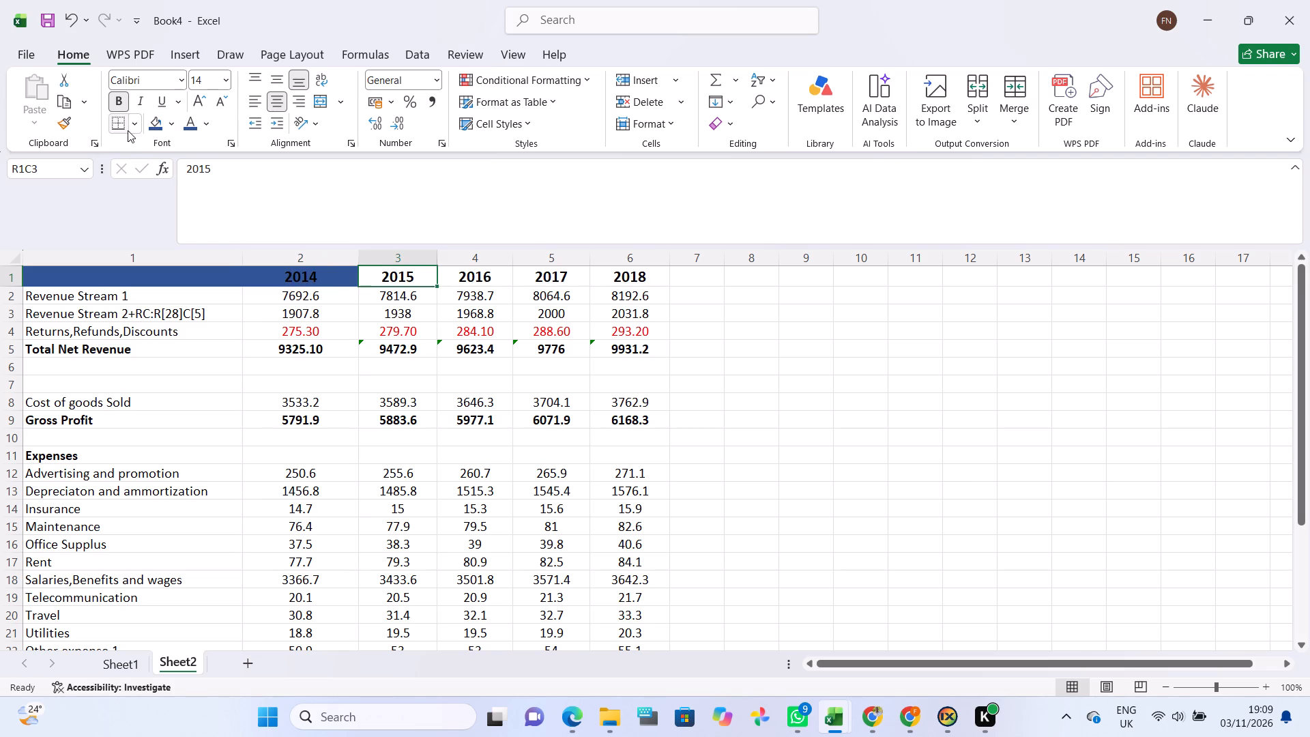
left_click(158, 129)
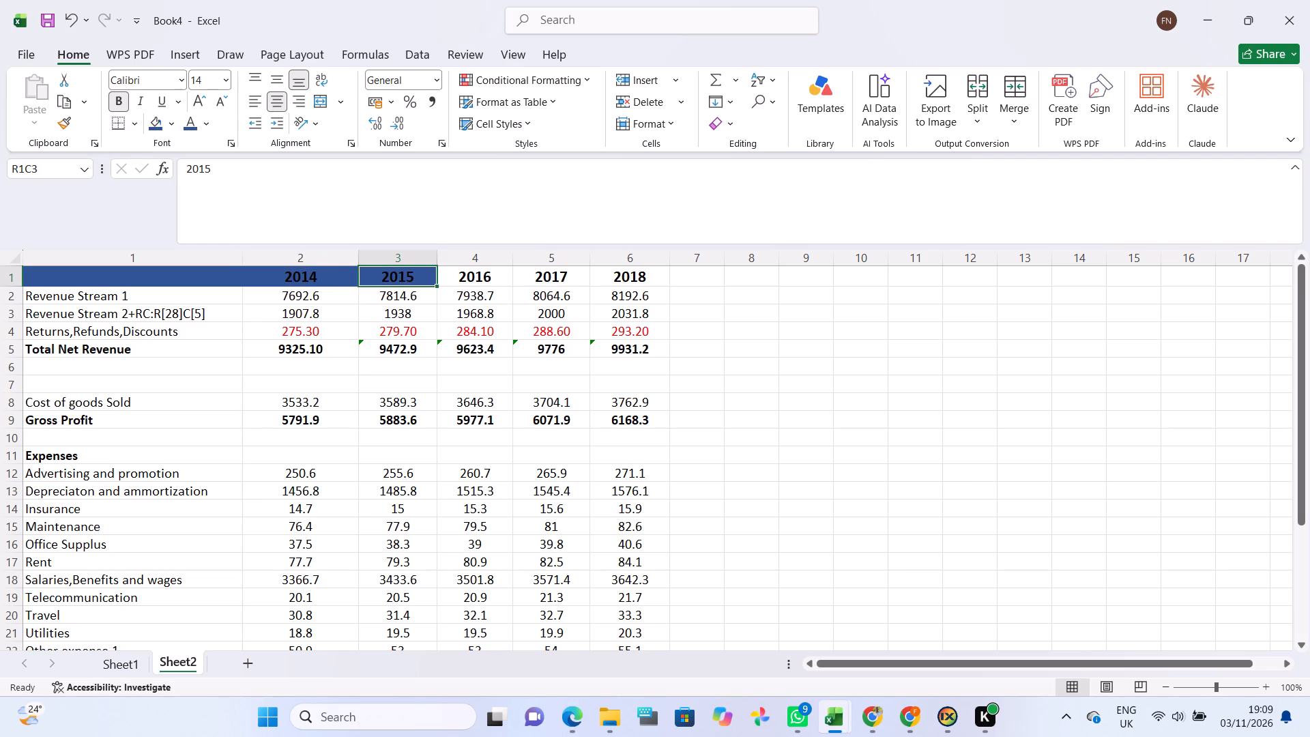
left_click(479, 274)
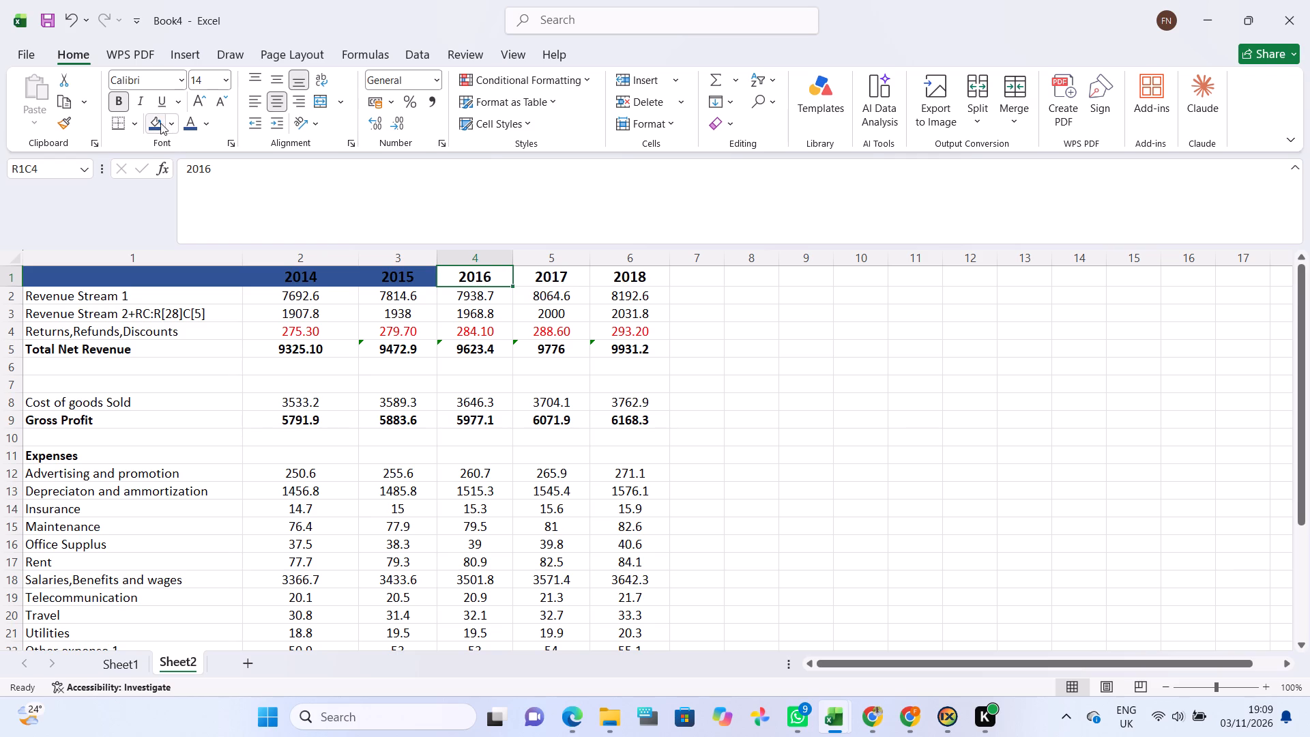
left_click(154, 123)
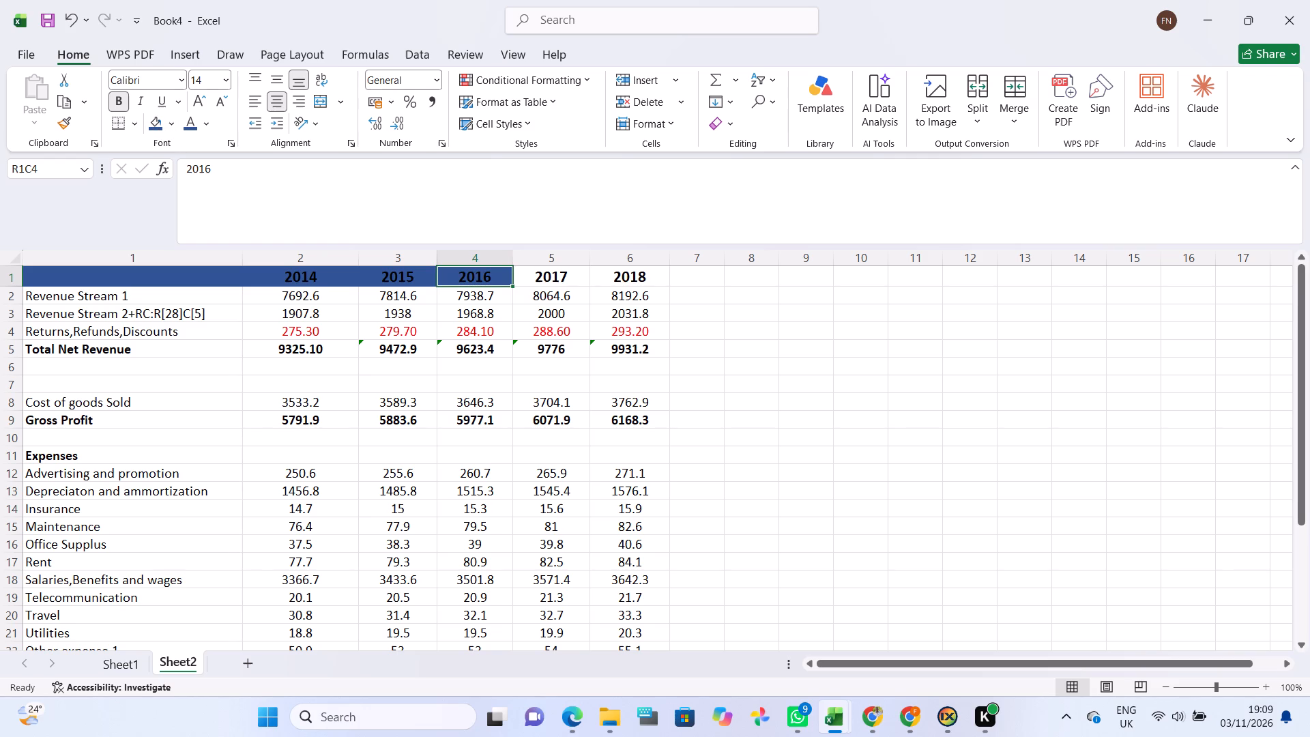
left_click(524, 278)
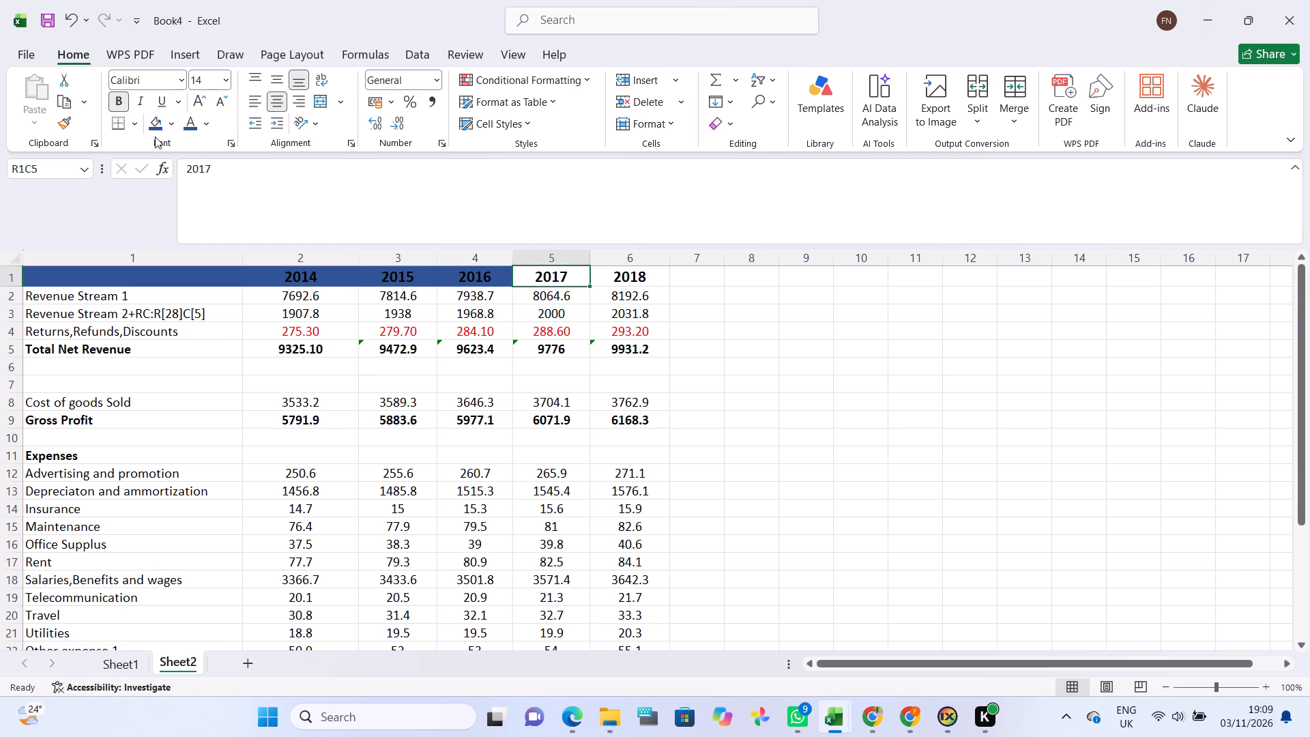
left_click_drag(155, 136, 155, 128)
left_click(155, 128)
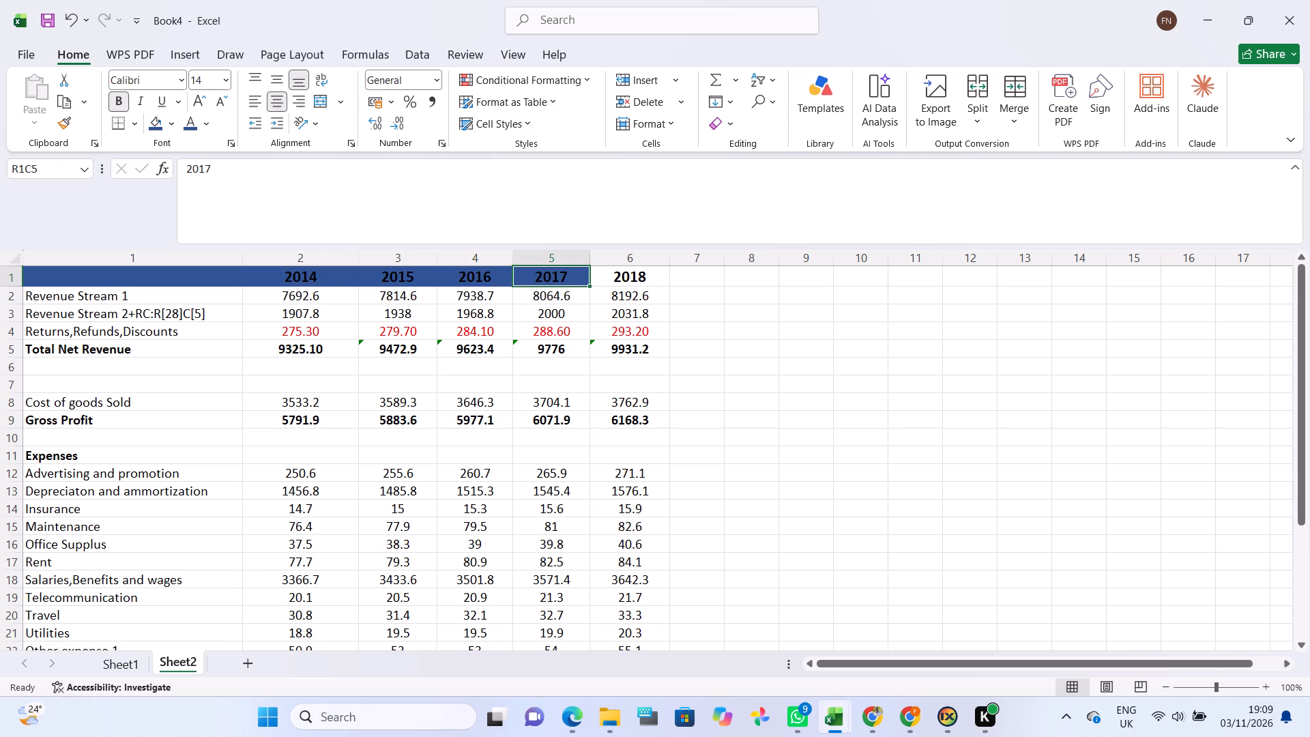
left_click(614, 281)
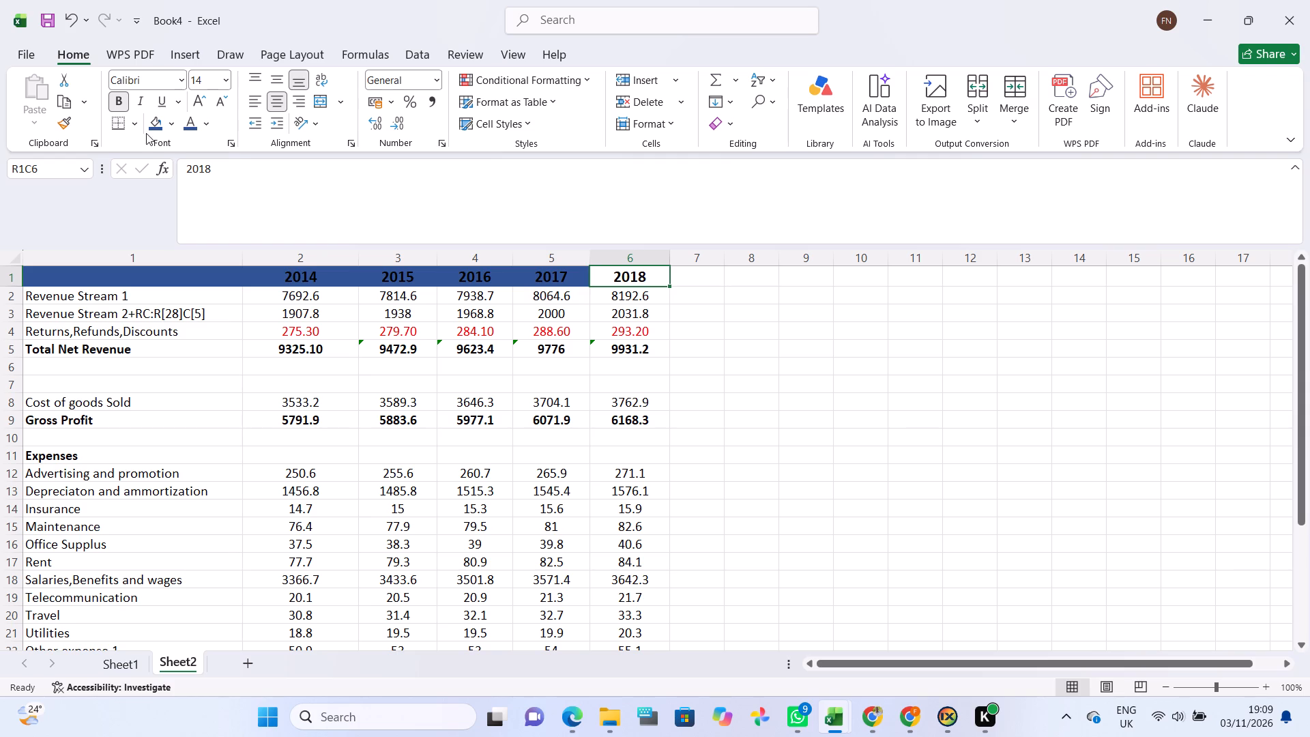
left_click(154, 130)
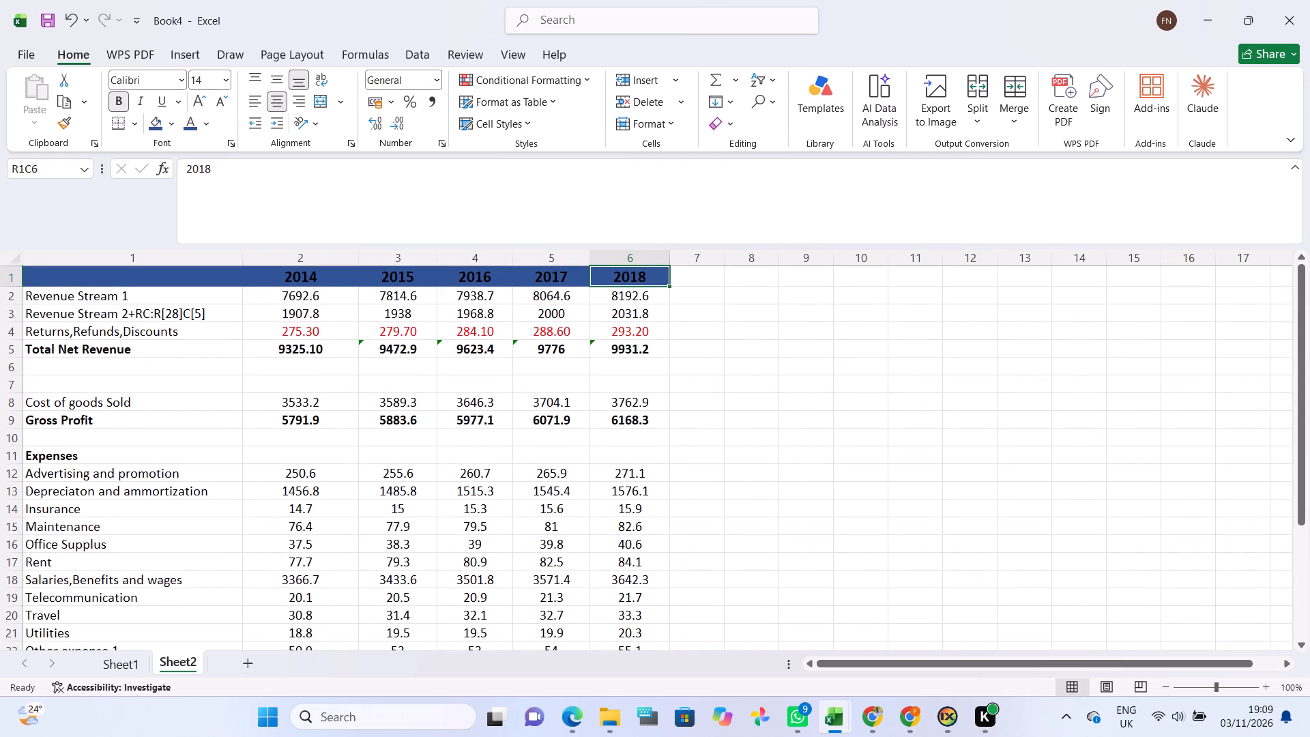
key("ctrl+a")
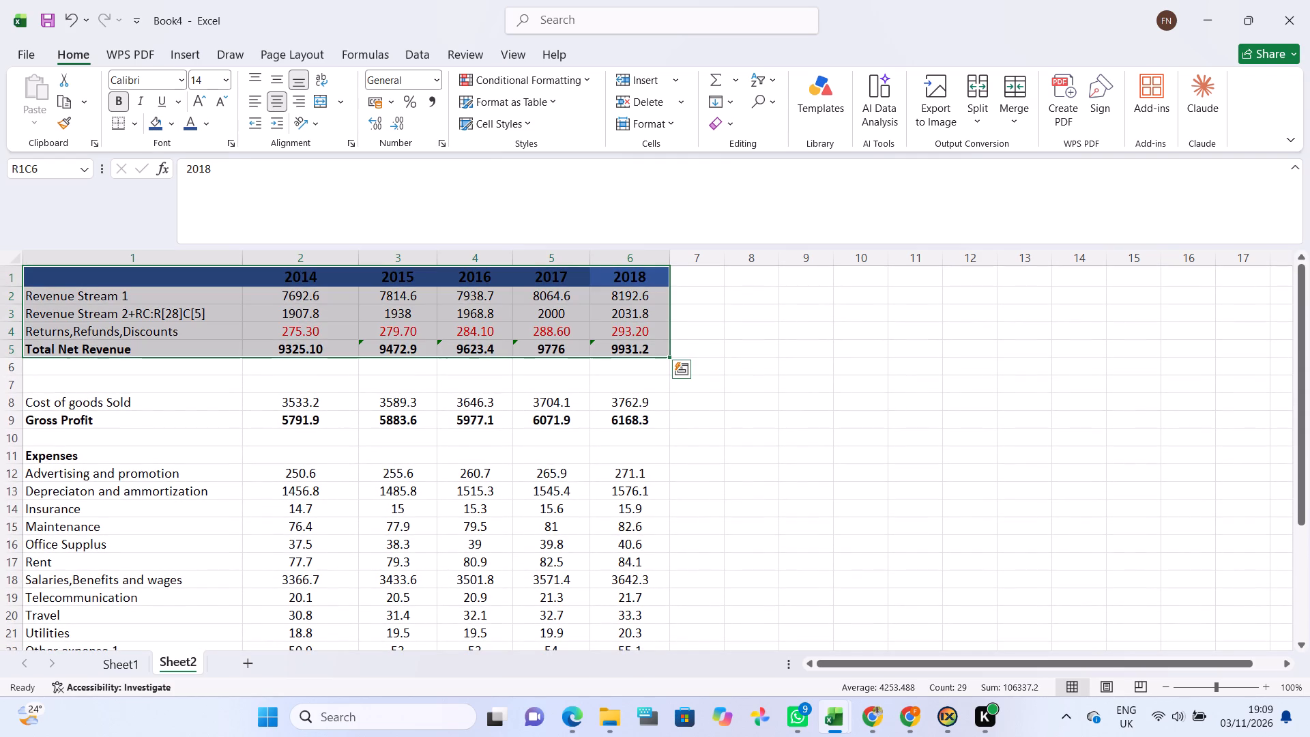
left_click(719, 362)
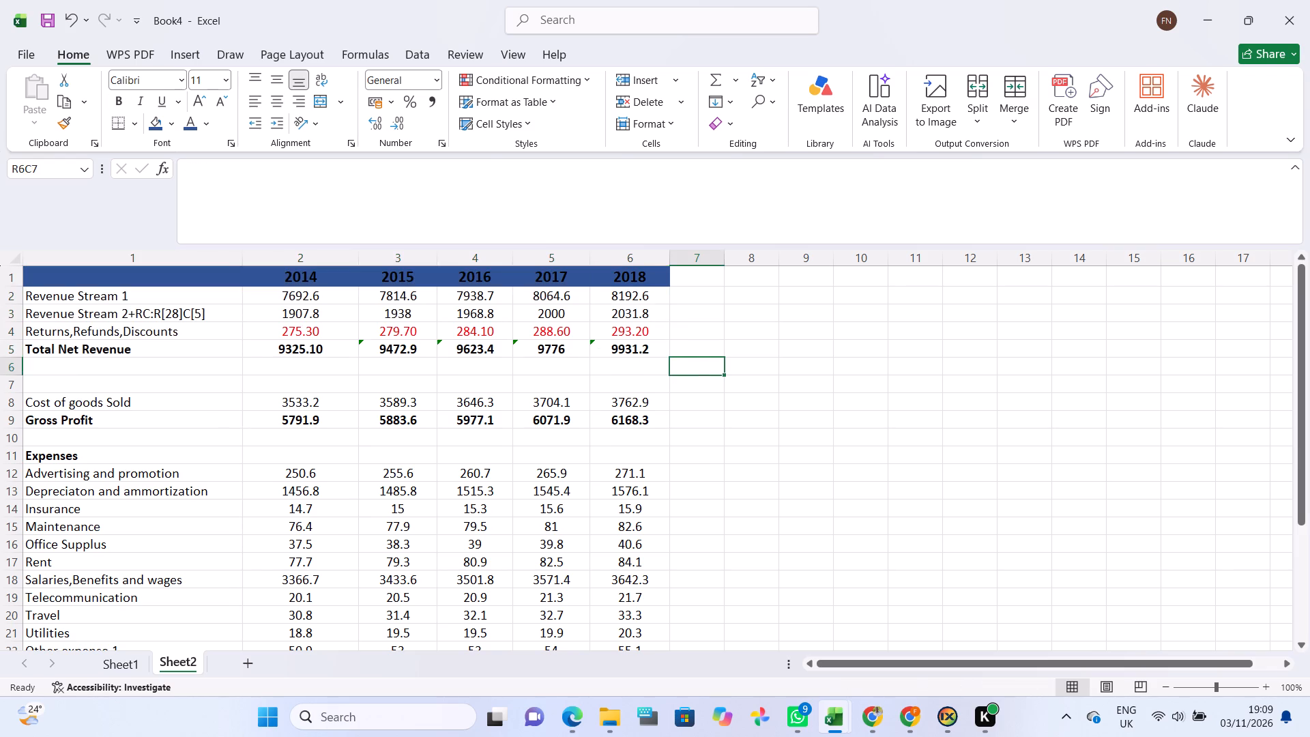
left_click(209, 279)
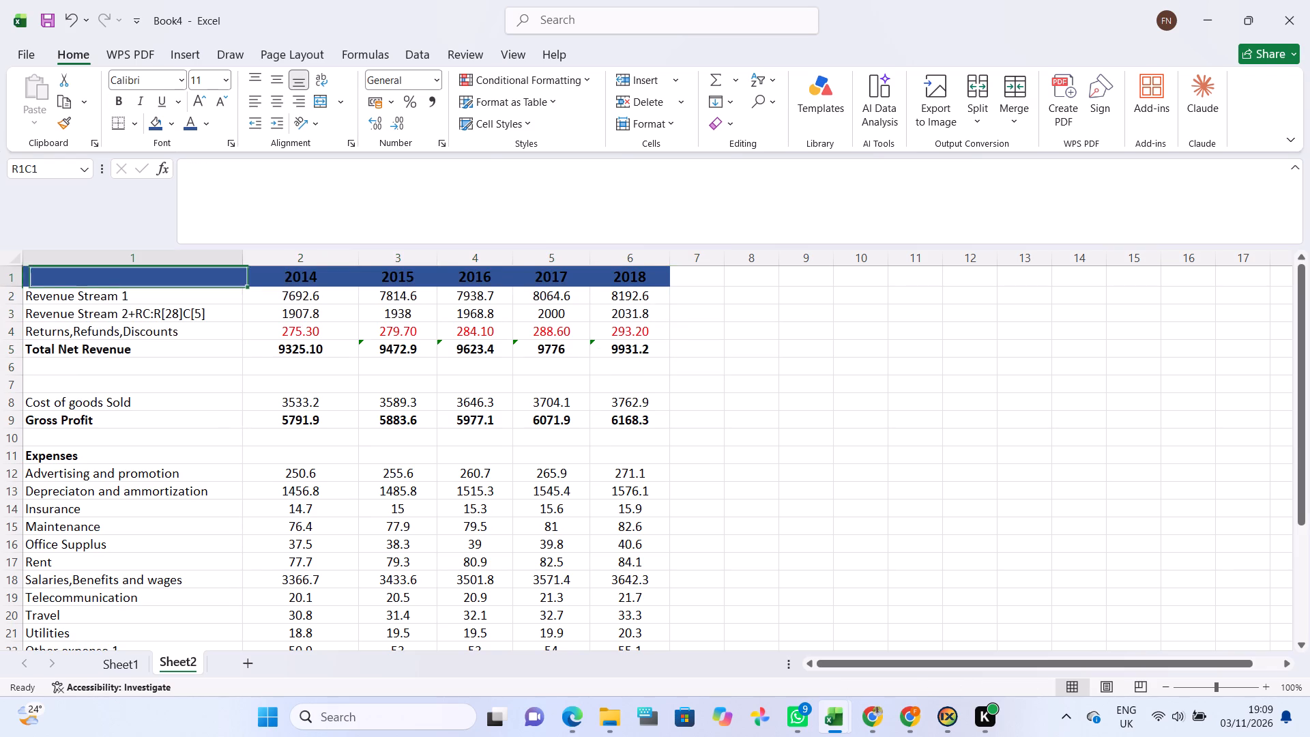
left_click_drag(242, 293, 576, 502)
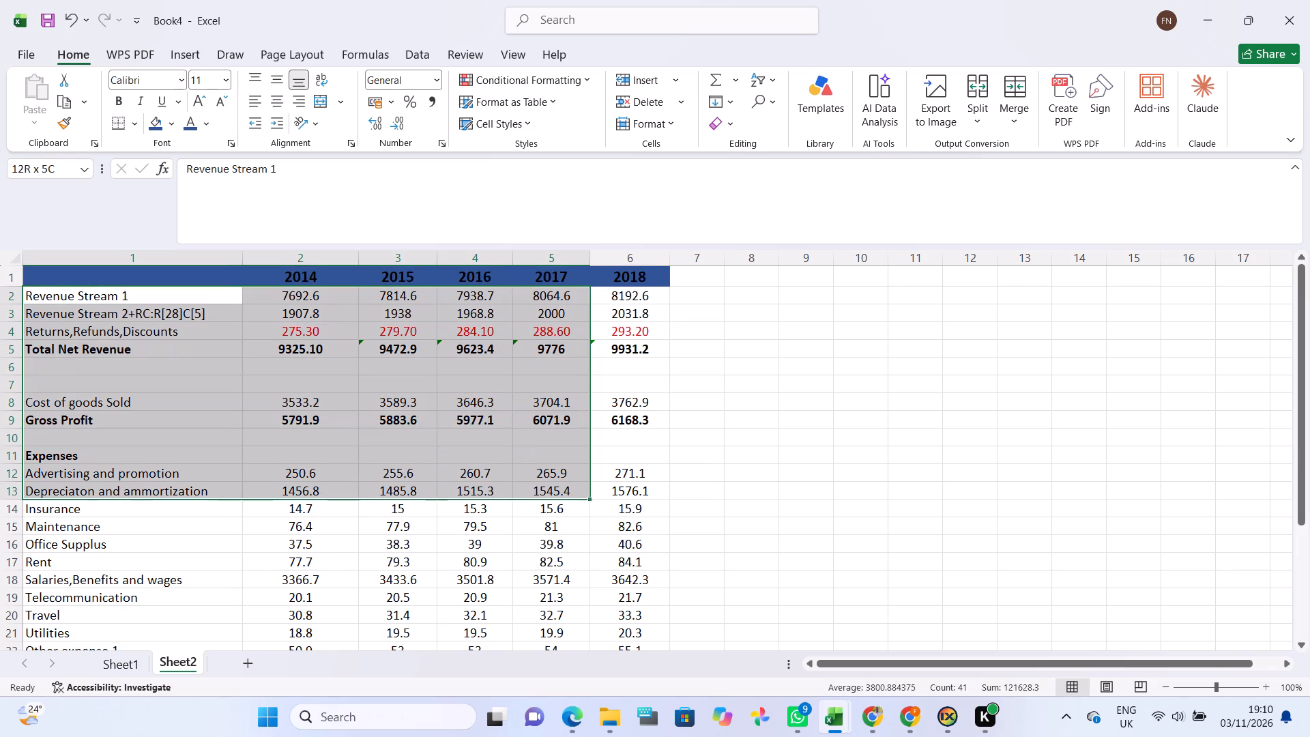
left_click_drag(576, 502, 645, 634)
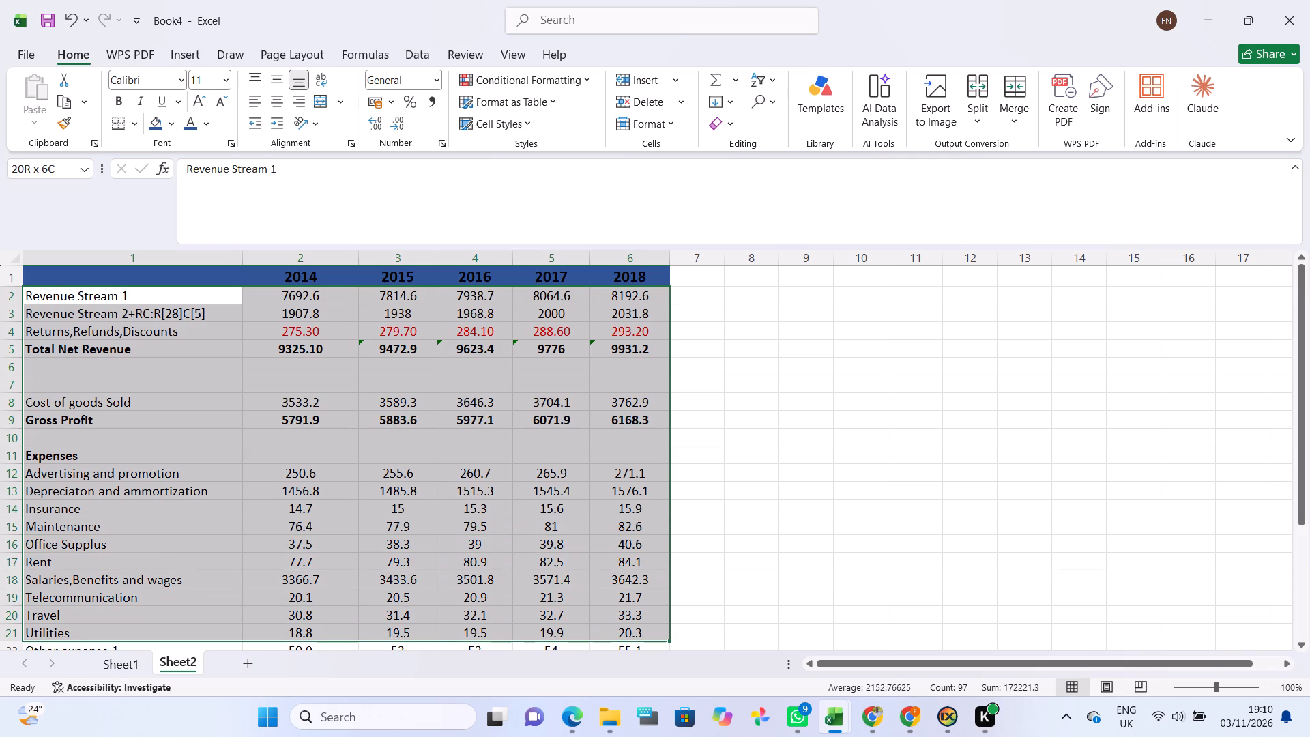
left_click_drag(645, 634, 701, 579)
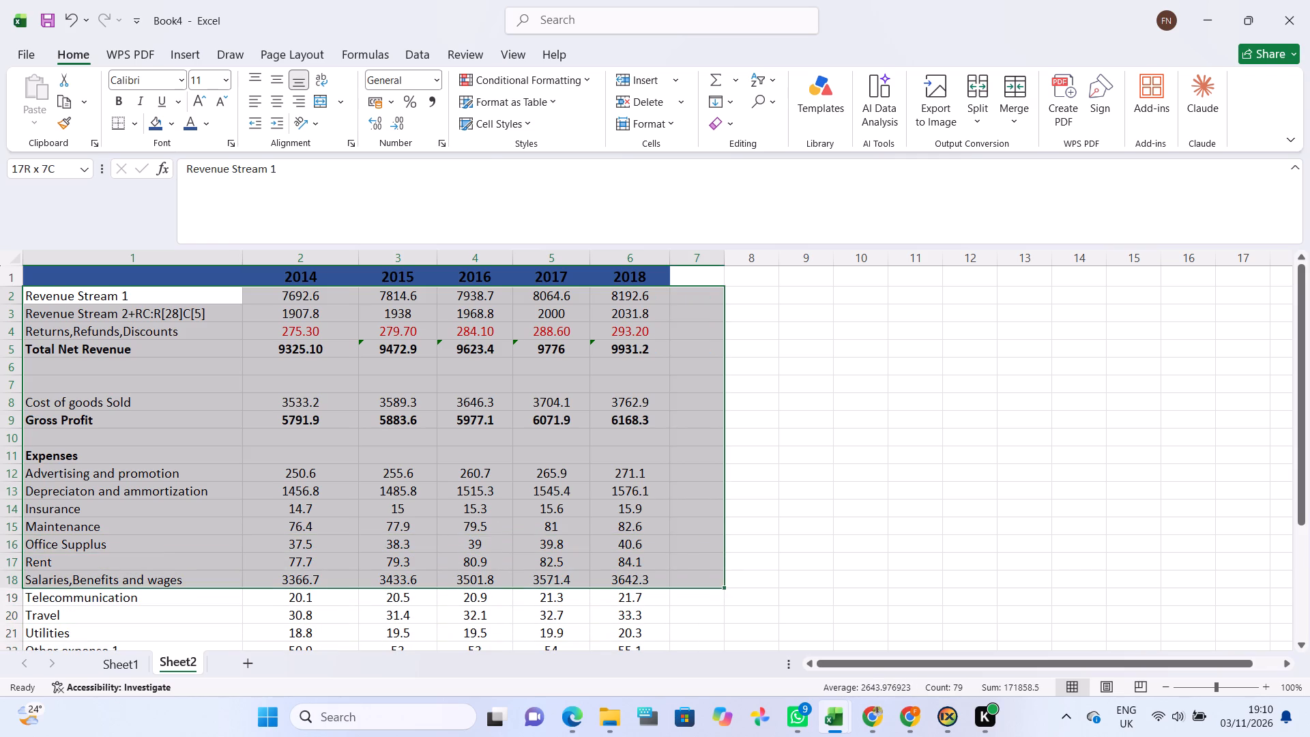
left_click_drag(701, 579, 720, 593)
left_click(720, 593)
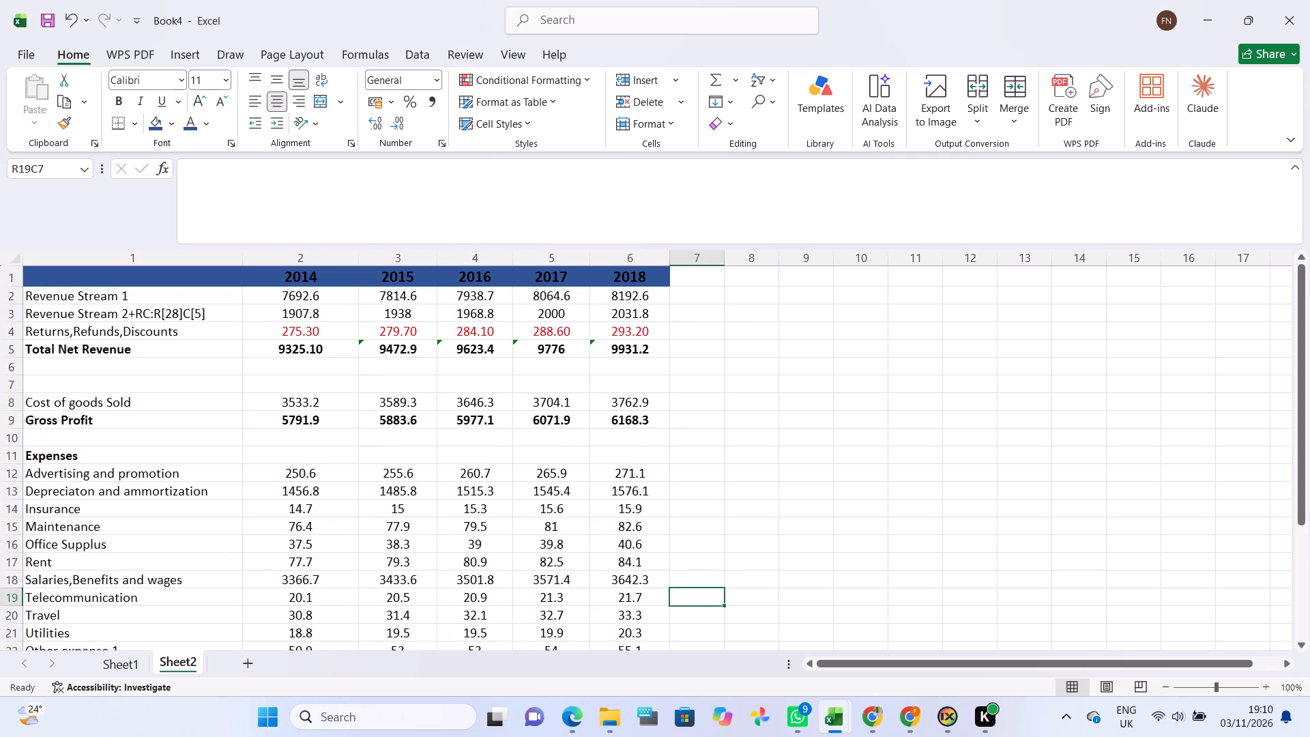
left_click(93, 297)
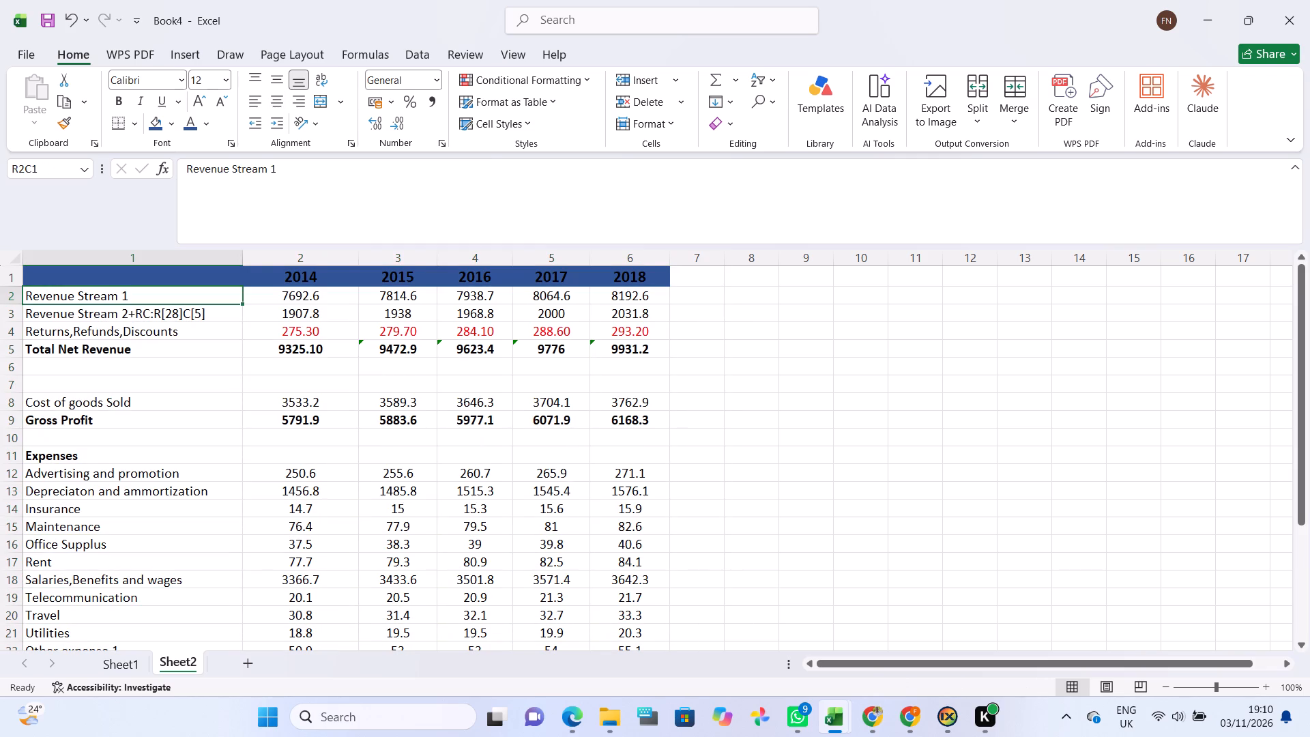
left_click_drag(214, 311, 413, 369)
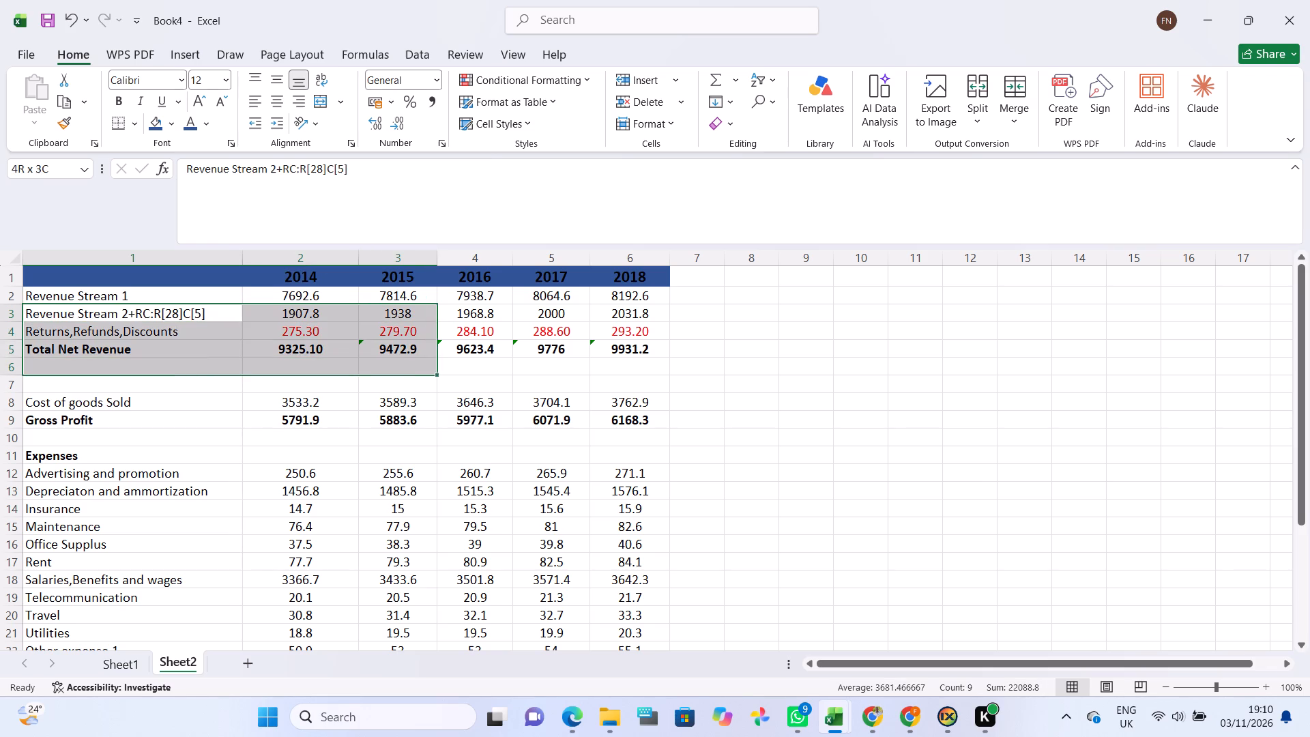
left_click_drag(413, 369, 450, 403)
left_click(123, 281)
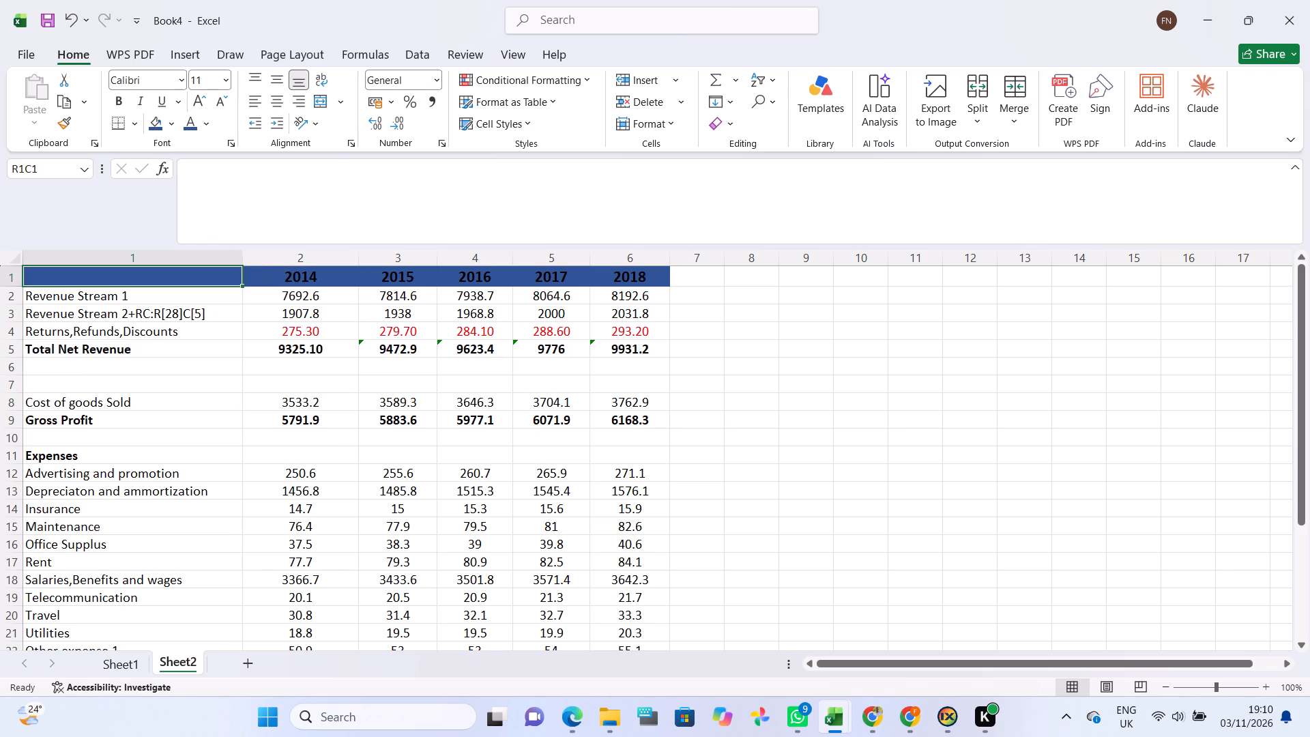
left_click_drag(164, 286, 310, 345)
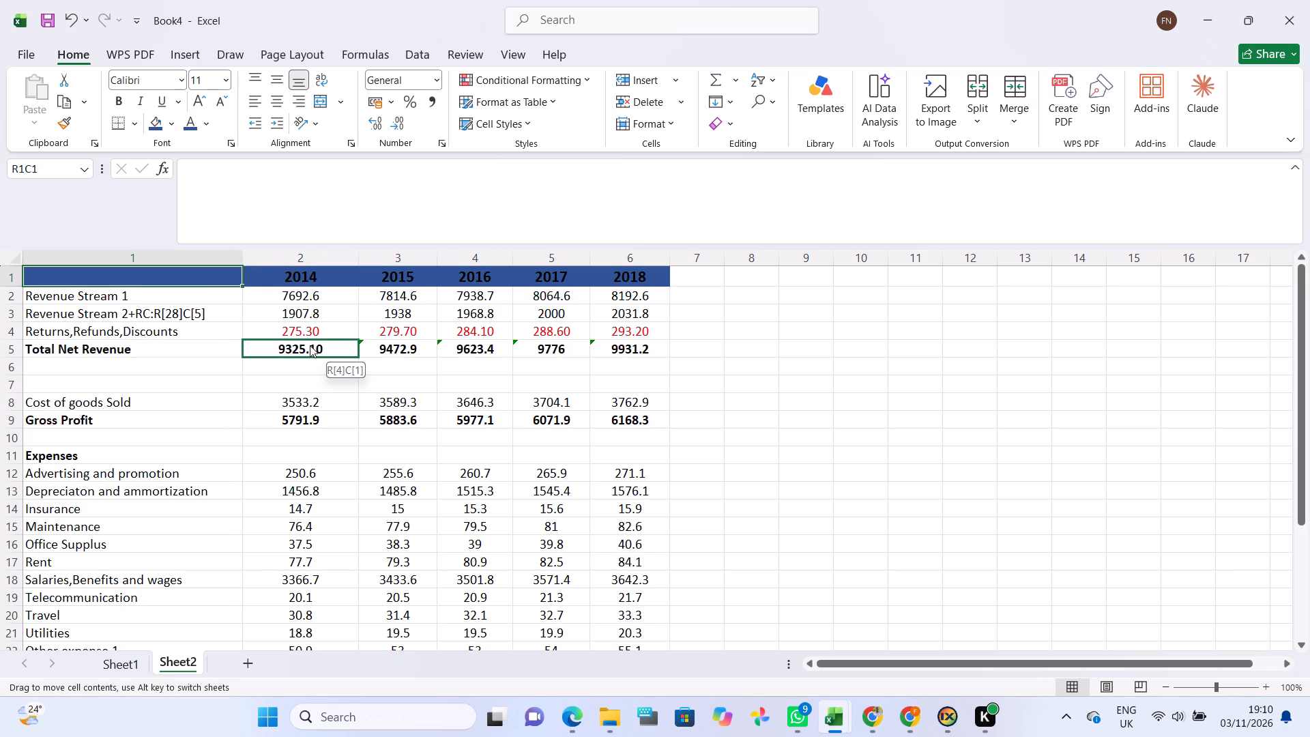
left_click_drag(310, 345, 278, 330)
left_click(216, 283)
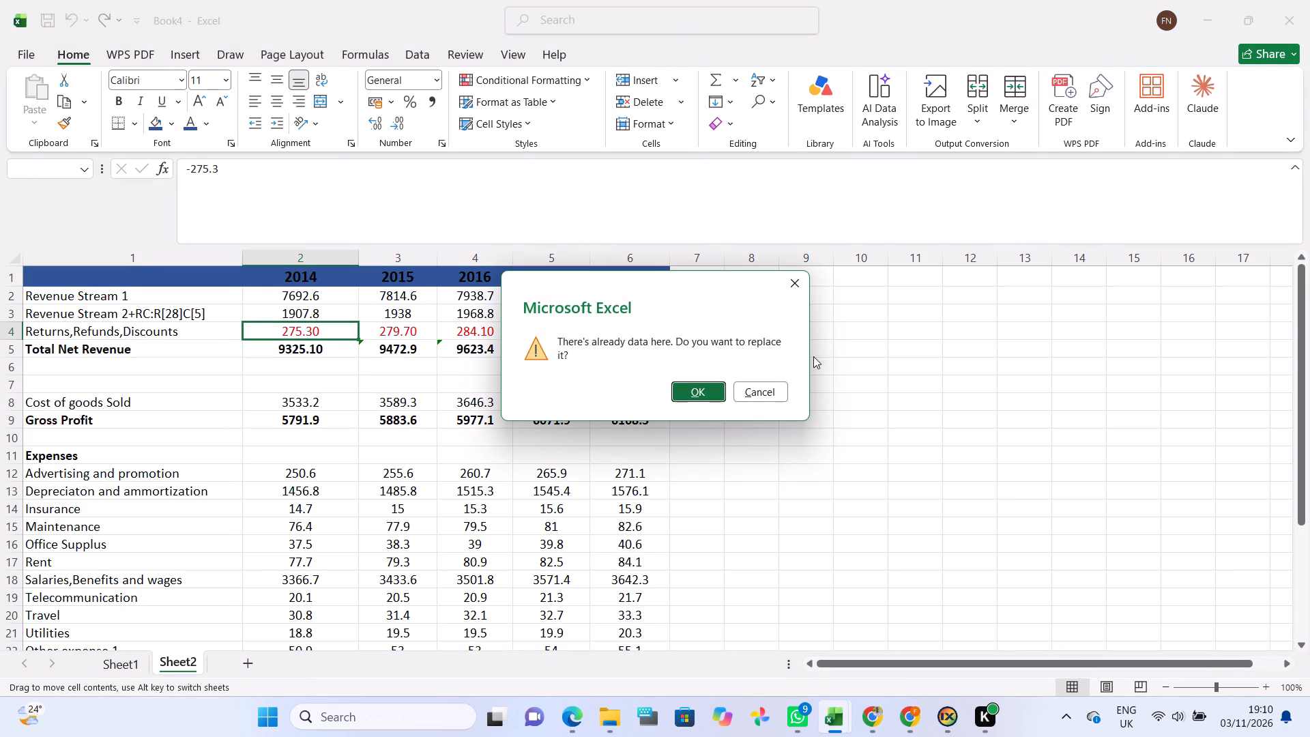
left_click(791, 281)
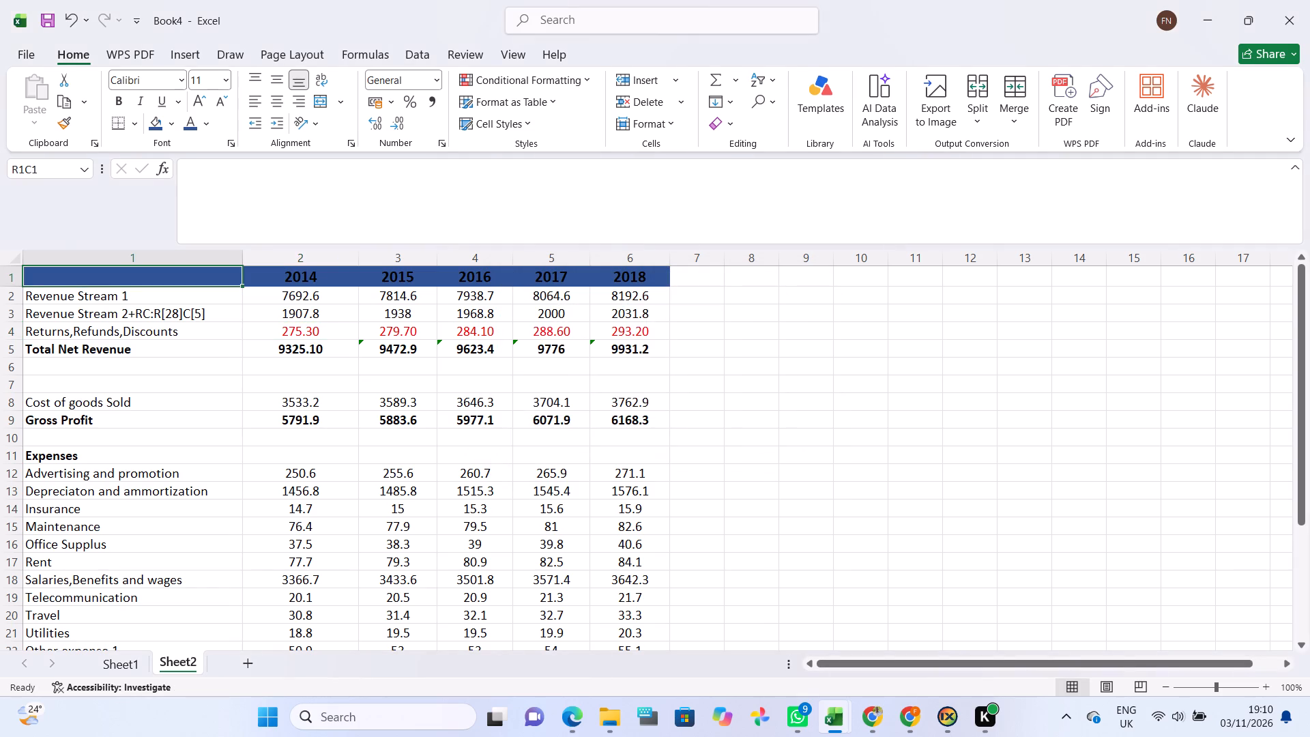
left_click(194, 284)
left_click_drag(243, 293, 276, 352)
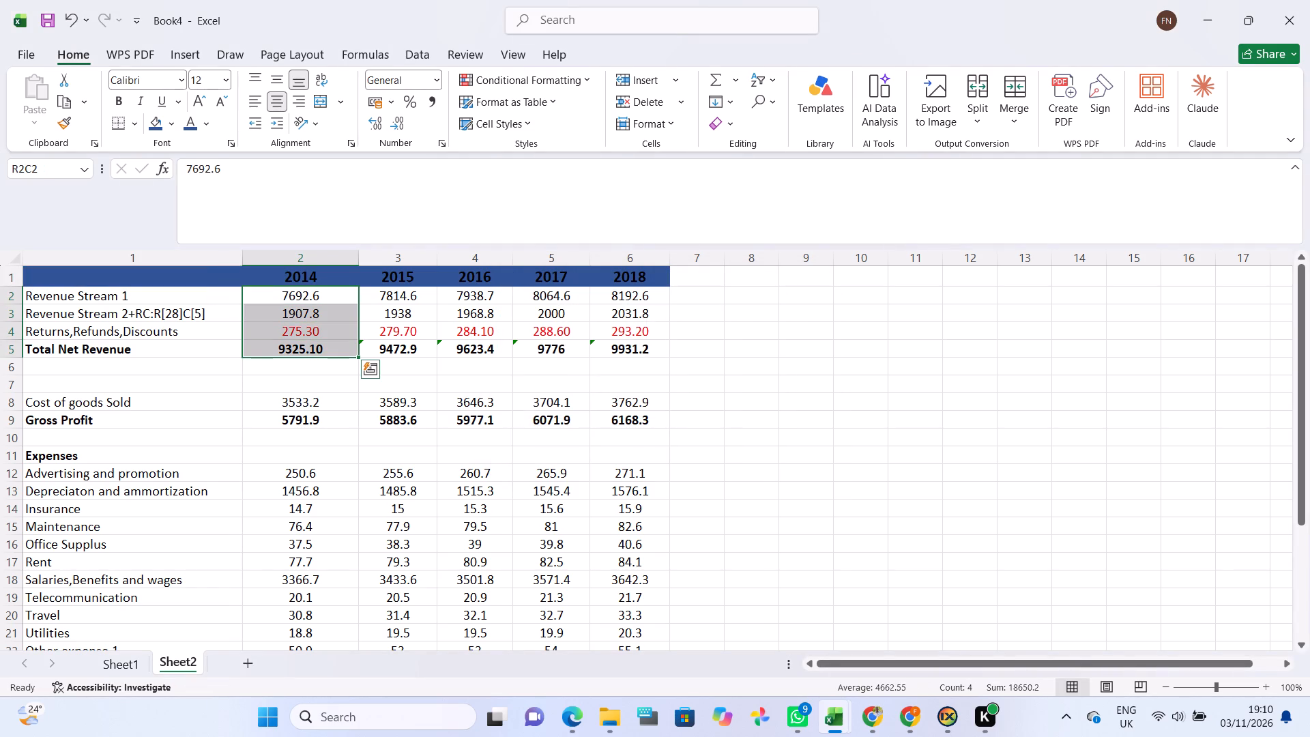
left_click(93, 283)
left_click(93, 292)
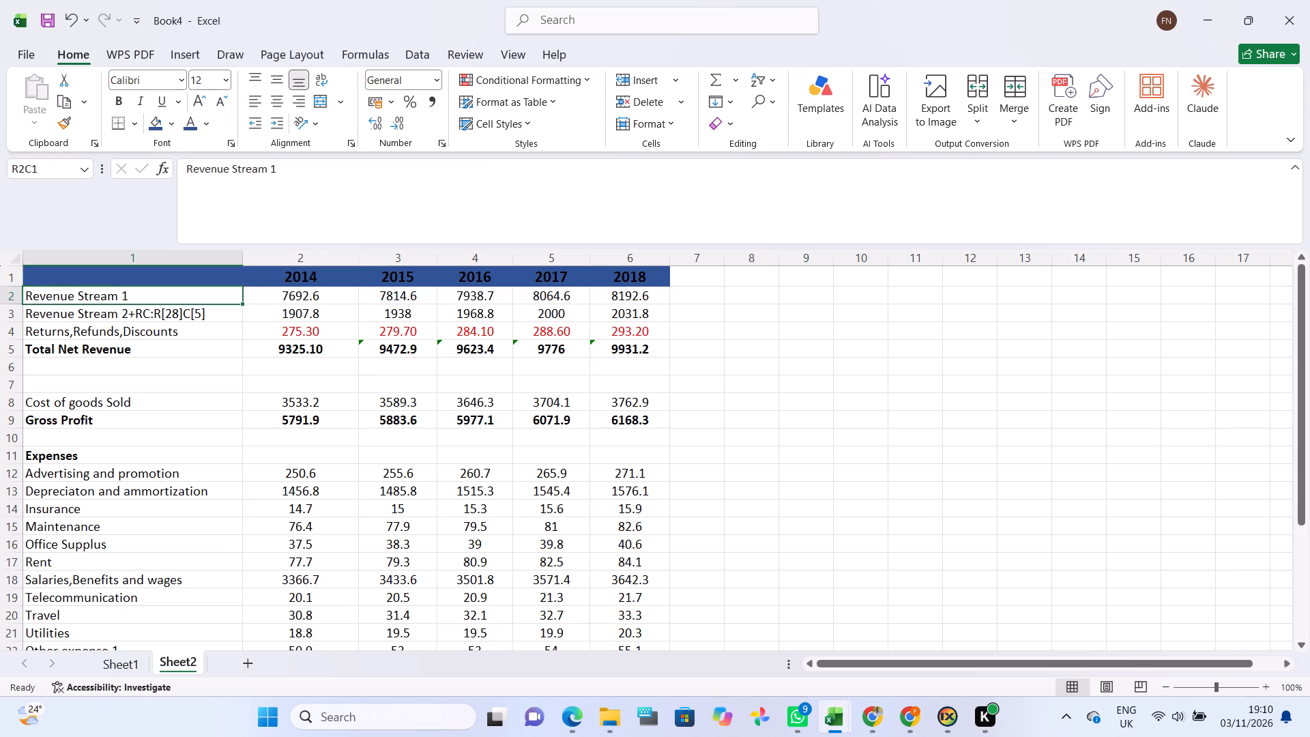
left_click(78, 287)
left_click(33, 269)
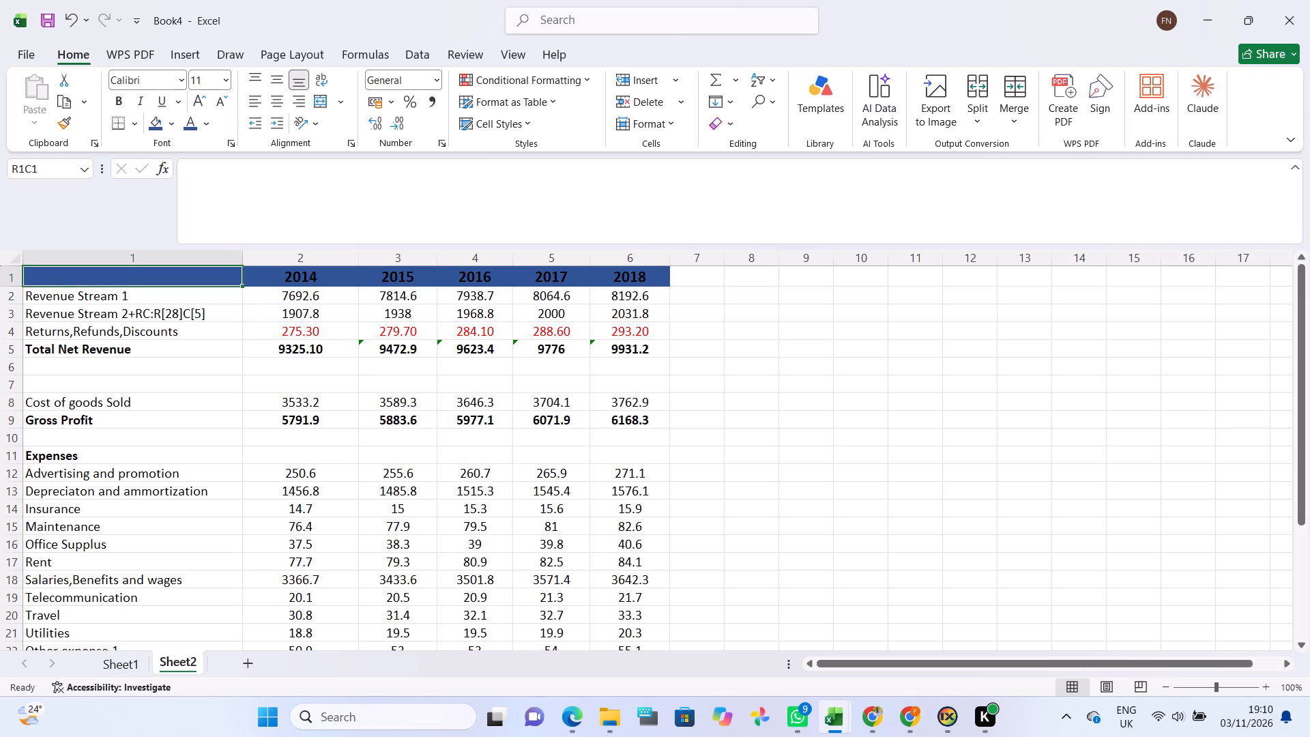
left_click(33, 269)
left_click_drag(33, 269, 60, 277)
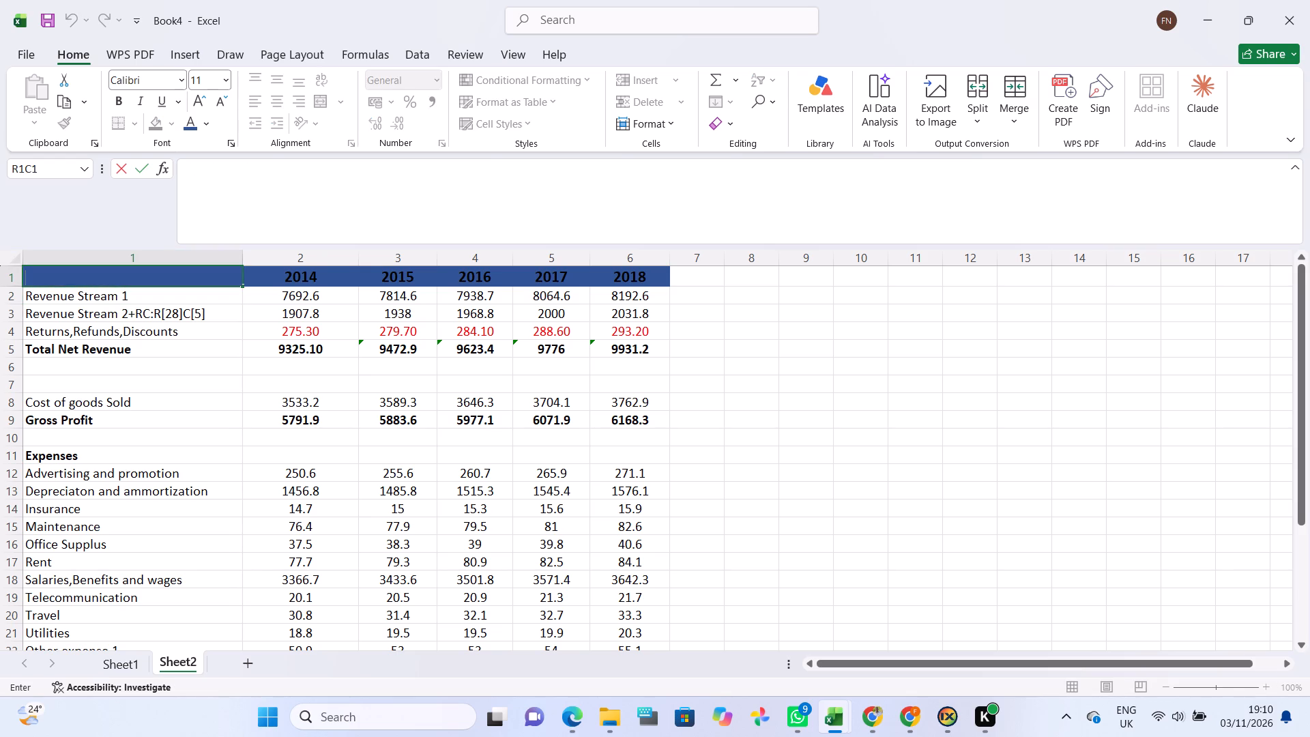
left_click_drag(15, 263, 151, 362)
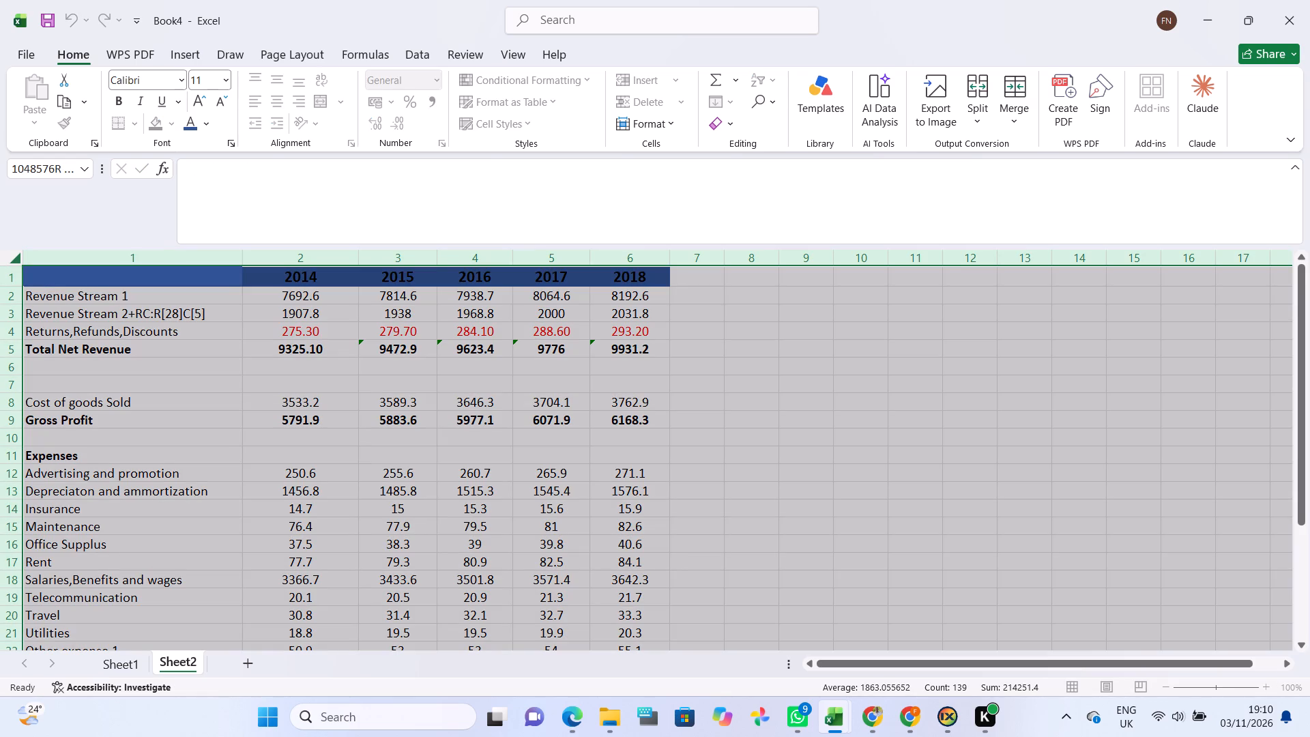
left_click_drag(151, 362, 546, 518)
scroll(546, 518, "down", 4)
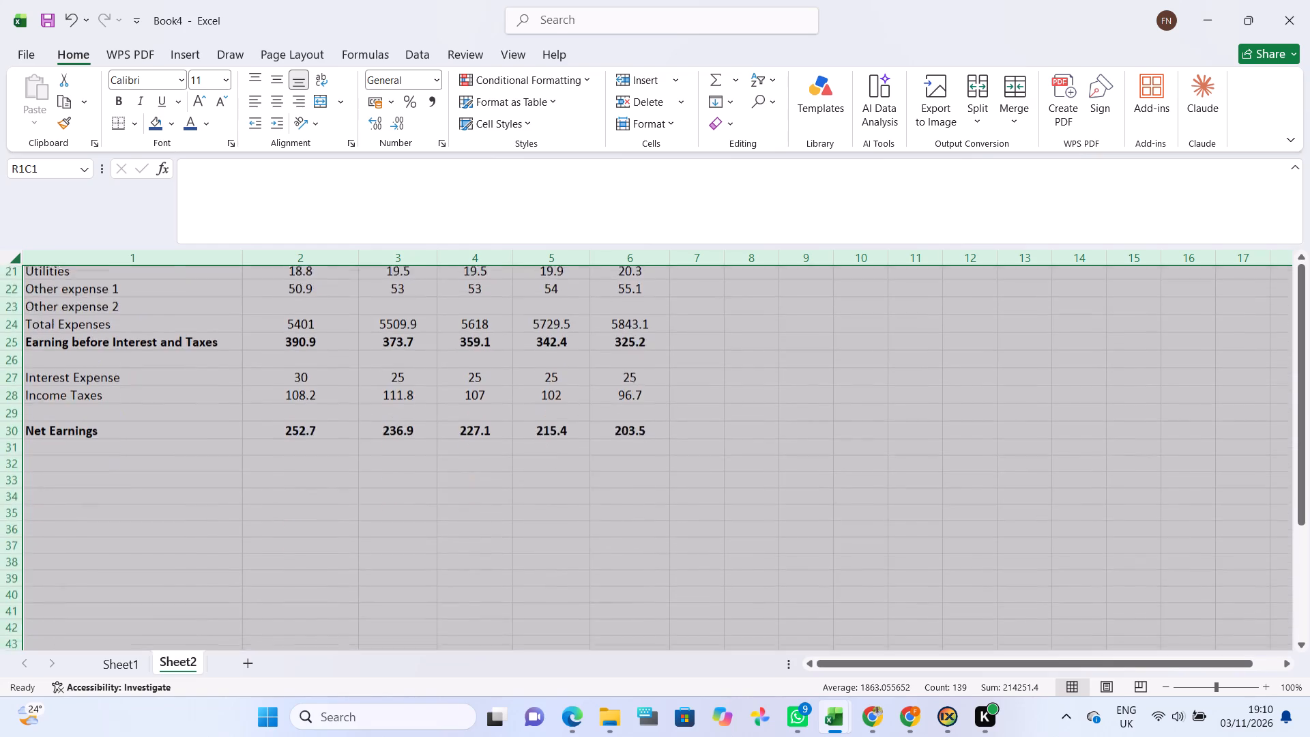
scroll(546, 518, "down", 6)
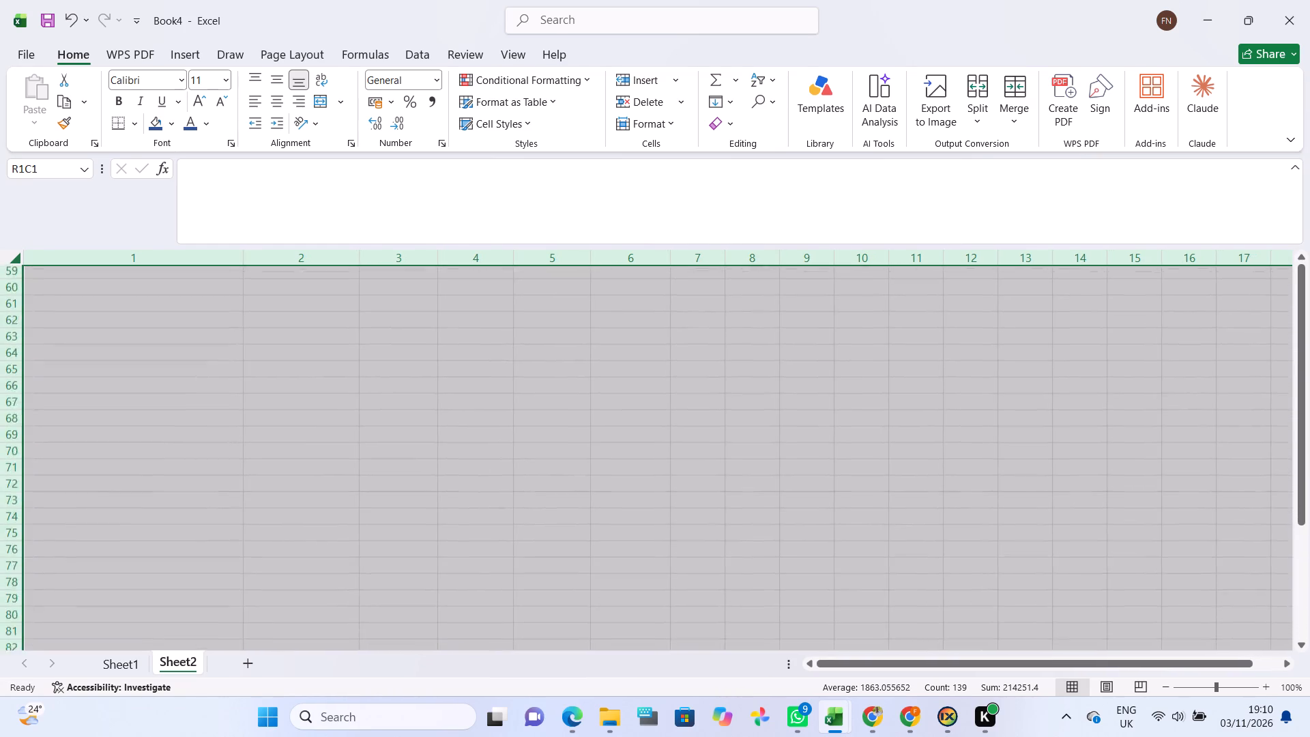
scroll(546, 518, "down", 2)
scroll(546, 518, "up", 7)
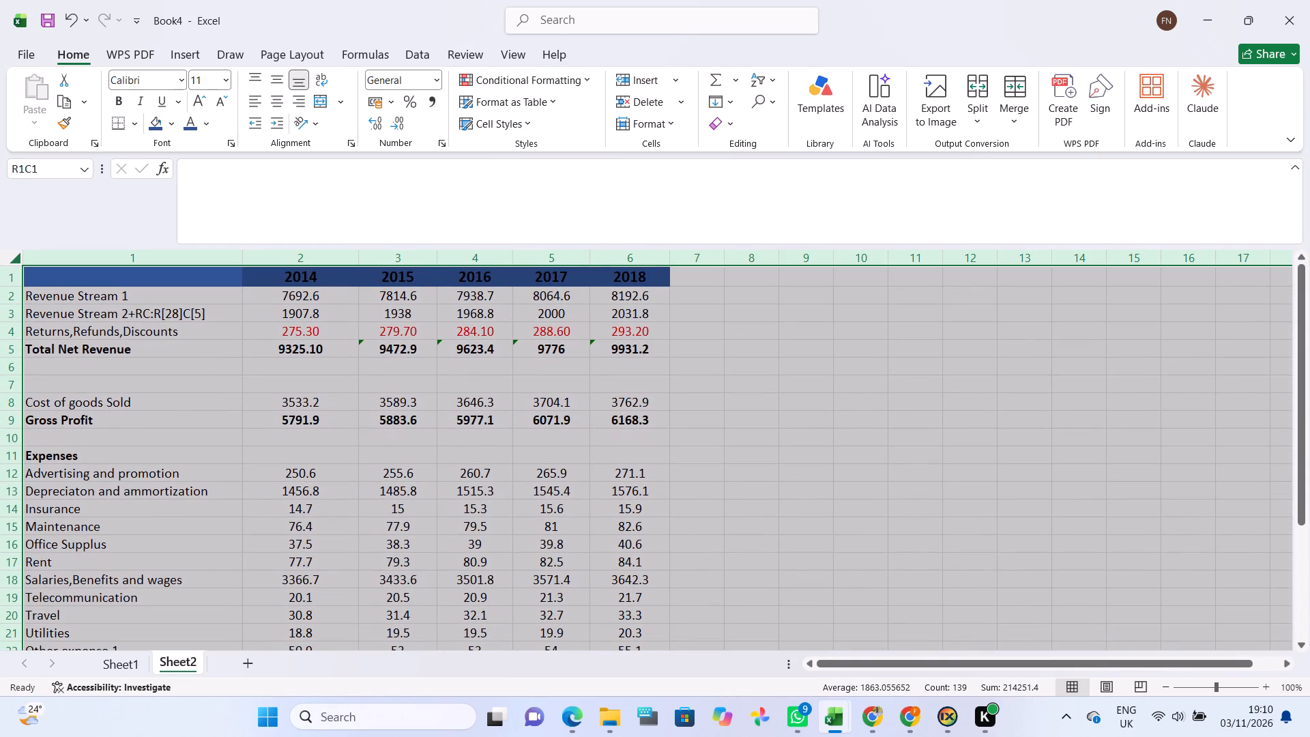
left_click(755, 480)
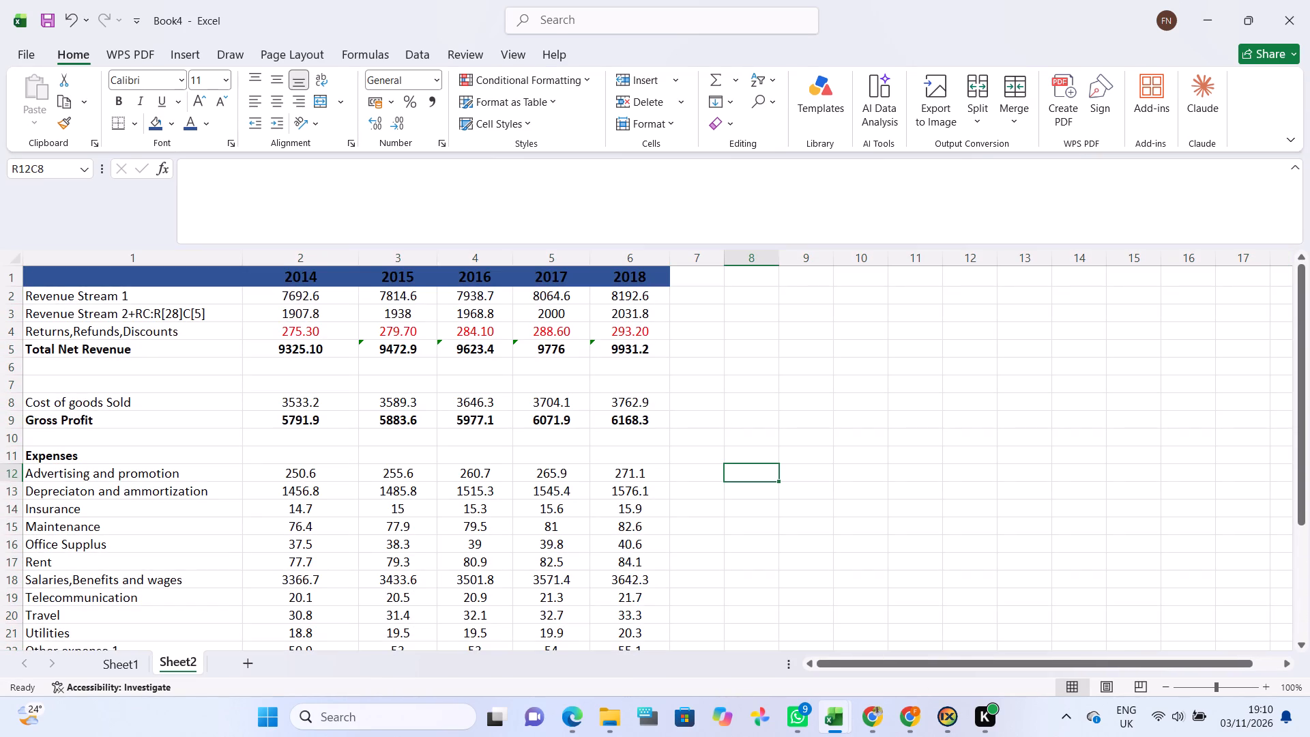
Move the whole income statement, from the year header row to Net Earnings, down so it starts at row 7, column 1.
left_click_drag(30, 284, 134, 334)
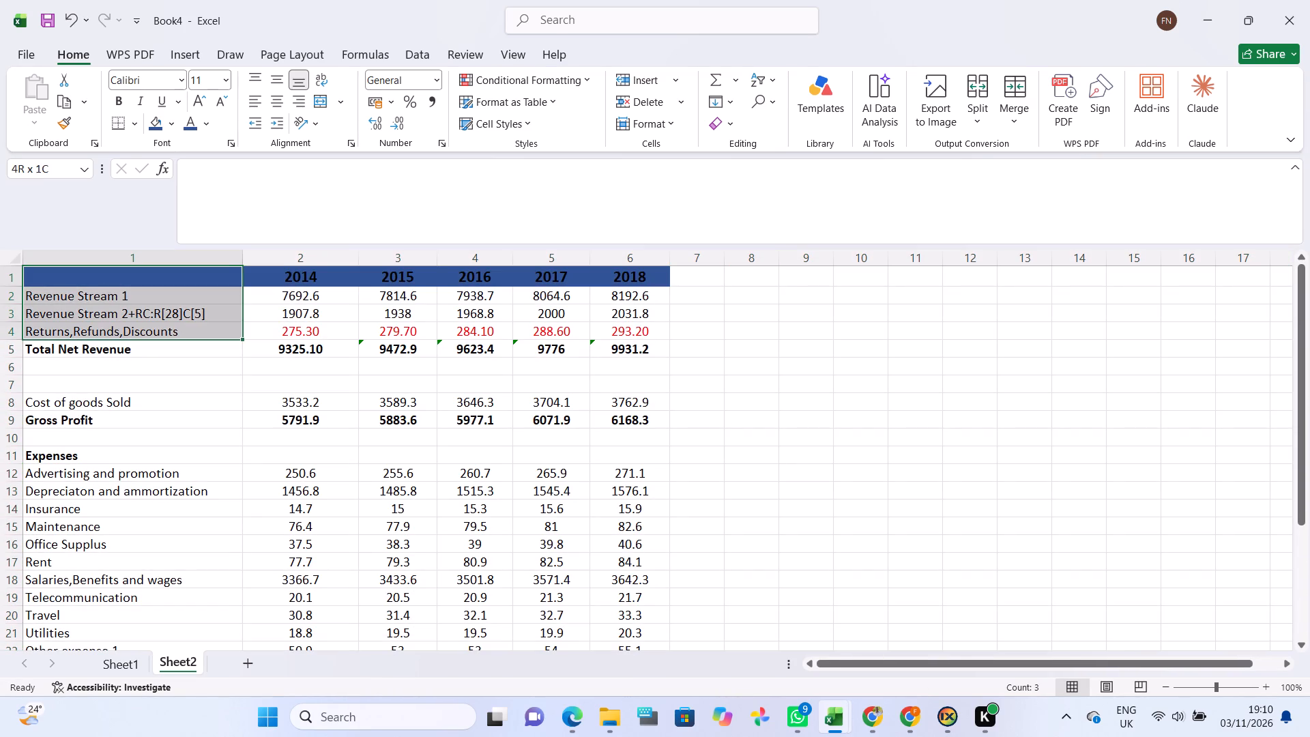
left_click_drag(134, 334, 596, 487)
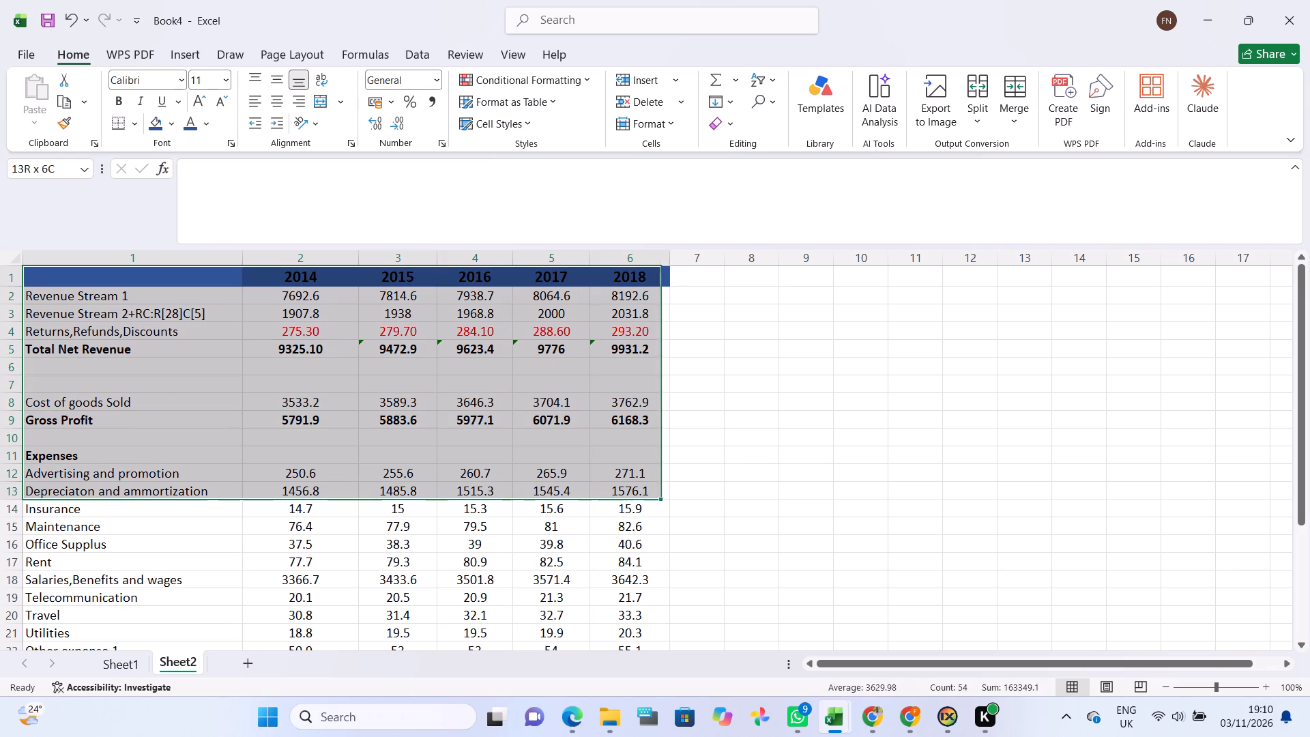
left_click_drag(596, 487, 598, 646)
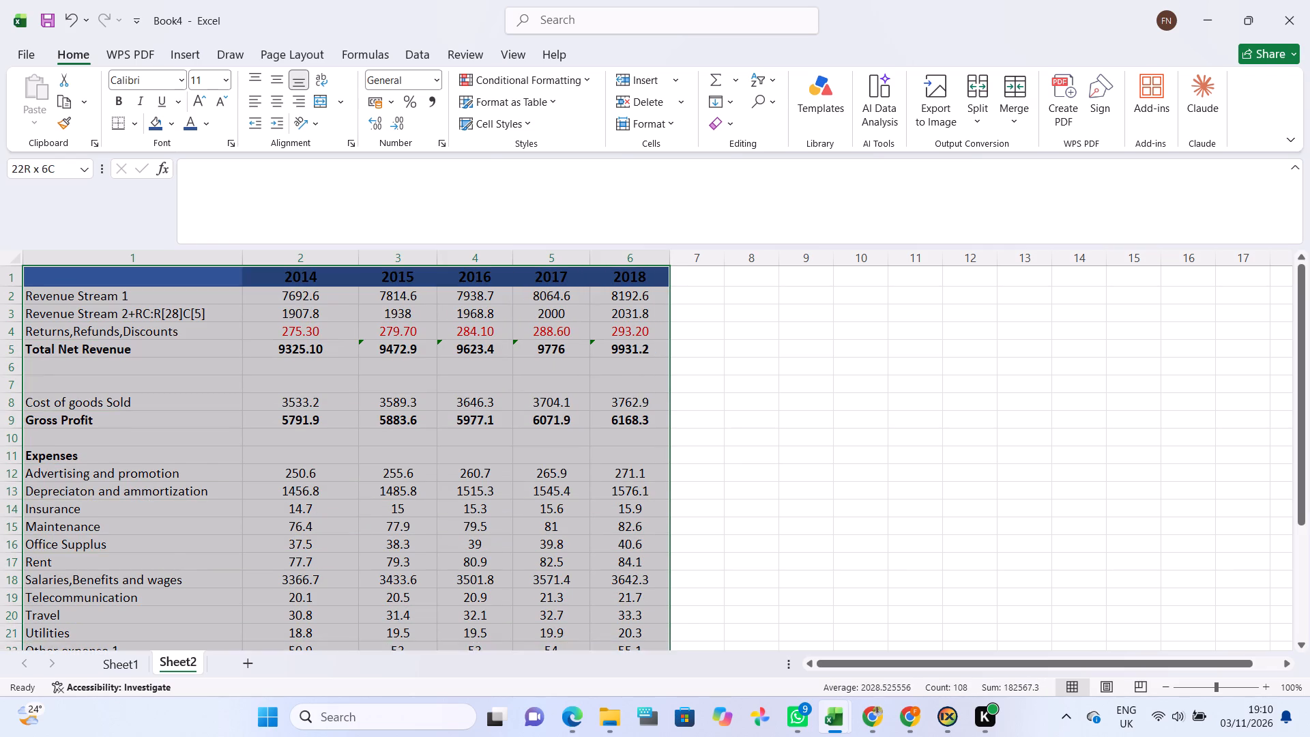
left_click_drag(598, 646, 617, 705)
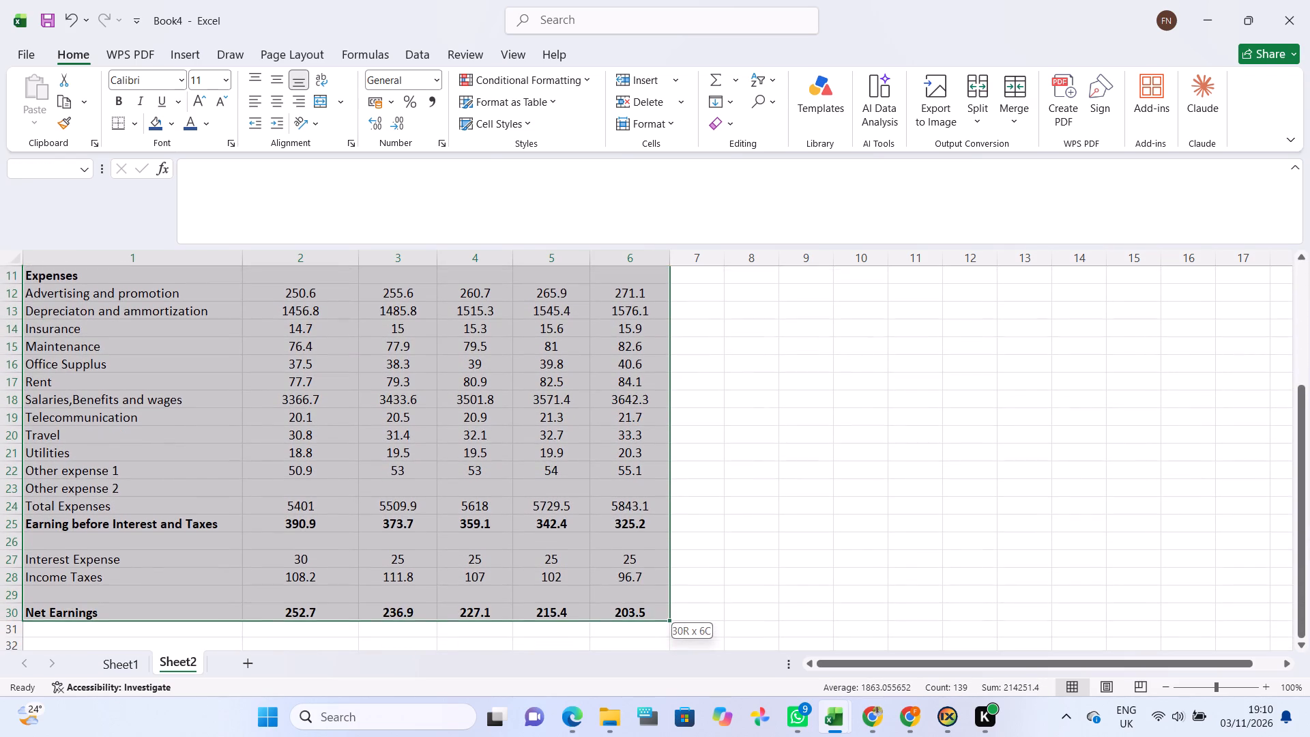
left_click_drag(617, 705, 592, 534)
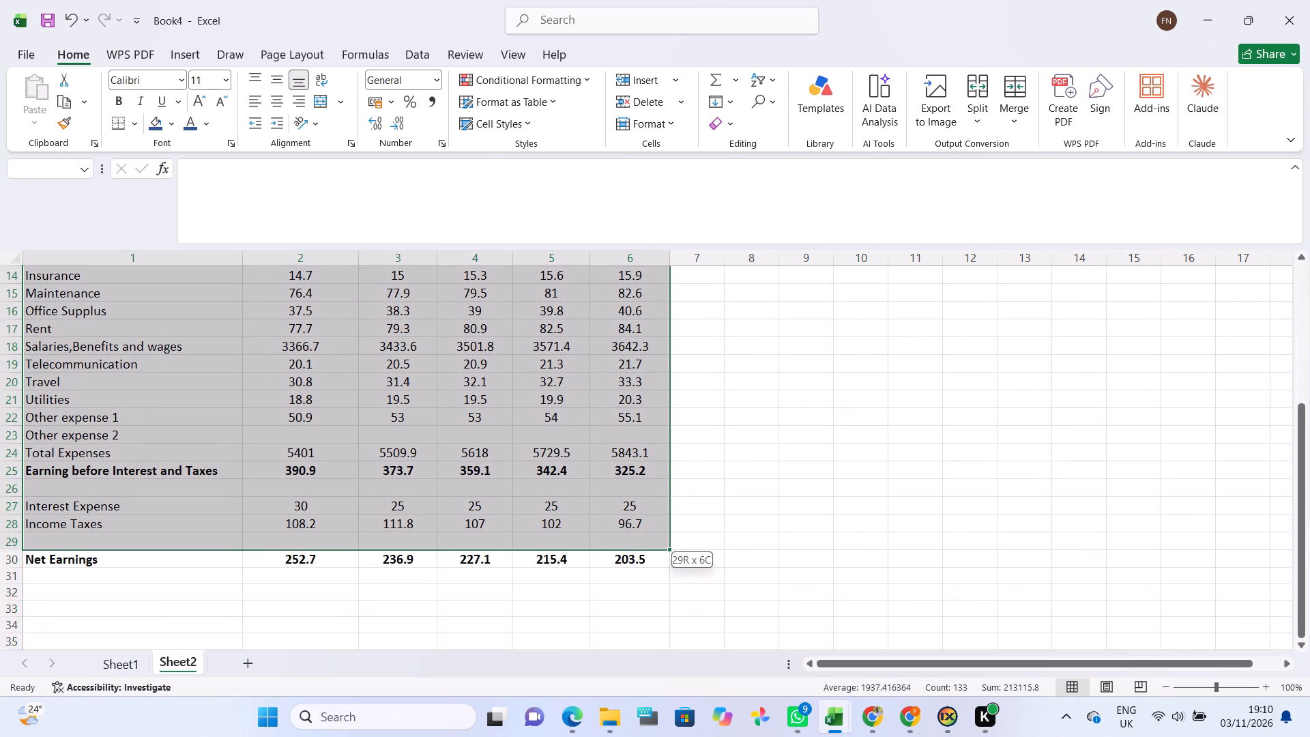
left_click_drag(592, 534, 592, 555)
scroll(420, 463, "up", 1)
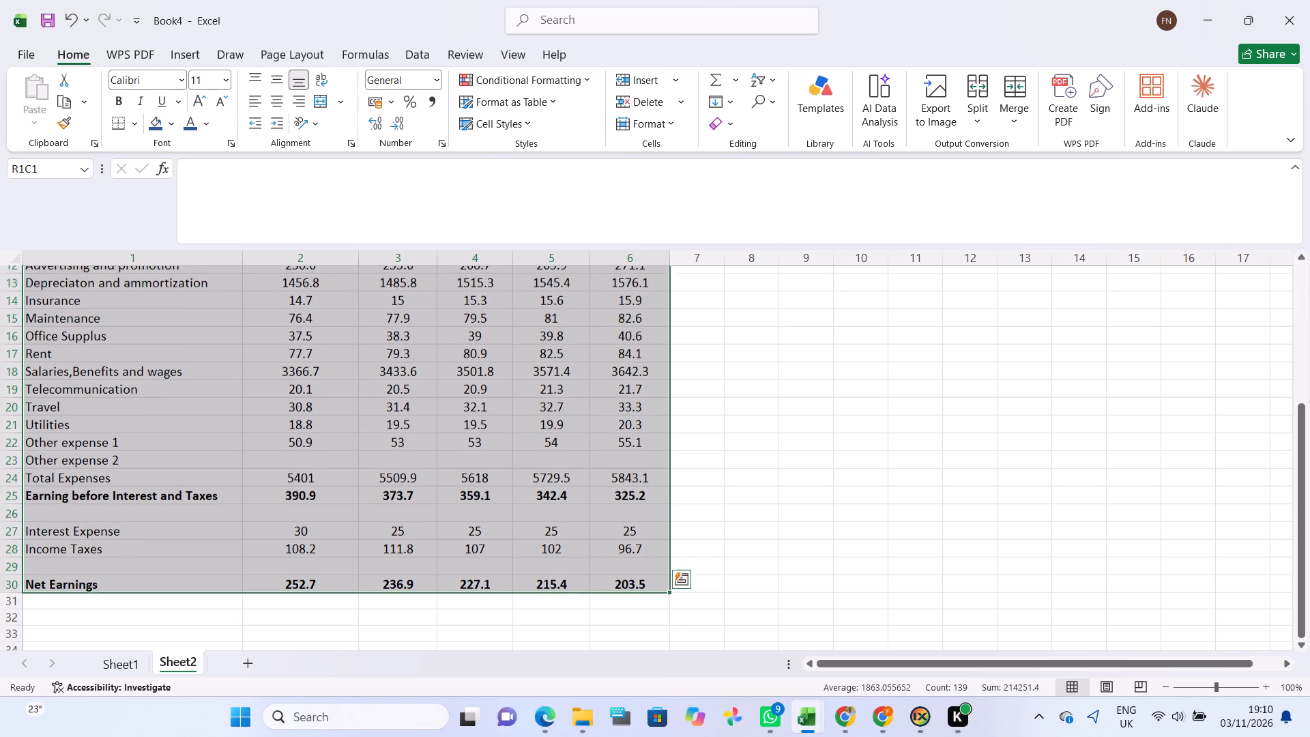
scroll(420, 463, "up", 3)
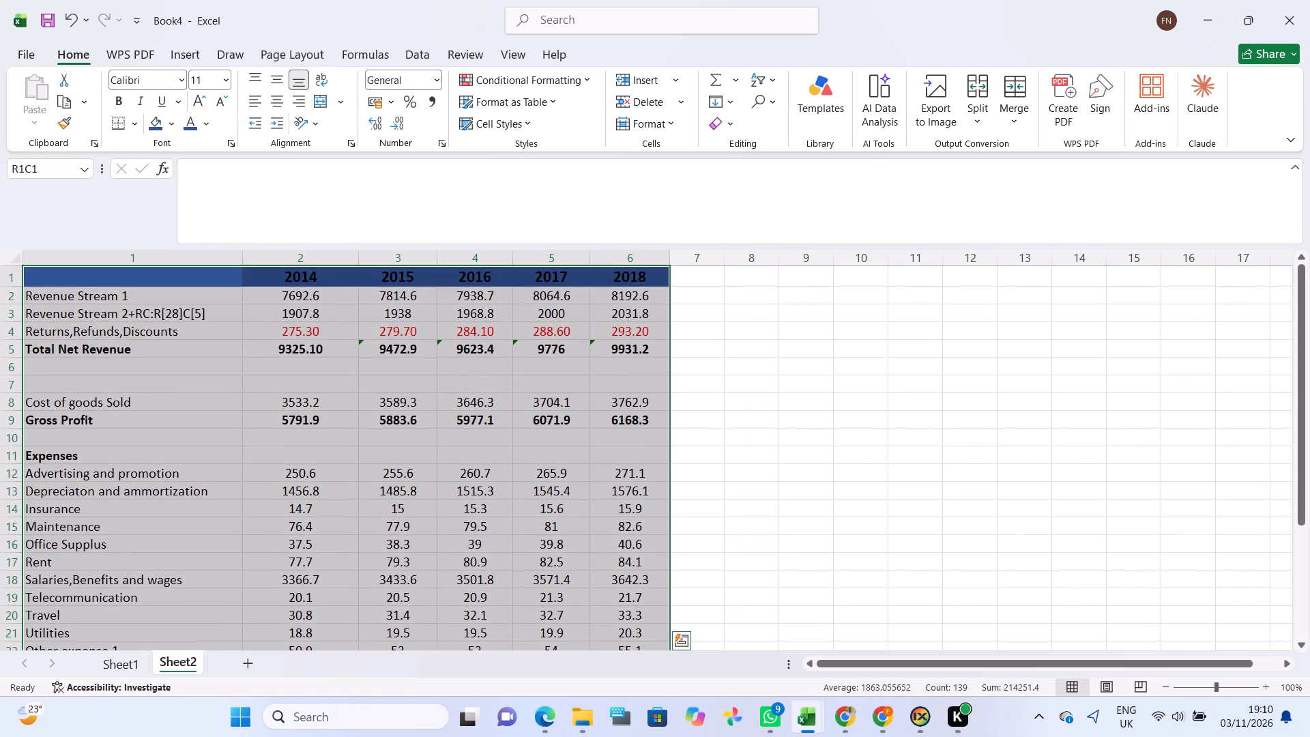
key("ctrl+x")
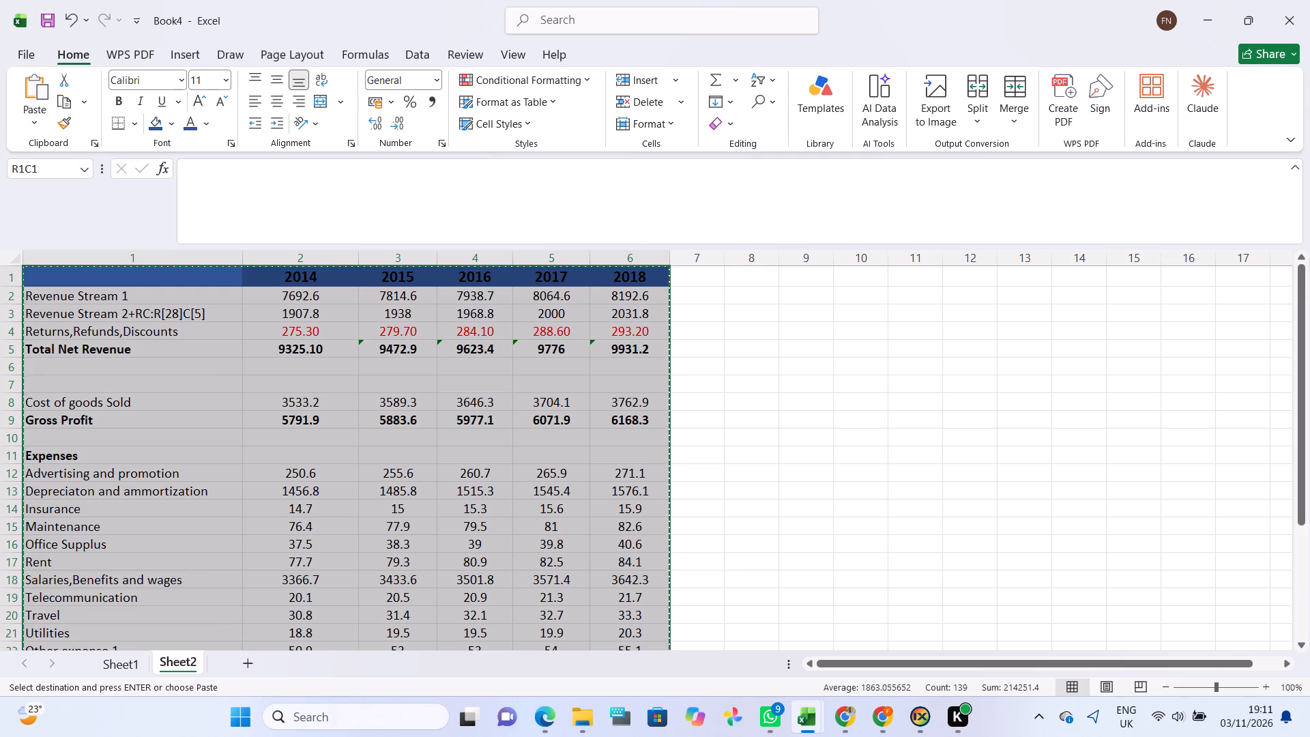
left_click(63, 381)
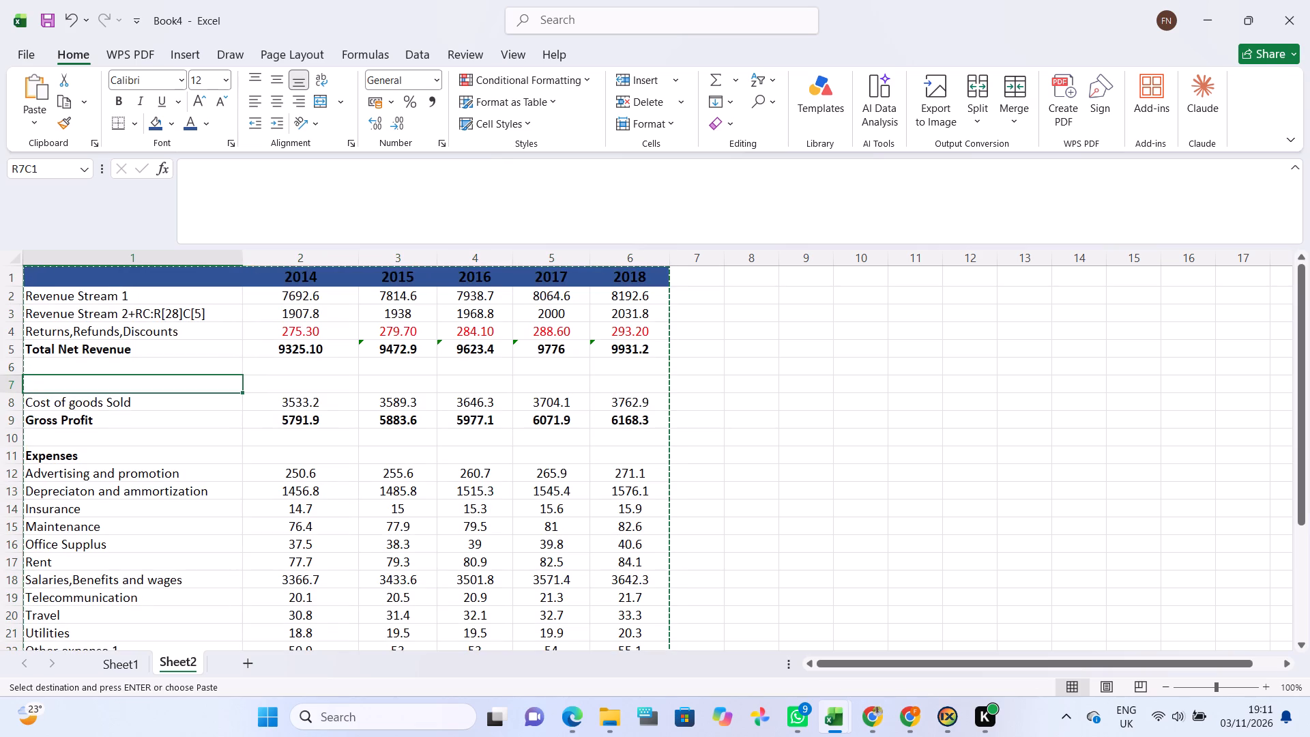
key("Return")
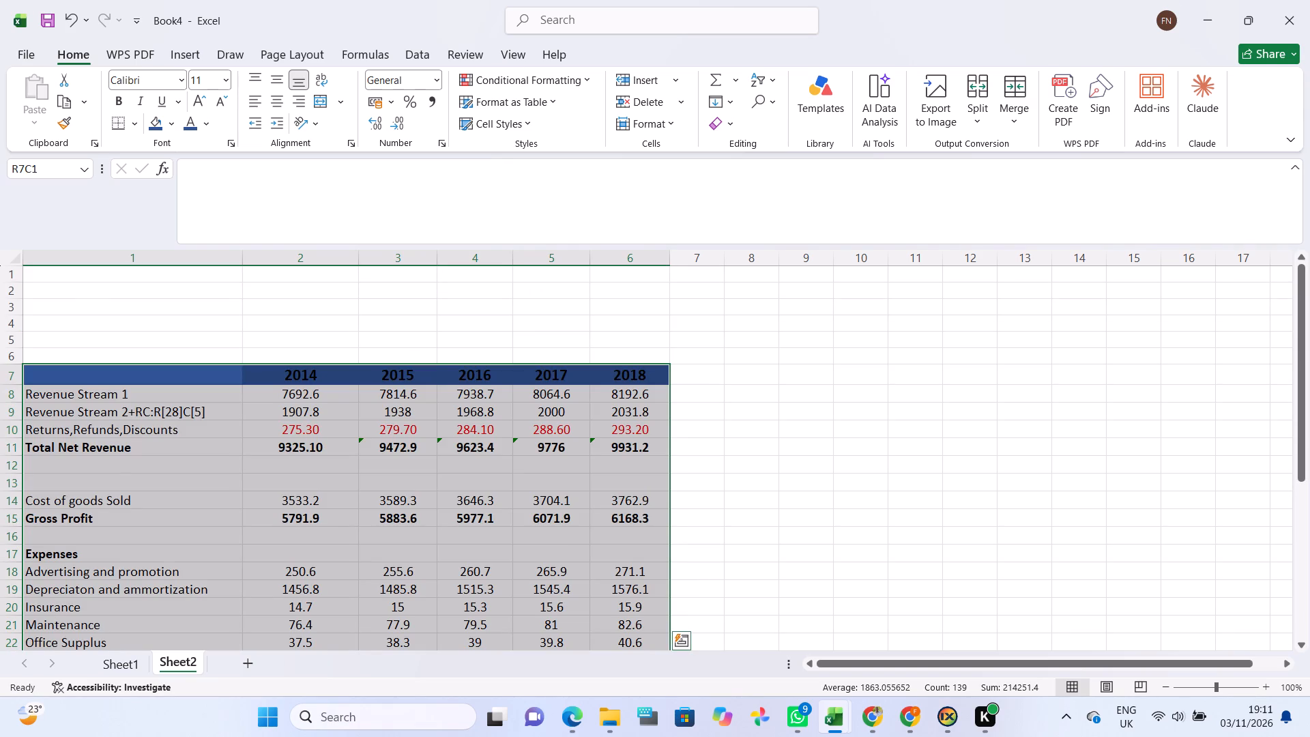
Look over the moved income statement from its header row down to Net Earnings.
left_click(752, 387)
scroll(590, 369, "down", 1)
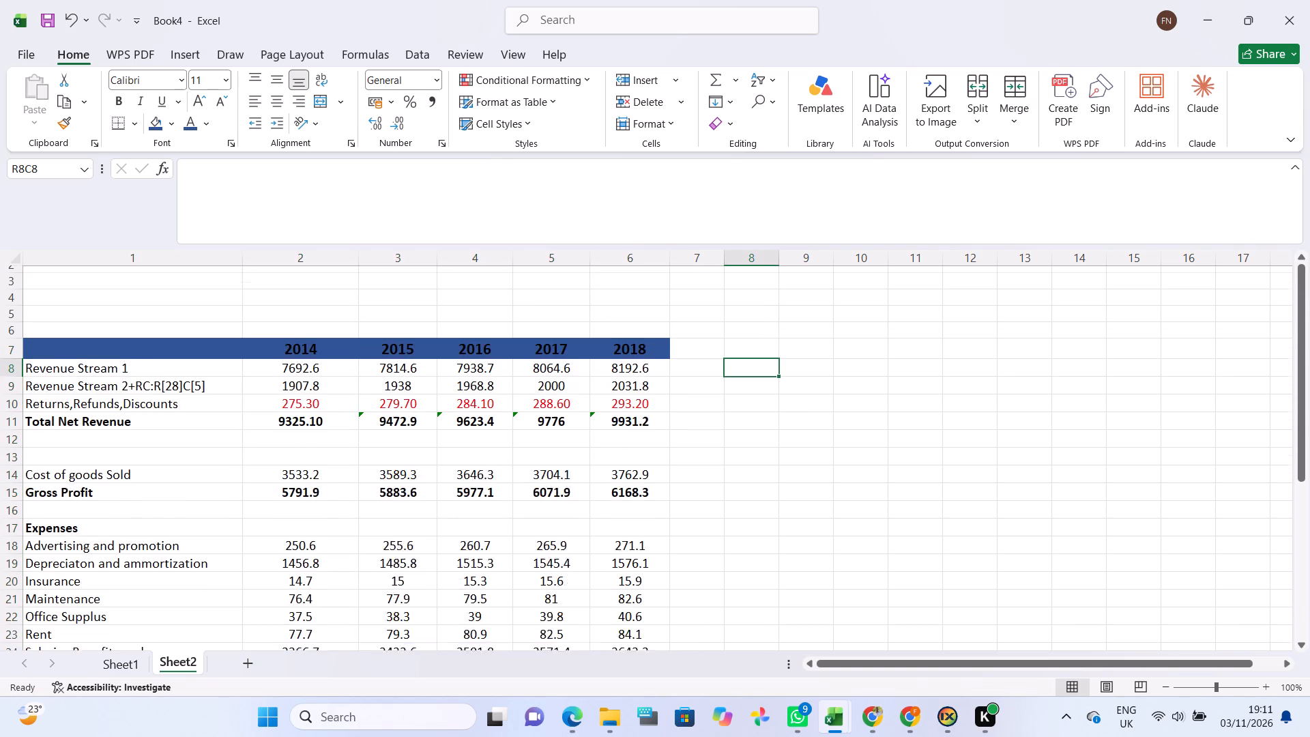
scroll(590, 369, "down", 3)
scroll(590, 369, "up", 1)
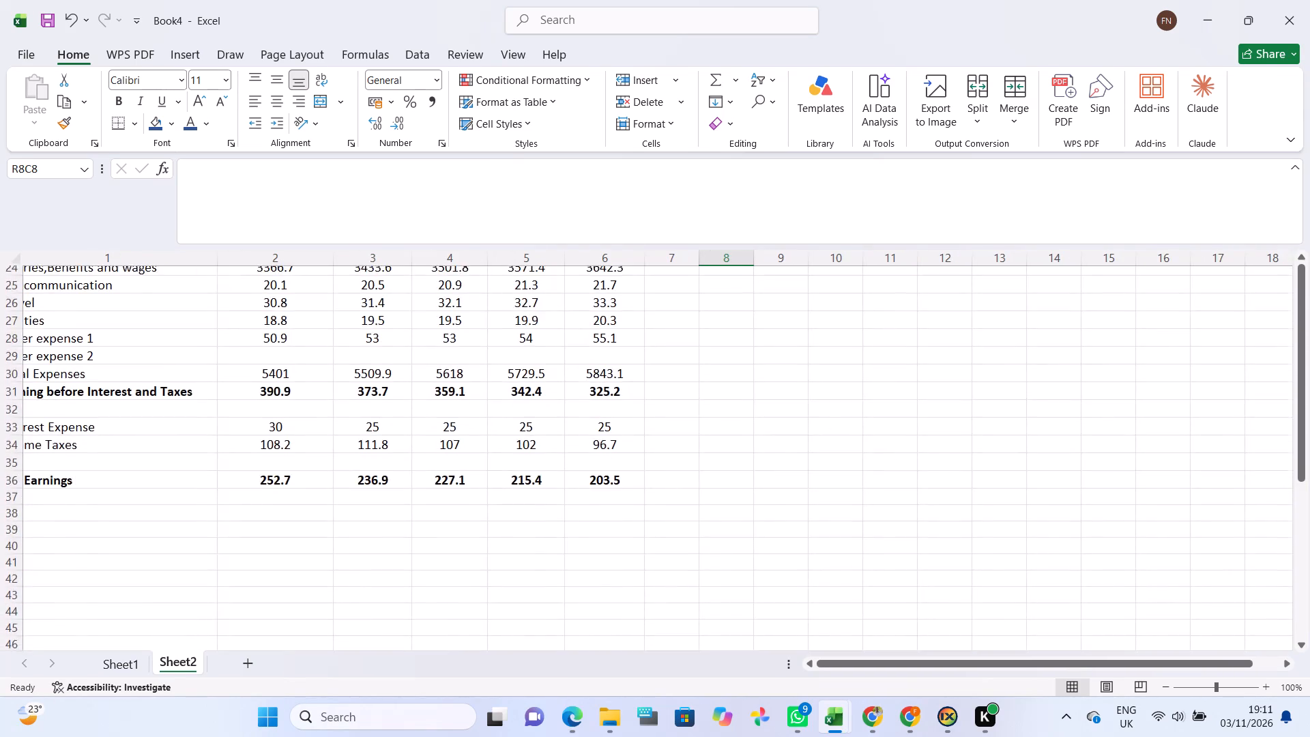
scroll(590, 369, "up", 2)
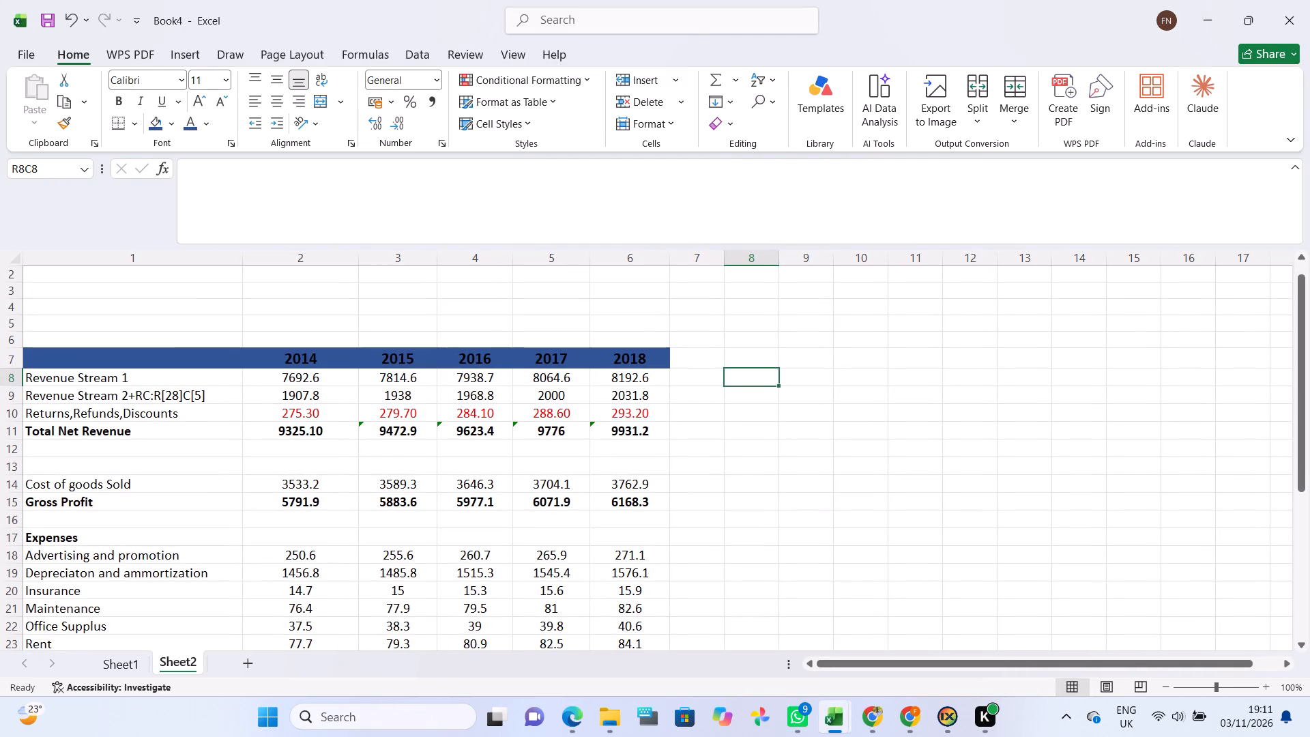
scroll(426, 435, "right", 1)
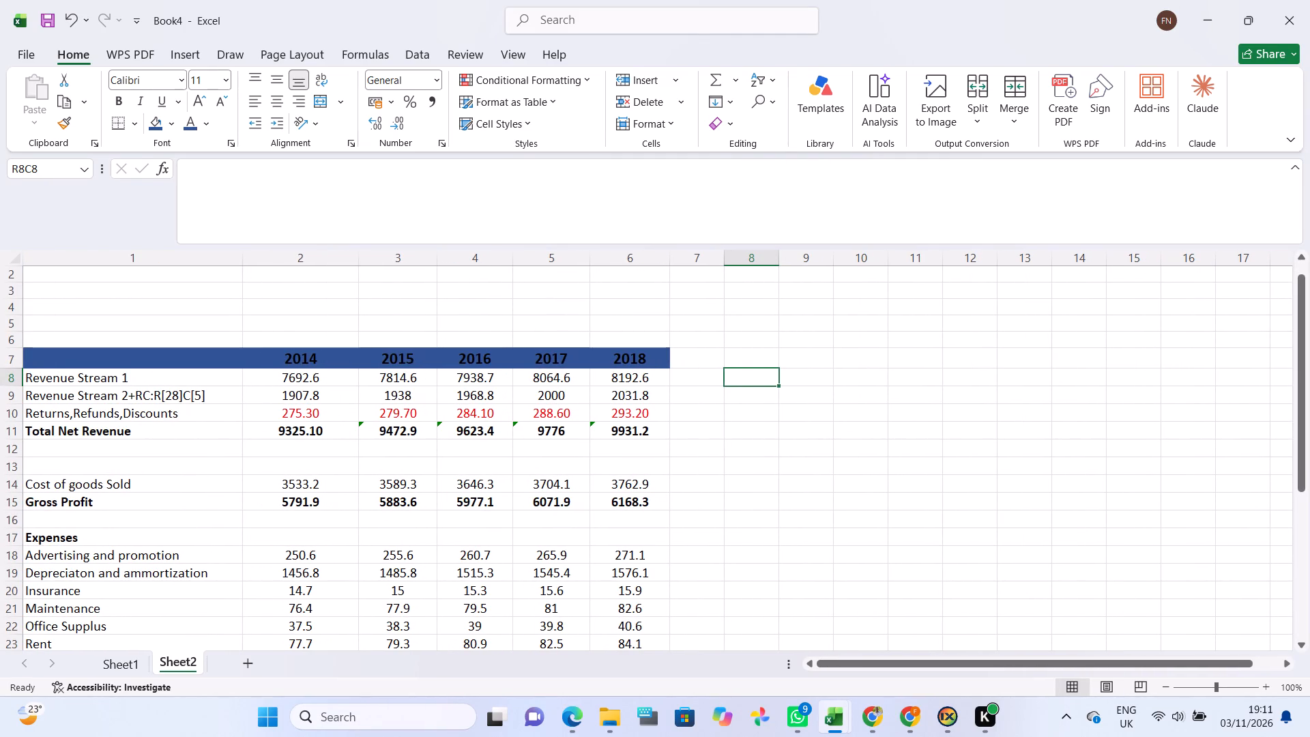
Hide the gridlines on Sheet2.
left_click_drag(235, 270, 628, 569)
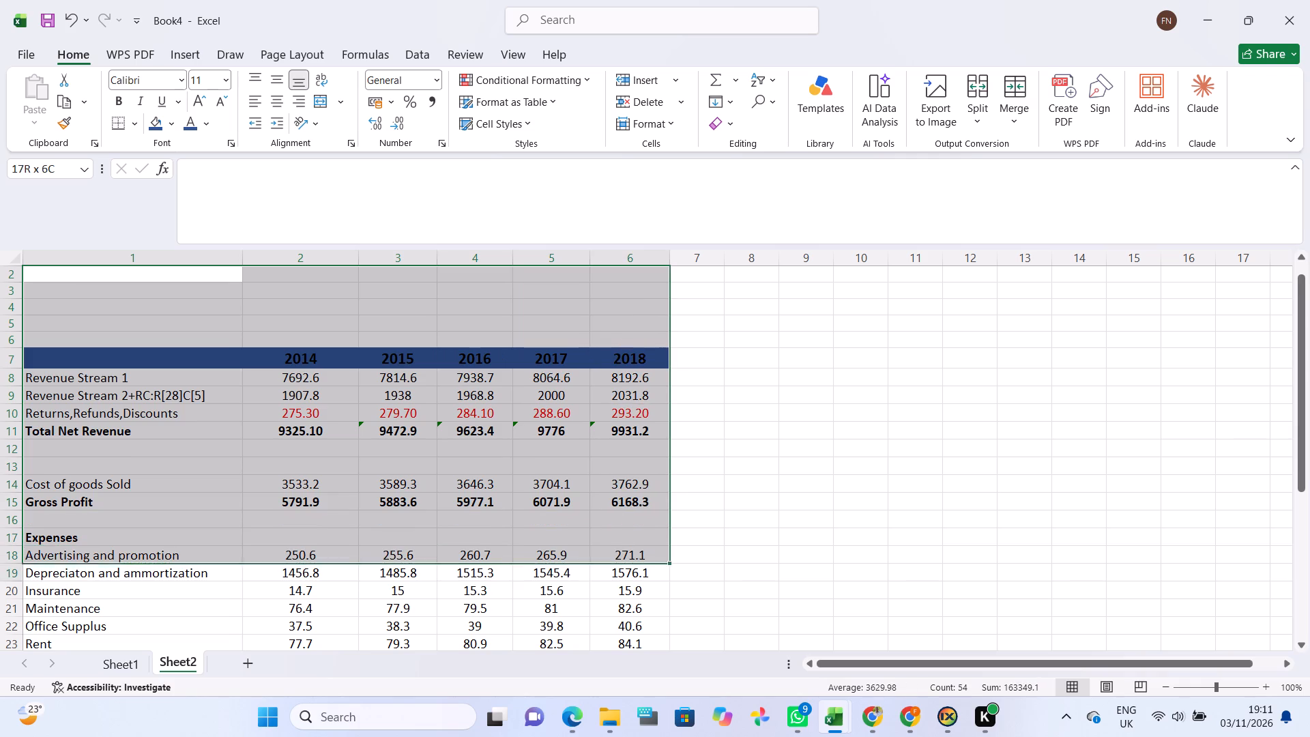
left_click_drag(628, 569, 652, 639)
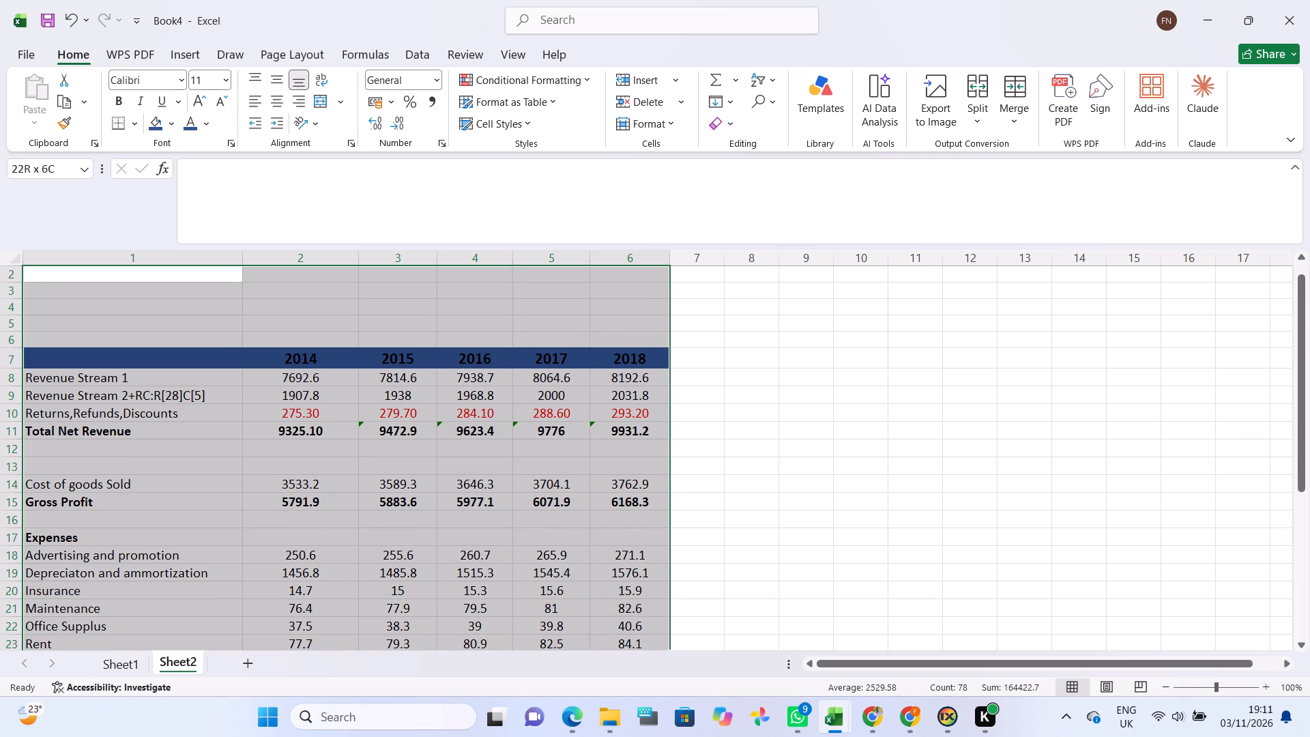
left_click_drag(652, 639, 665, 661)
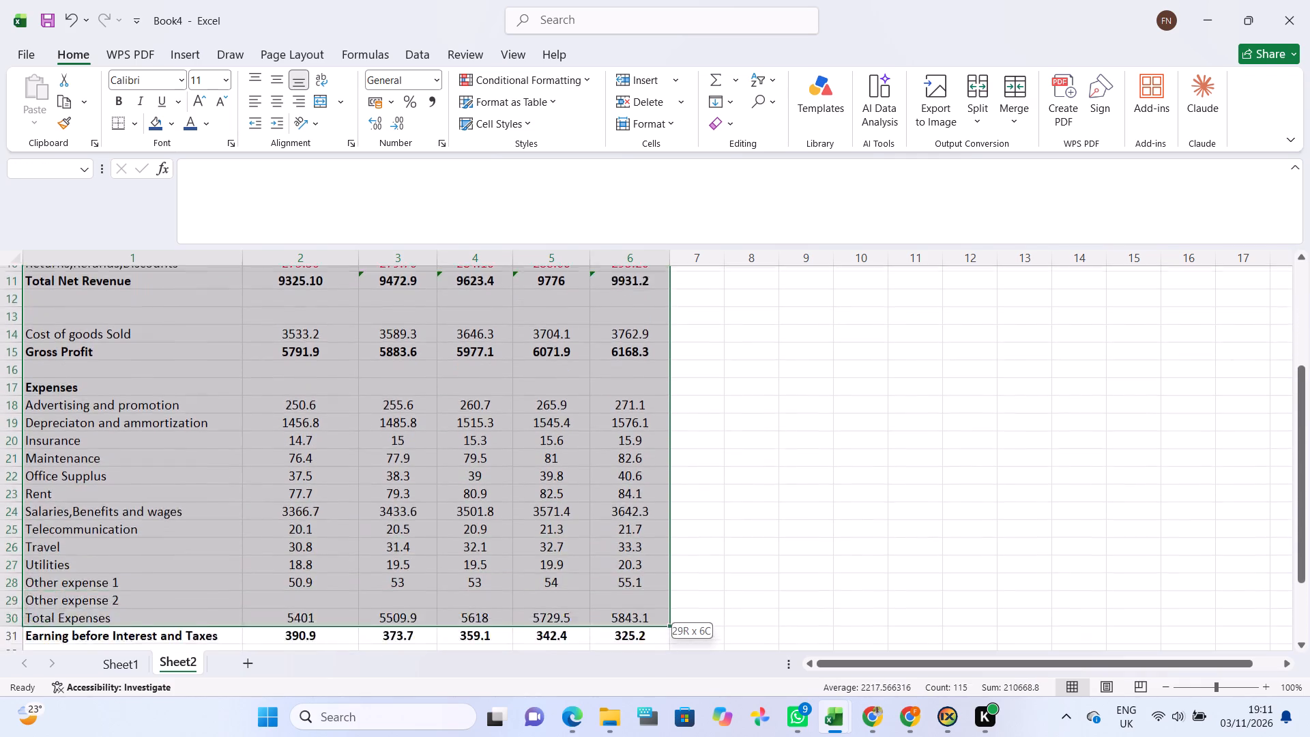
left_click_drag(665, 661, 654, 604)
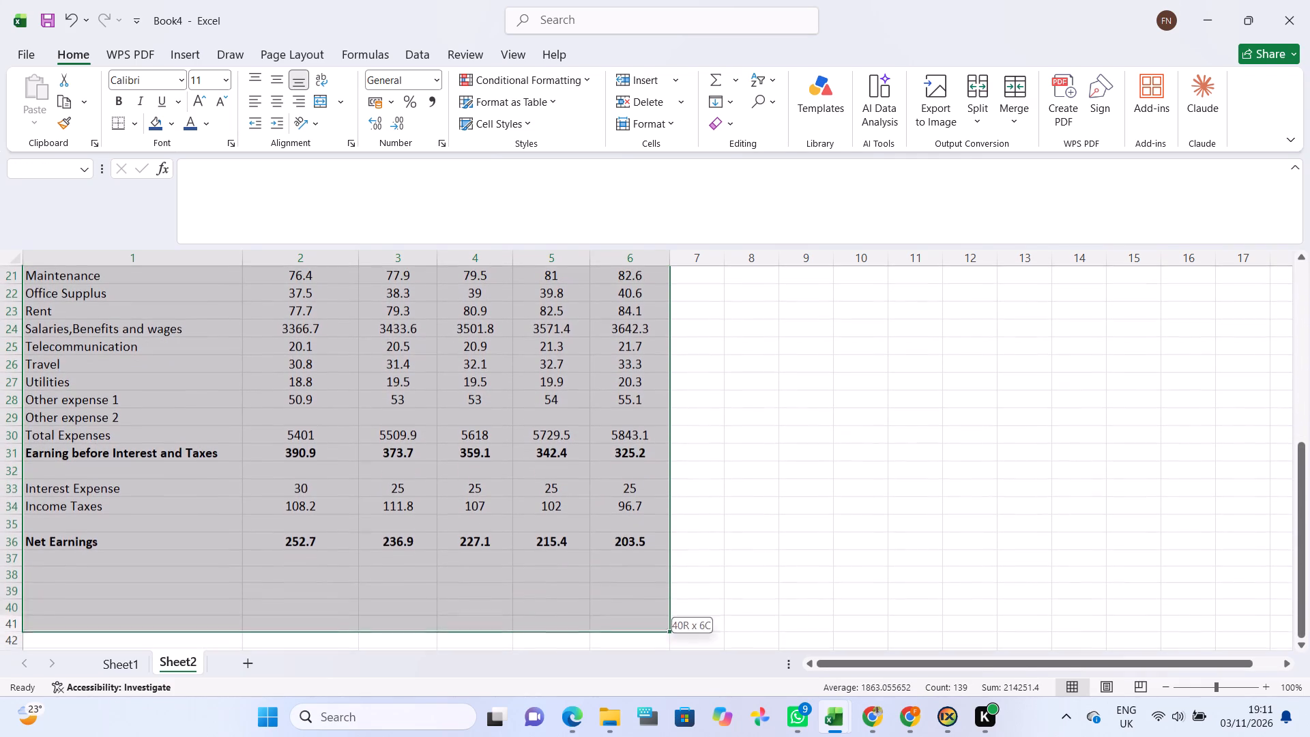
left_click_drag(654, 604, 641, 548)
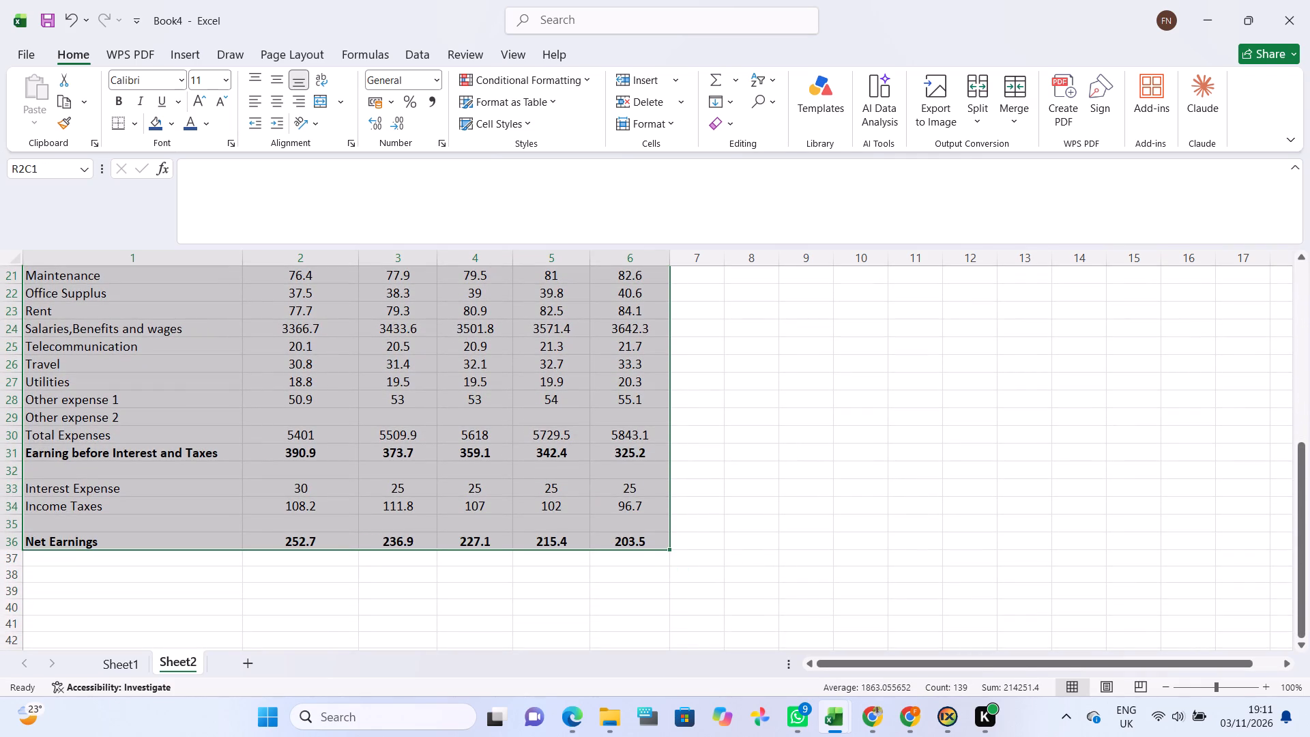
left_click(500, 62)
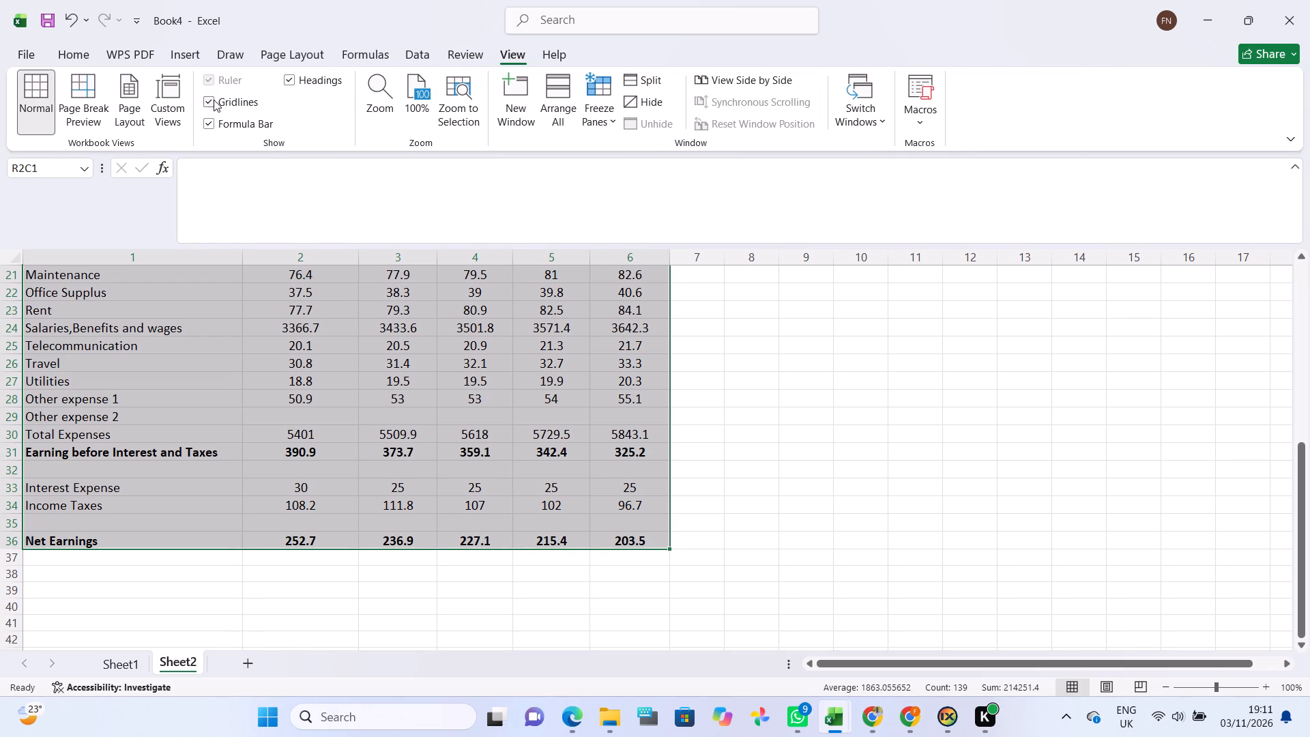
left_click(214, 100)
left_click(732, 433)
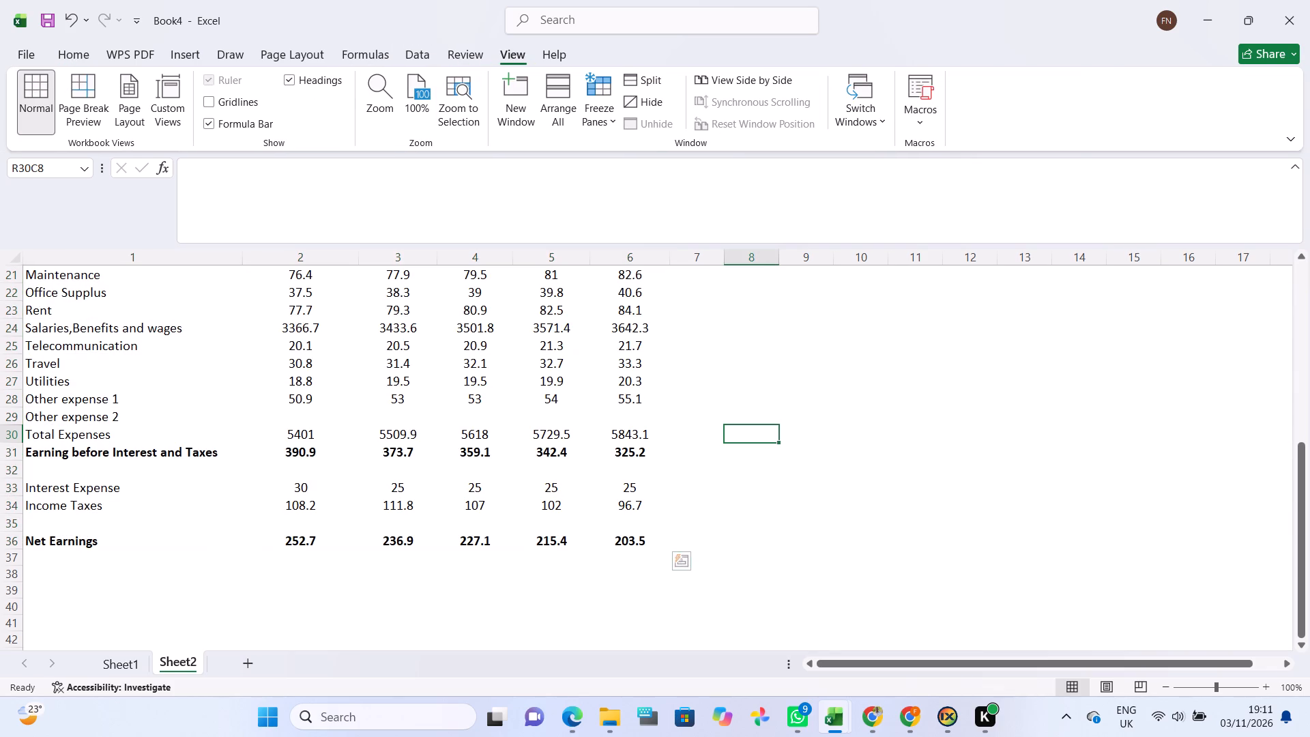
Review the income statement without gridlines, from the empty rows above the header to Net Earnings.
scroll(554, 370, "up", 3)
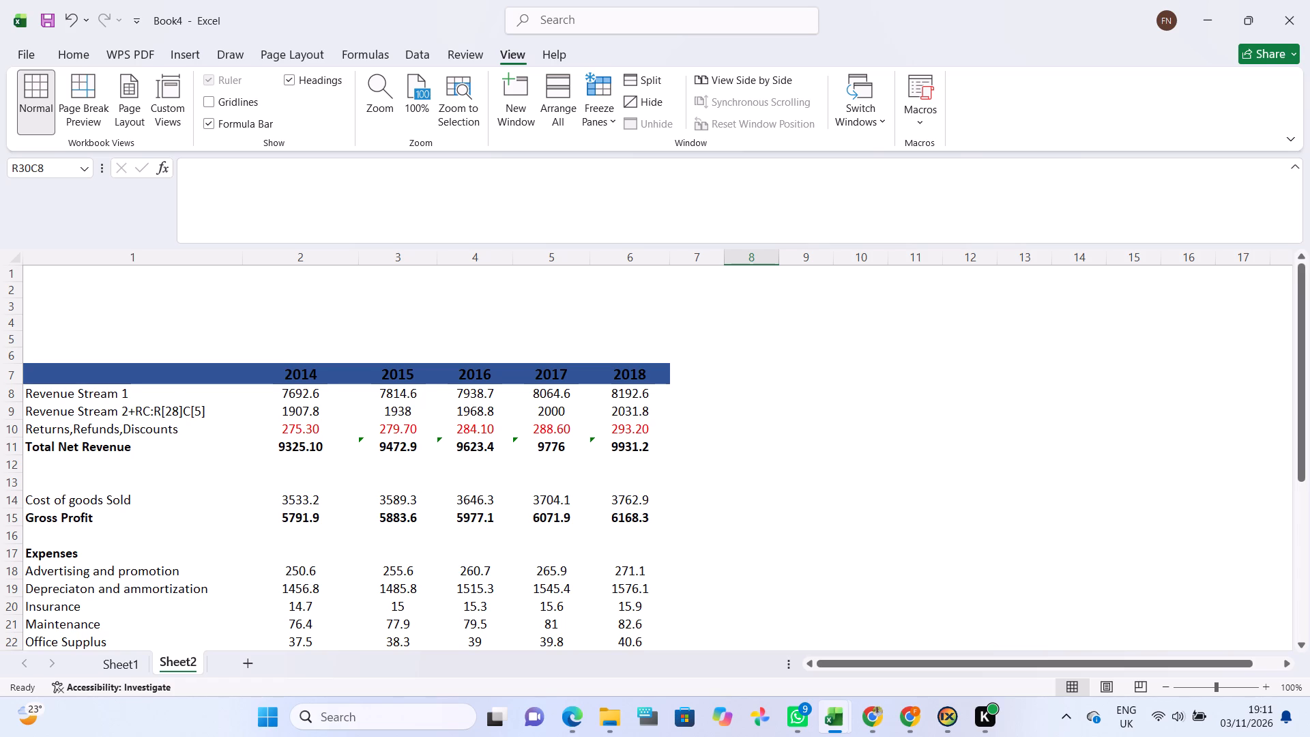
scroll(427, 338, "down", 1)
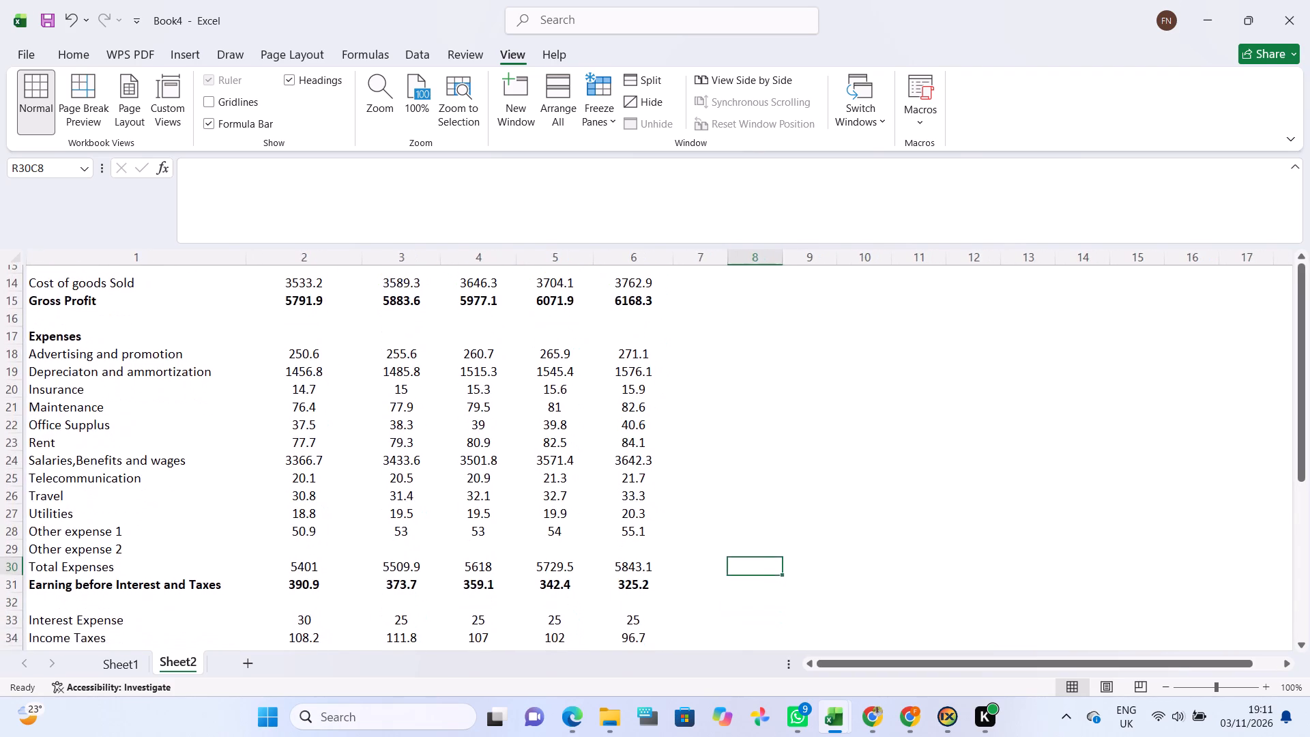
scroll(426, 338, "down", 1)
scroll(426, 338, "up", 1)
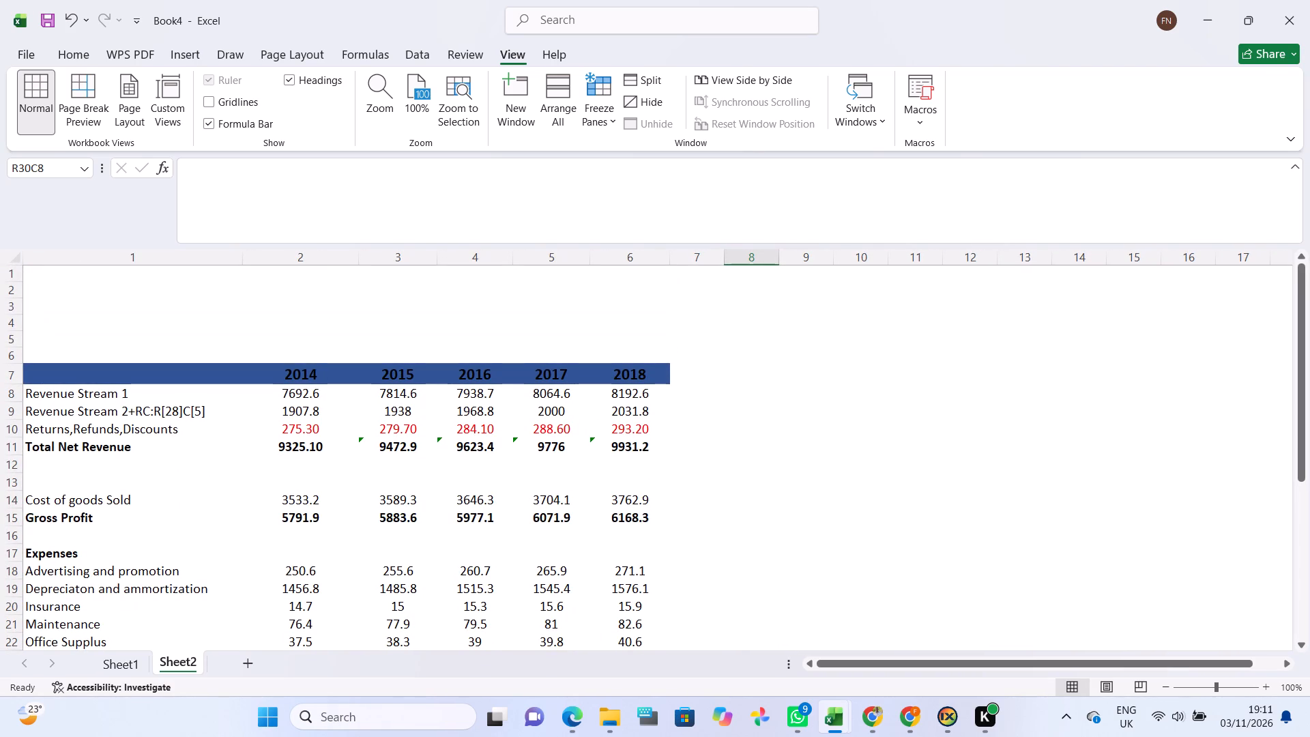
scroll(426, 338, "down", 1)
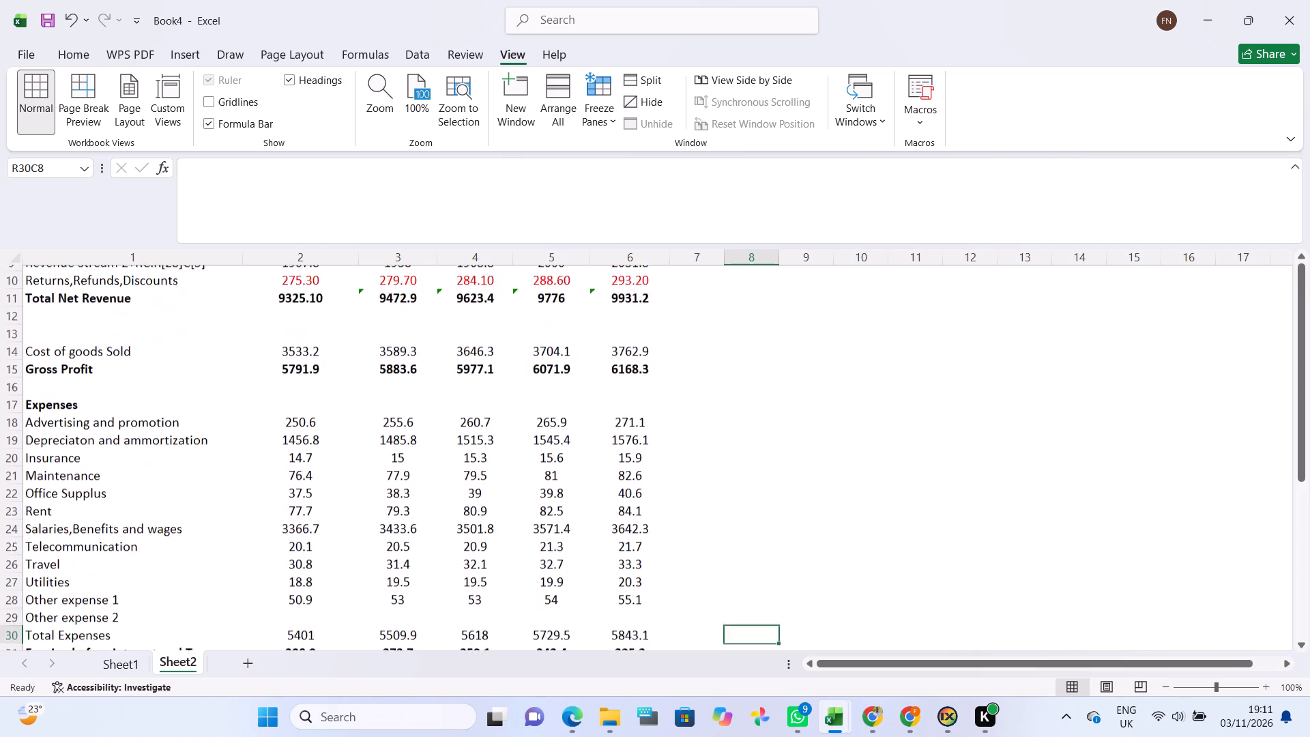
scroll(426, 338, "down", 4)
scroll(426, 338, "up", 2)
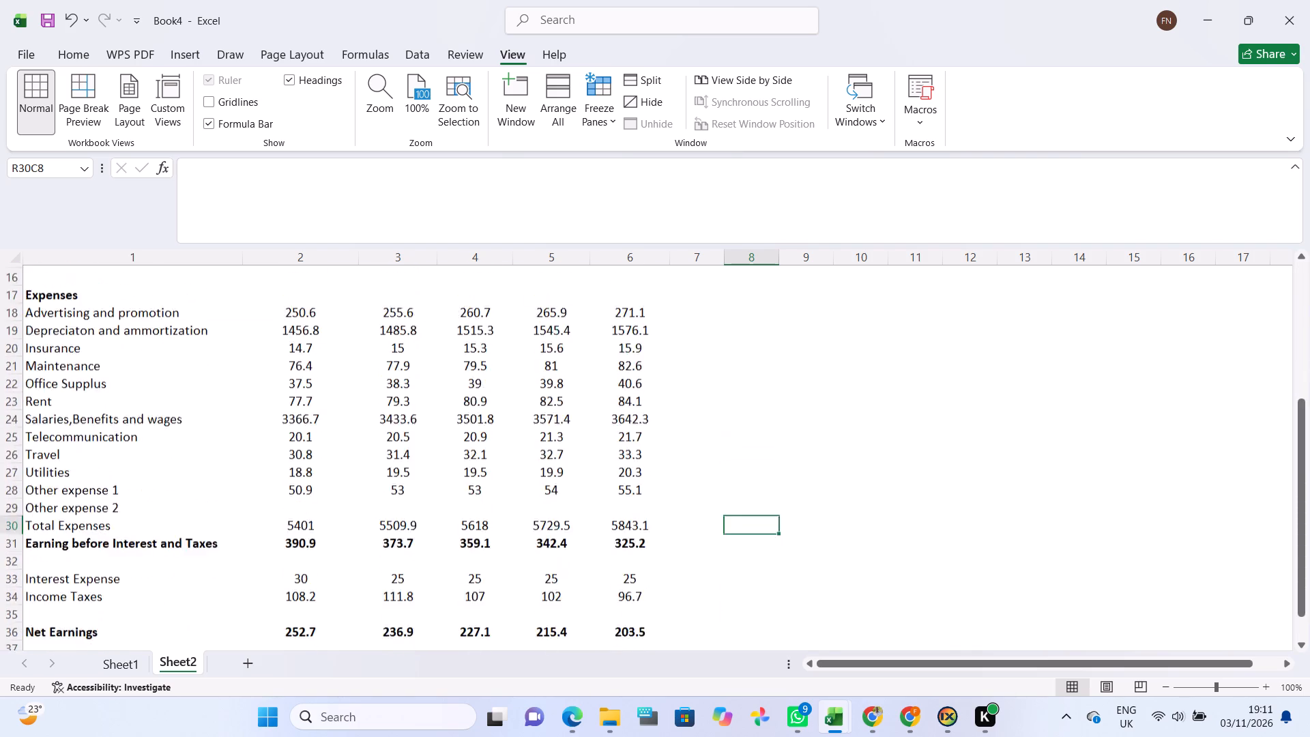
scroll(302, 325, "up", 2)
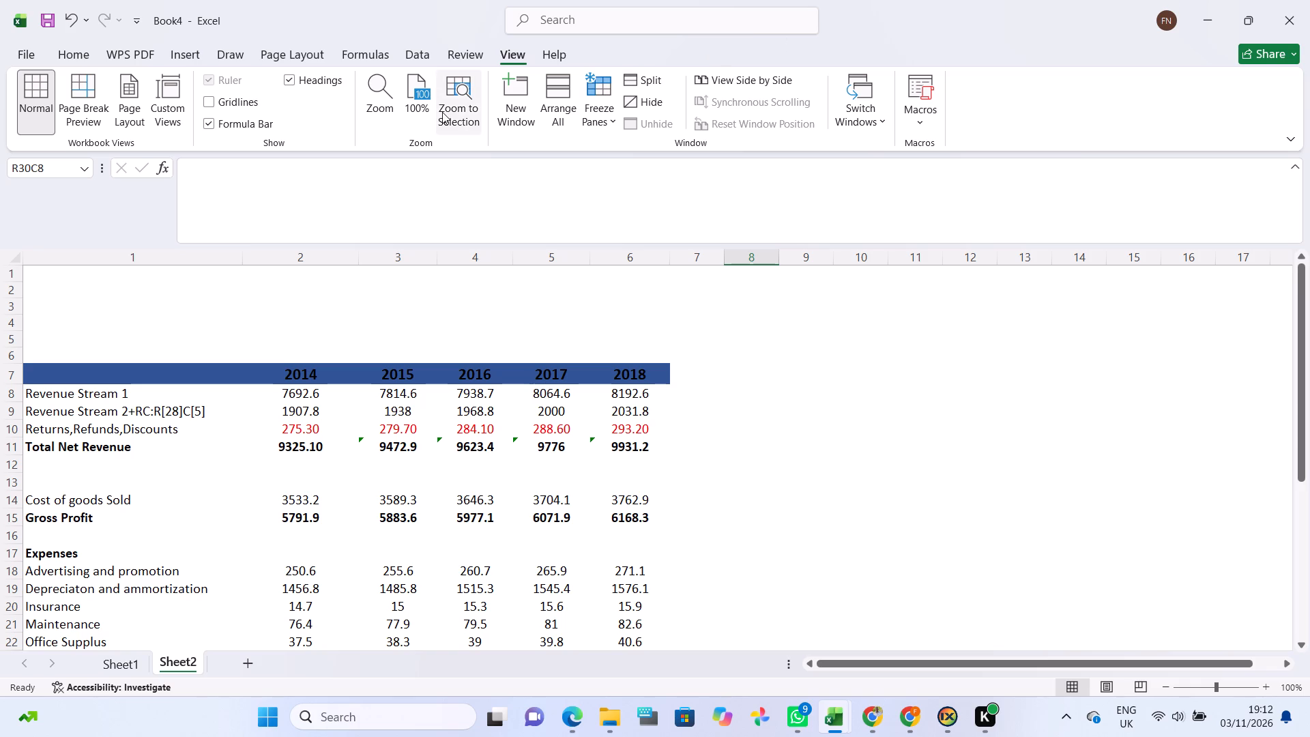
Draw a flowchart process rectangle about 3.03 cm high and 19.98 cm wide over rows 1 to 6, spanning columns 1 to 6.
left_click(173, 63)
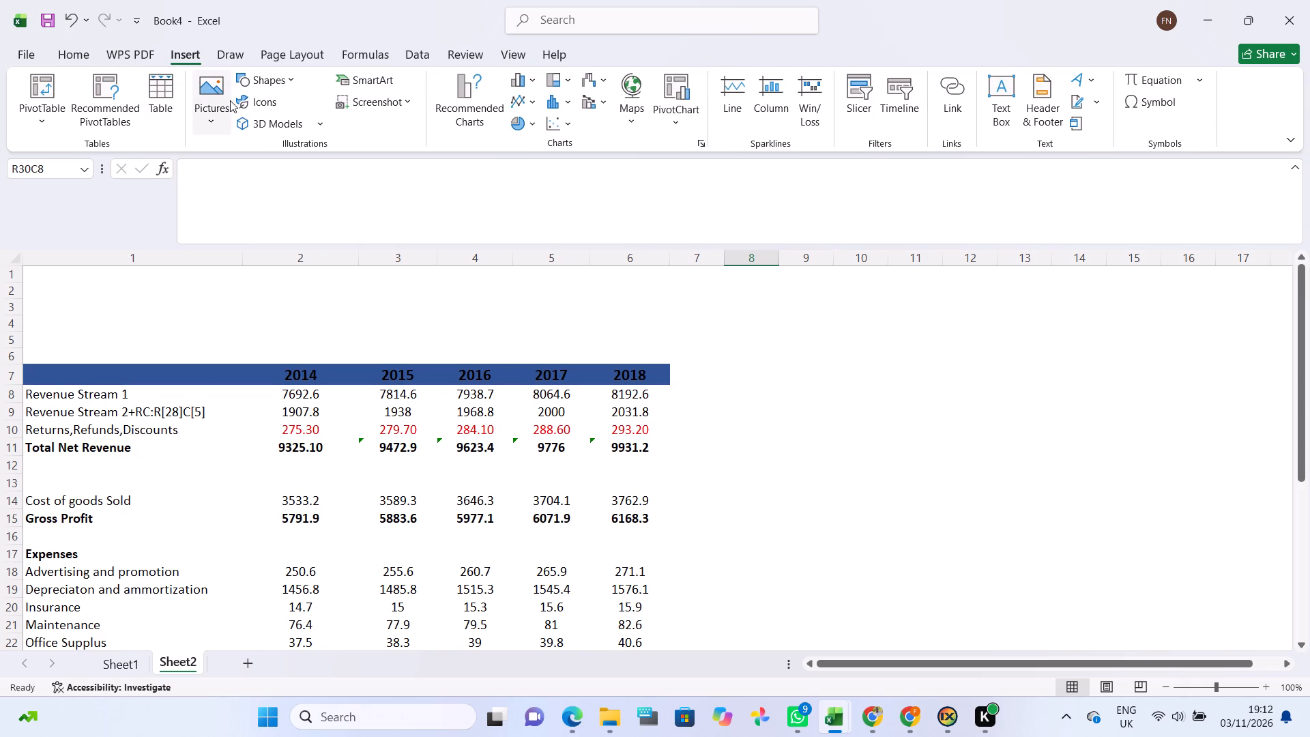
left_click(270, 78)
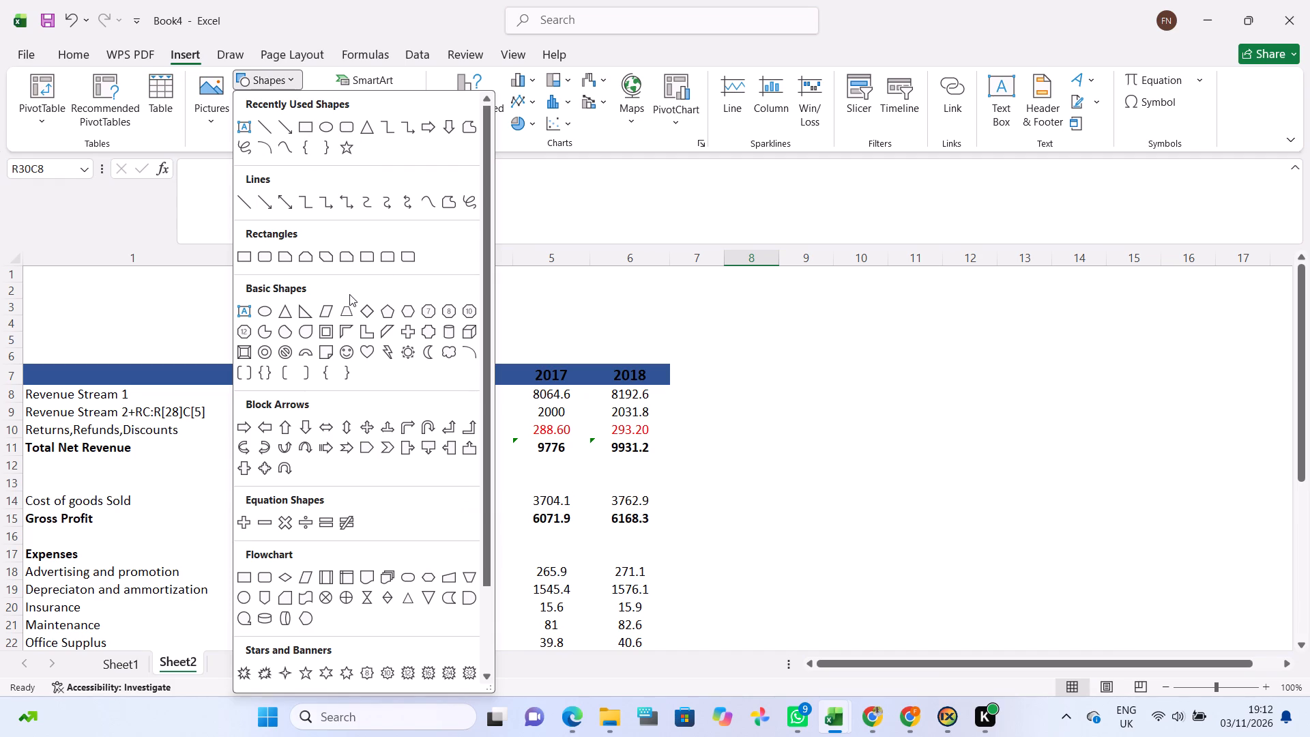
left_click(250, 579)
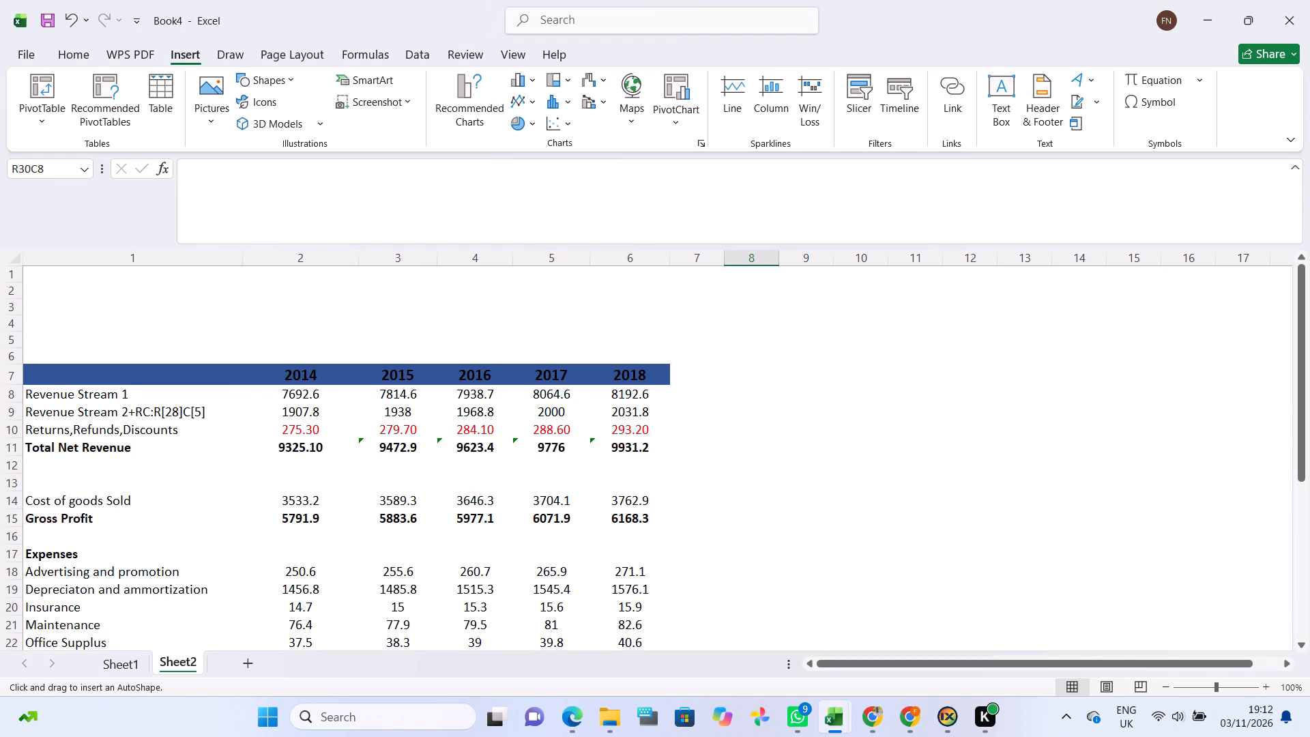
left_click_drag(24, 267, 413, 371)
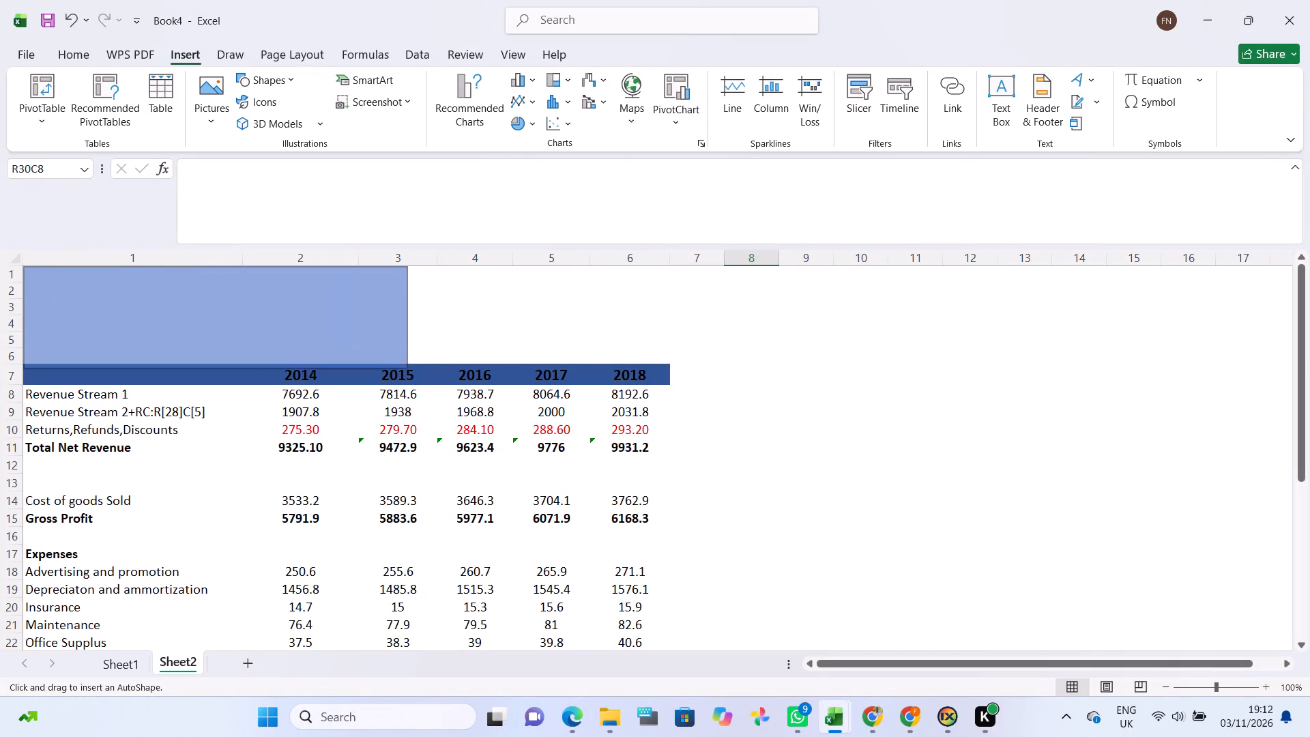
left_click_drag(413, 371, 664, 355)
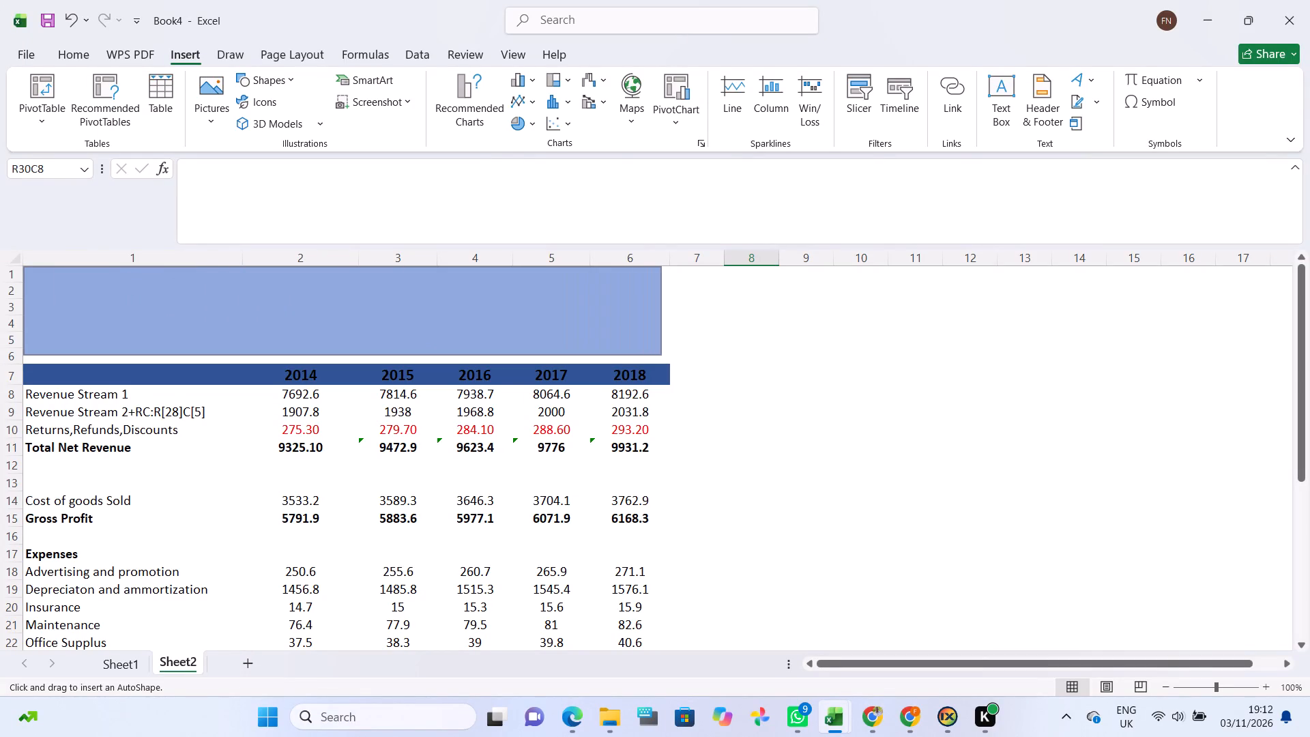
left_click_drag(664, 355, 669, 388)
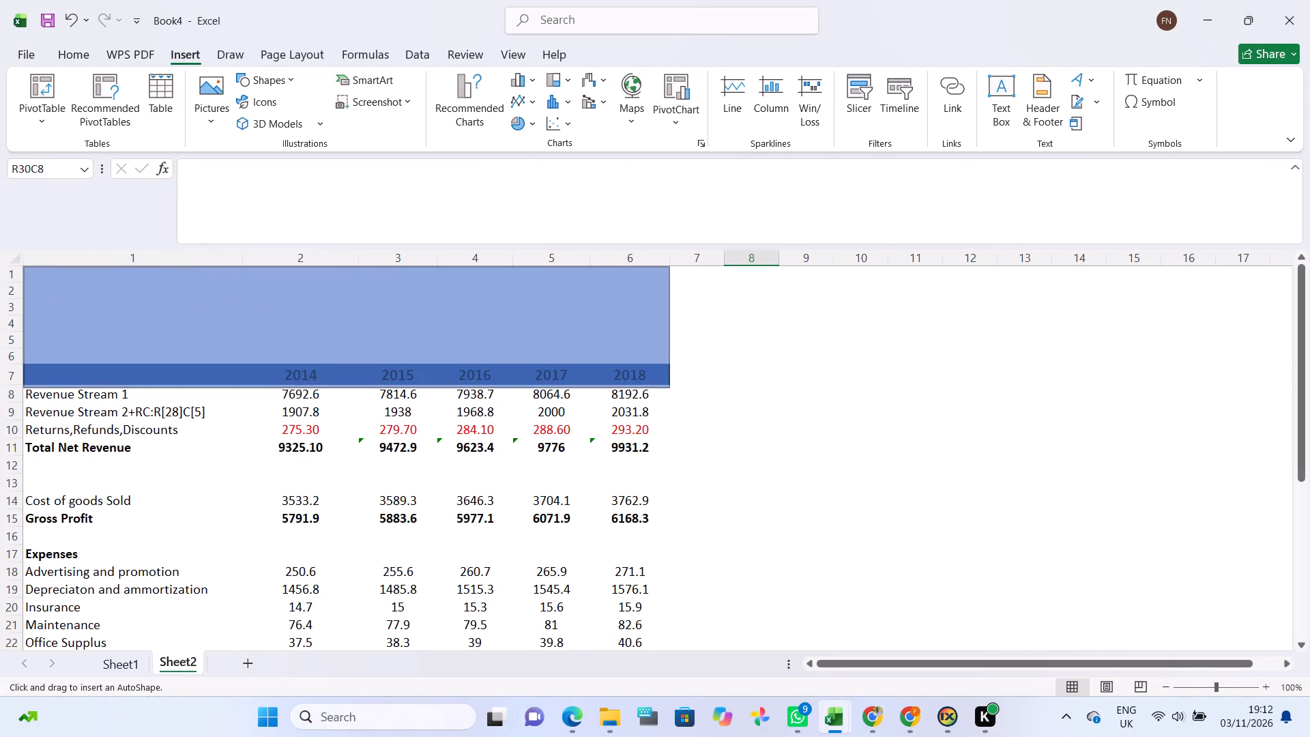
left_click_drag(669, 388, 668, 387)
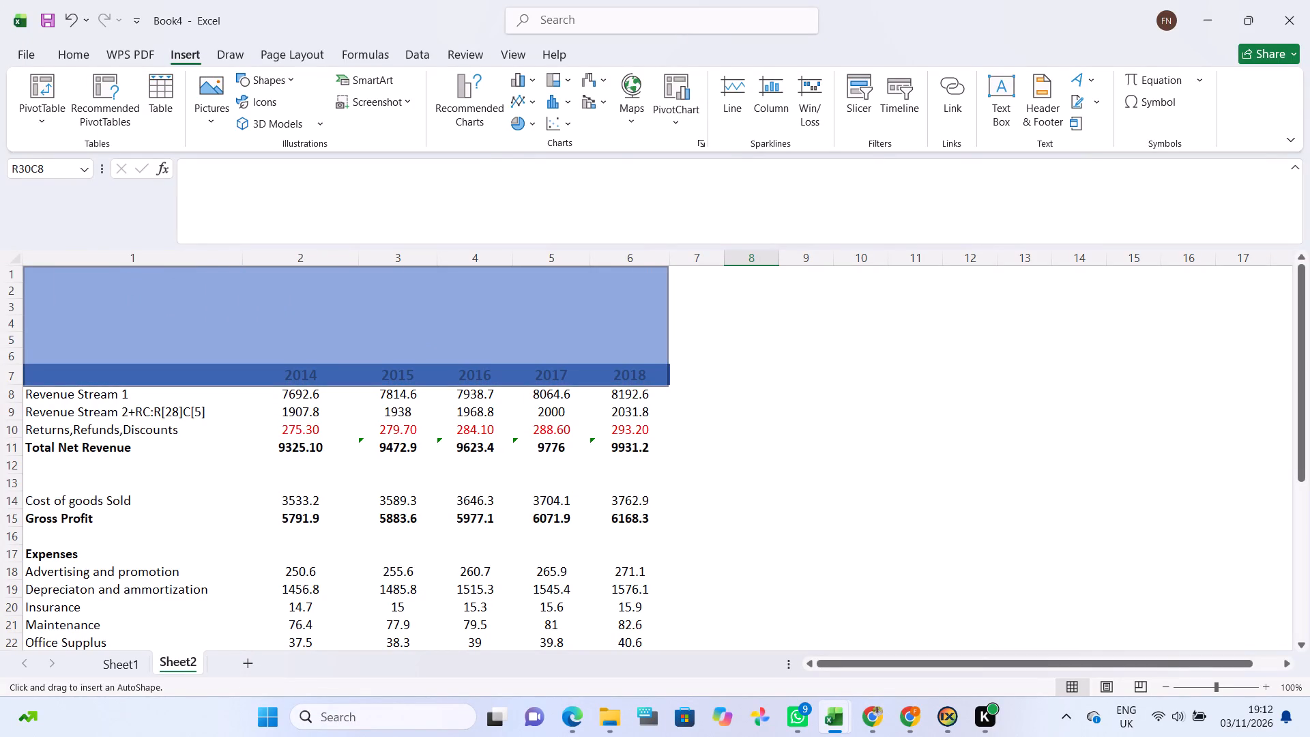
left_click_drag(668, 387, 668, 381)
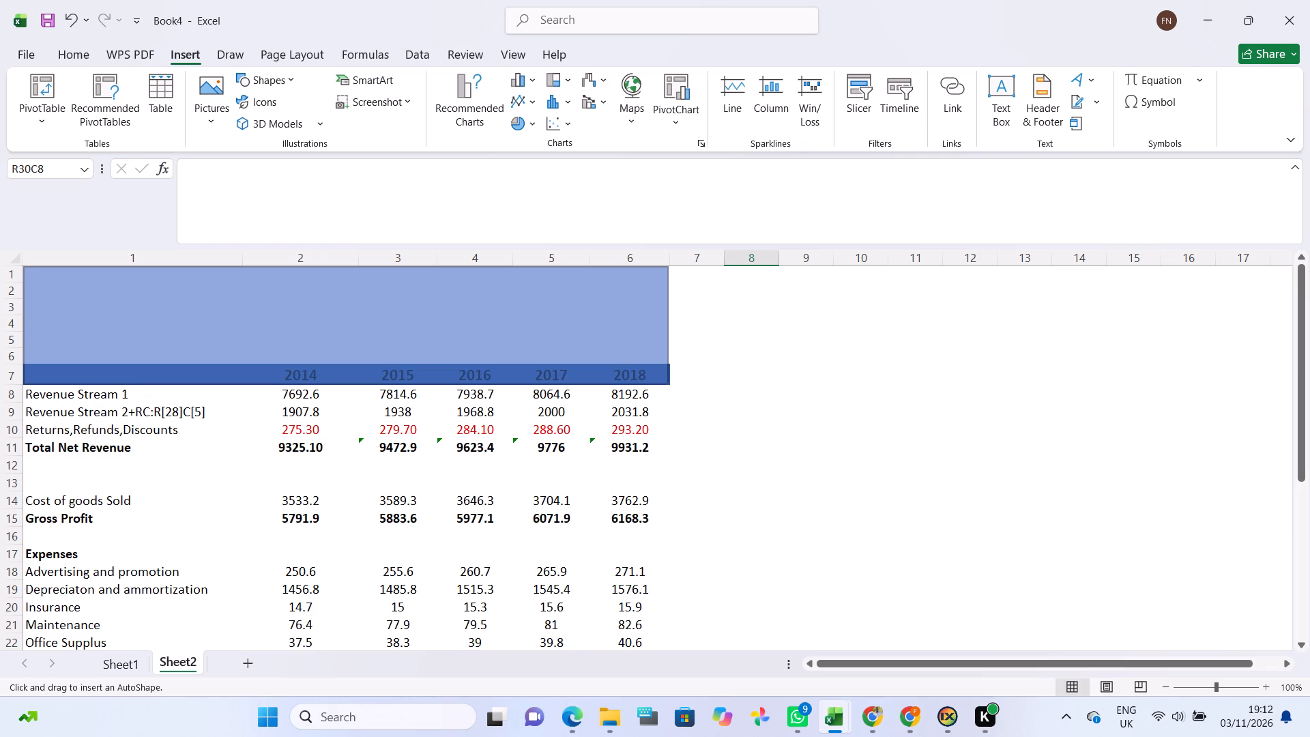
left_click_drag(668, 381, 669, 364)
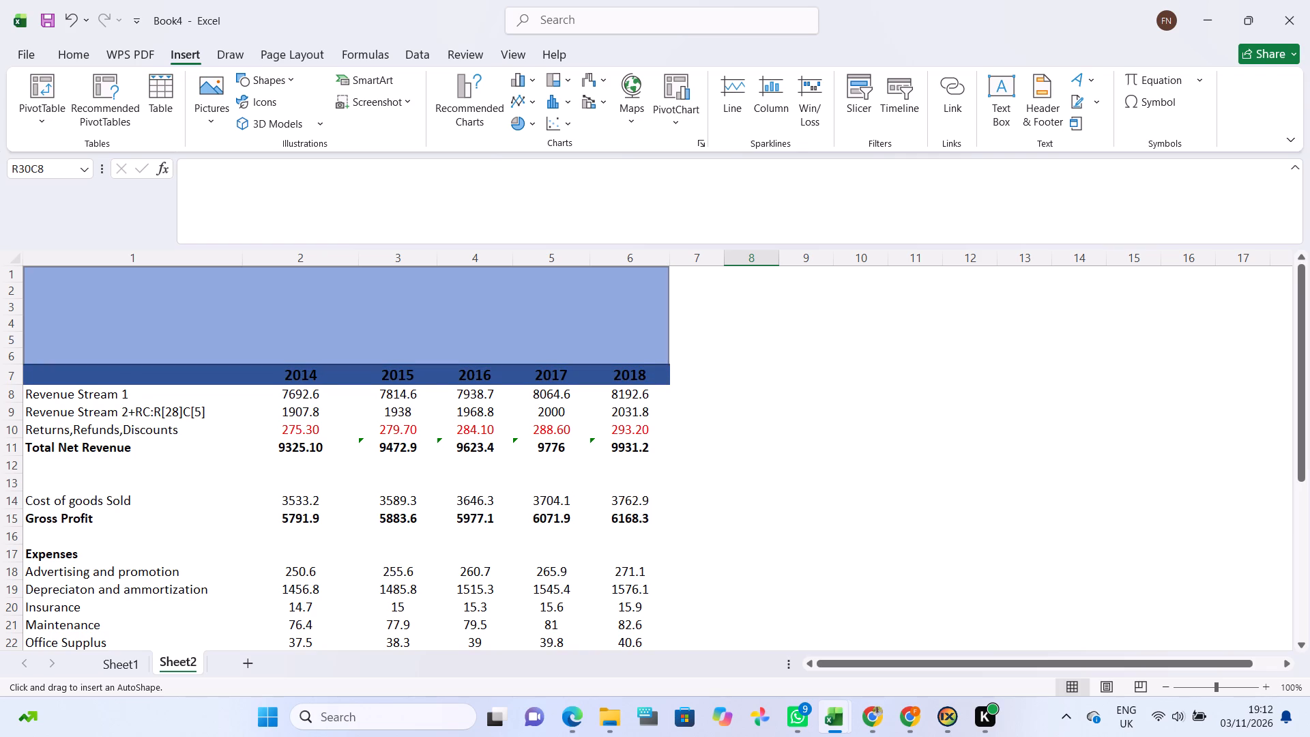
left_click_drag(669, 364, 668, 364)
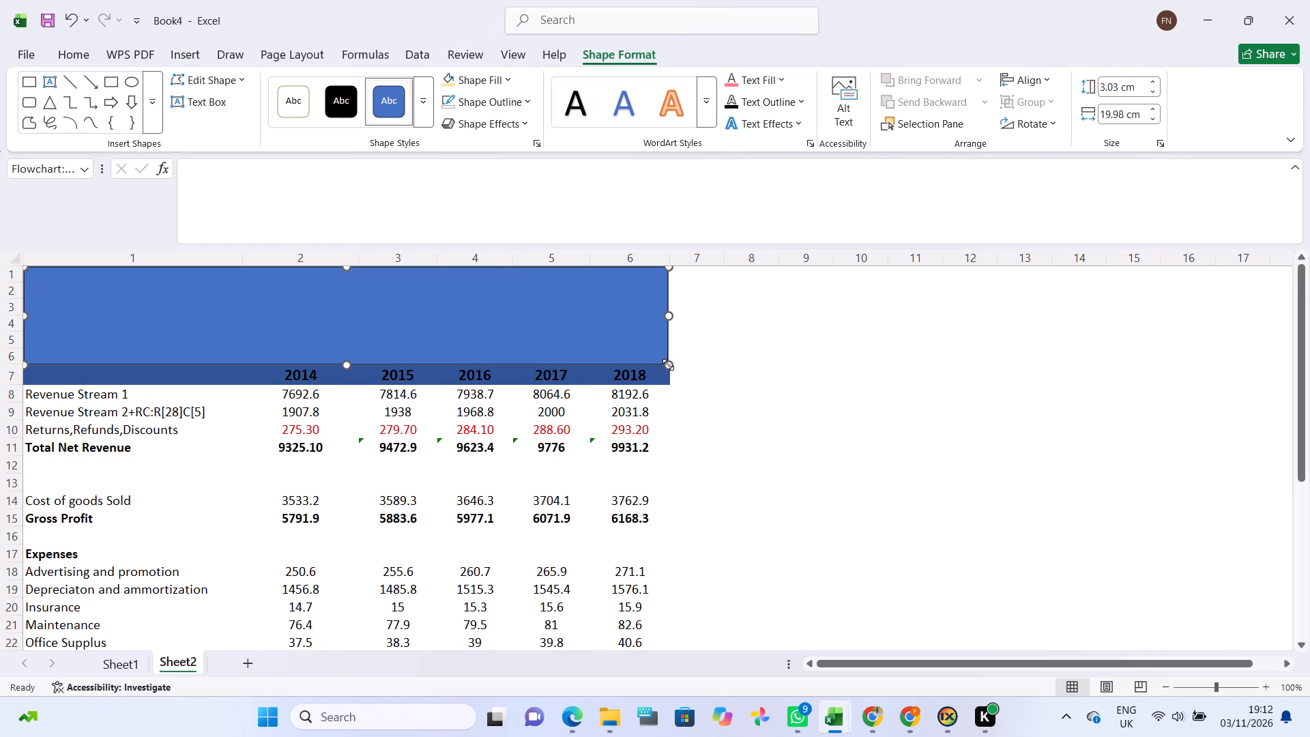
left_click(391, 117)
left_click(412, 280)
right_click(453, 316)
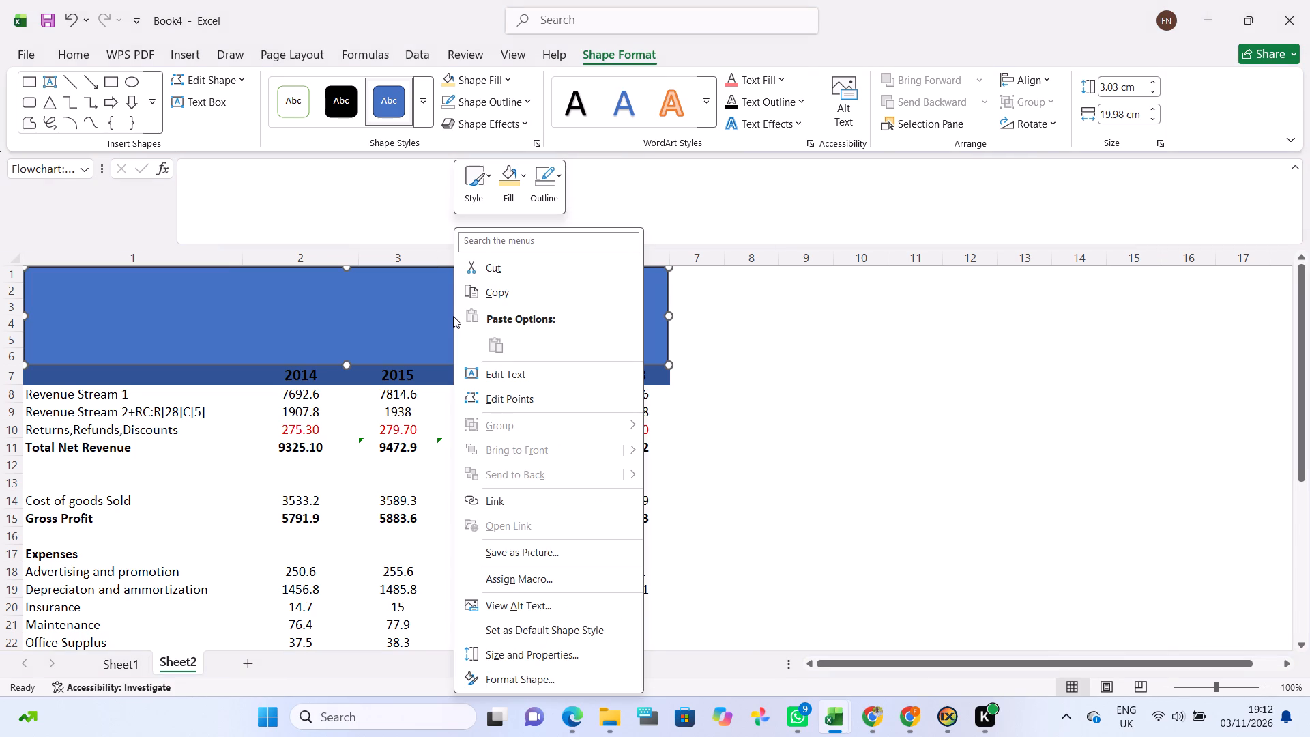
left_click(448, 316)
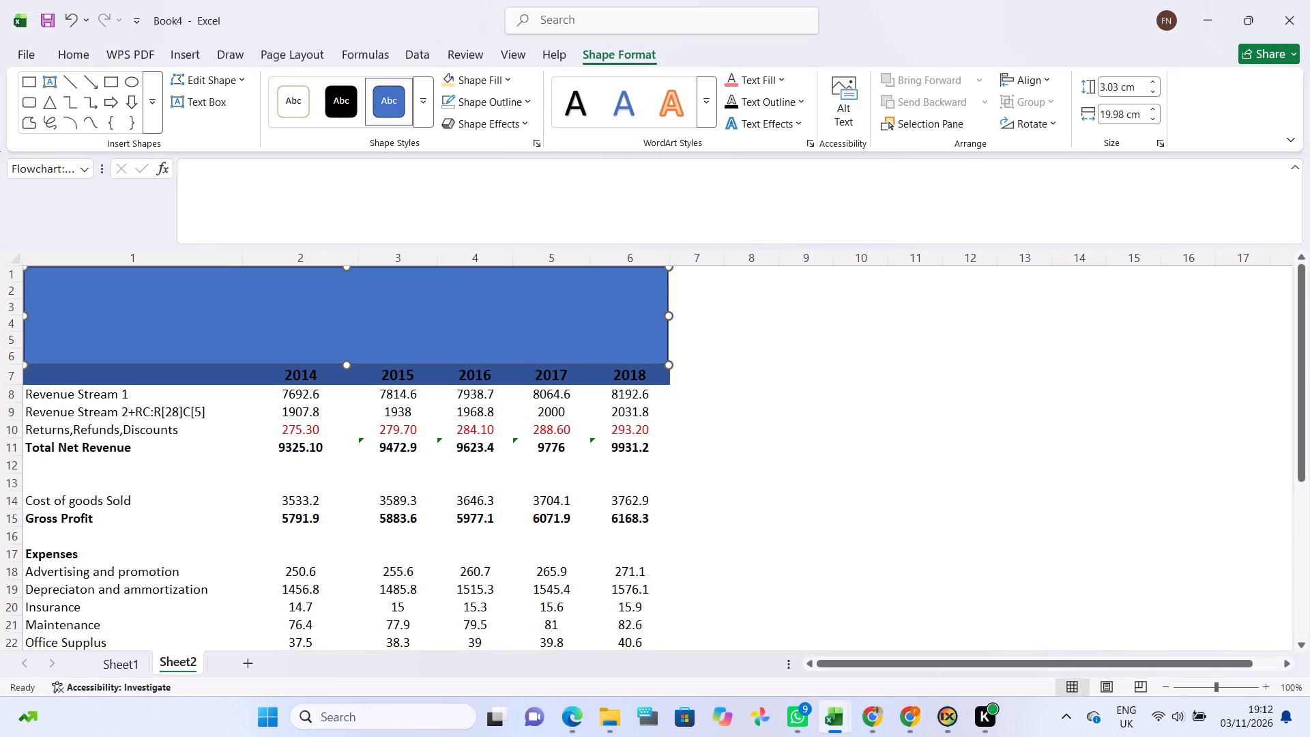
Set the banner rectangle's outline and fill to the dark blue theme shade that matches the year header row.
left_click(59, 58)
left_click(350, 331)
right_click(350, 331)
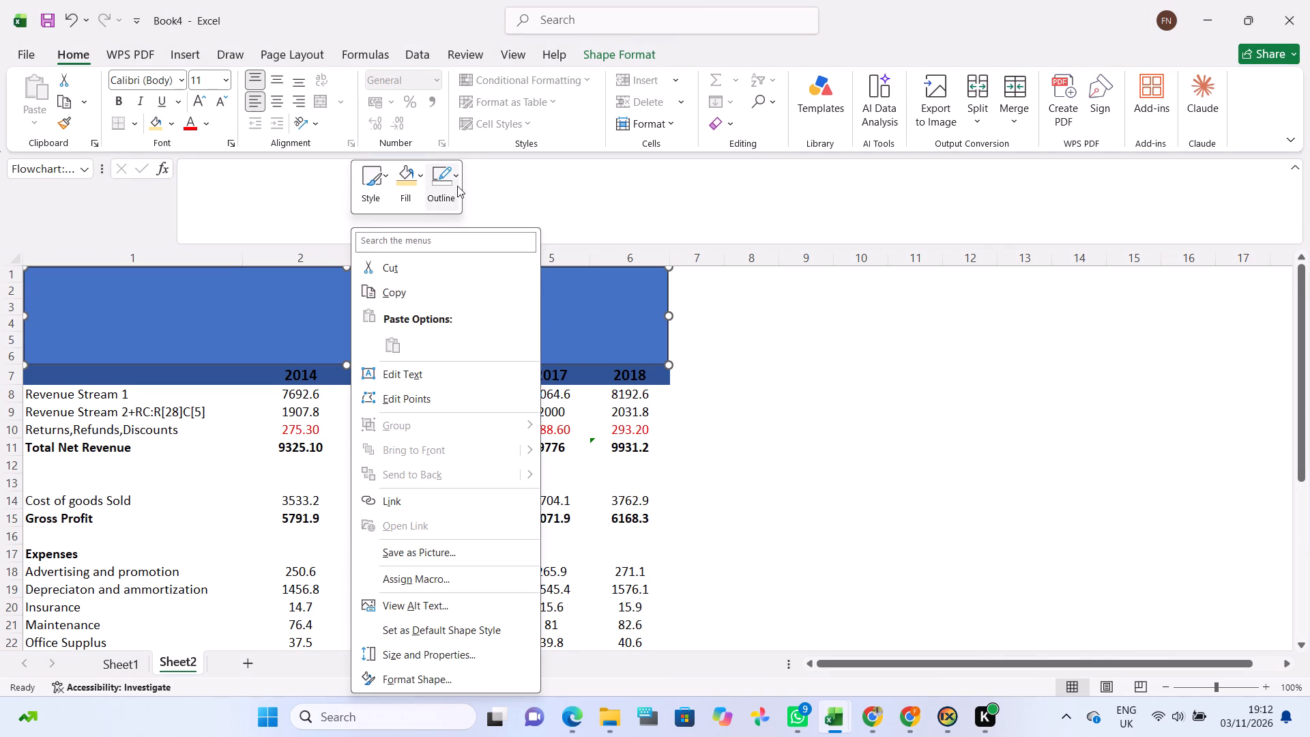
left_click(443, 177)
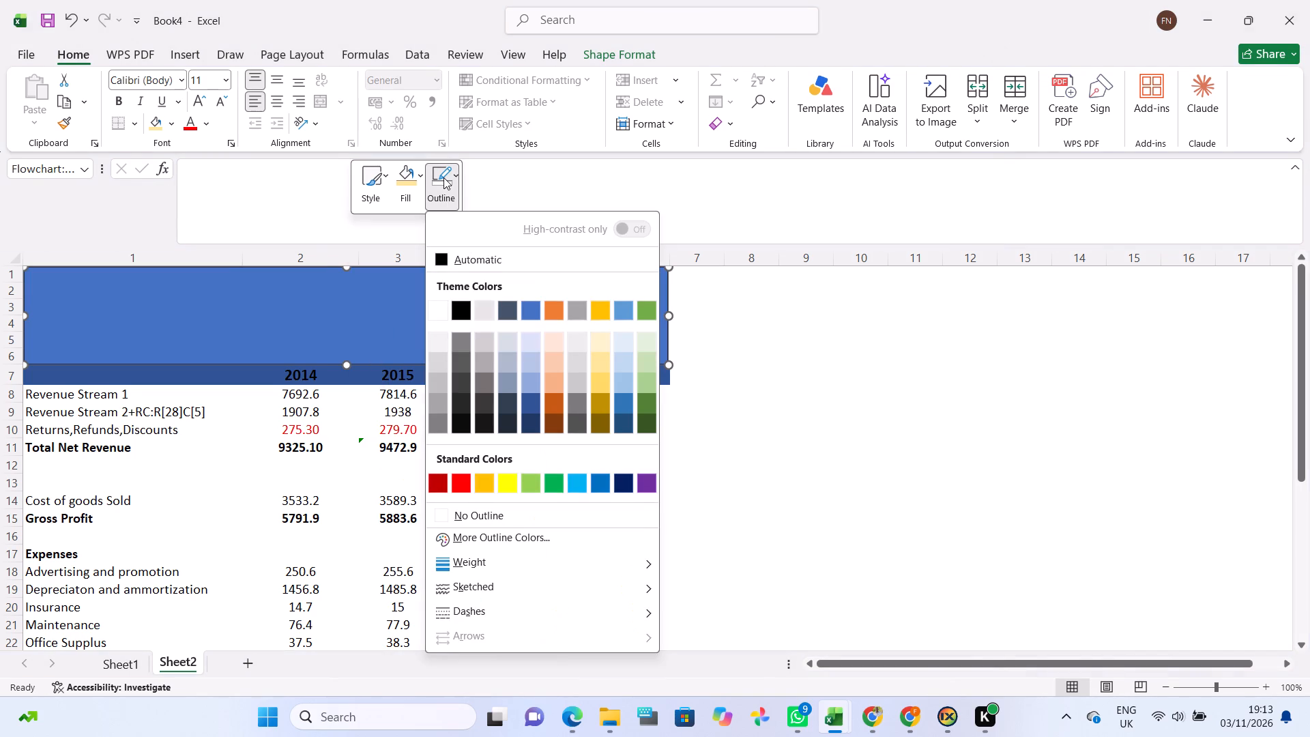
left_click(530, 396)
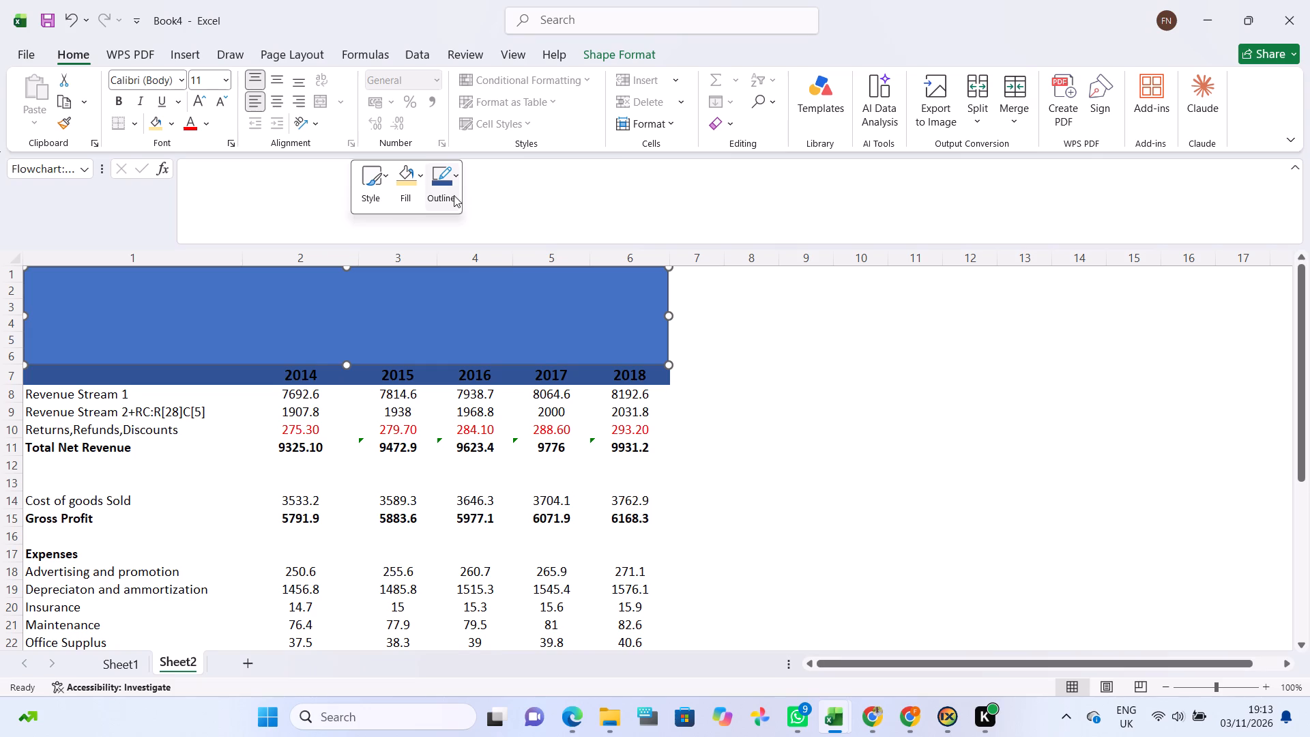
left_click(405, 182)
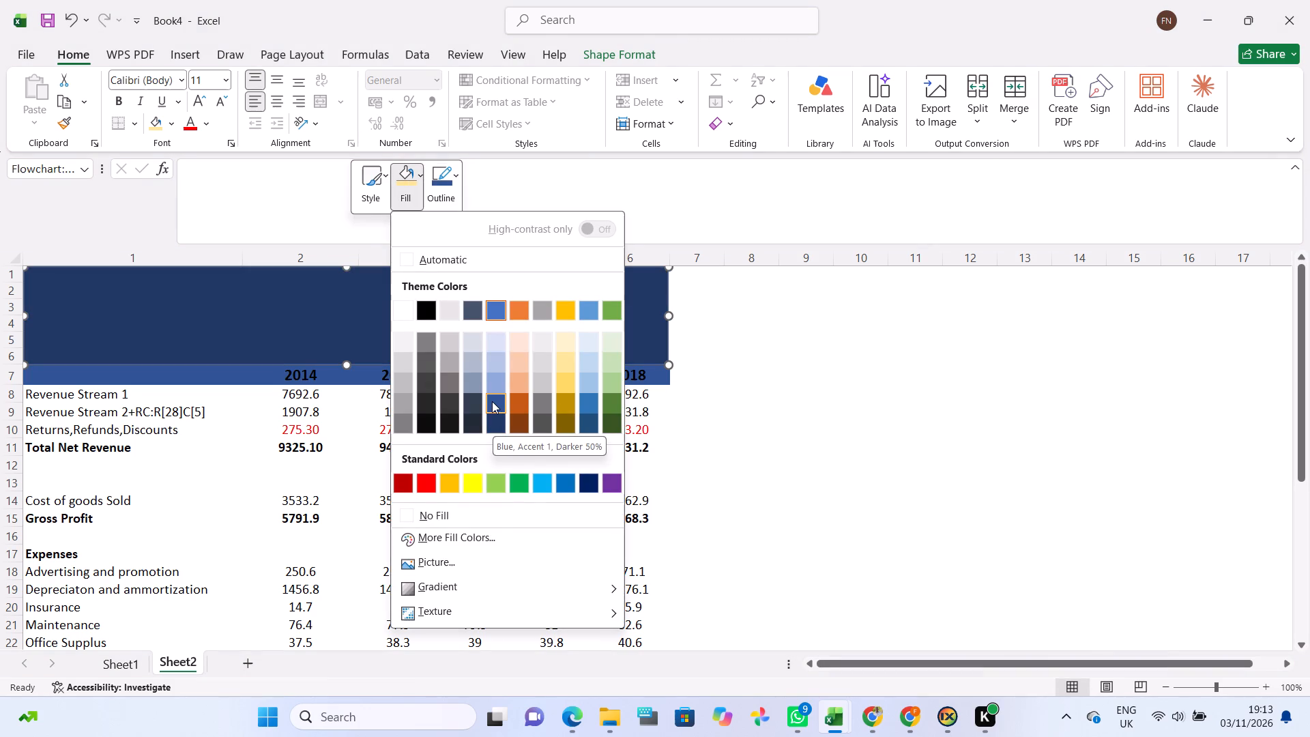
left_click(491, 401)
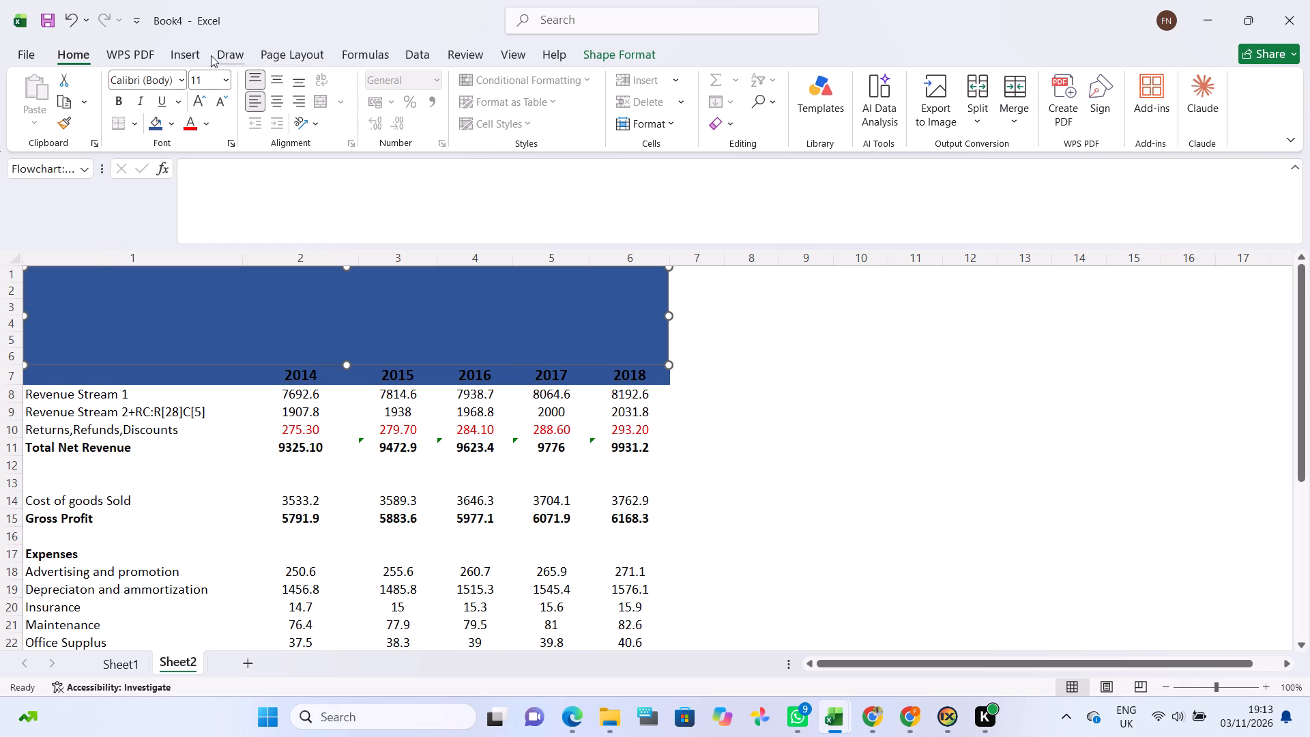
Insert an empty text box in the upper part of the blue banner, over column 1 from about row 1 to row 3.
left_click(184, 60)
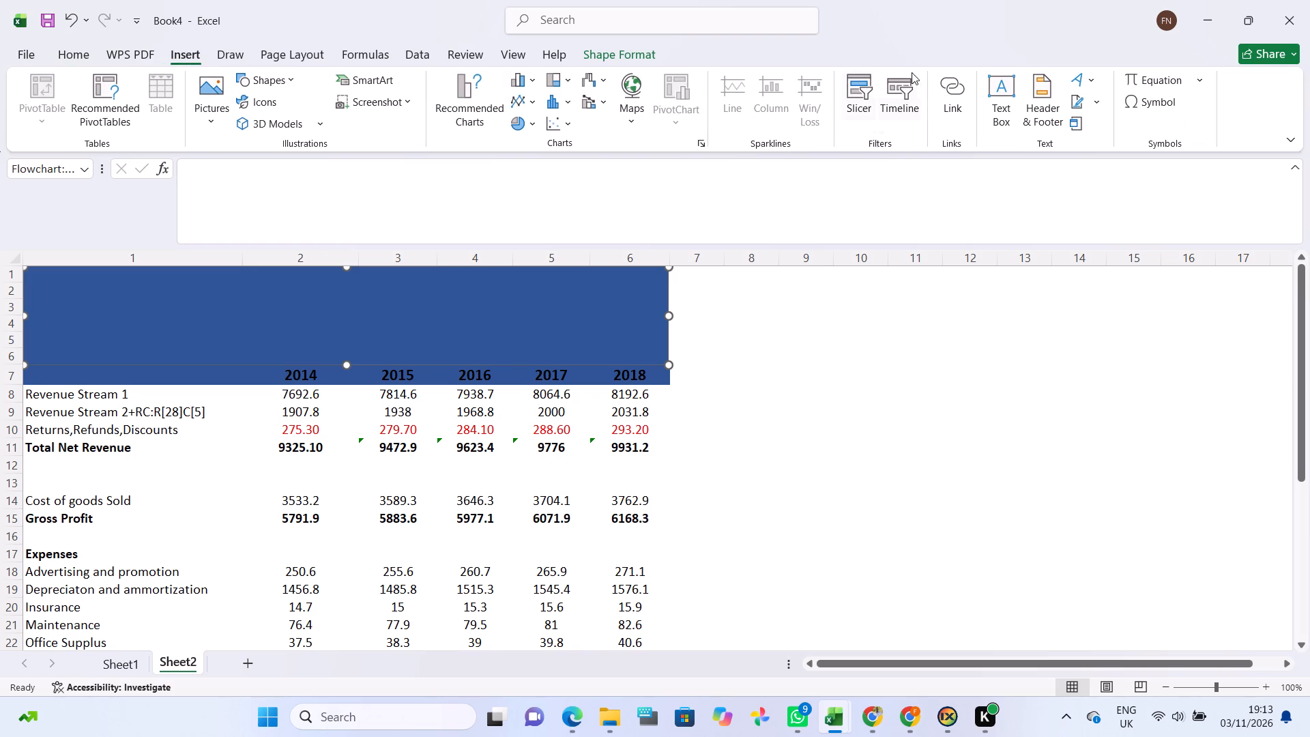
left_click(1005, 93)
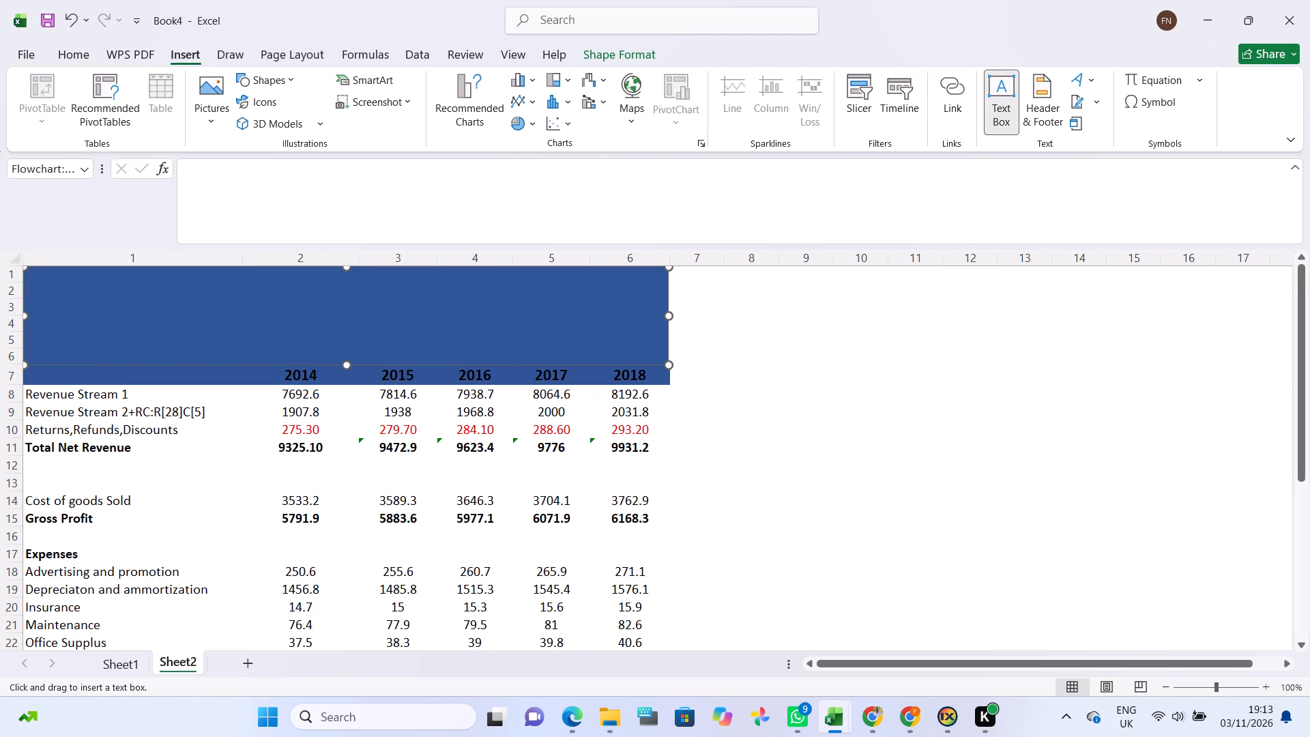
left_click_drag(33, 279, 102, 276)
left_click_drag(102, 276, 242, 310)
left_click_drag(242, 310, 248, 316)
left_click(126, 285)
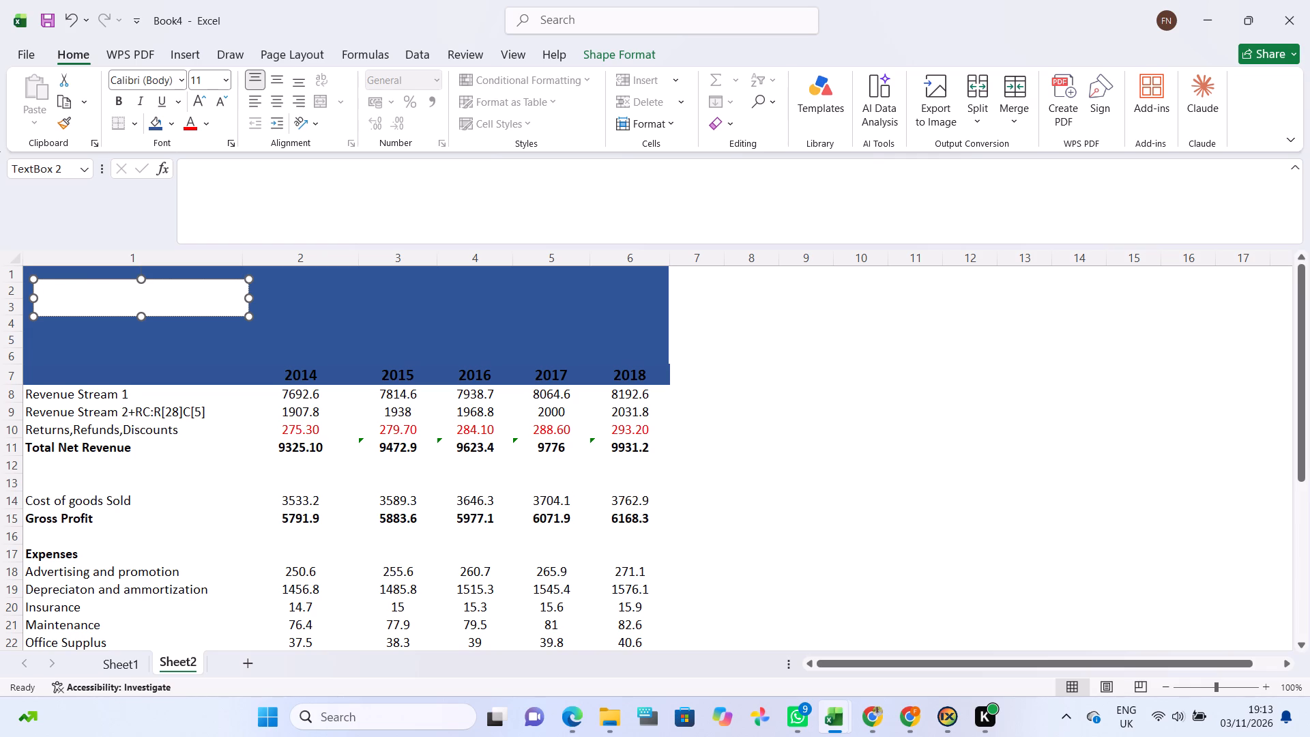
Duplicate the text box and move the copy directly below the original, over column 1 at about rows 5 to 6 of the banner.
left_click(203, 317)
key("ctrl+d")
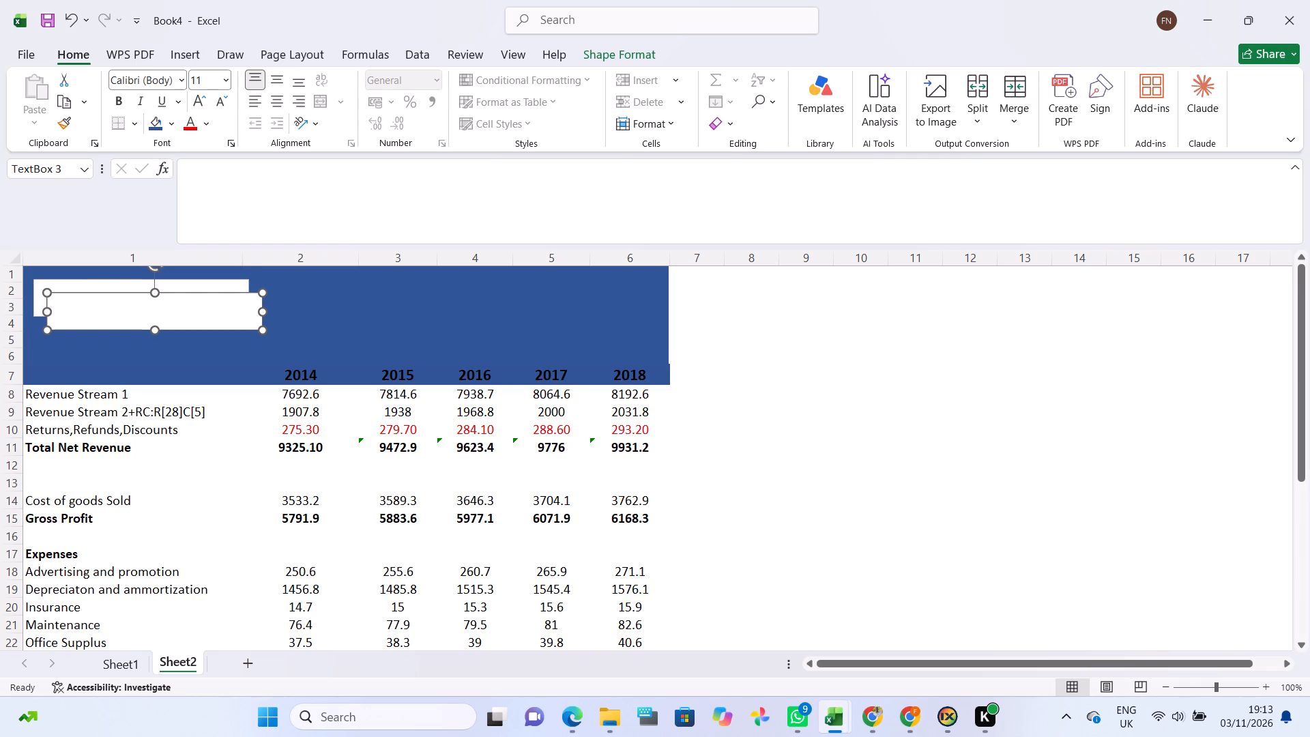
left_click_drag(203, 317, 199, 354)
left_click(199, 354)
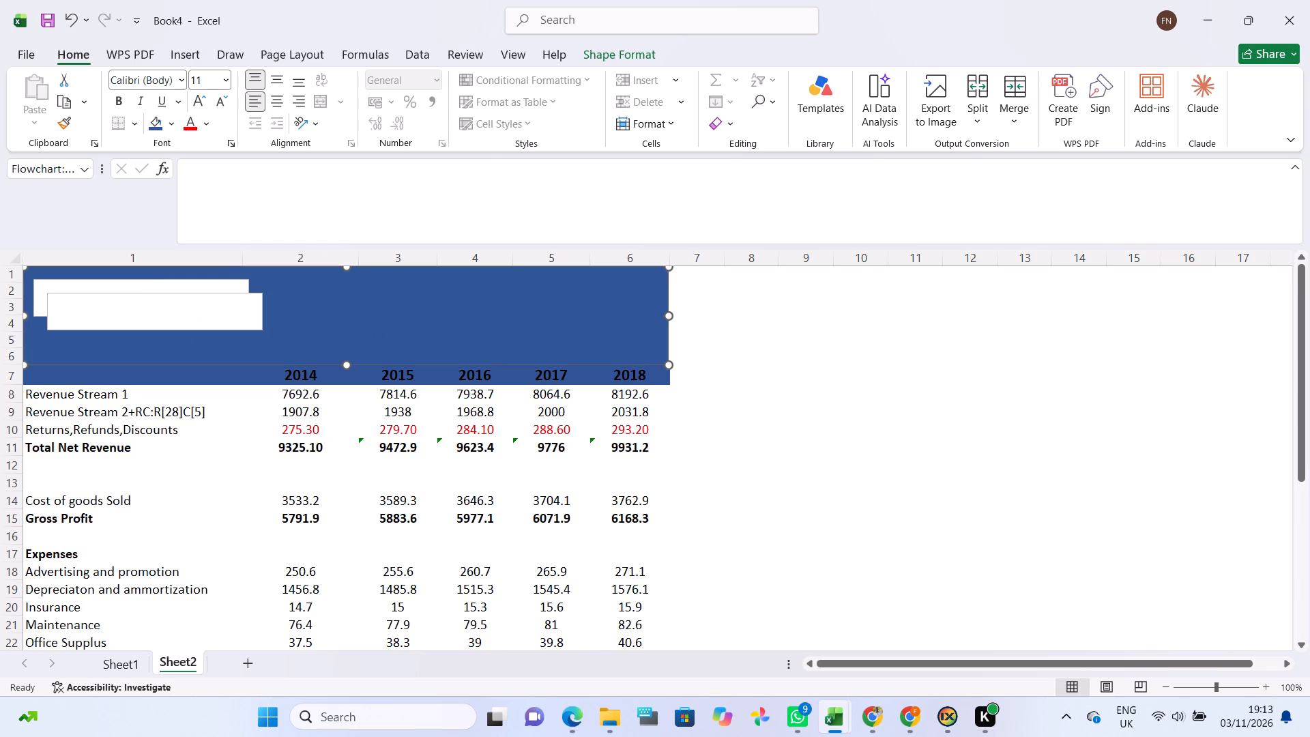
left_click(189, 332)
left_click_drag(176, 323, 153, 355)
left_click(98, 346)
left_click(108, 330)
left_click_drag(102, 325, 81, 348)
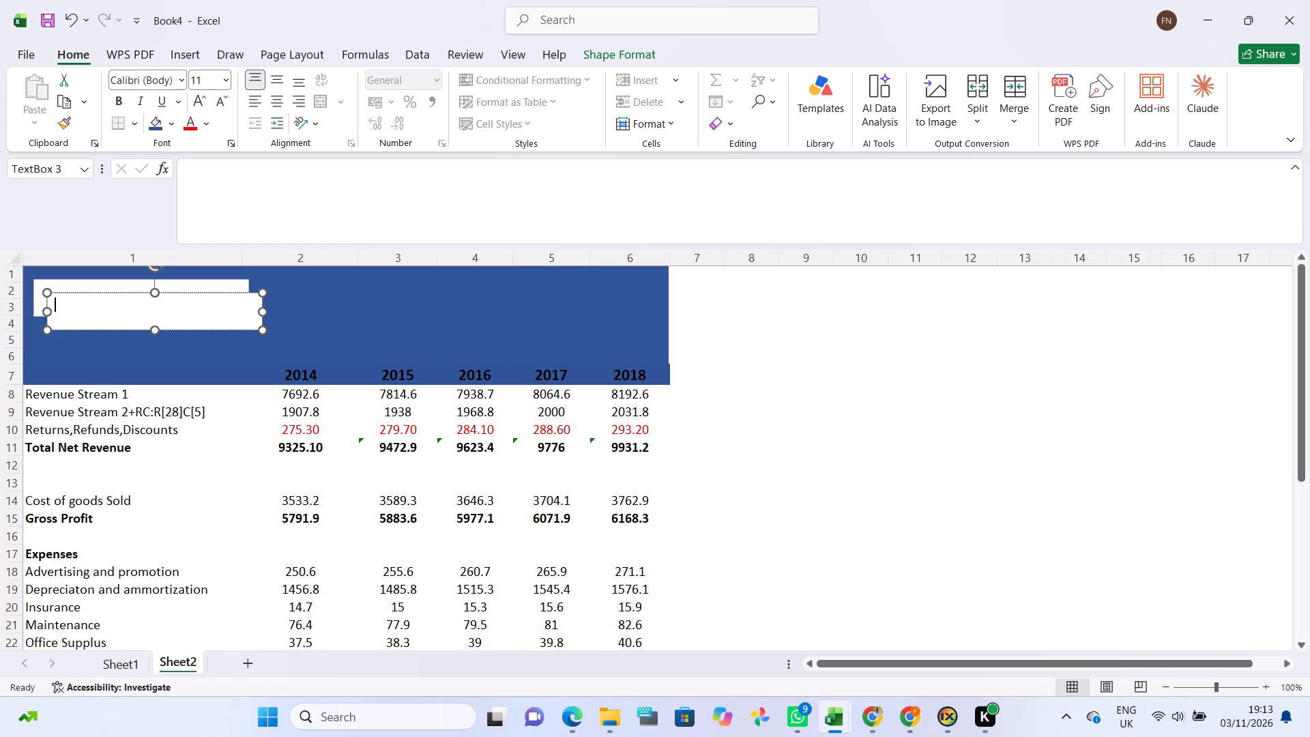
left_click_drag(81, 348, 96, 338)
left_click(97, 334)
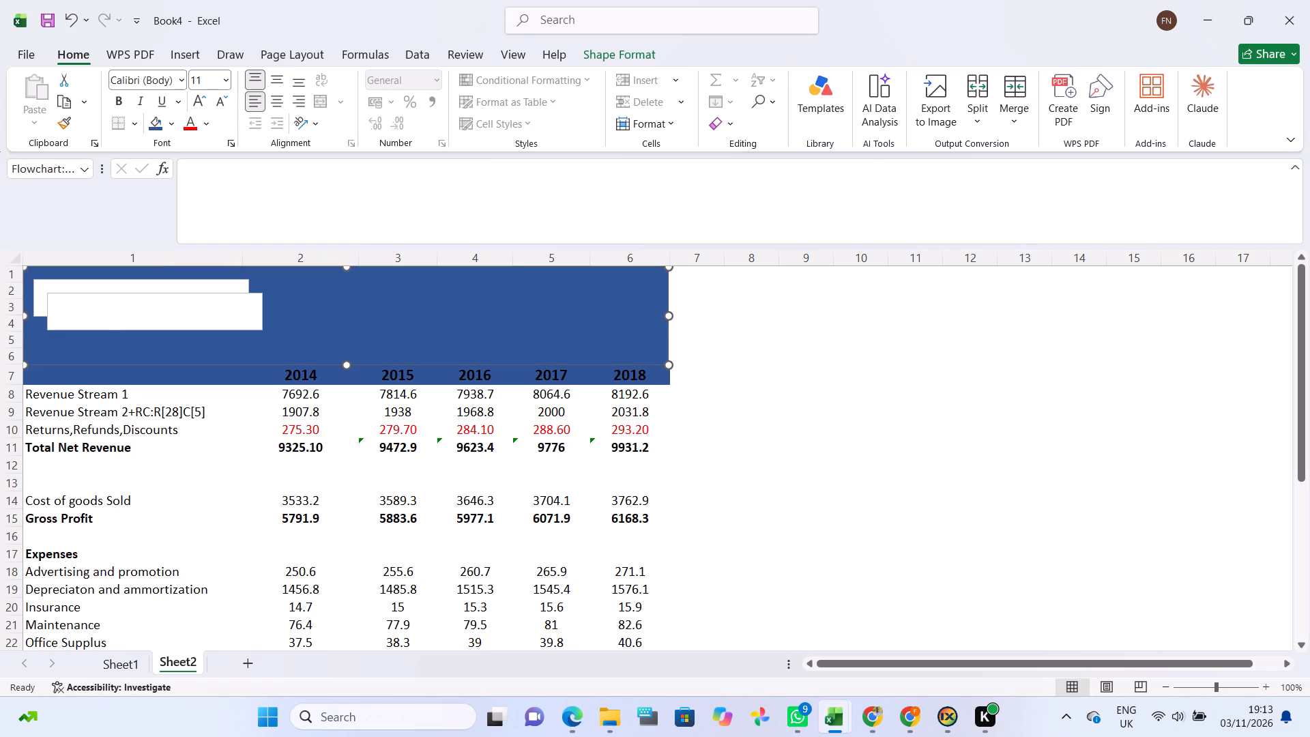
left_click(97, 334)
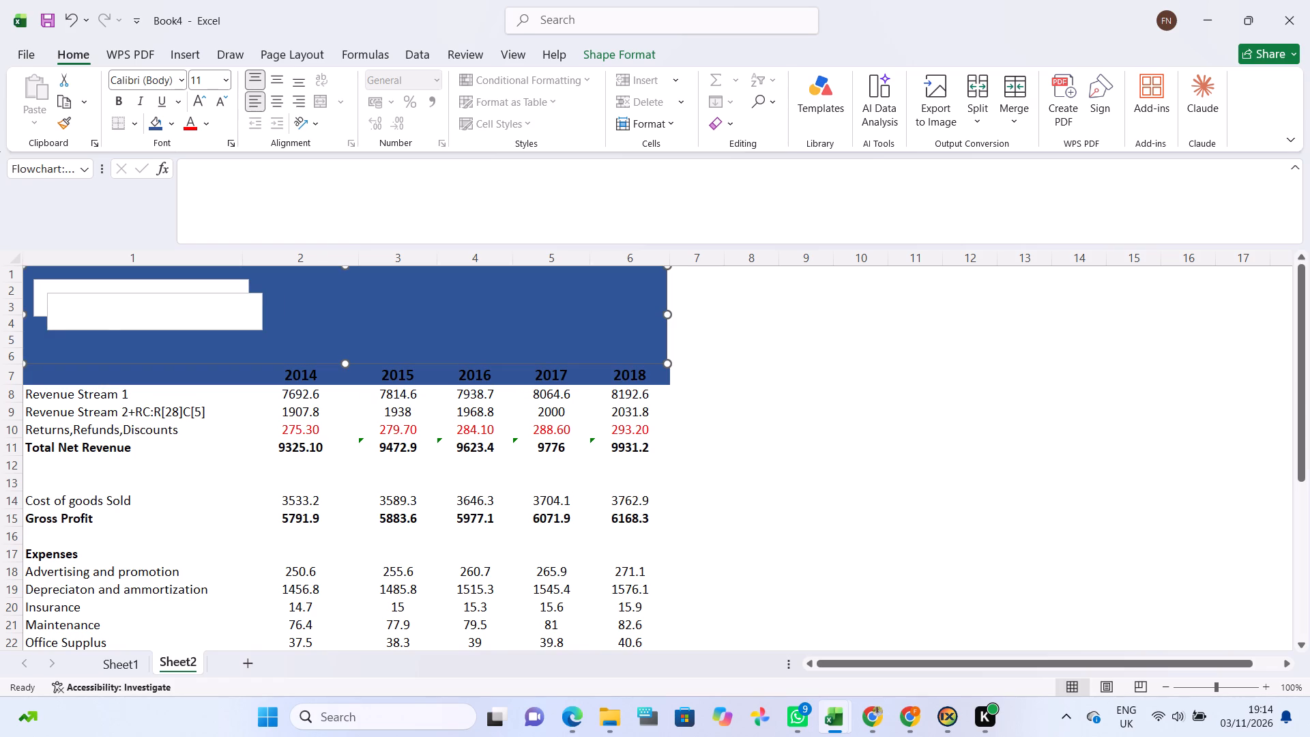
left_click(88, 322)
left_click(88, 326)
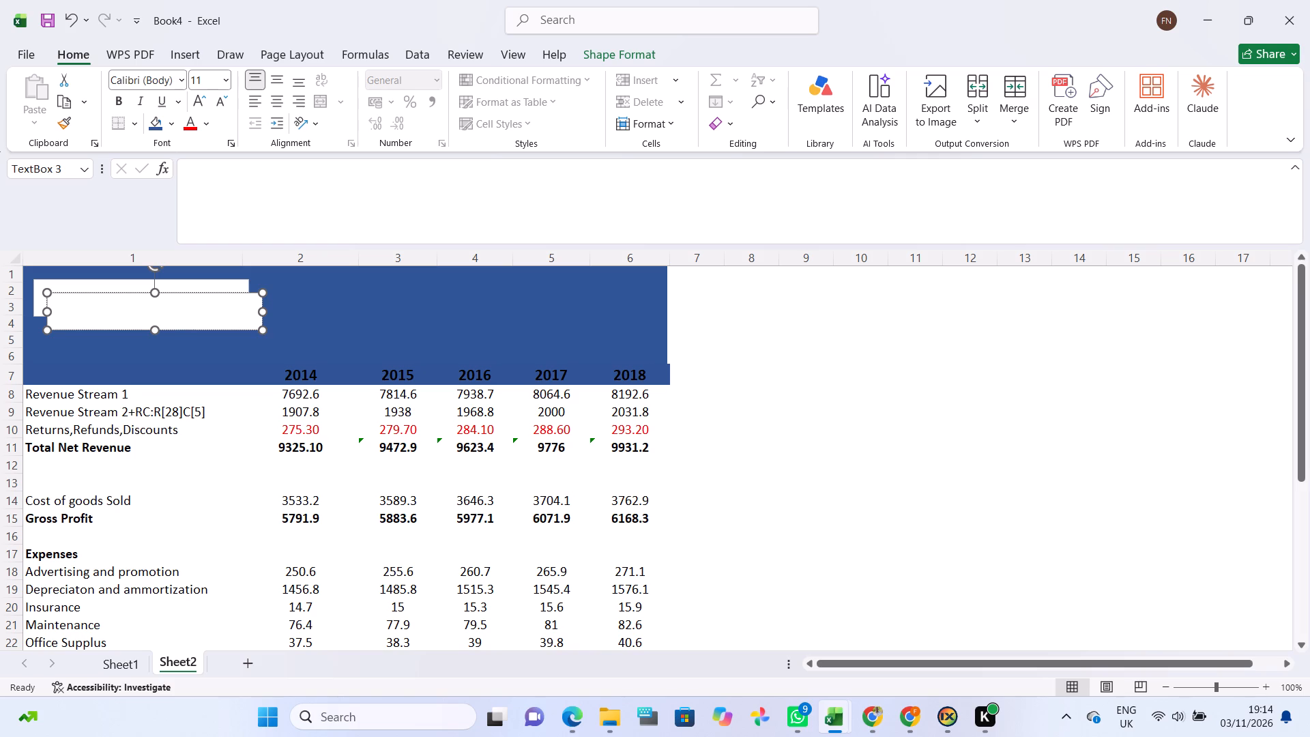
left_click(84, 328)
left_click_drag(84, 328, 66, 366)
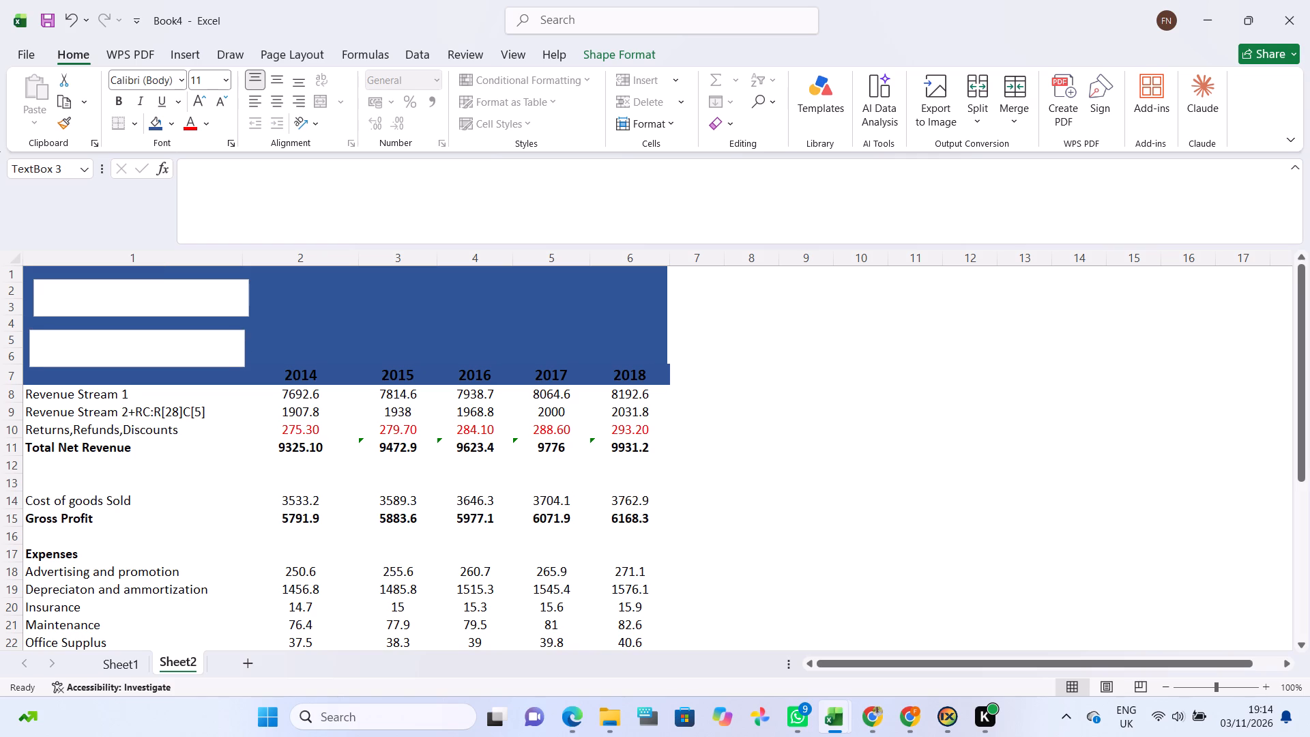
Align the lower text box under the upper one, shorten it slightly, and widen both boxes slightly to the same width.
left_click_drag(66, 366, 69, 362)
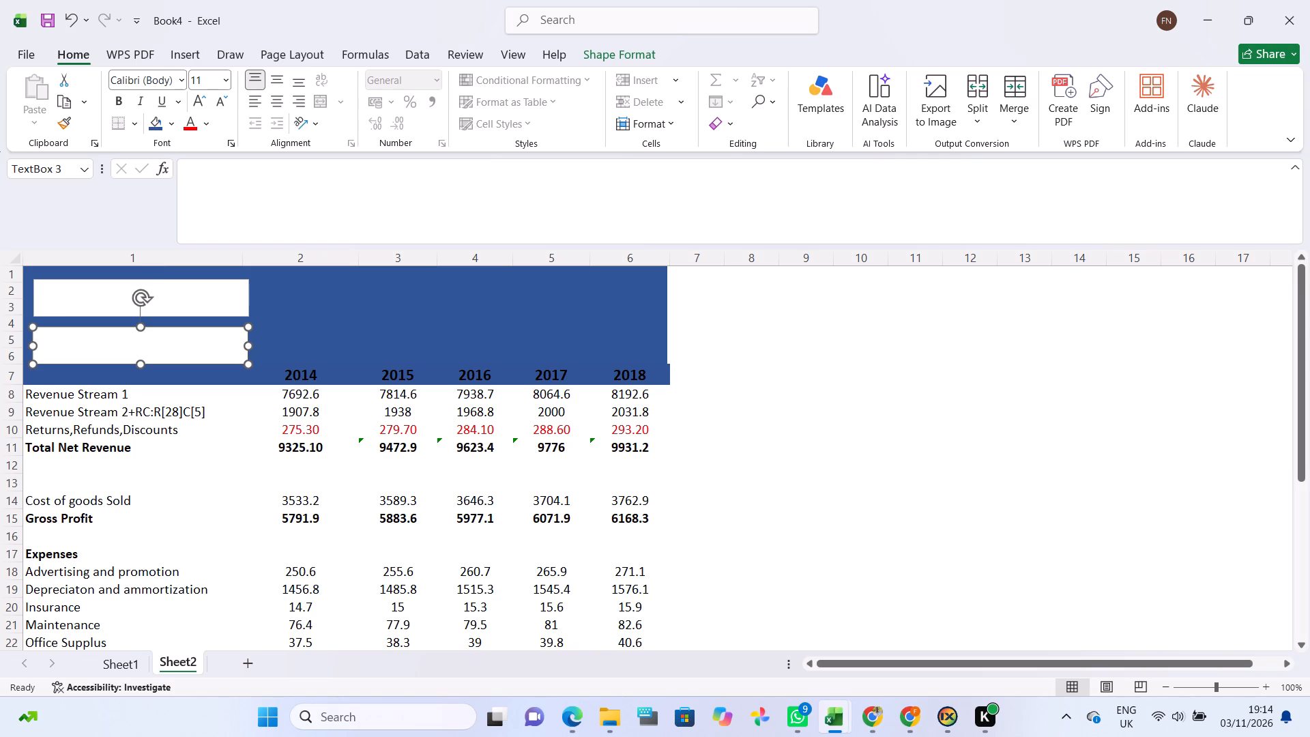
left_click(250, 364)
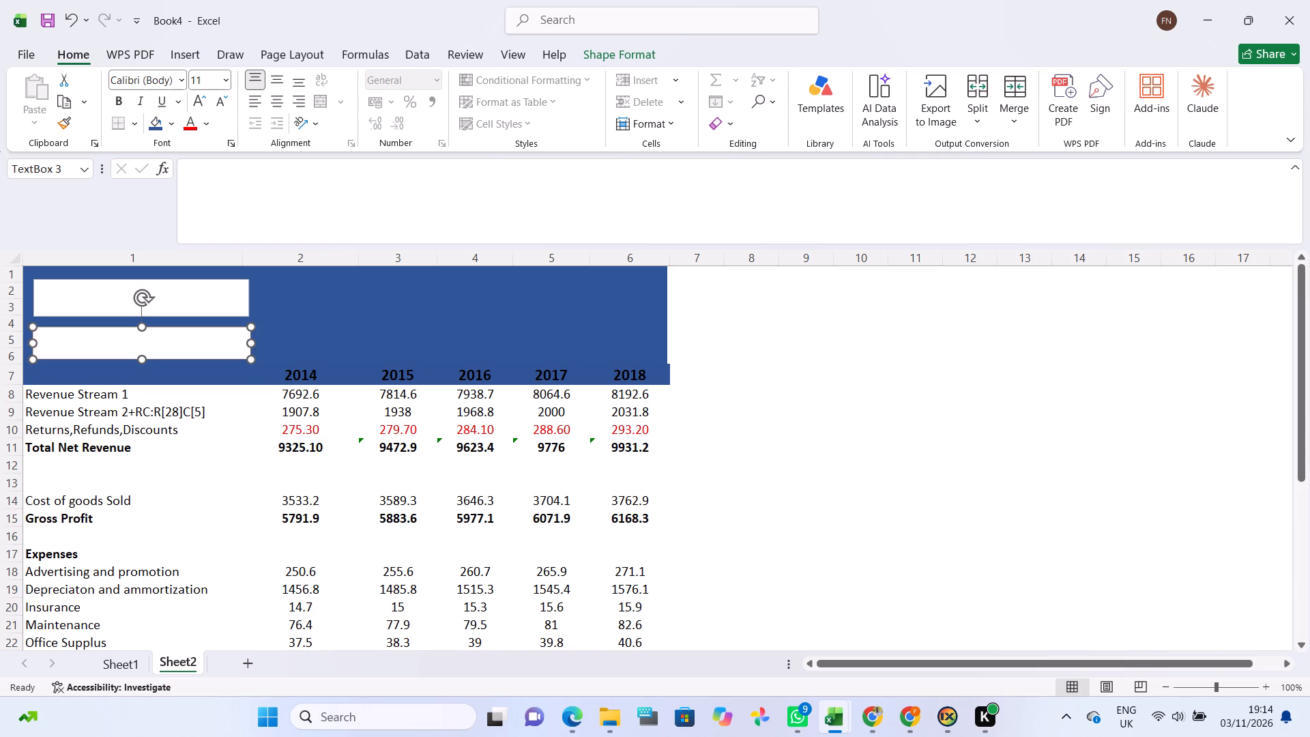
left_click(229, 312)
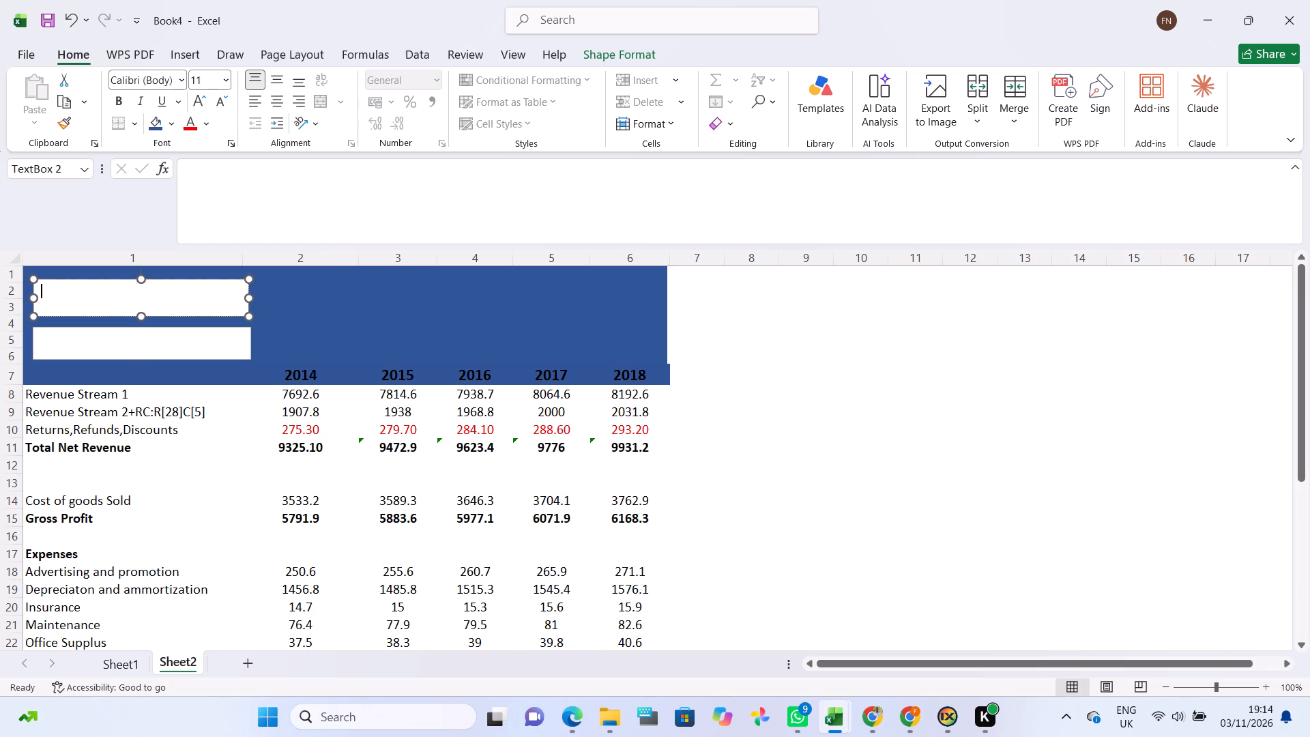
left_click(248, 318)
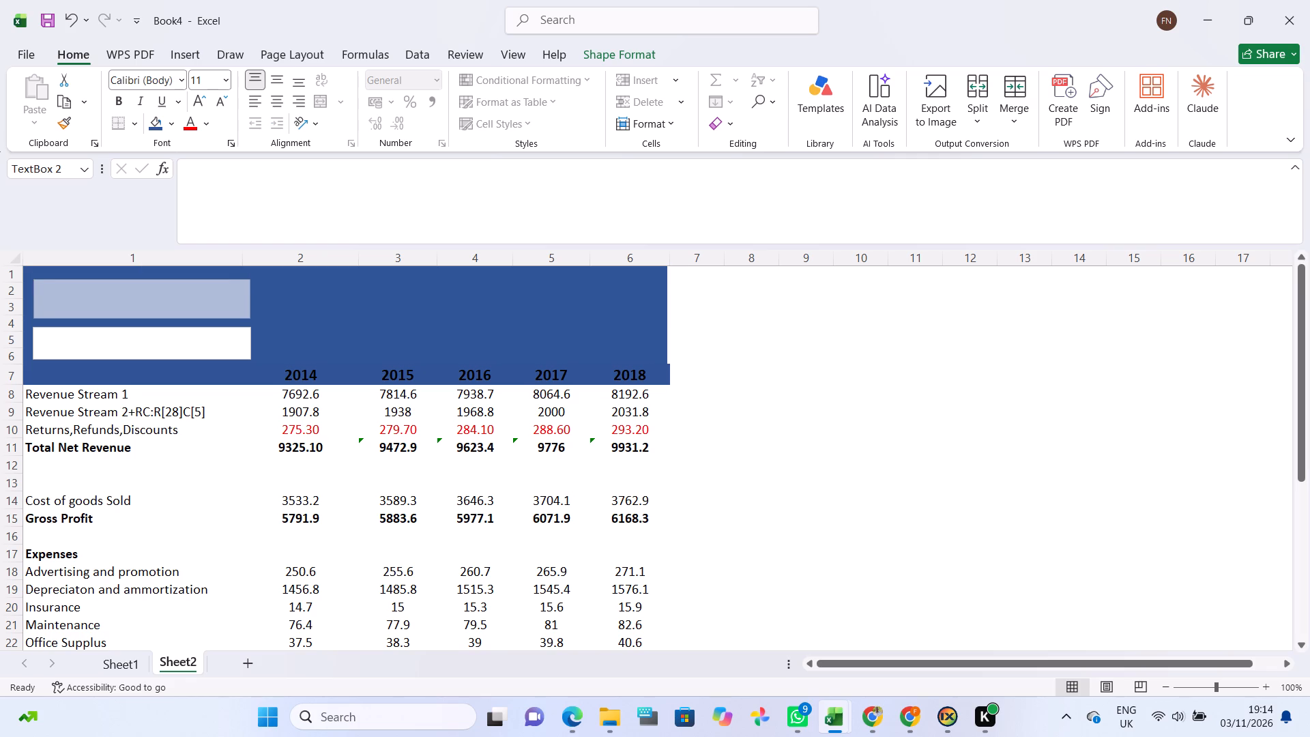
Enter "KELLY Company" in the upper text box of the banner.
left_click(198, 310)
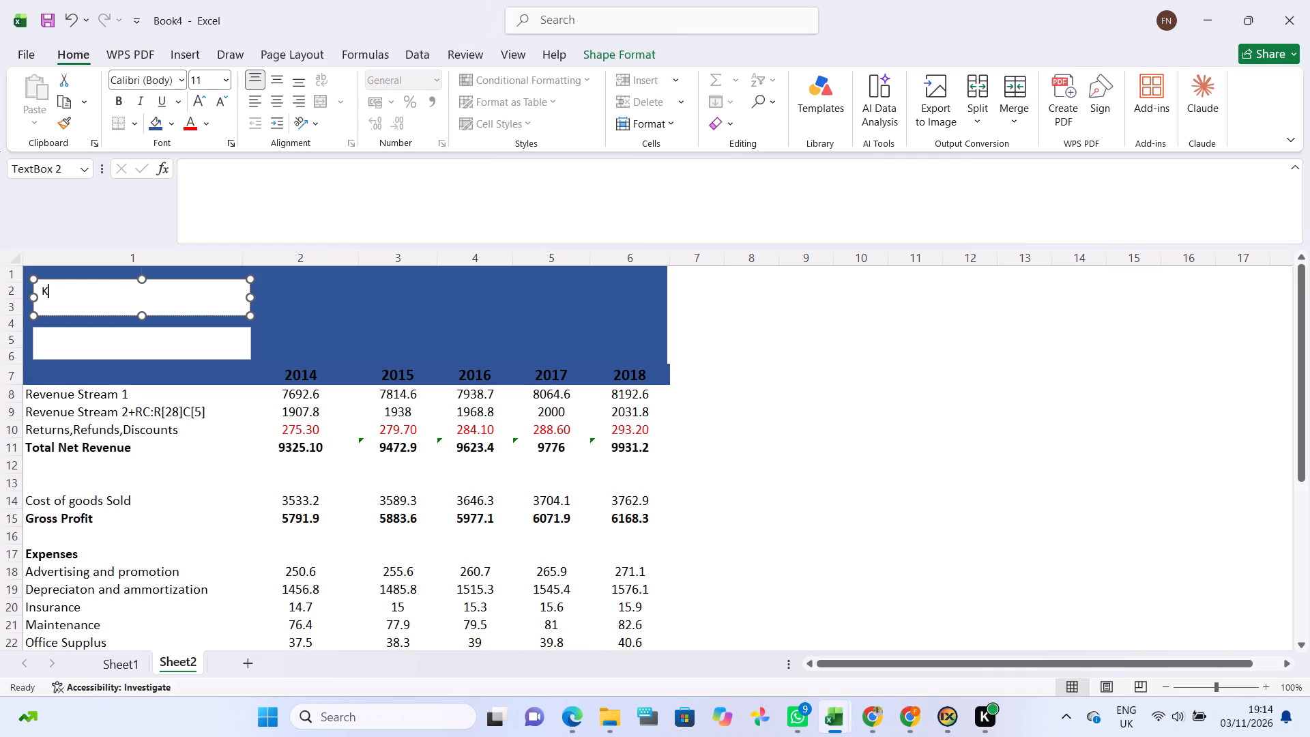
key("e")
key("BackSpace")
key("BackSpace")
key("BackSpace")
key("c")
type("op")
key("BackSpace")
key("BackSpace")
type("ompany")
Enter "Profit and Loss Statement" in the lower text box of the banner.
left_click(158, 345)
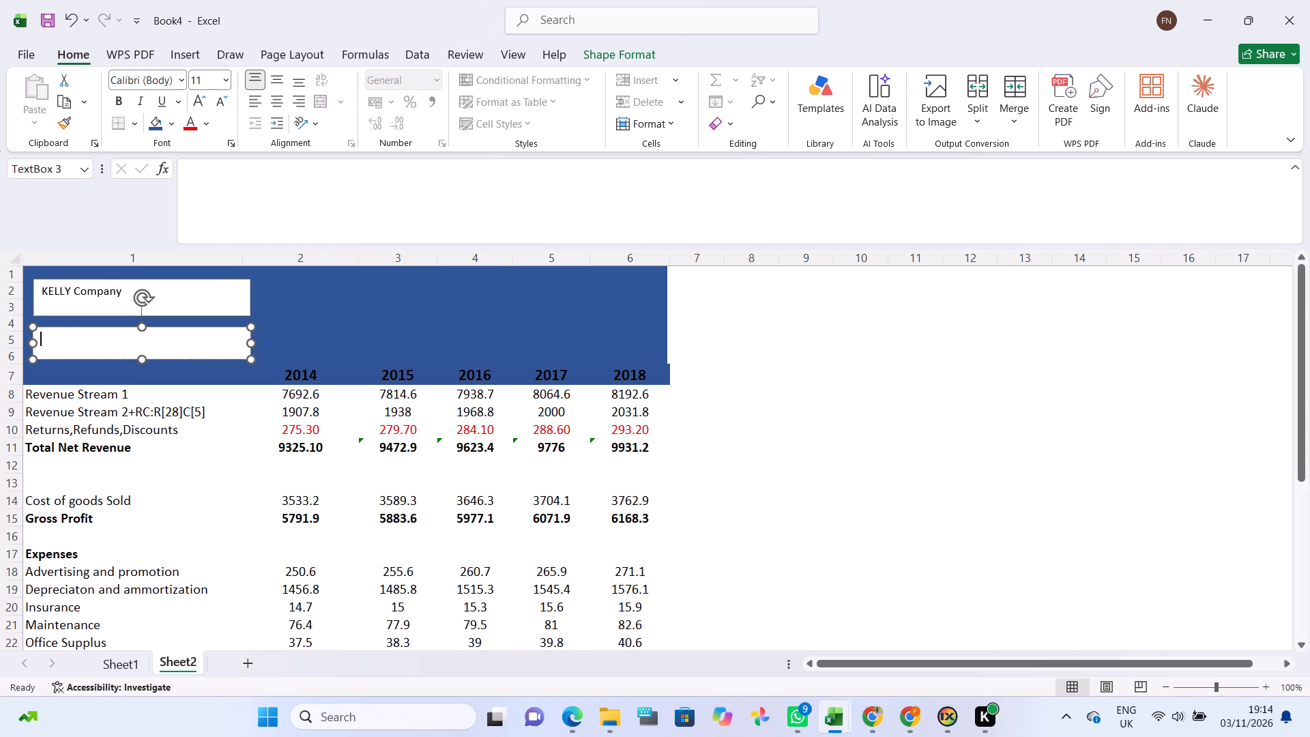
key("p")
type("rofit")
key("space")
type("and")
key("space")
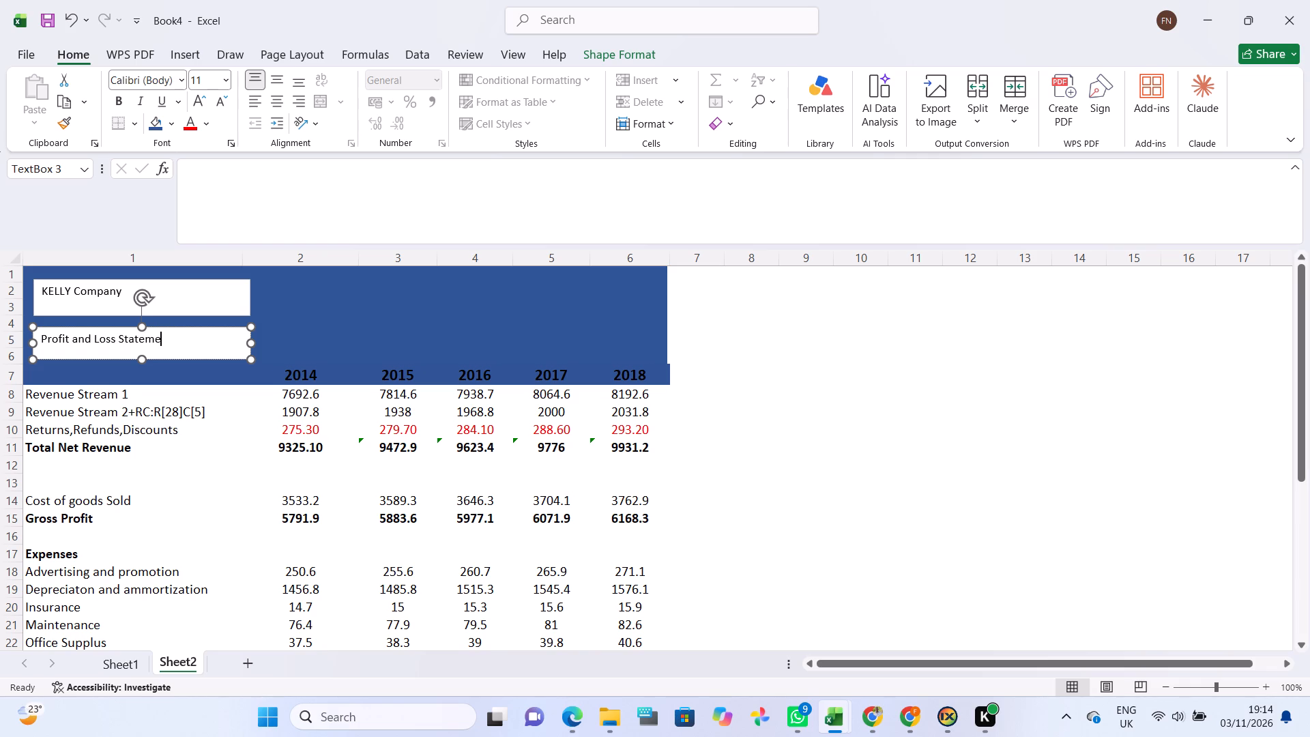
type("nt")
Insert "(P&L)" directly before the word "Statement" in the lower text box.
double_click(121, 336)
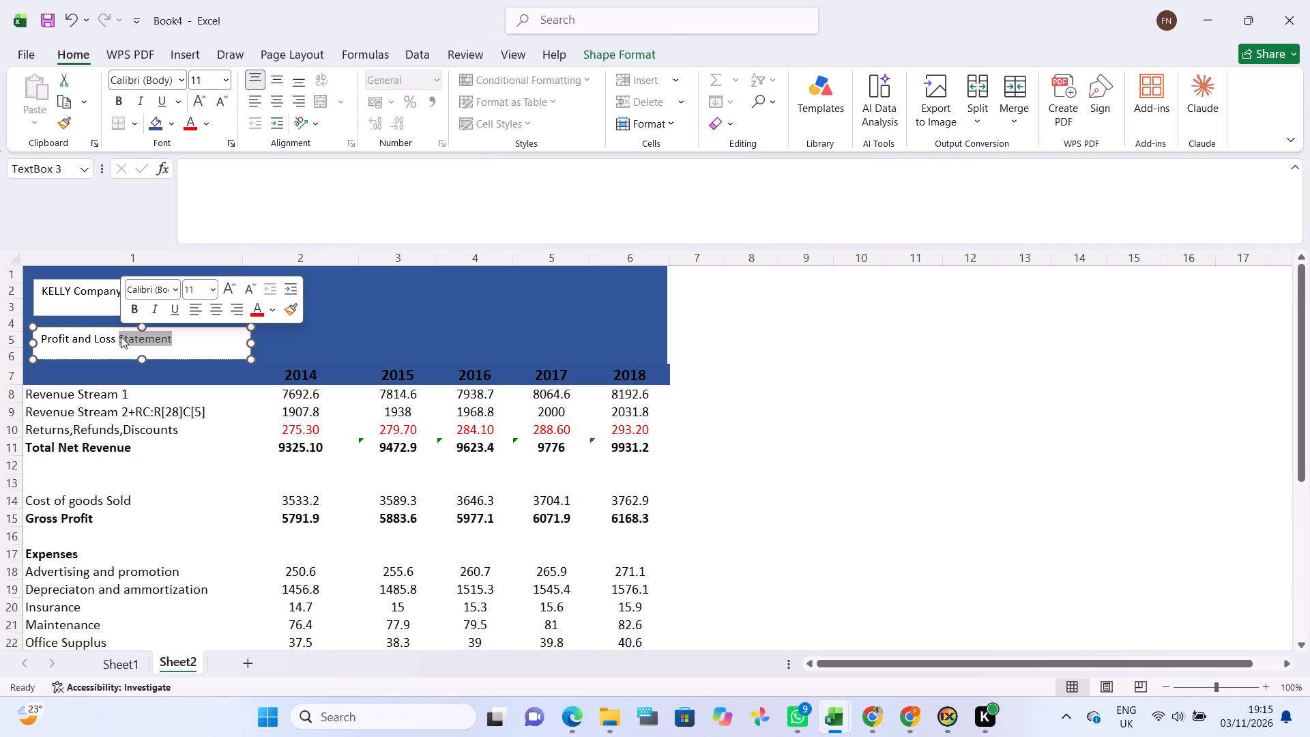
left_click(121, 336)
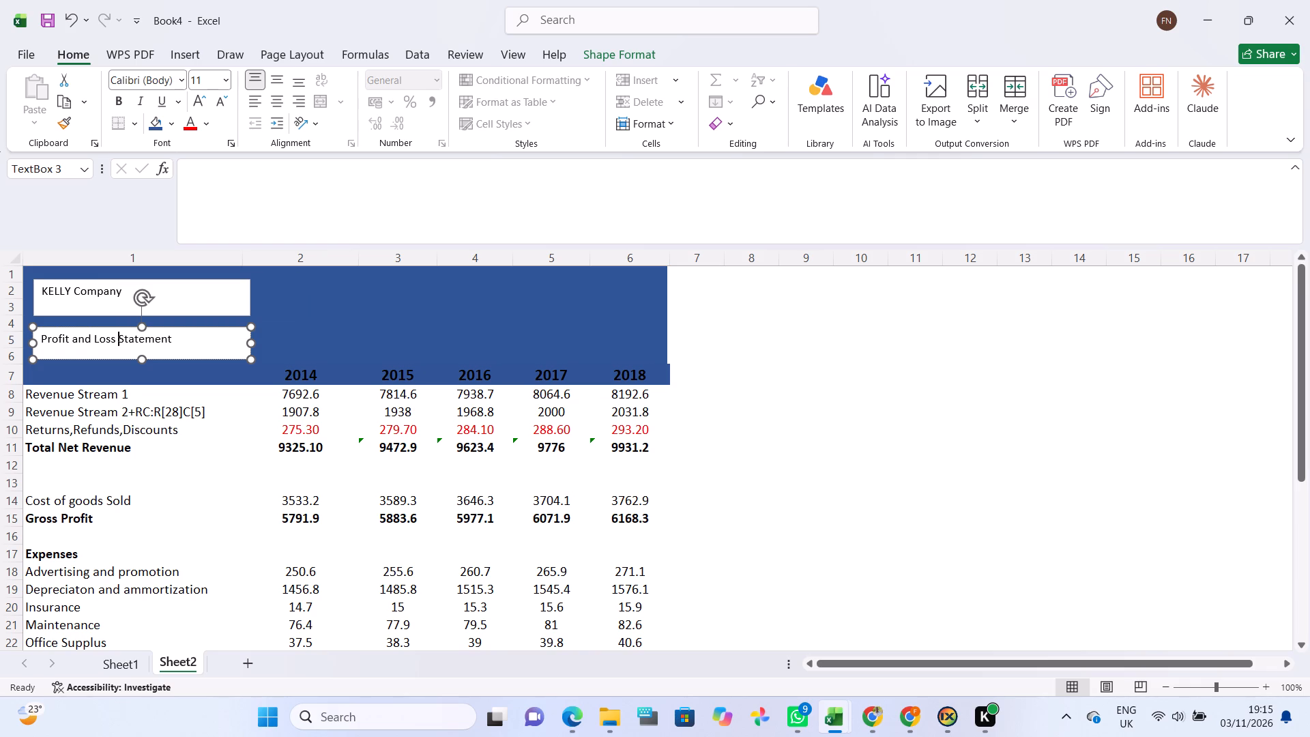
key("shift+parenleft")
key("p")
key("shift+dollar")
key("BackSpace")
key("shift+ampersand")
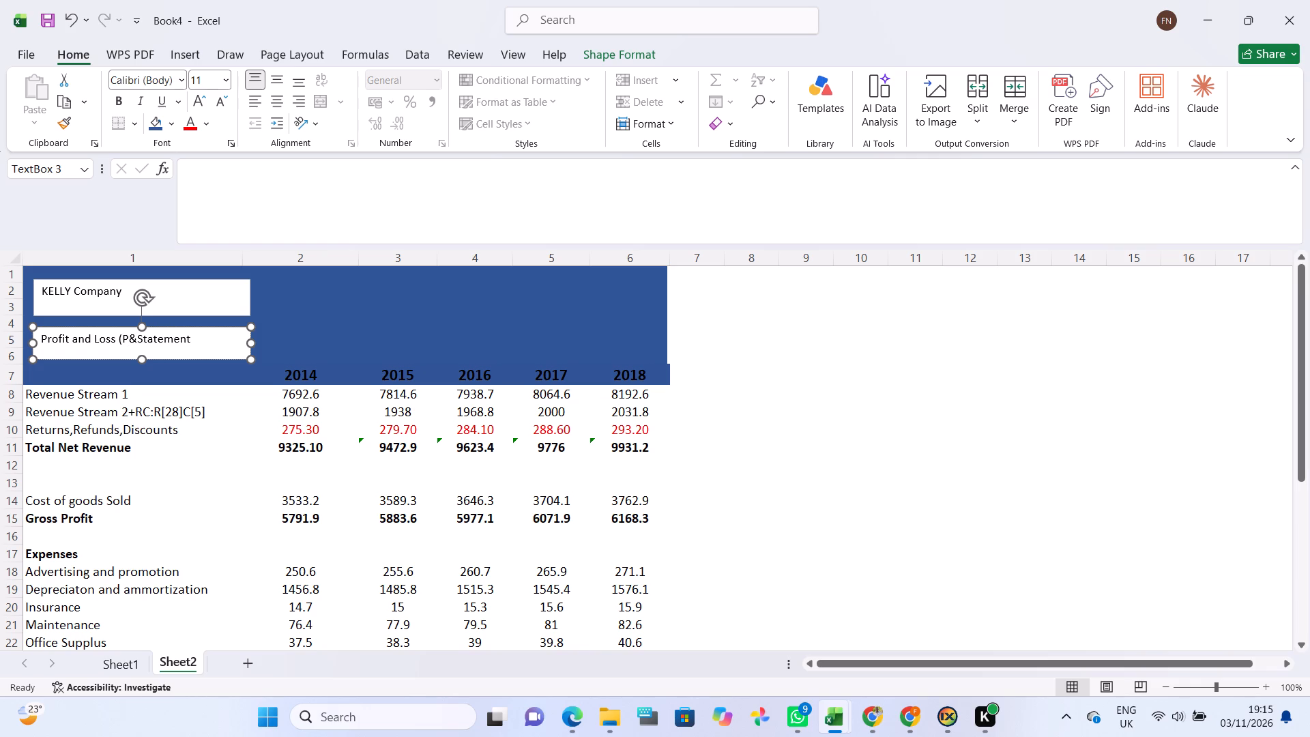
key("l")
key("shift+parenright")
Set the Profit and Loss title to font size 14 and widen its text box so the title fits on one line.
left_click_drag(44, 336, 194, 345)
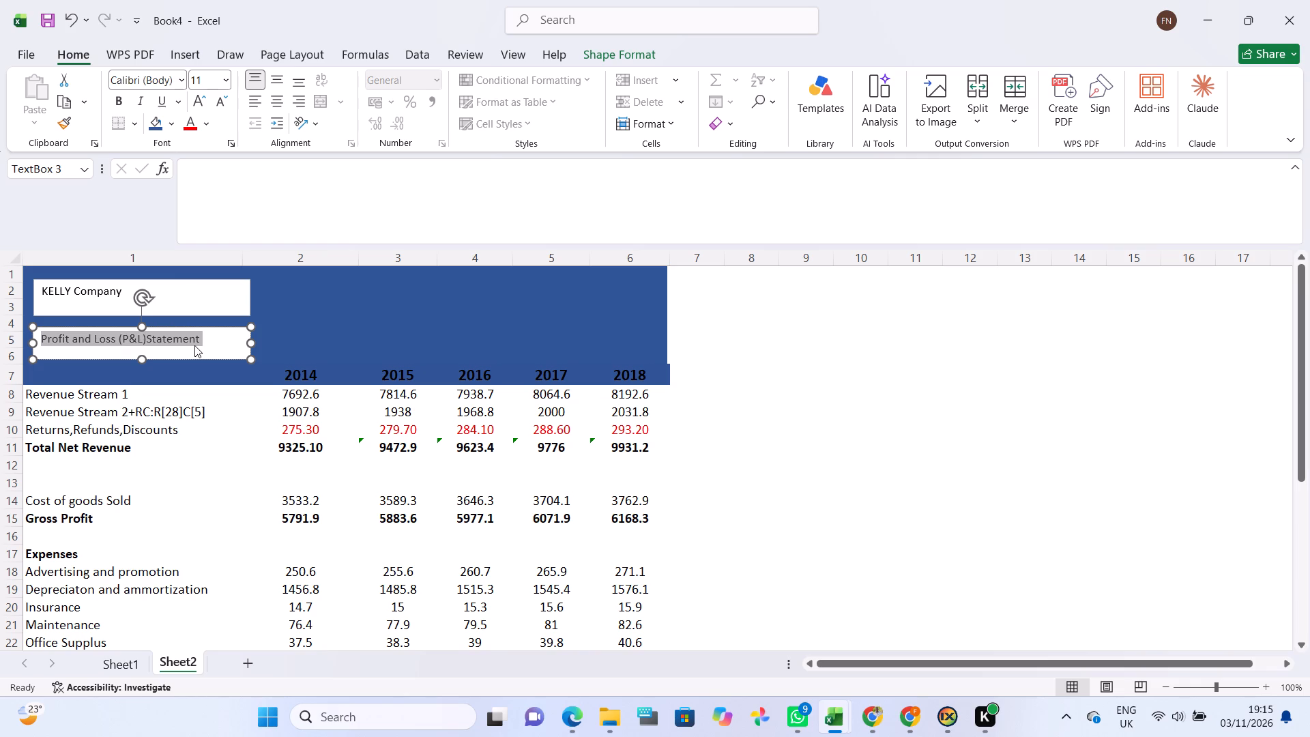
left_click(224, 88)
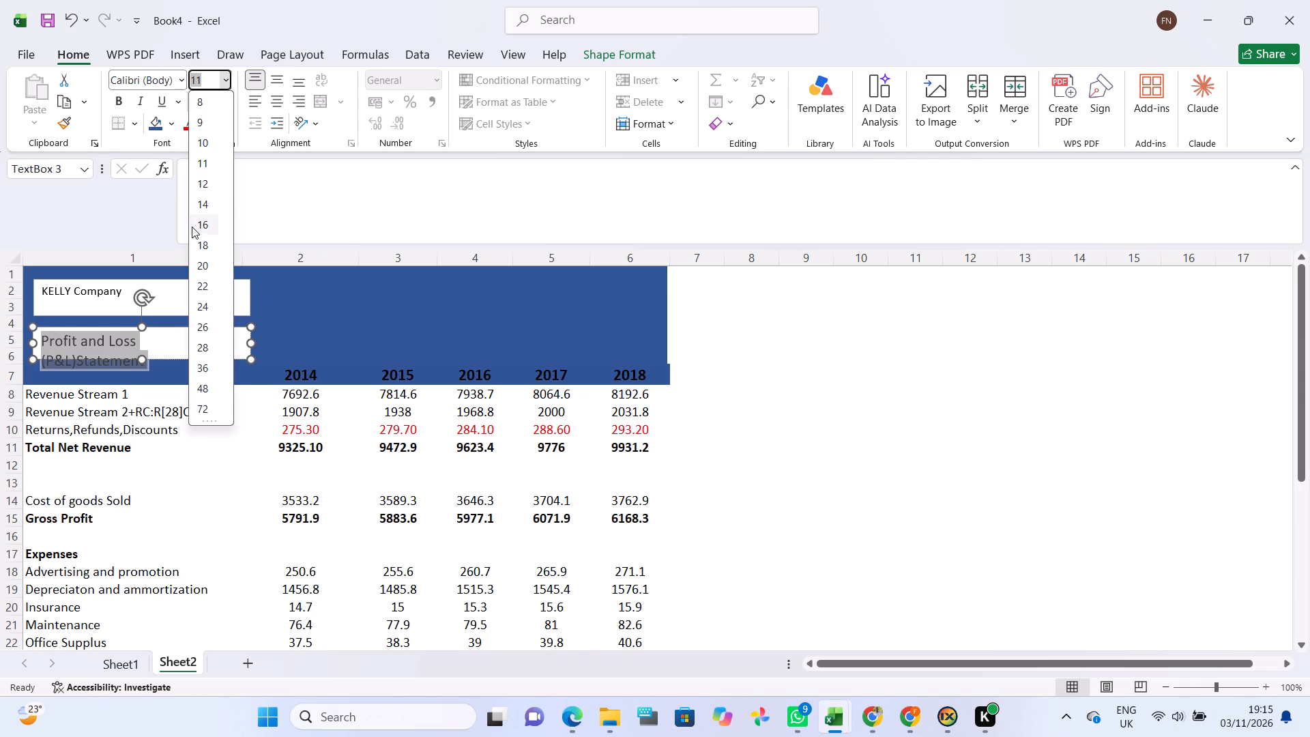
left_click(192, 227)
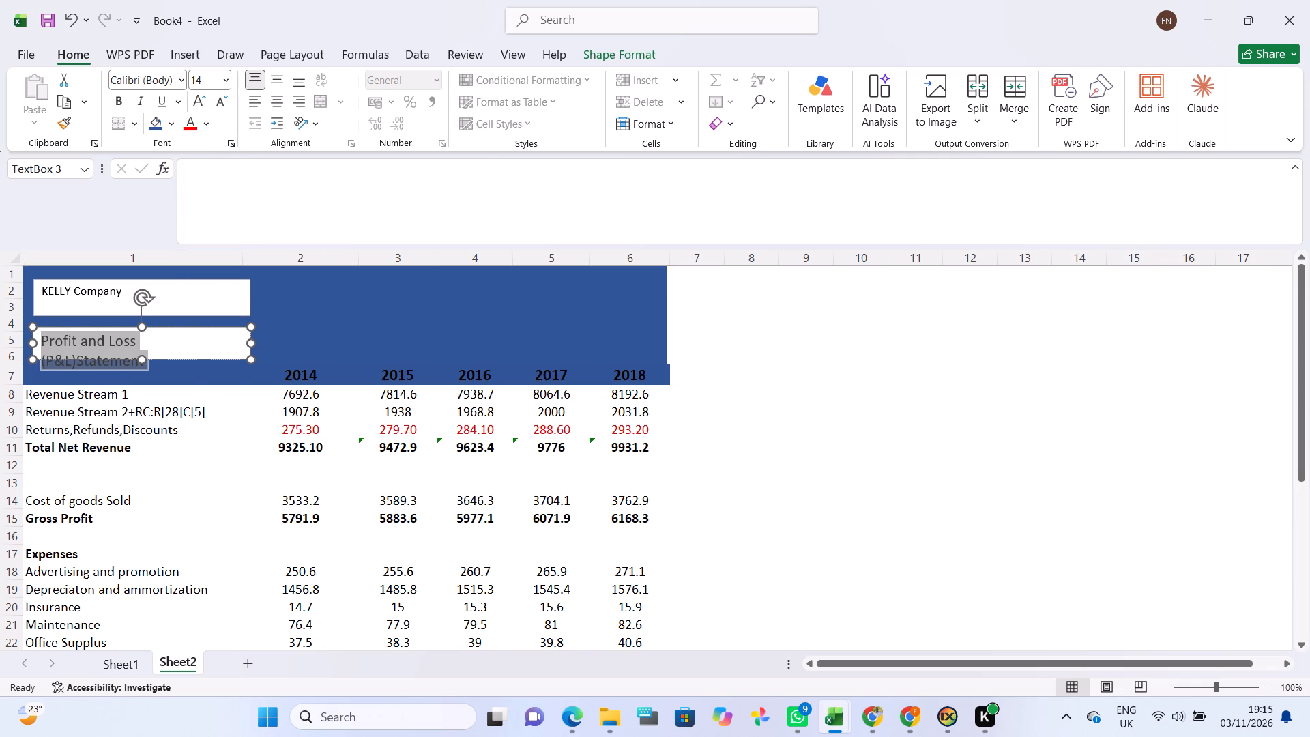
left_click_drag(248, 340, 267, 341)
Enlarge the "KELLY Company" text in the upper text box to font size 20.
left_click(215, 293)
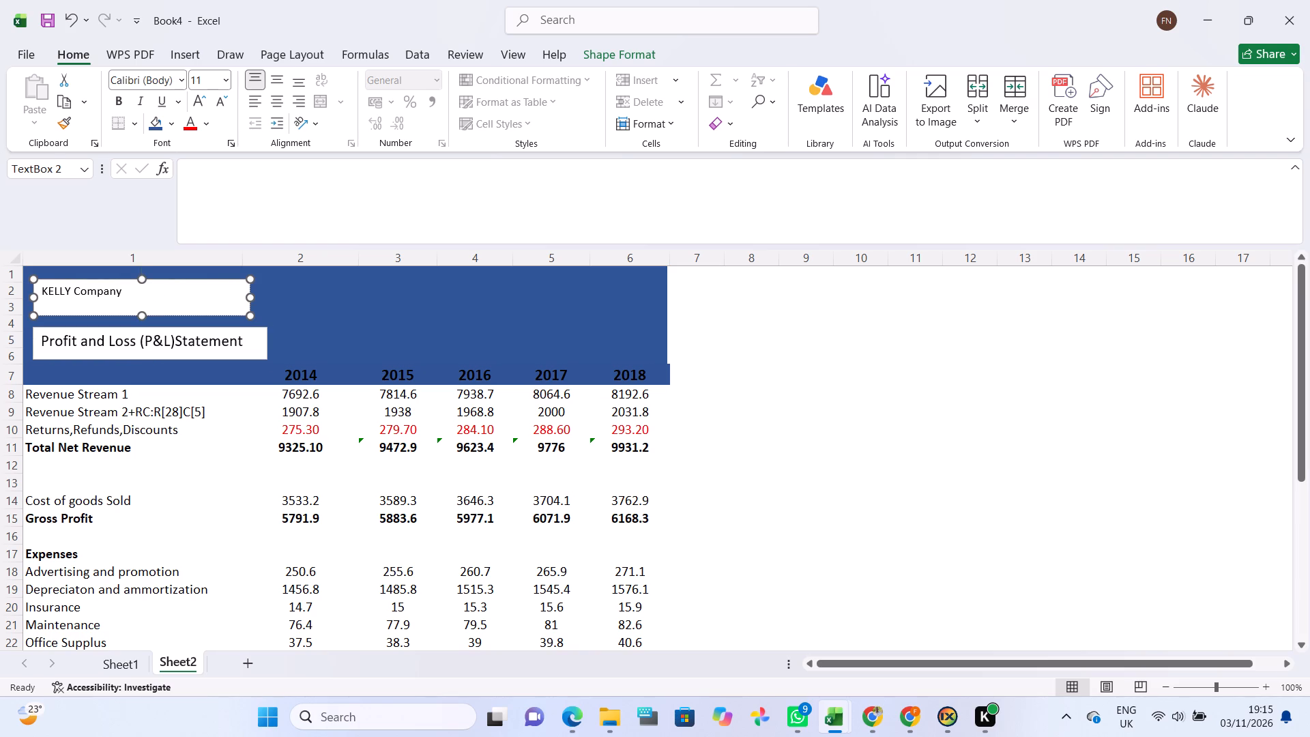
left_click_drag(44, 287, 125, 301)
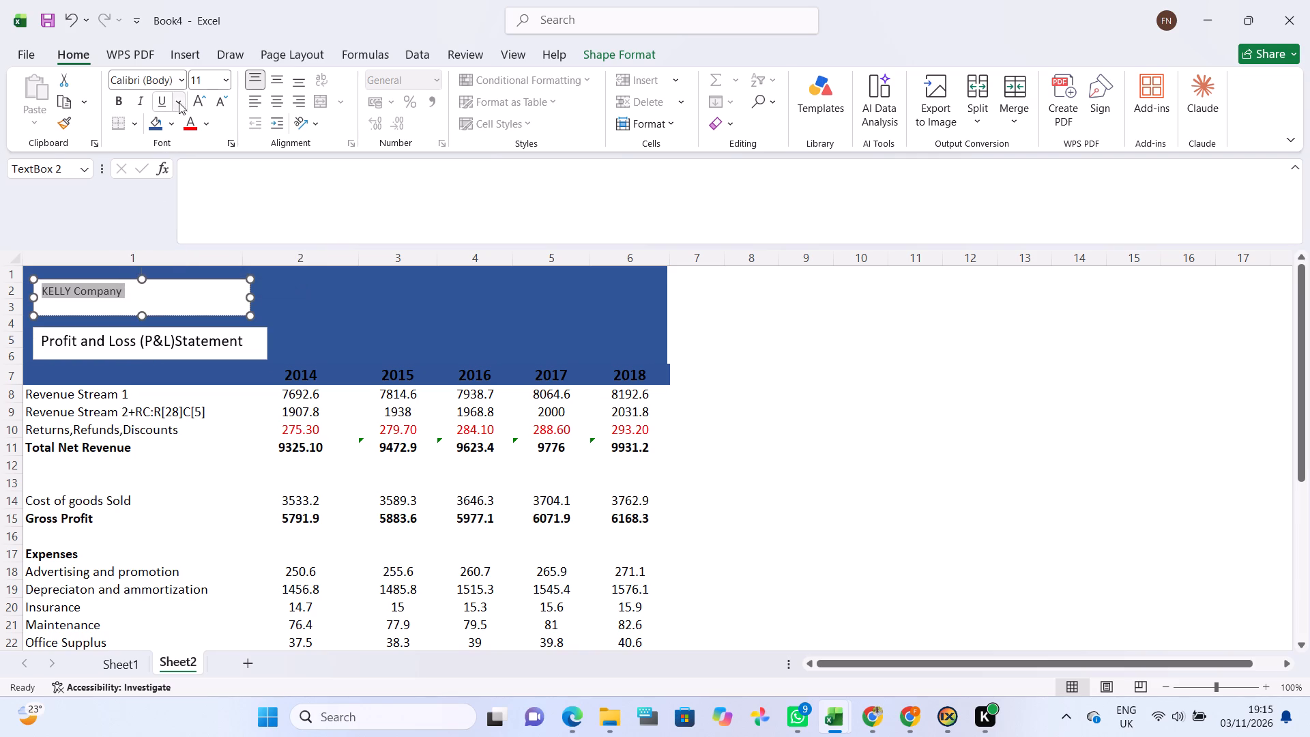
triple_click(196, 98)
left_click(196, 98)
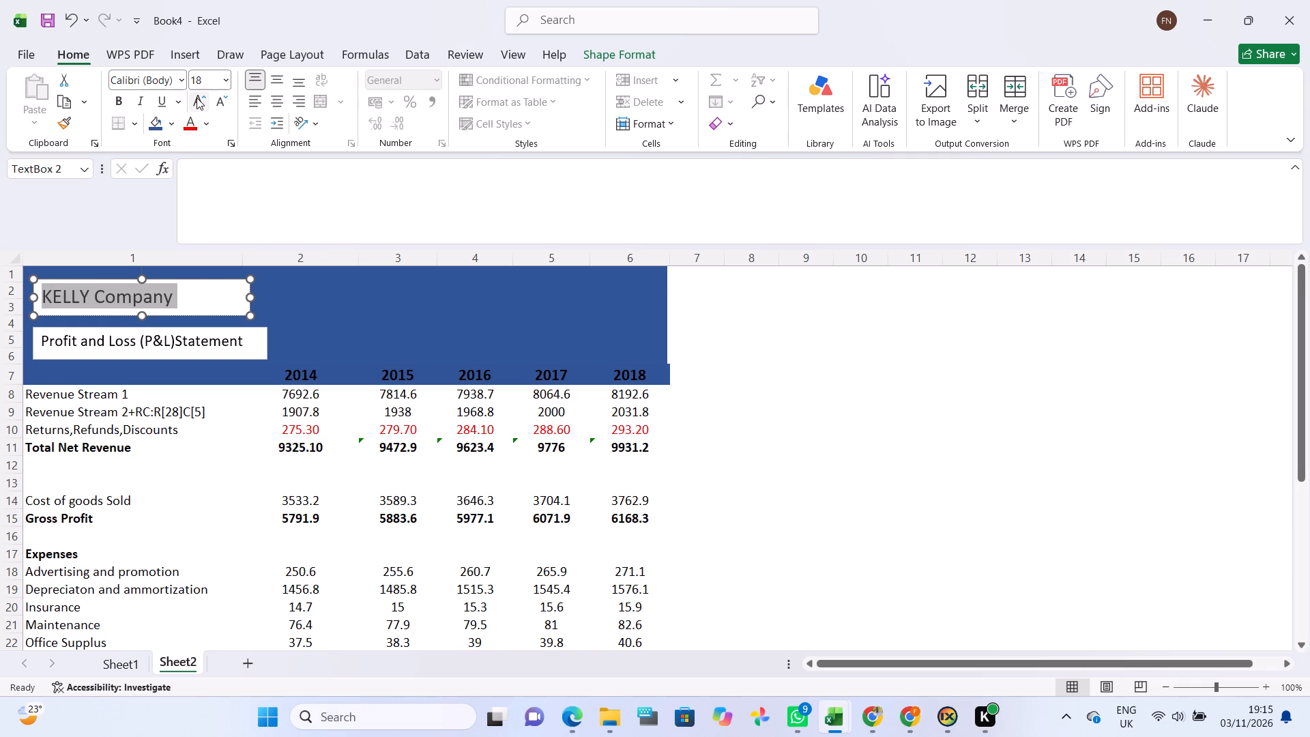
left_click(196, 98)
Enlarge the Profit and Loss title to font size 16 and widen its text box to fit it on one line.
left_click(162, 324)
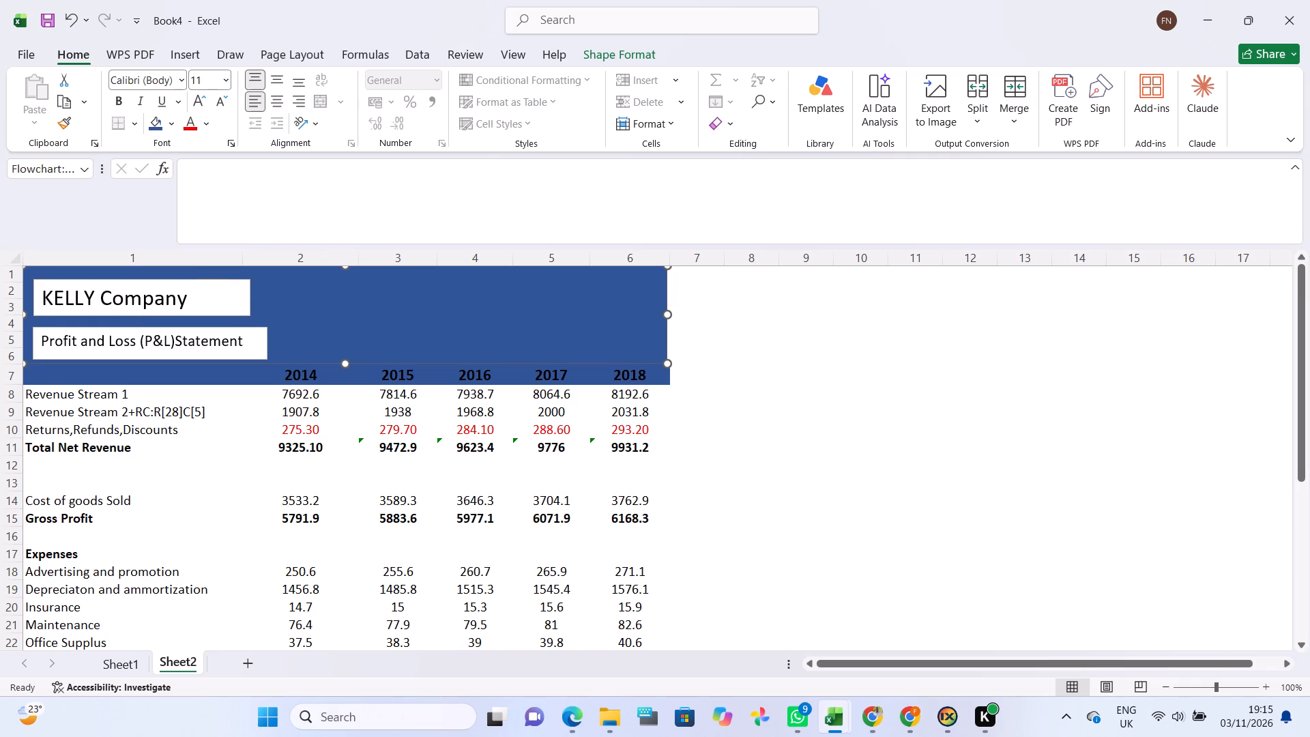
triple_click(132, 338)
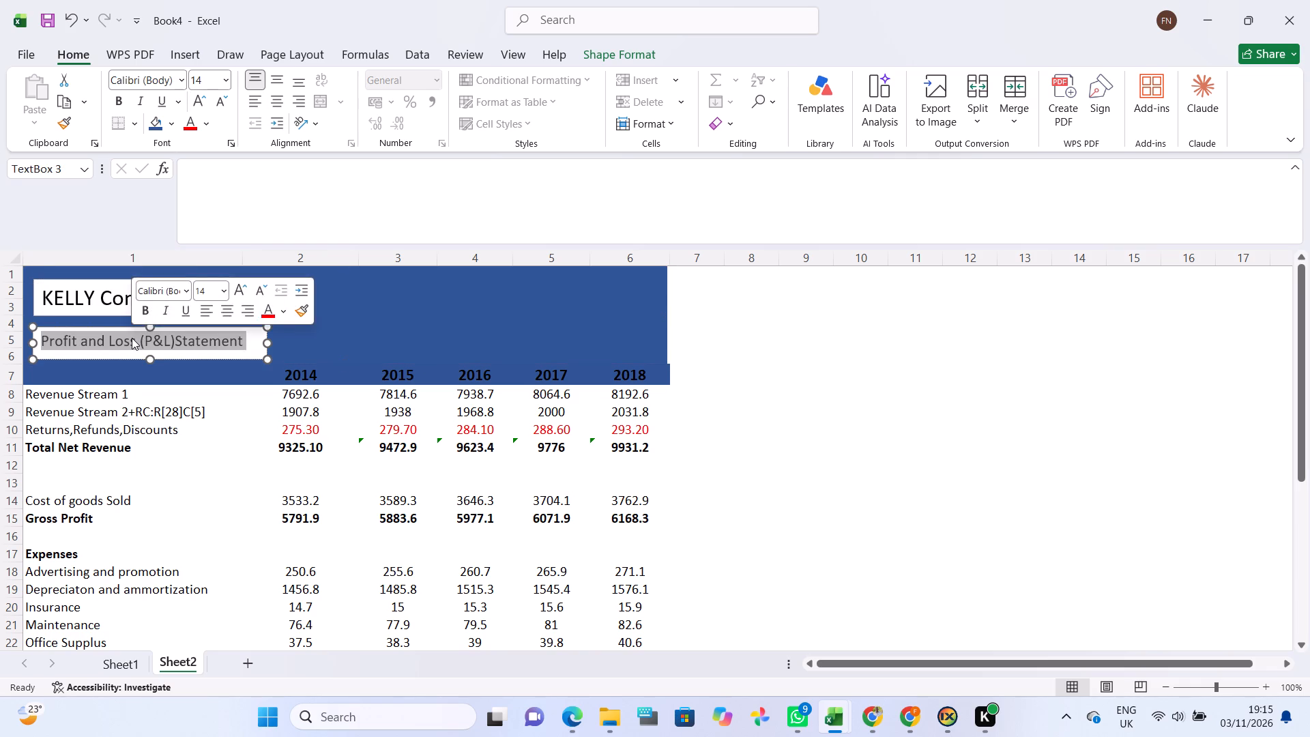
left_click(132, 338)
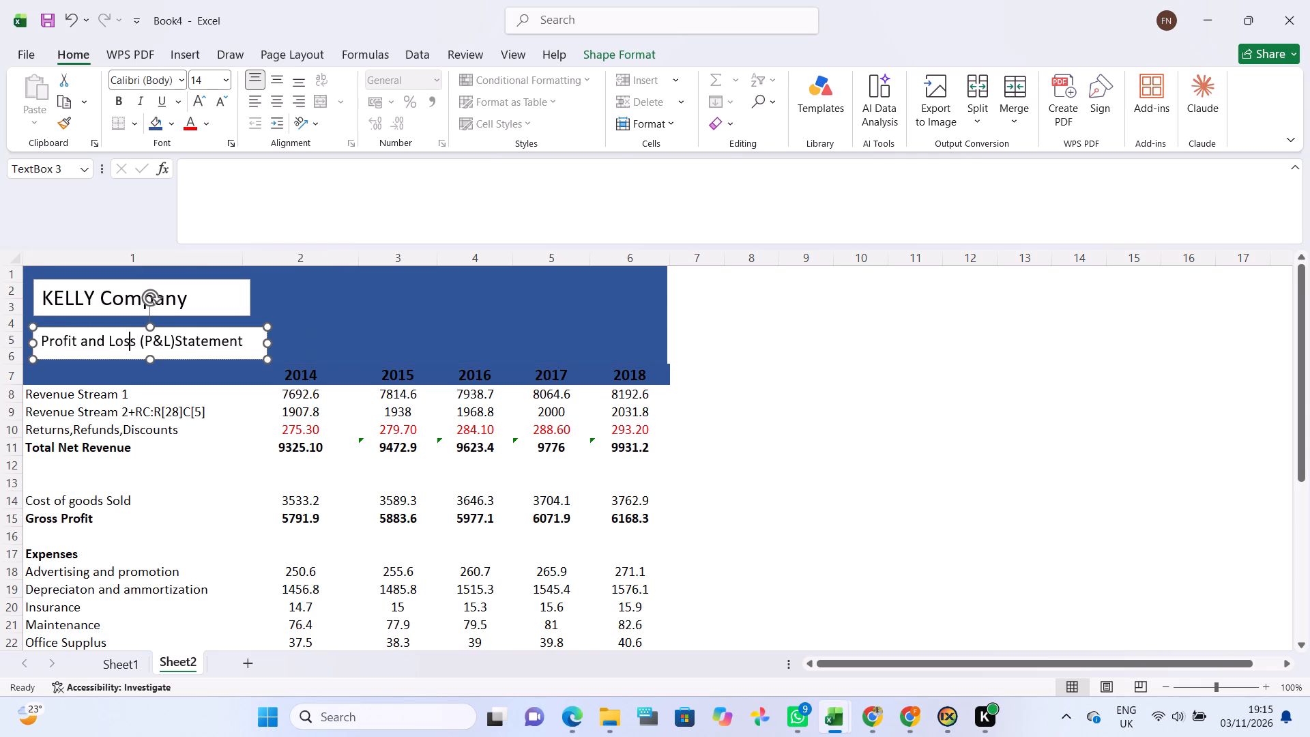
triple_click(132, 338)
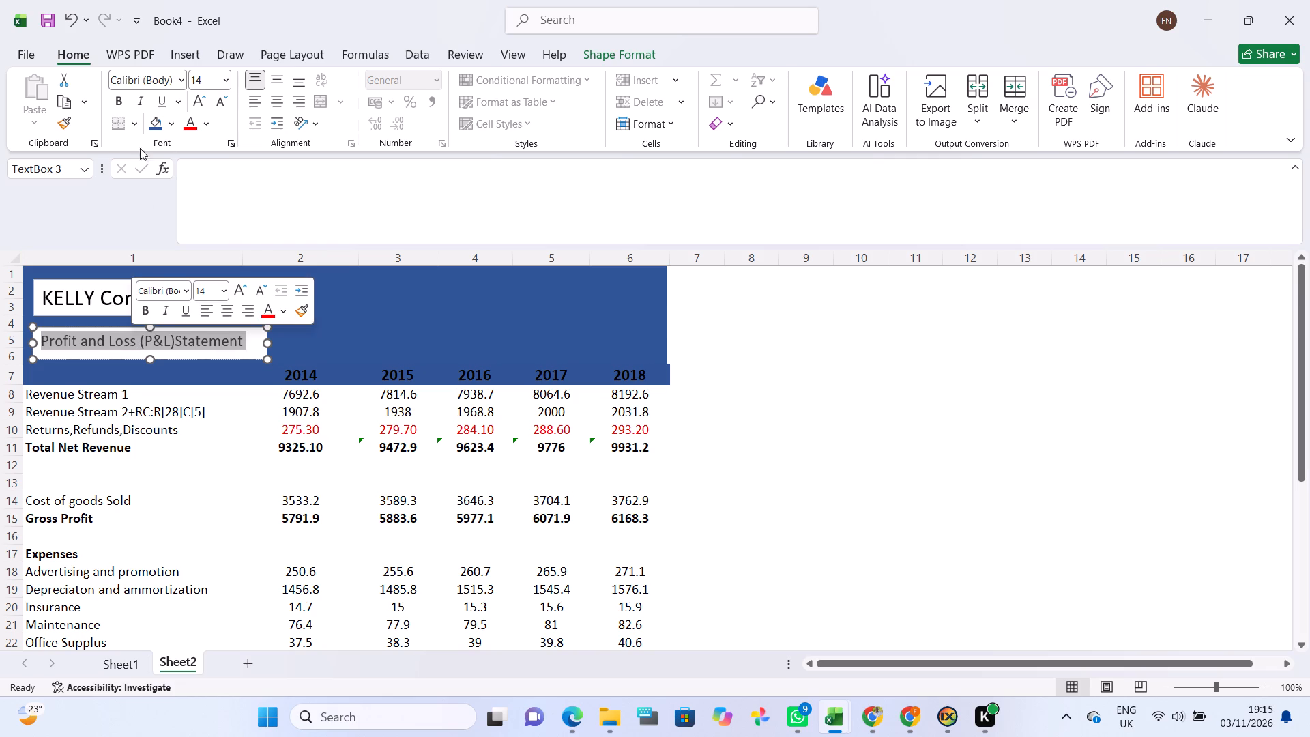
left_click(201, 102)
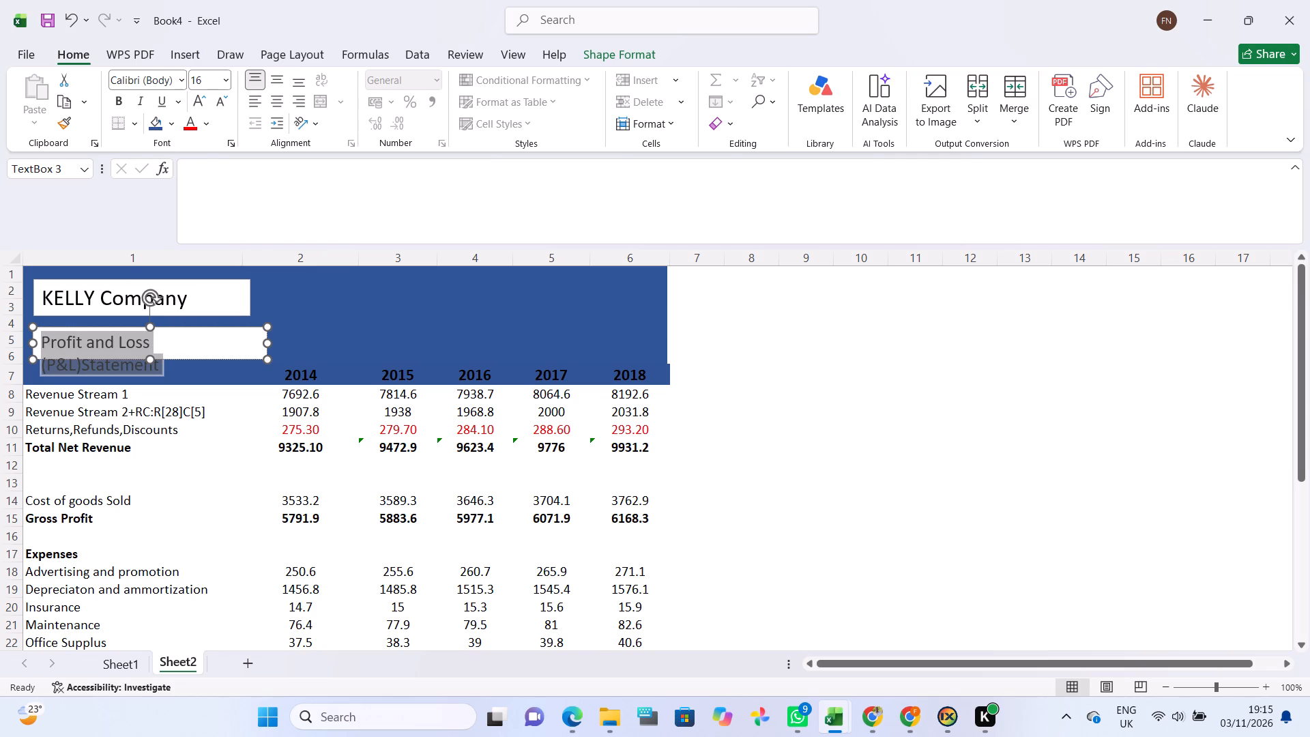
left_click_drag(270, 347, 291, 347)
left_click(254, 346)
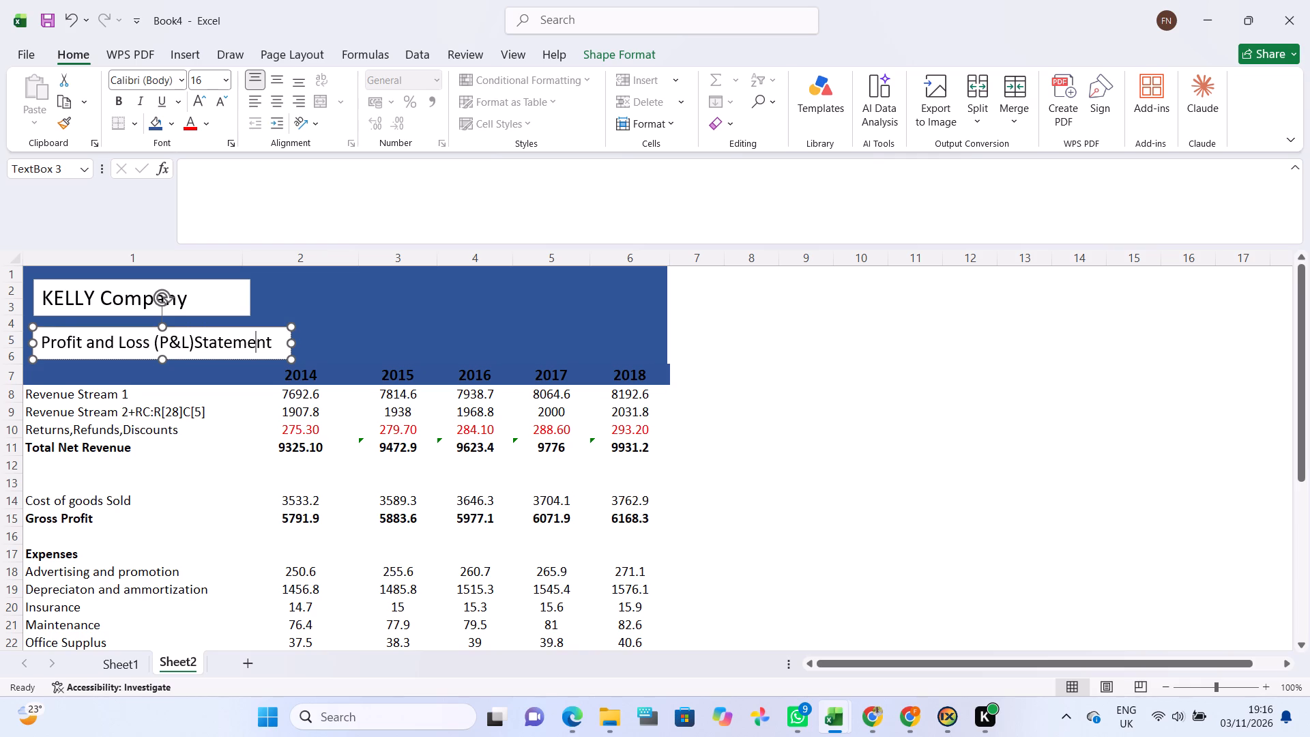
Insert a third text box below the Profit and Loss title and nudge it up into the blue banner at row 7.
left_click(183, 298)
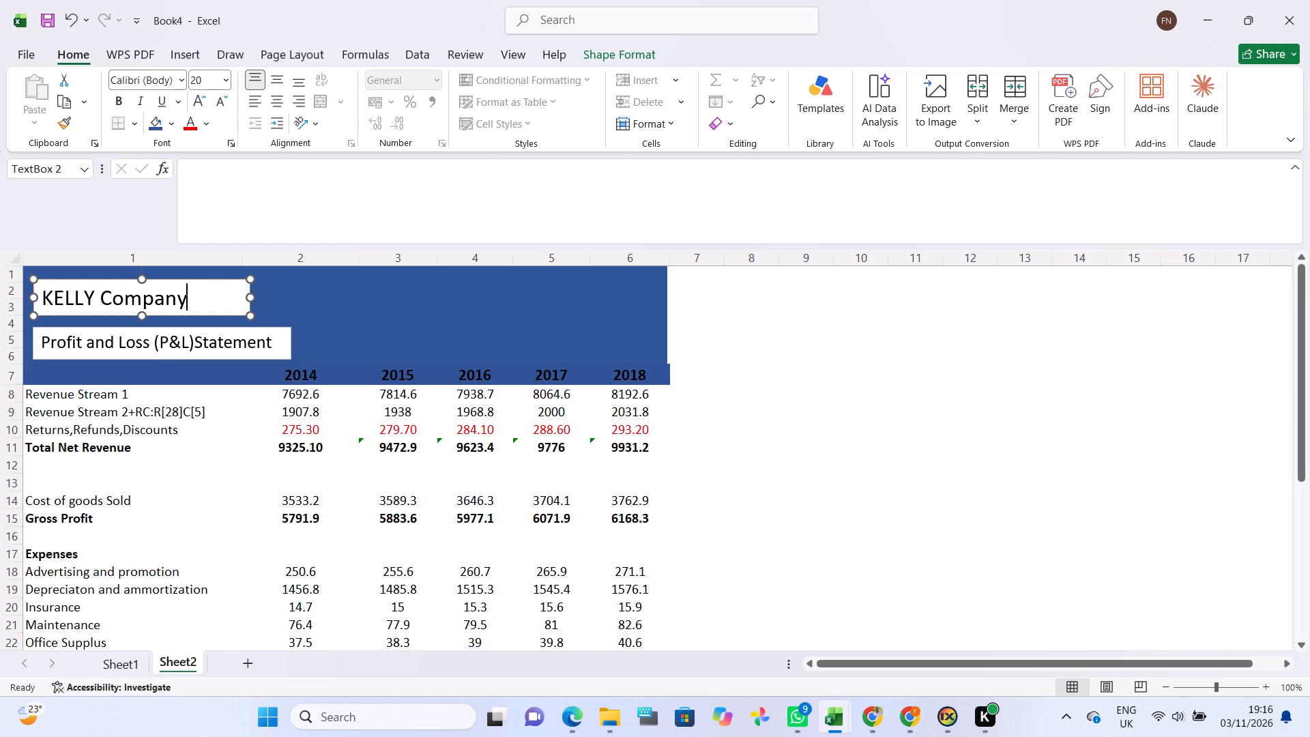
double_click(212, 308)
left_click(165, 53)
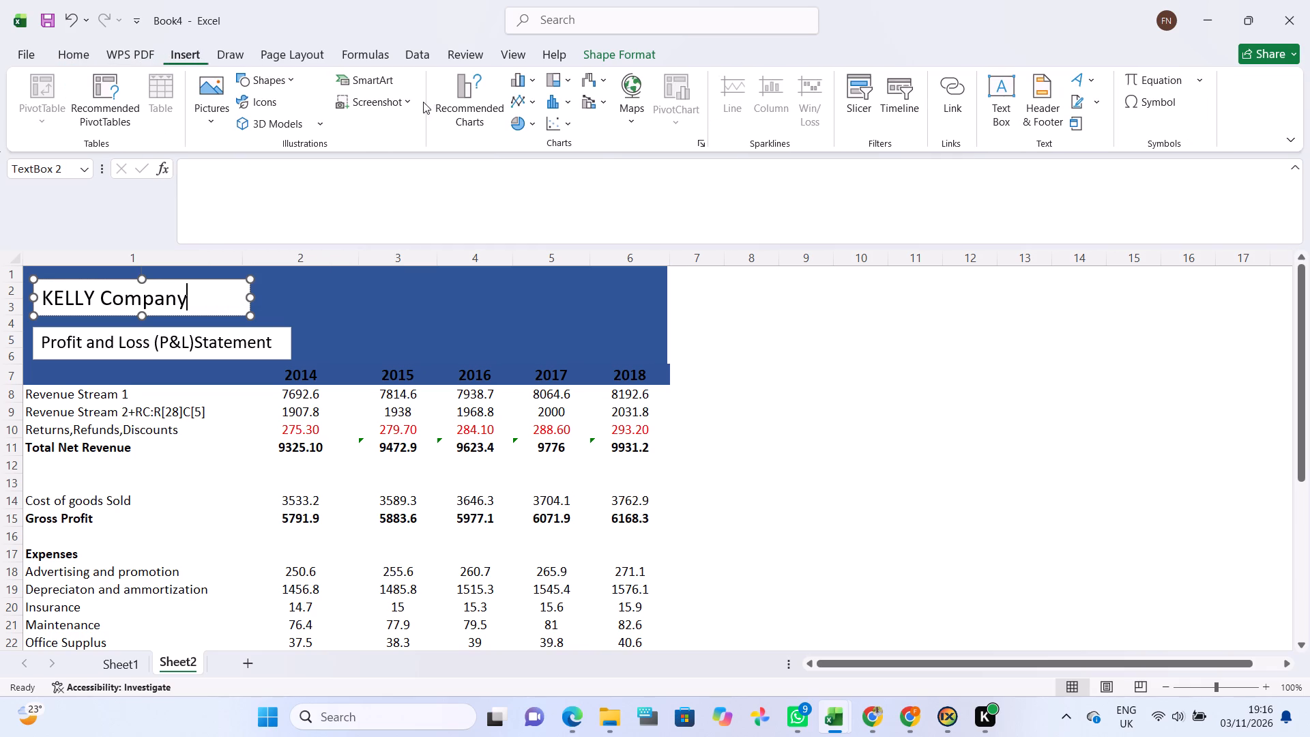
left_click(1000, 117)
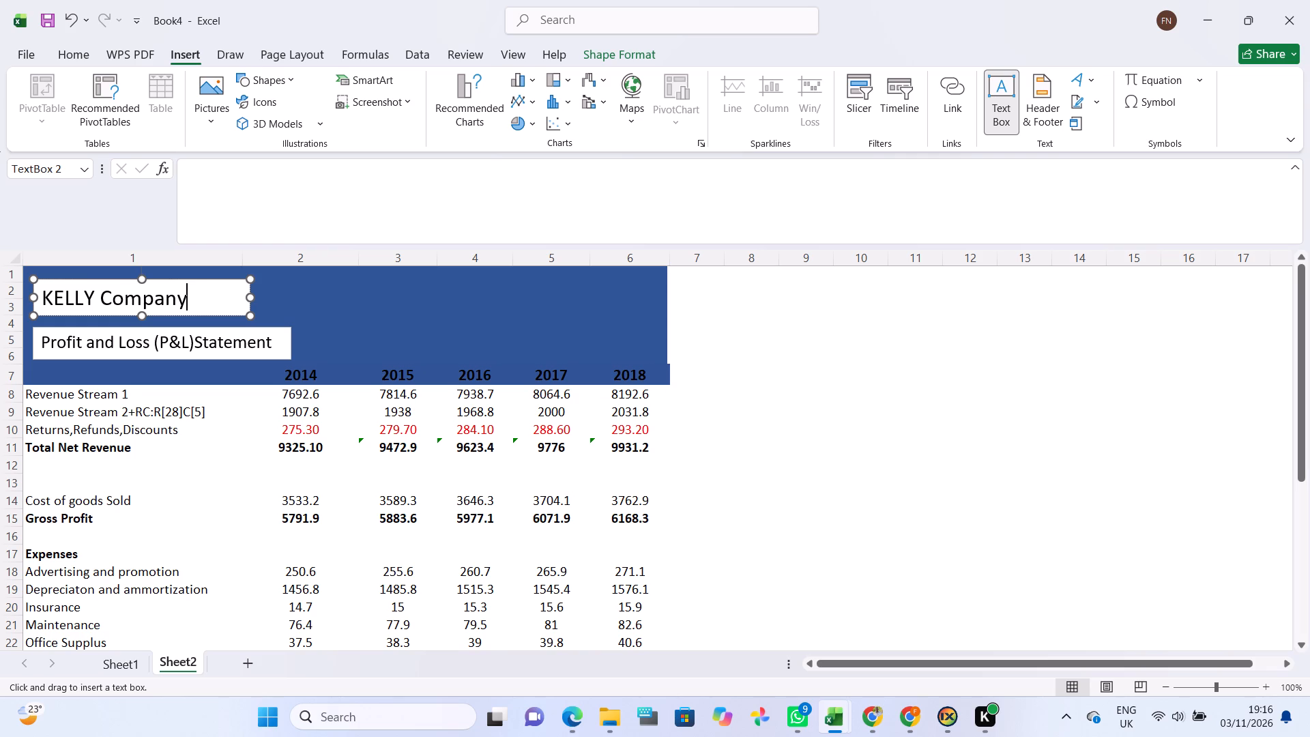
left_click_drag(35, 372, 61, 372)
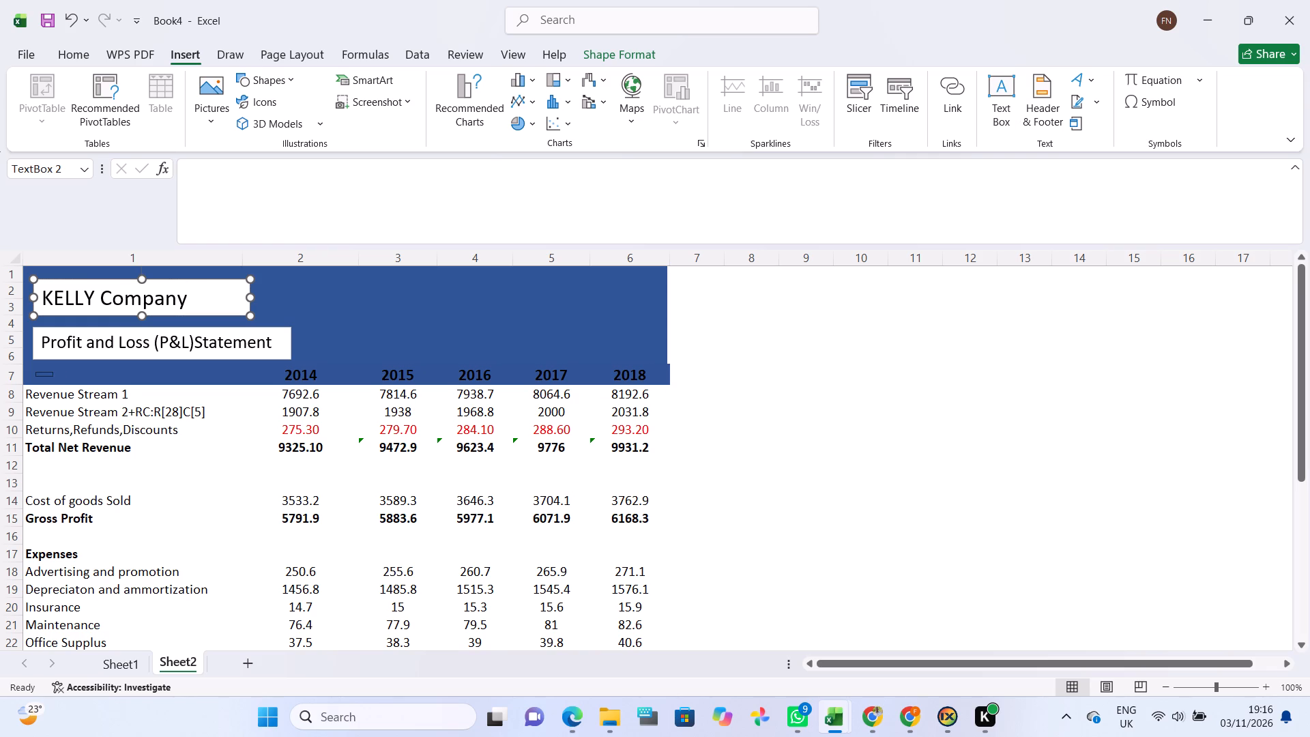
left_click_drag(61, 372, 231, 388)
left_click_drag(231, 388, 254, 388)
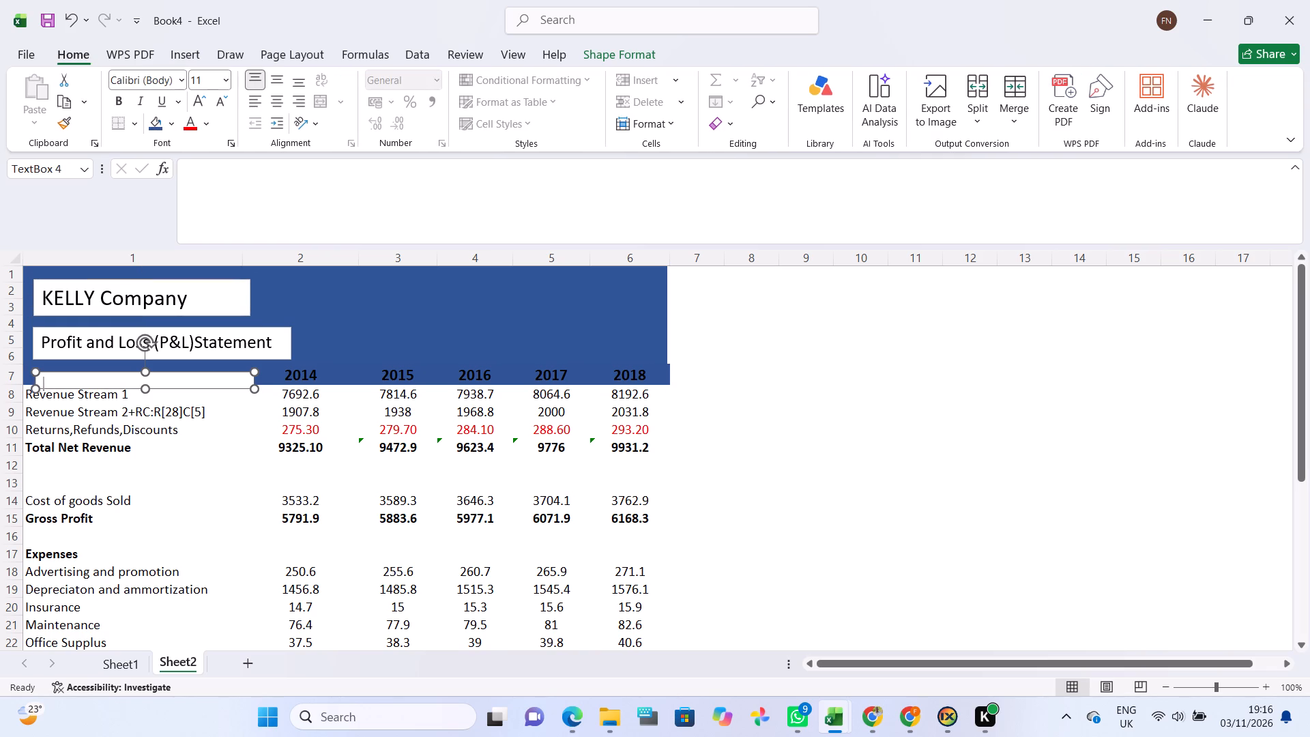
left_click(184, 388)
left_click_drag(184, 388, 185, 379)
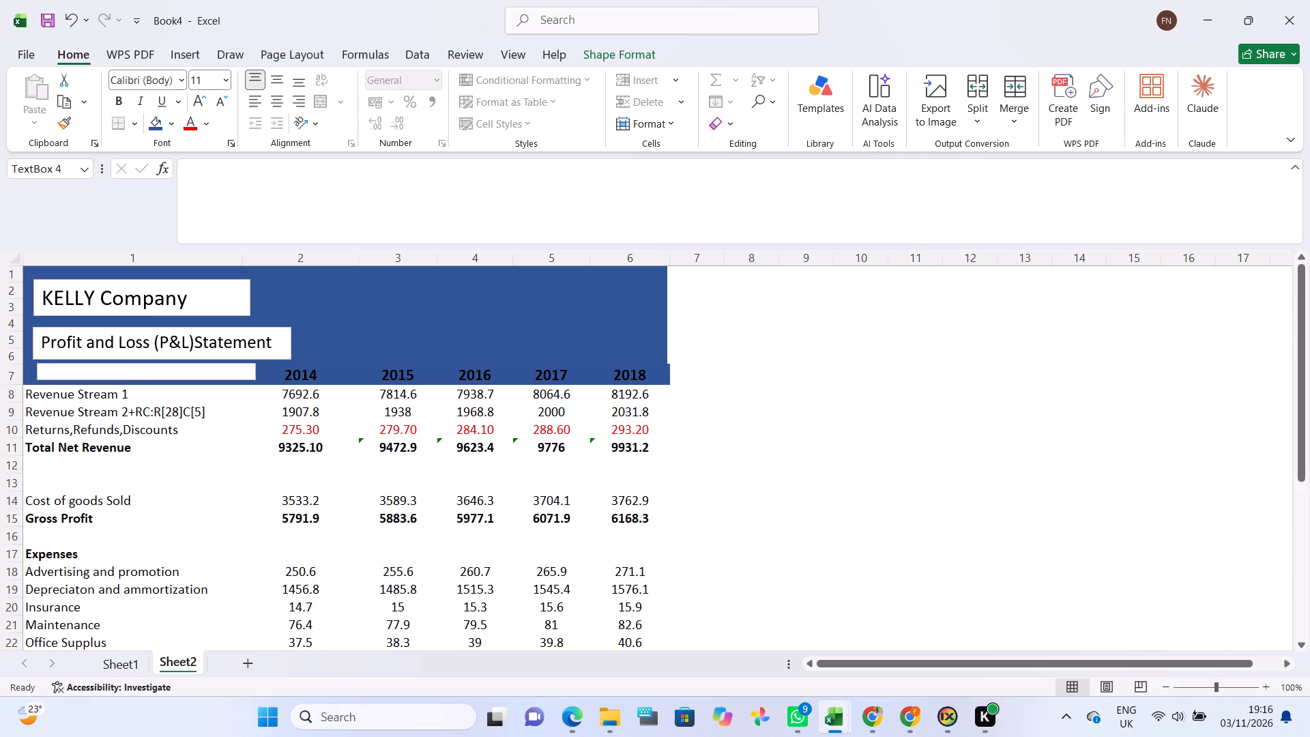
left_click_drag(185, 379, 182, 379)
Begin the new text box's text with an opening square bracket "[".
left_click(130, 371)
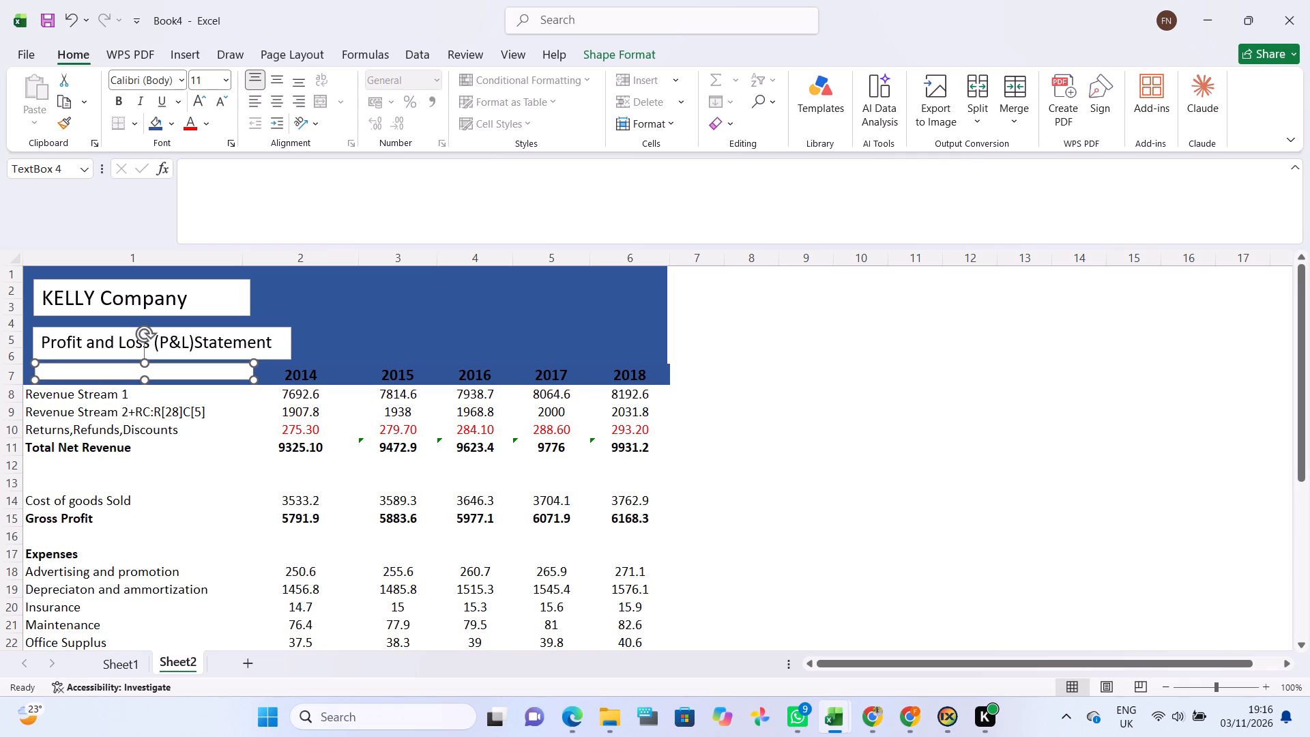
key("shift+braceleft")
key("BackSpace")
key("bracketleft")
Resize the Profit and Loss text box so it sits slightly higher, leaving room above the new text box.
left_click(270, 345)
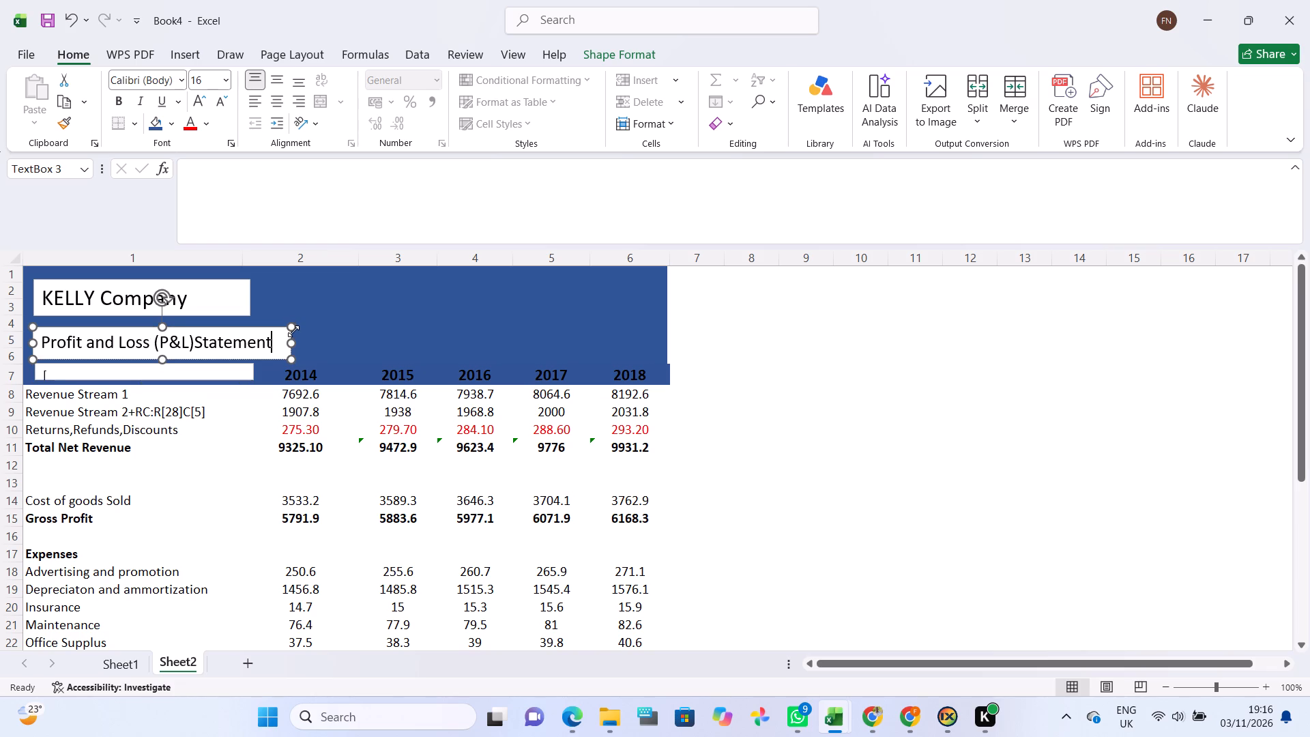
left_click_drag(293, 330, 296, 321)
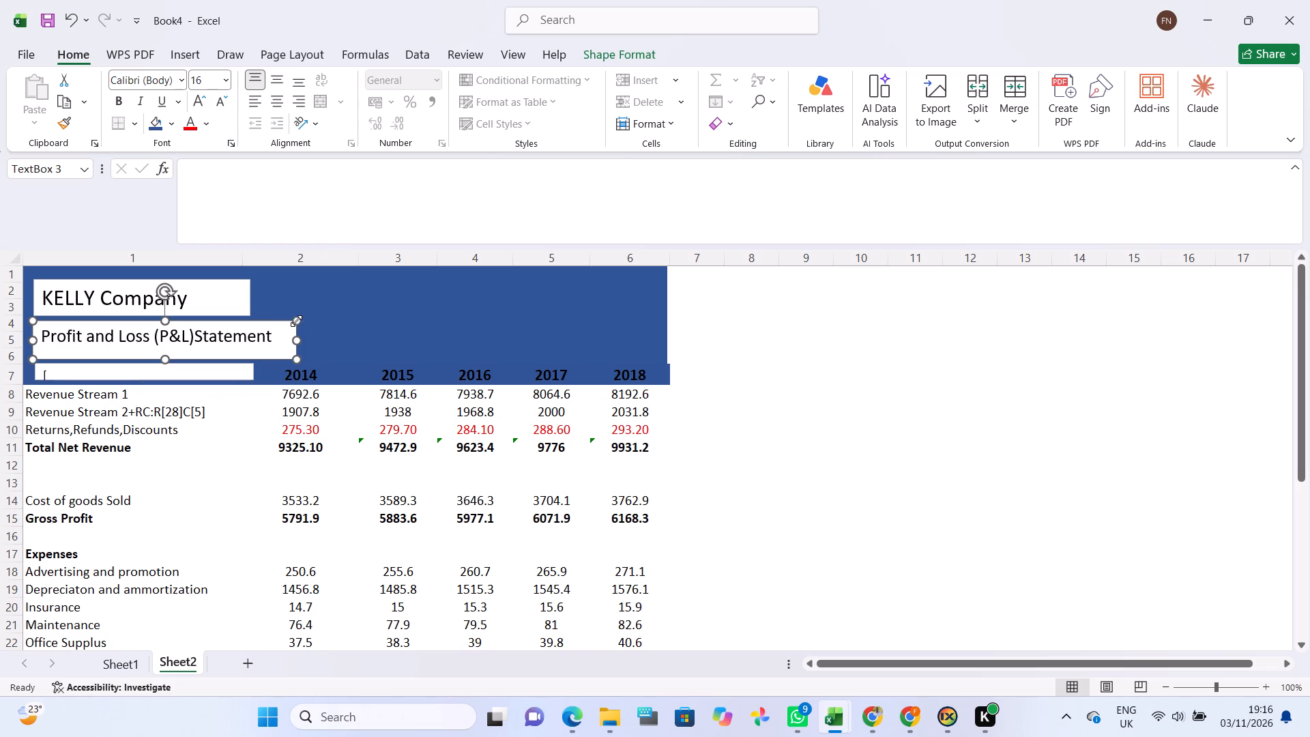
left_click(297, 356)
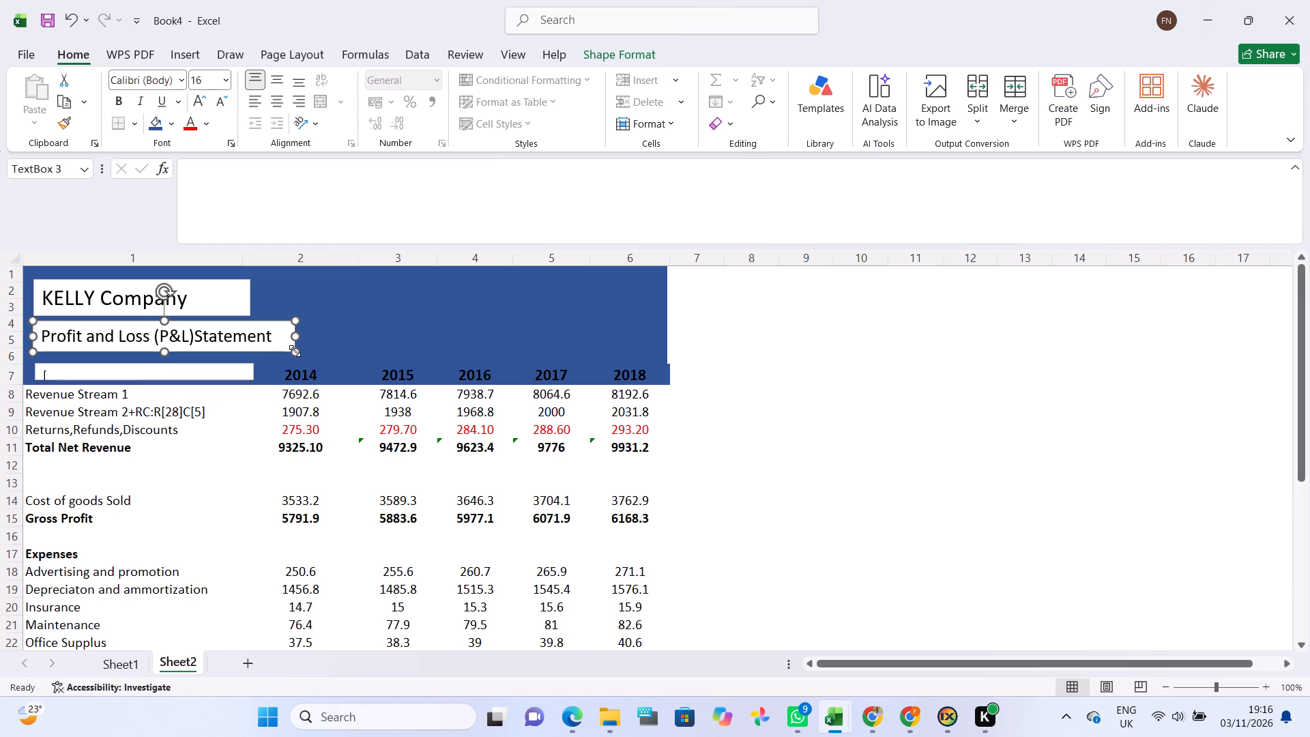
Resize the third text box slightly taller and wider, extending it up toward the Profit and Loss title.
left_click_drag(206, 374, 248, 378)
left_click(250, 378)
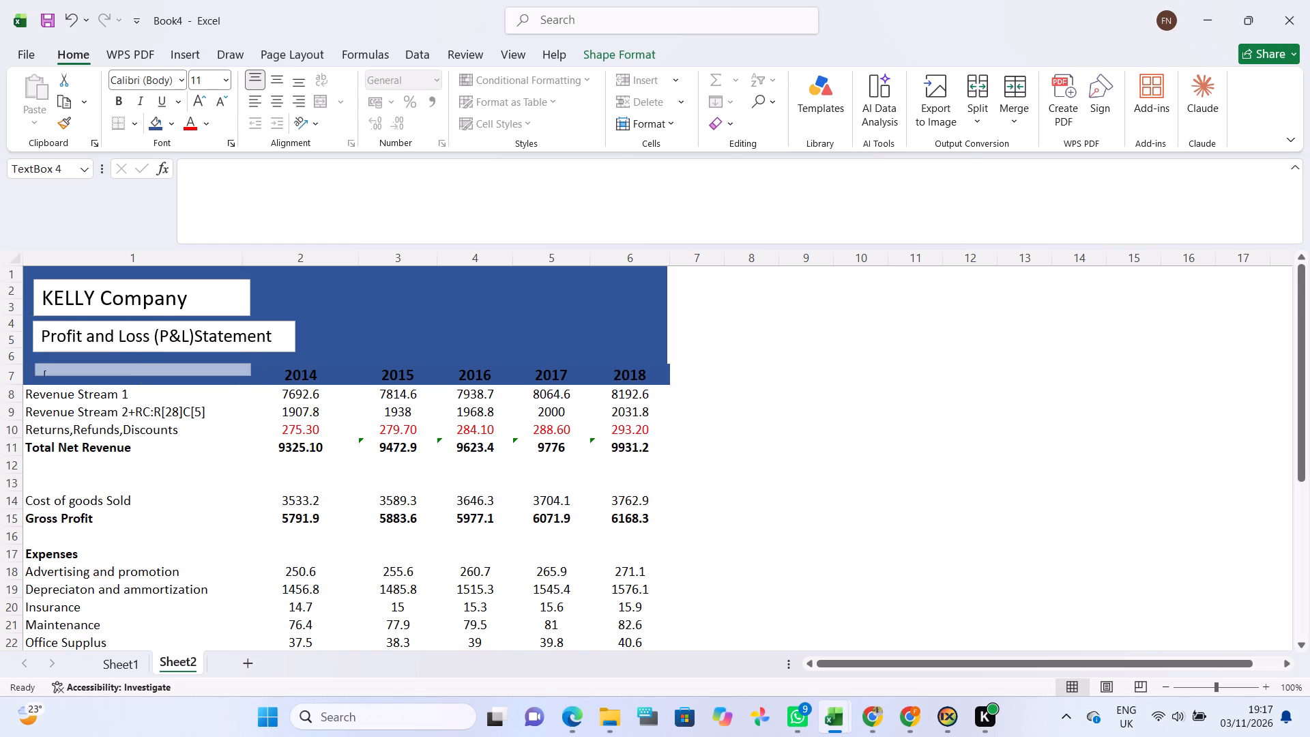
left_click_drag(252, 365, 259, 354)
left_click(219, 355)
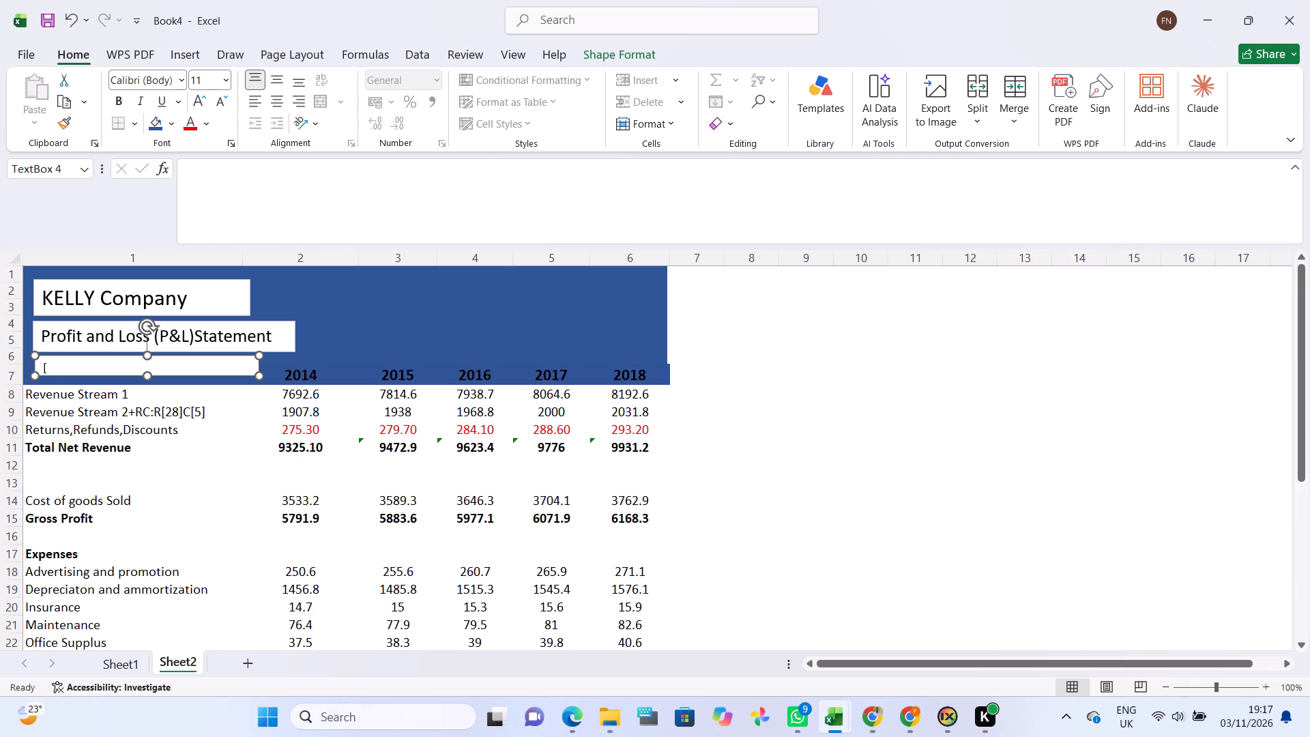
Complete the third text box's text so it reads "[USD$ Millions]".
type("USD")
key("shift+dollar")
key("space")
type("MILLLIO")
key("BackSpace")
key("BackSpace")
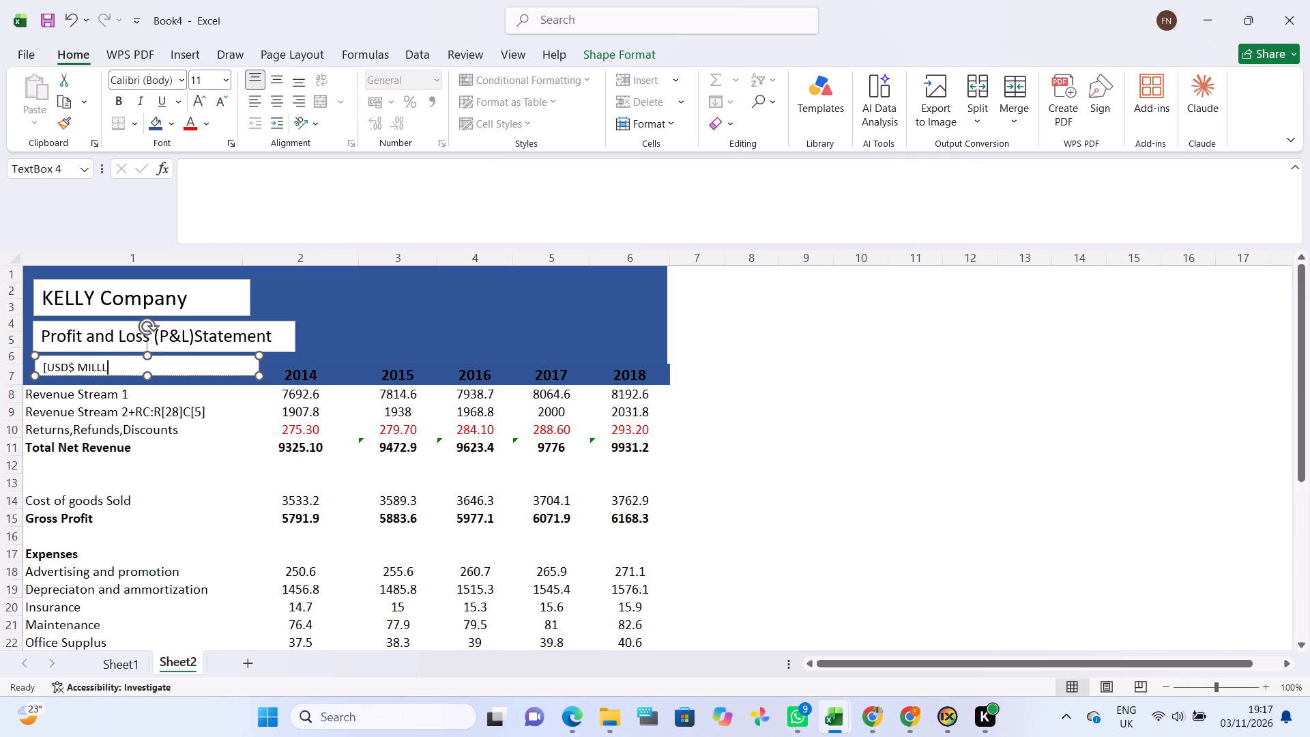
key("BackSpace")
key("BackSpace")
key("BackSpace")
key("BackSpace")
type("illions")
key("bracketright")
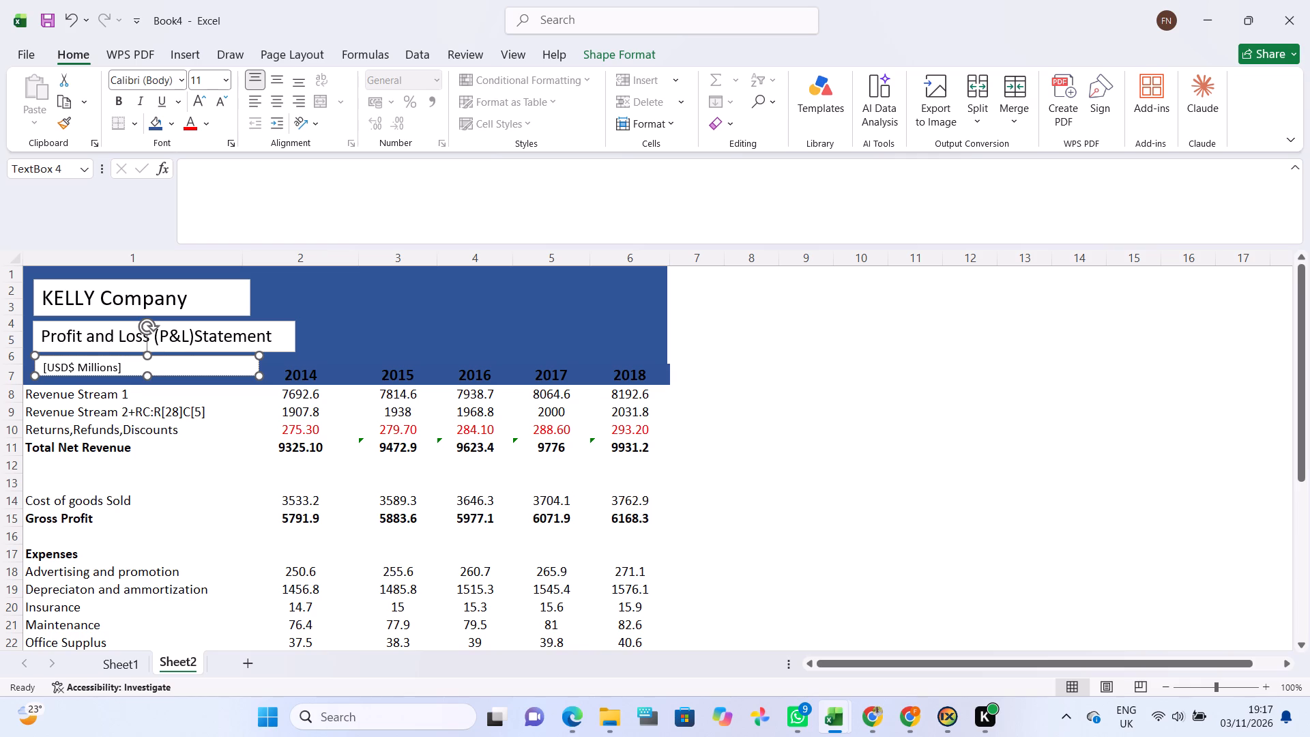
Fill the "KELLY Company" text box with the dark blue theme colour that matches the banner.
left_click(244, 315)
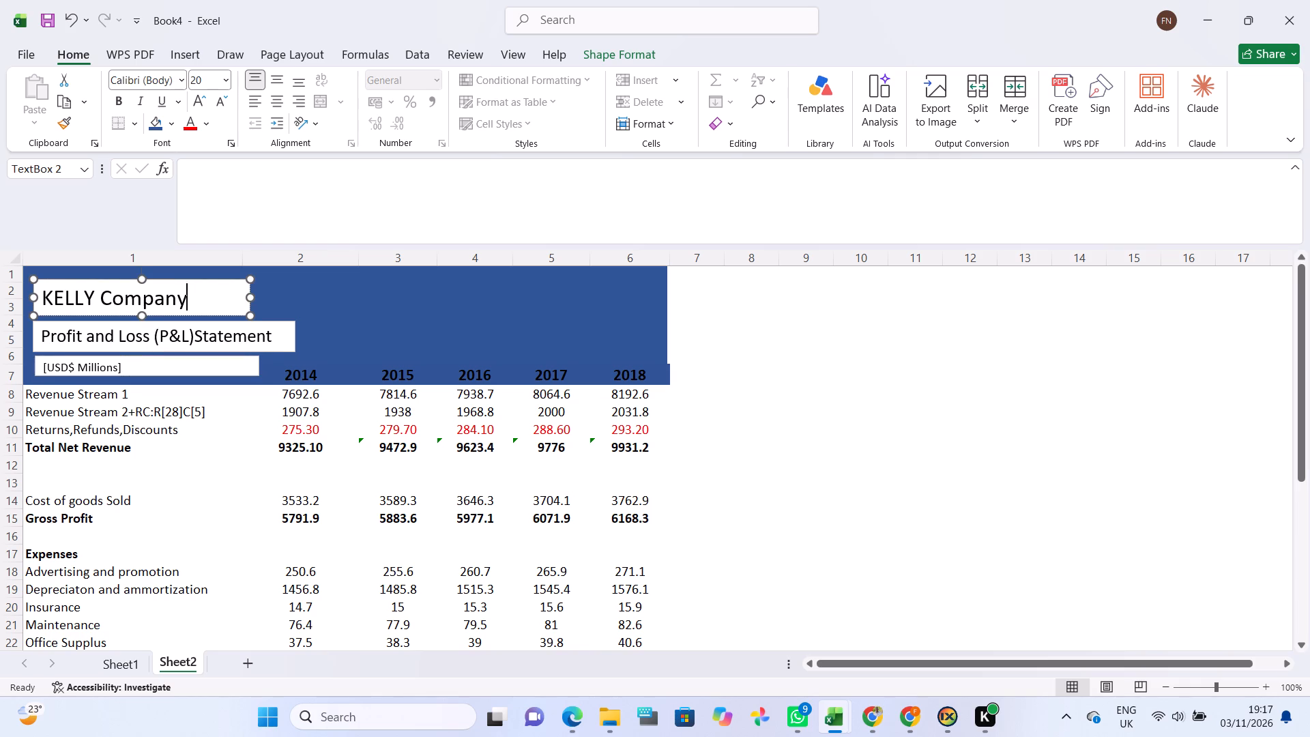
left_click(238, 313)
right_click(238, 313)
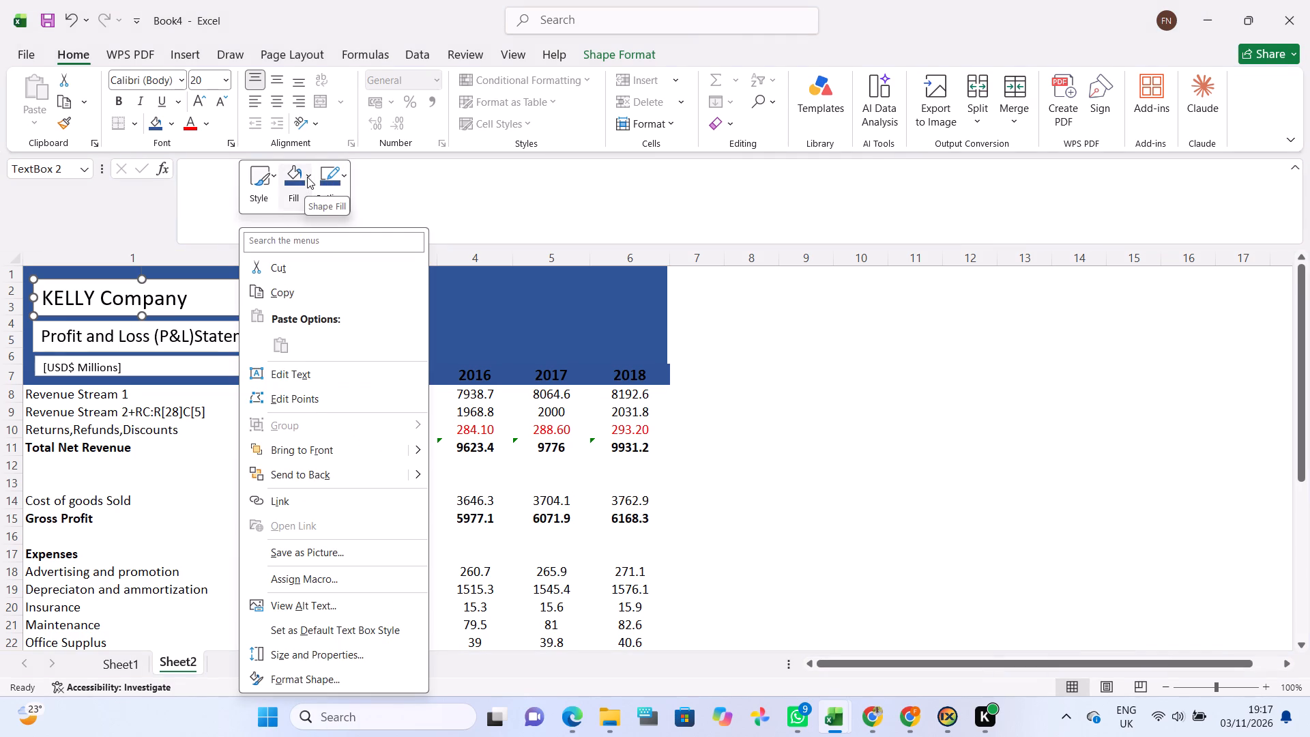
left_click(288, 188)
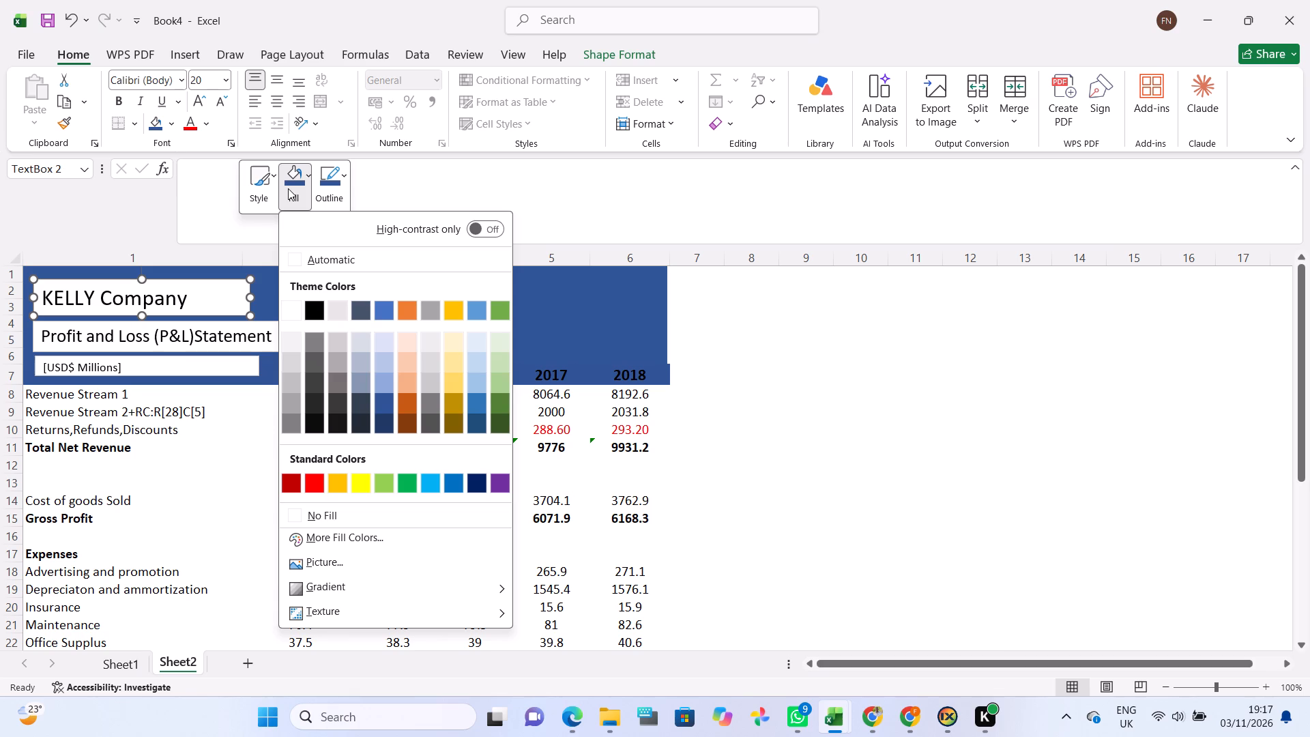
left_click(288, 184)
double_click(288, 184)
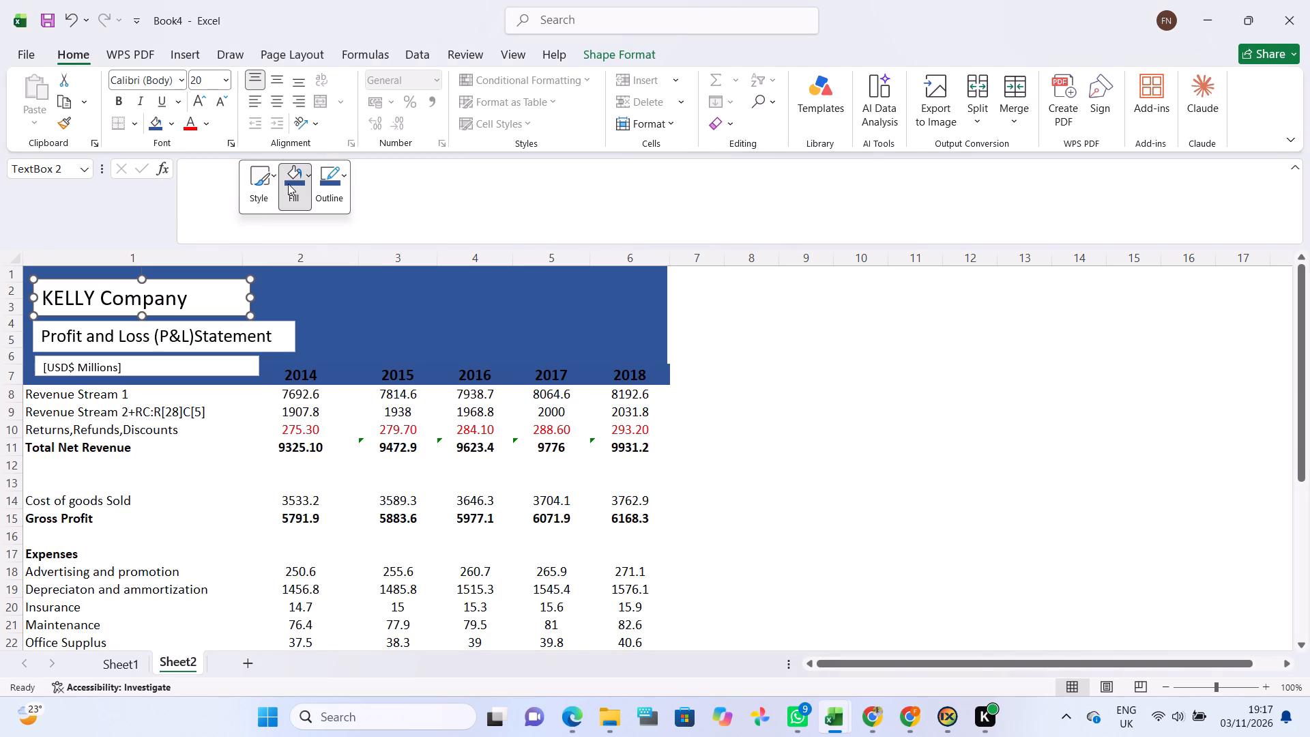
left_click(306, 176)
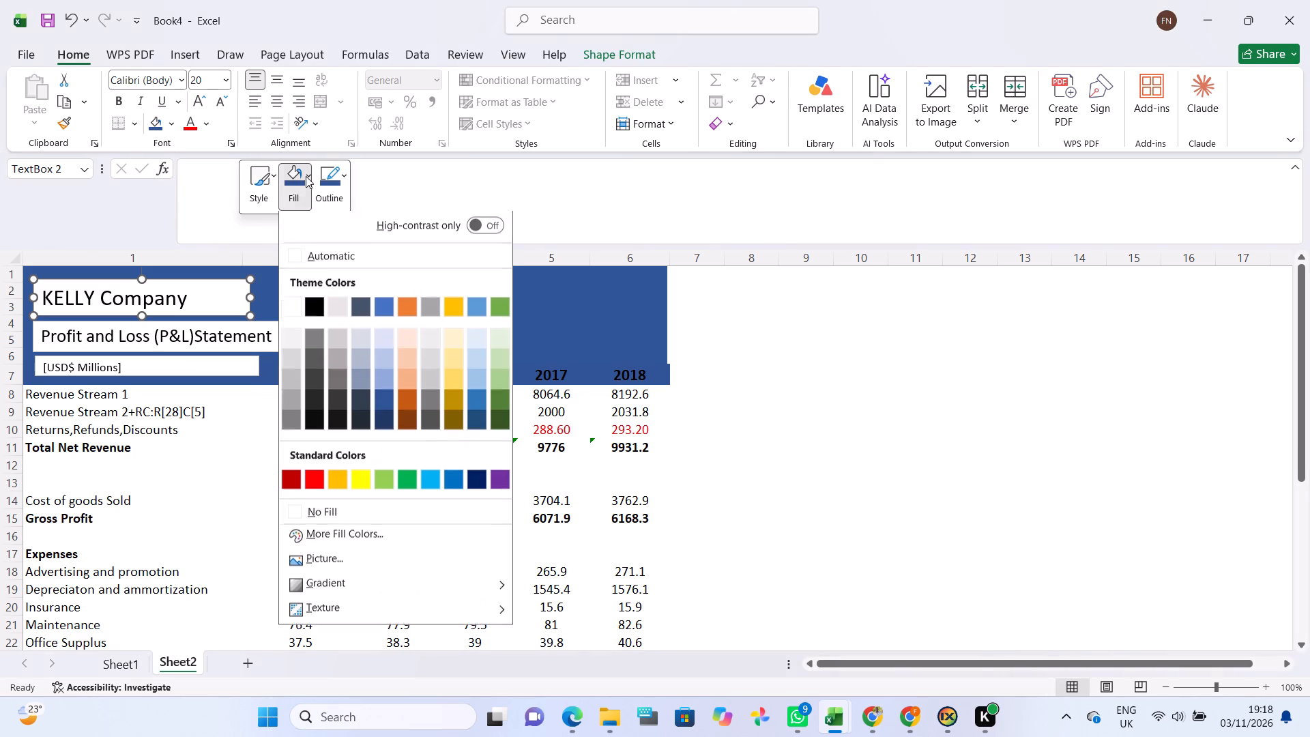
left_click(383, 400)
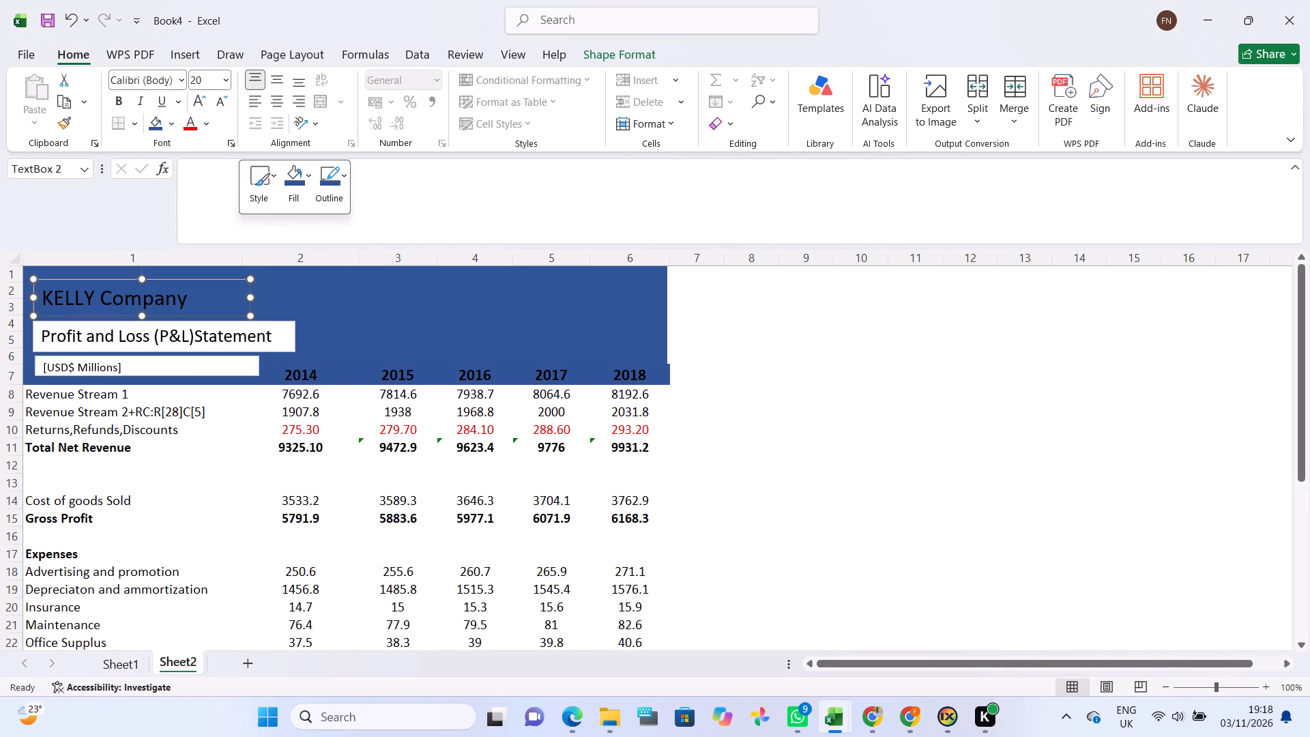
Fill the Profit and Loss title text box with the same dark blue theme colour as the banner.
double_click(251, 348)
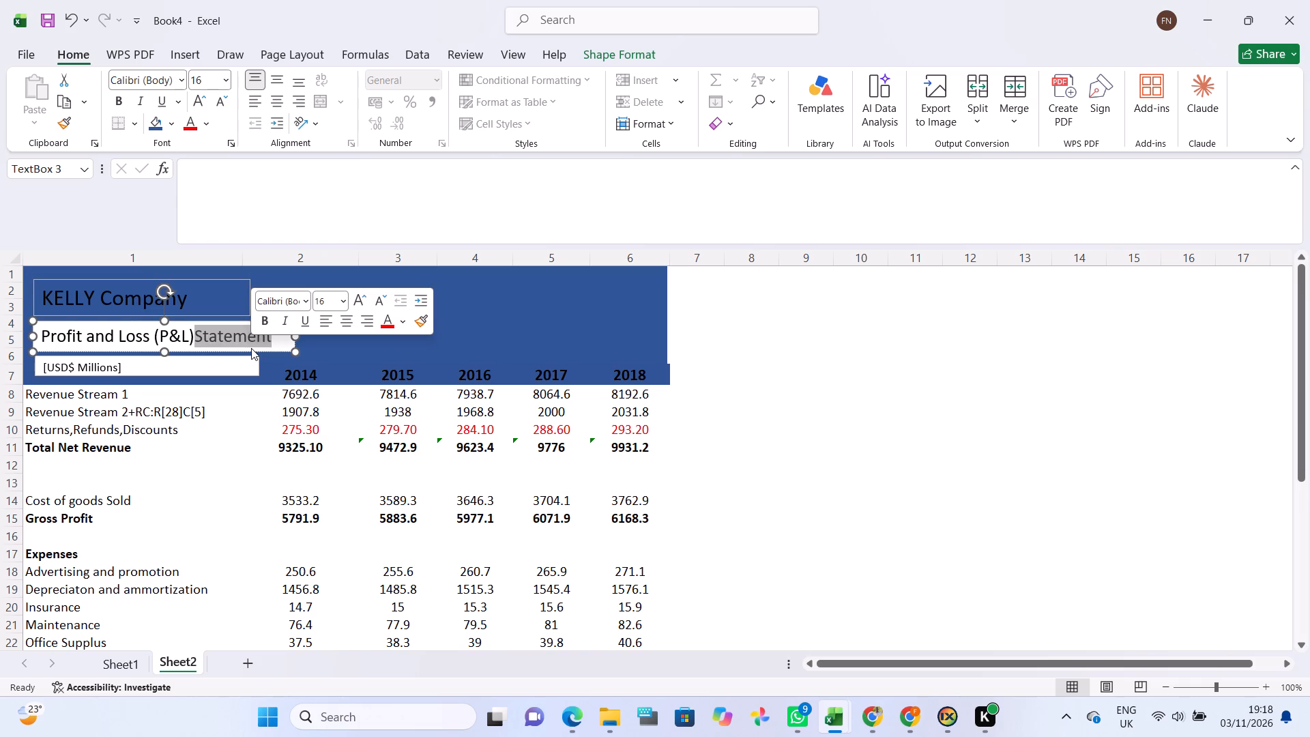
left_click(261, 352)
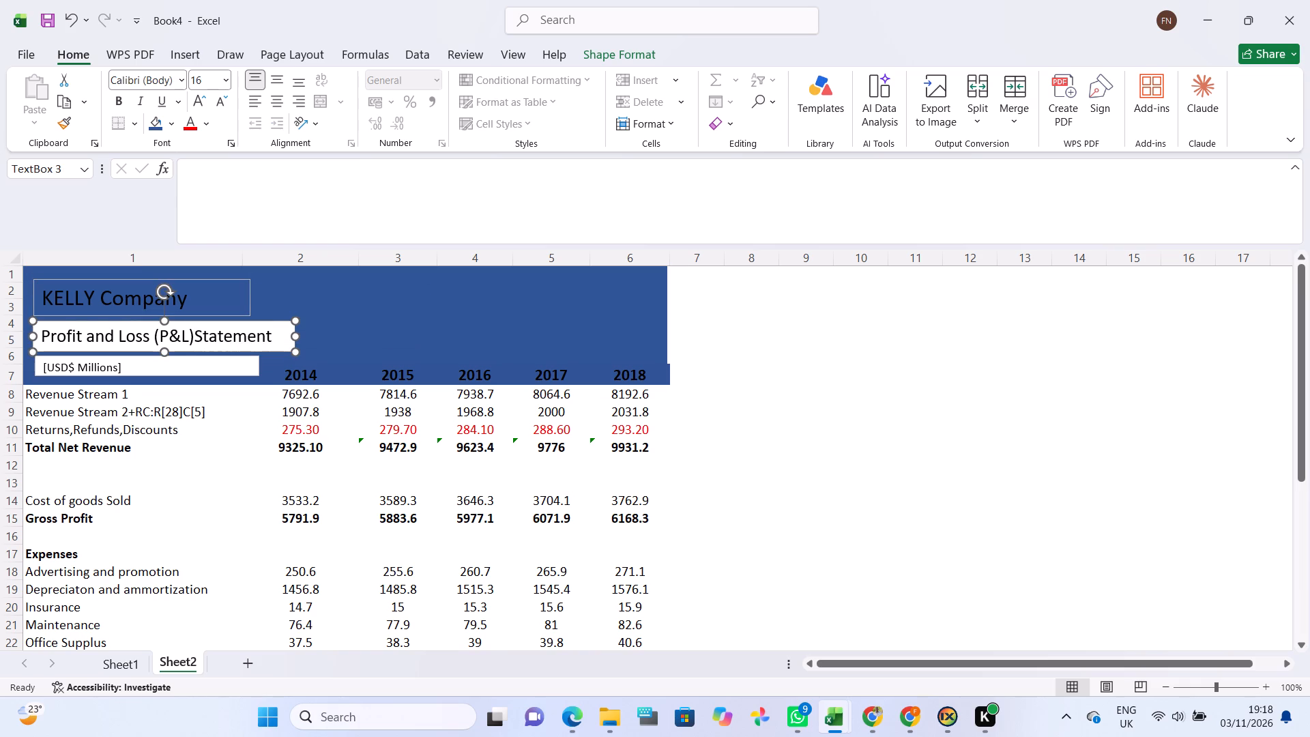
right_click(261, 352)
left_click(323, 199)
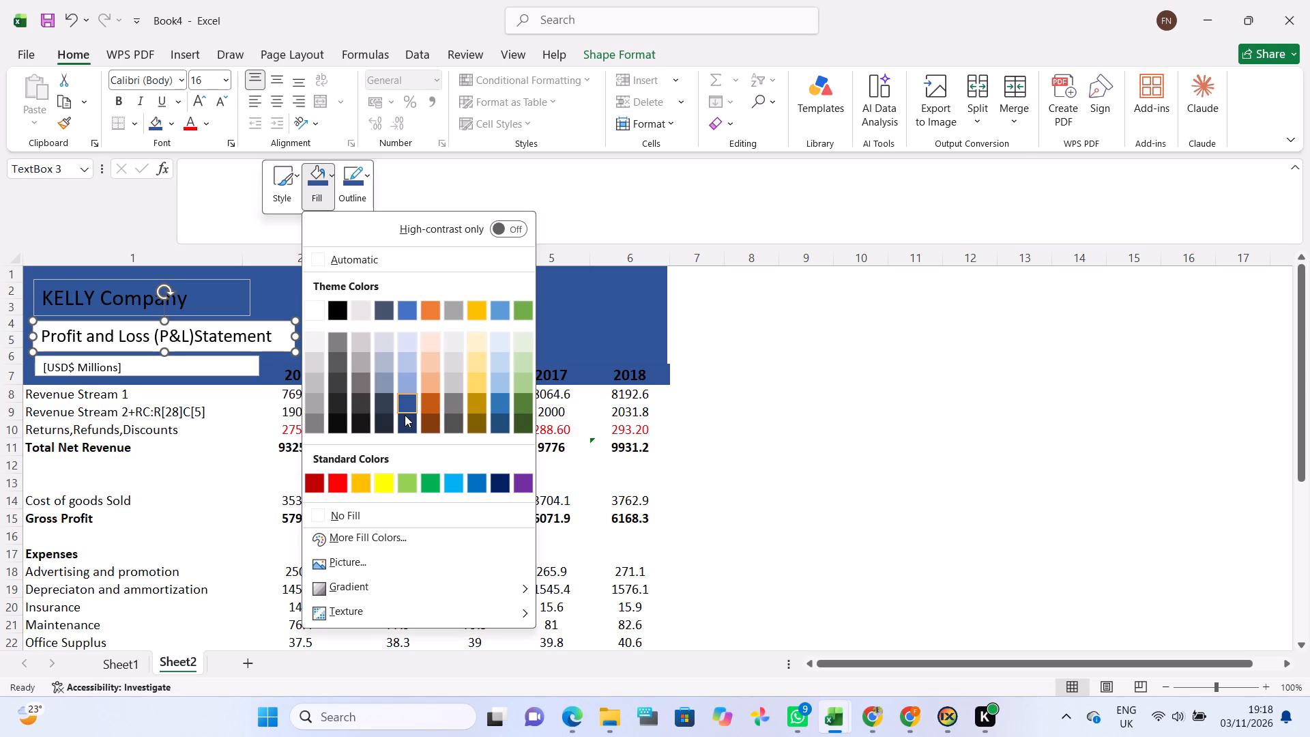
left_click(408, 401)
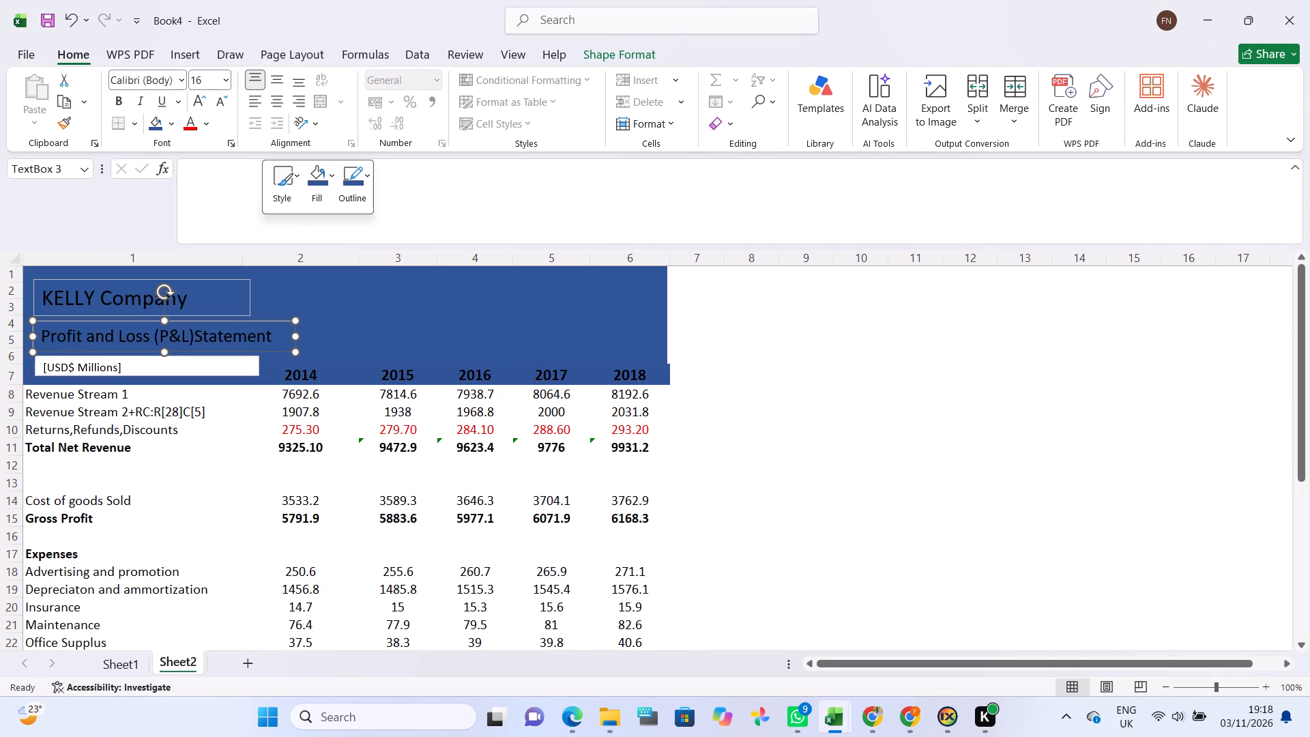
Fill the "[USD$ Millions]" text box with the same dark blue theme colour as the banner.
triple_click(114, 366)
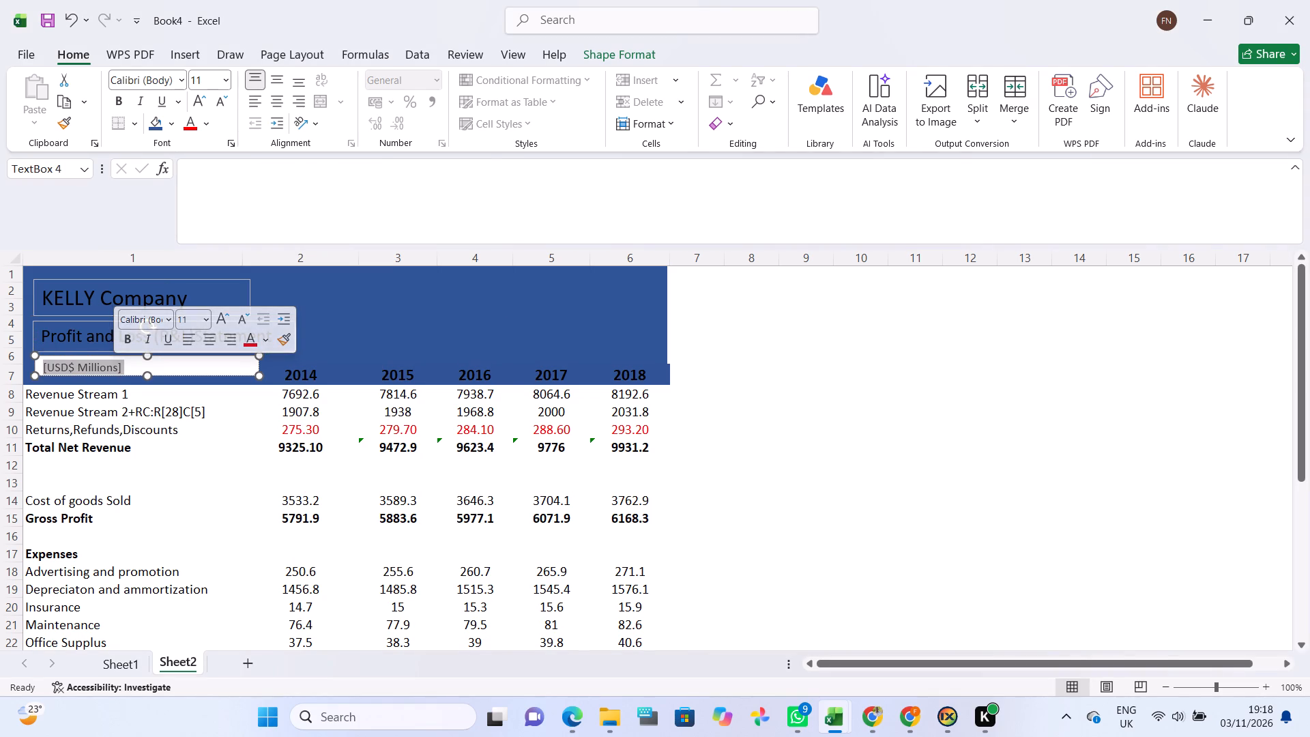
double_click(157, 379)
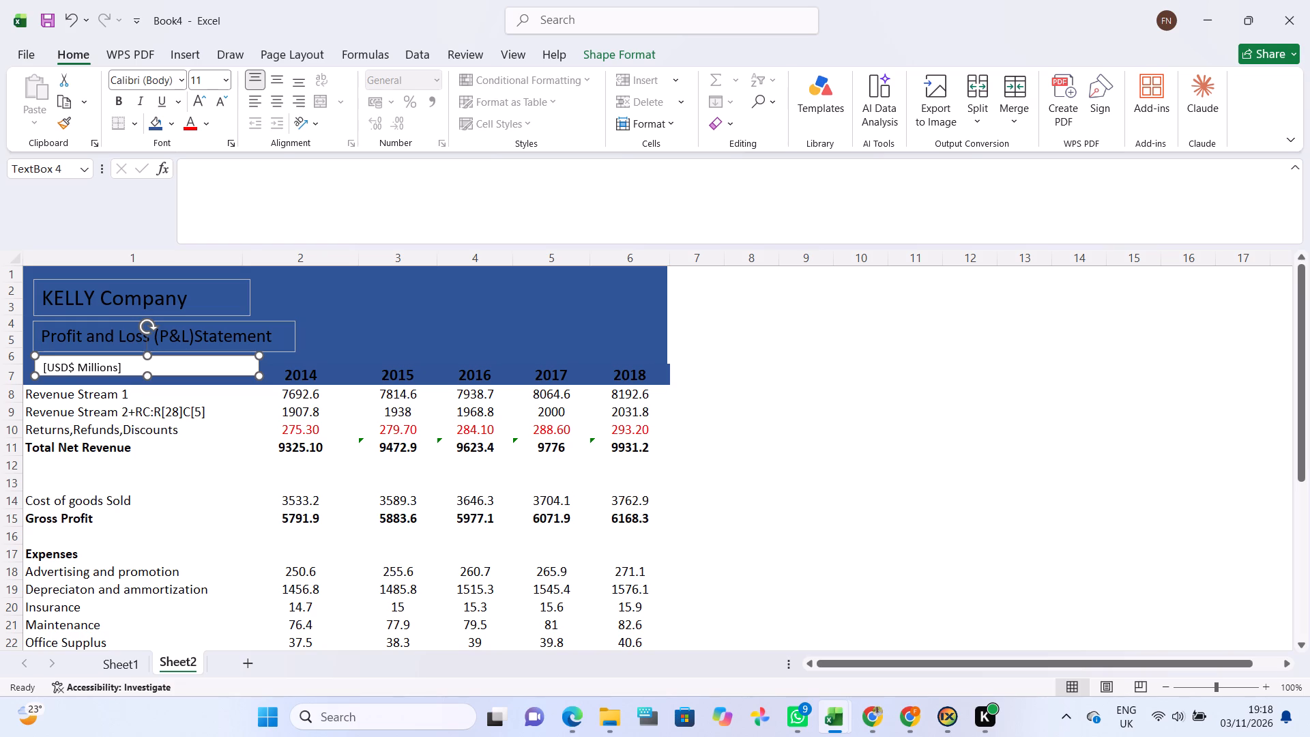
left_click(160, 120)
left_click(354, 287)
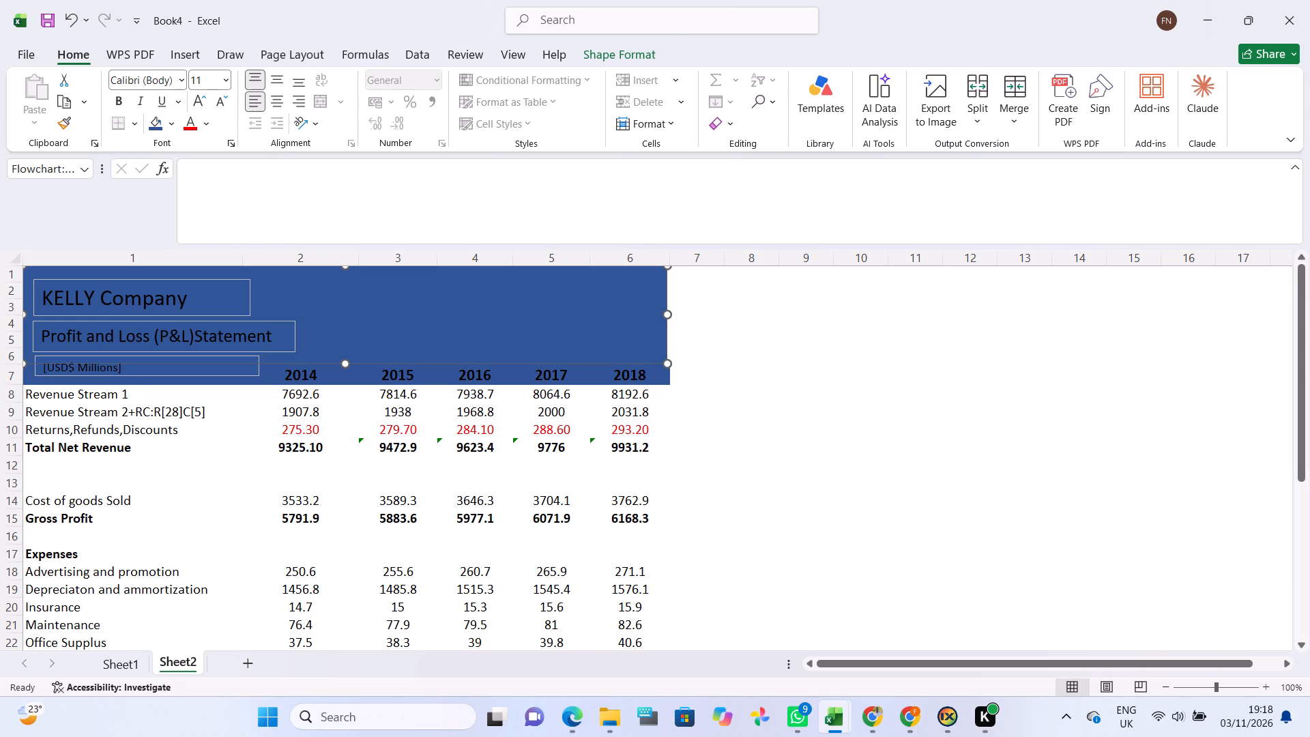
Change the font colour of the "KELLY Company" banner title to white.
left_click(53, 298)
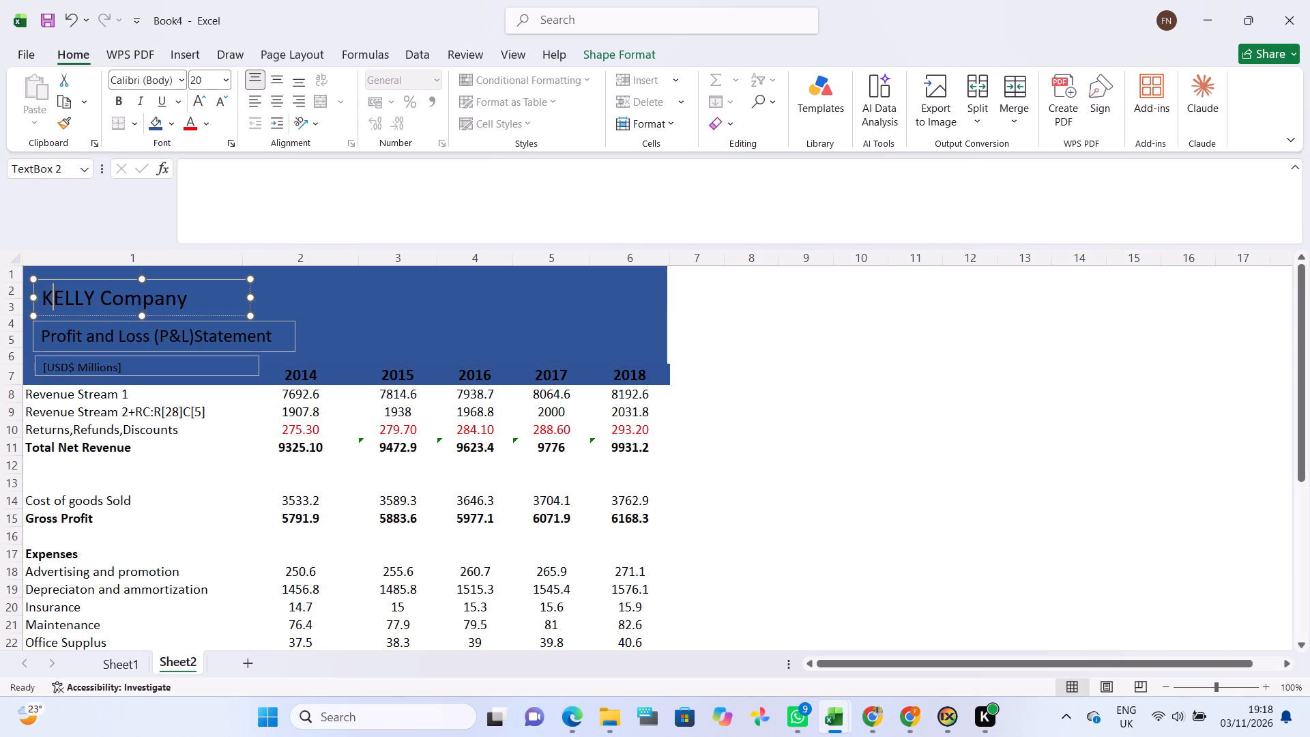
left_click_drag(45, 296, 179, 295)
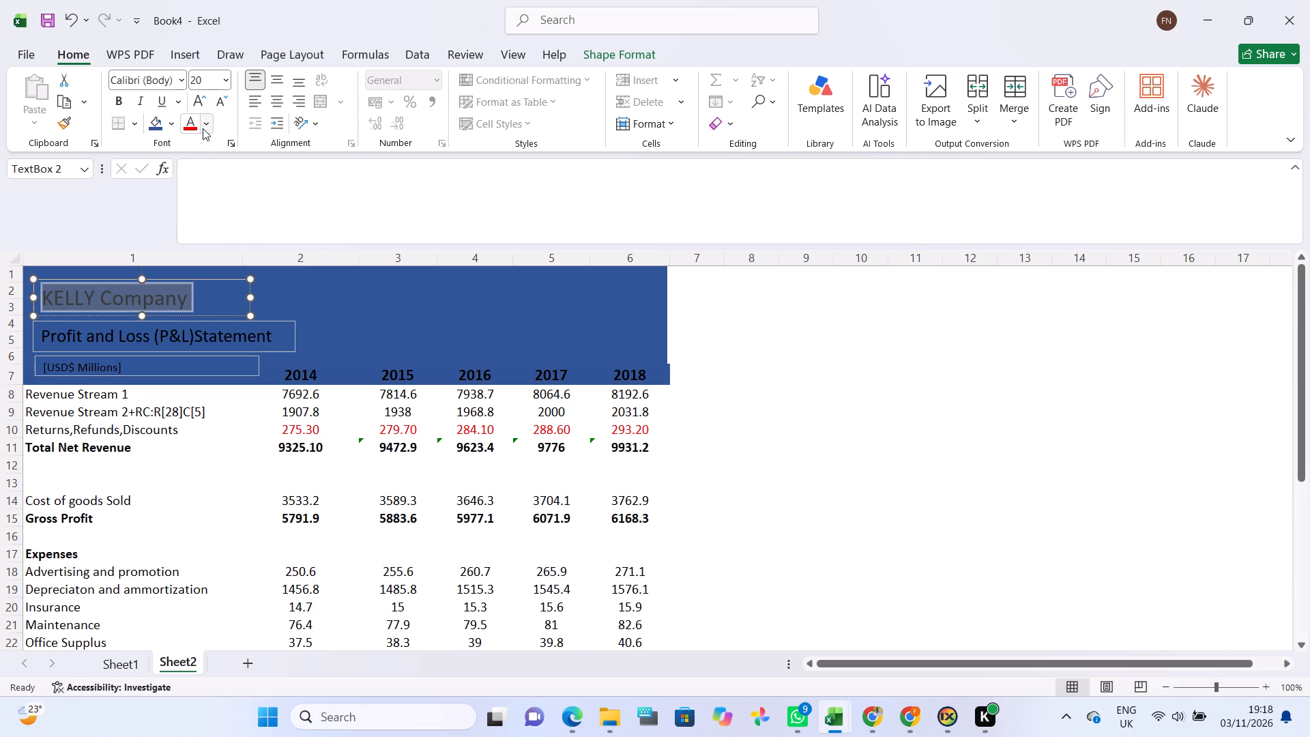
left_click(203, 128)
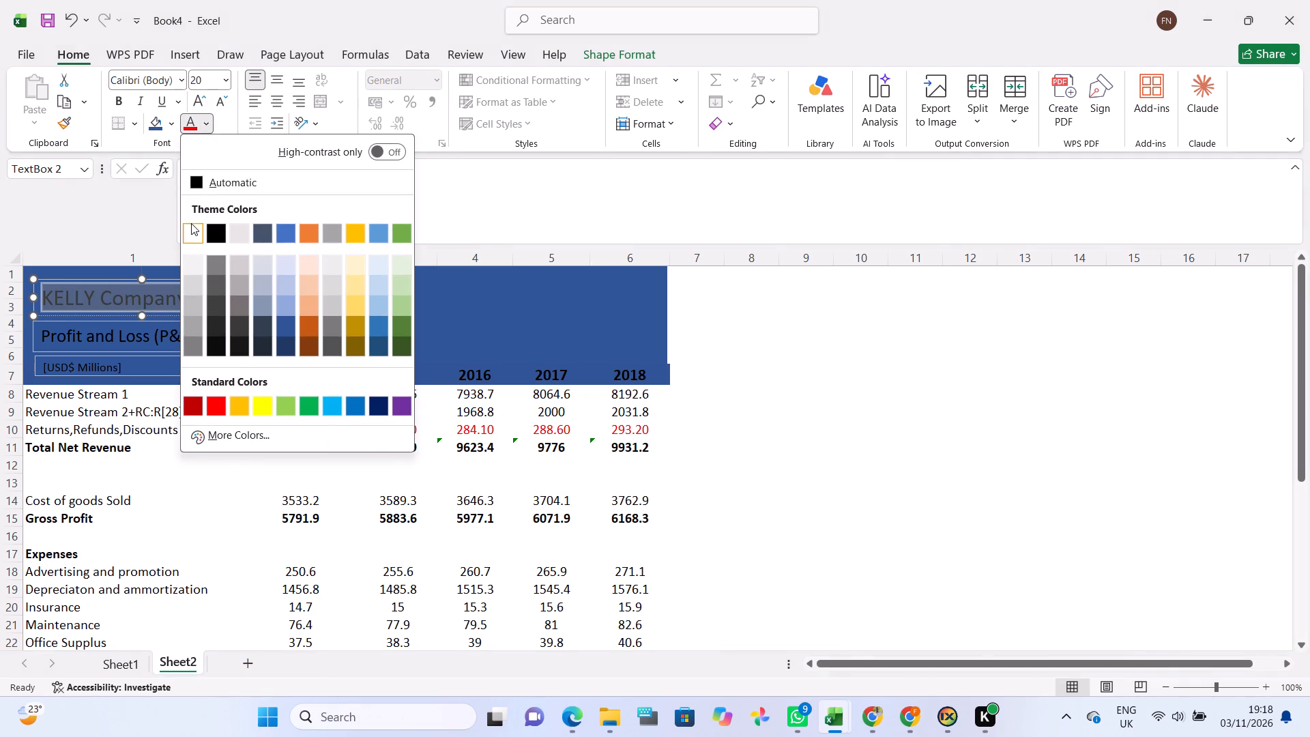
left_click(191, 230)
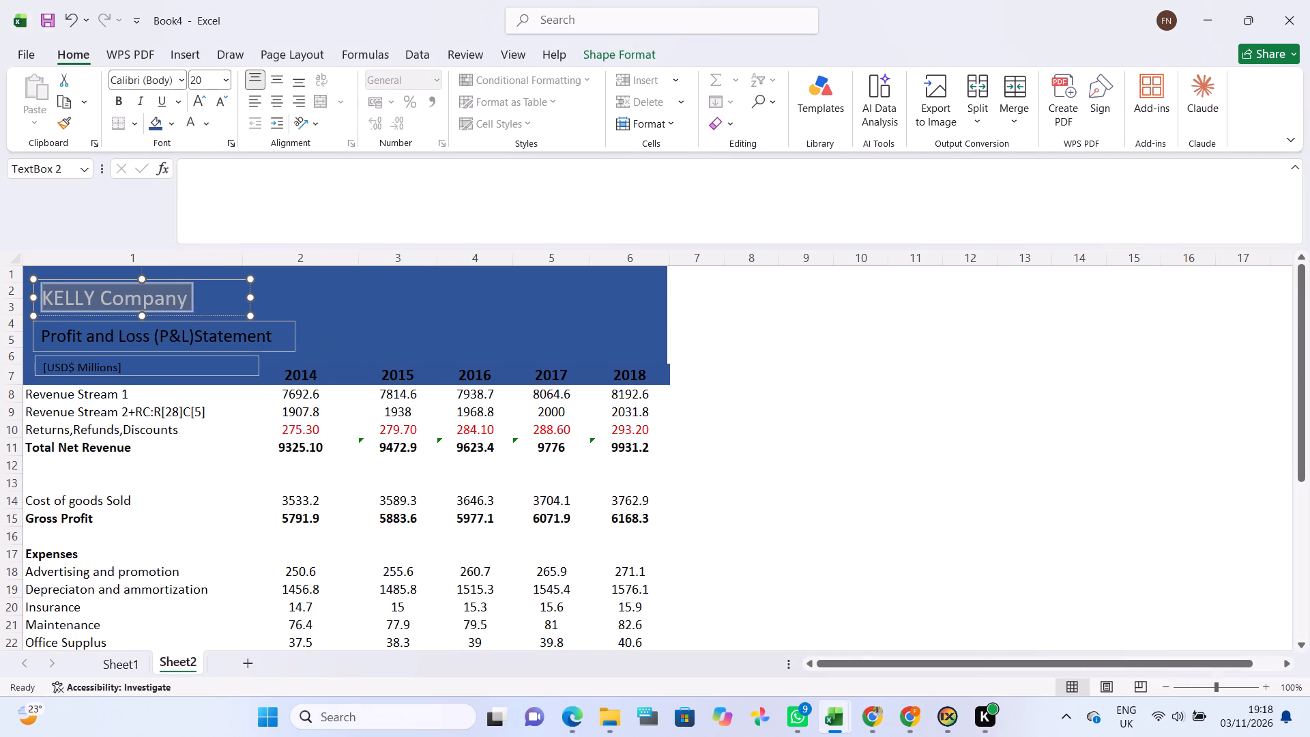
left_click(276, 307)
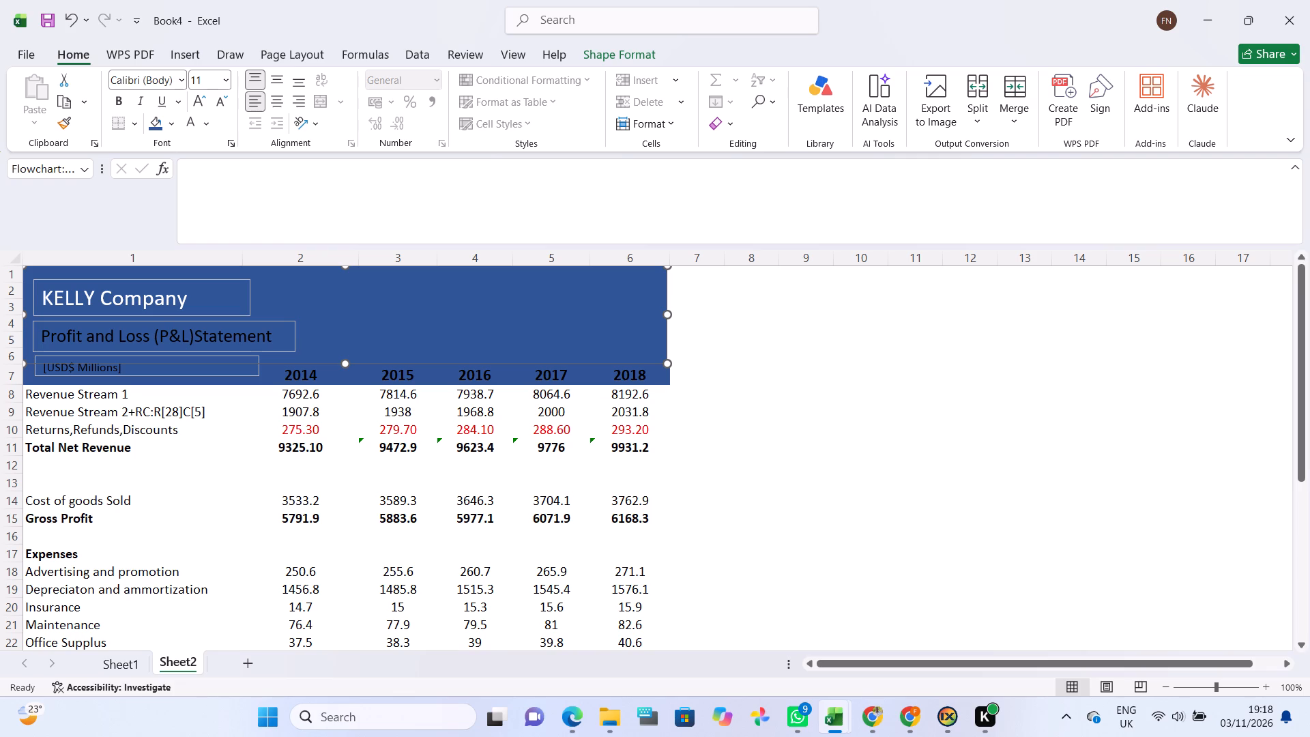
Change the font colour of the Profit and Loss (P&L) Statement title to white.
left_click_drag(43, 336, 247, 336)
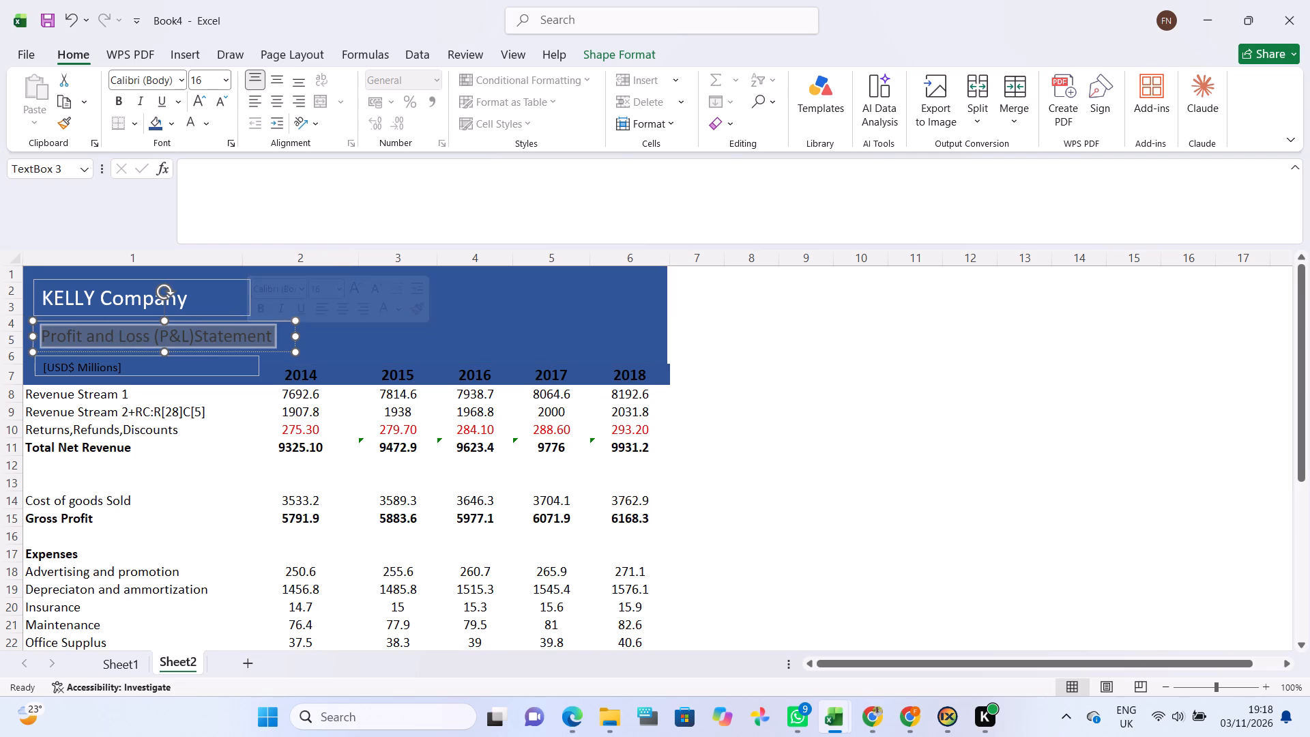
left_click(198, 127)
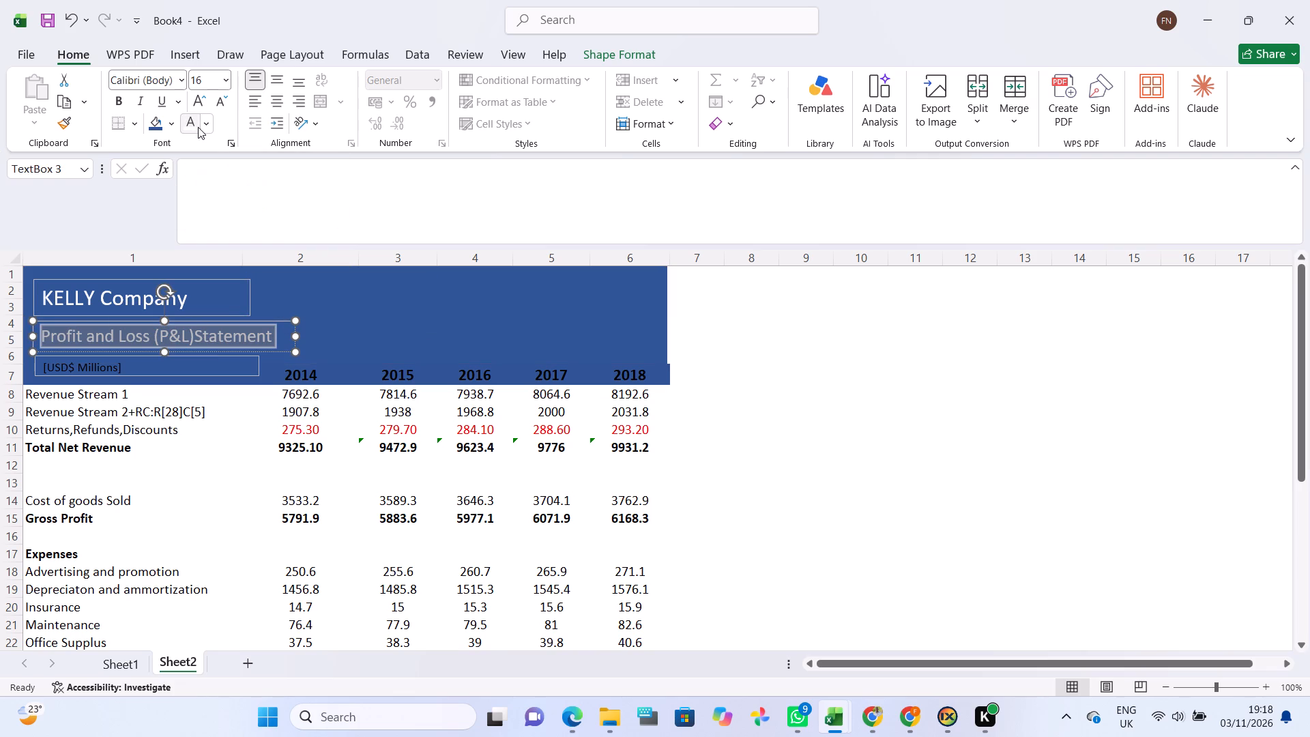
left_click(330, 301)
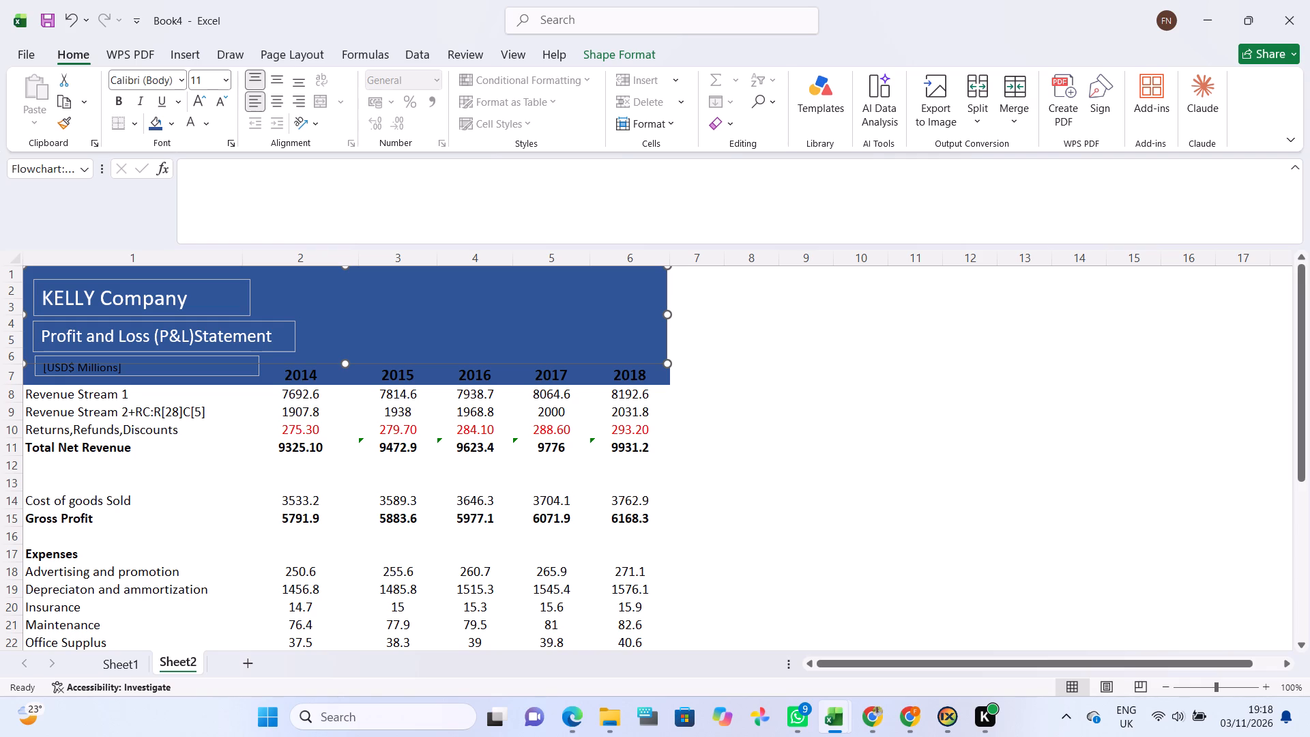
Change the font colour of the "[USD$ Millions]" text in the banner to white.
left_click_drag(46, 366, 117, 391)
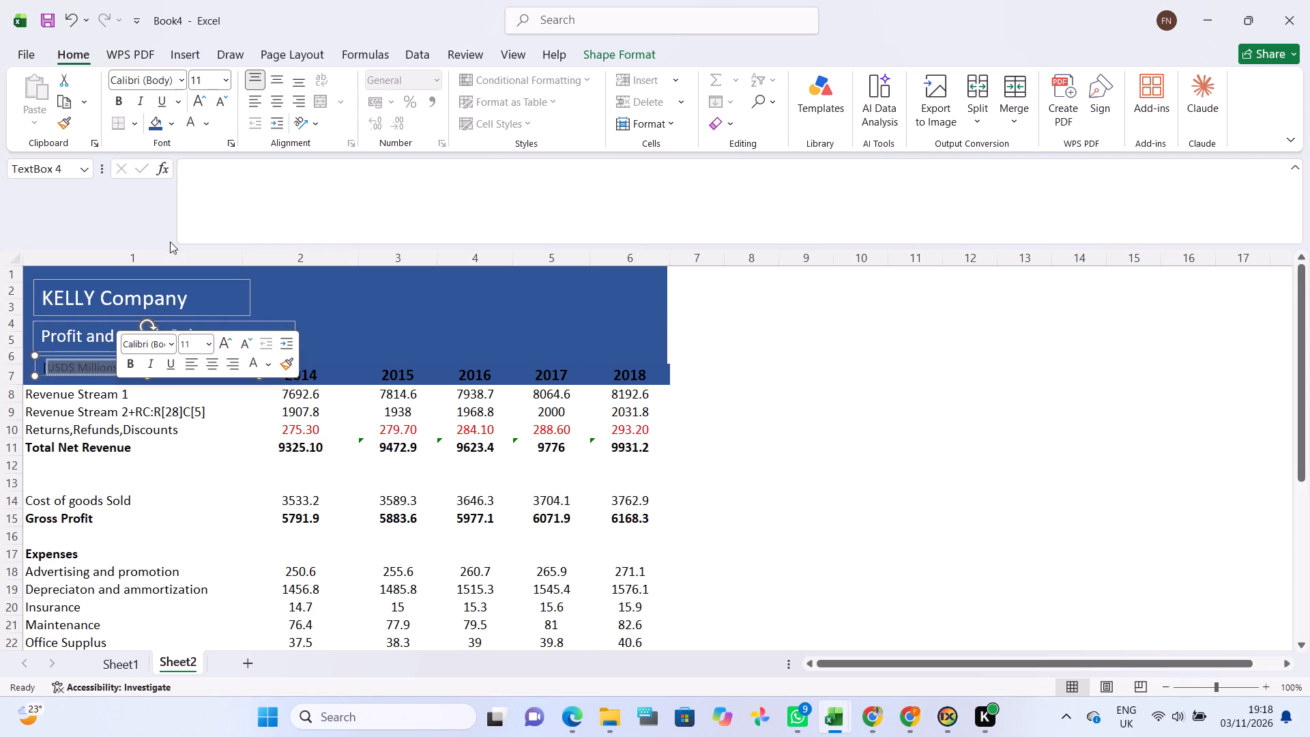
left_click(181, 304)
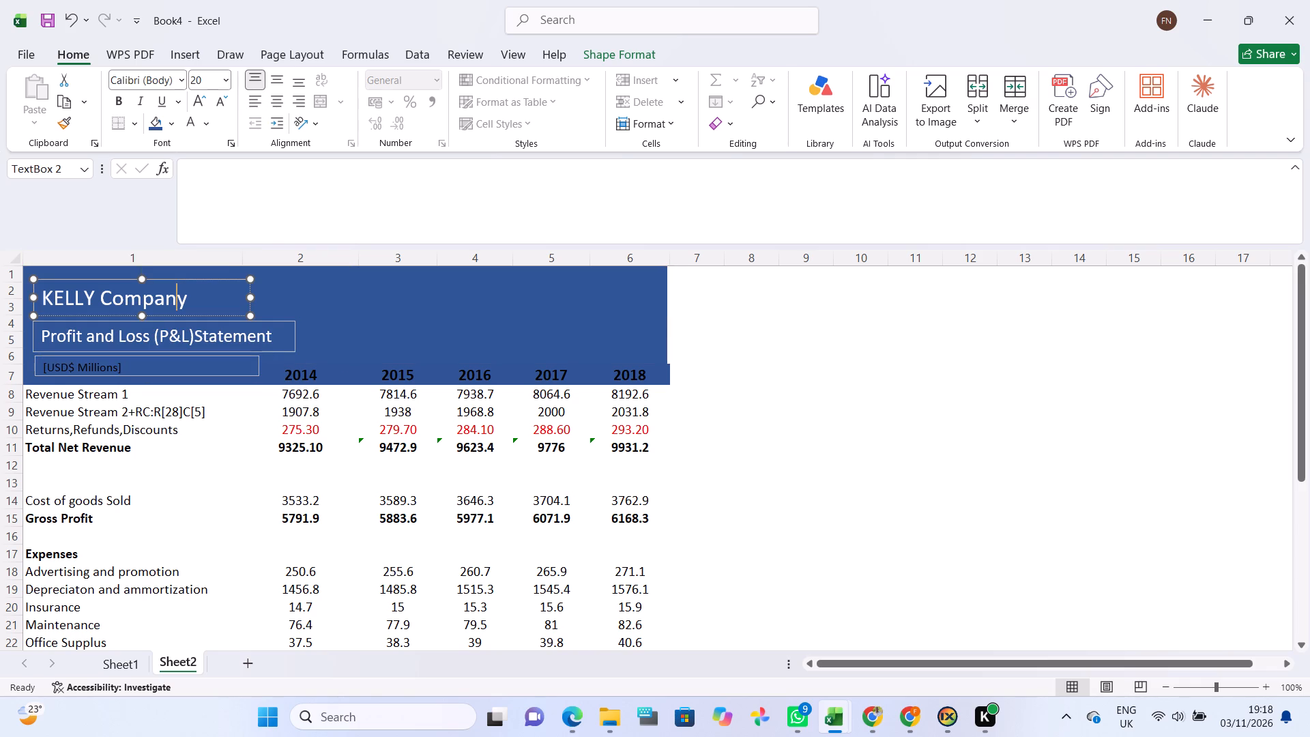
left_click_drag(42, 369, 113, 379)
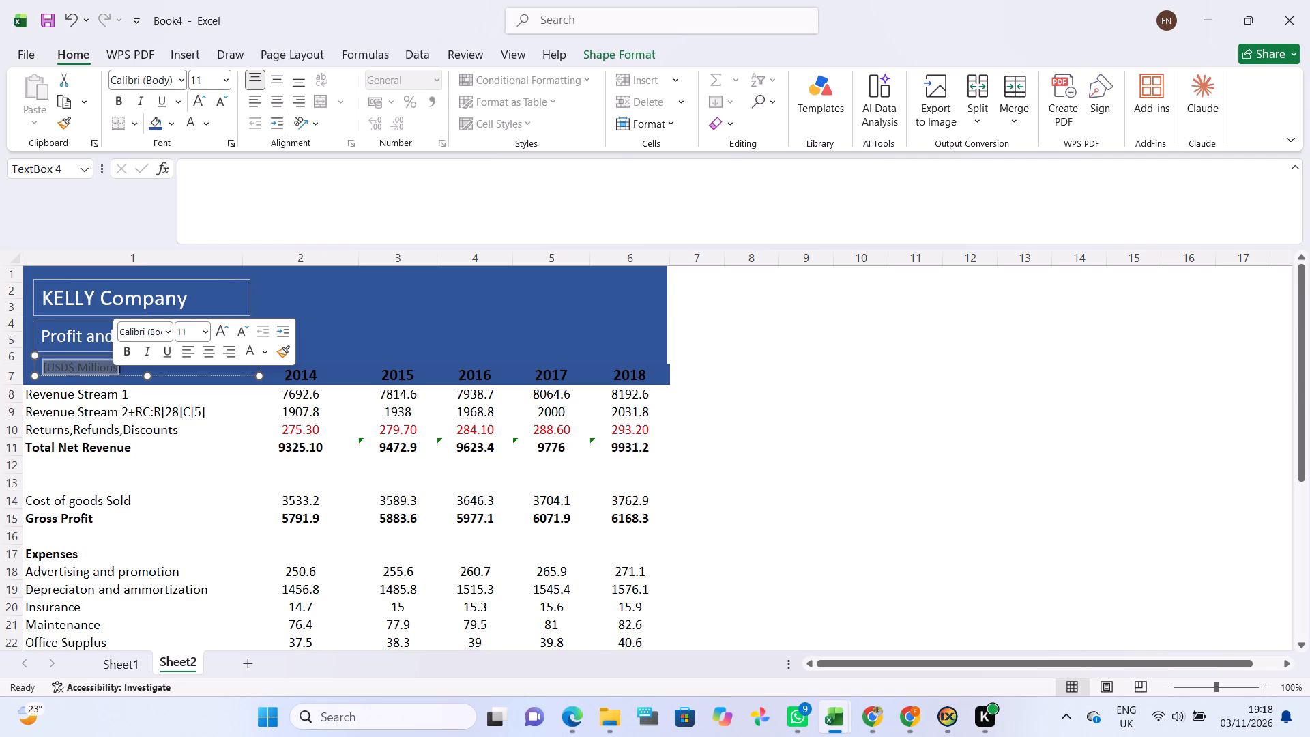
left_click(113, 379)
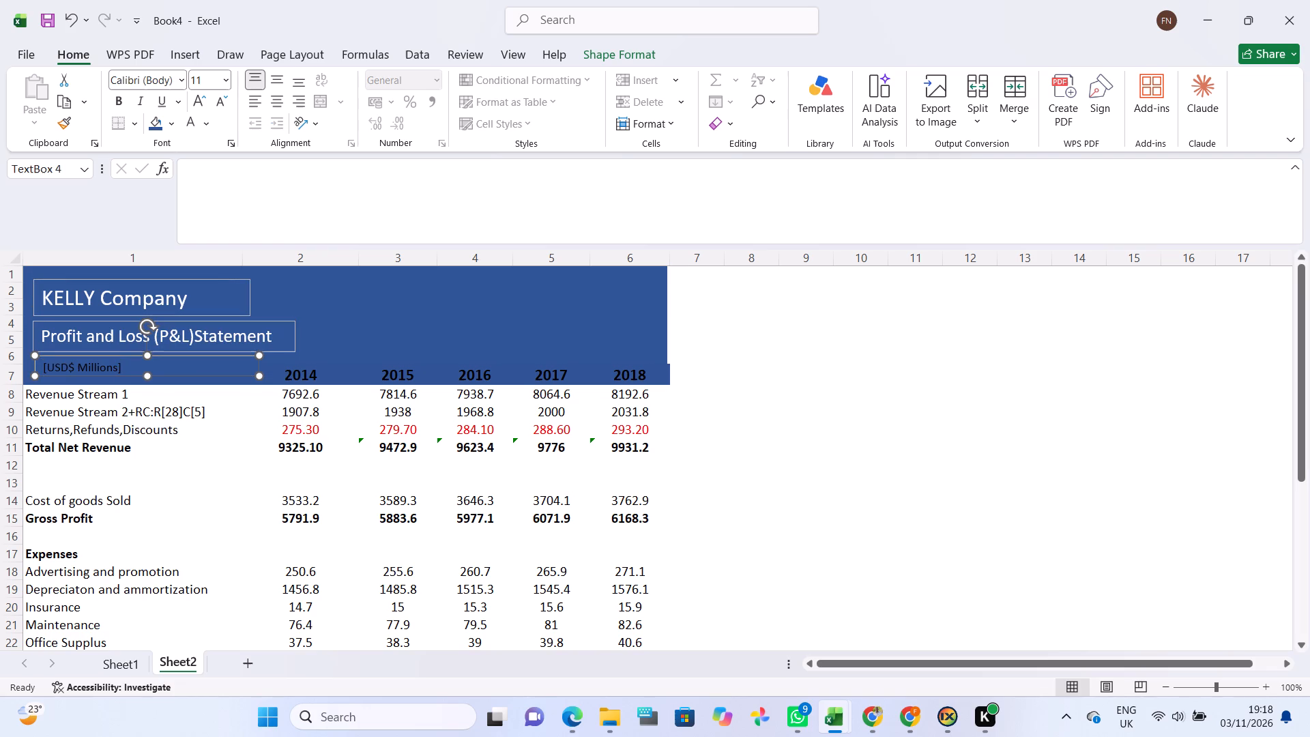
left_click(44, 366)
left_click_drag(44, 366, 151, 364)
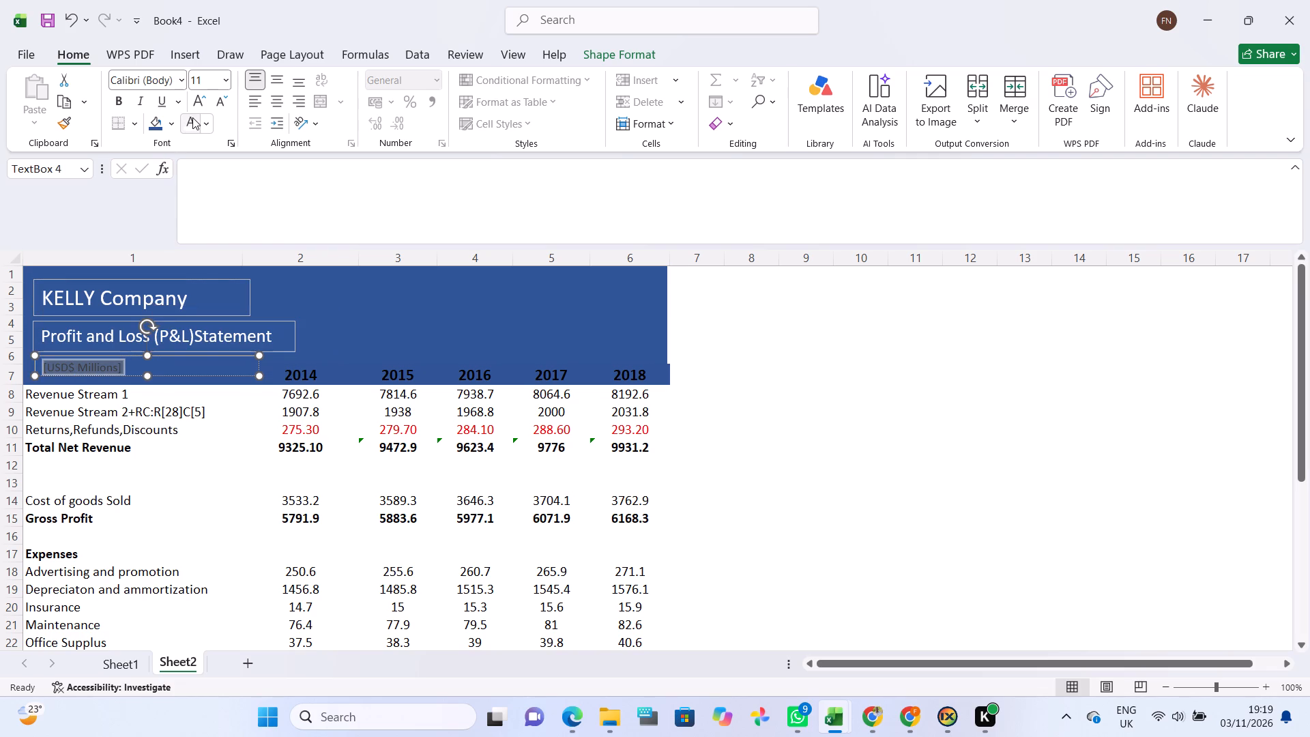
left_click(193, 117)
left_click(388, 288)
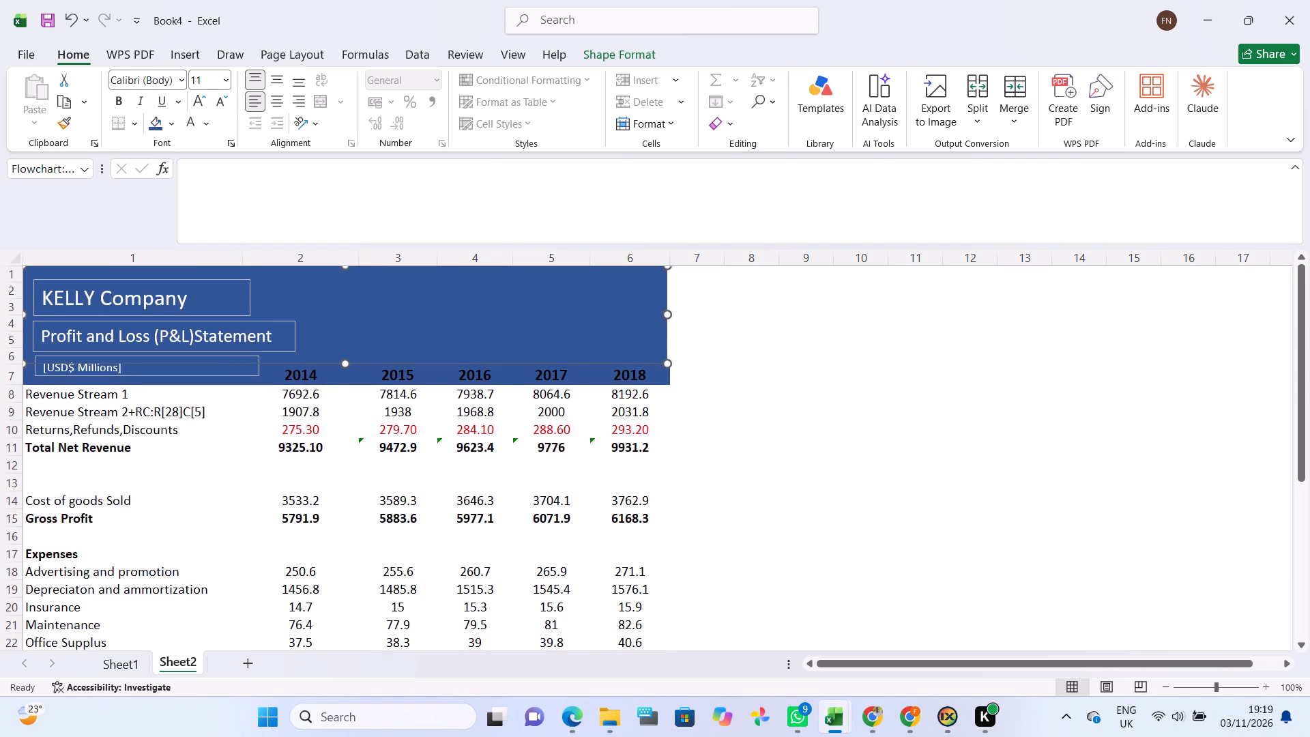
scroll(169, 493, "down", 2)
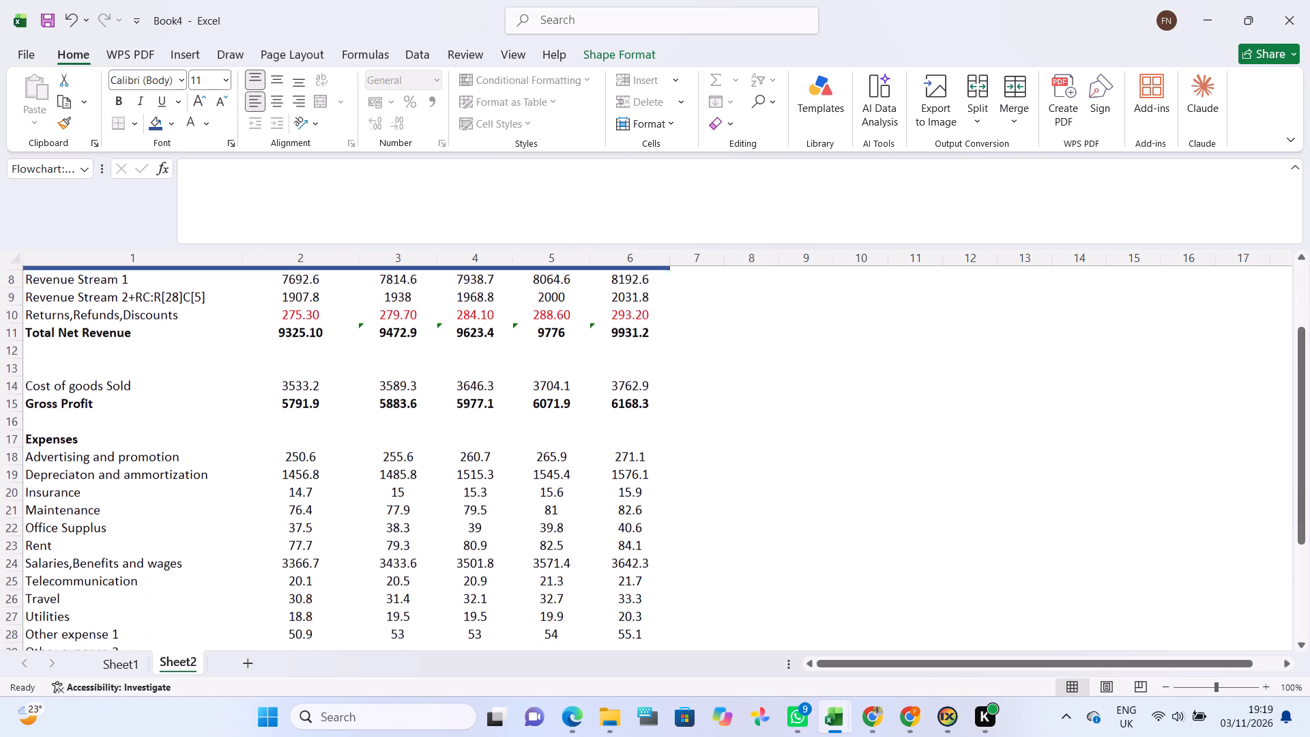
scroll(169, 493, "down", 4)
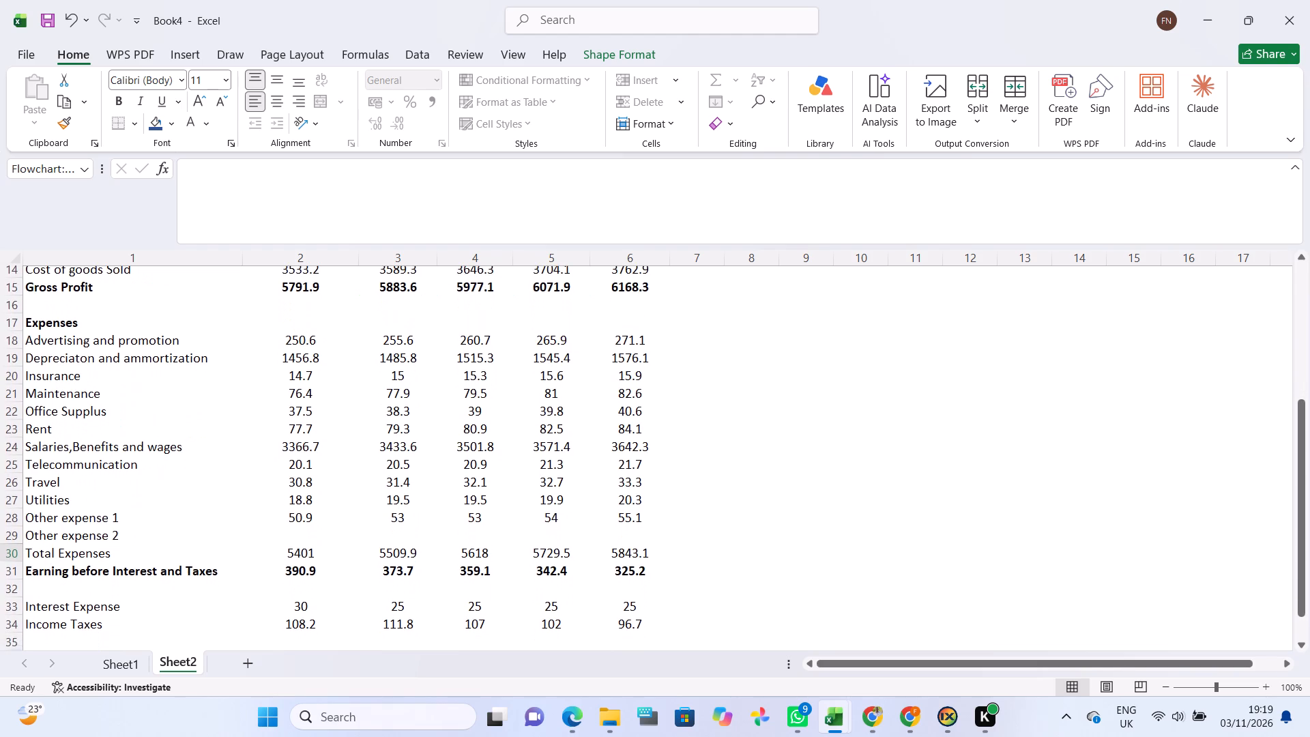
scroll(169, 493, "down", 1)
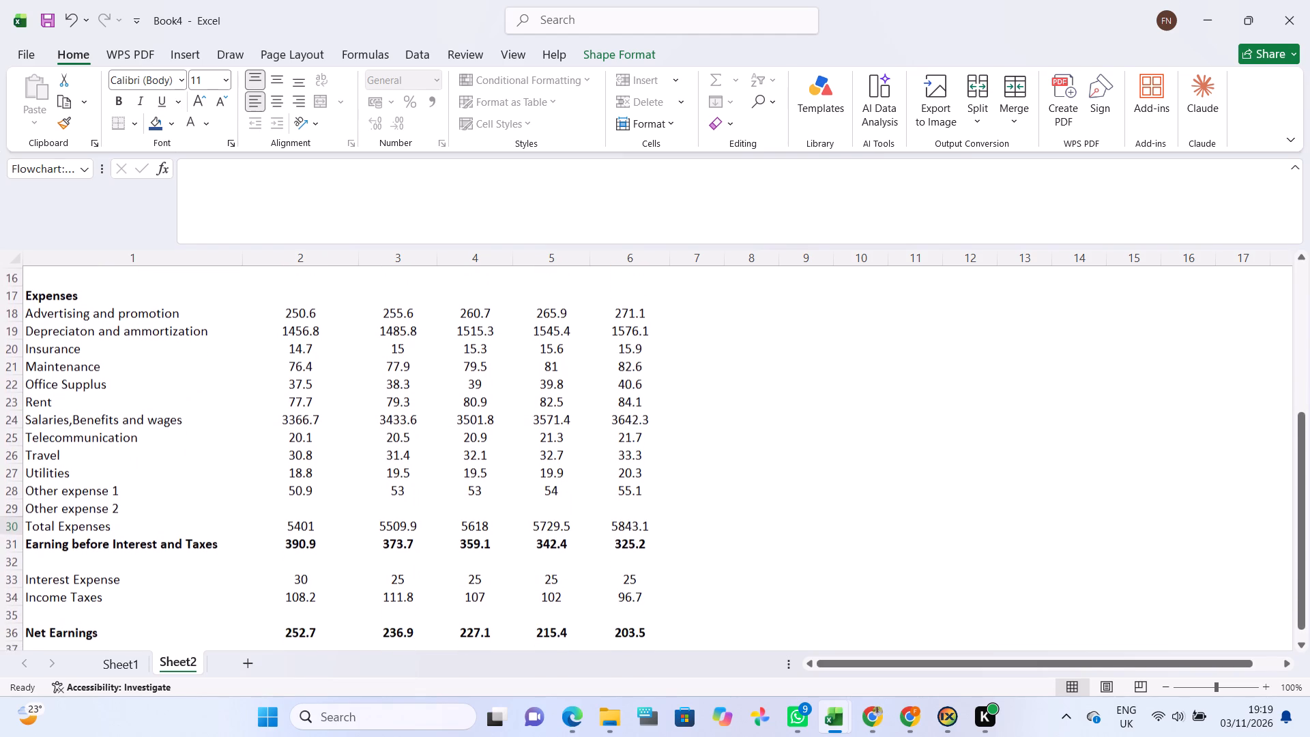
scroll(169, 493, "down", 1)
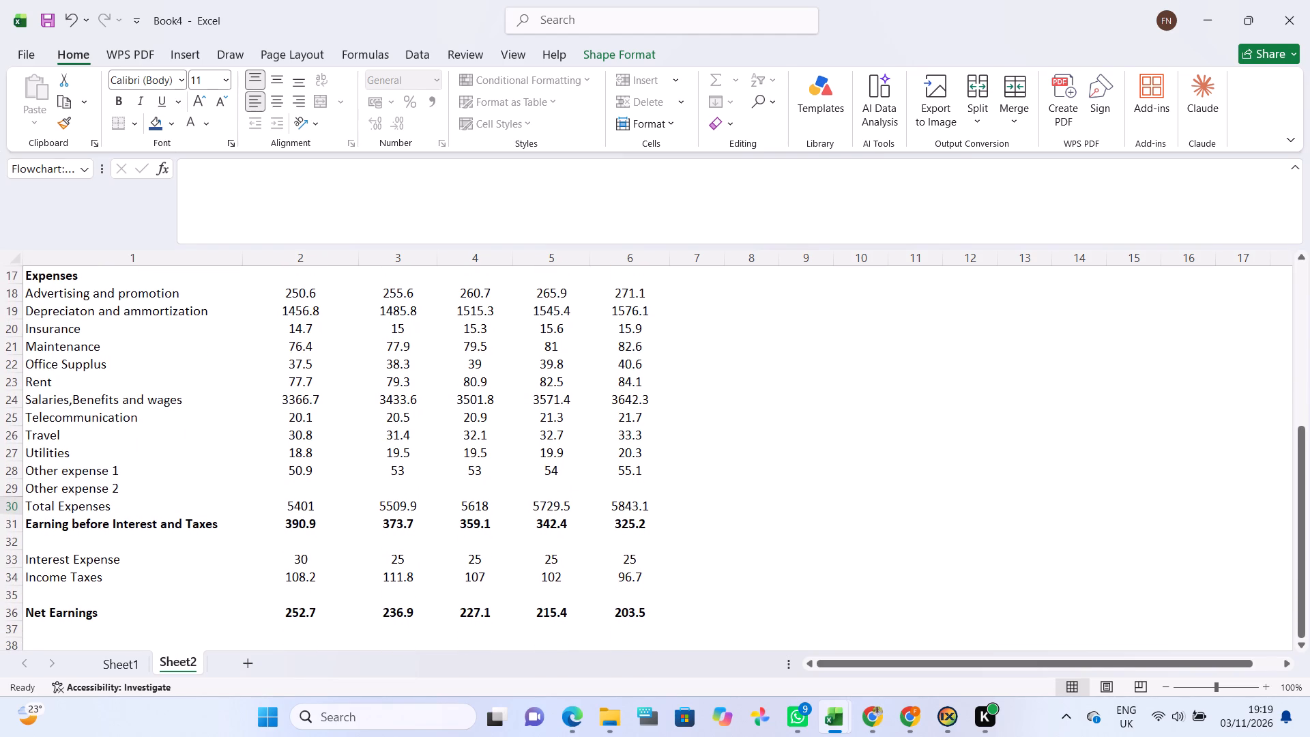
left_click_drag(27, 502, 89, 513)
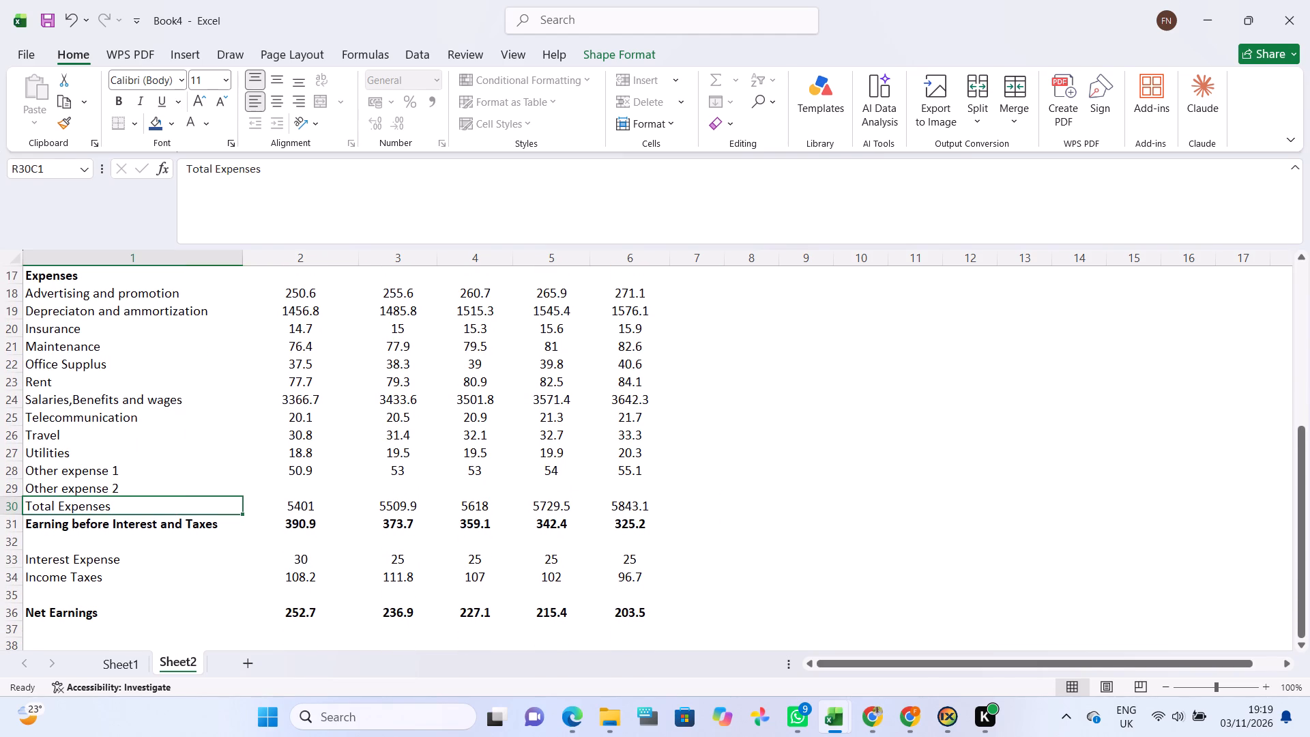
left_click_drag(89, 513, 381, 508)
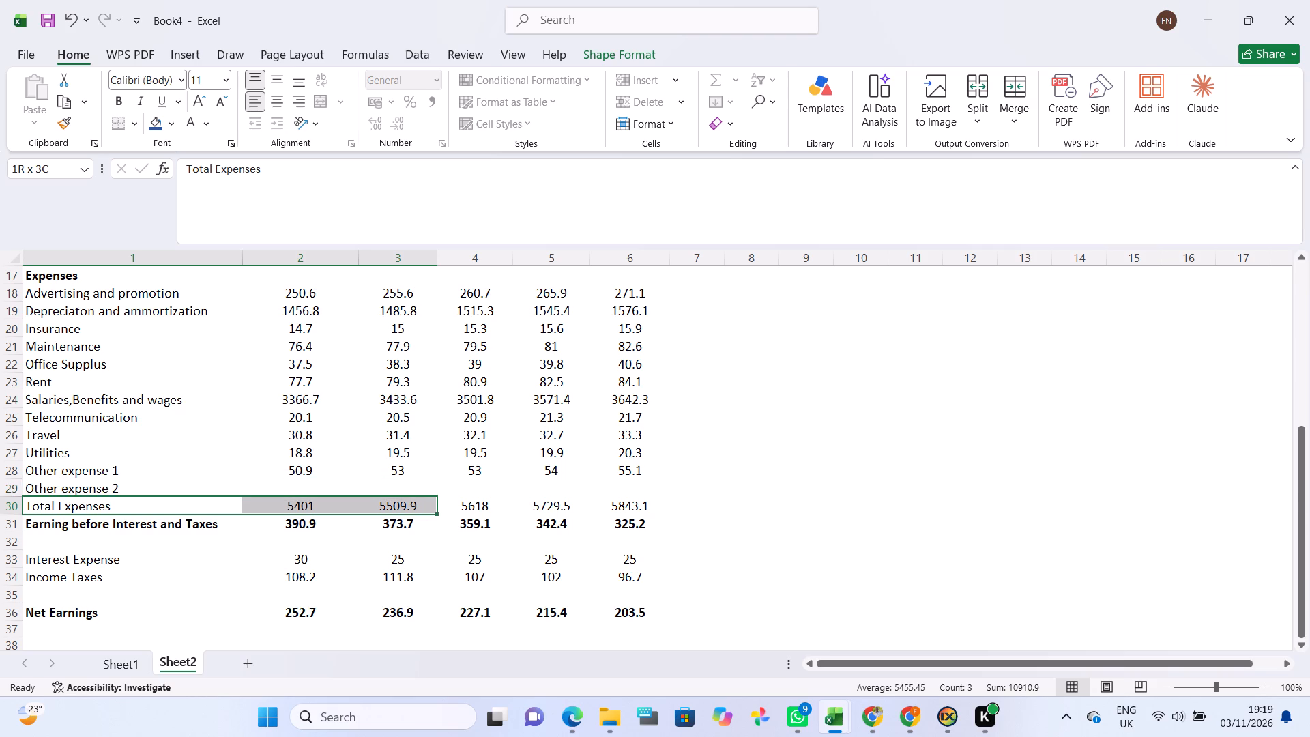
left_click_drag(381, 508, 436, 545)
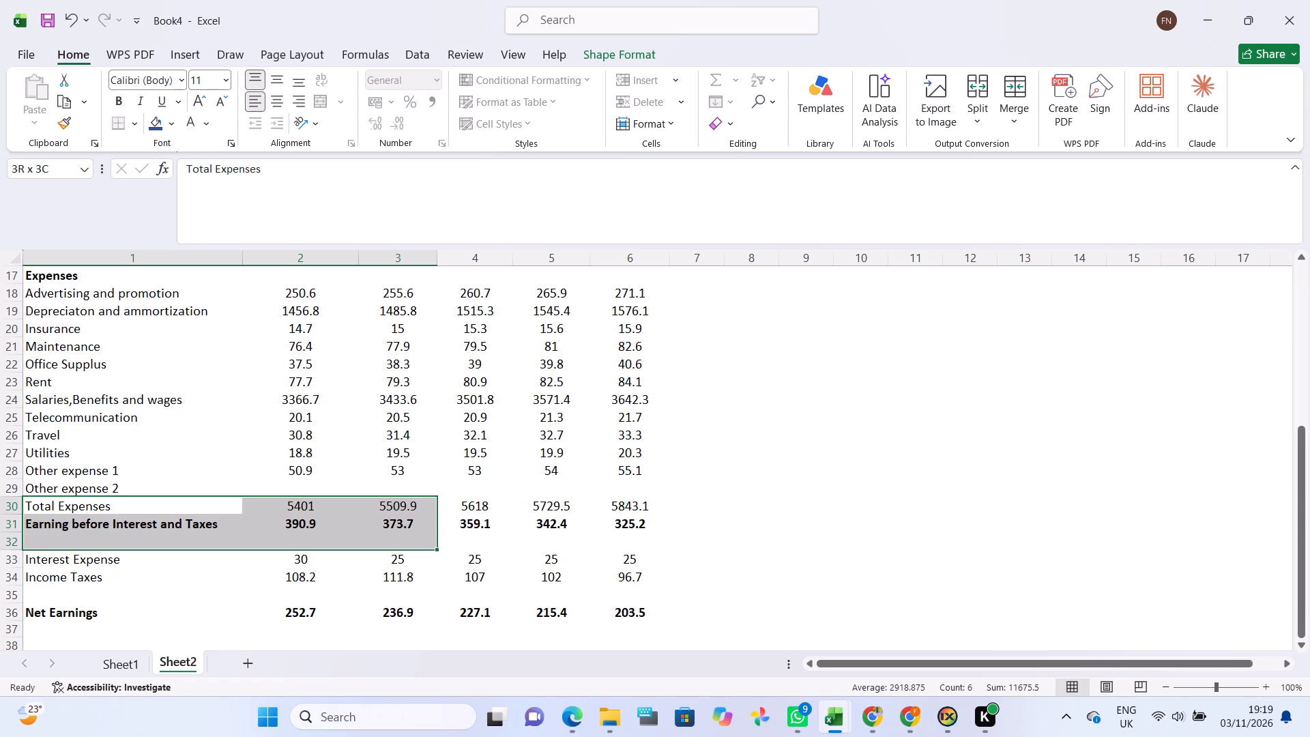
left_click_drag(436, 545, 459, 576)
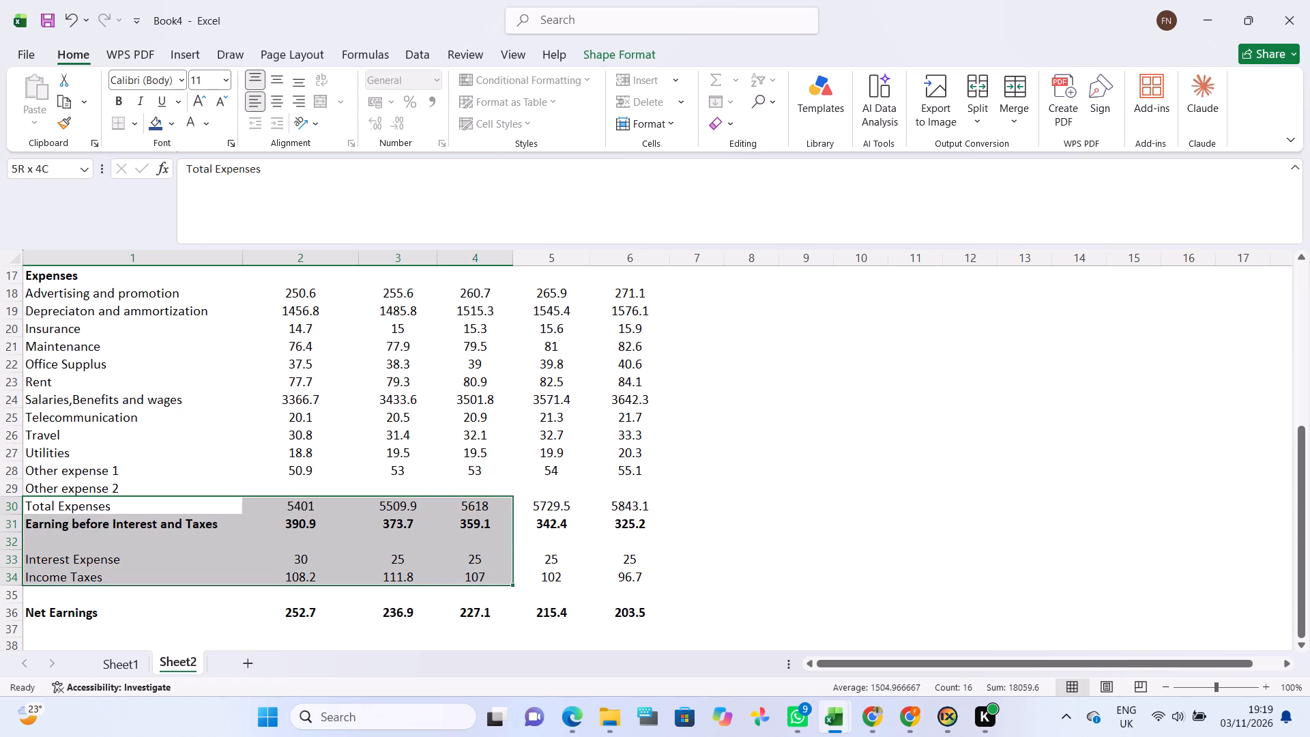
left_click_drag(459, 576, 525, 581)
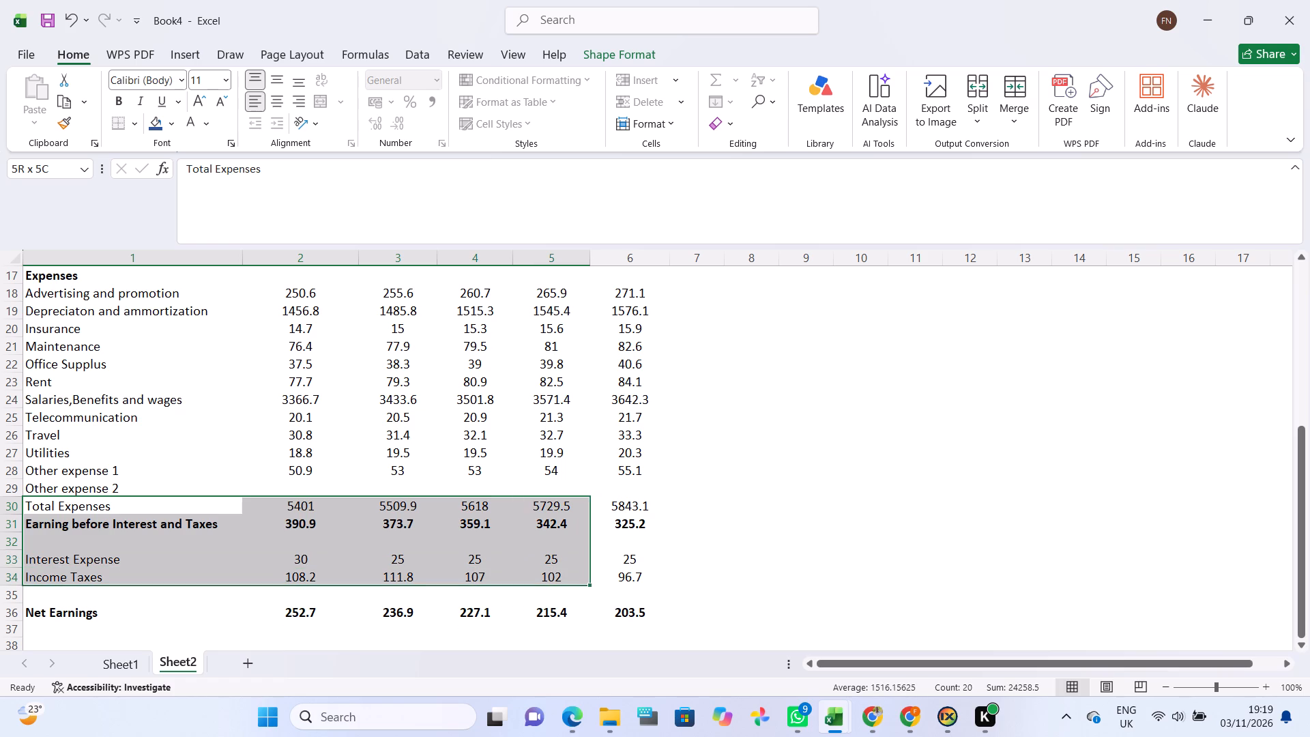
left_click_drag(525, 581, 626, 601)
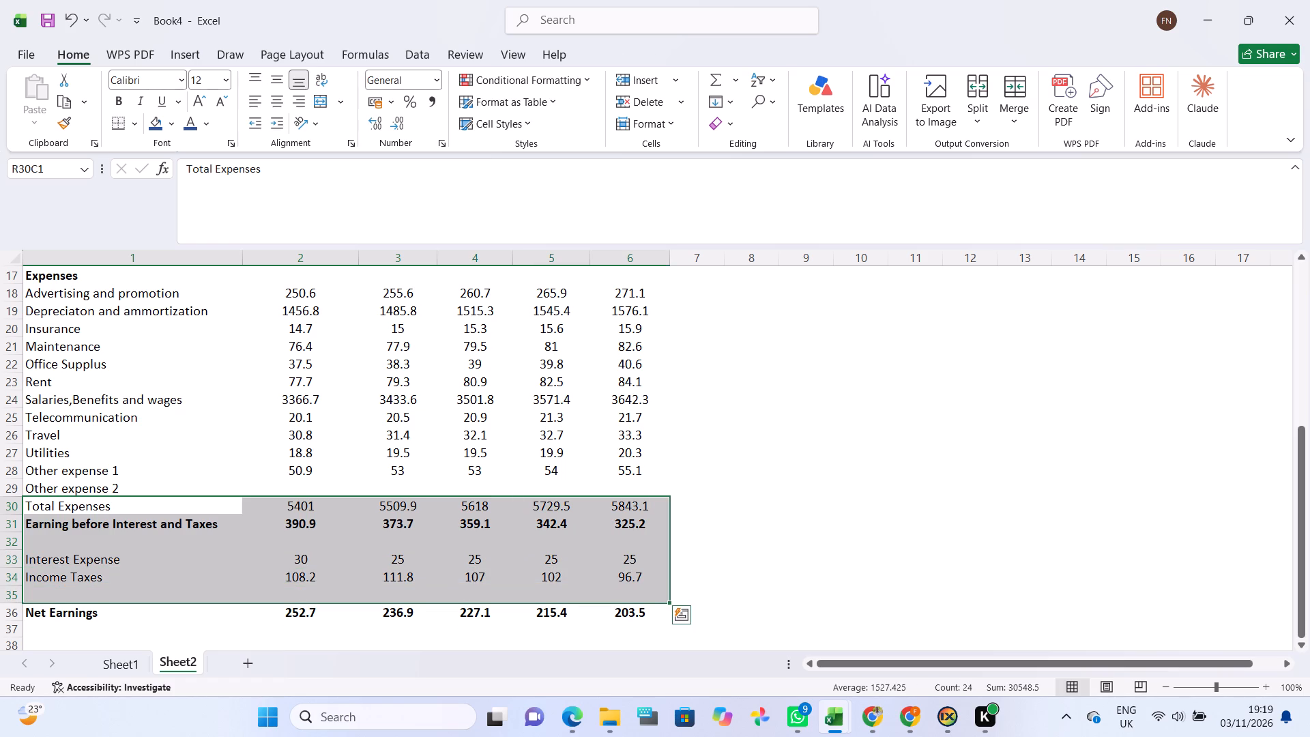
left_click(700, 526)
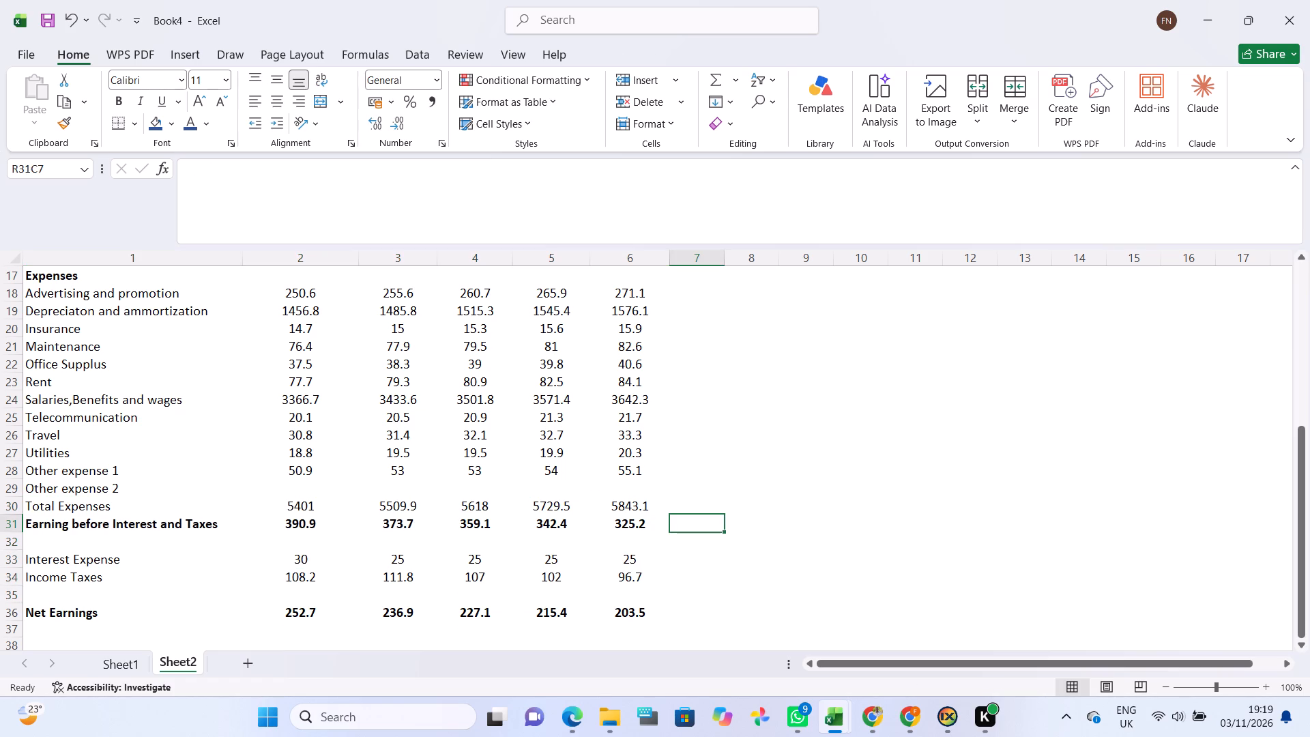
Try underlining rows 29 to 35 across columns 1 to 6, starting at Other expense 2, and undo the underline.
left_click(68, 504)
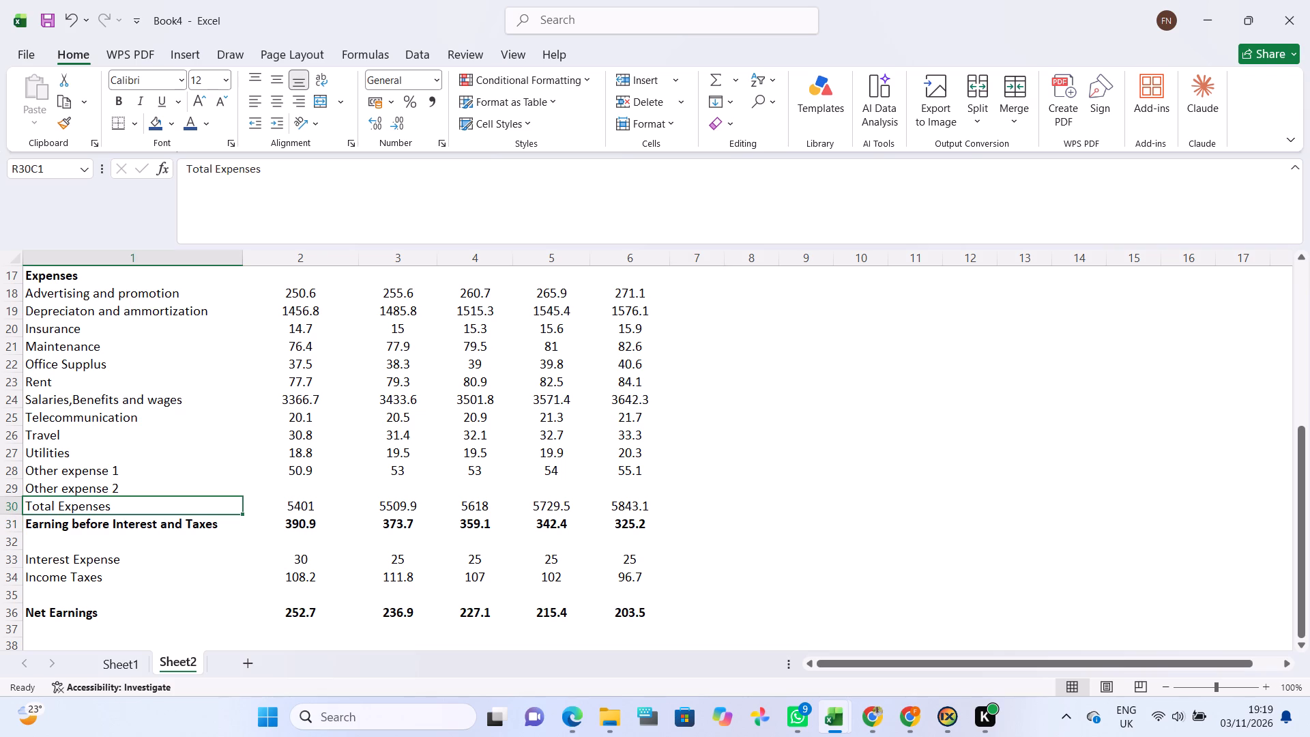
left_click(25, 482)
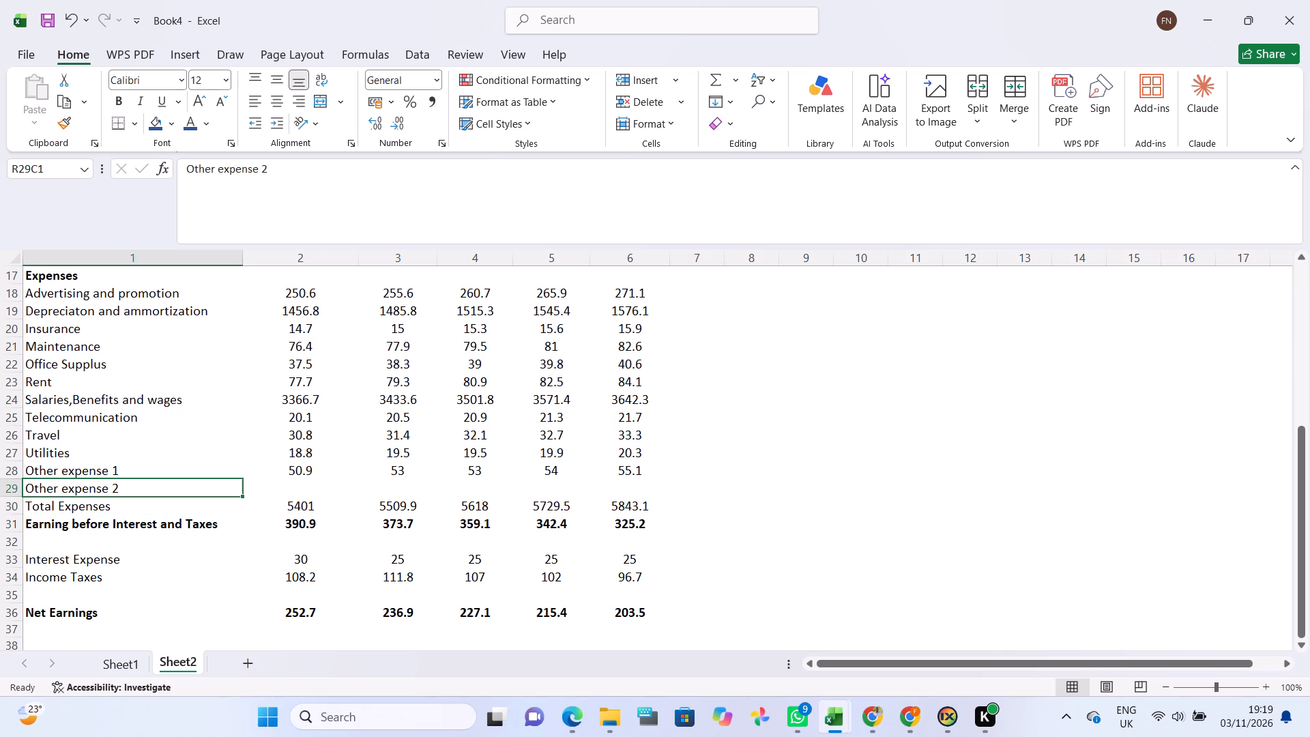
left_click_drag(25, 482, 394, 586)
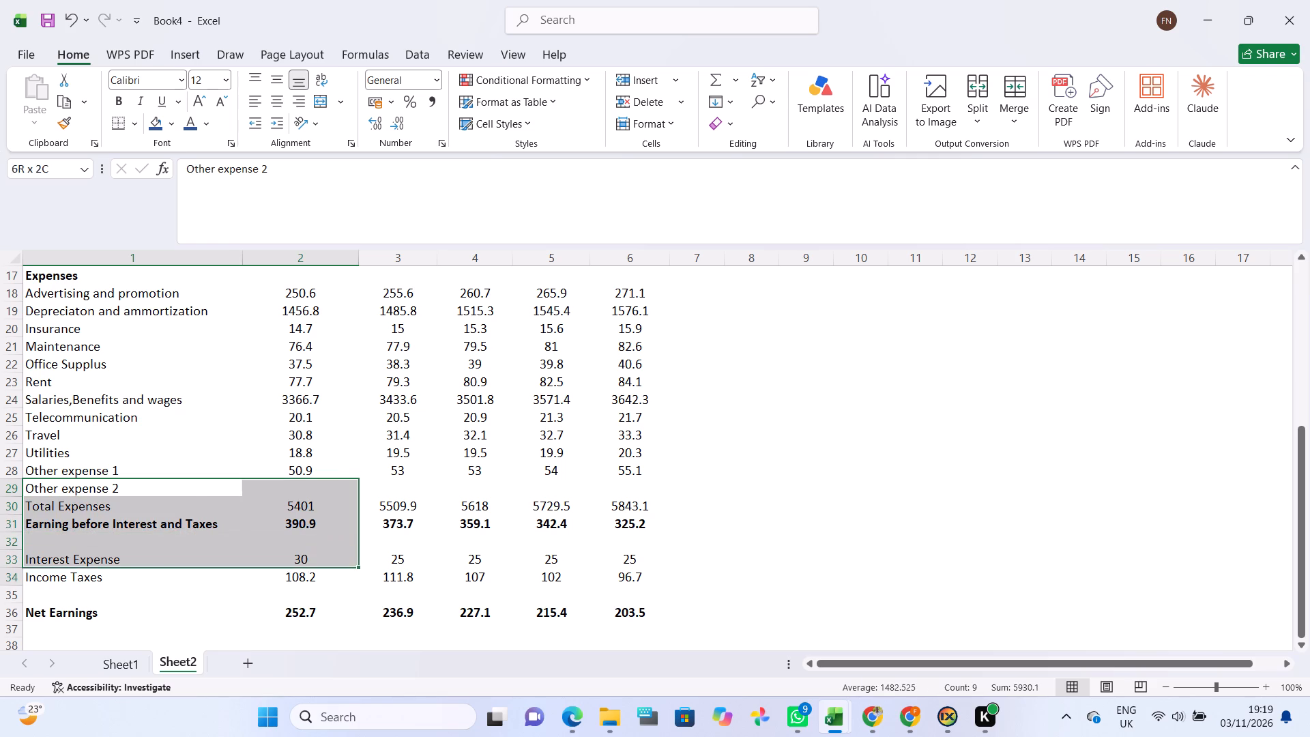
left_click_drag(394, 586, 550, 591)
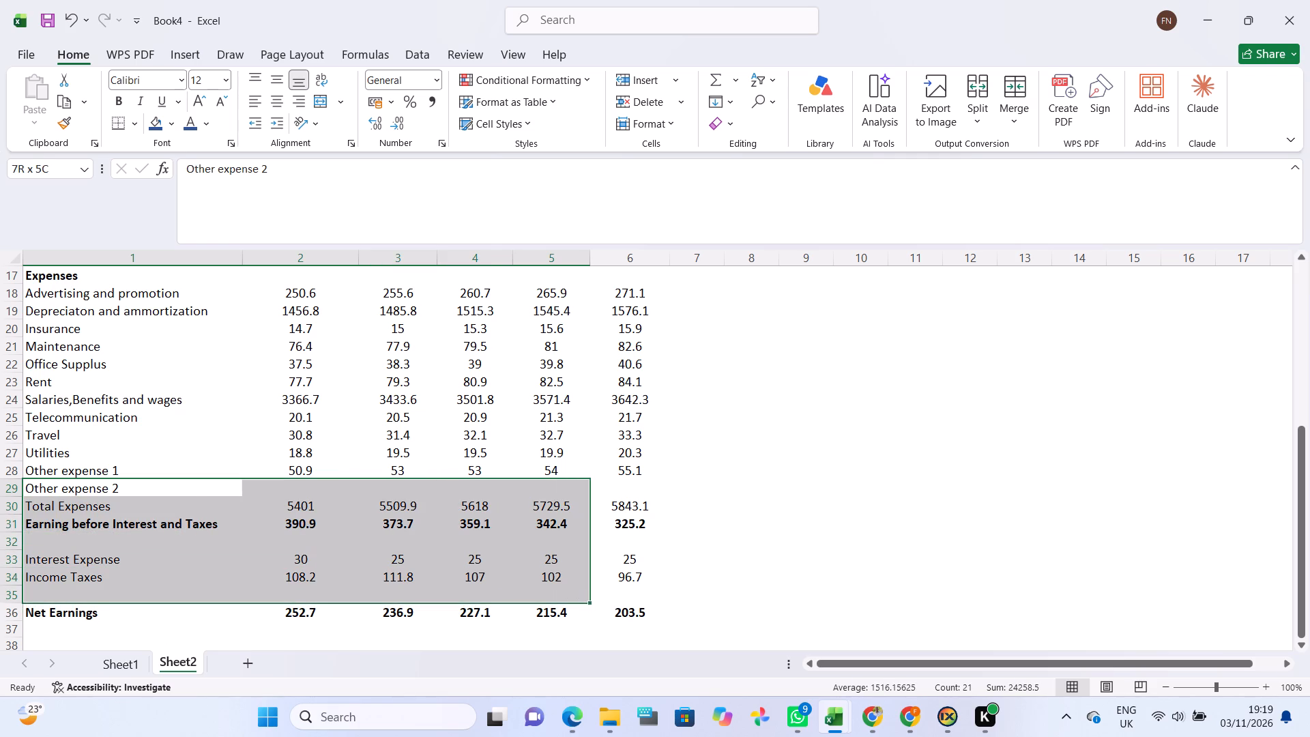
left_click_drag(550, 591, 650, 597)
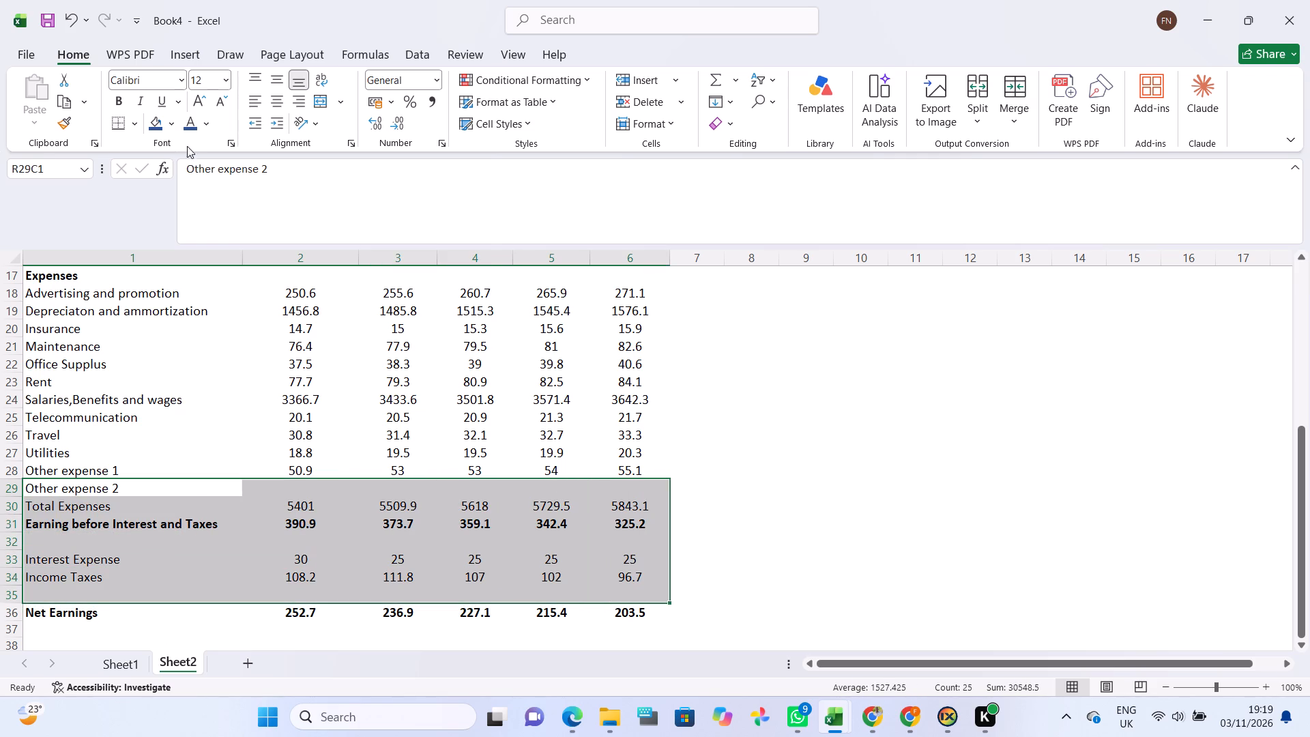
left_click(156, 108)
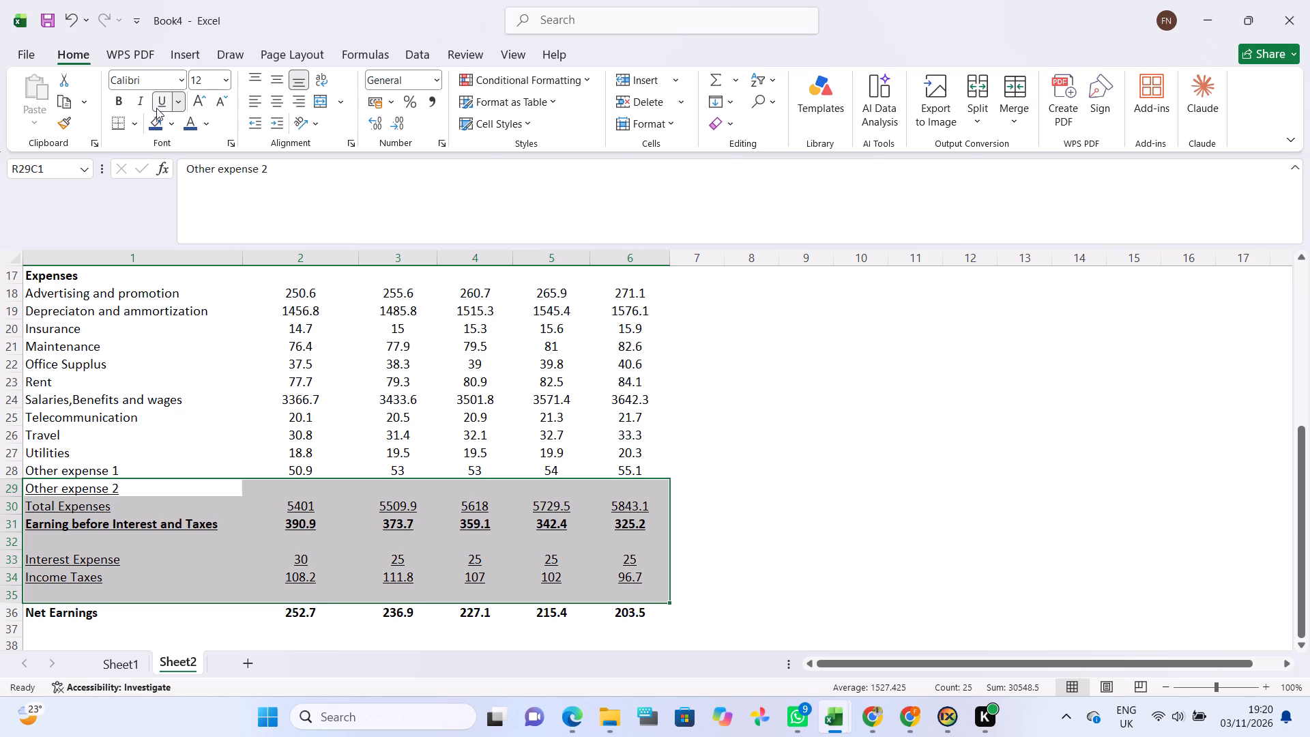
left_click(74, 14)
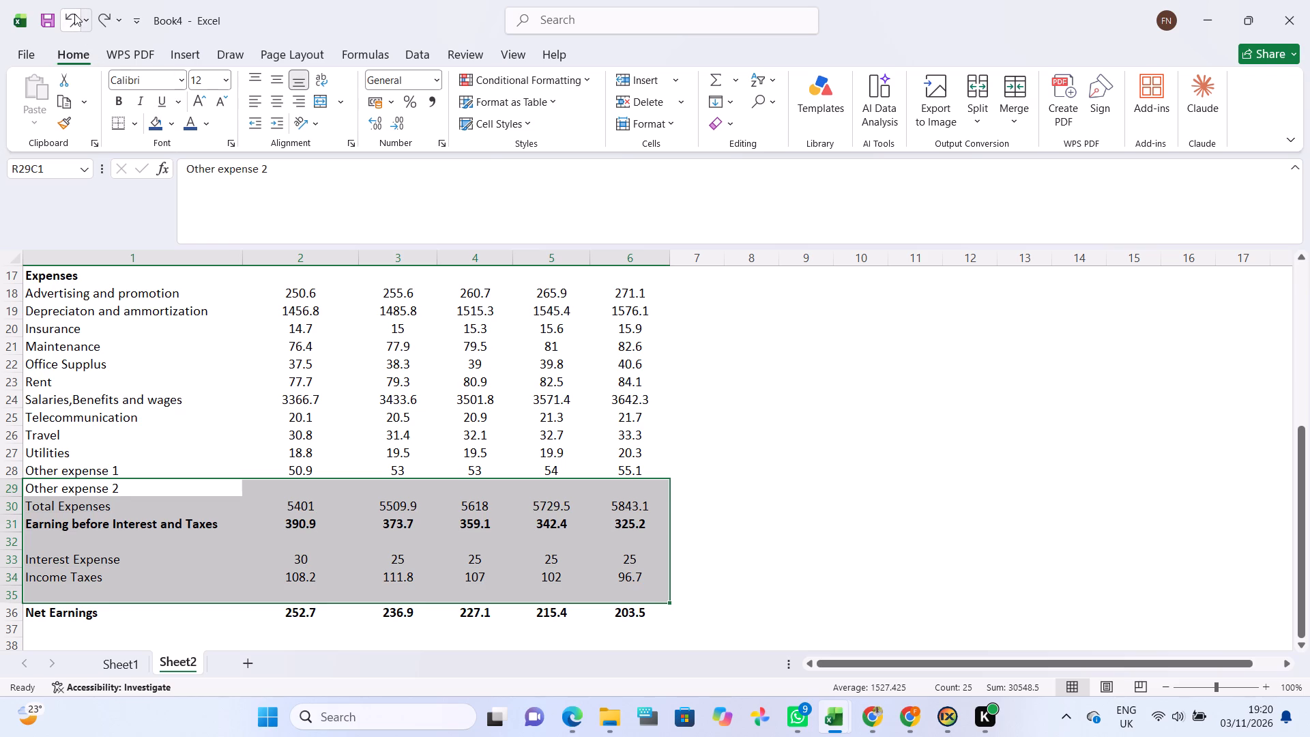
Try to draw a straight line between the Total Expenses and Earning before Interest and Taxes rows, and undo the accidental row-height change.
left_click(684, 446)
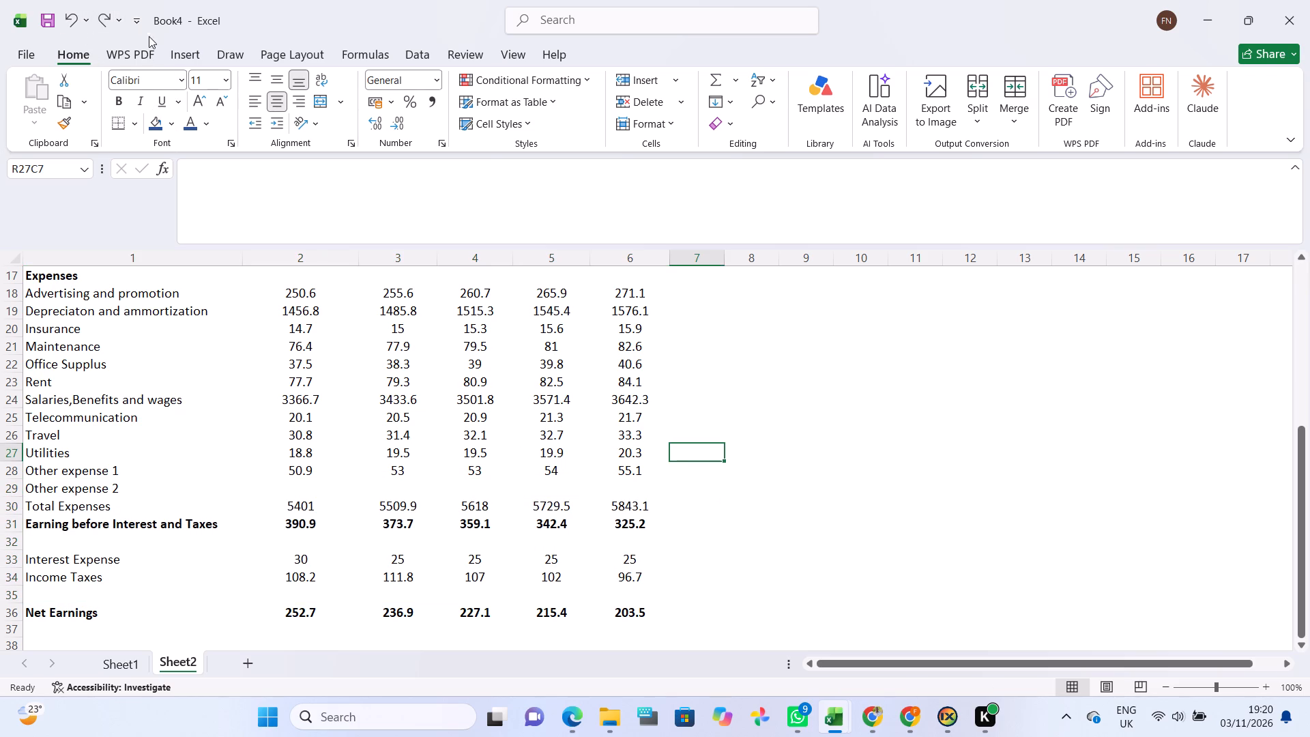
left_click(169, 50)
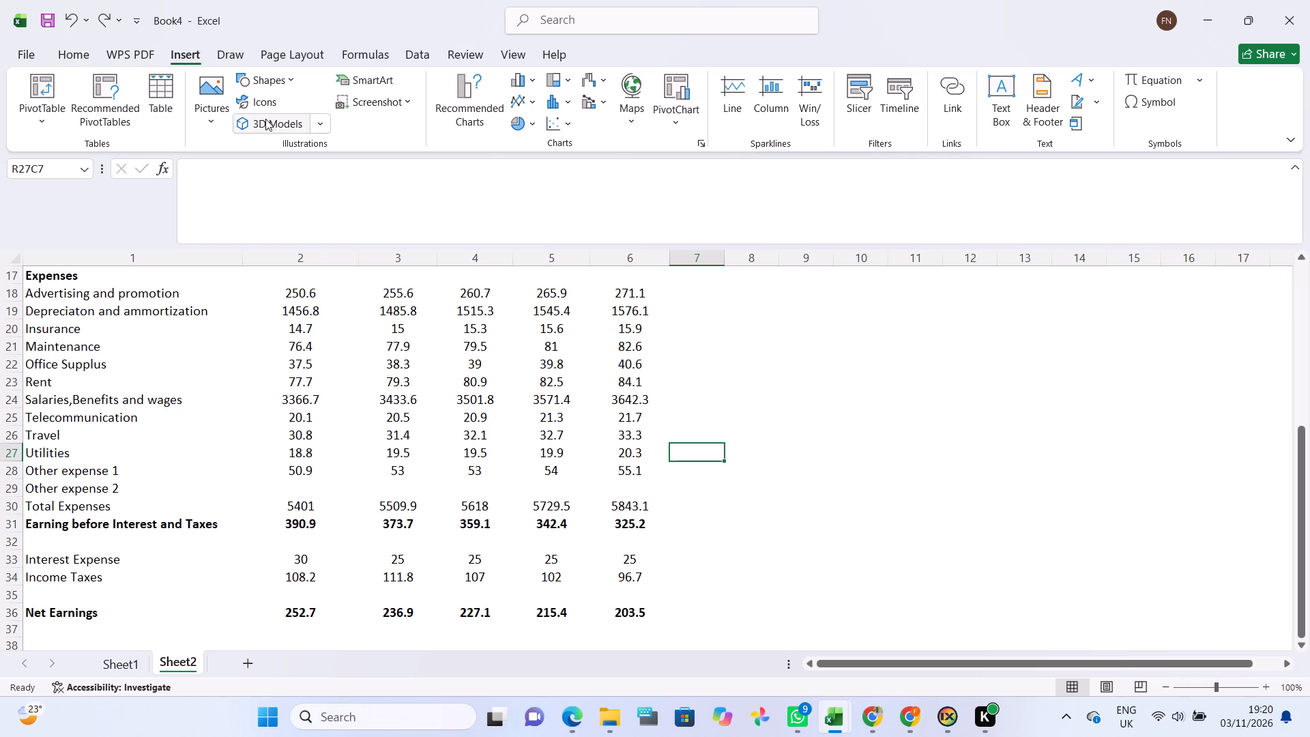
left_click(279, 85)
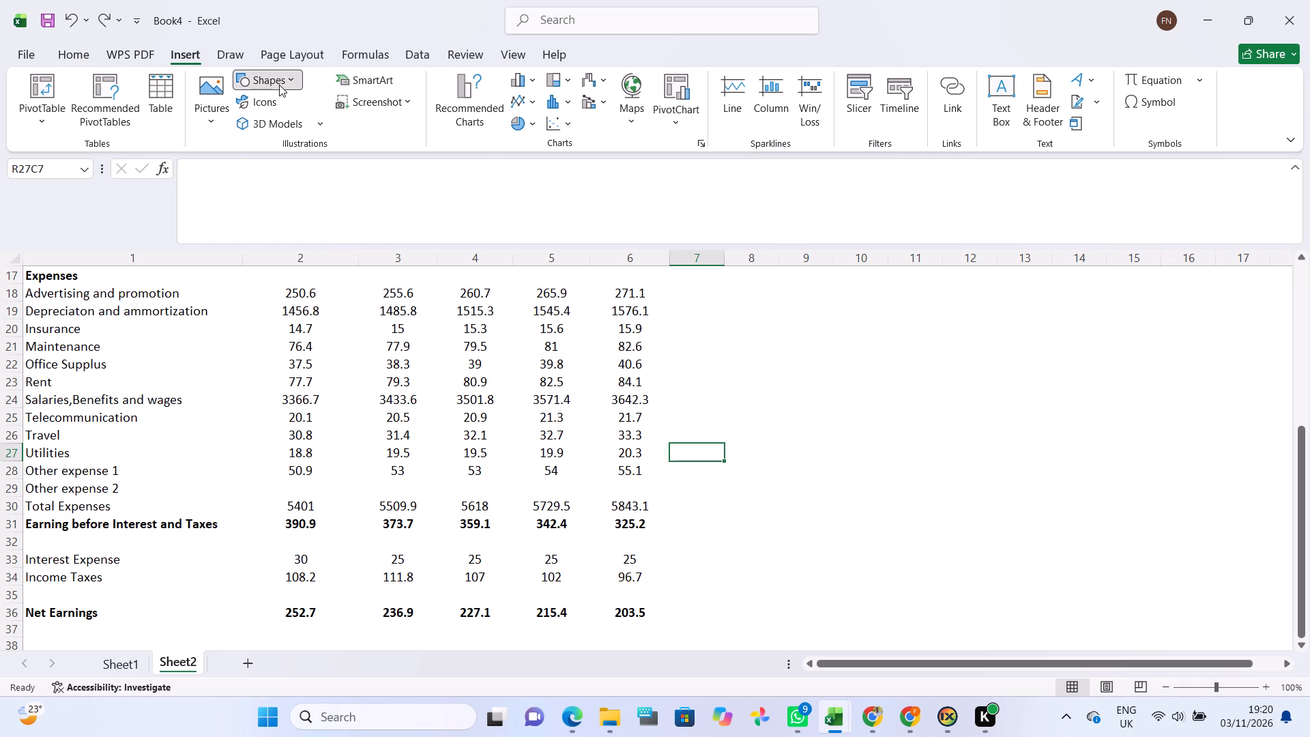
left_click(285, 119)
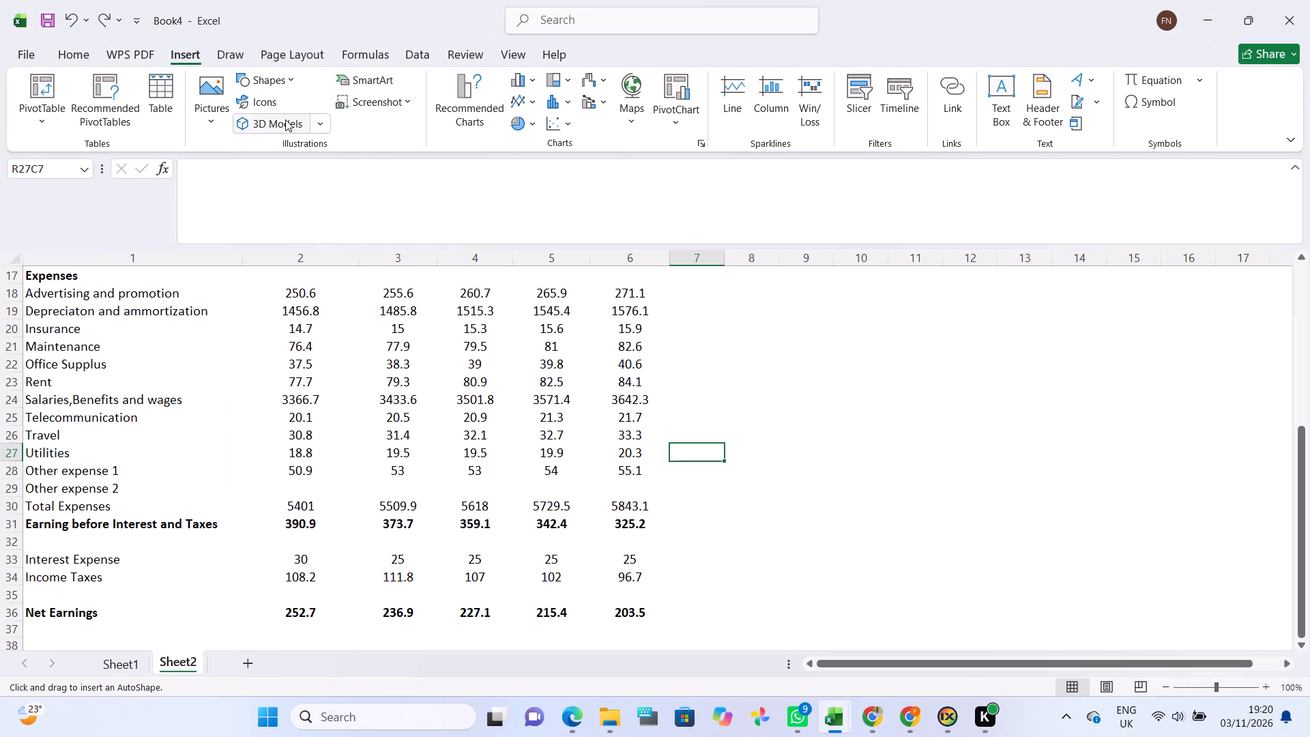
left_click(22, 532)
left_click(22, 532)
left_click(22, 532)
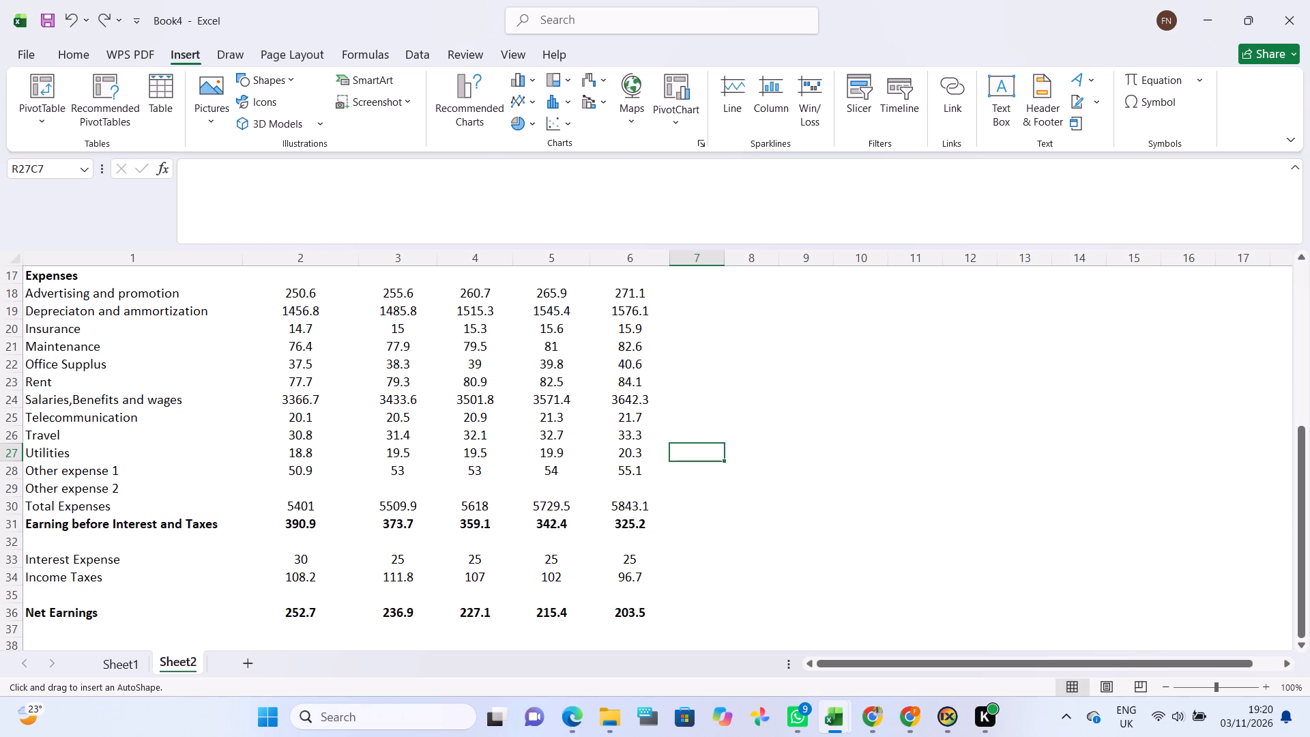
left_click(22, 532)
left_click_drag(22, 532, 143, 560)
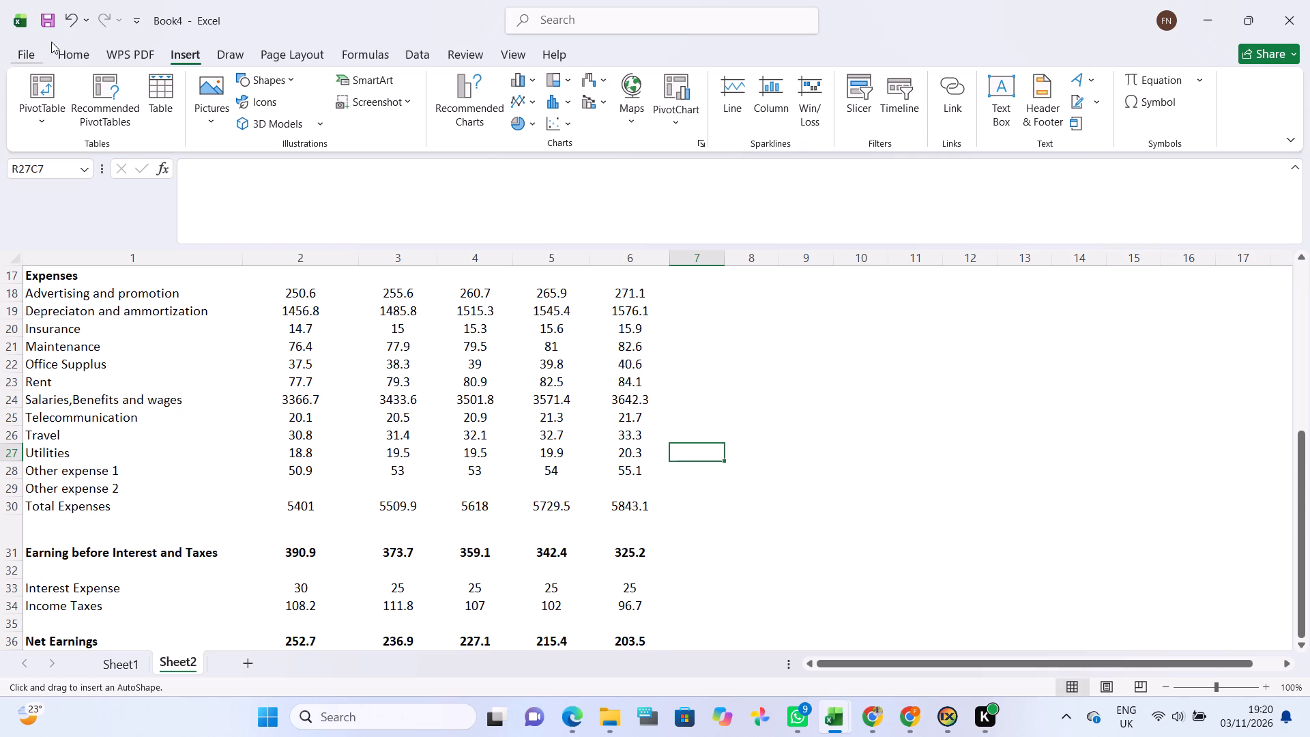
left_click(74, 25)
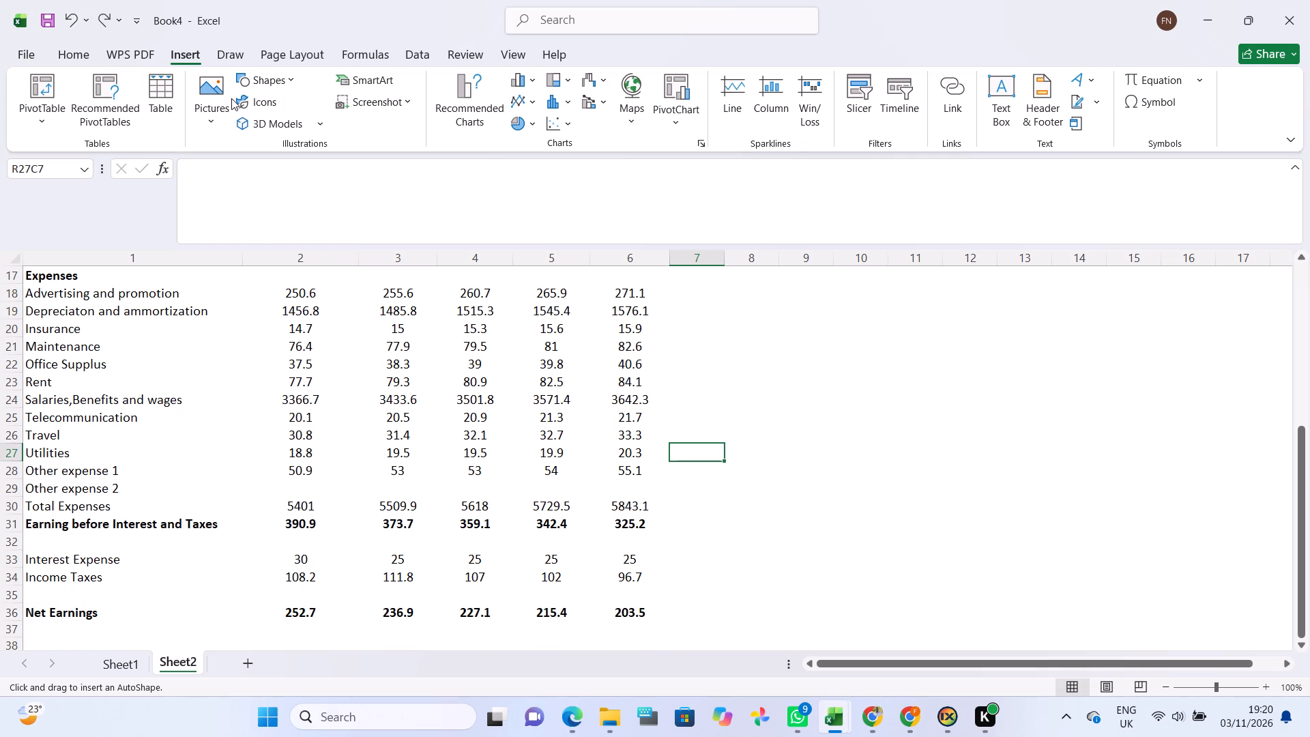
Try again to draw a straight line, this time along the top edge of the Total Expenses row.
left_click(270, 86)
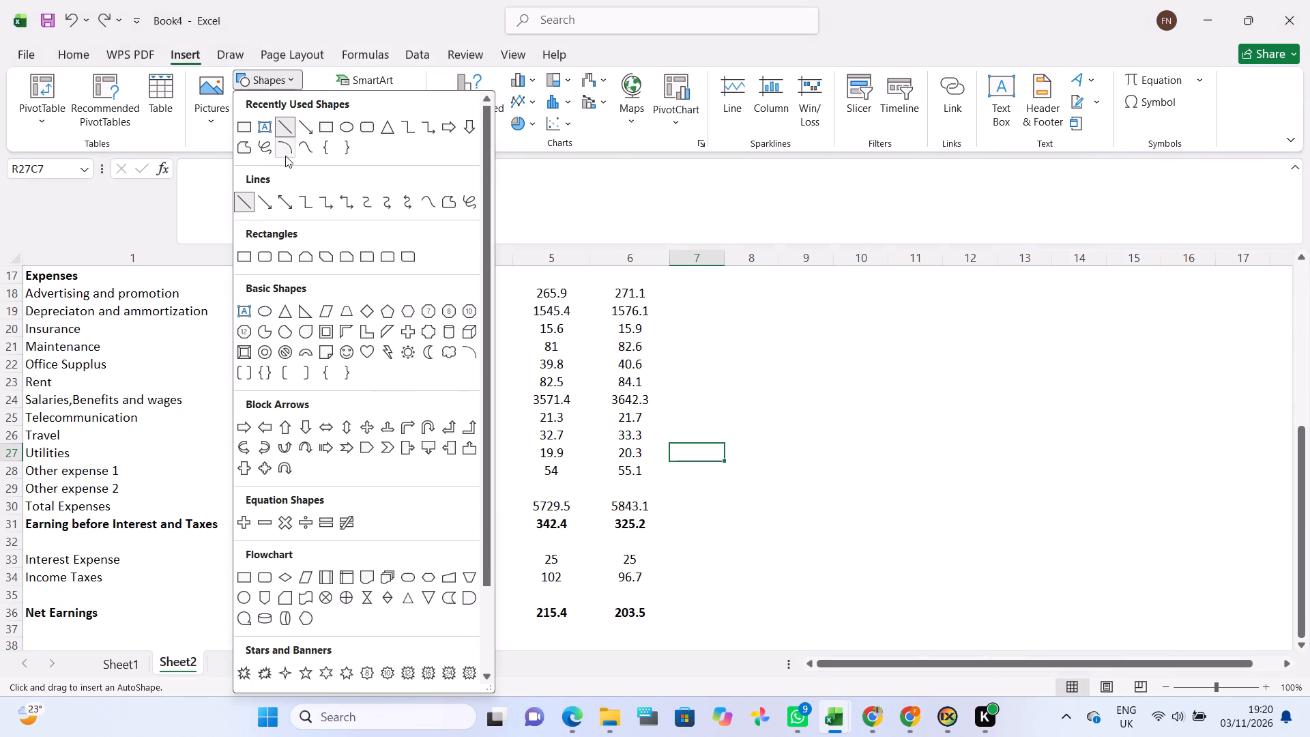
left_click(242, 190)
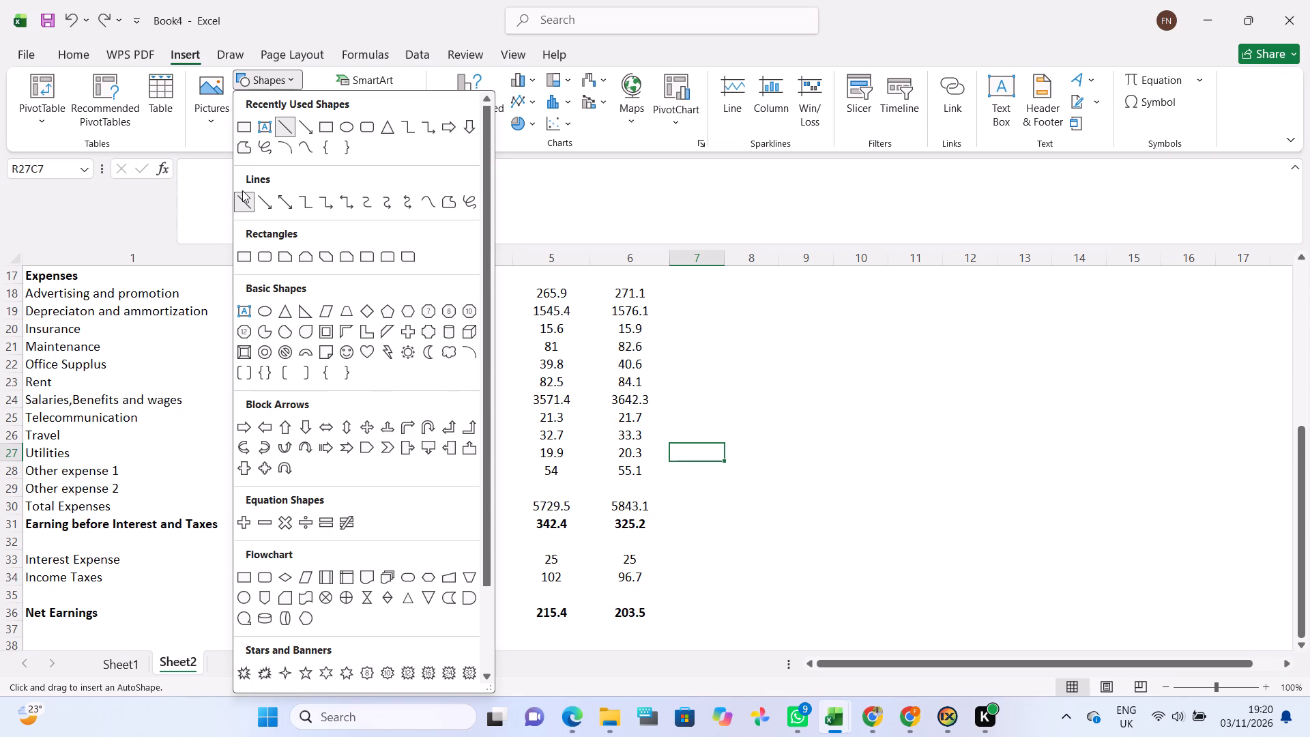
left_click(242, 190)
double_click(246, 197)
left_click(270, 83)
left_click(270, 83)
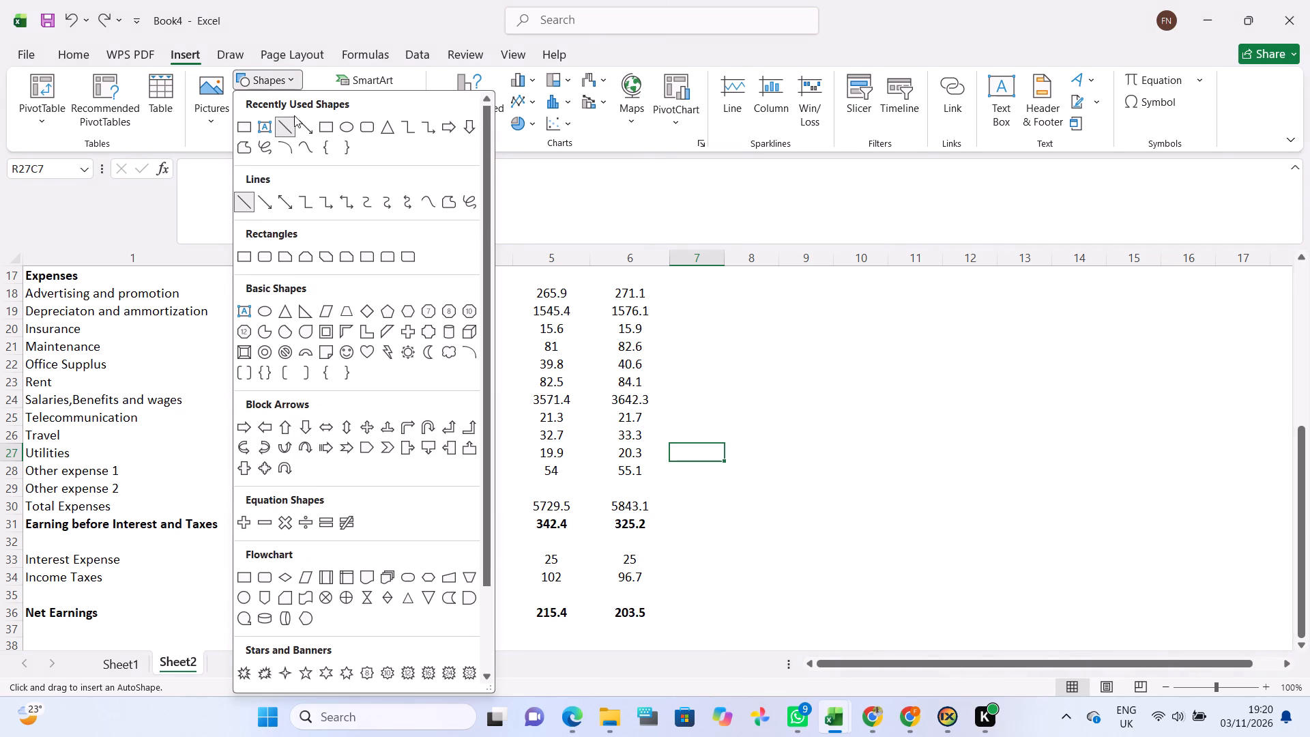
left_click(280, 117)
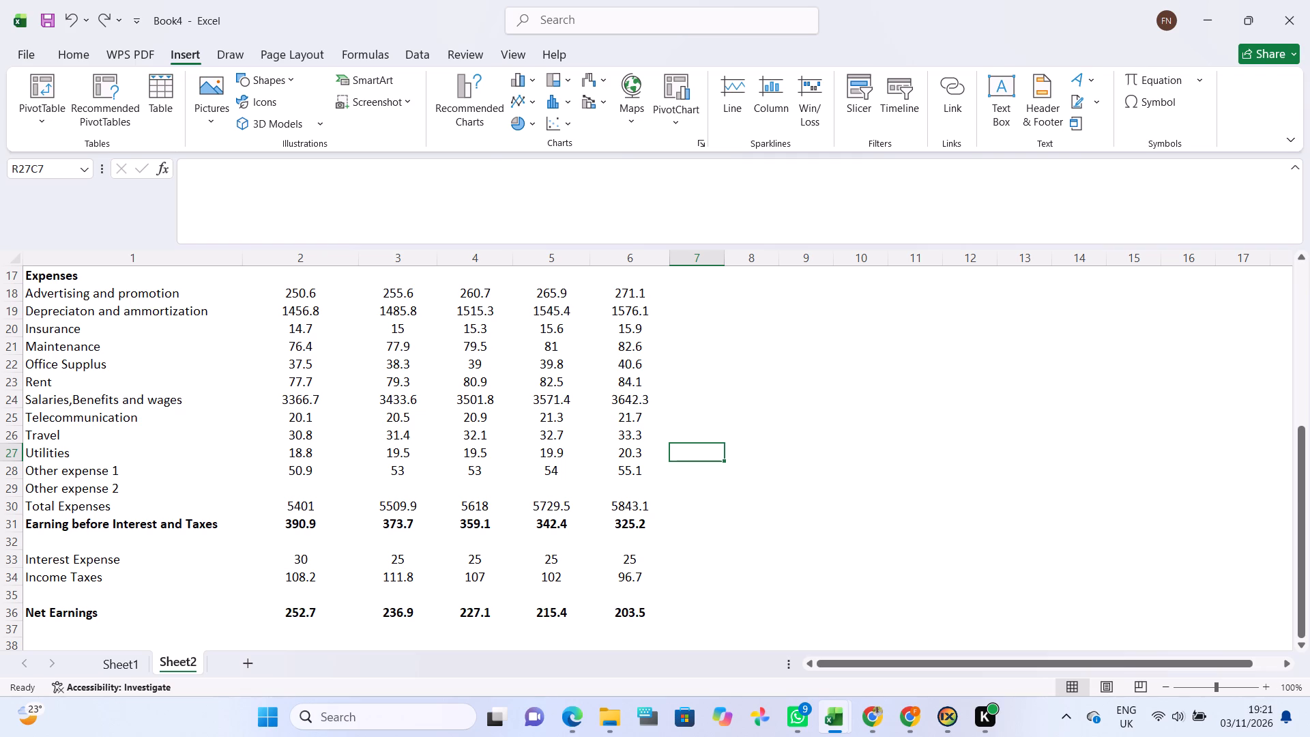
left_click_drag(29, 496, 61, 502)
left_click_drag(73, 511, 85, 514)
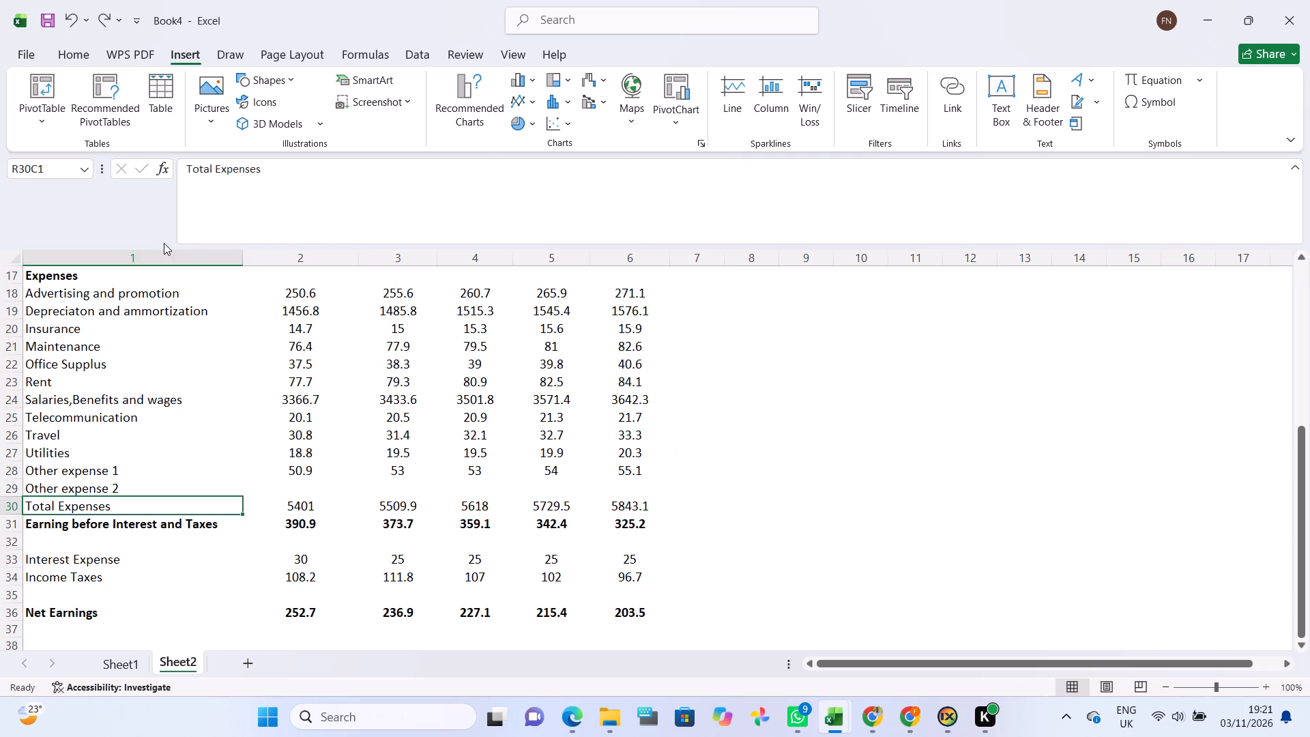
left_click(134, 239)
Undo the white font colour on the "[USD$ Millions]", Profit and Loss (P&L) Statement and "KELLY Company" banner texts.
left_click(62, 18)
left_click(62, 18)
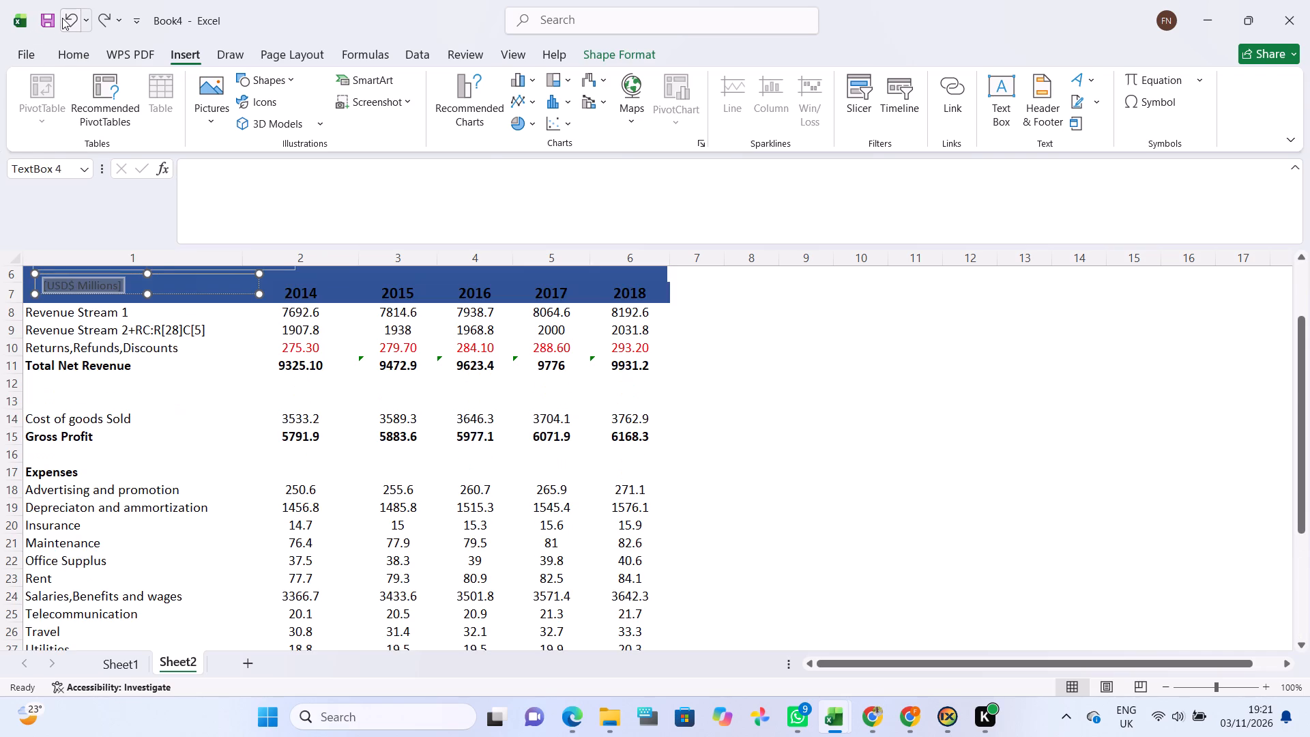
left_click(62, 18)
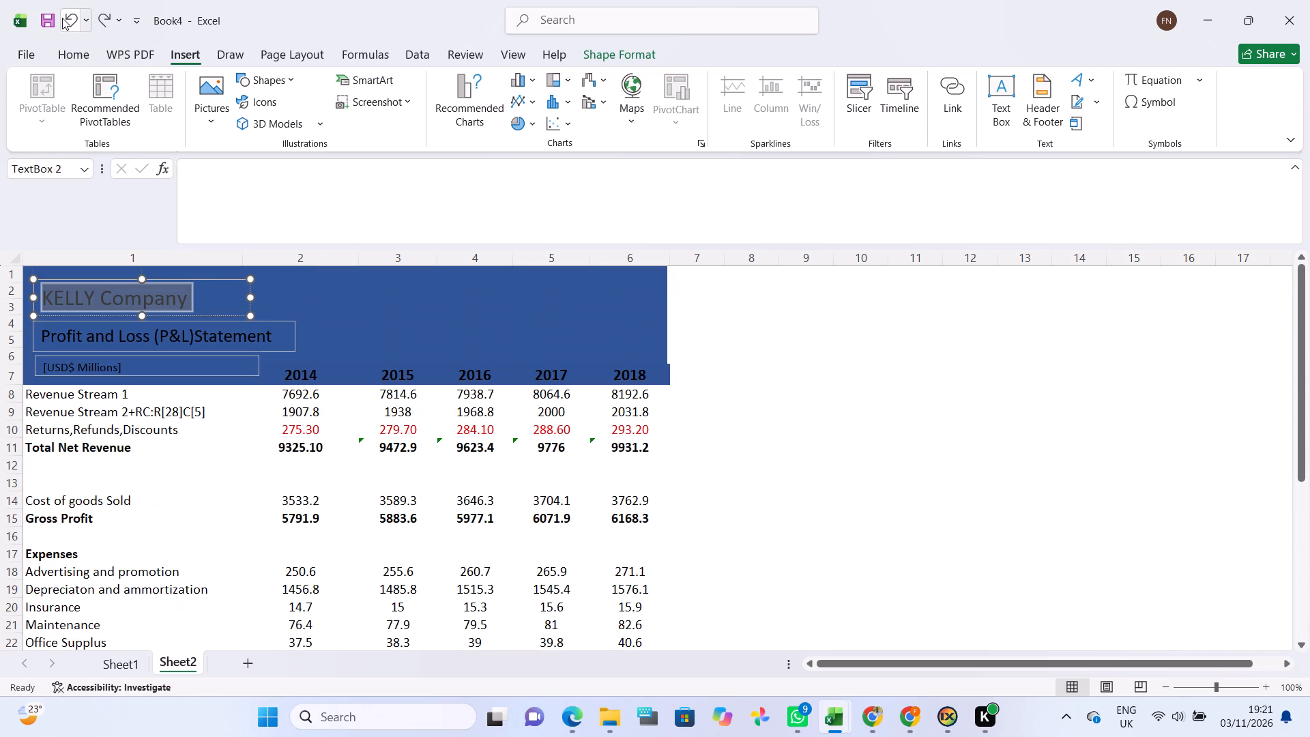
Review the statement from the banner titles down to the Net Earnings row.
scroll(360, 391, "down", 3)
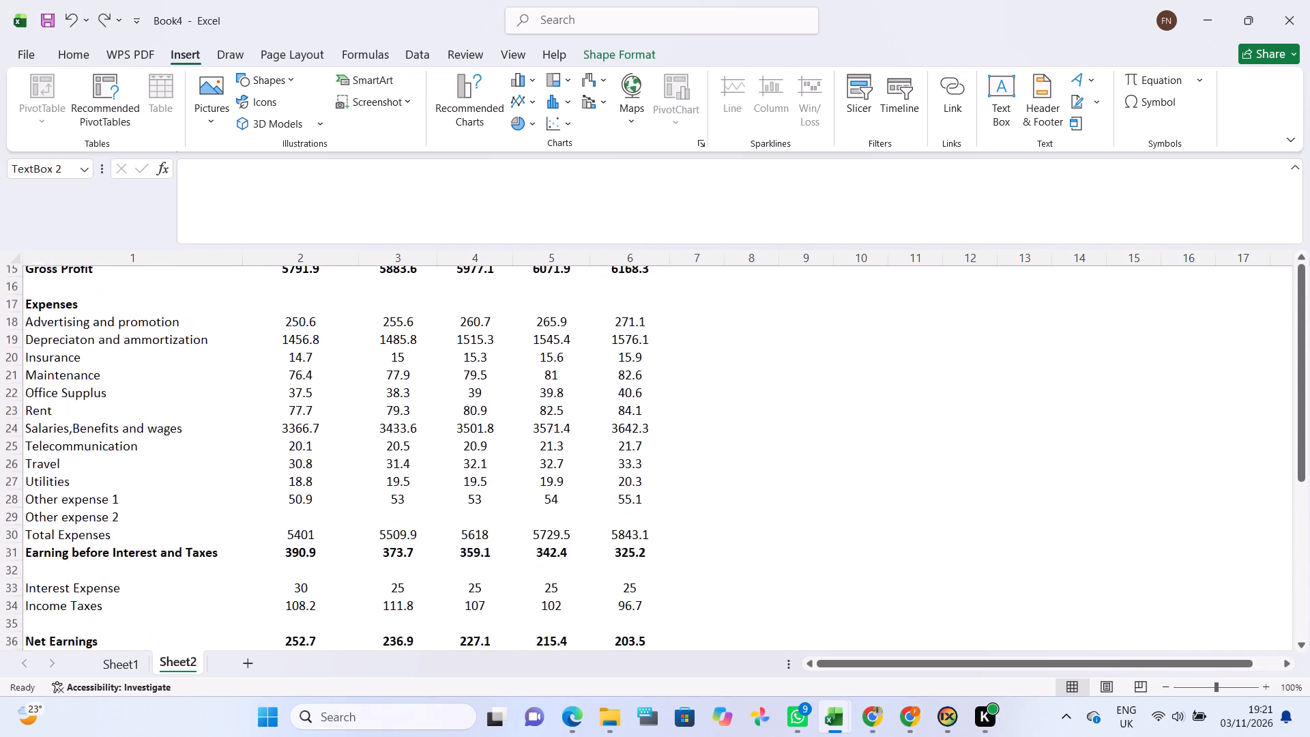
scroll(360, 391, "down", 1)
scroll(360, 391, "up", 3)
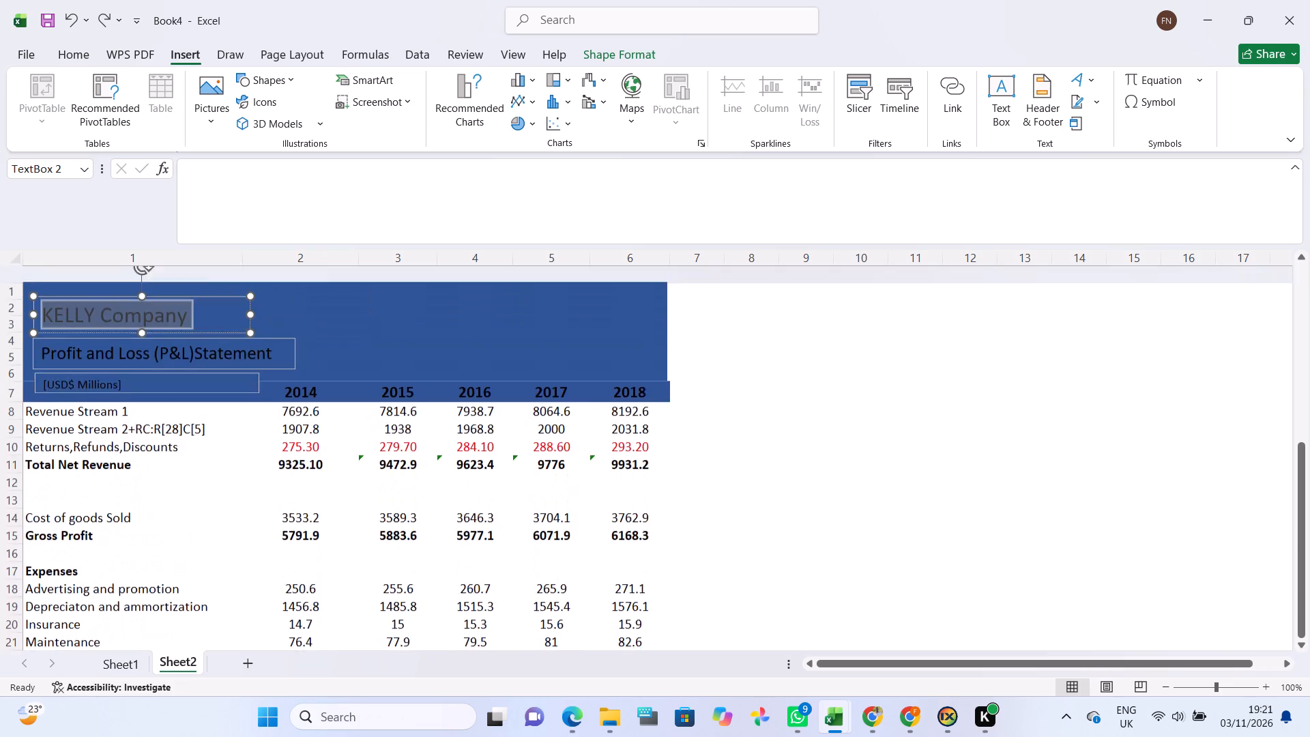
scroll(360, 391, "up", 1)
scroll(360, 391, "down", 3)
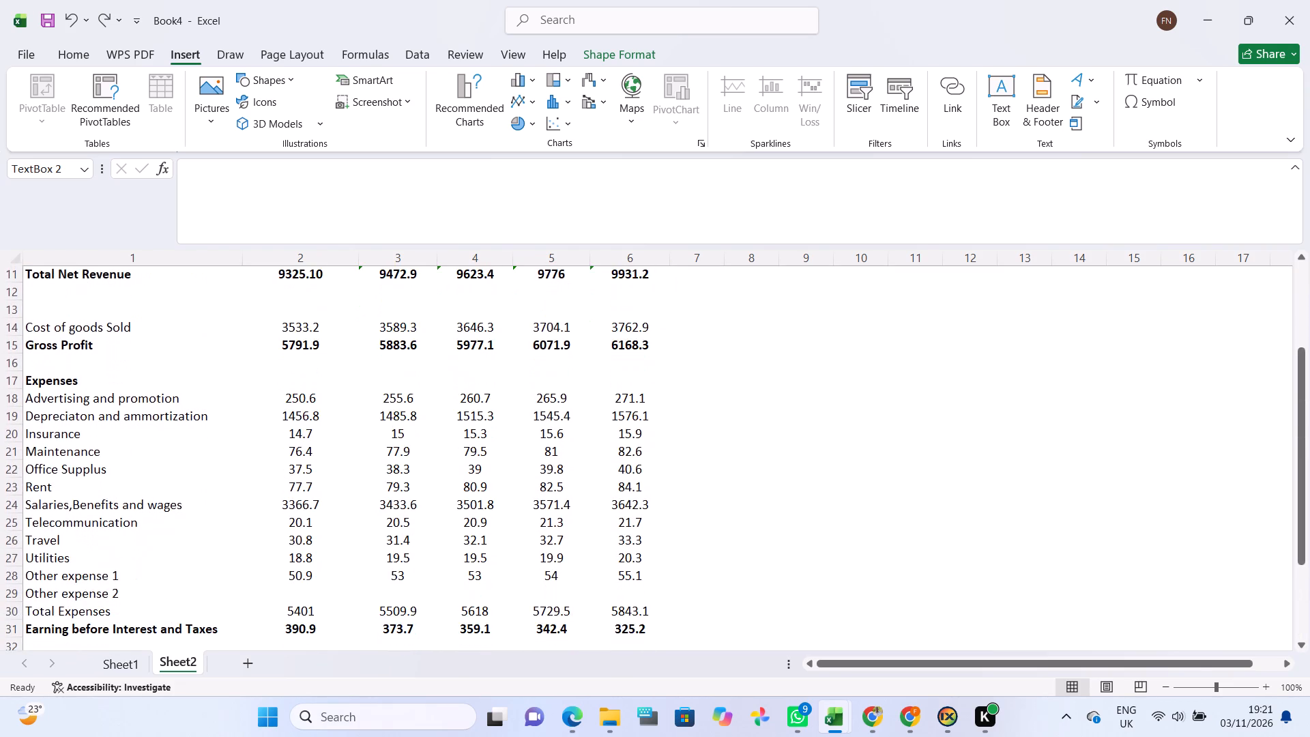
scroll(360, 391, "down", 1)
scroll(360, 391, "up", 1)
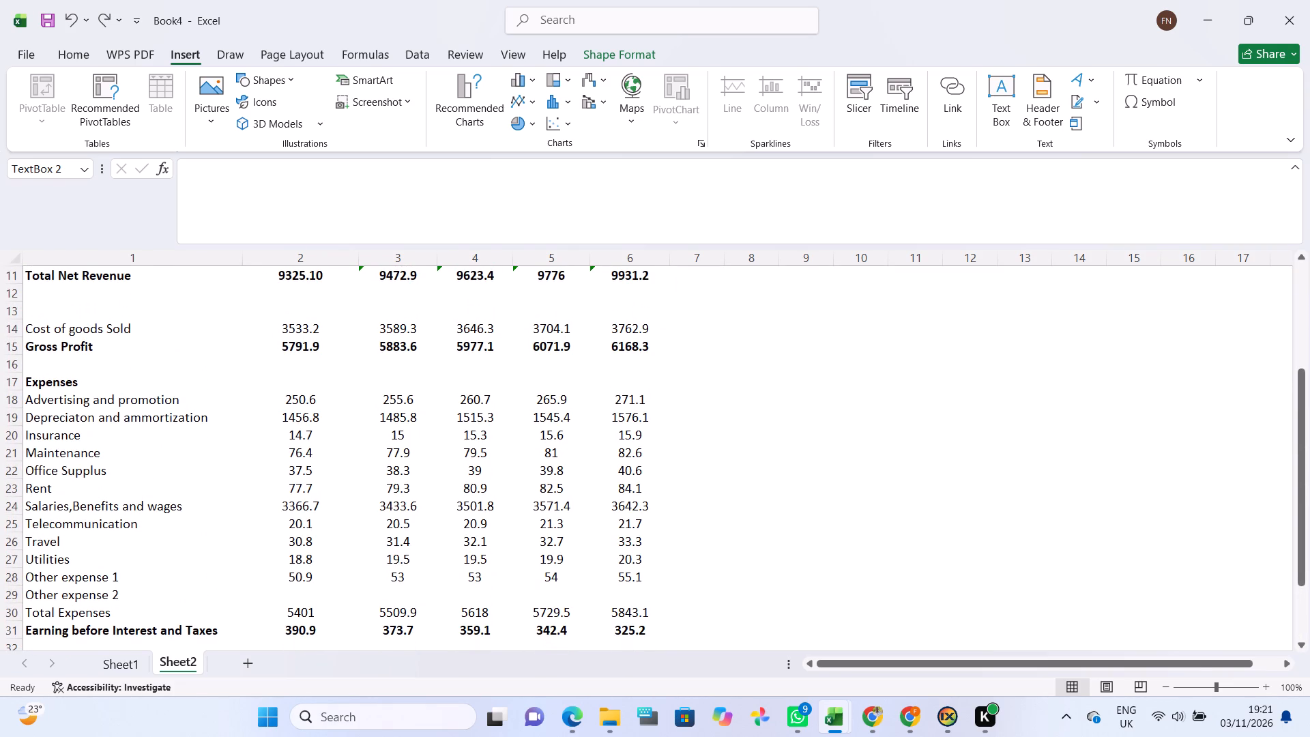
scroll(360, 391, "down", 2)
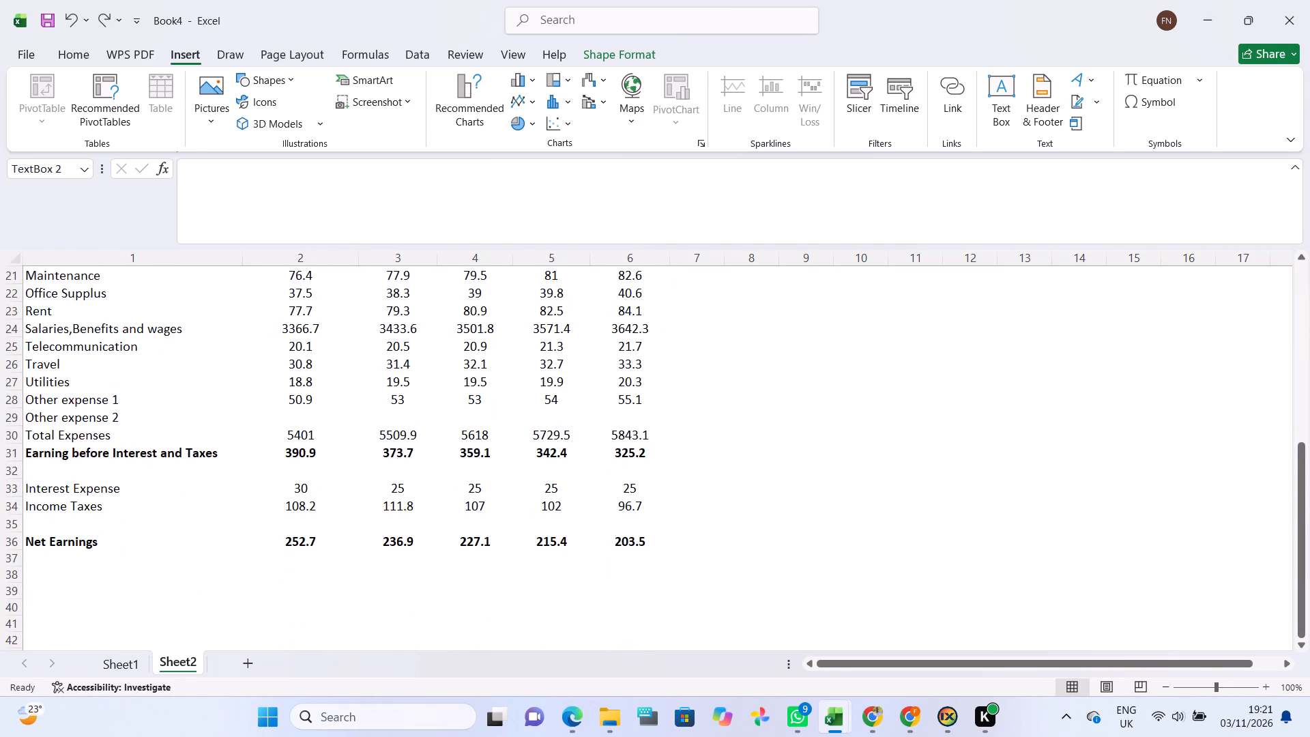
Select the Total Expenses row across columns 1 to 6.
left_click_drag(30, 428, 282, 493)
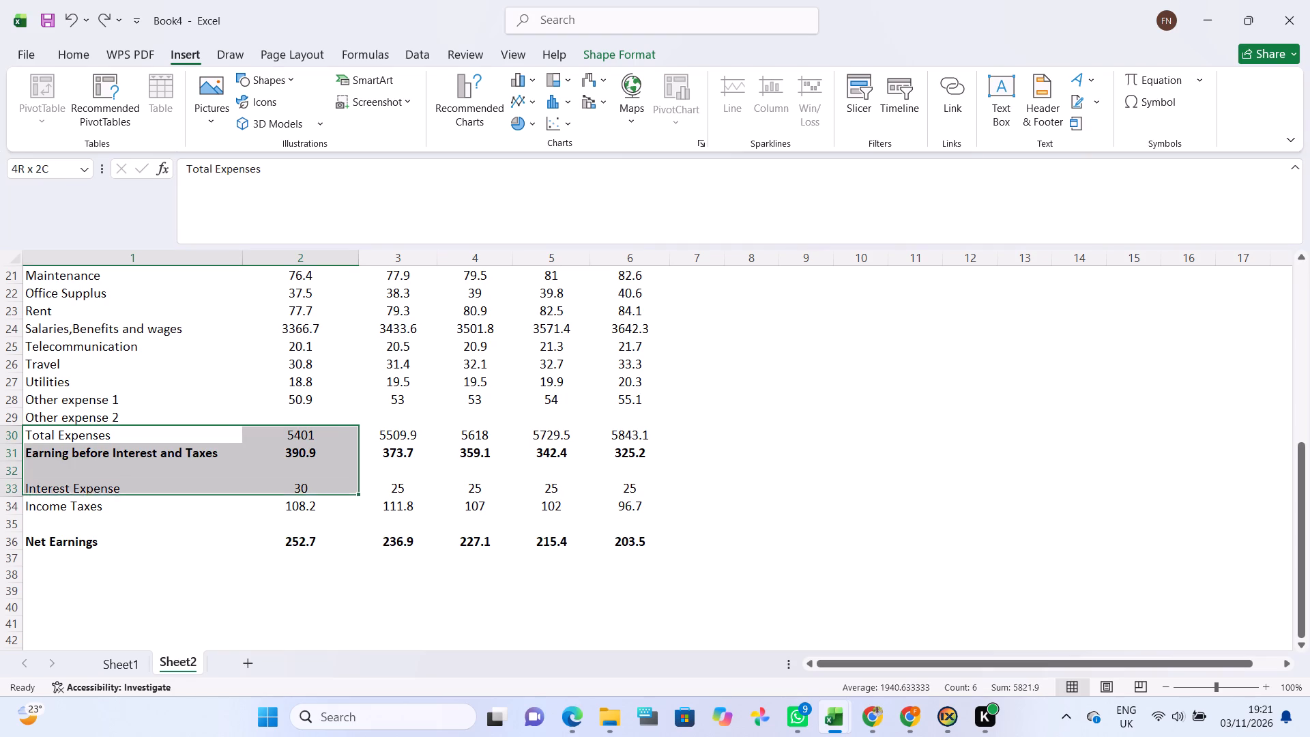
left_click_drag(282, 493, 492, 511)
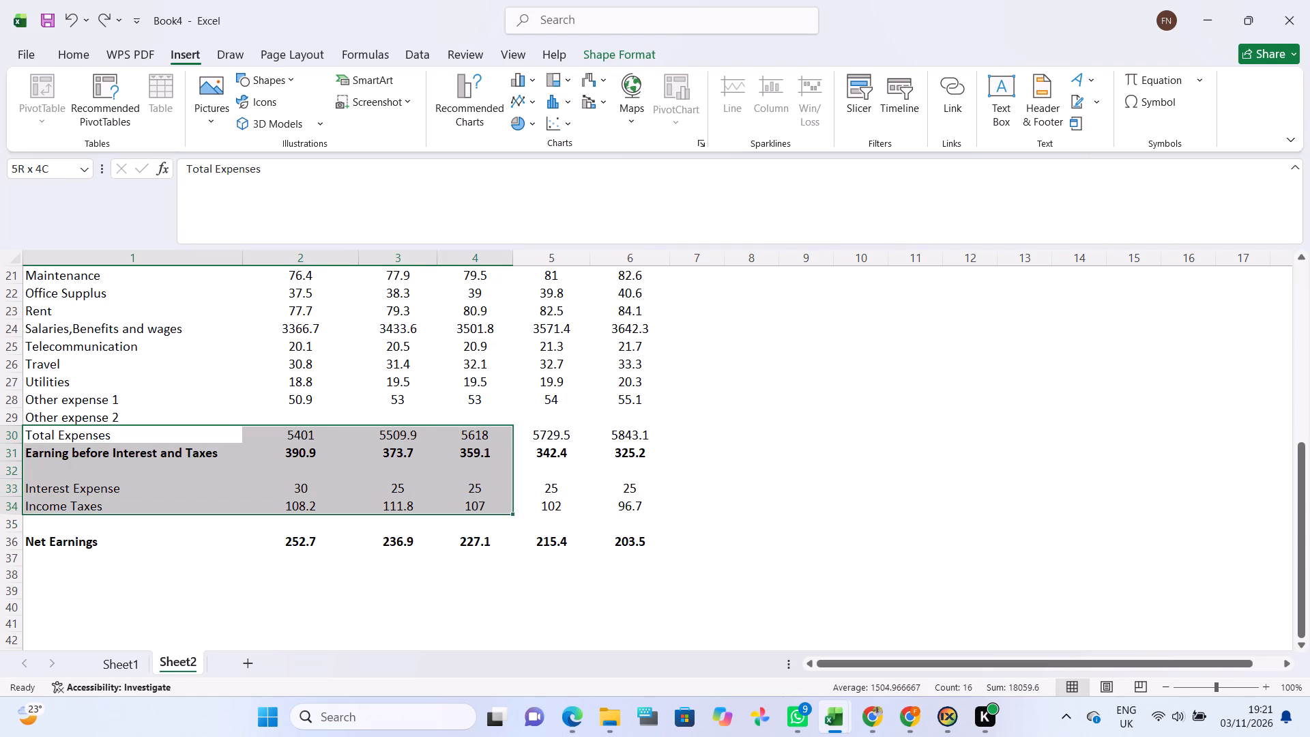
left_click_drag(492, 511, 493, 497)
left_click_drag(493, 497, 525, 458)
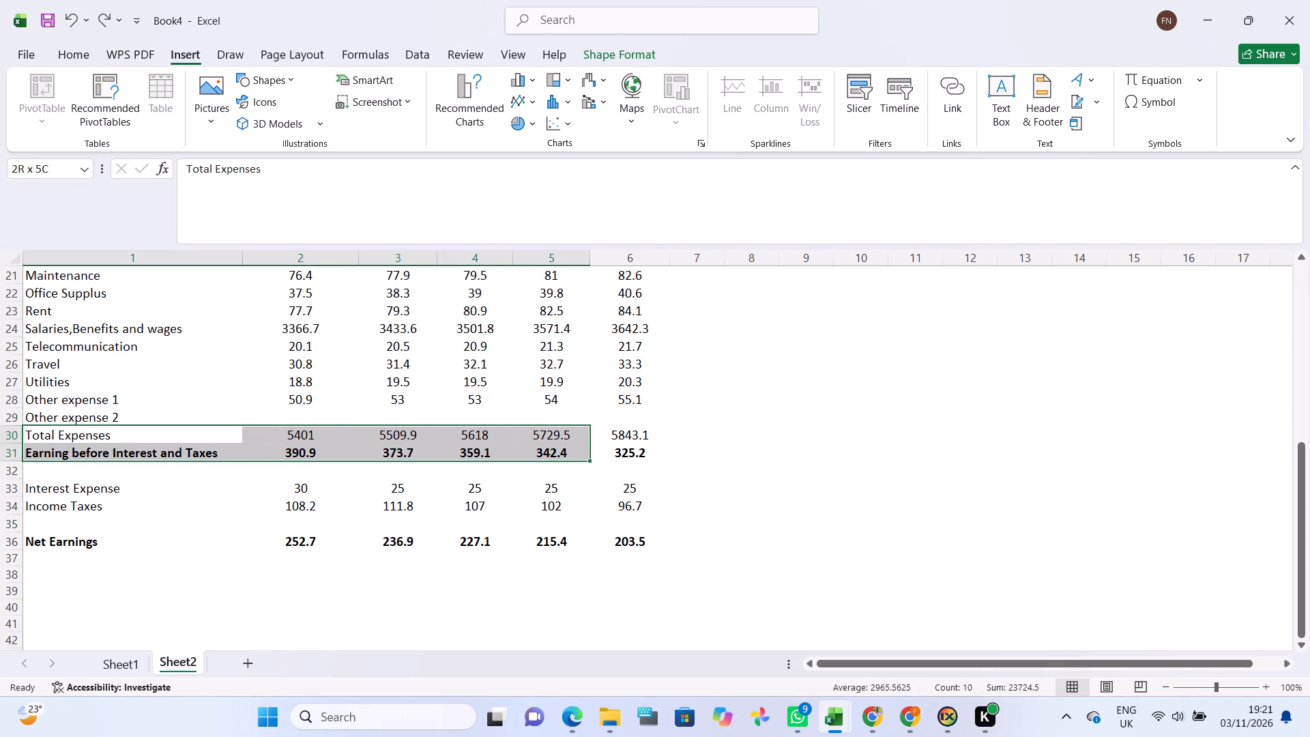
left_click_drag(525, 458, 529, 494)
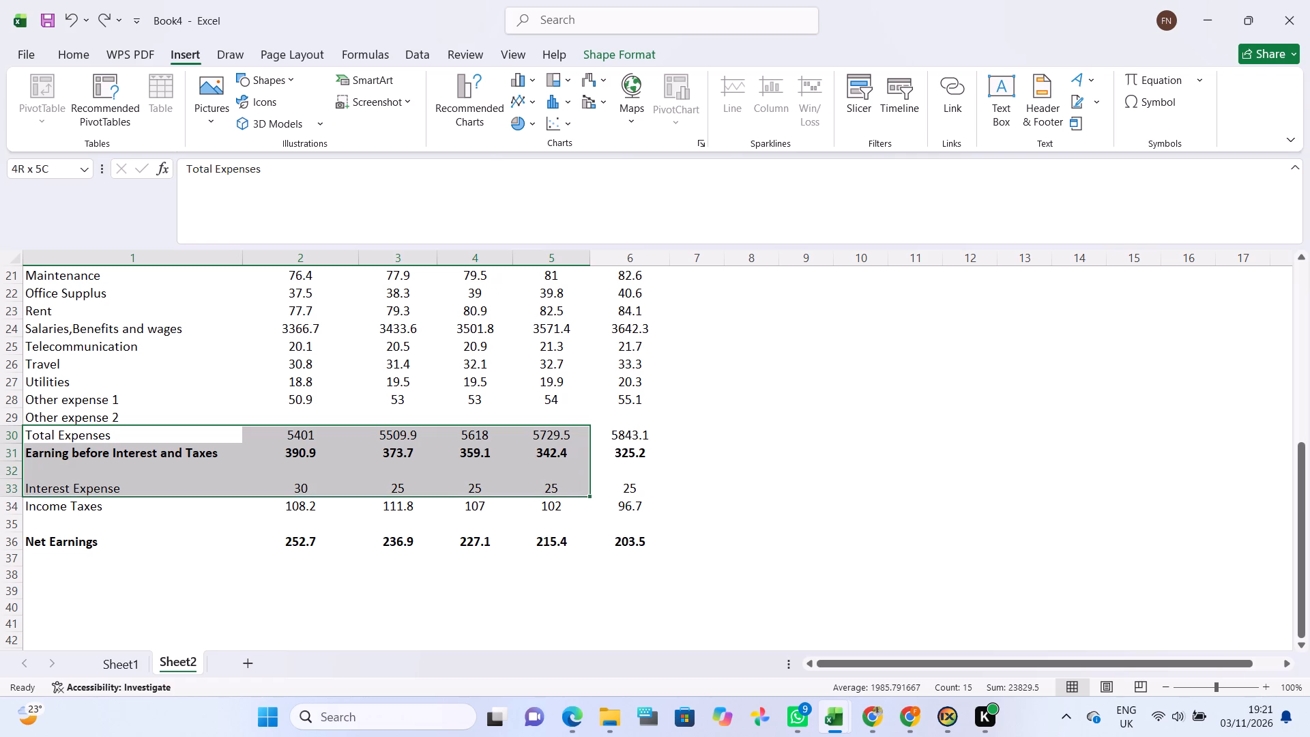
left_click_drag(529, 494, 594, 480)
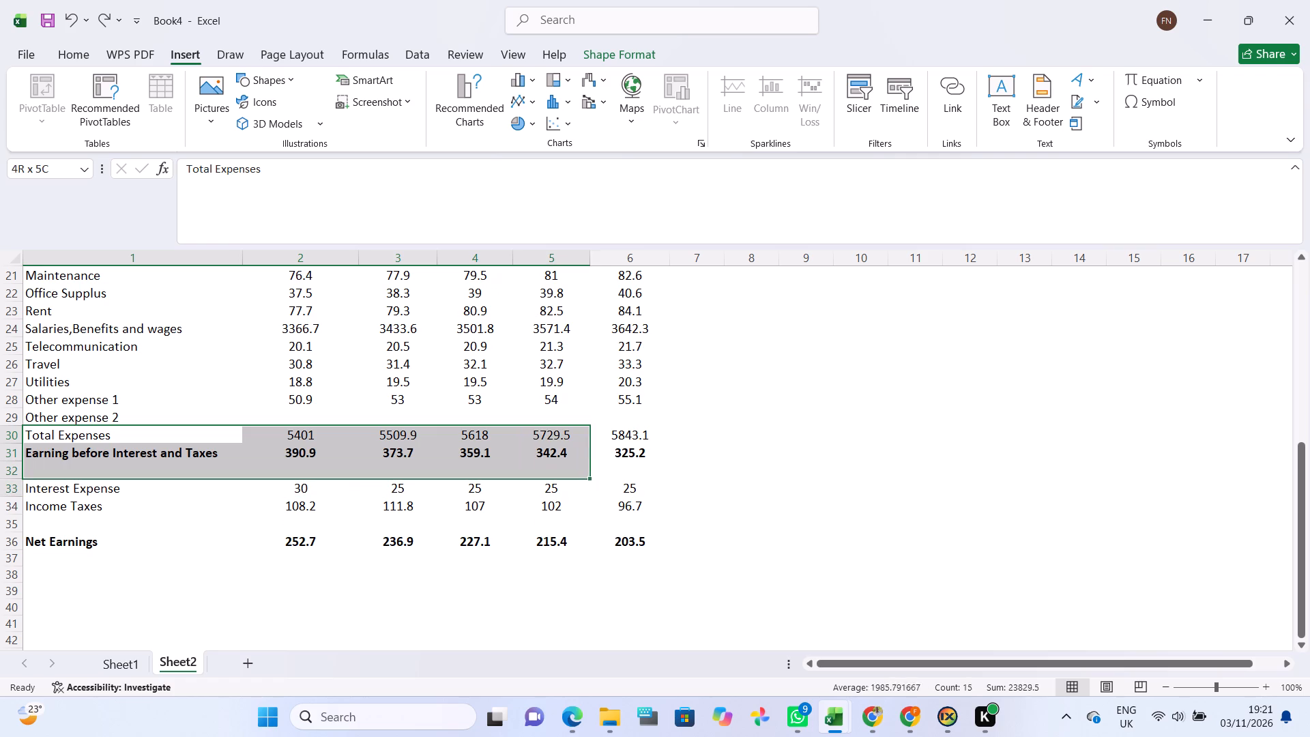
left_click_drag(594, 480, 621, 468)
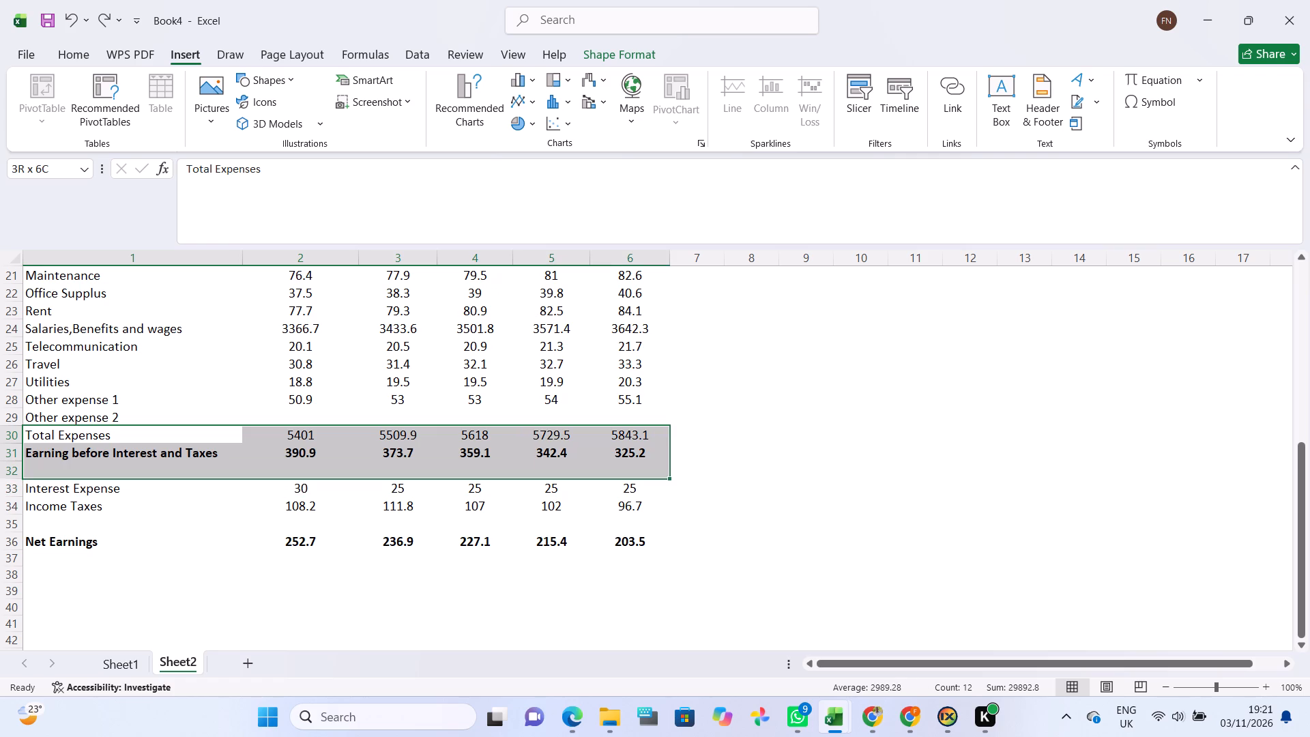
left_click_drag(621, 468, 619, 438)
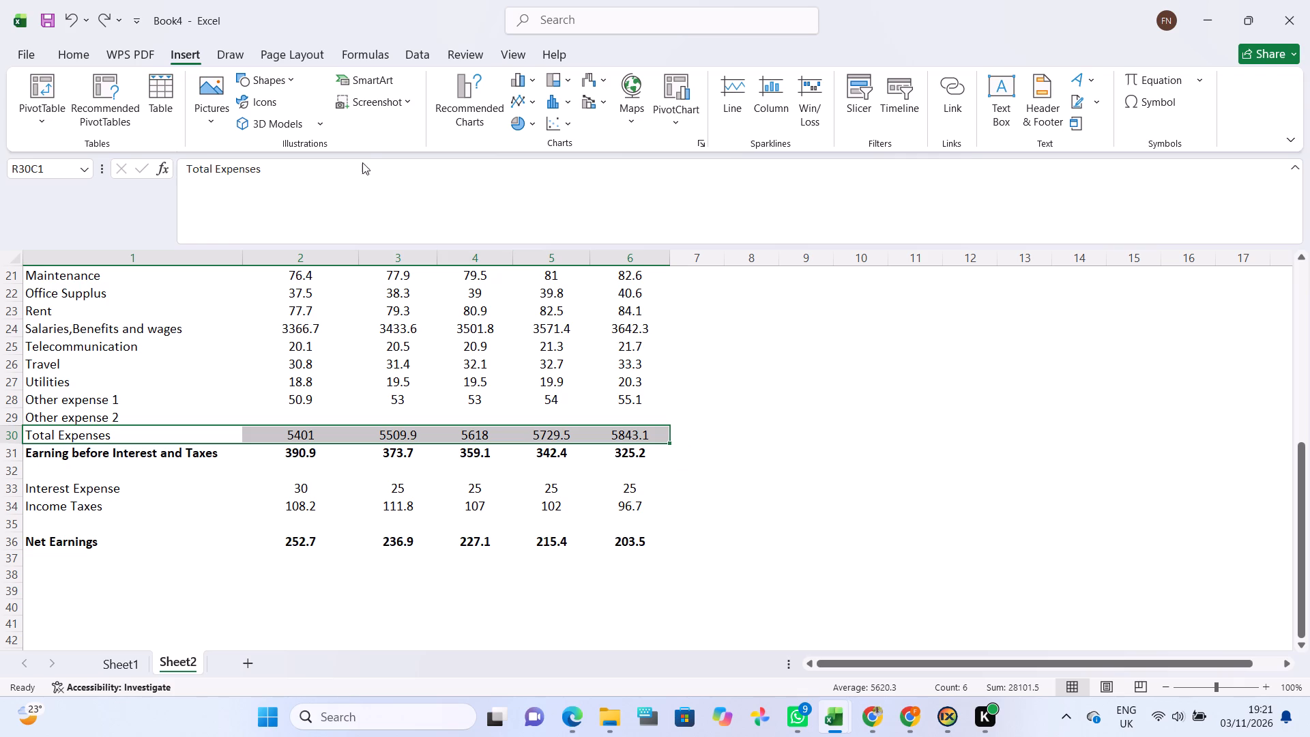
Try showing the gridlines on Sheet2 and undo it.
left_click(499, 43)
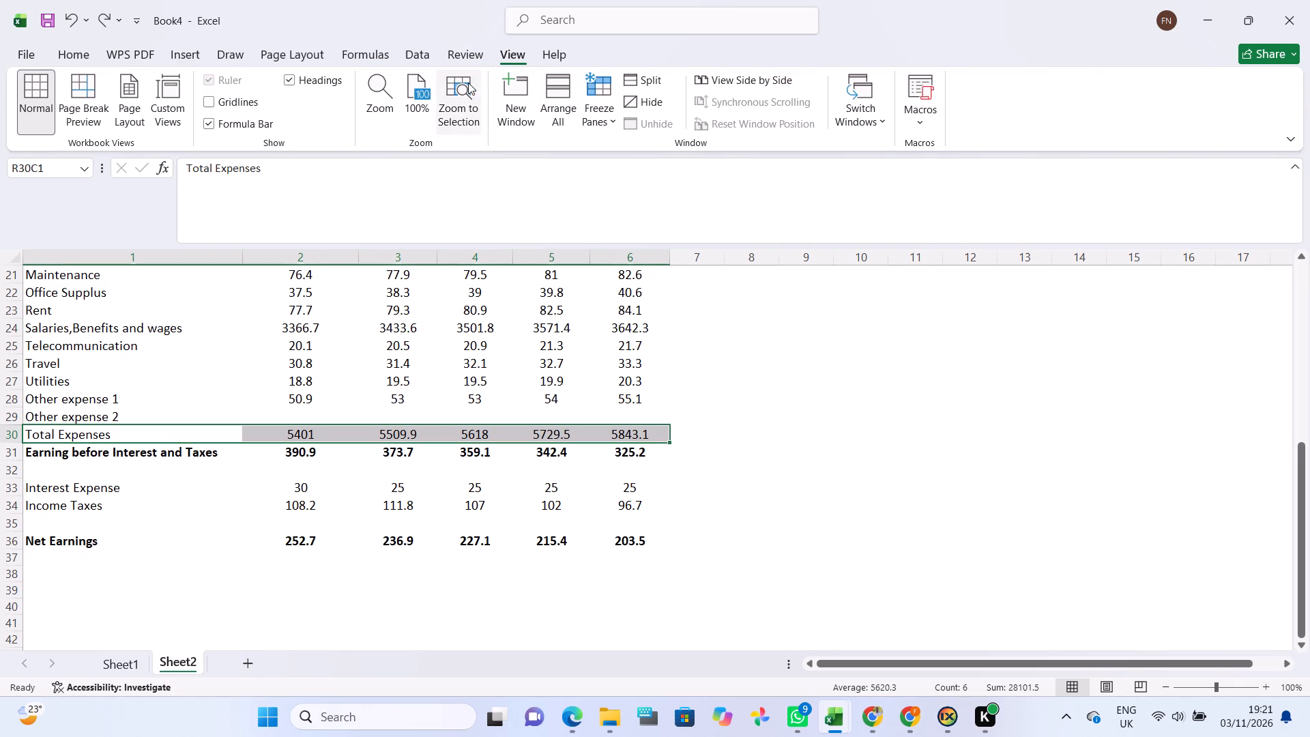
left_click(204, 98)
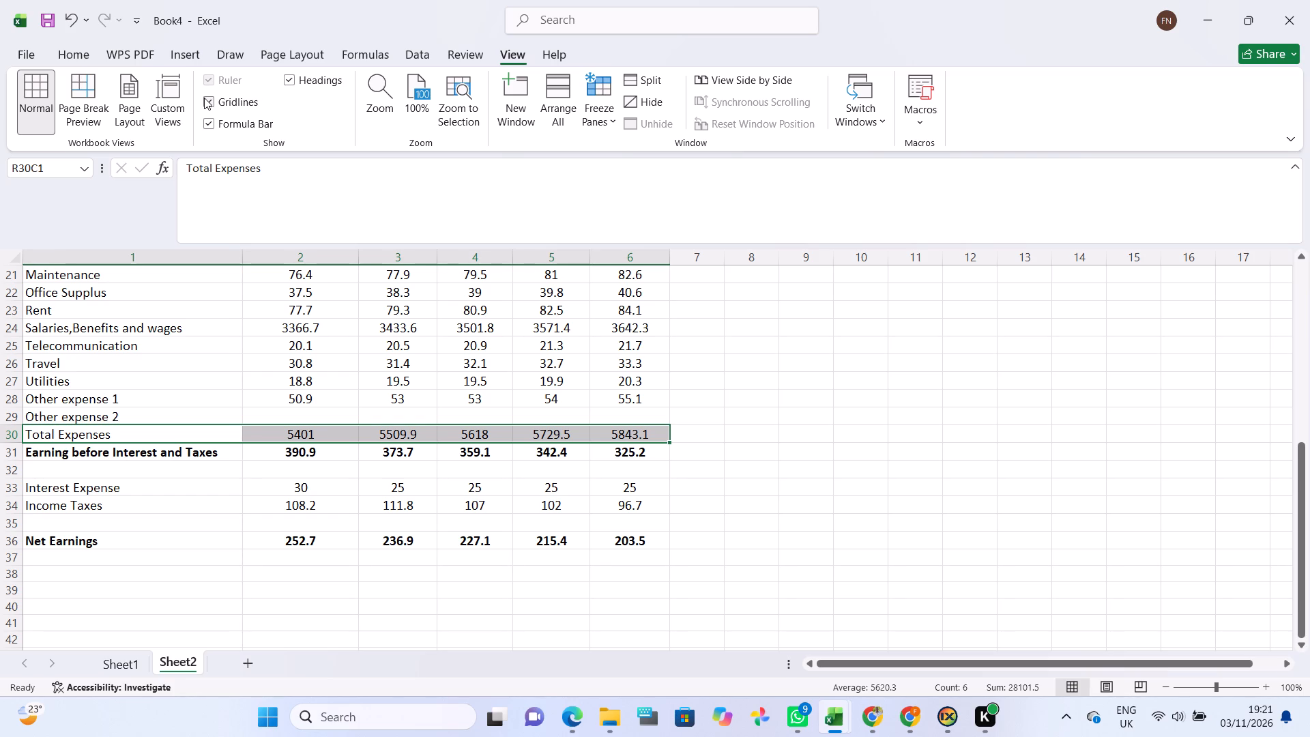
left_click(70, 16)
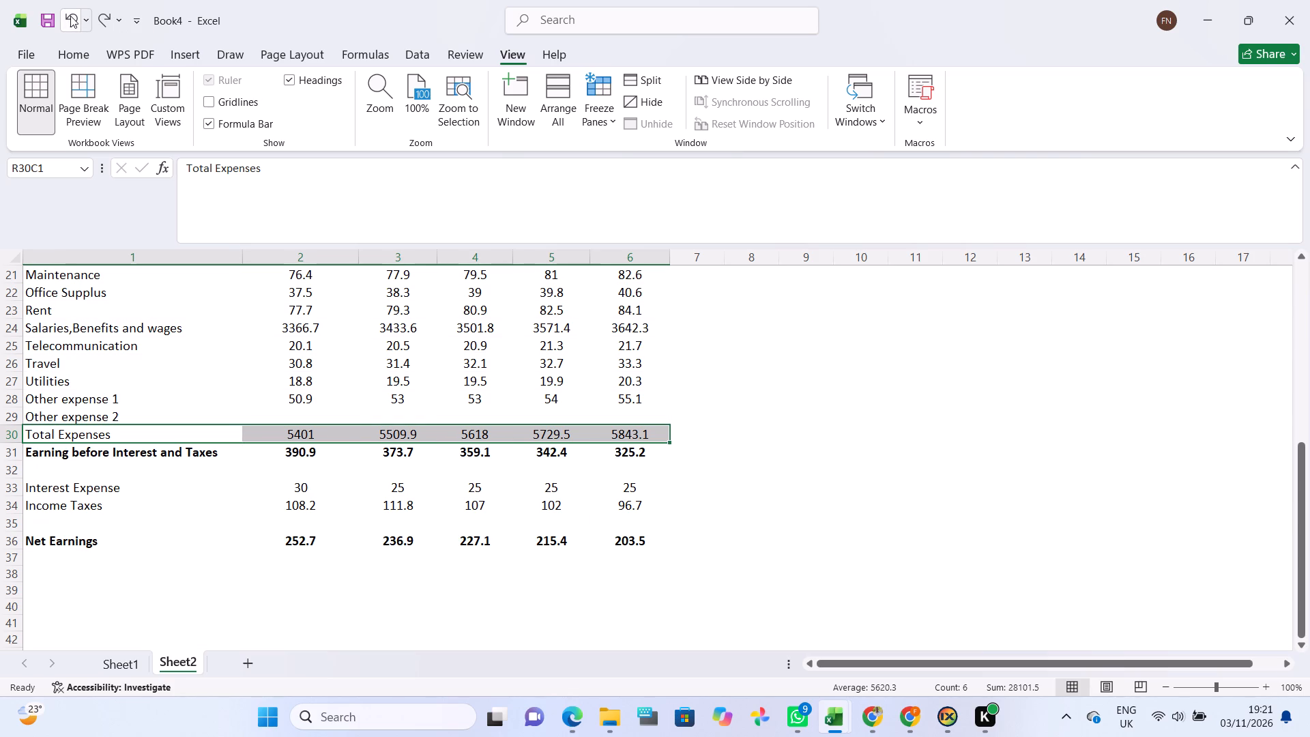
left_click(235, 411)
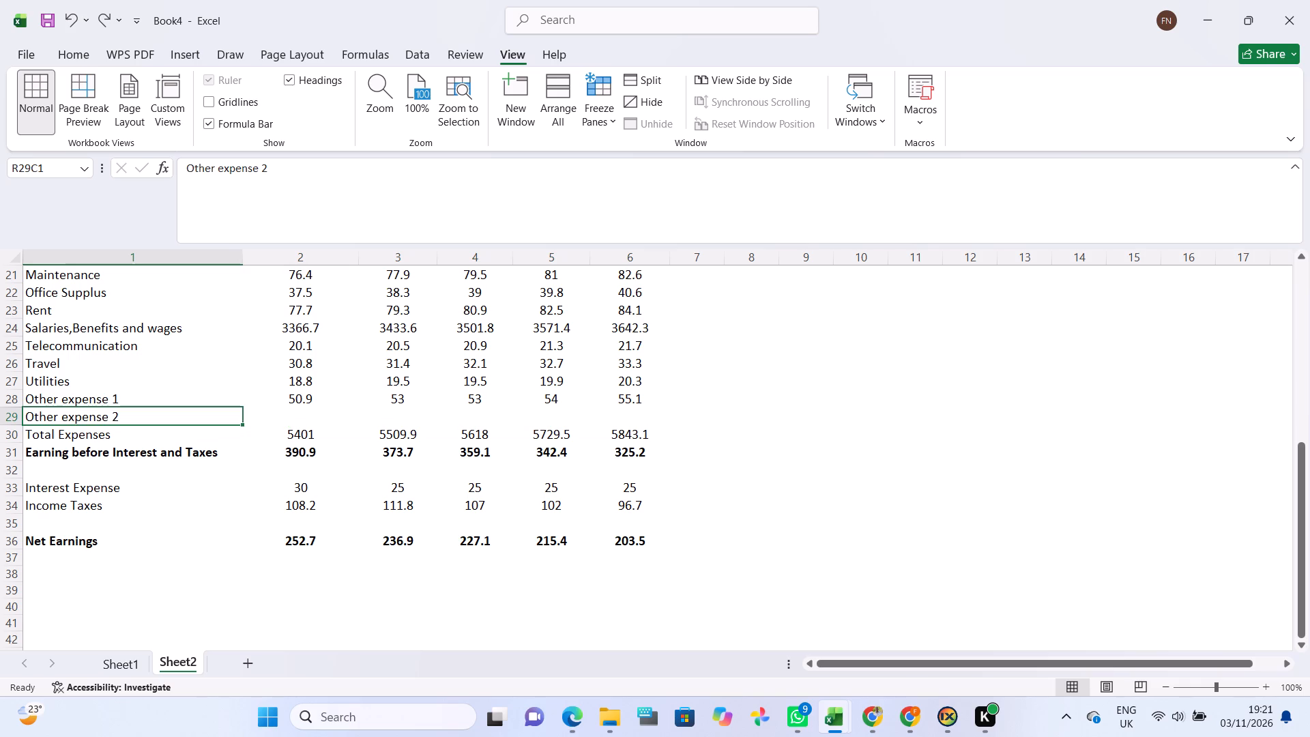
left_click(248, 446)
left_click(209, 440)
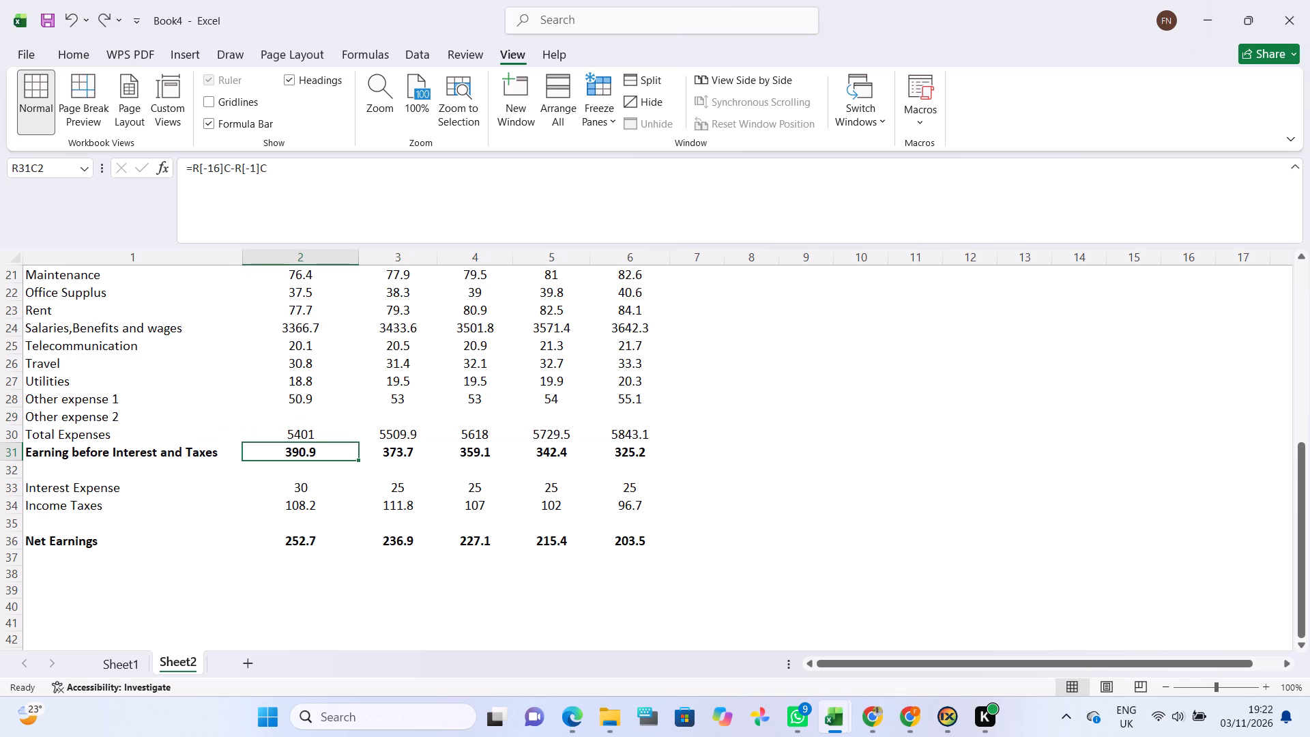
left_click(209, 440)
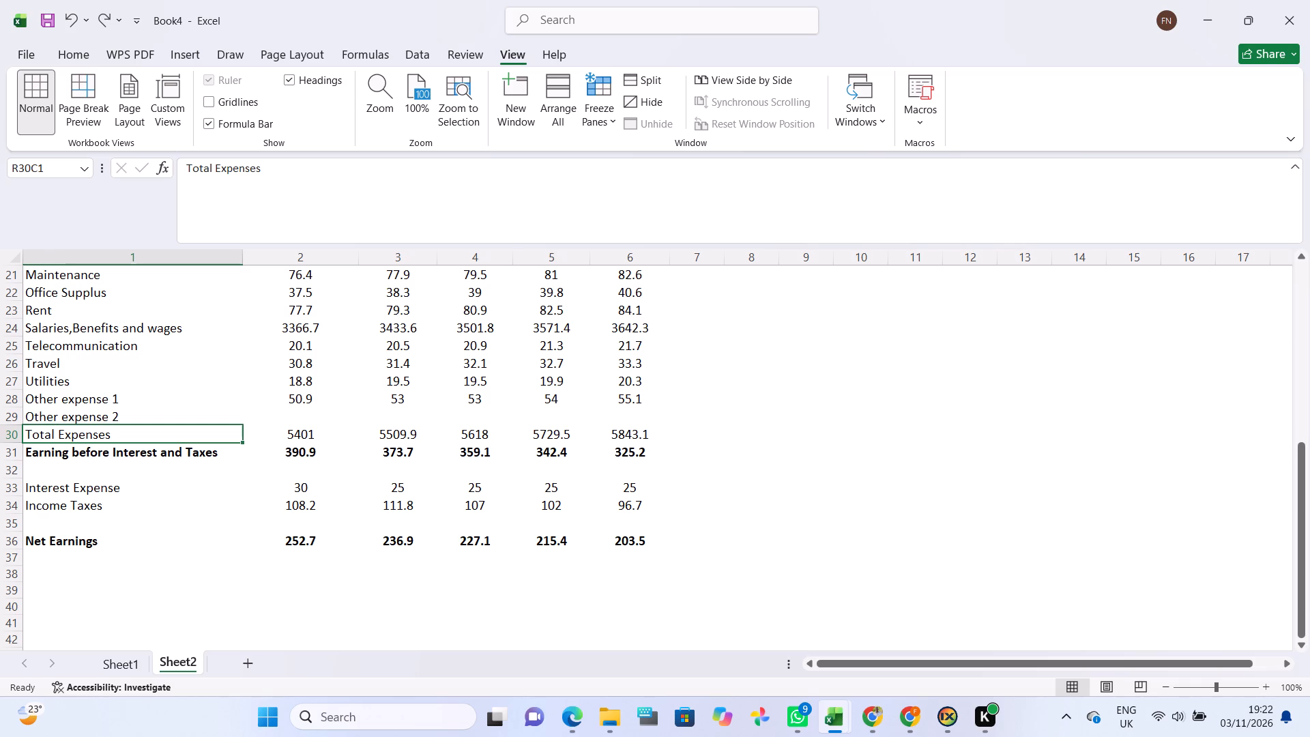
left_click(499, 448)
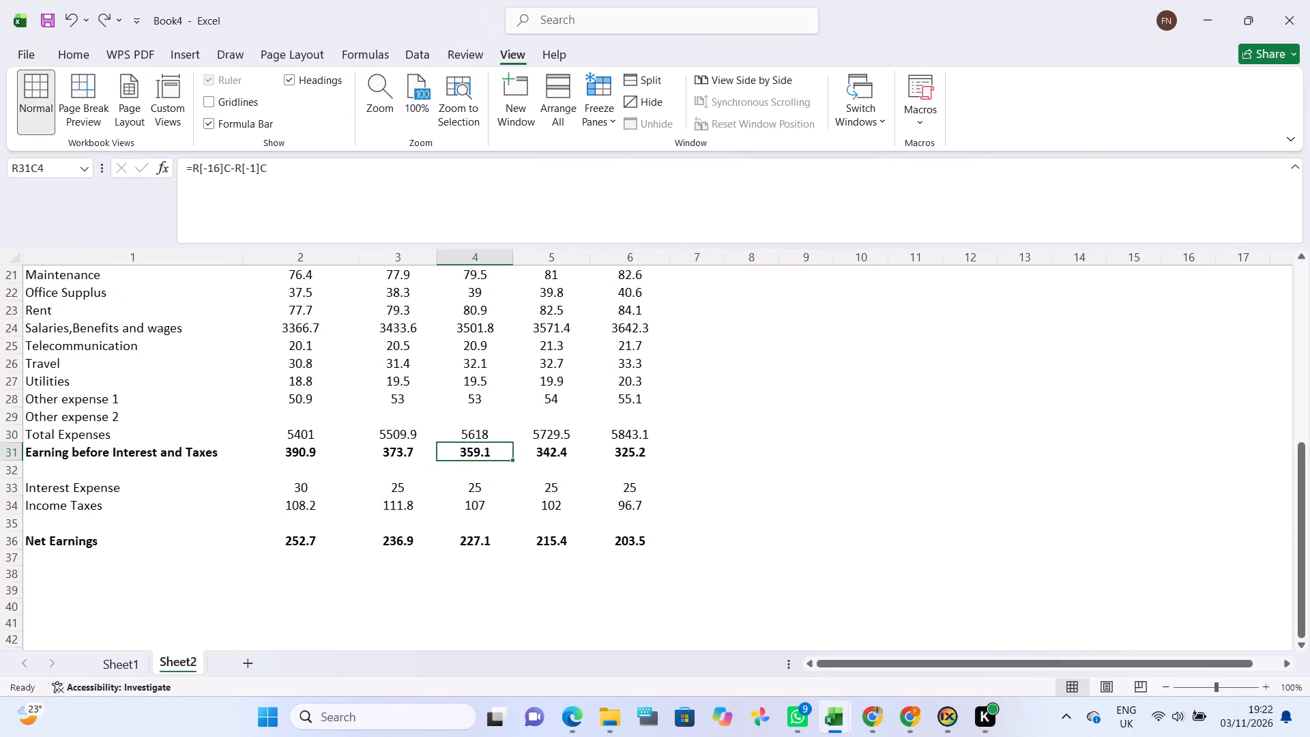
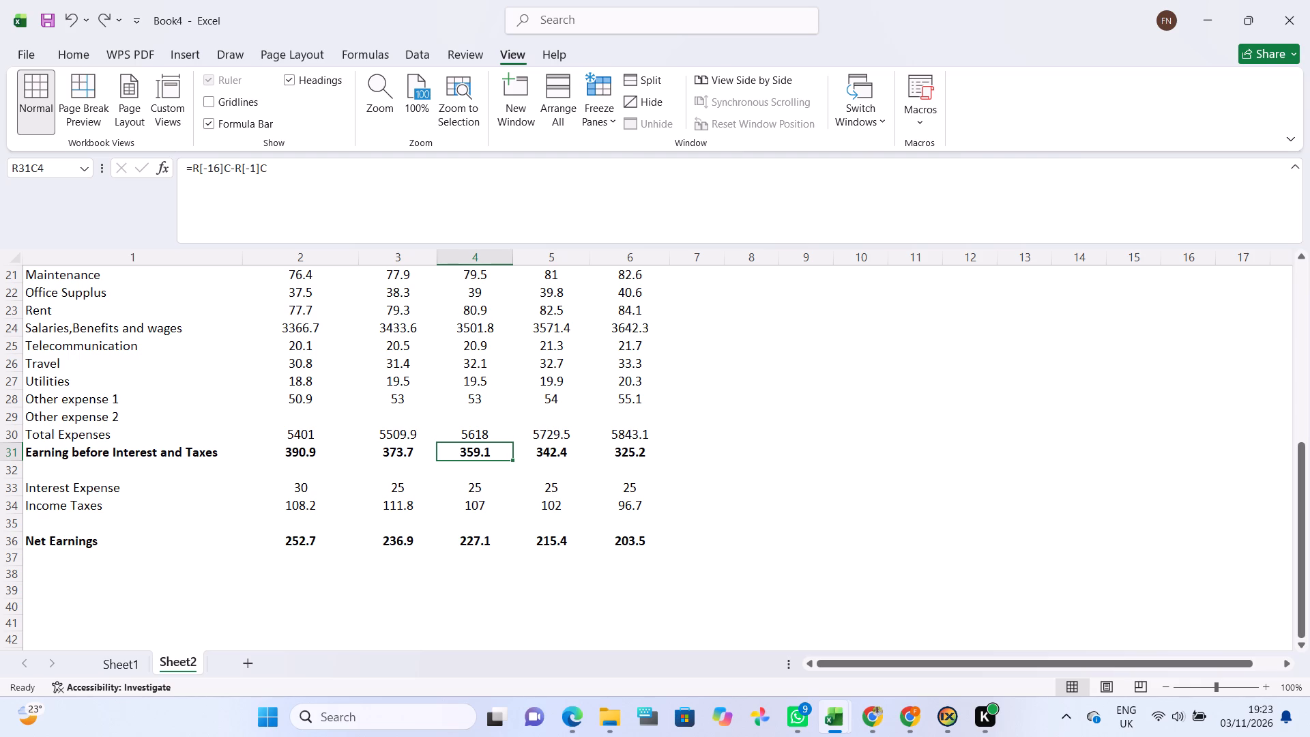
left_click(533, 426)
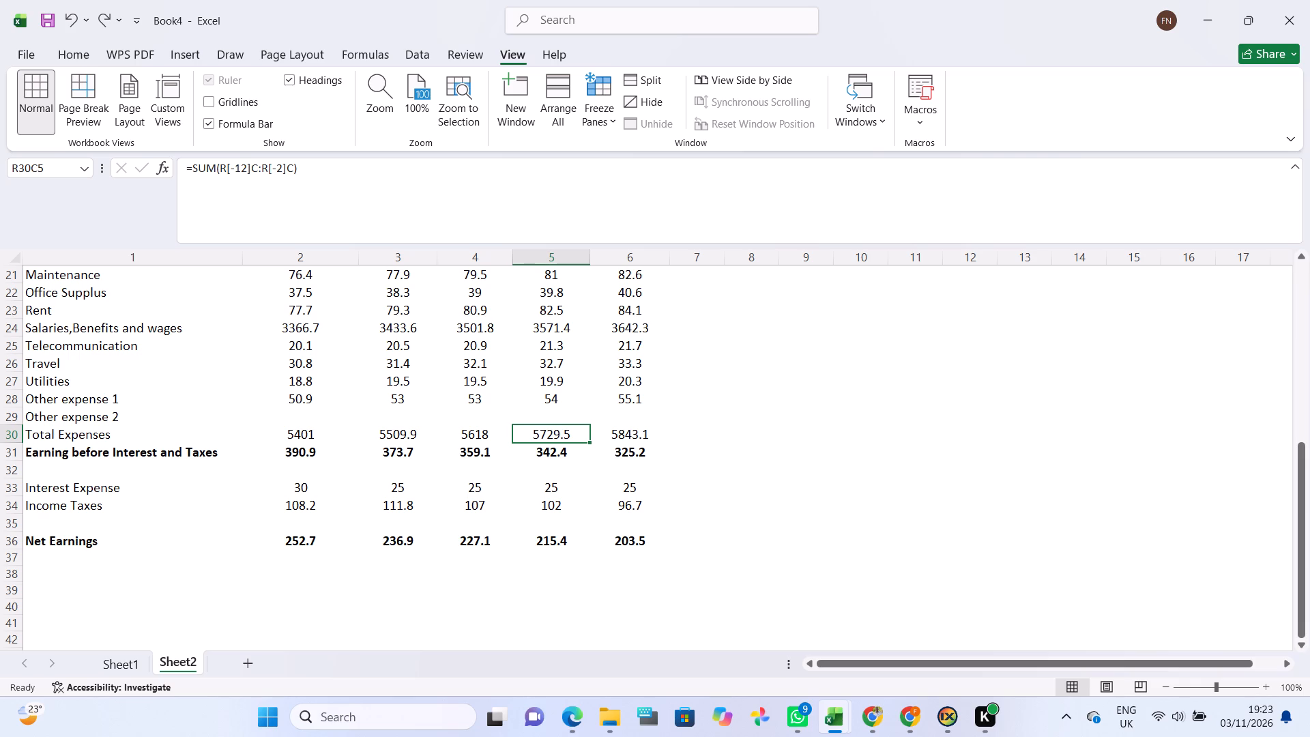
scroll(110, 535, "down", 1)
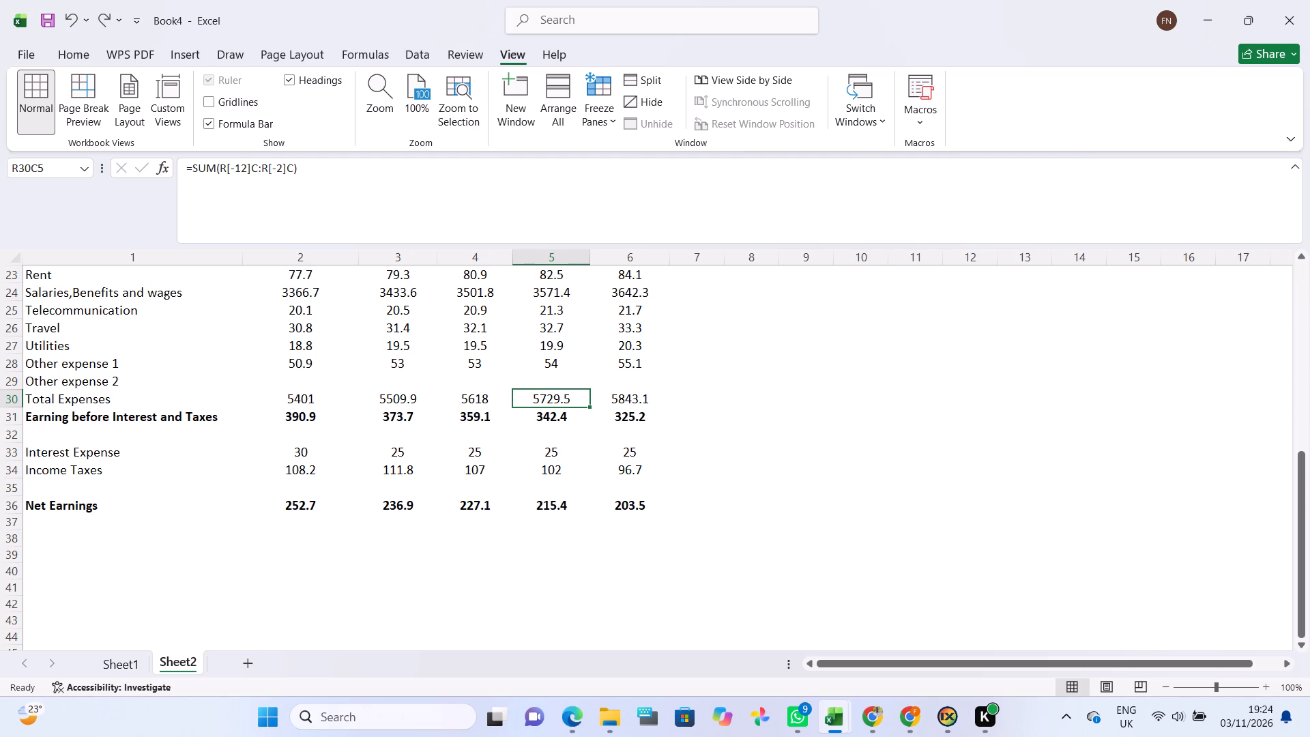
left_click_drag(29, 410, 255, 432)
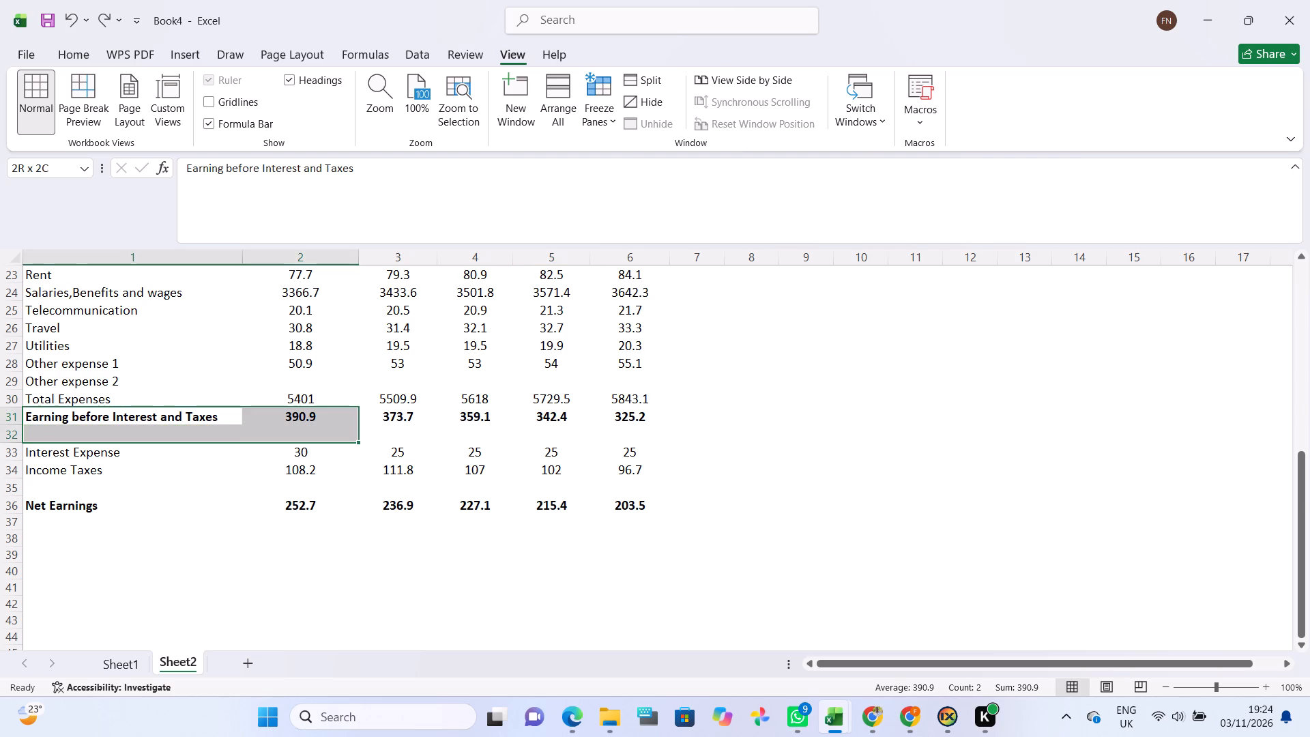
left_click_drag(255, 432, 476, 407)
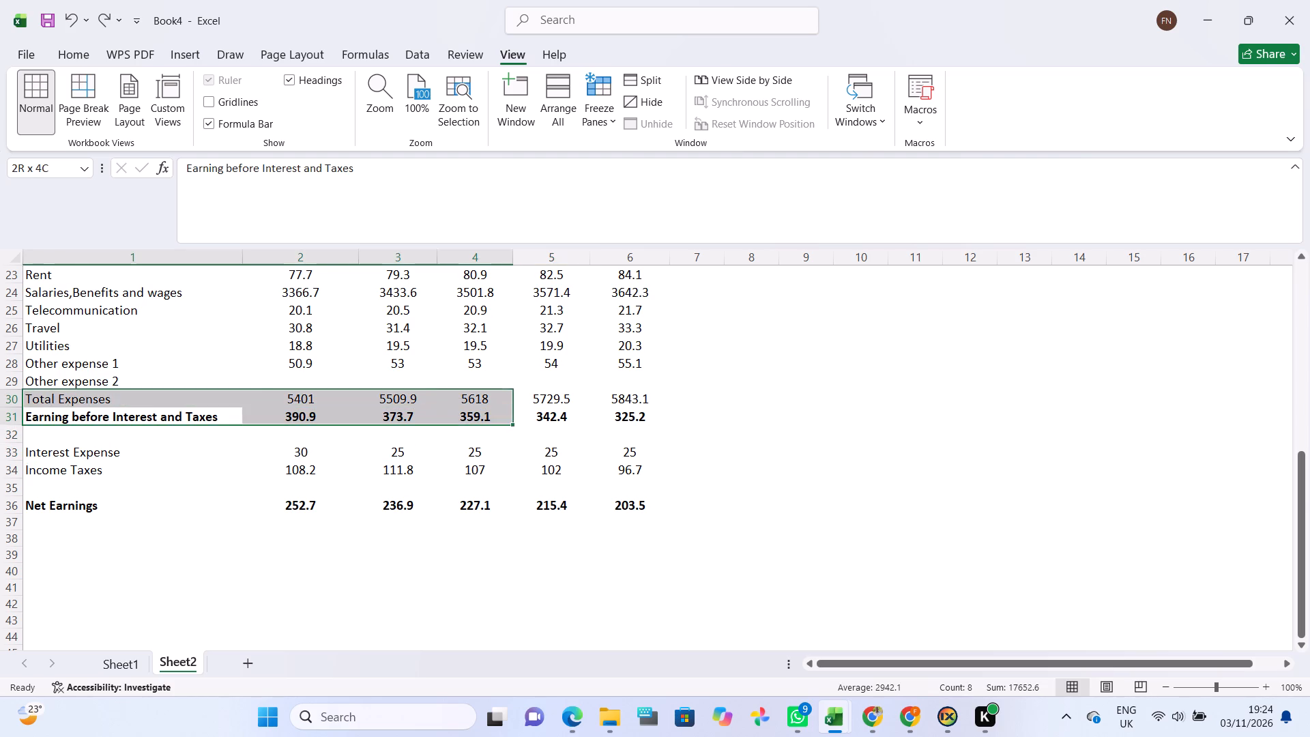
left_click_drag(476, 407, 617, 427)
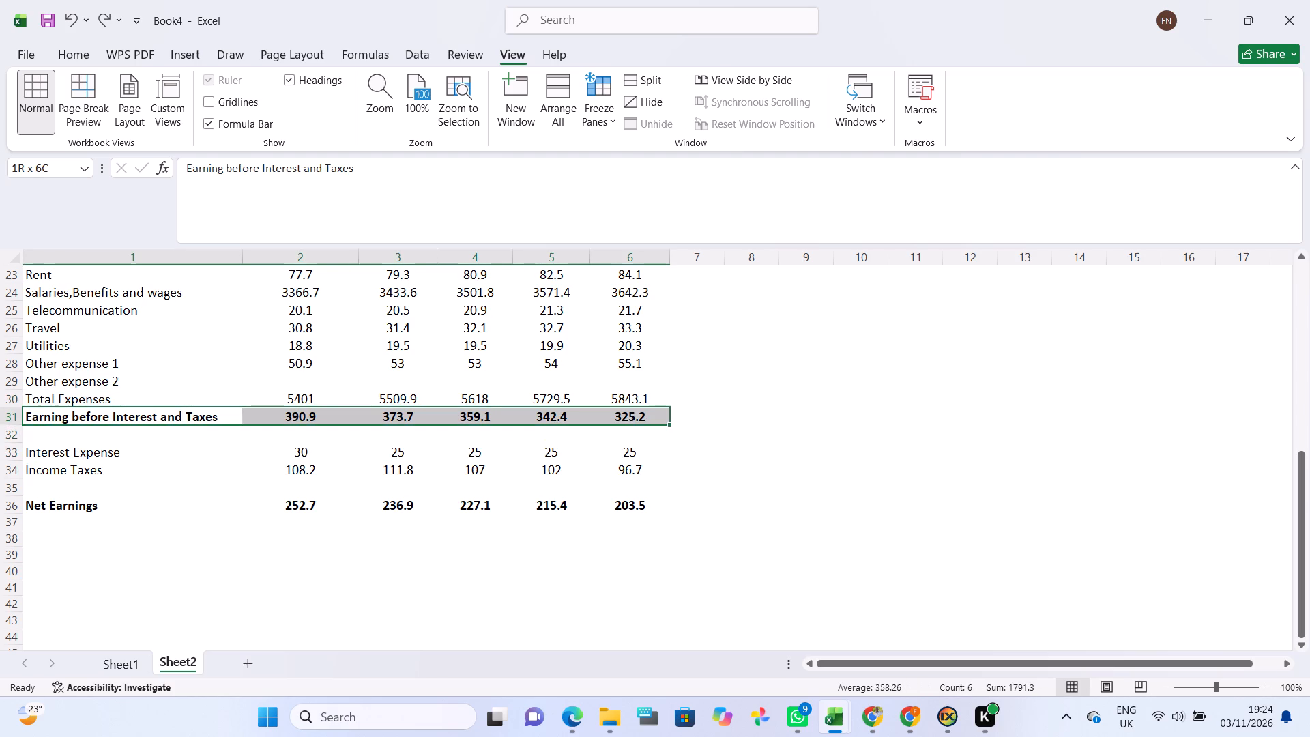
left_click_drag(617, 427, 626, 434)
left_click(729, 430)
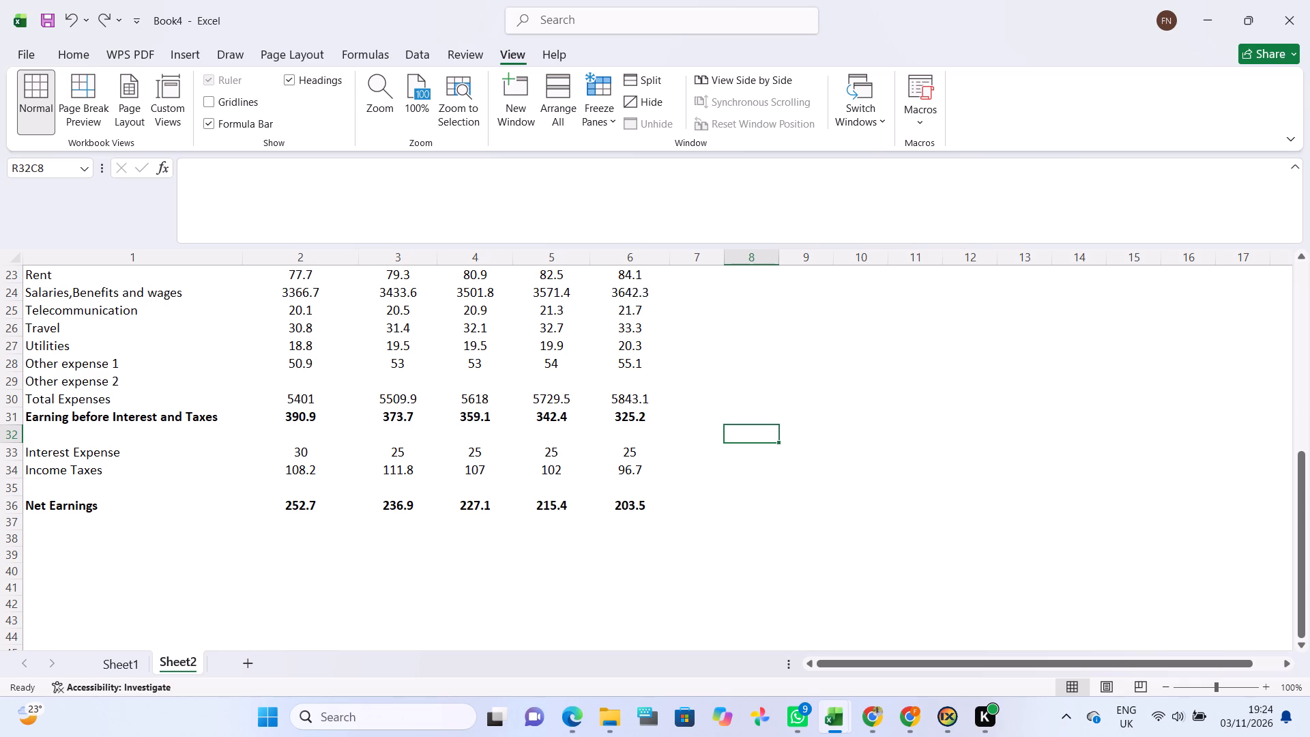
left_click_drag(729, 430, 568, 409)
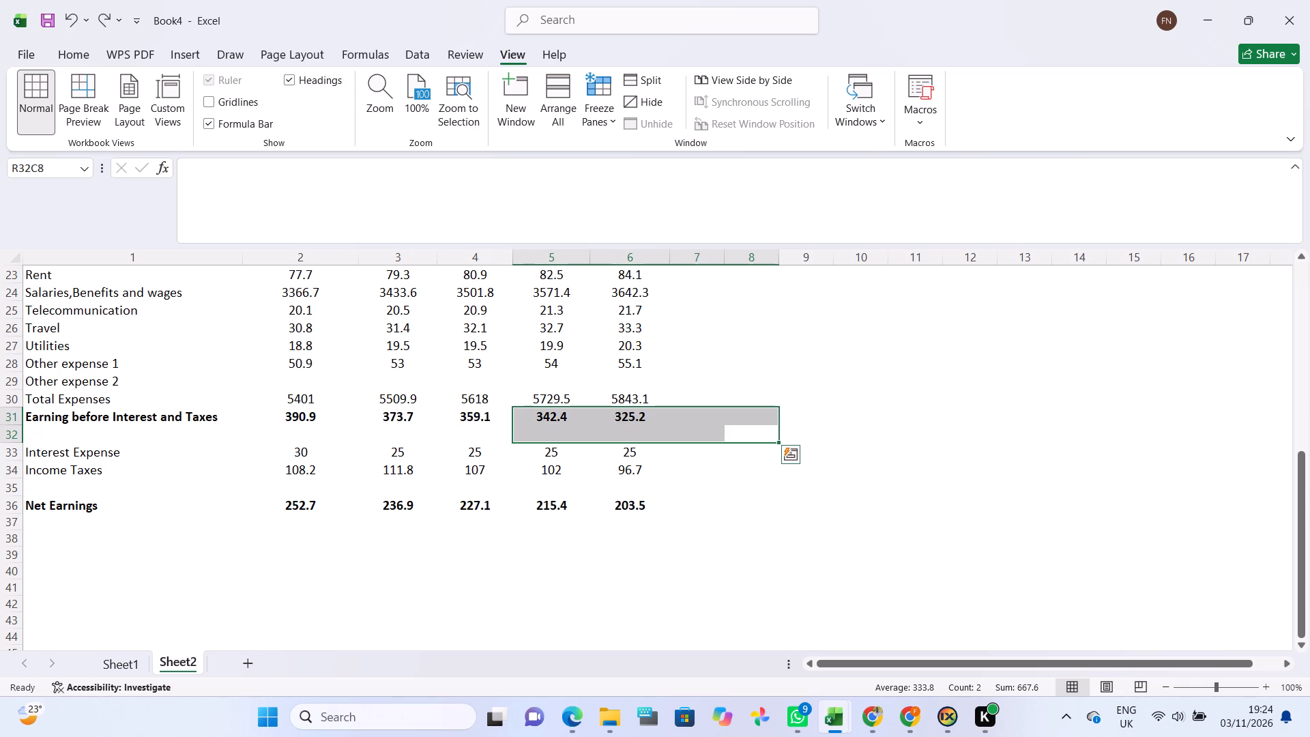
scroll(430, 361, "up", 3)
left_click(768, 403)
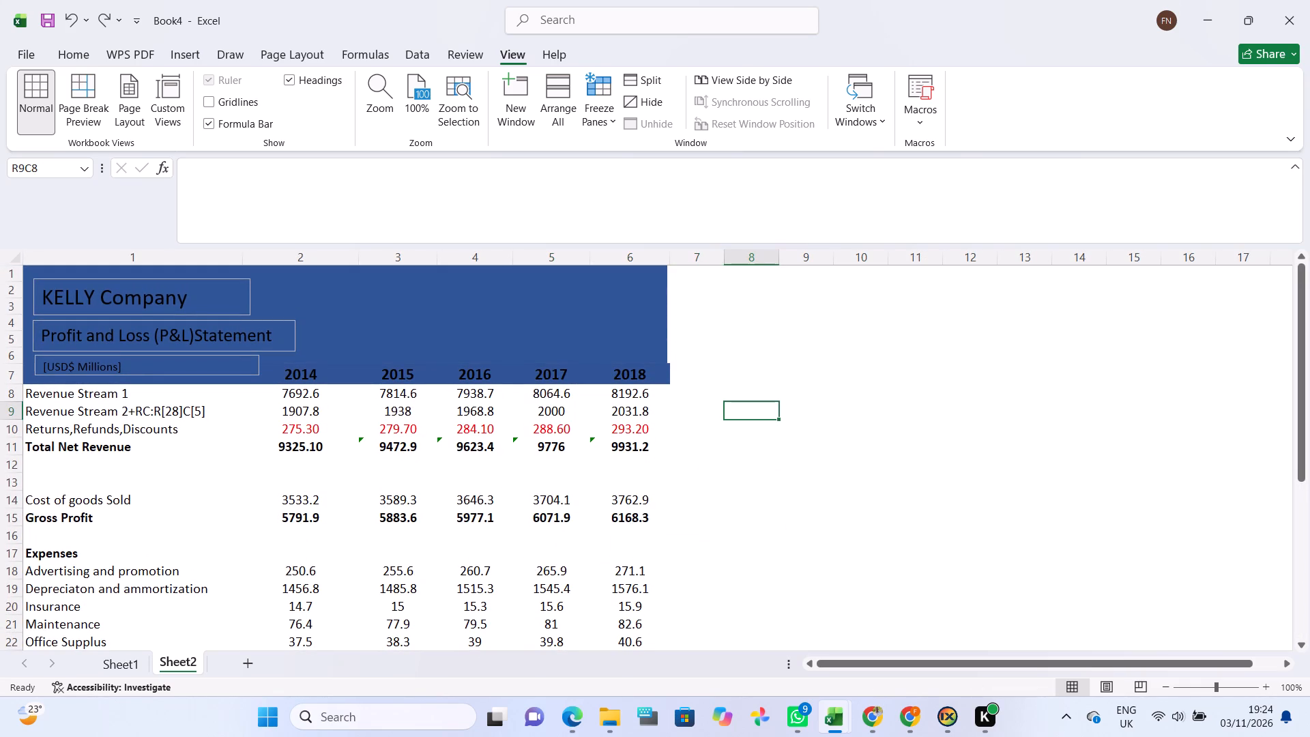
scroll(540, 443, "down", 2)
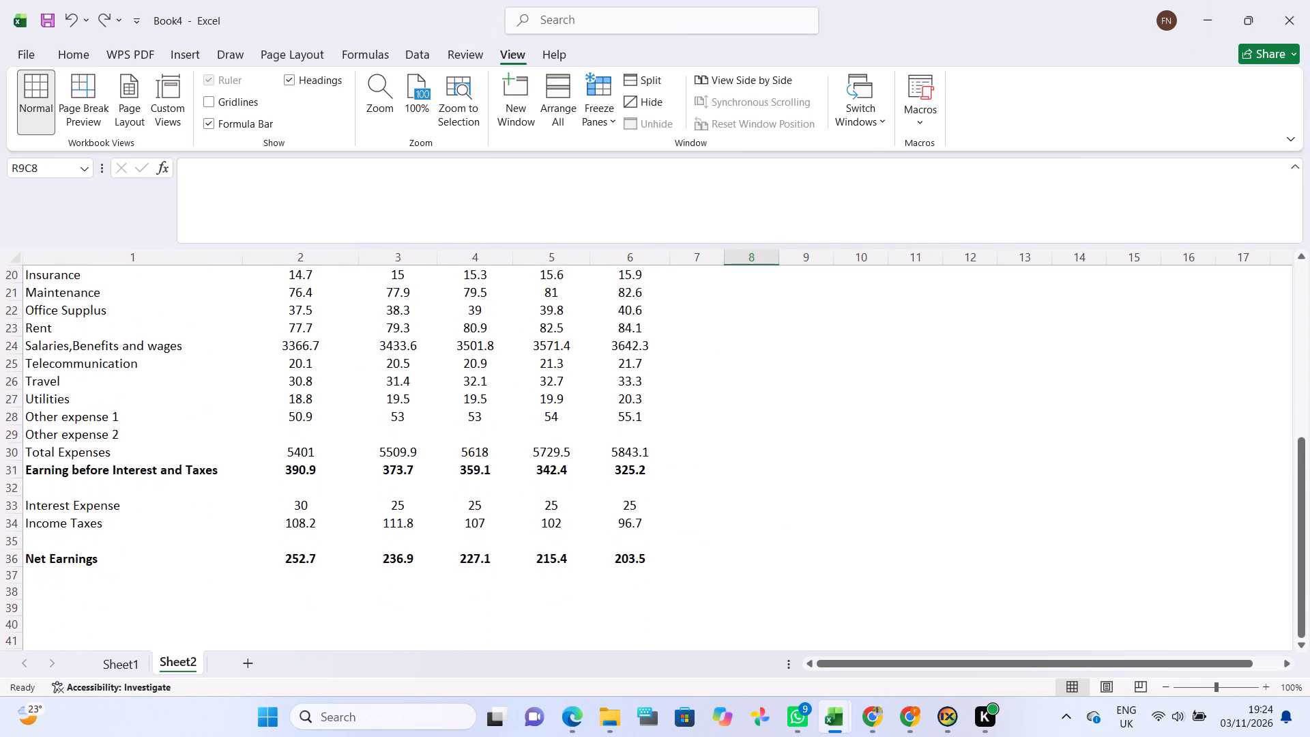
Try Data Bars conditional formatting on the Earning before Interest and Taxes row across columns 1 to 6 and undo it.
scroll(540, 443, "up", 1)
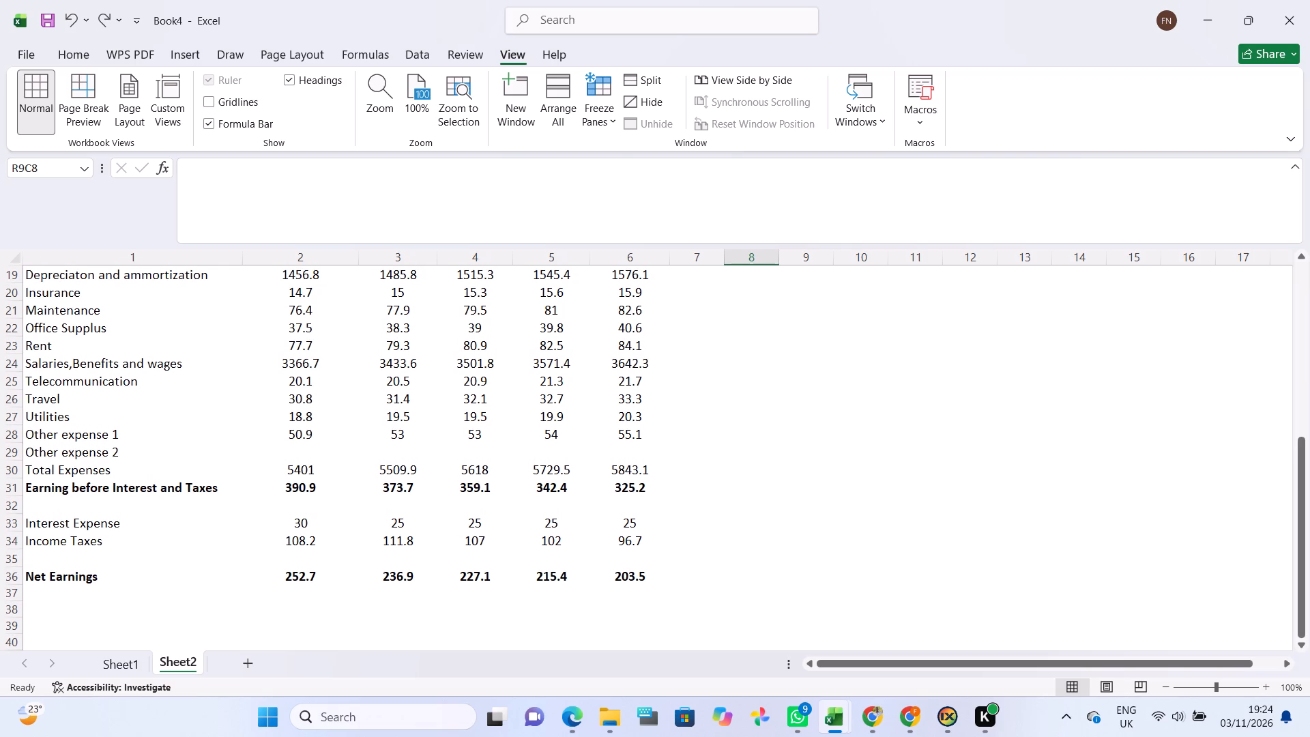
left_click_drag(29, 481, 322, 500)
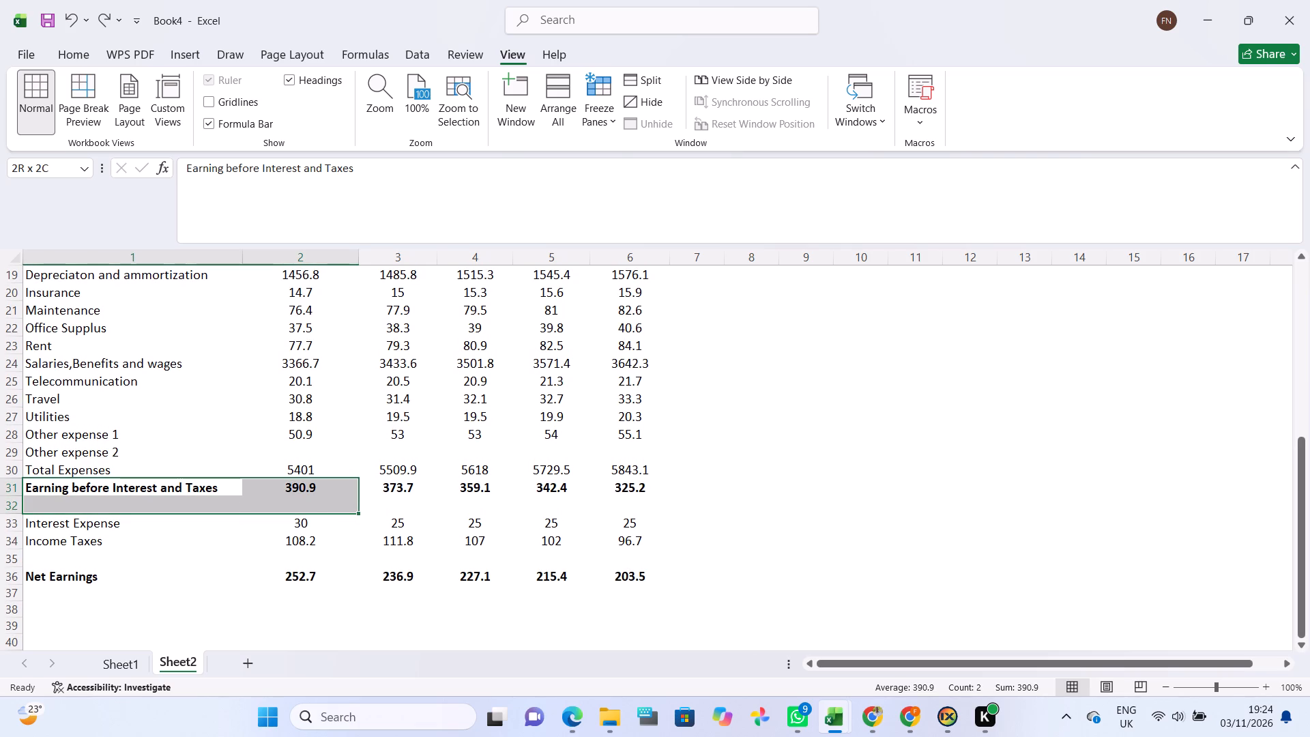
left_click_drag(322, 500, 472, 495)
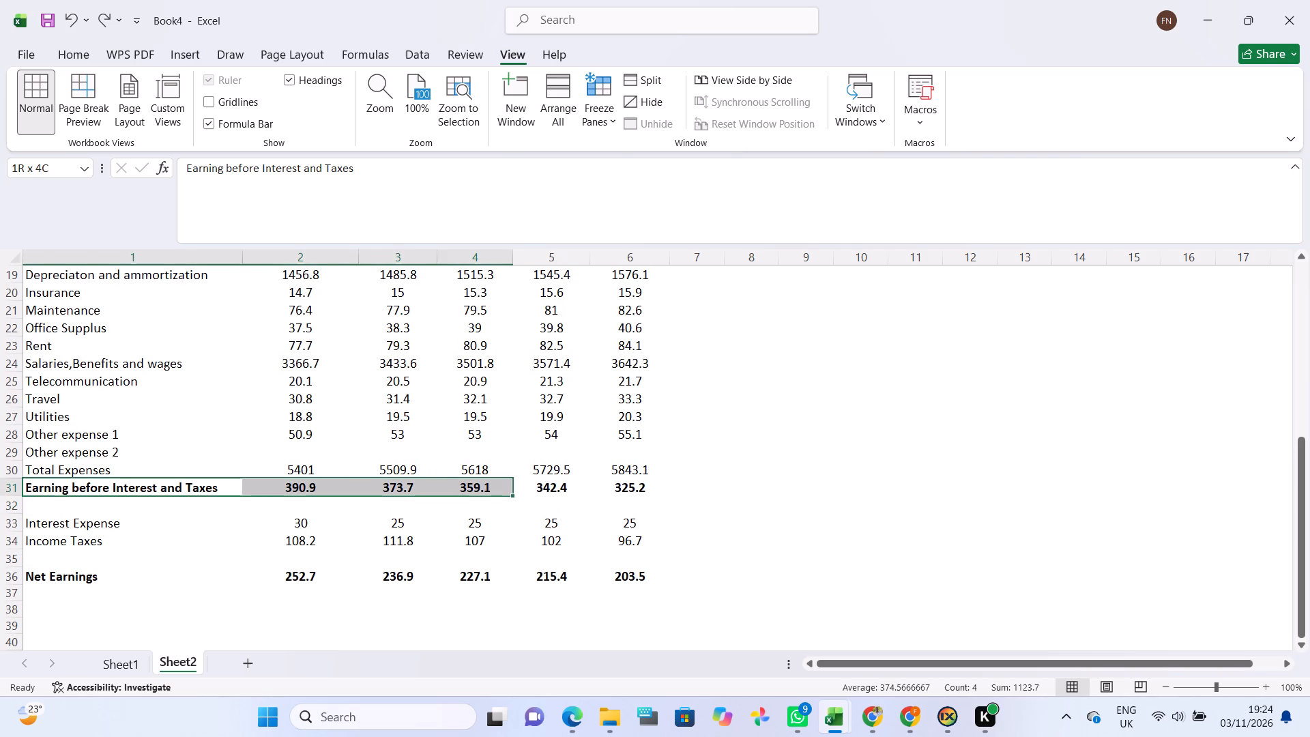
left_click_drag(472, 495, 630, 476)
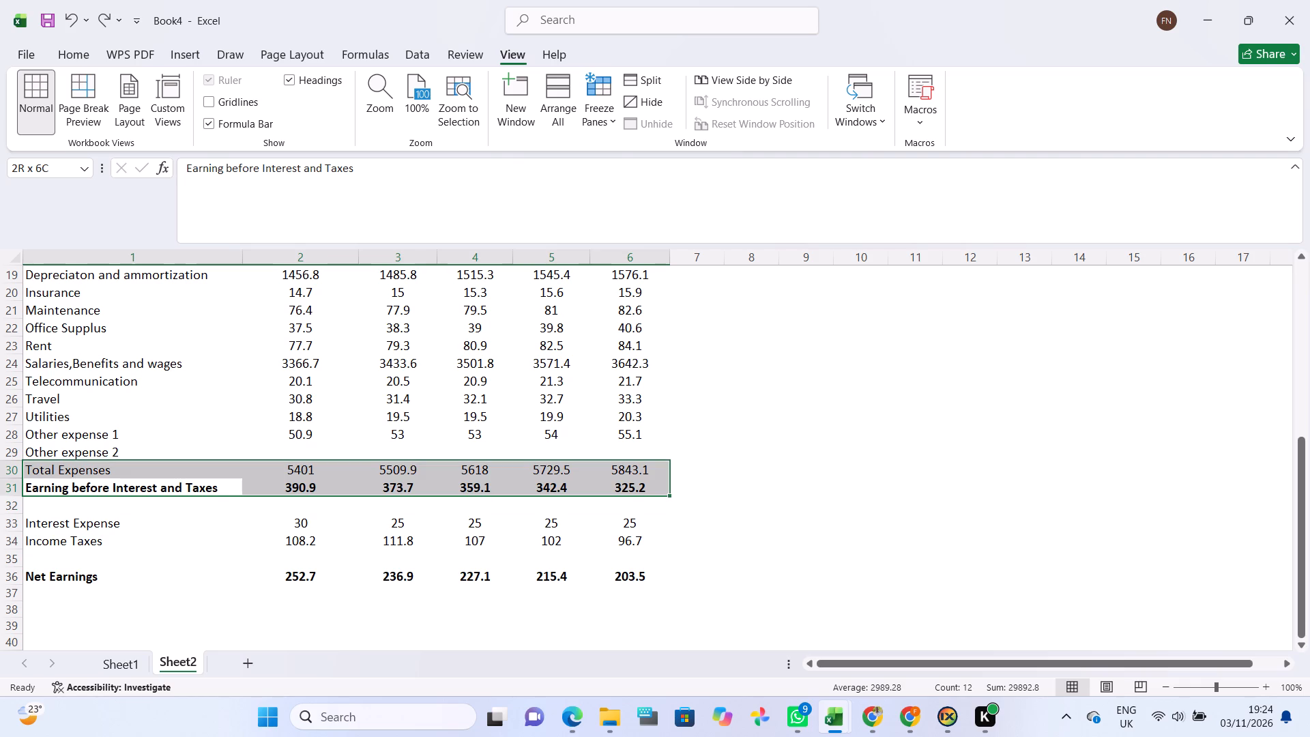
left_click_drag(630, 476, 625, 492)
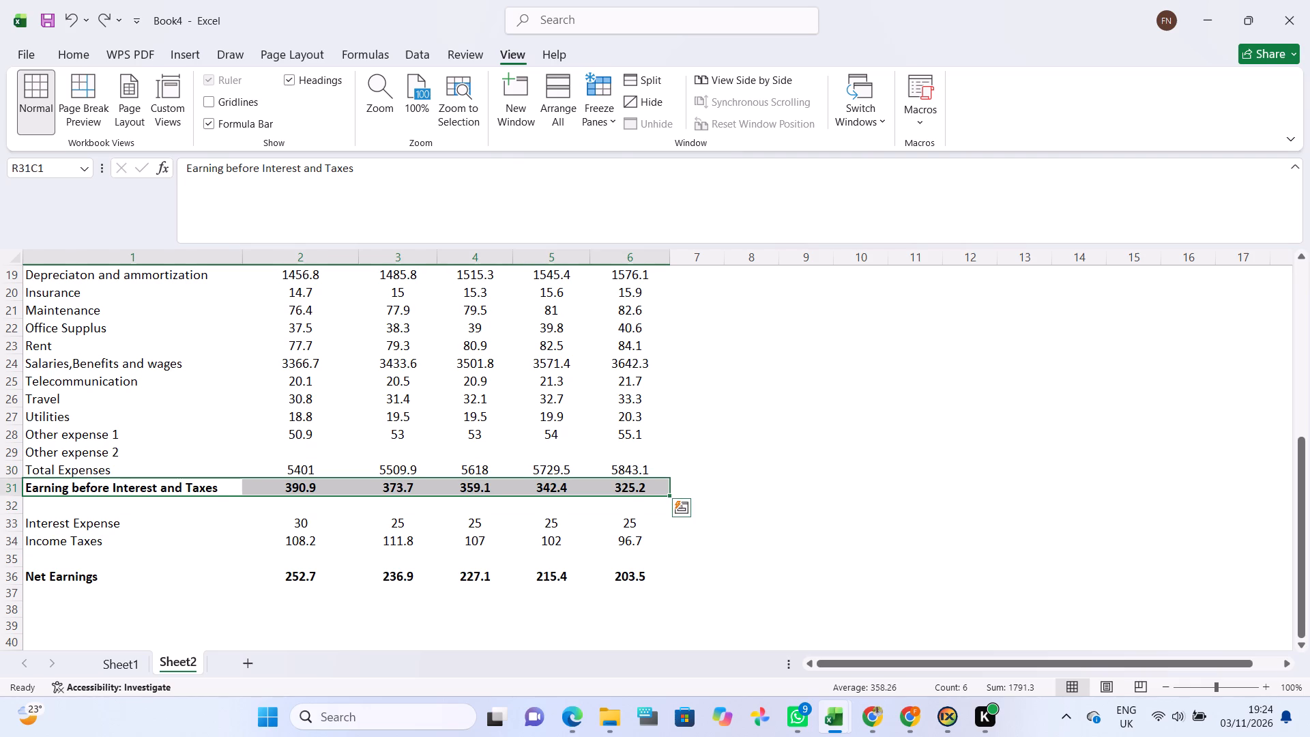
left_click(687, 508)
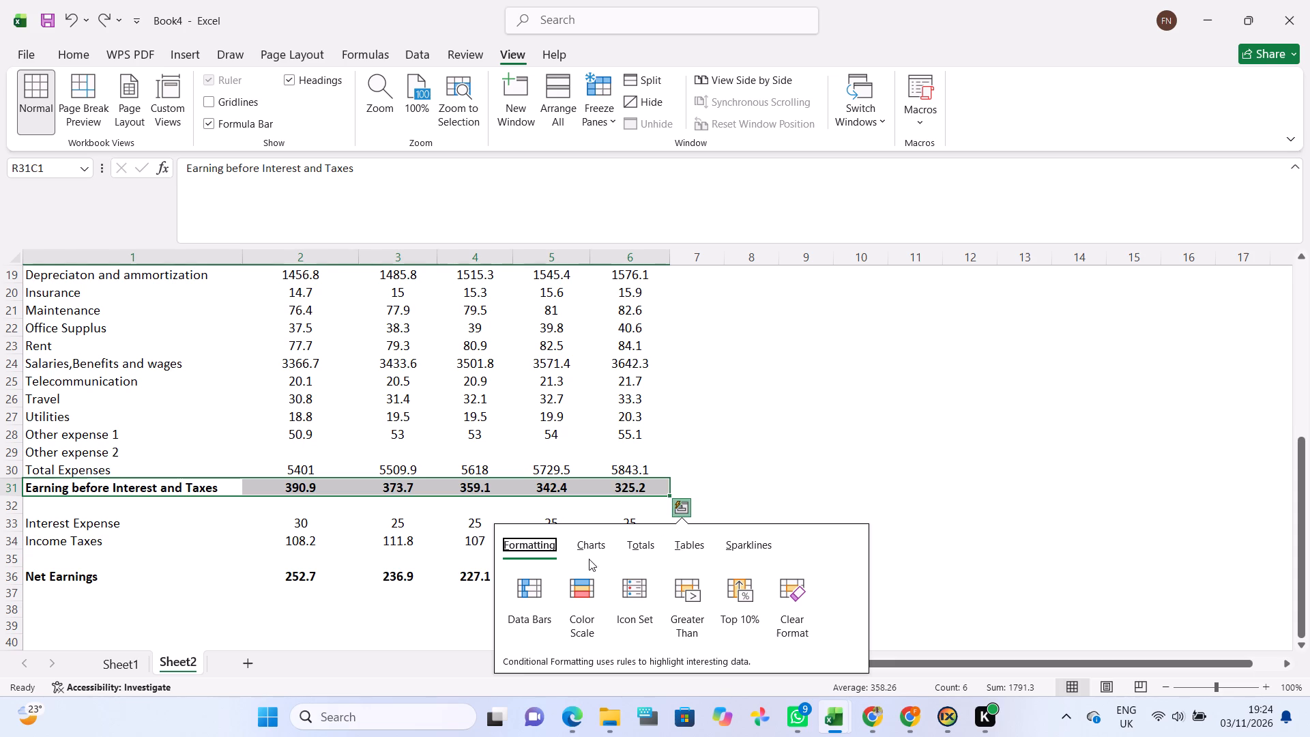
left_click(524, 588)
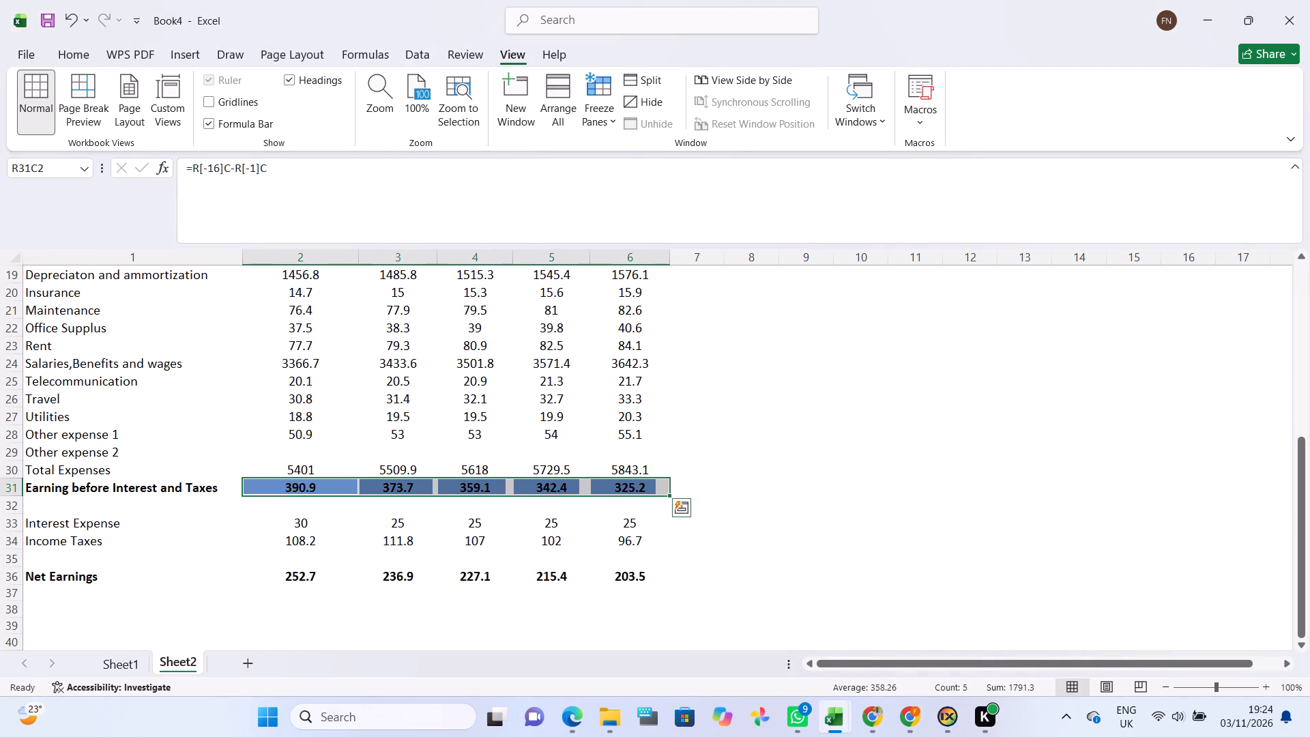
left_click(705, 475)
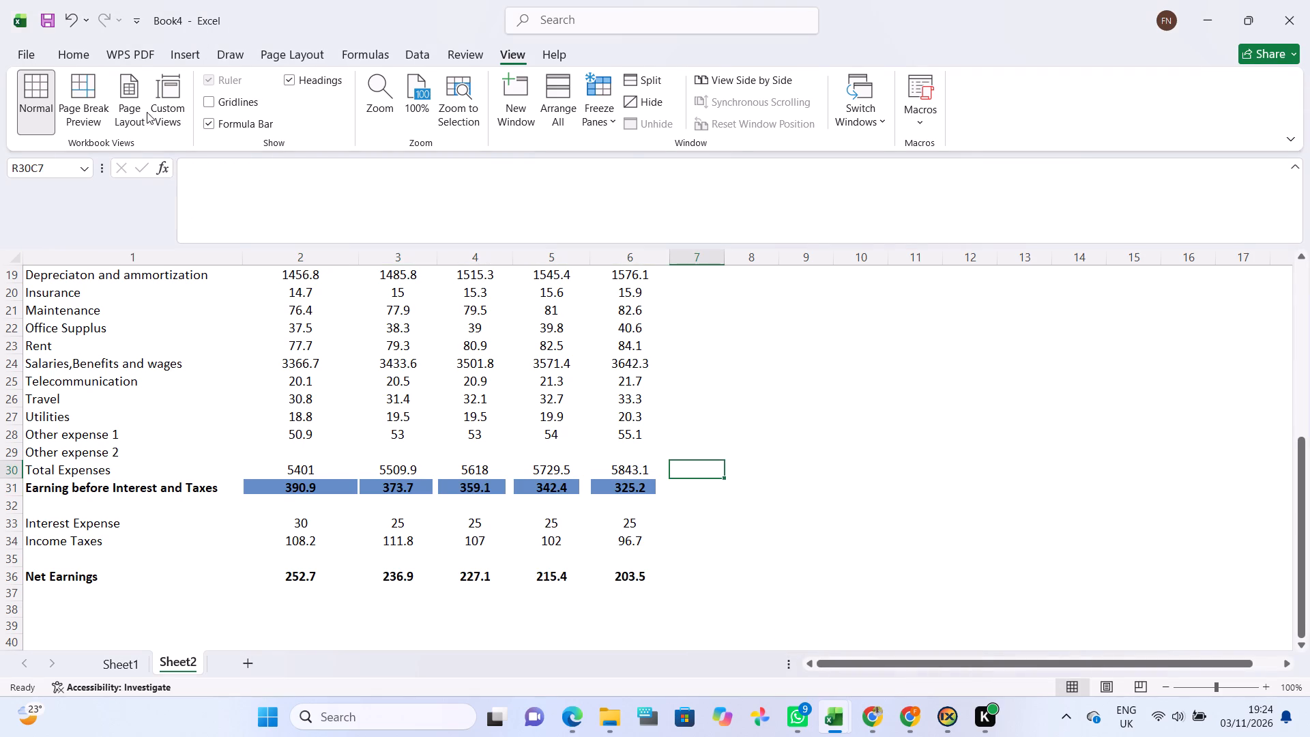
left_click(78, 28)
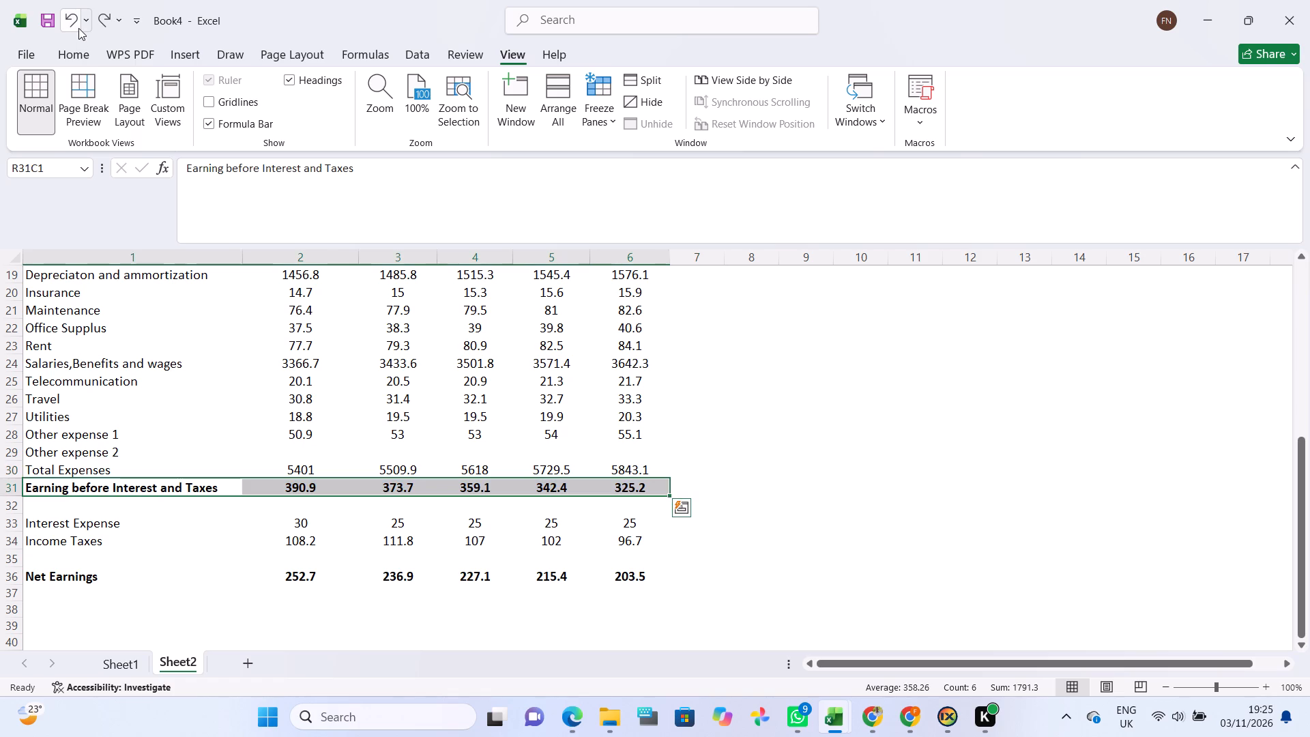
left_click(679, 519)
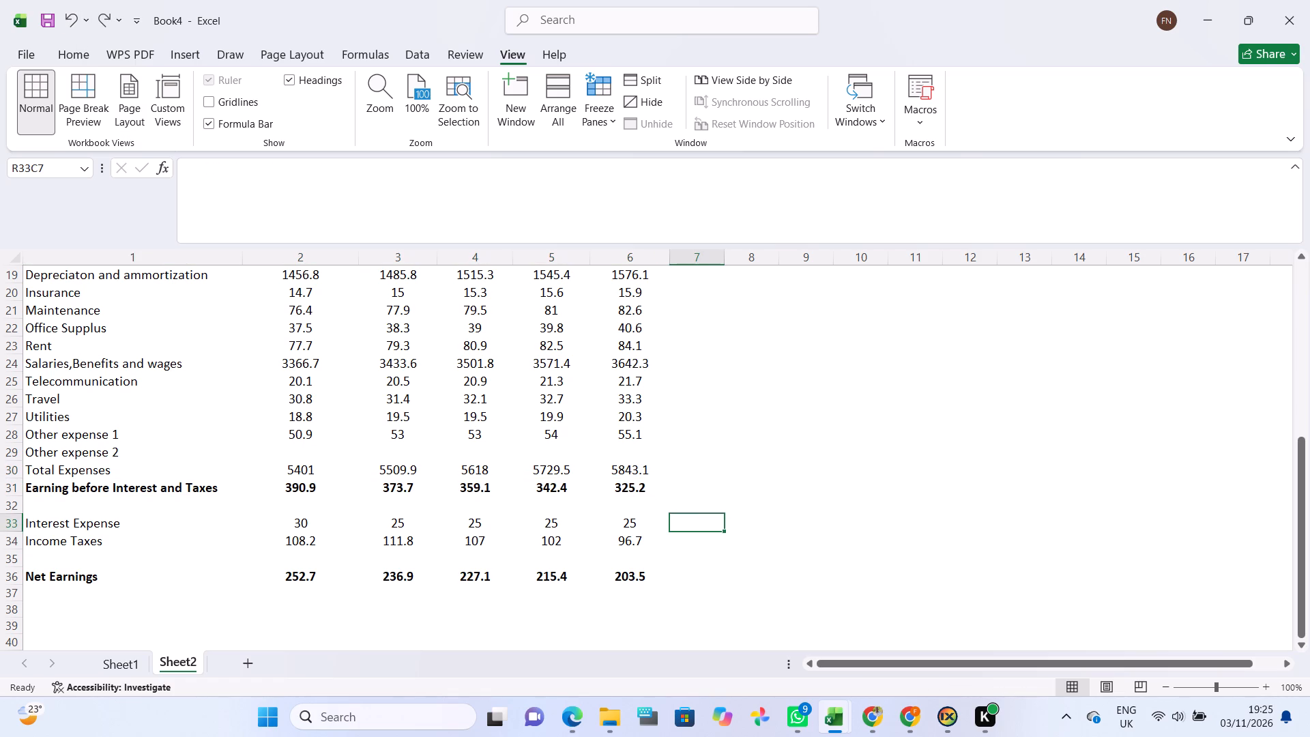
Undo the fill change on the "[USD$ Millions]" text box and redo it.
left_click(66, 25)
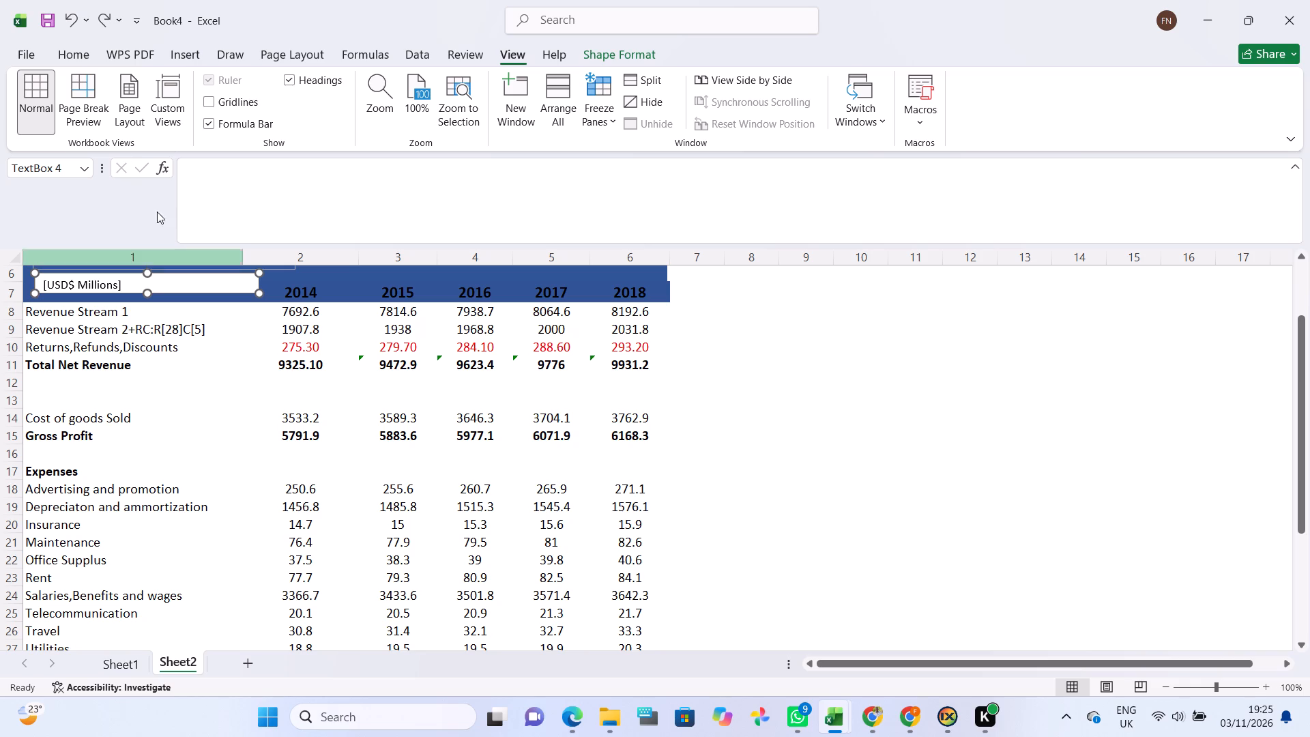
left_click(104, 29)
Set the font colour of the "KELLY Company", Profit and Loss (P&L) Statement and "[USD$ Millions]" banner texts to white.
scroll(187, 365, "up", 1)
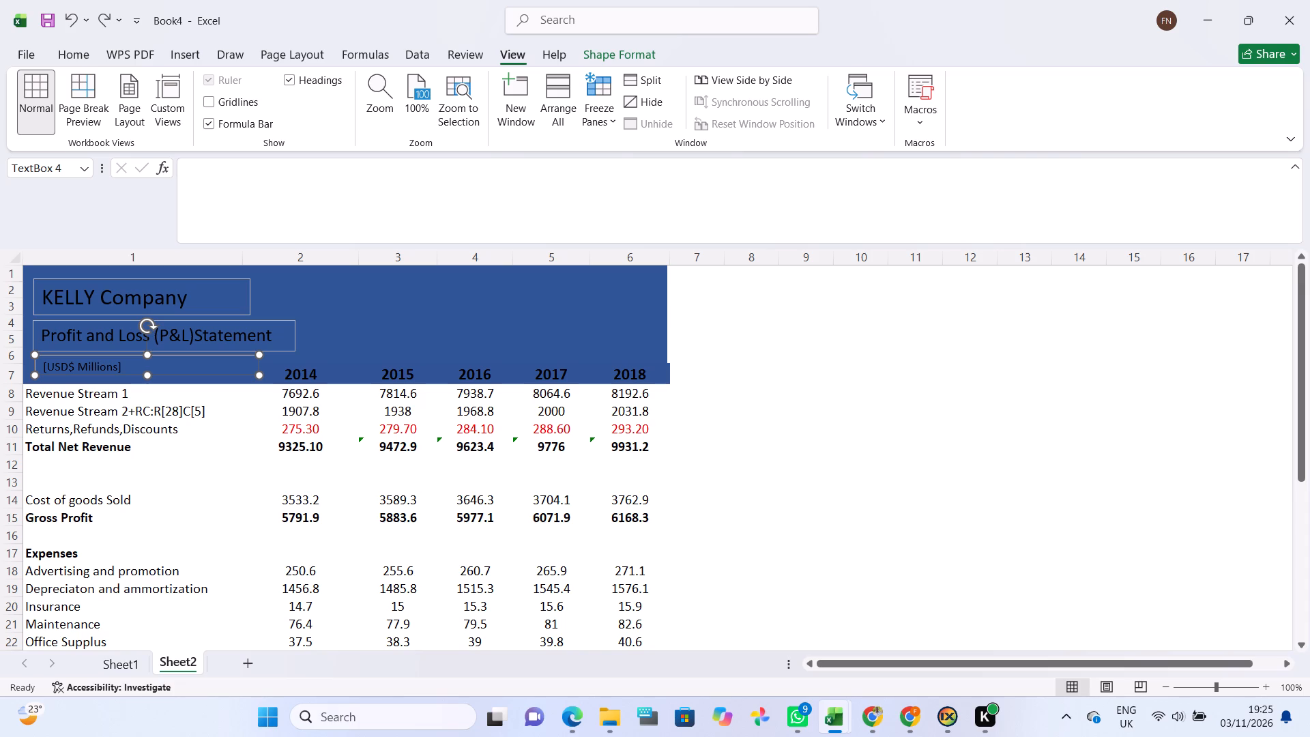
left_click_drag(44, 293, 161, 285)
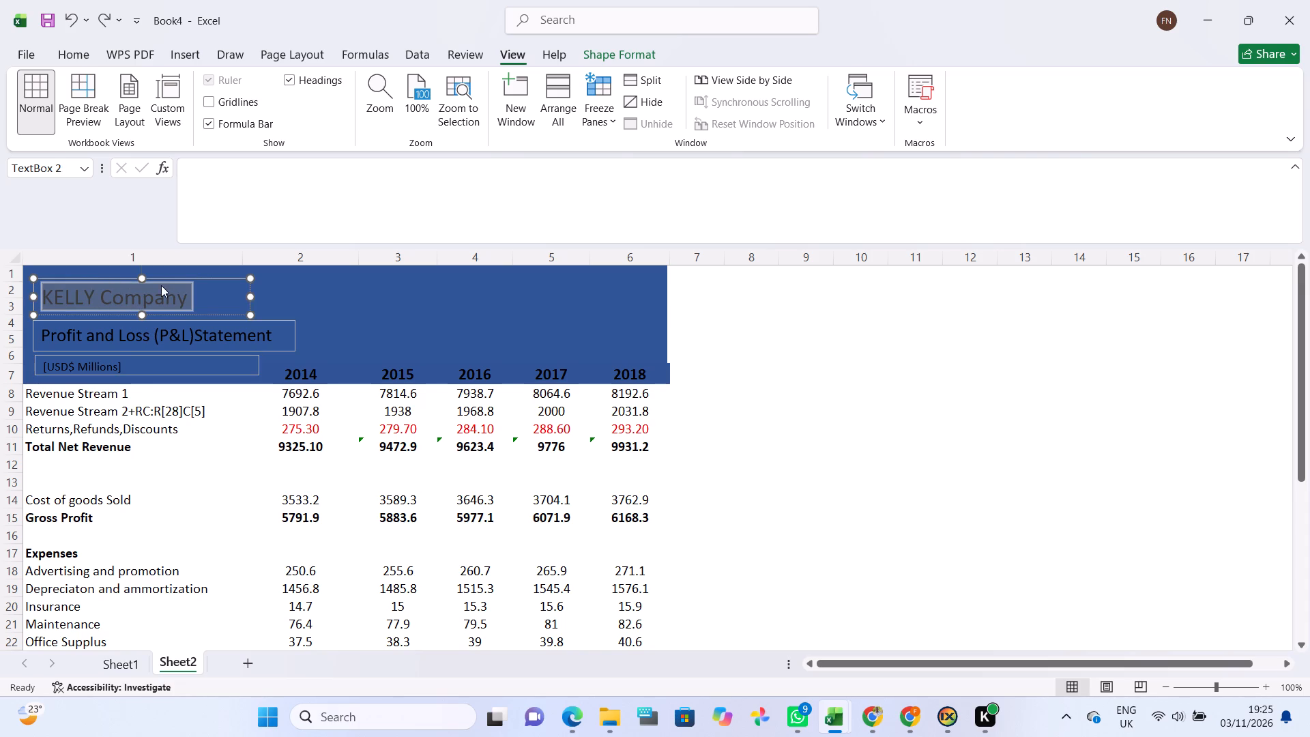
left_click(77, 53)
left_click(193, 126)
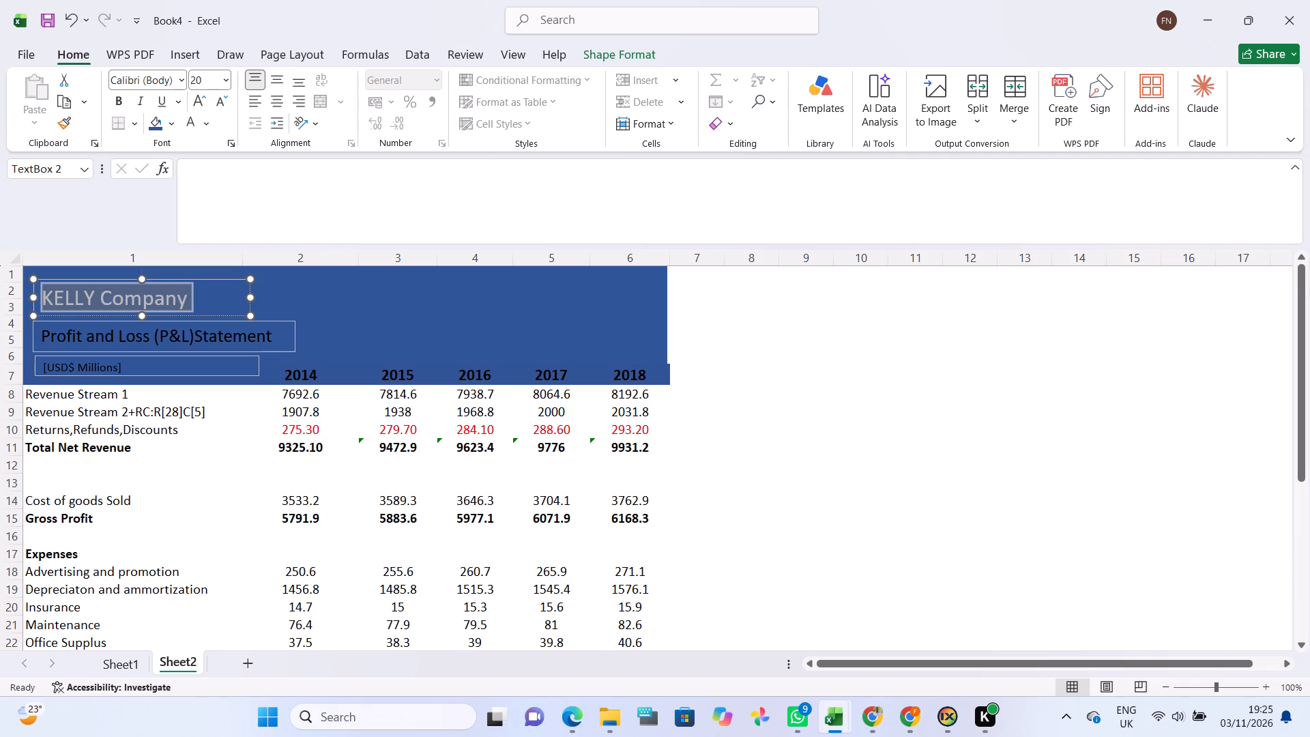
left_click_drag(40, 338, 235, 349)
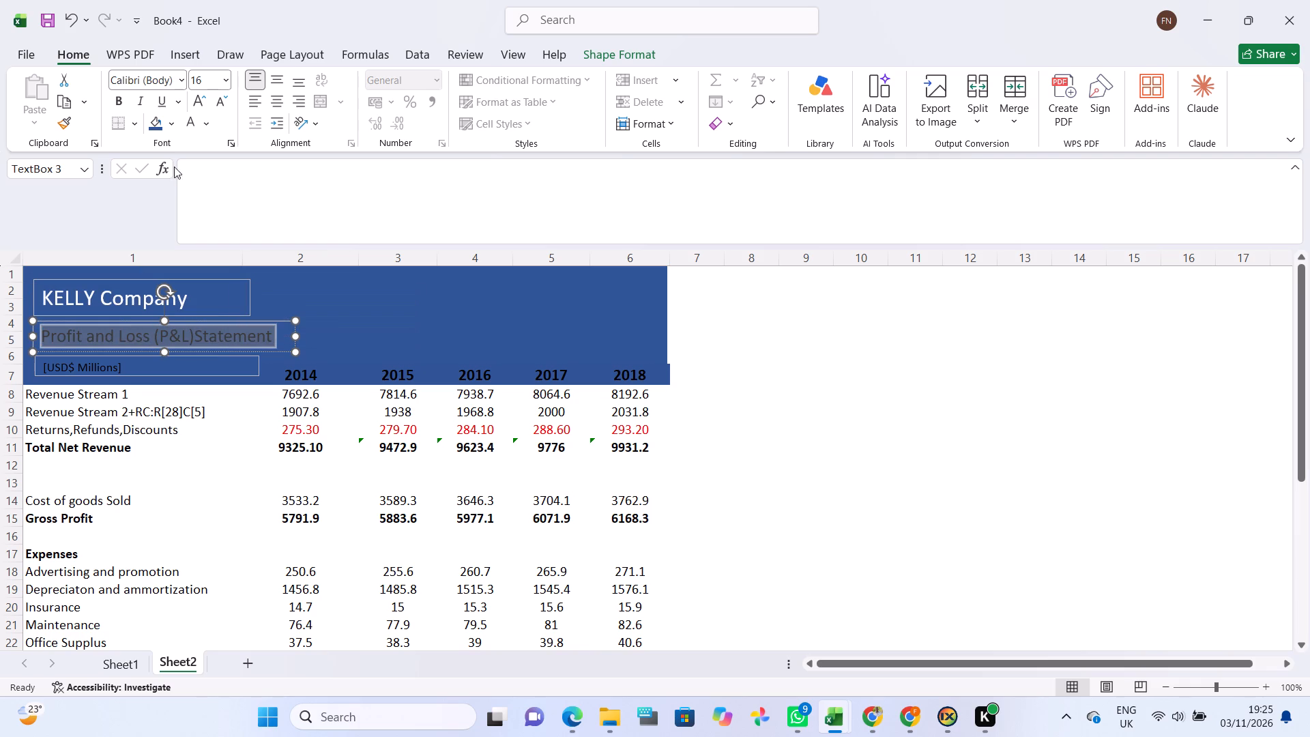
left_click(192, 128)
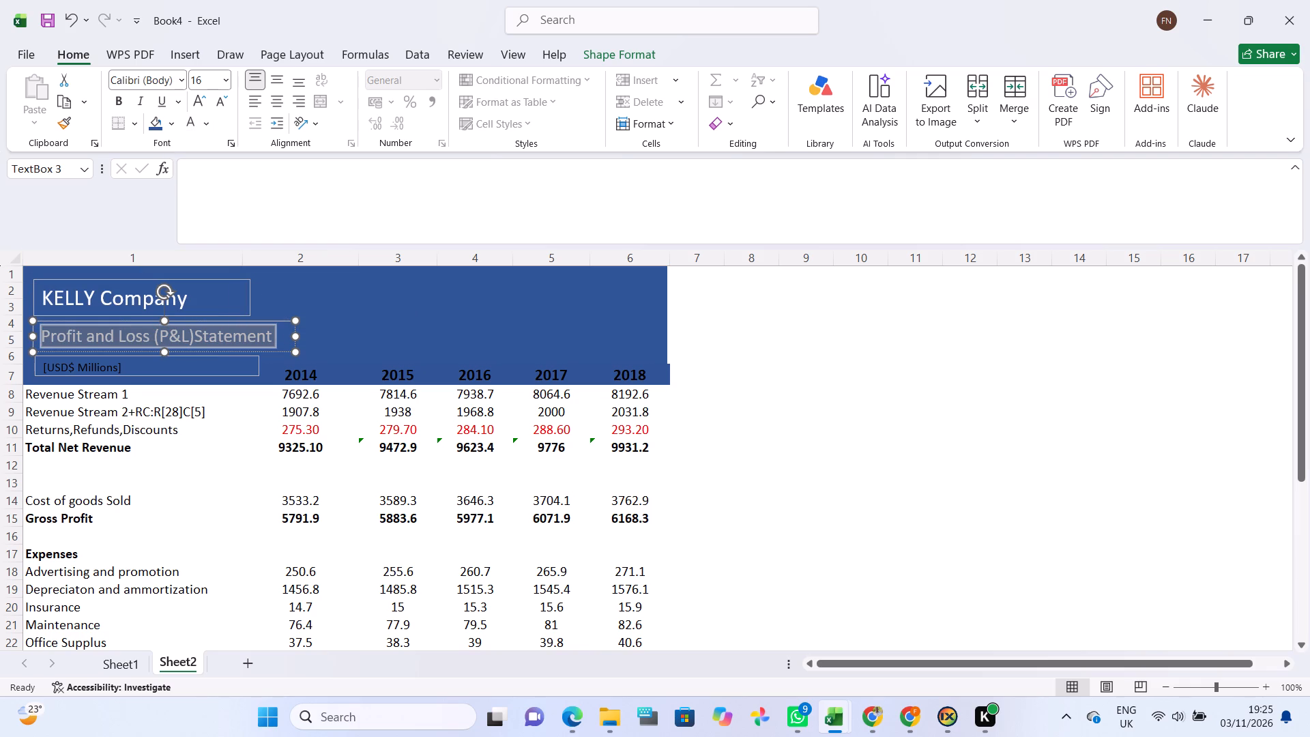
left_click_drag(41, 369, 102, 362)
left_click(102, 362)
left_click_drag(41, 367, 123, 362)
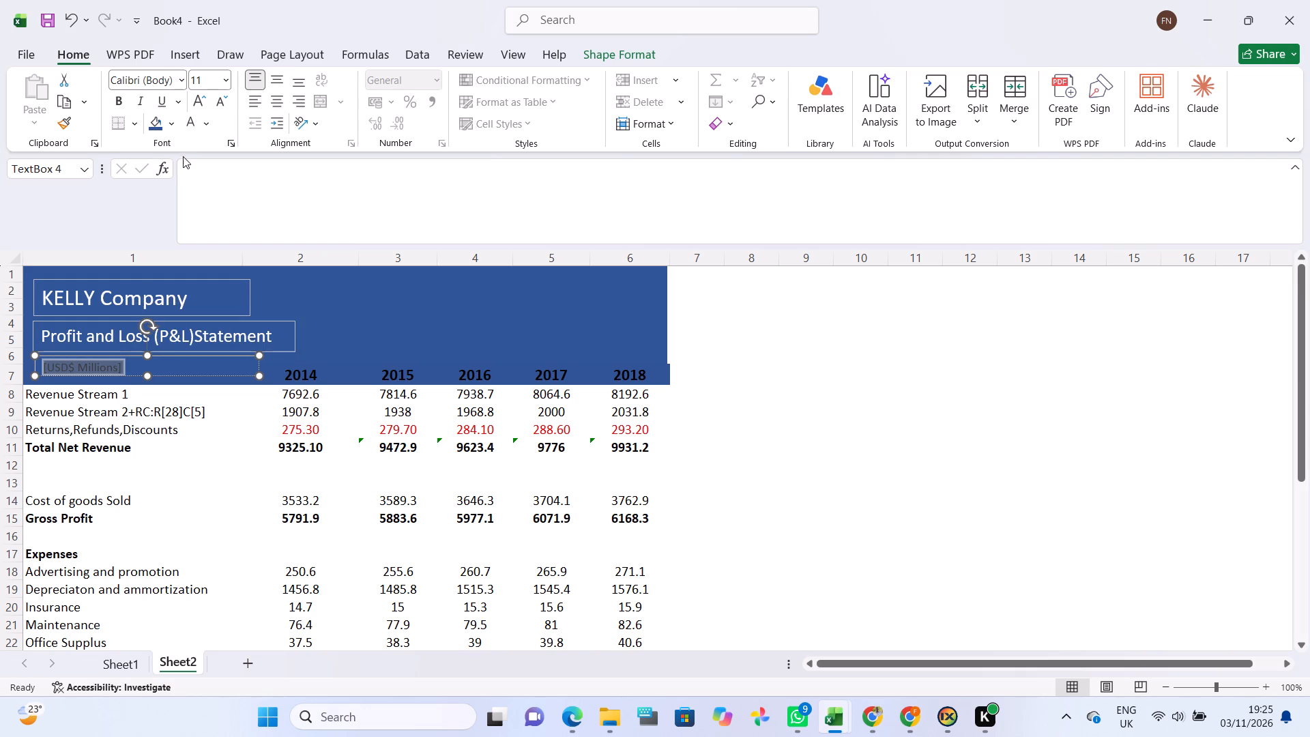
left_click(185, 128)
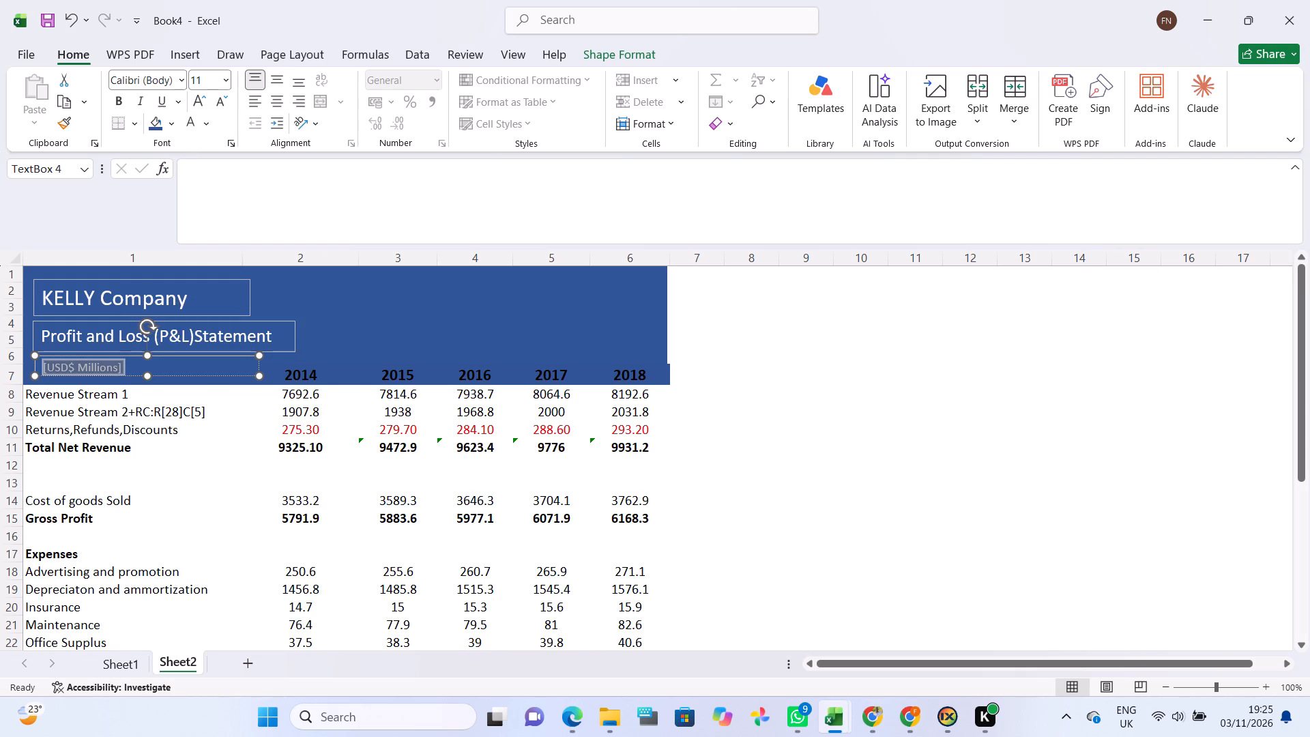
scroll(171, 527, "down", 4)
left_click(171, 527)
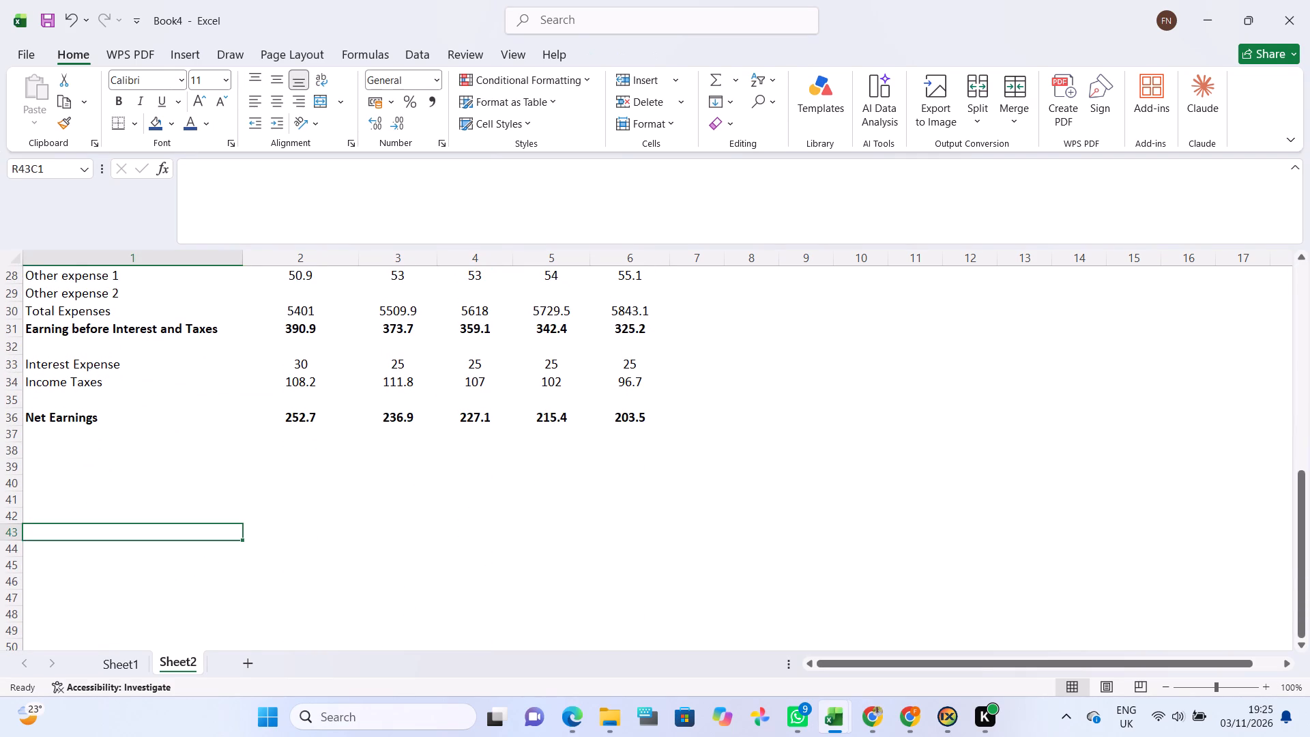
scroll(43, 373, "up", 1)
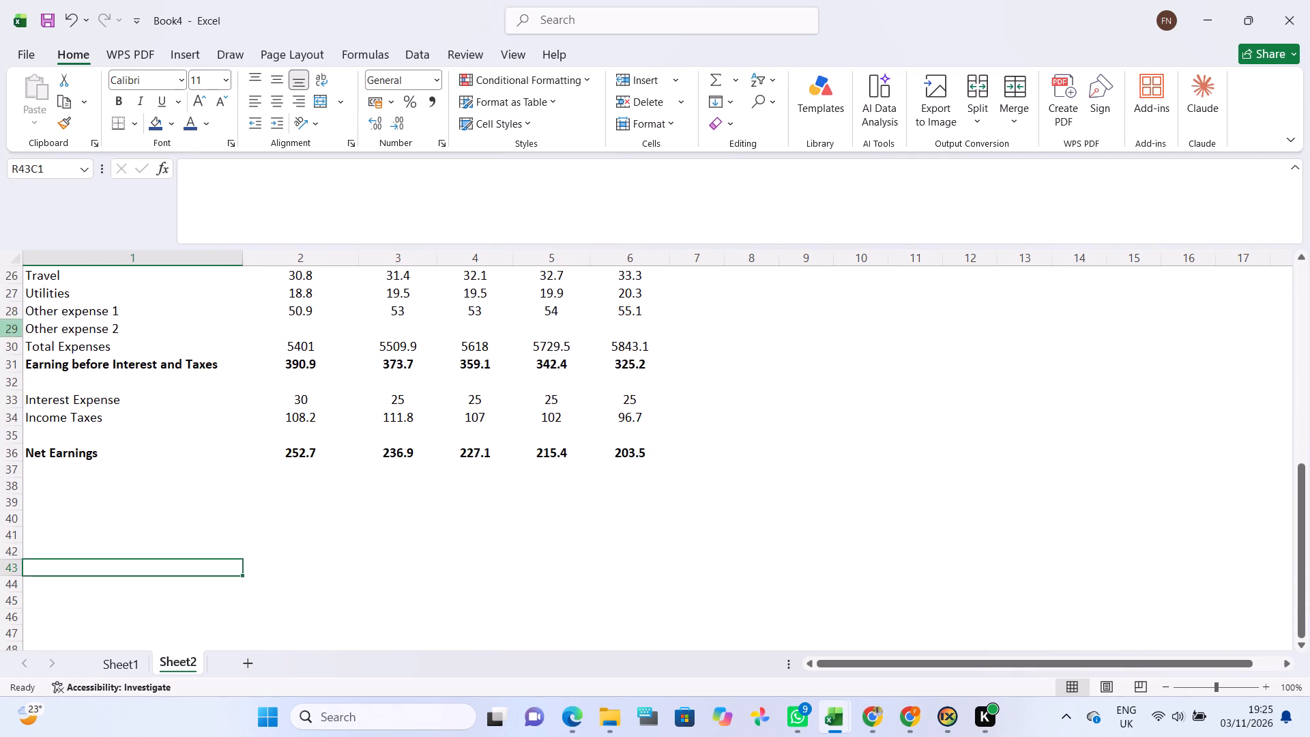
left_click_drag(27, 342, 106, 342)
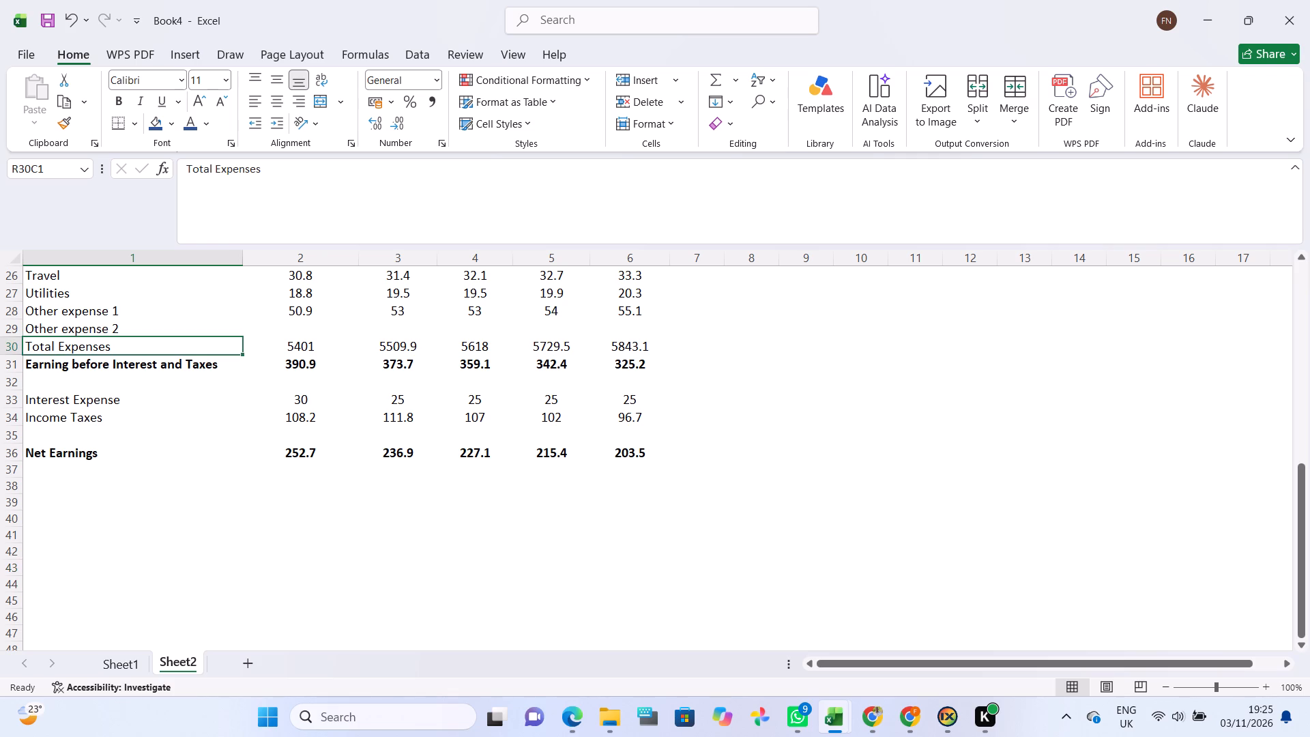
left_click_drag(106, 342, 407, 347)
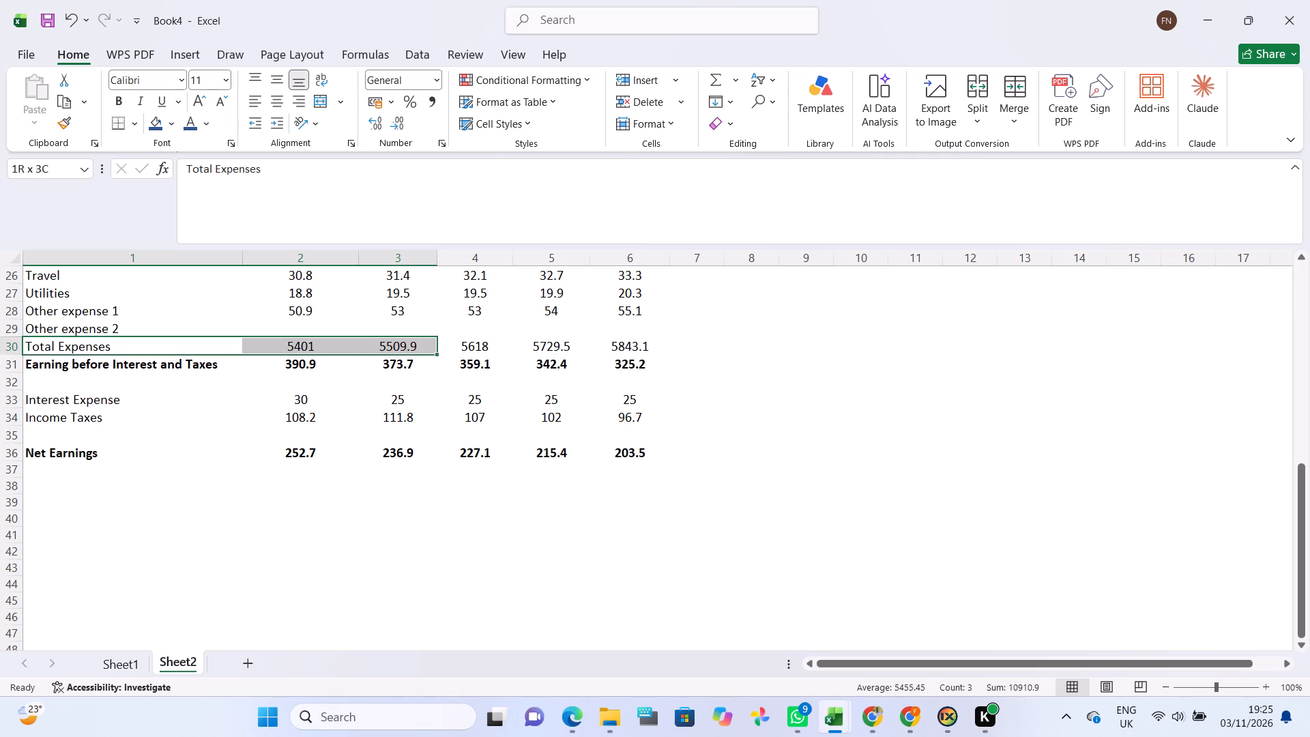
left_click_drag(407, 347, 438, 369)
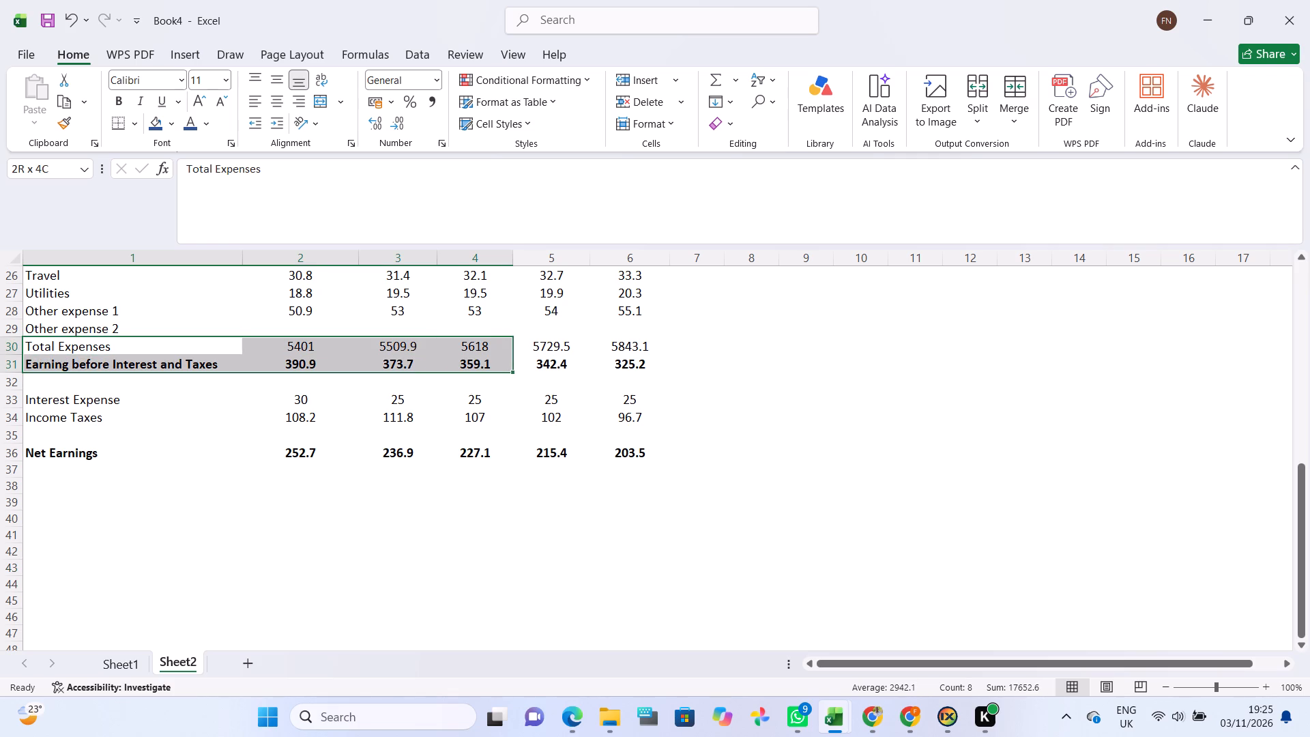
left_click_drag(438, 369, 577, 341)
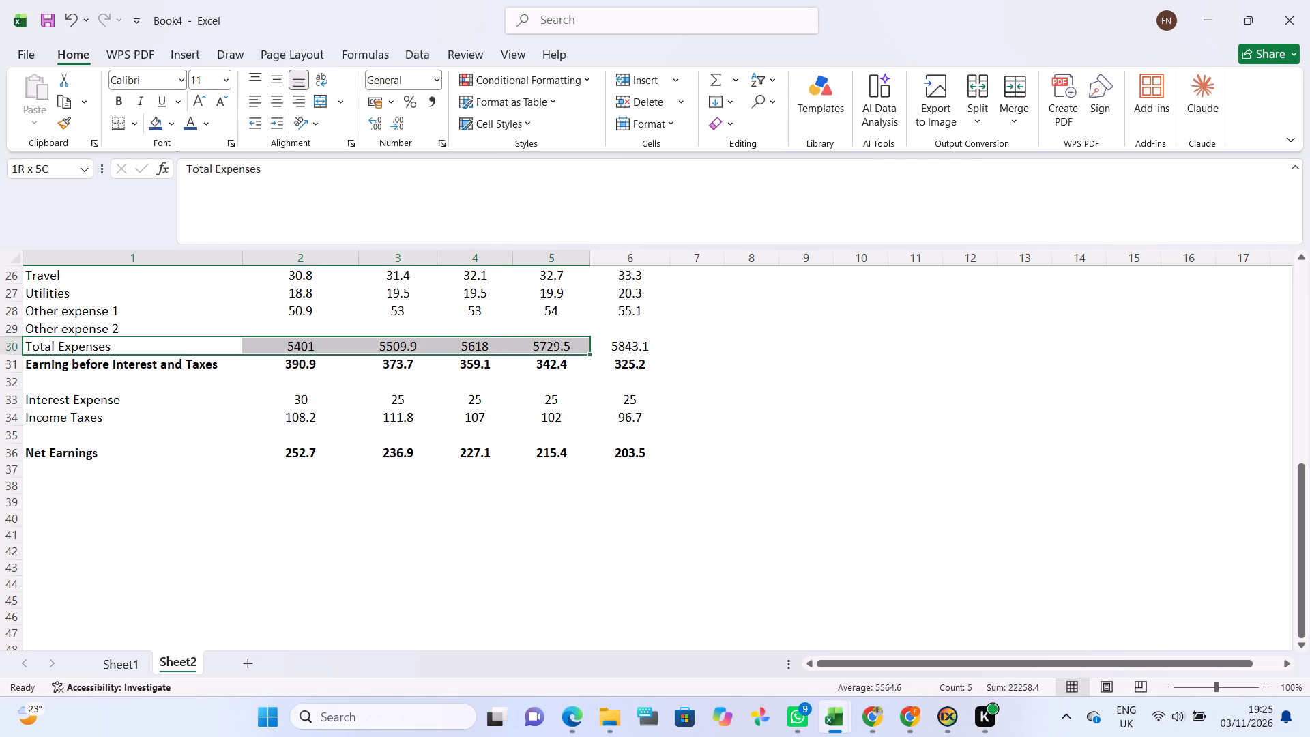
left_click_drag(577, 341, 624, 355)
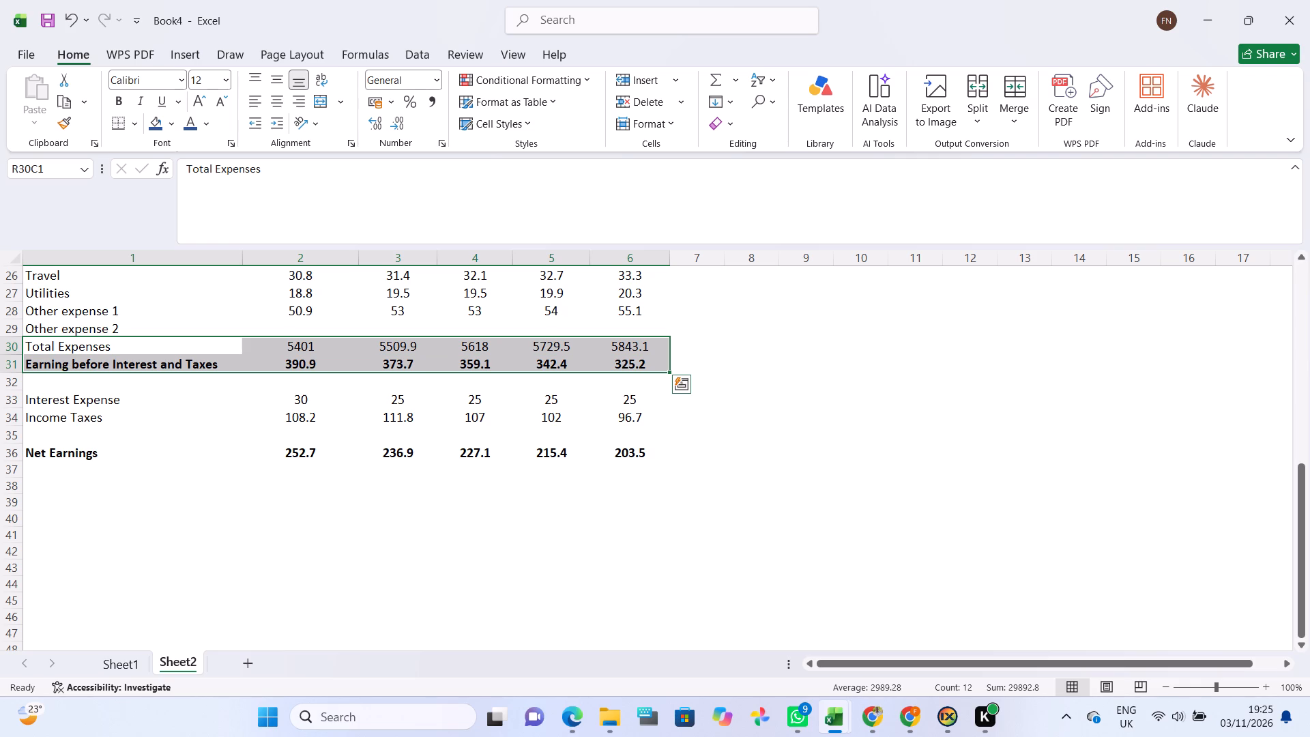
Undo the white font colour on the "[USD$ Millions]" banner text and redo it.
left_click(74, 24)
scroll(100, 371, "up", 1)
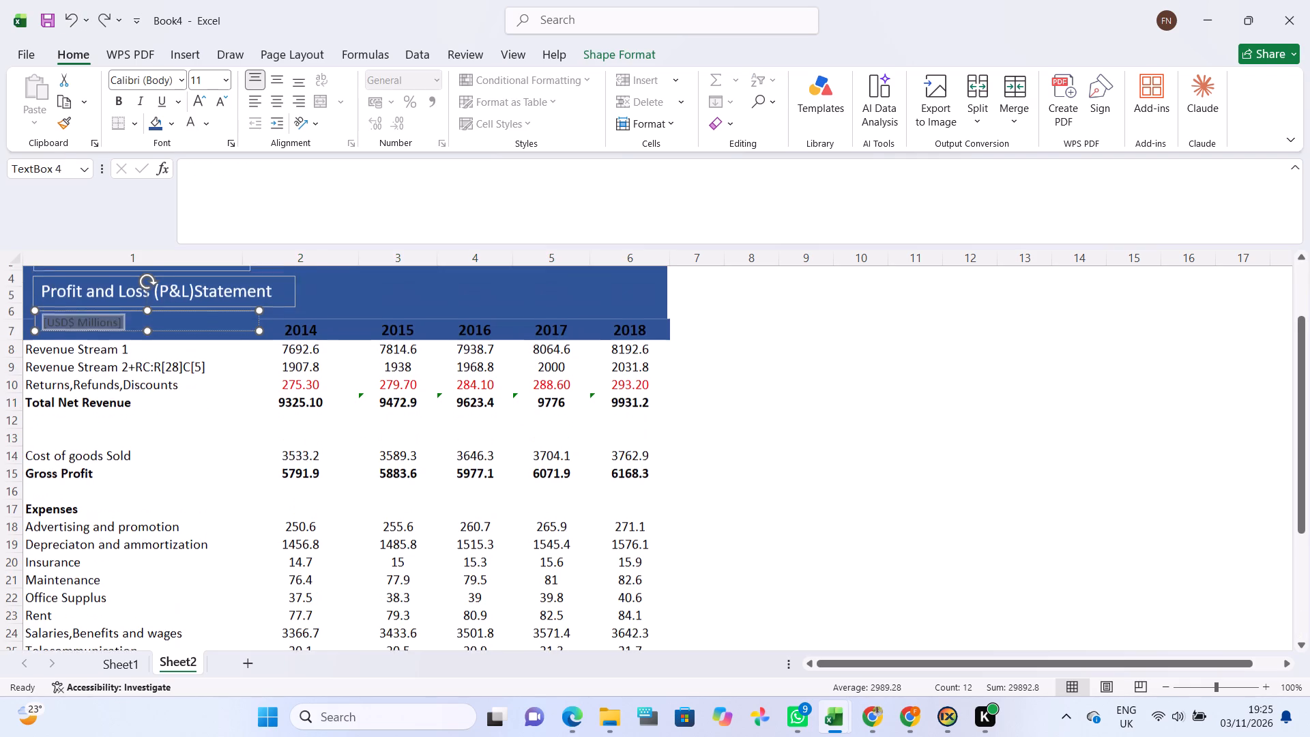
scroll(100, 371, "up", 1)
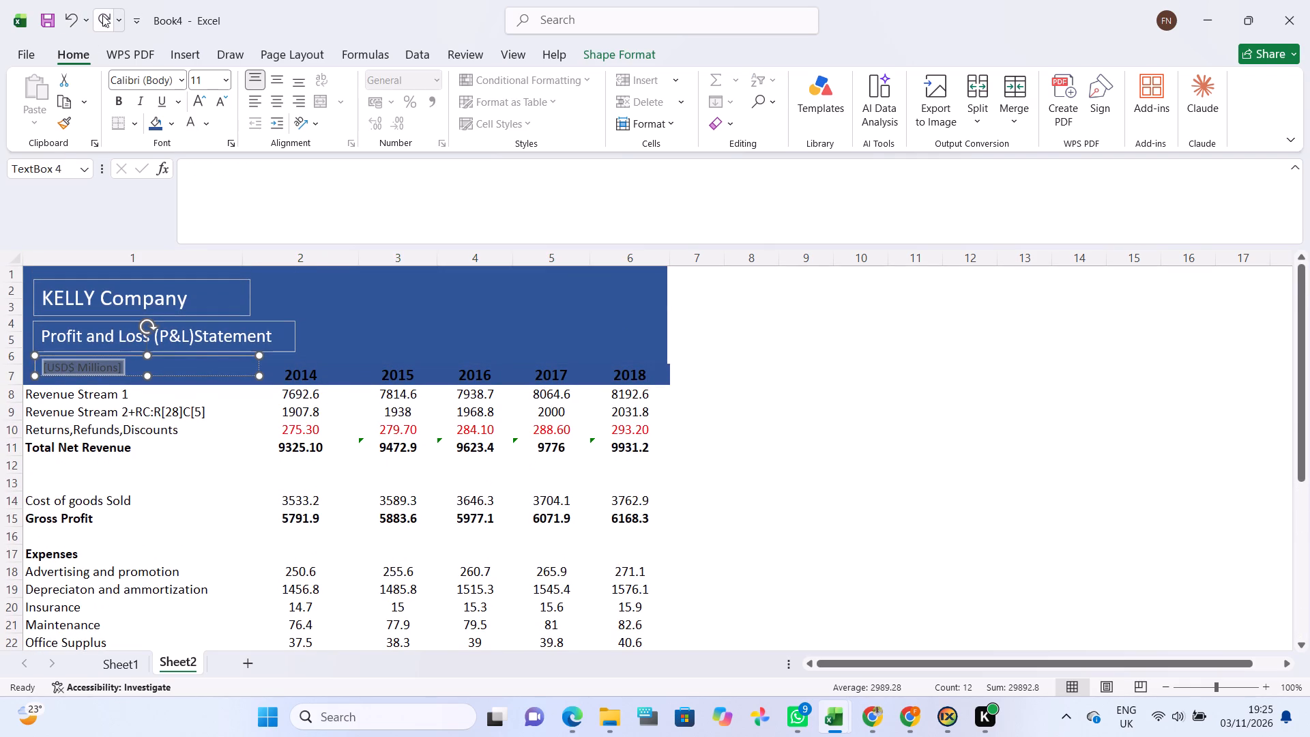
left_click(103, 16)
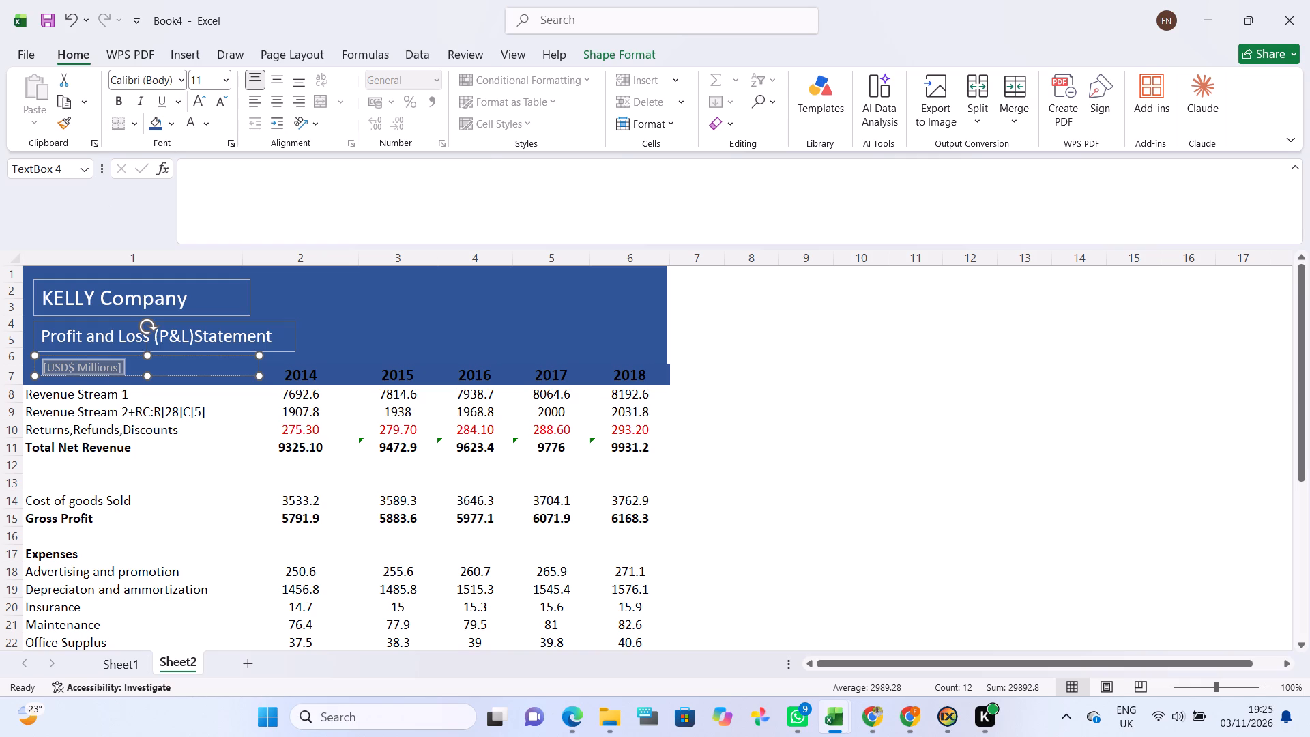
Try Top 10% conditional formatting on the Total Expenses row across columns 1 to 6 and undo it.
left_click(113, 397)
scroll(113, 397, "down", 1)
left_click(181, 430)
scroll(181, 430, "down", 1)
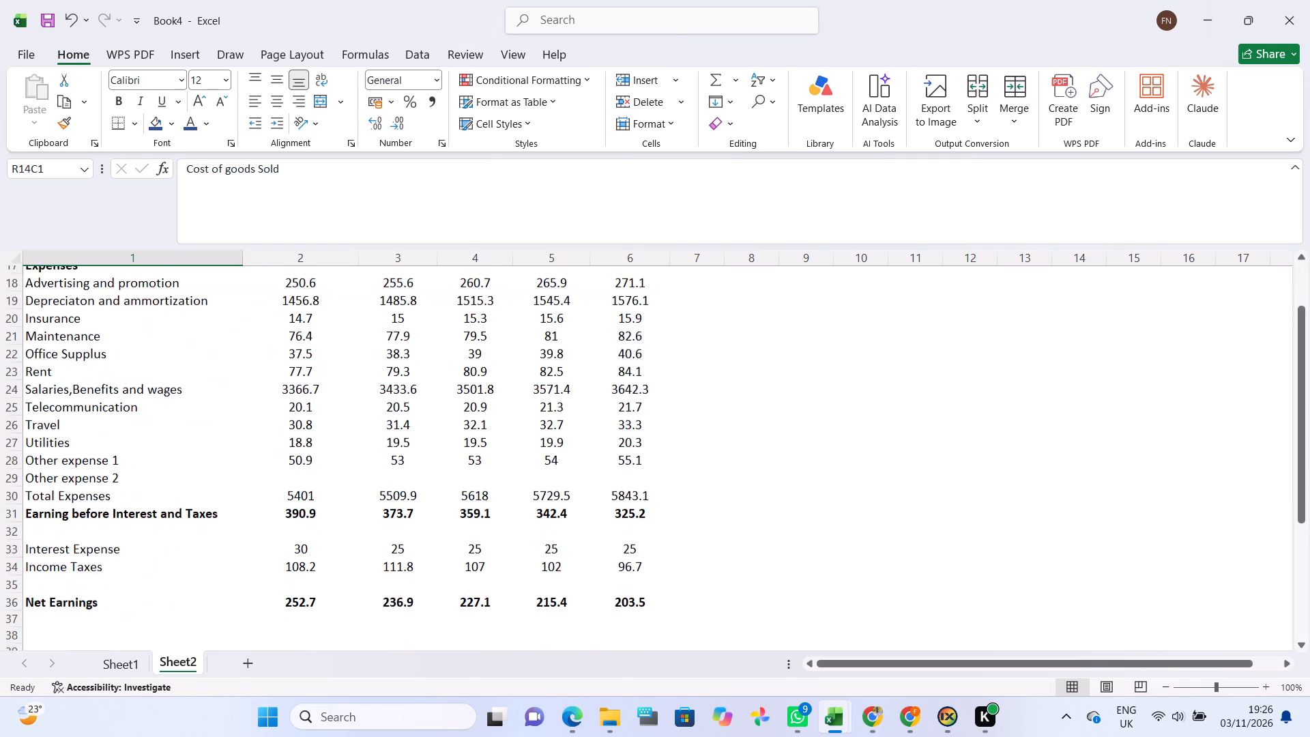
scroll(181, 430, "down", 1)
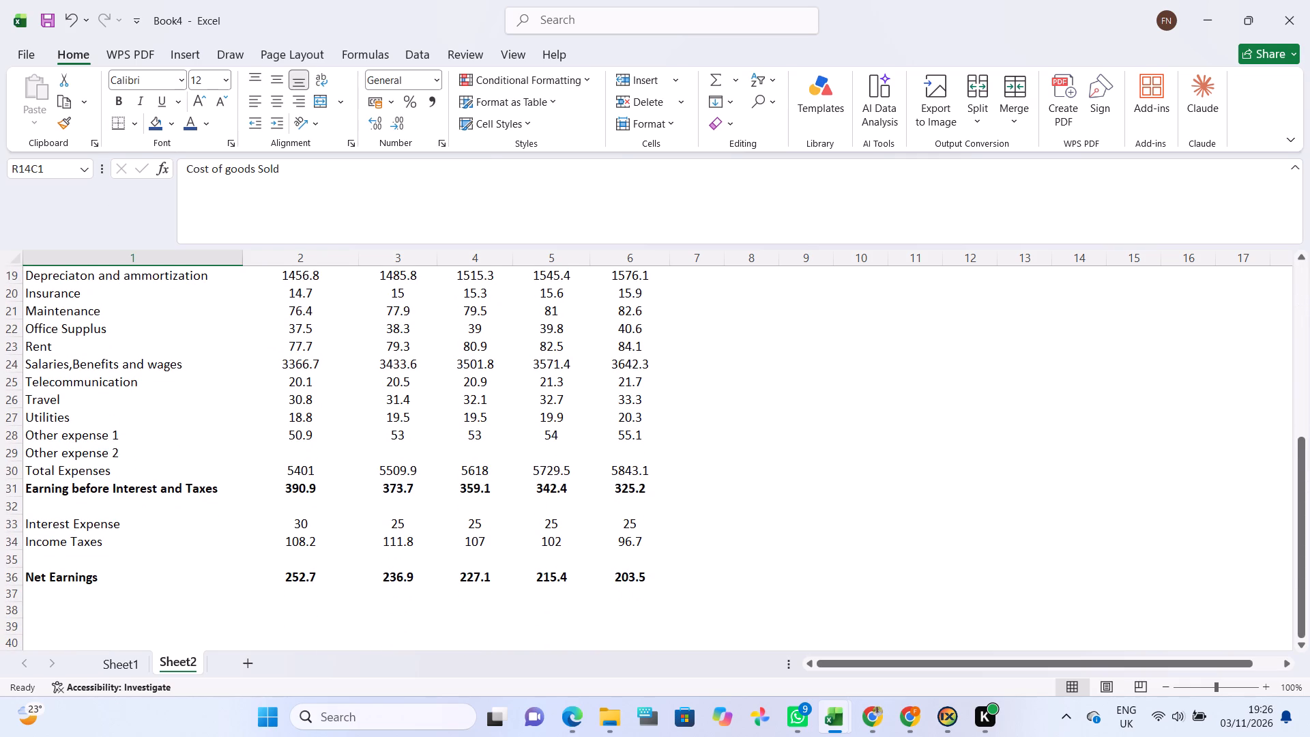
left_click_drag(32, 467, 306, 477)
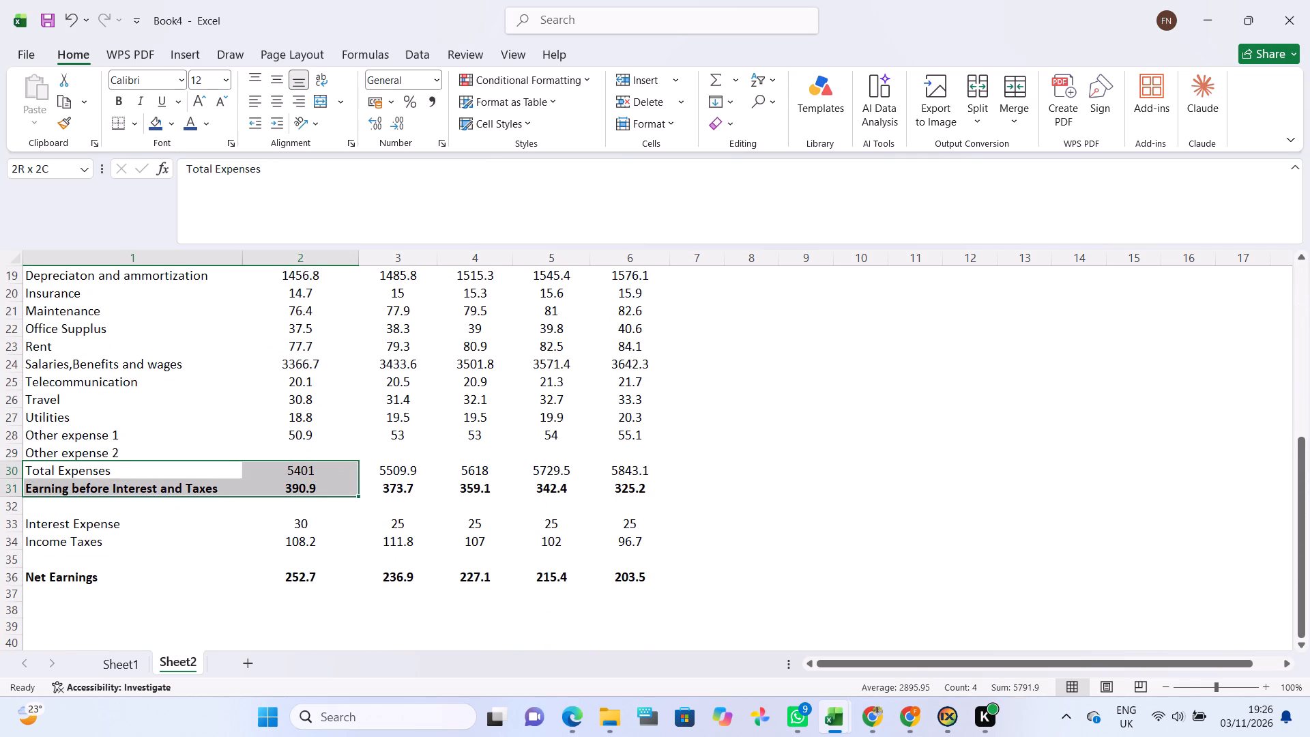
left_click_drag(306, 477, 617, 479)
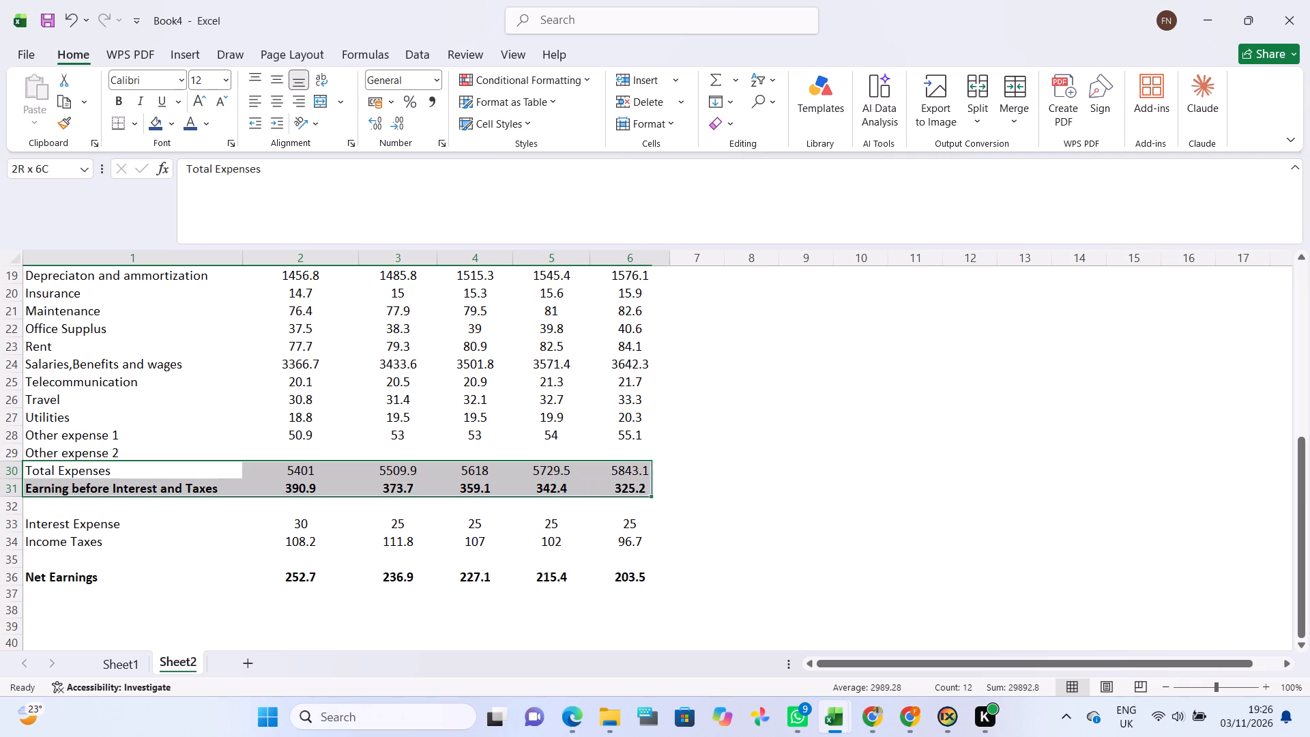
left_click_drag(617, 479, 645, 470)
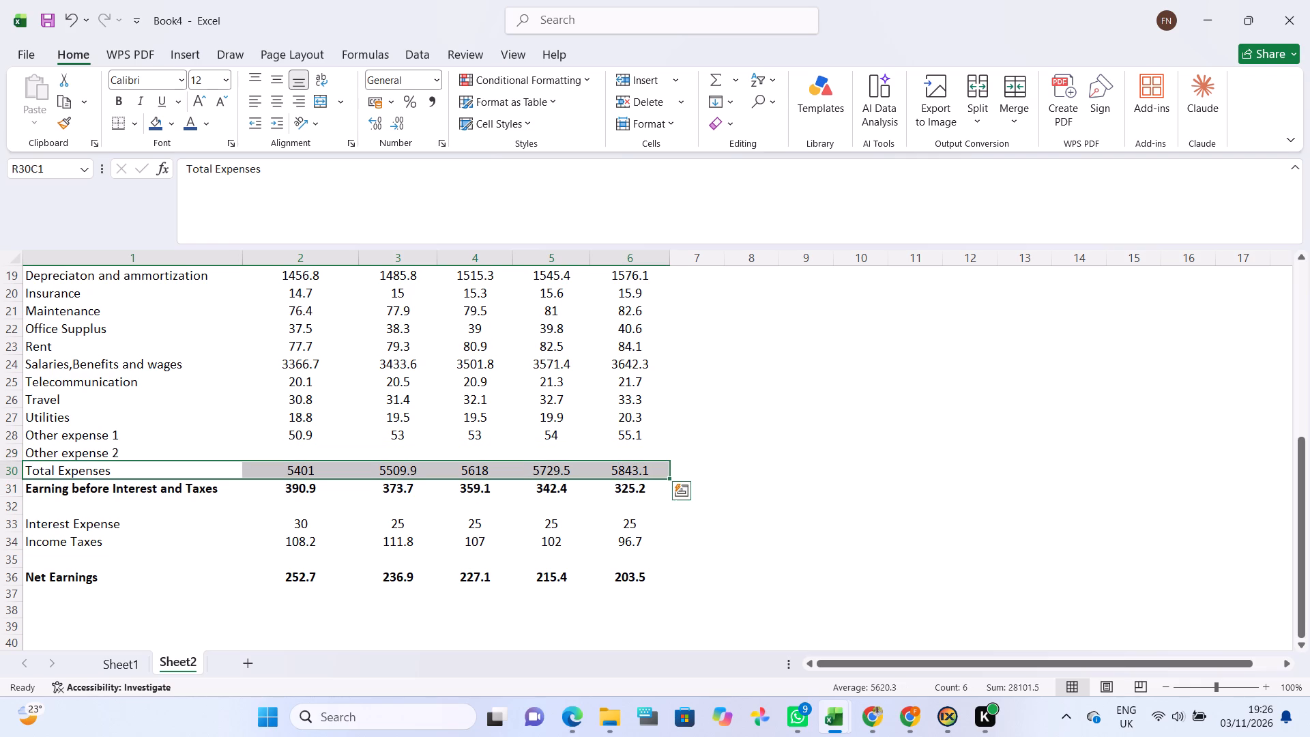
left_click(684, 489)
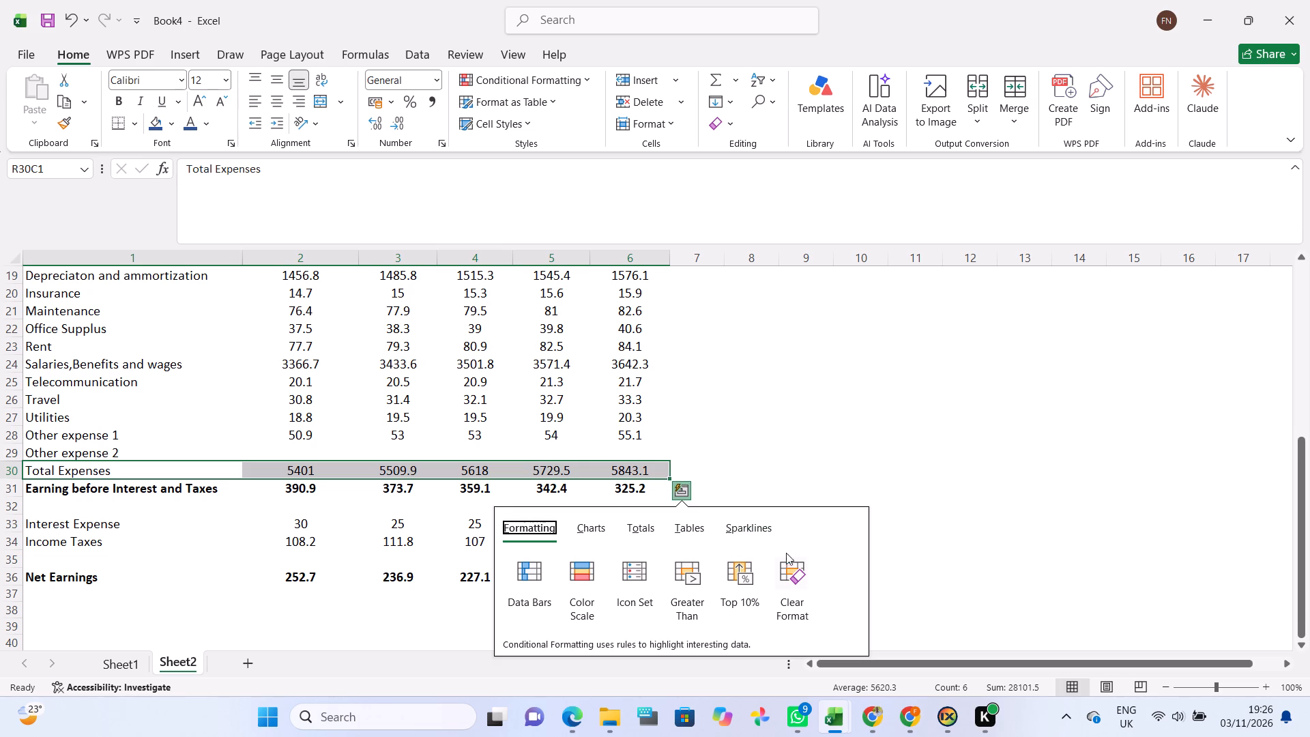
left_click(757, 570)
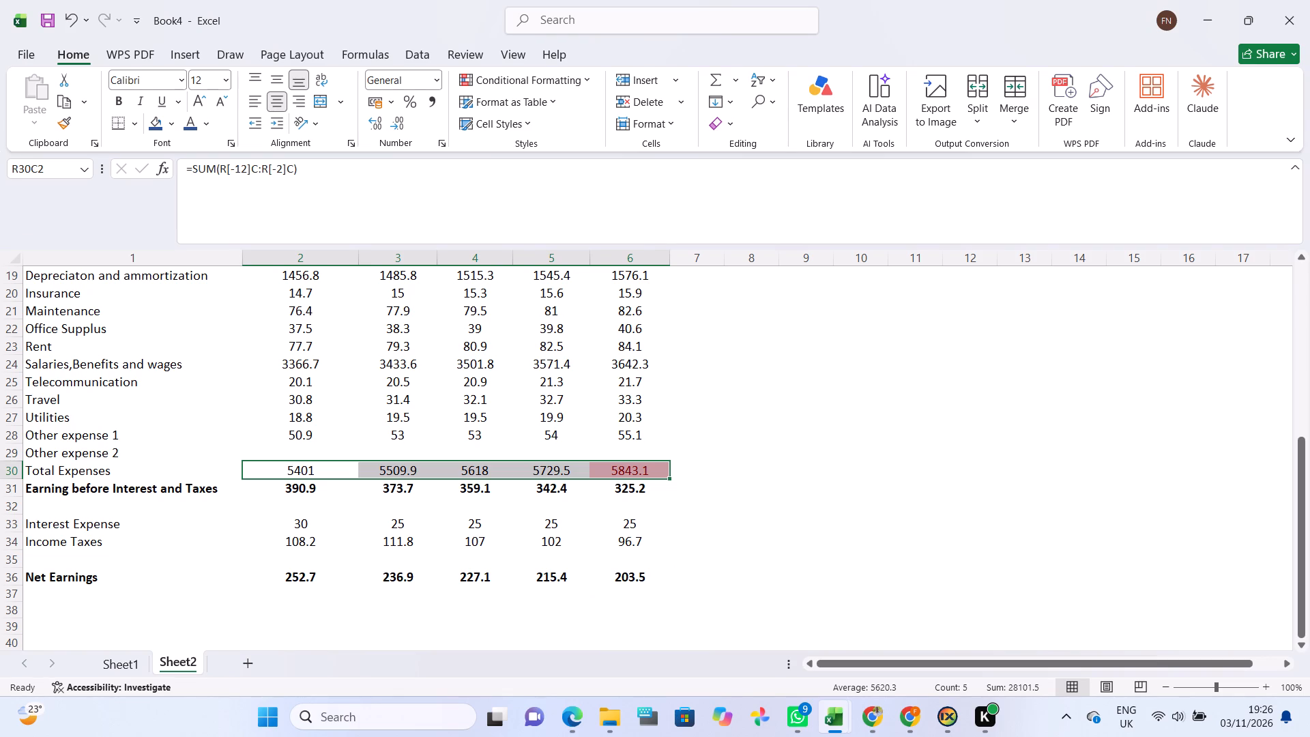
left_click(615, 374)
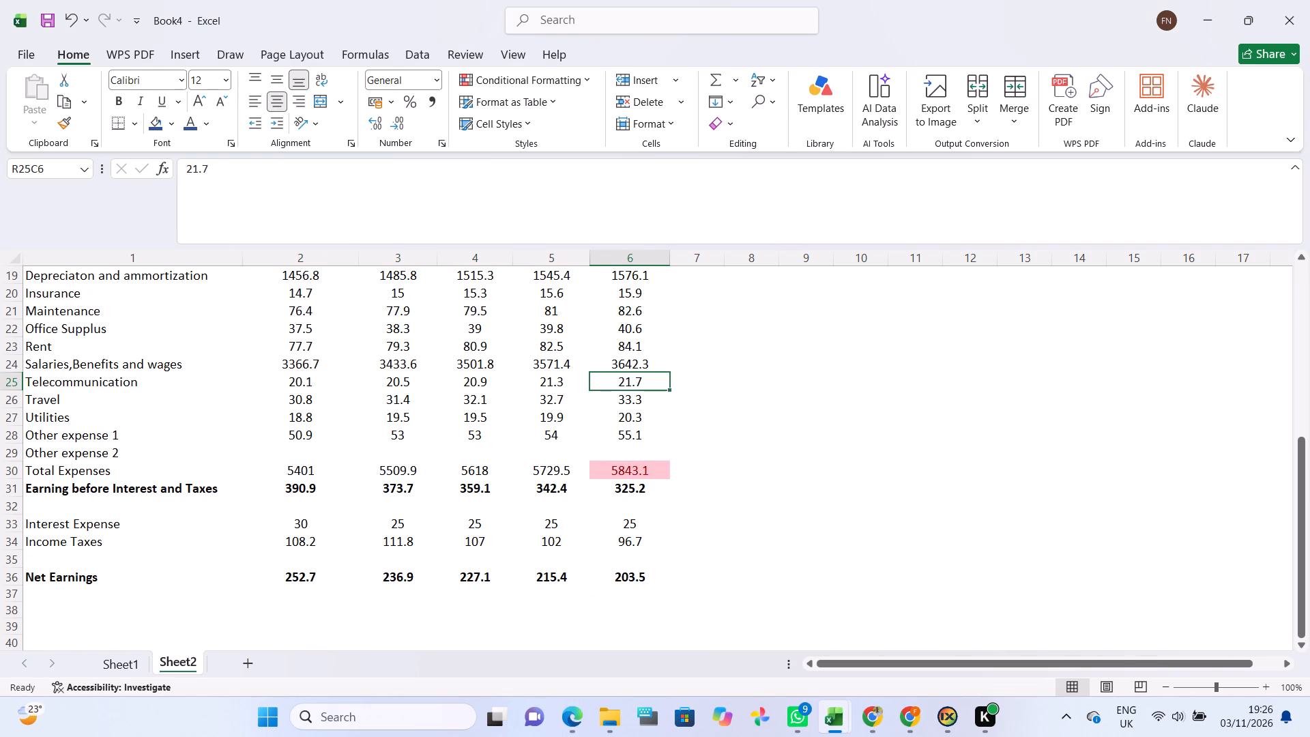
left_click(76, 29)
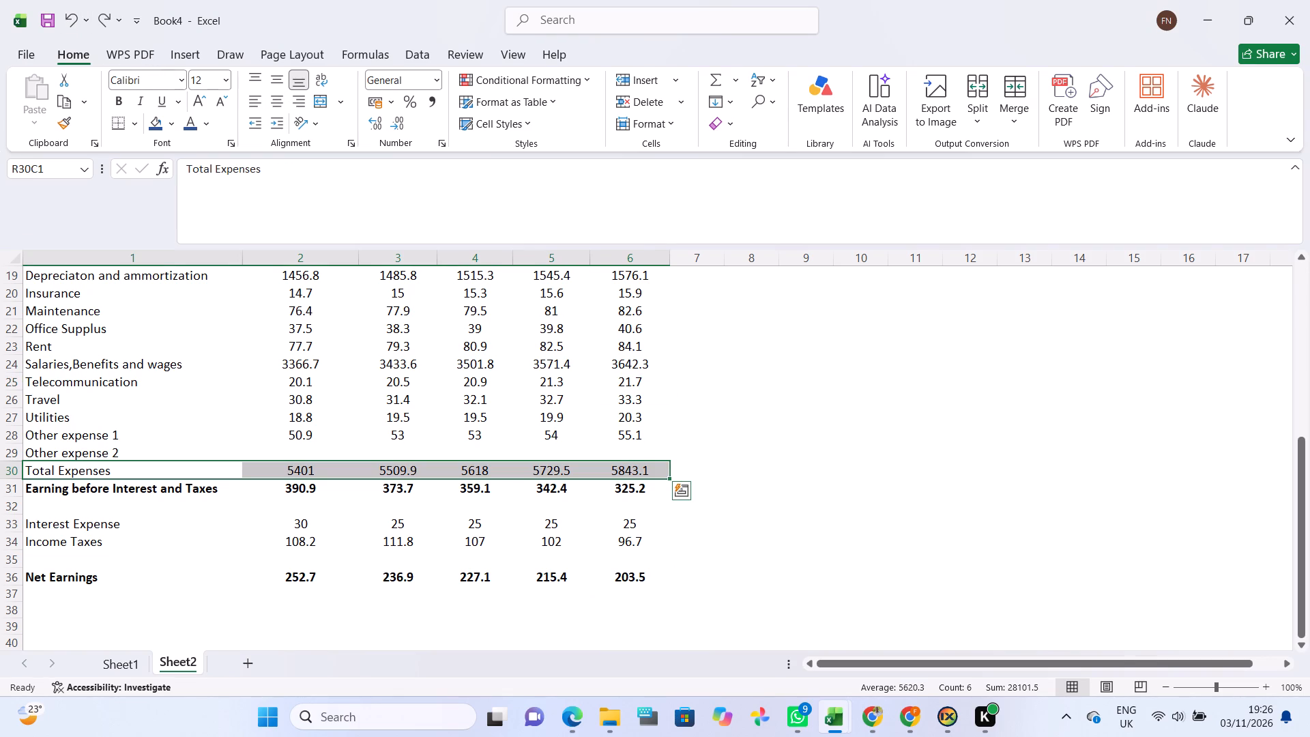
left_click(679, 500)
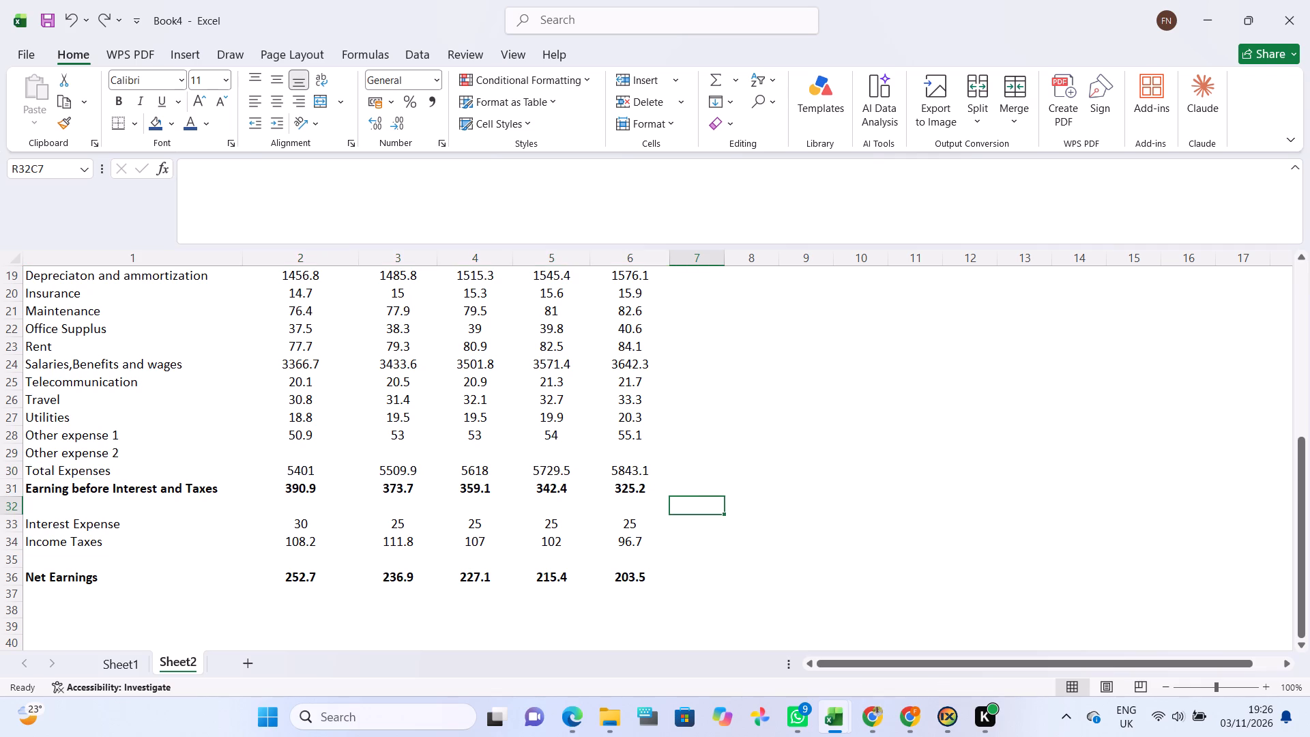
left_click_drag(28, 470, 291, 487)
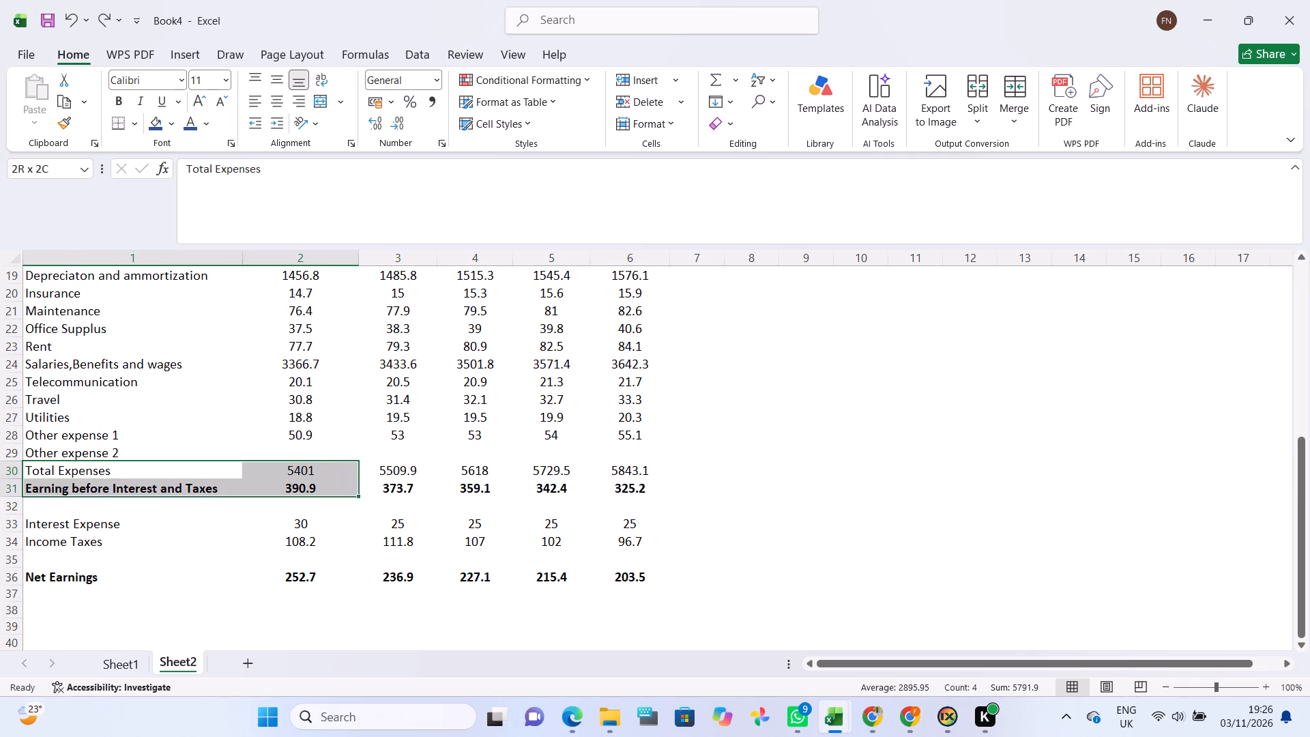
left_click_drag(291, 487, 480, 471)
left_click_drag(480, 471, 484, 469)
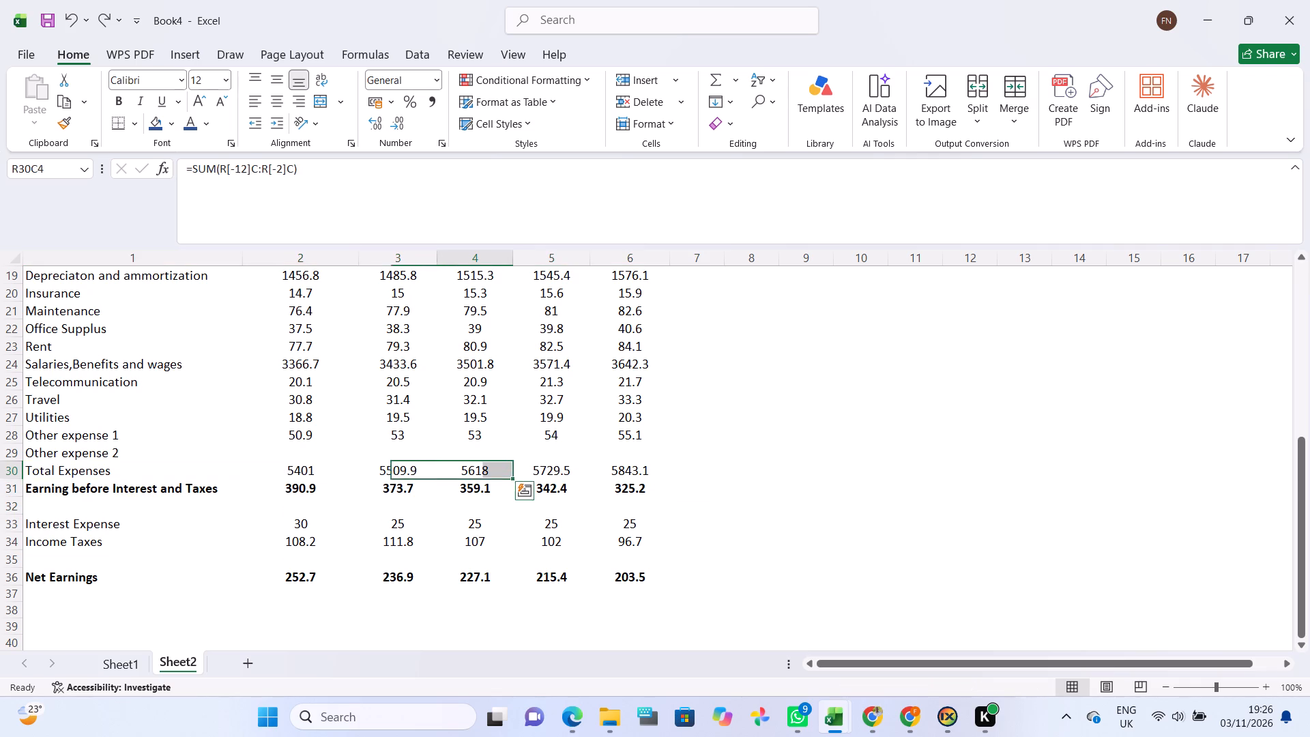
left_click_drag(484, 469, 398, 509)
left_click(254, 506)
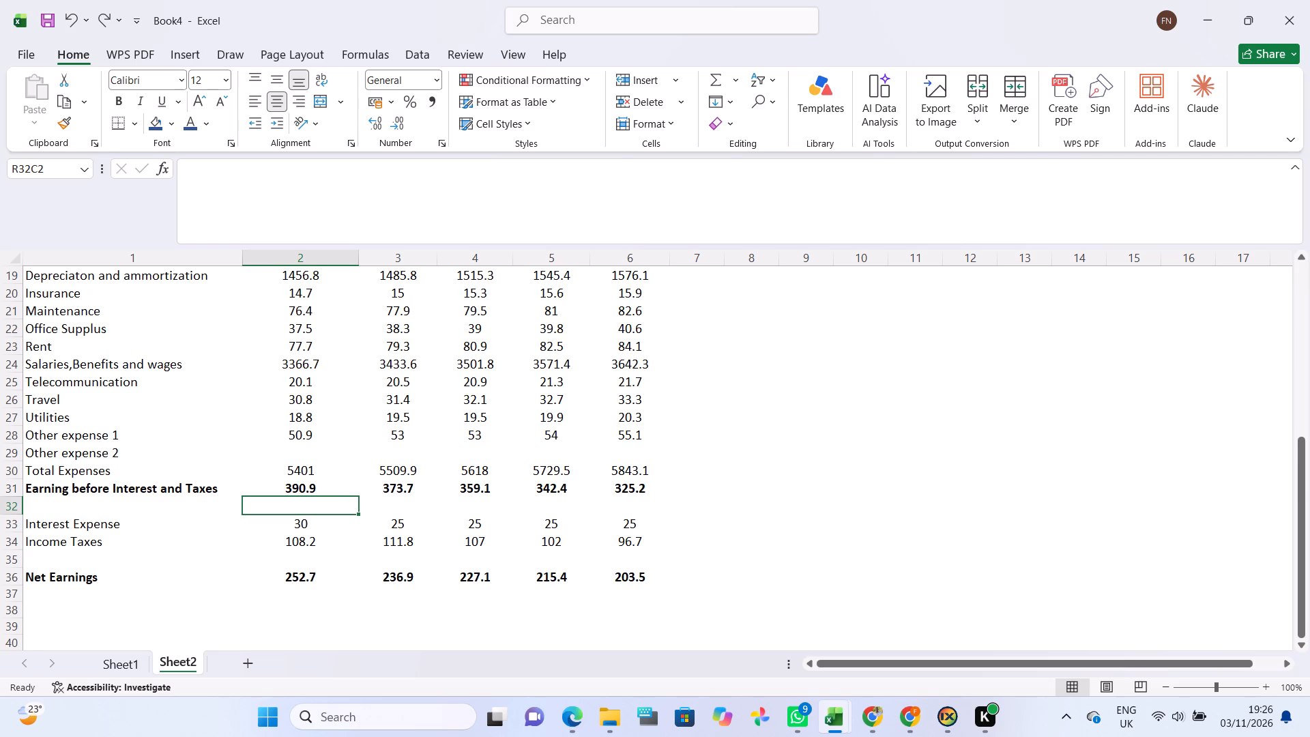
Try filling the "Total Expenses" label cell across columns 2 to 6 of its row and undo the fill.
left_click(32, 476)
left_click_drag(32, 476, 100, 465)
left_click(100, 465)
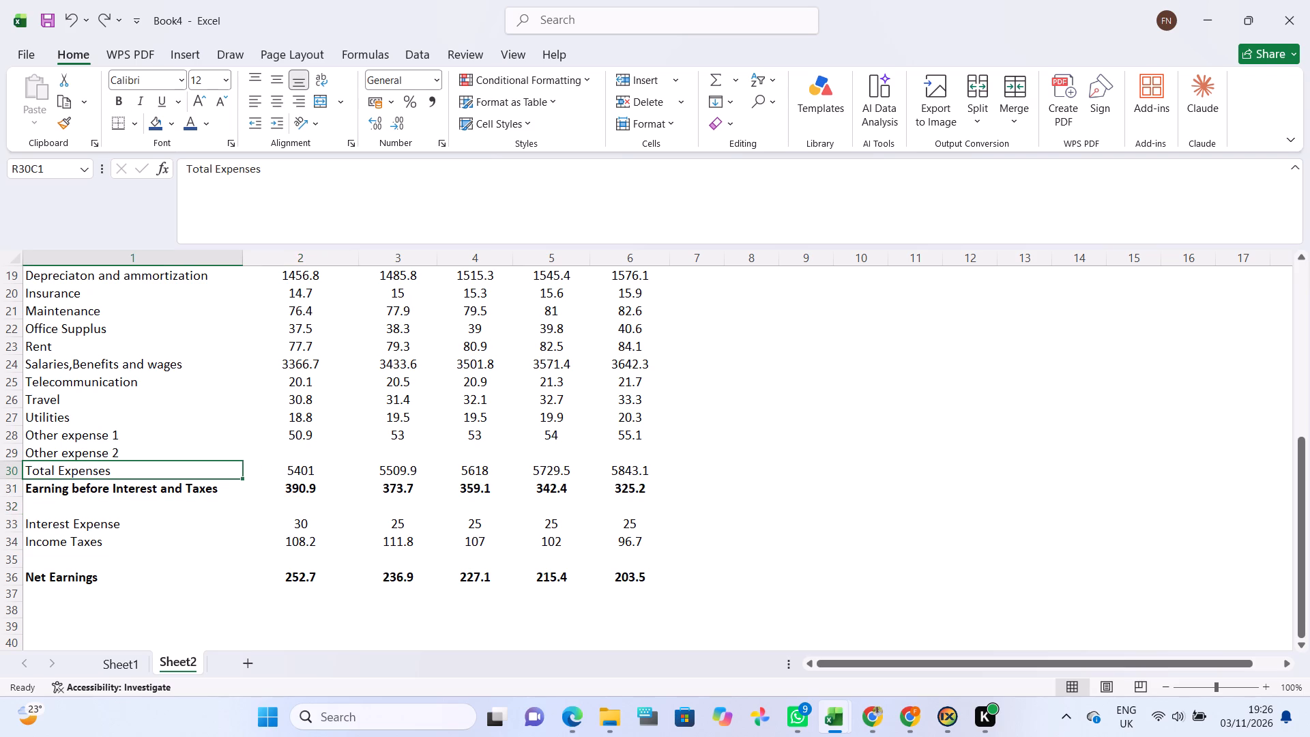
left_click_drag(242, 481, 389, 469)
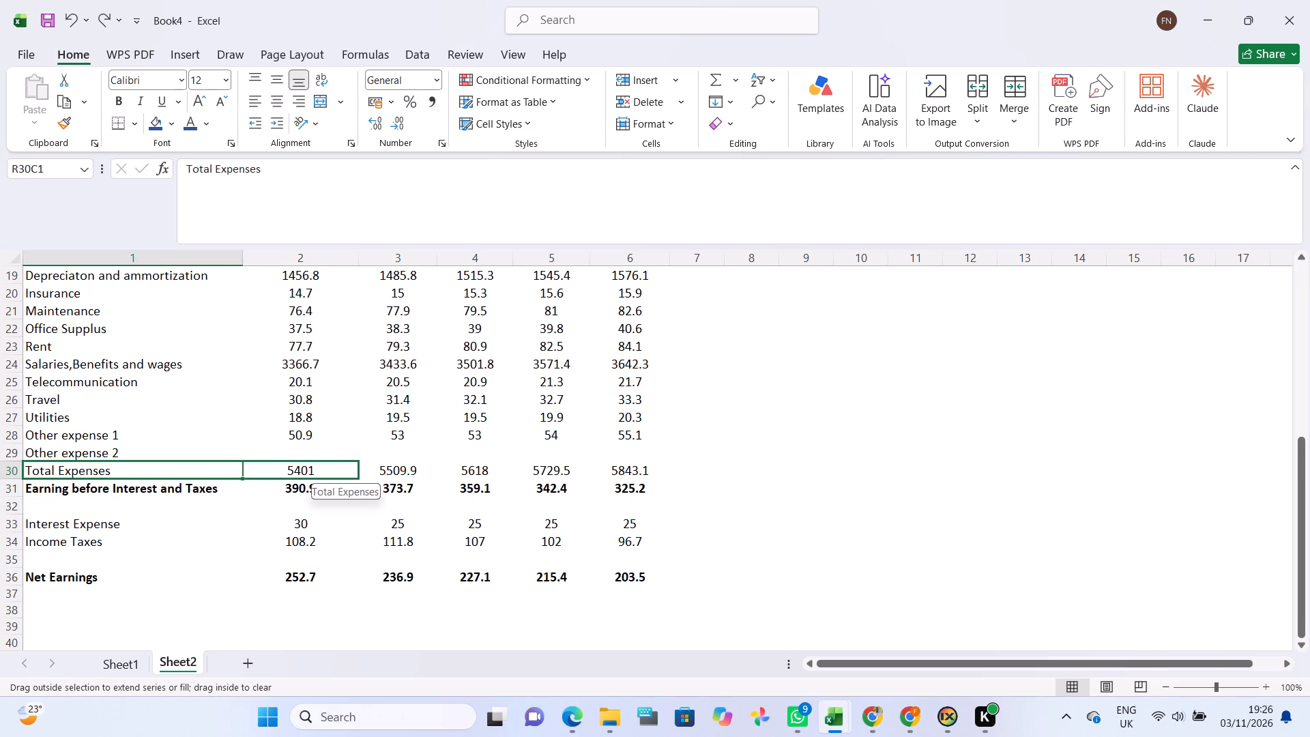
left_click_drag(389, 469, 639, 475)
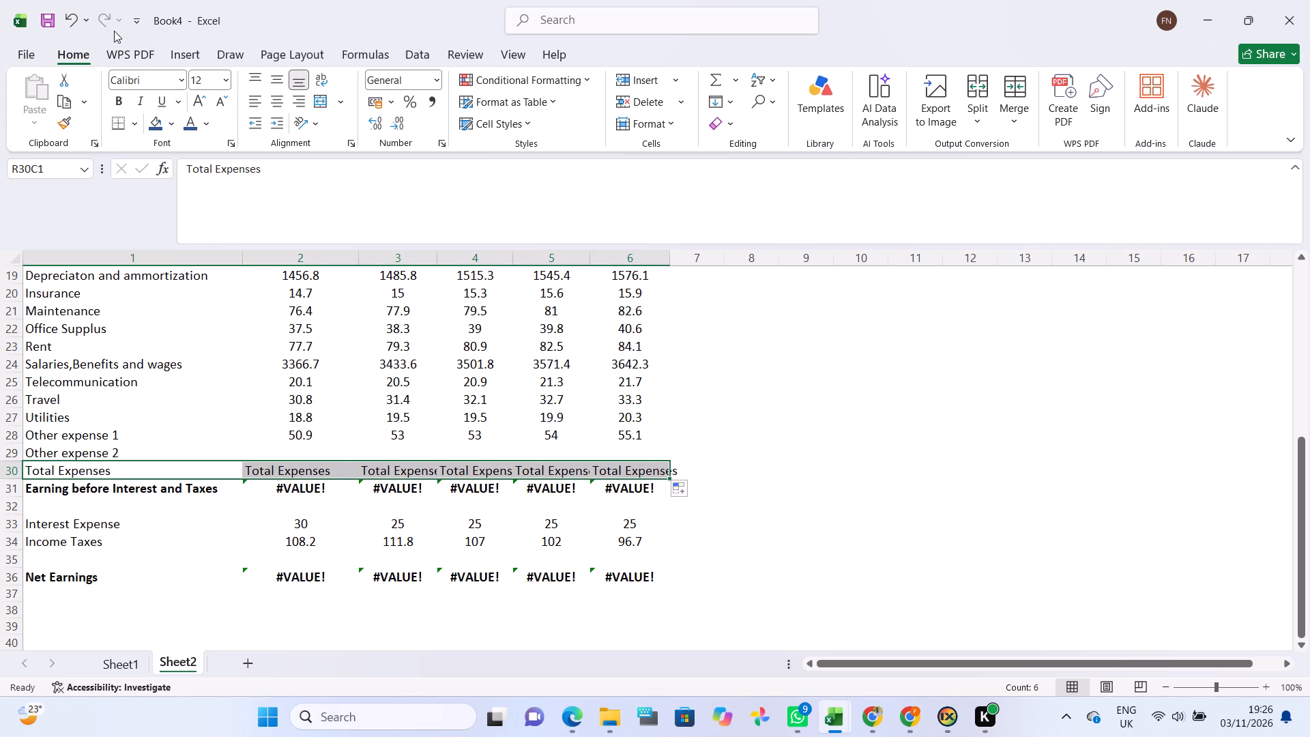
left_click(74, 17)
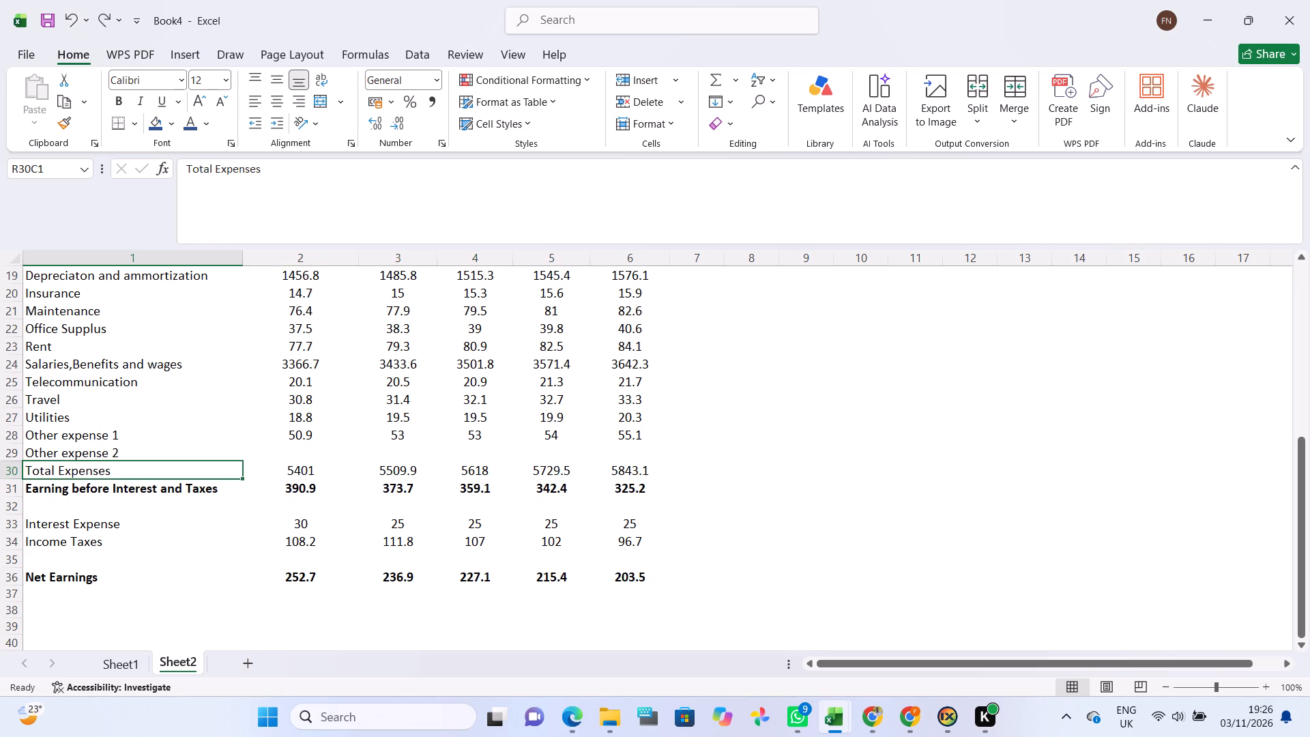
Look over the income statement on Sheet2 between the blue banner and the Net Earnings row.
left_click(293, 549)
scroll(337, 503, "down", 1)
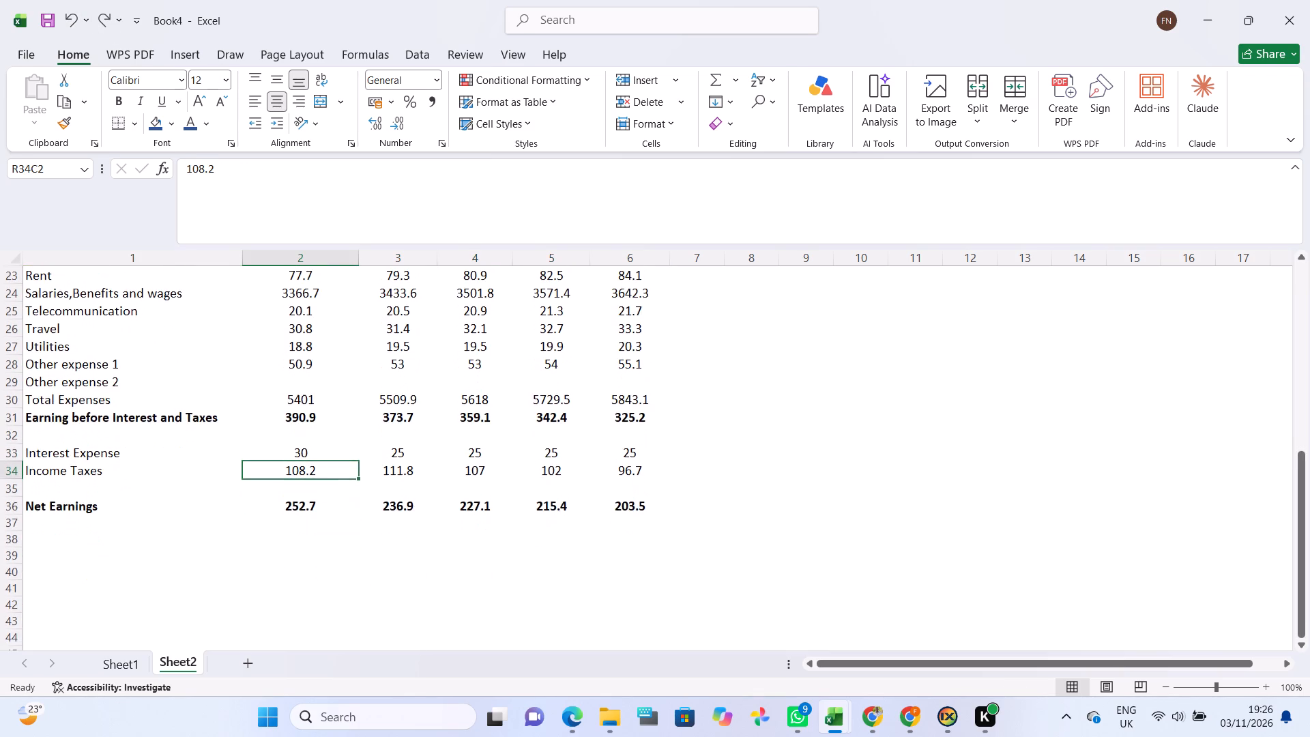
scroll(337, 503, "up", 4)
scroll(337, 503, "down", 1)
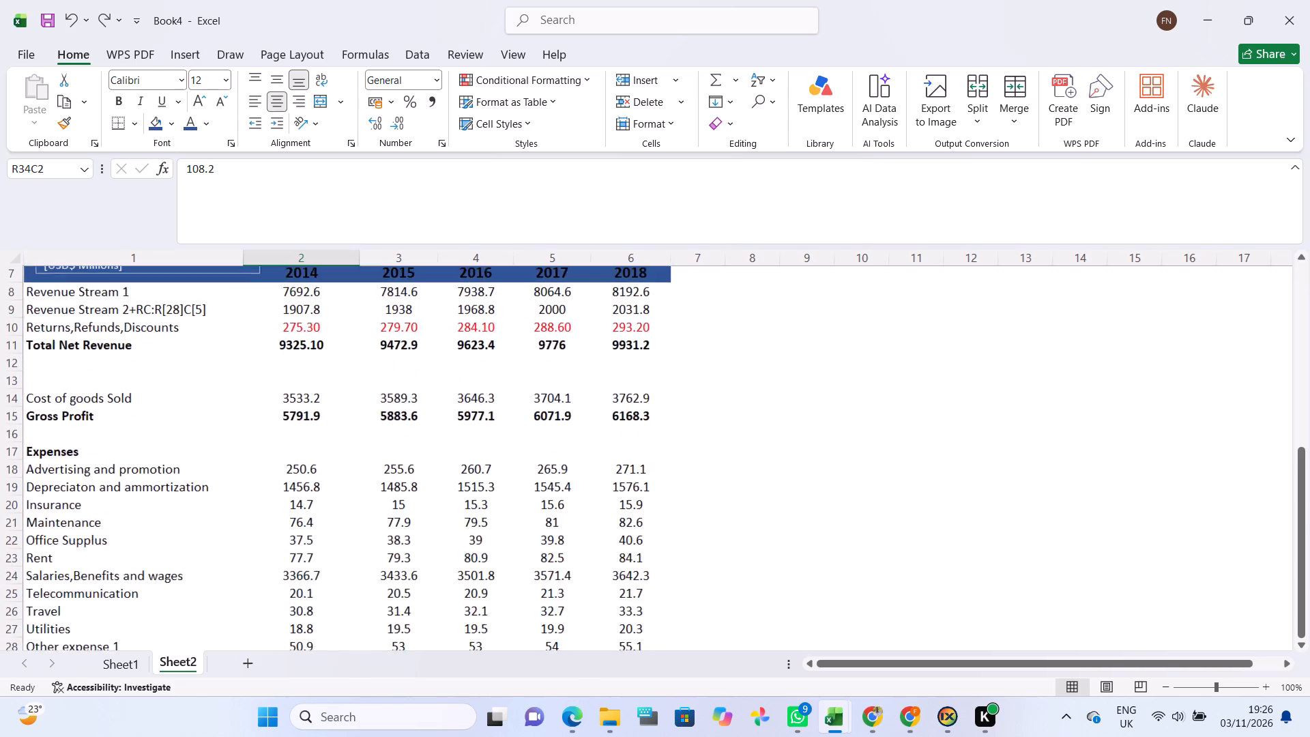
scroll(337, 503, "down", 3)
scroll(337, 503, "up", 2)
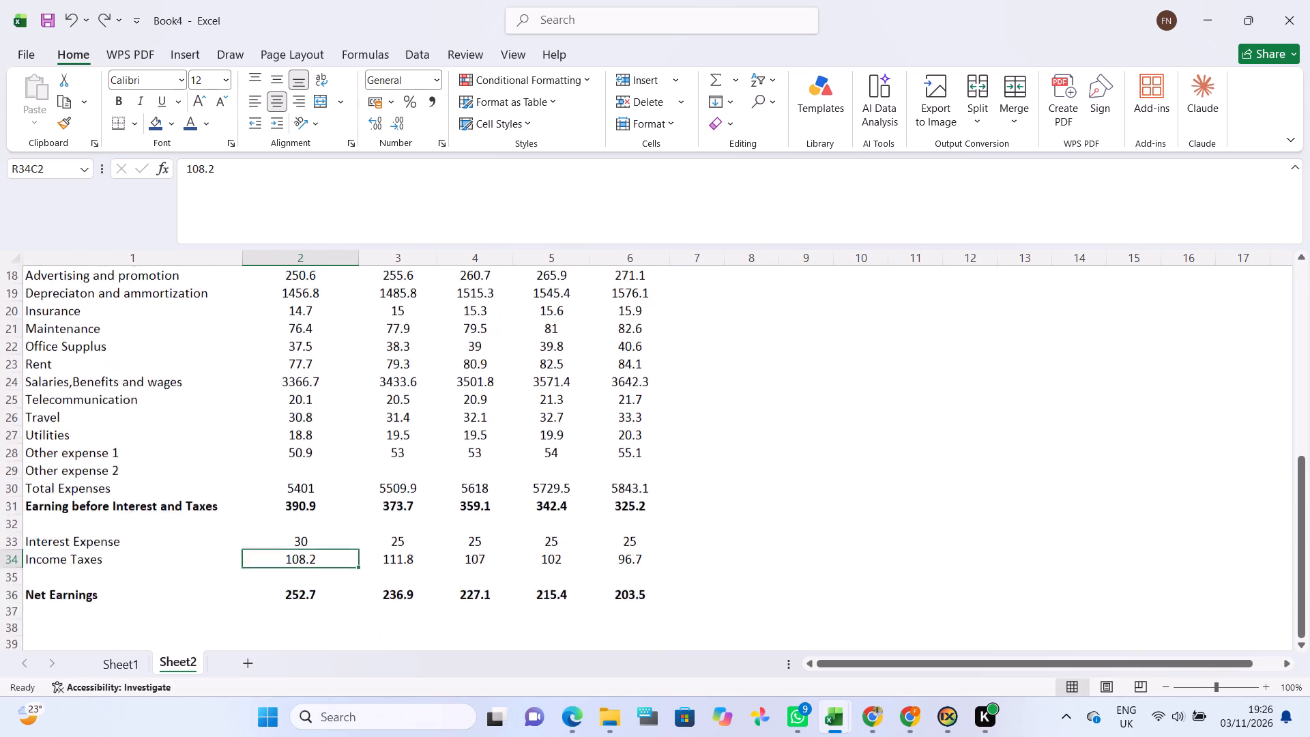
scroll(337, 503, "up", 2)
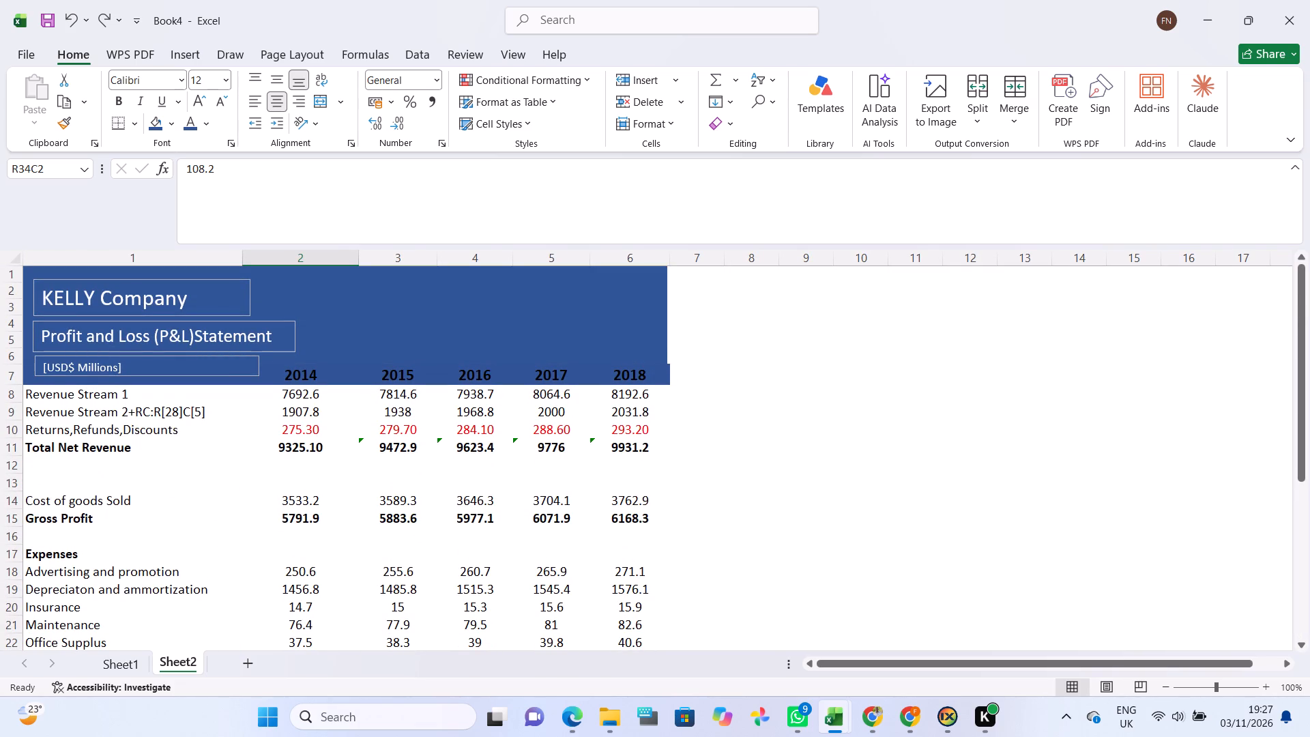
Widen the blue banner shape slightly so its edge lines up with the outer edge of column 6.
left_click(617, 333)
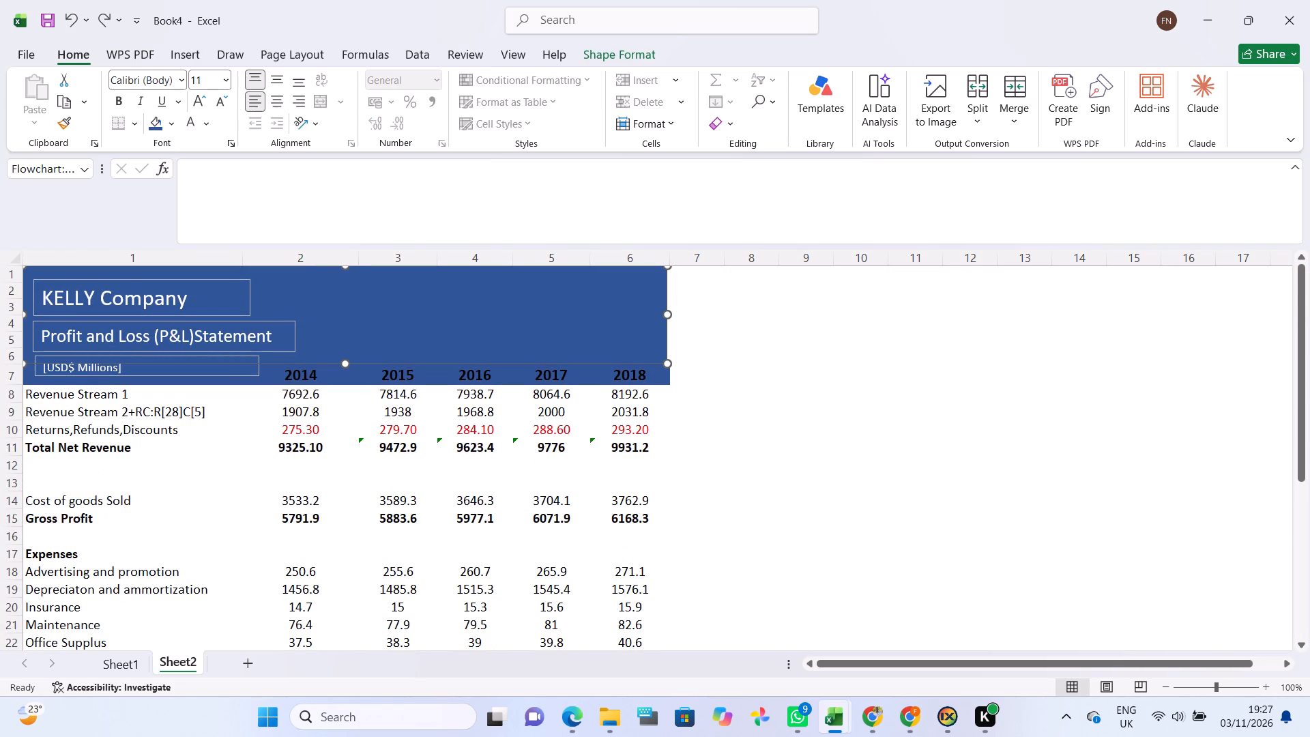
left_click(667, 315)
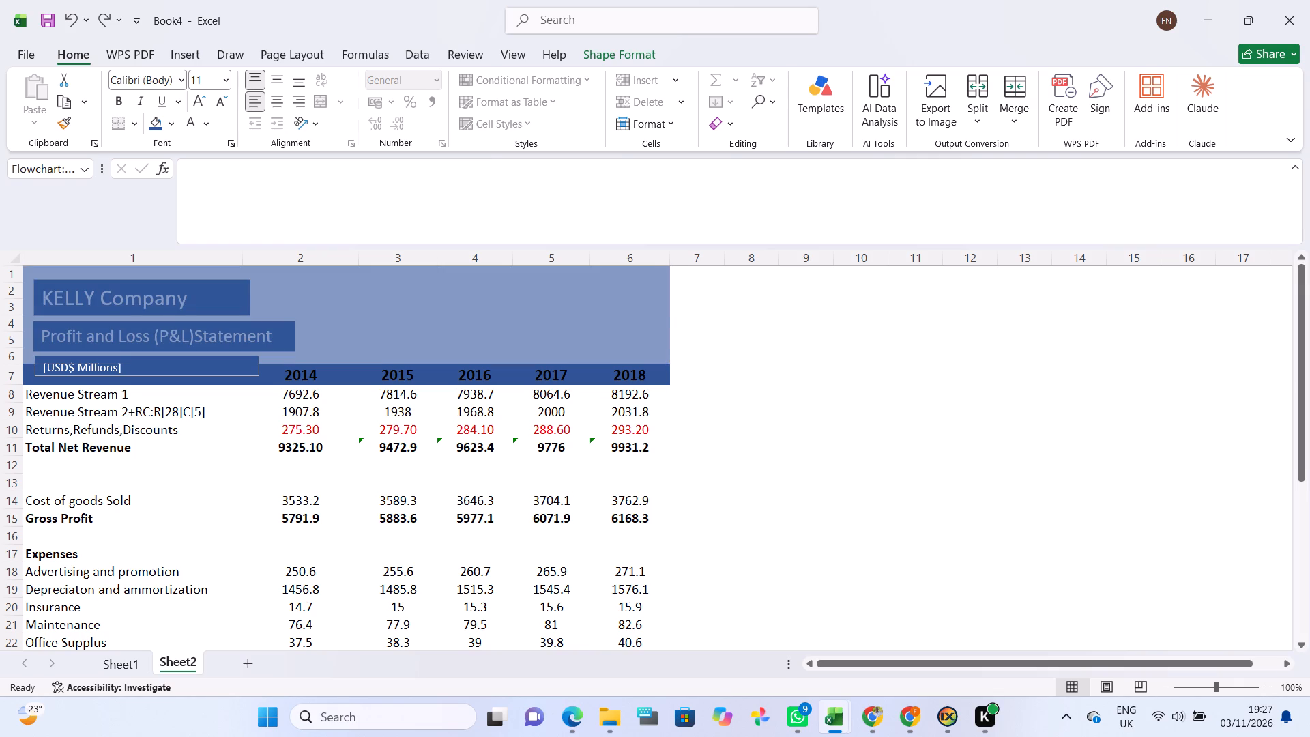
left_click(778, 341)
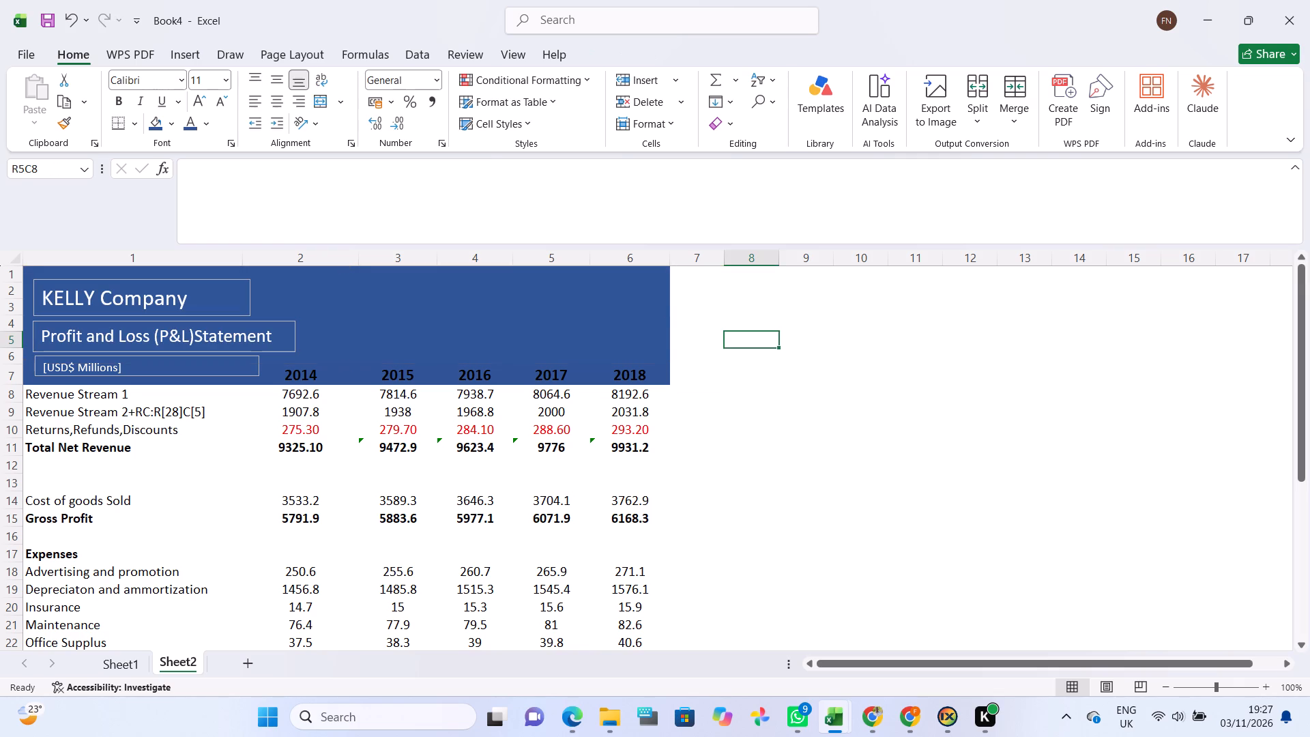
left_click(579, 353)
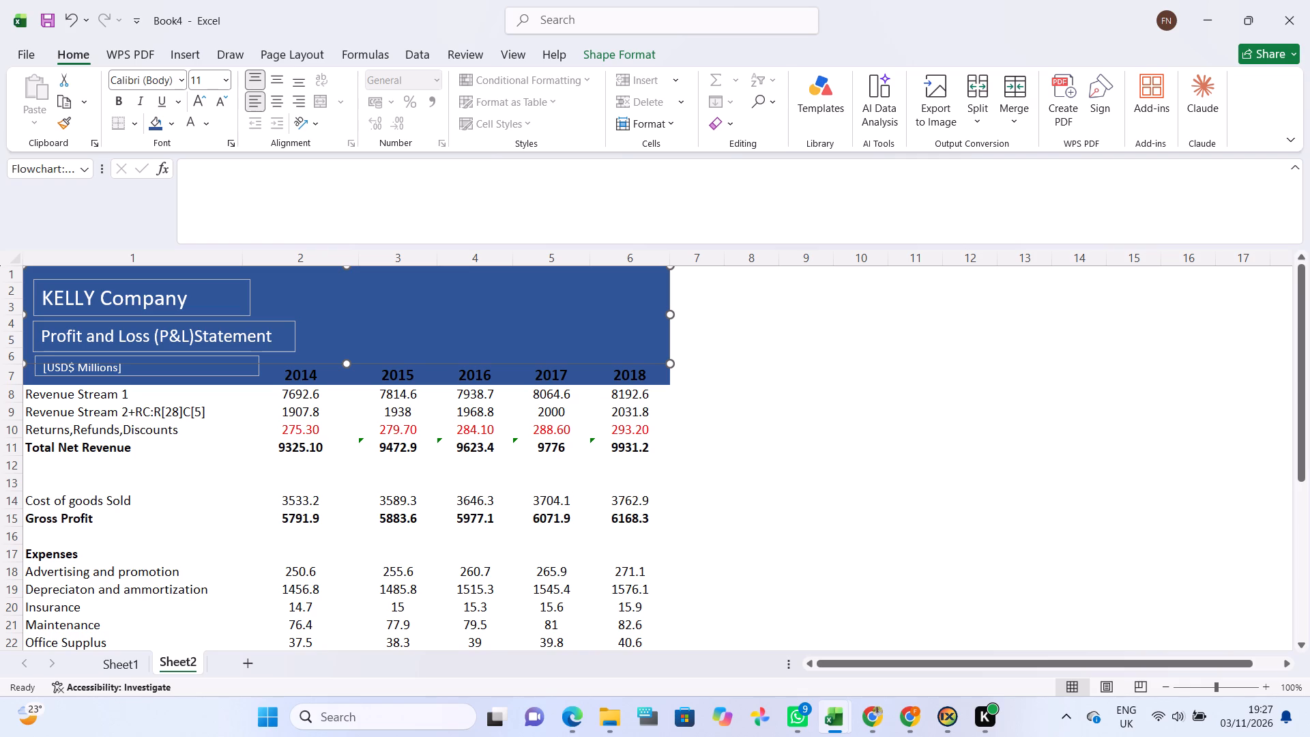
Look over the income statement on Sheet2 from the banner down to the Net Earnings row.
left_click(849, 420)
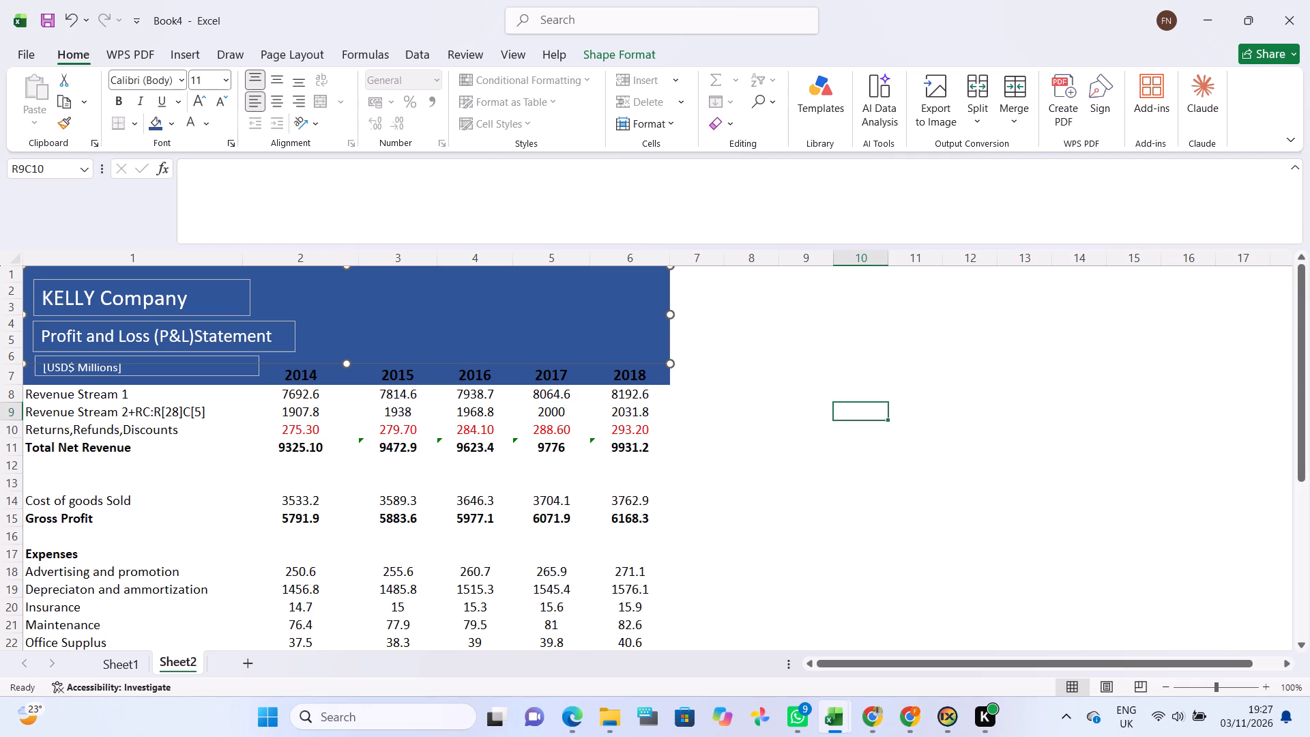
scroll(529, 567, "down", 2)
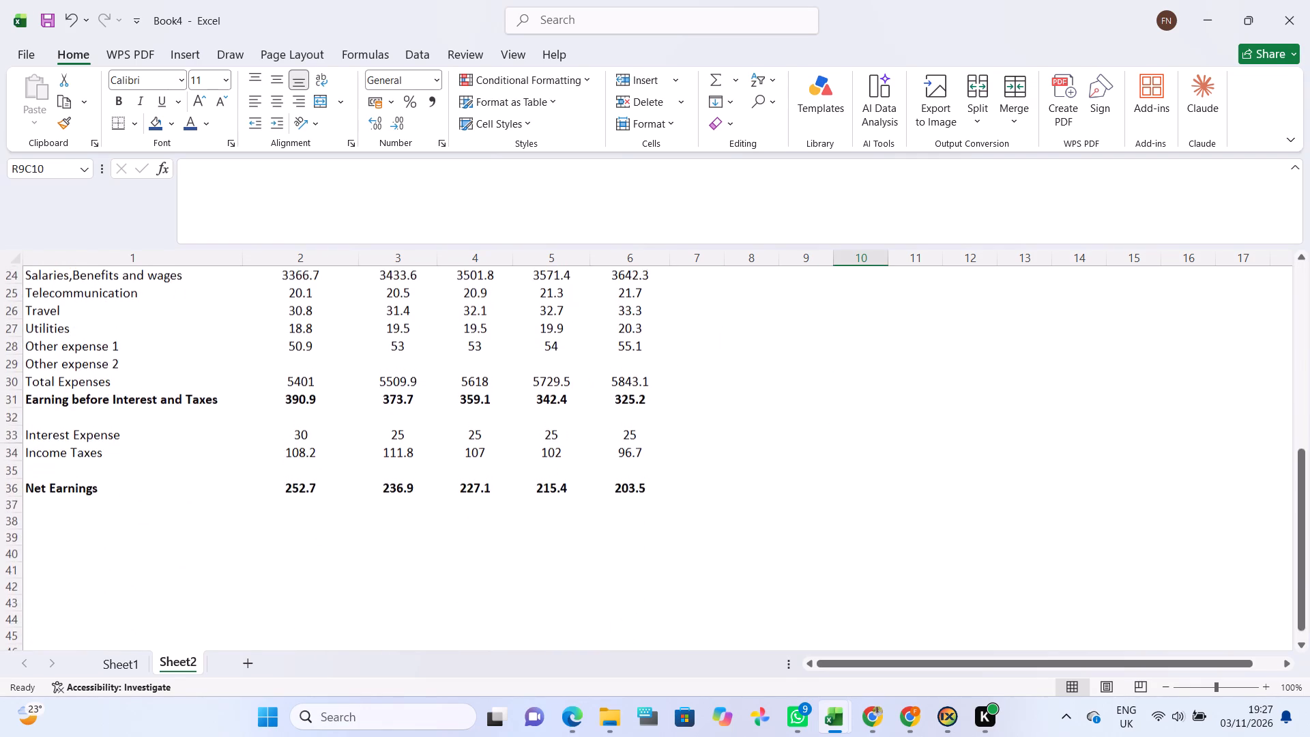
scroll(529, 567, "up", 2)
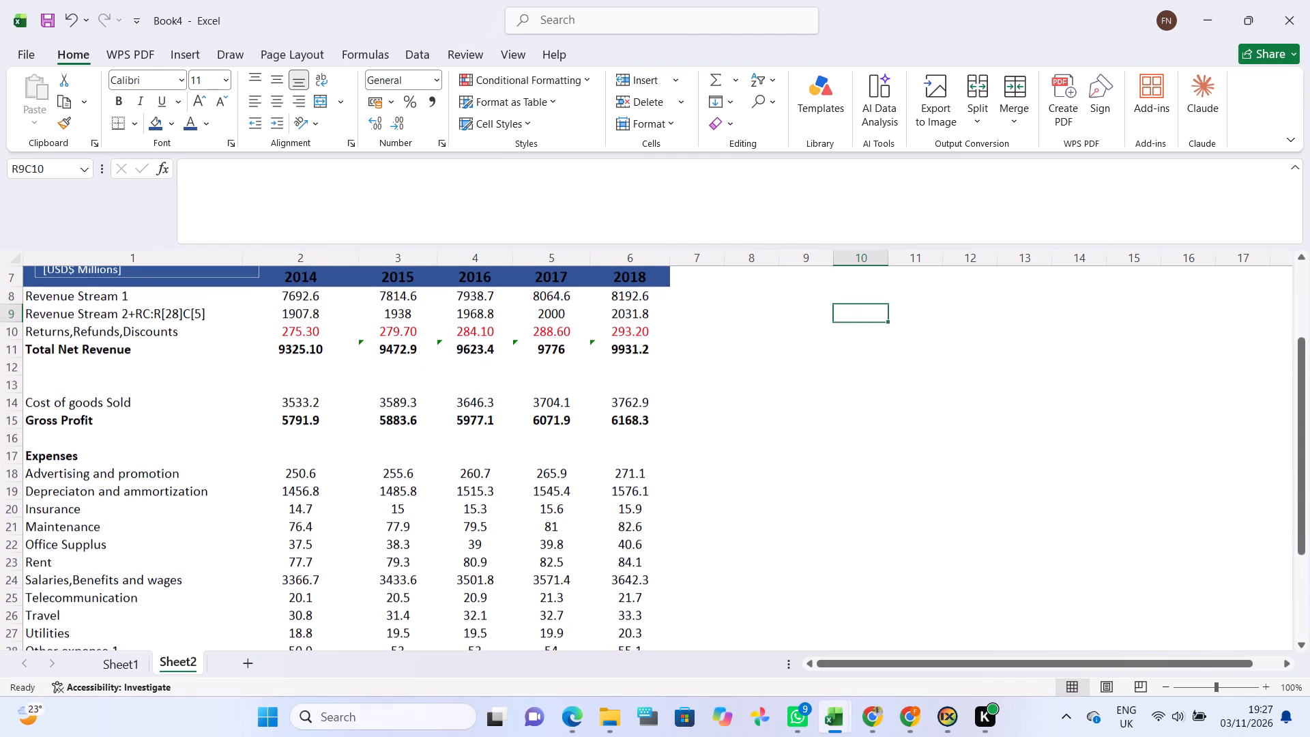
scroll(491, 386, "up", 1)
scroll(285, 220, "up", 1)
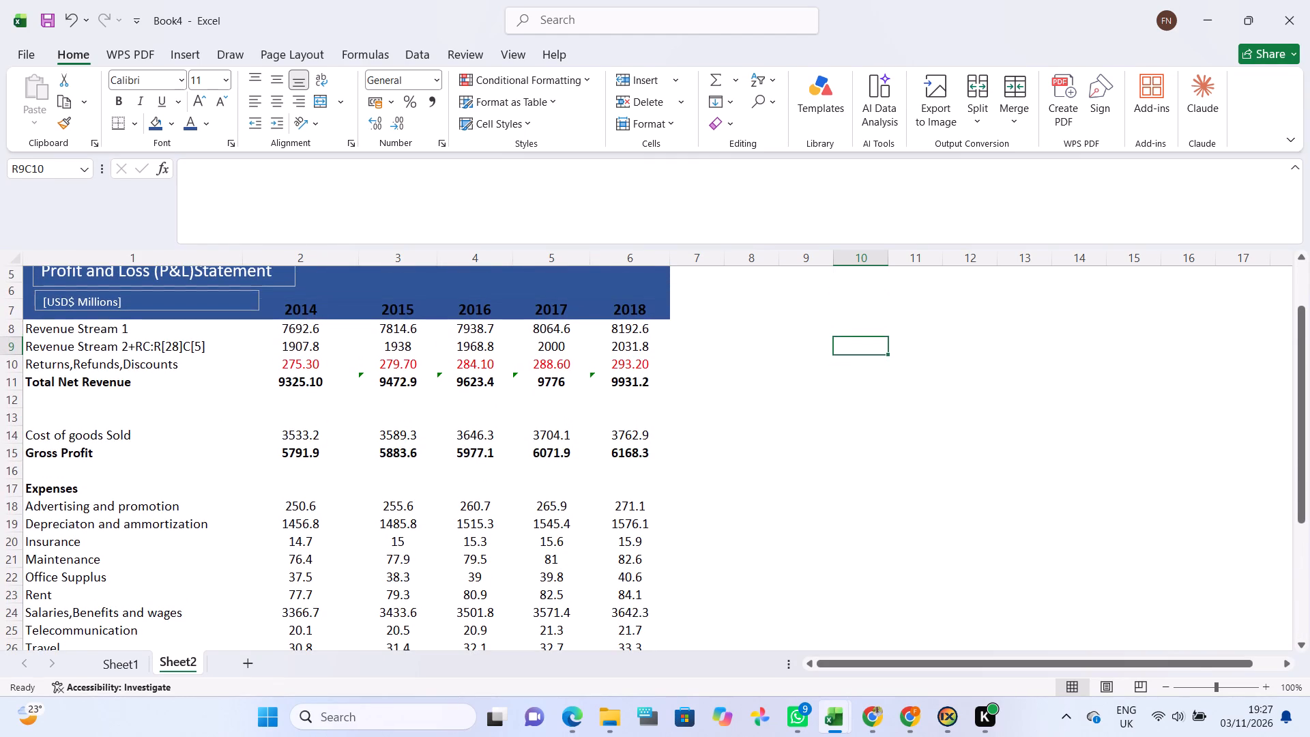
scroll(285, 220, "up", 2)
scroll(270, 292, "up", 1)
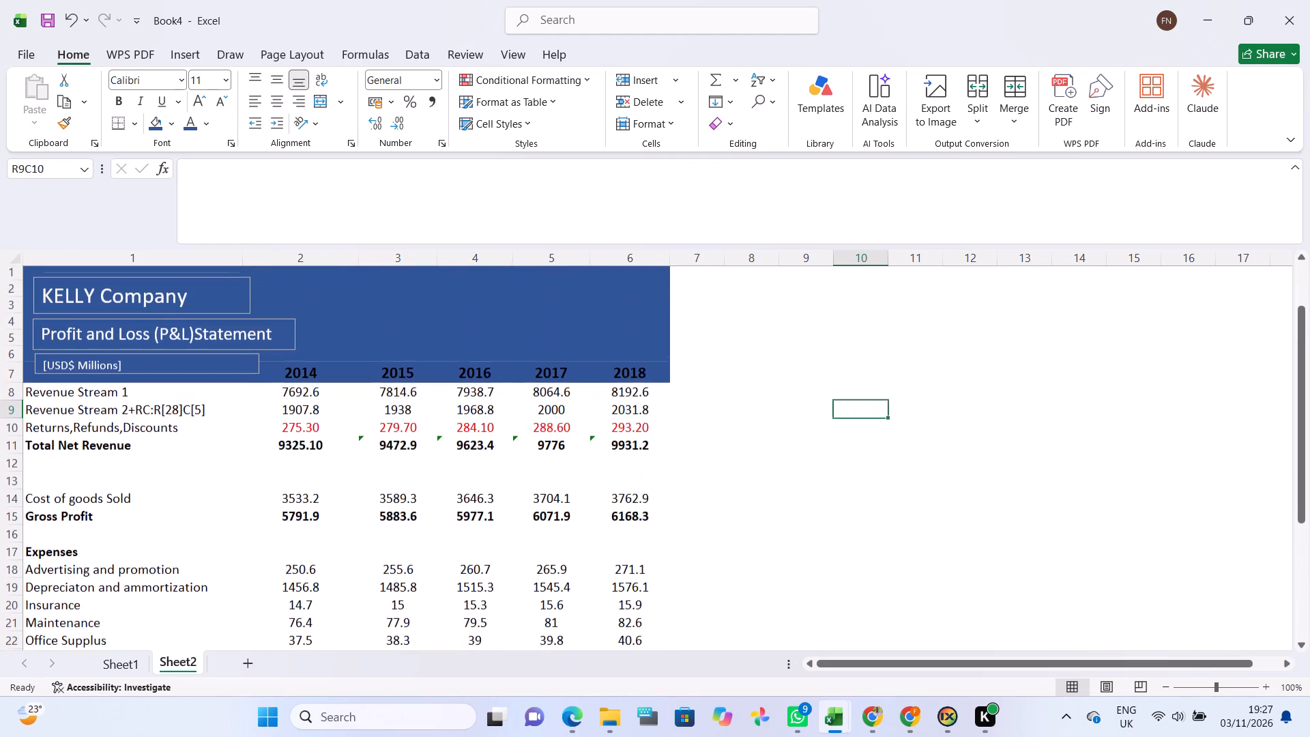
Start saving a copy of the workbook on this PC, beginning from Documents, with PDF as the file type.
left_click(35, 56)
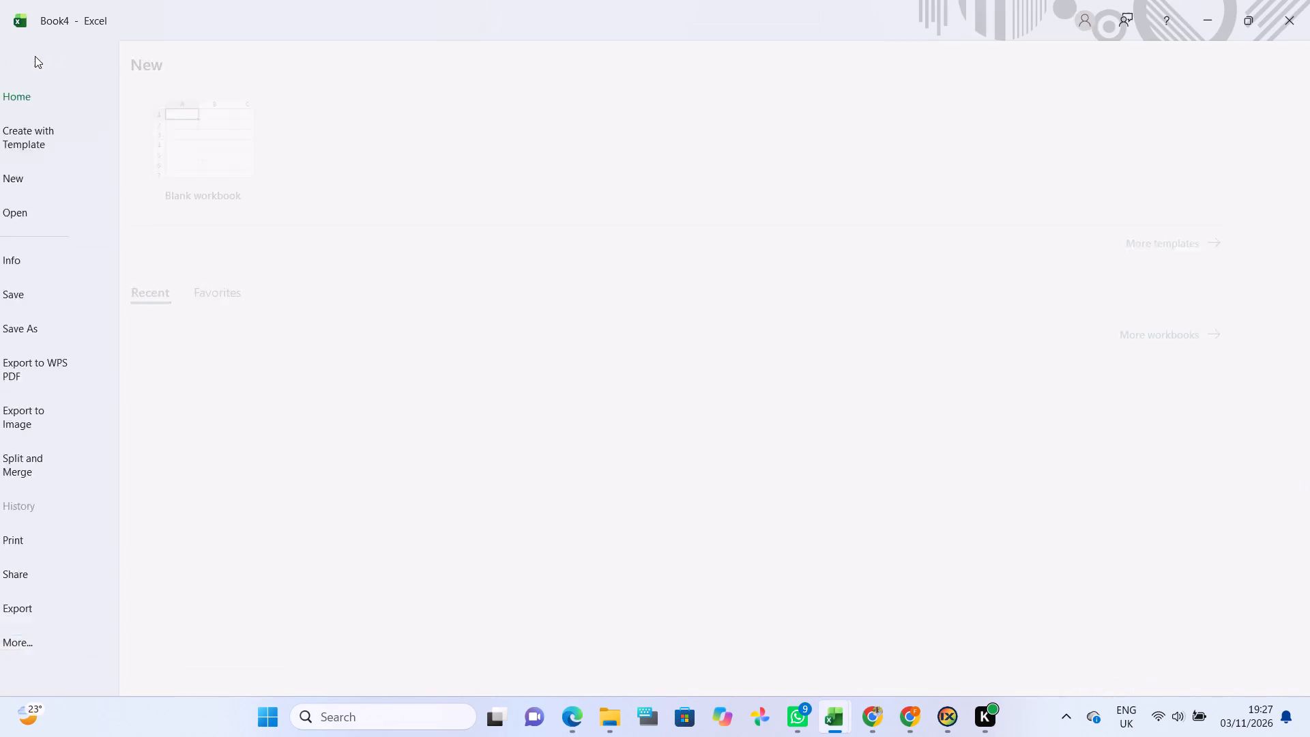
left_click(58, 328)
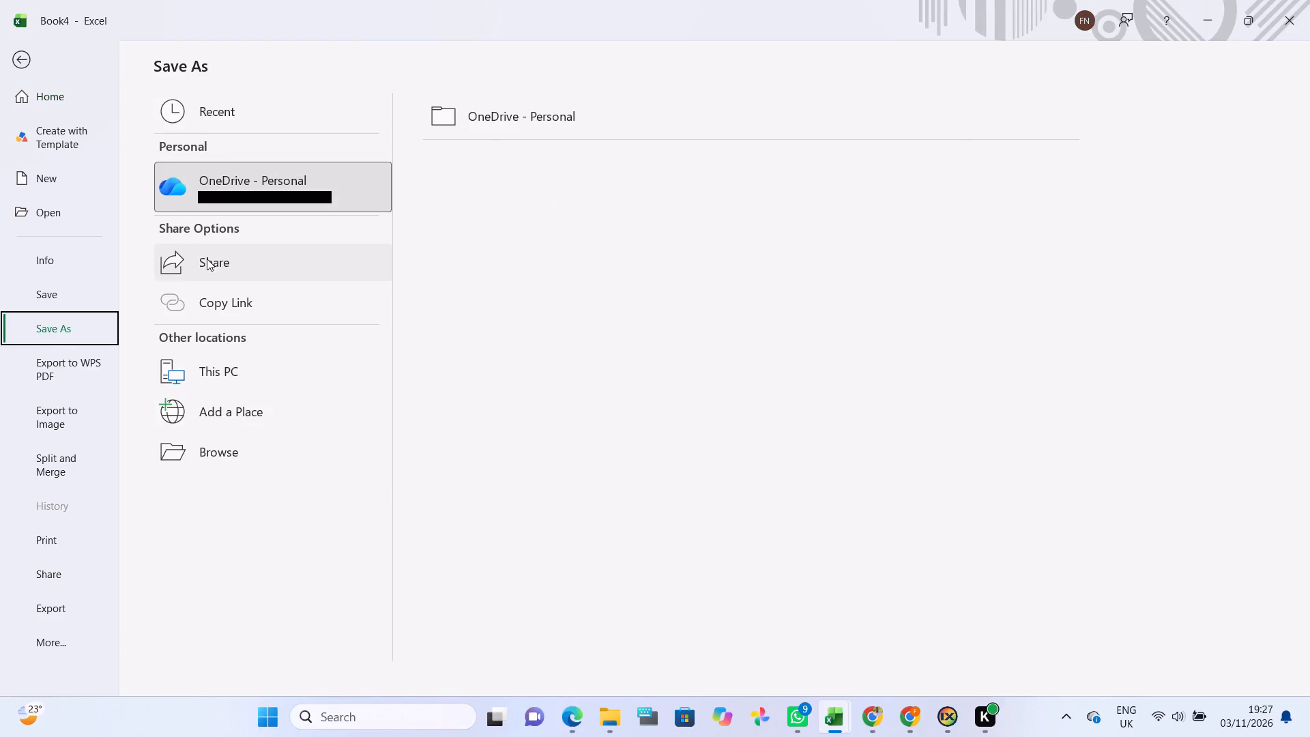
double_click(172, 381)
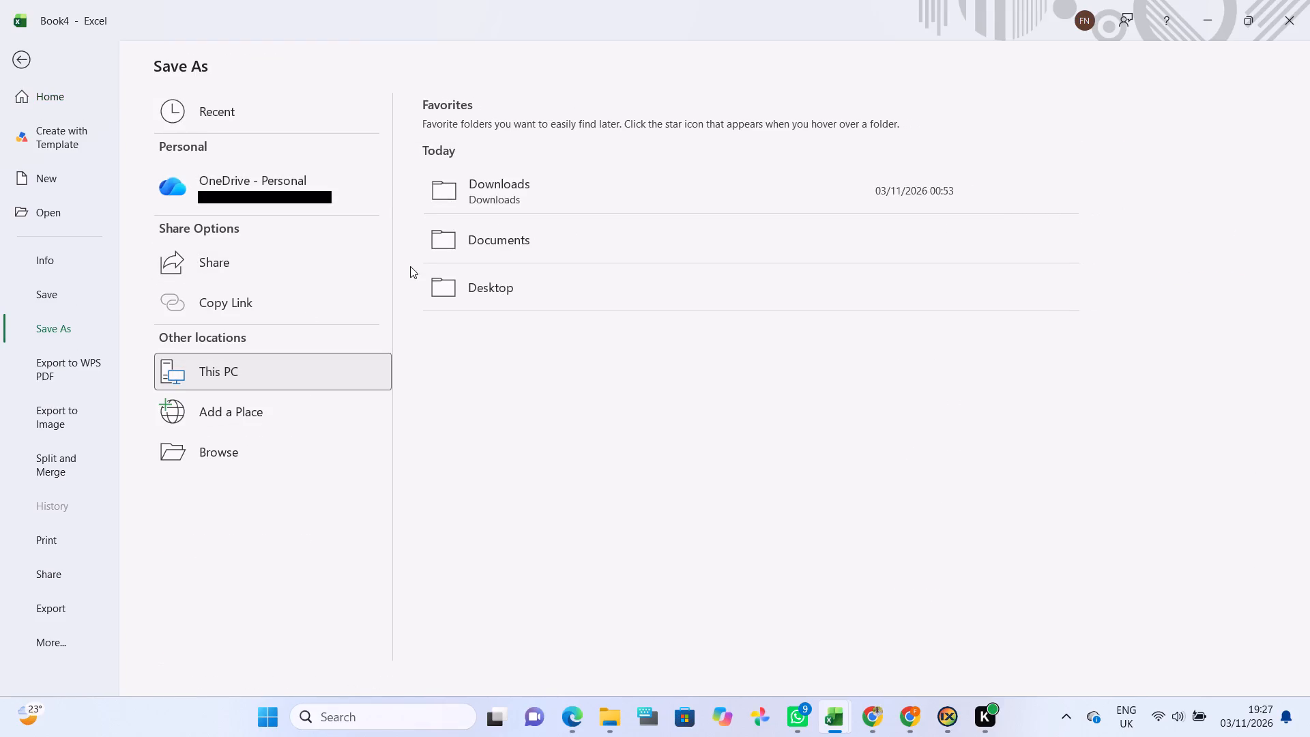
left_click(478, 250)
left_click(478, 250)
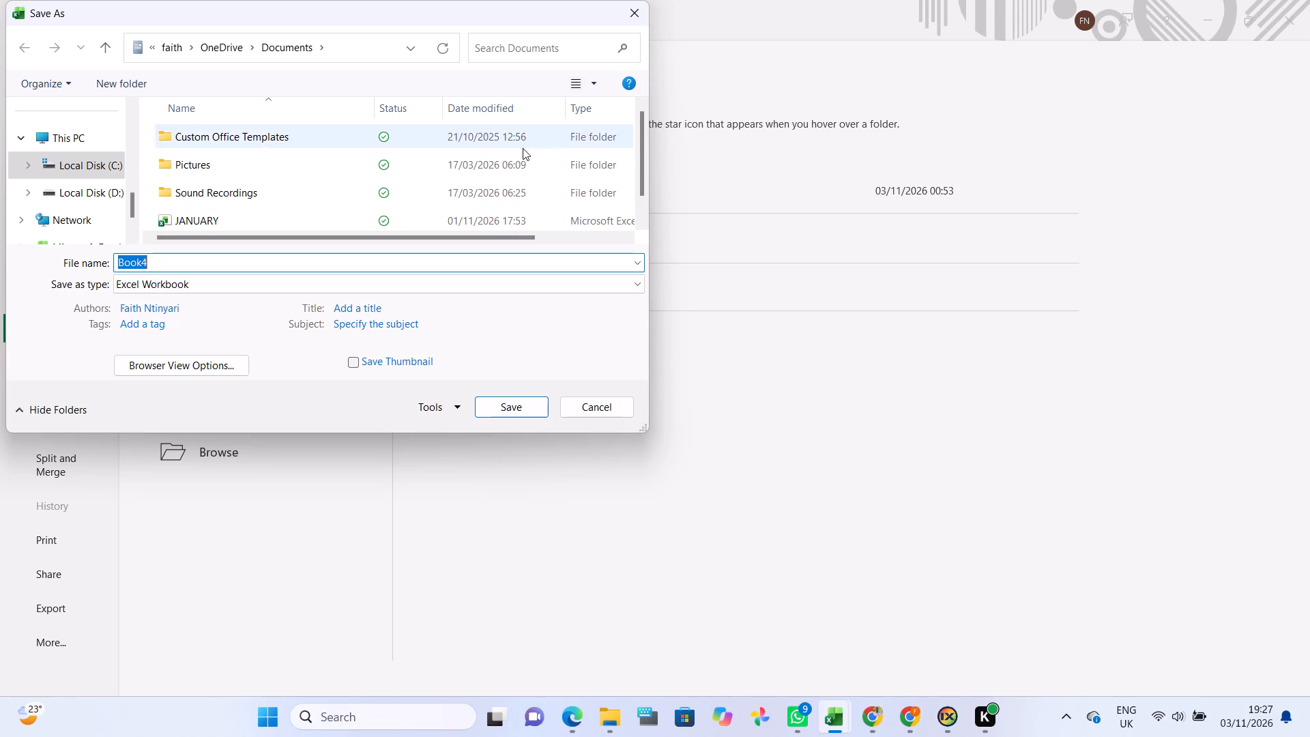
left_click(456, 278)
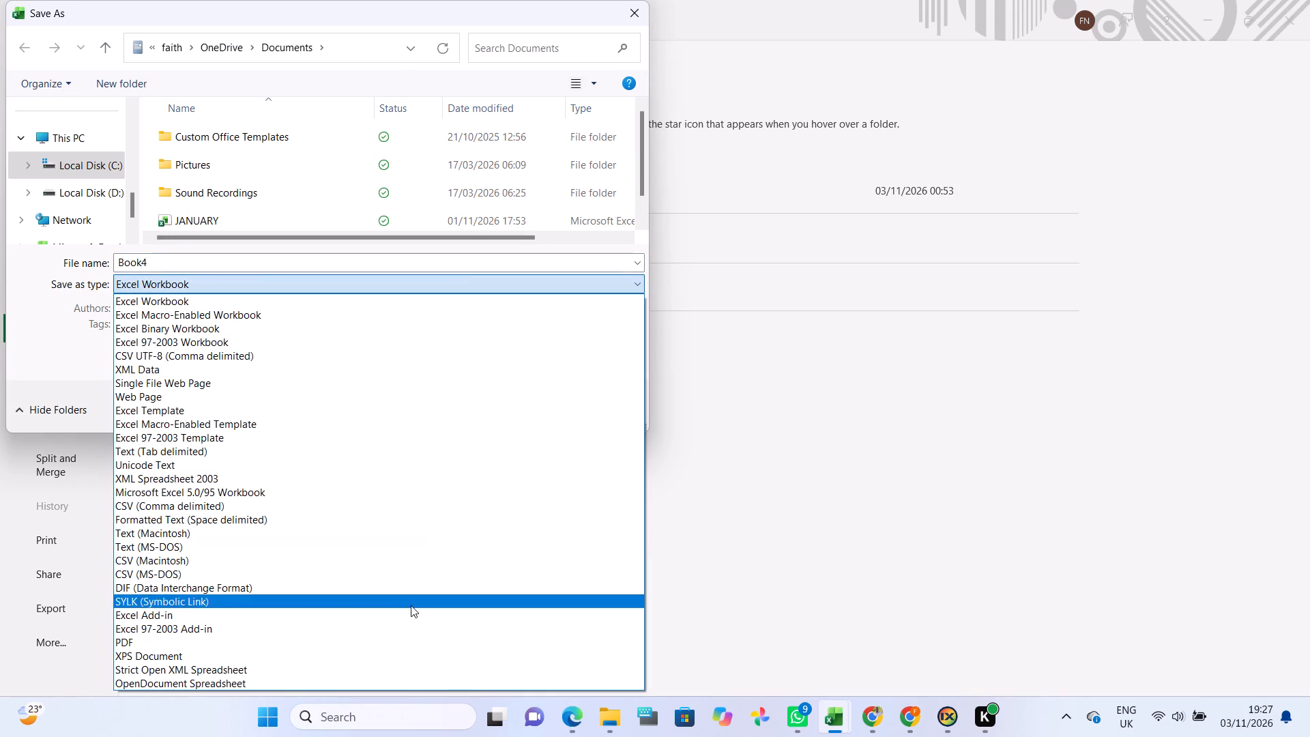
left_click(407, 629)
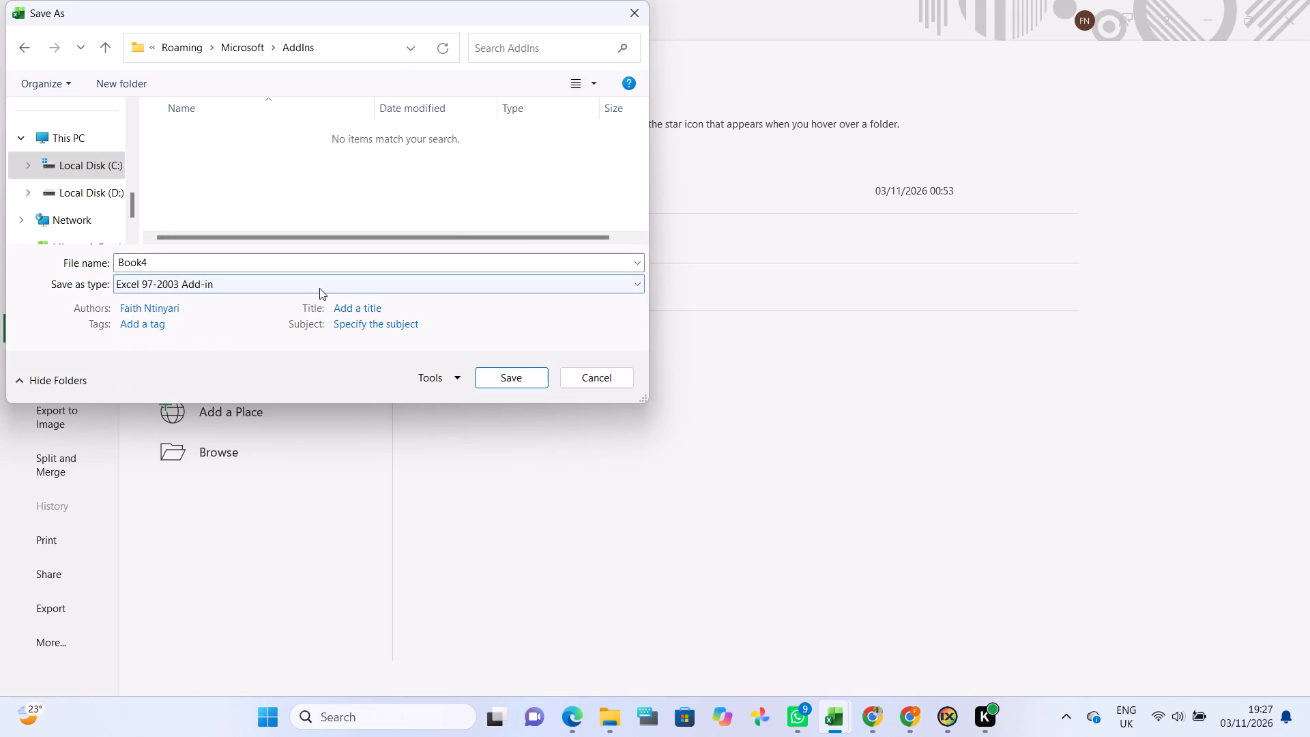
left_click(319, 288)
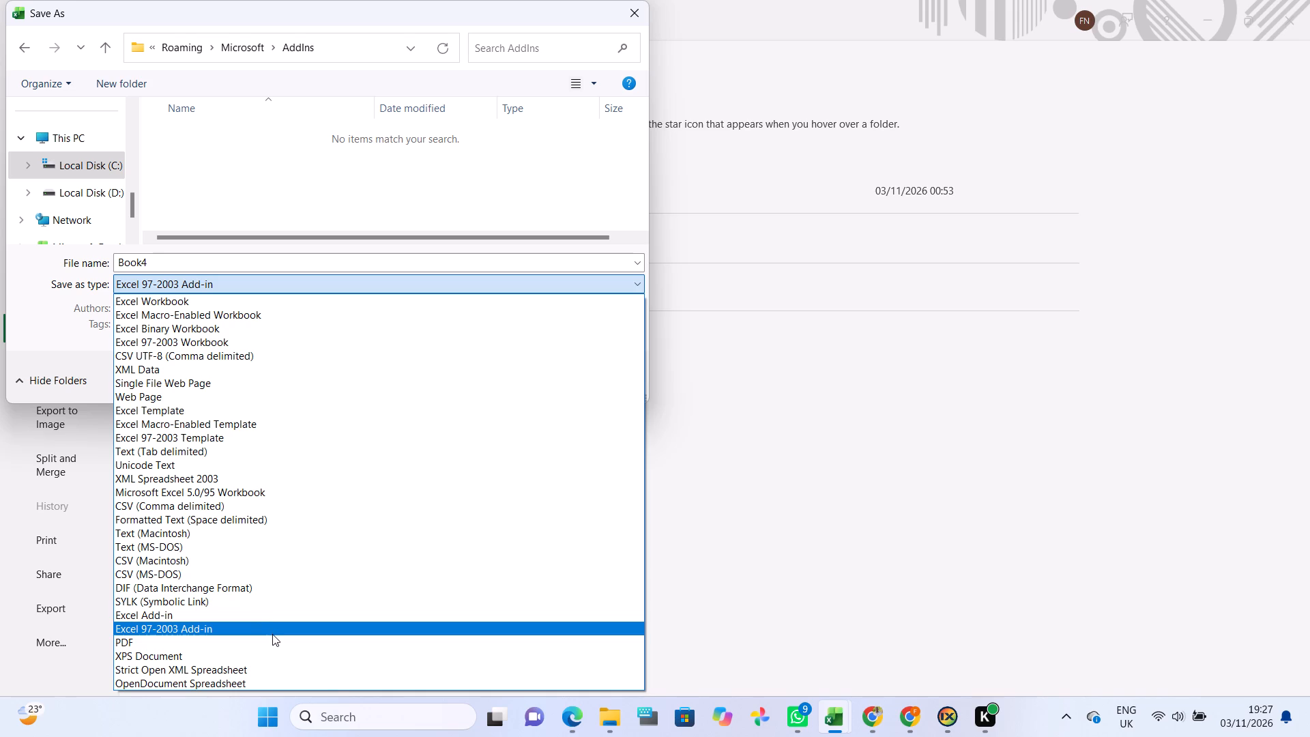
left_click(271, 648)
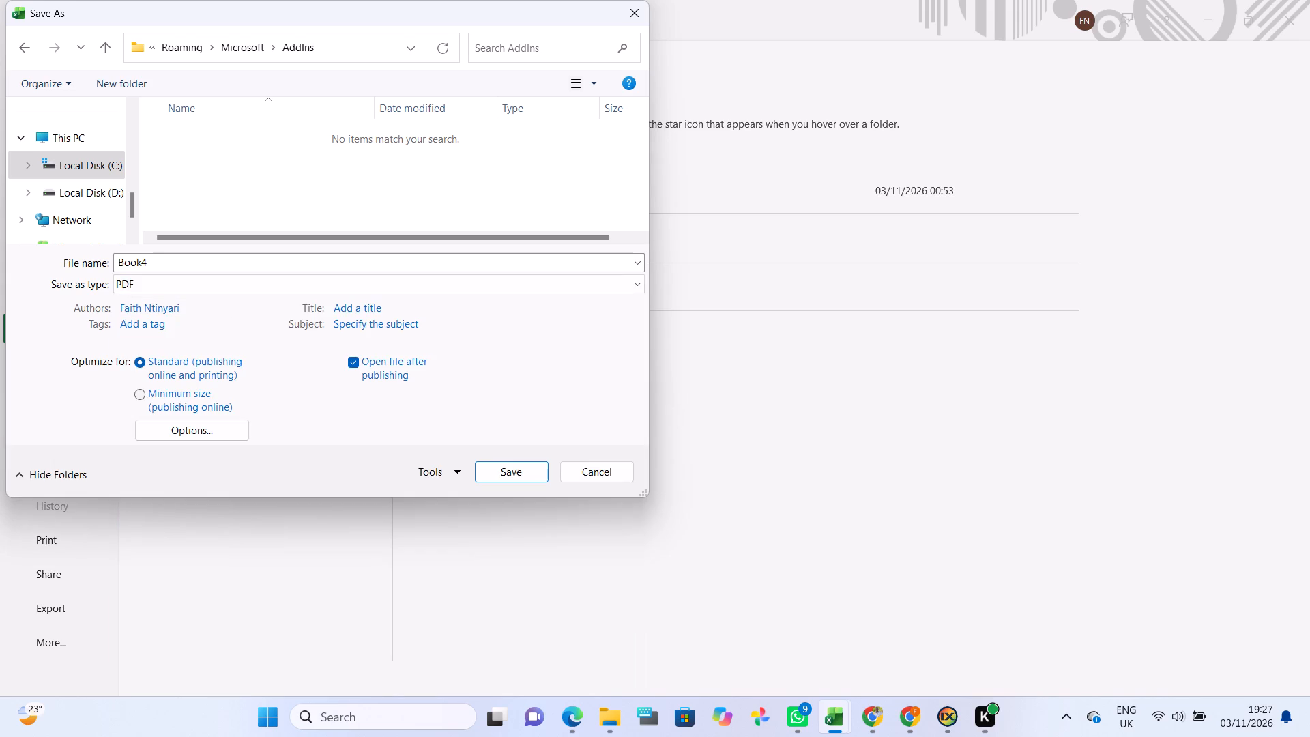
Name the PDF copy "p and L" and save it with standard optimization, opening it after publishing.
left_click(214, 259)
key("BackSpace")
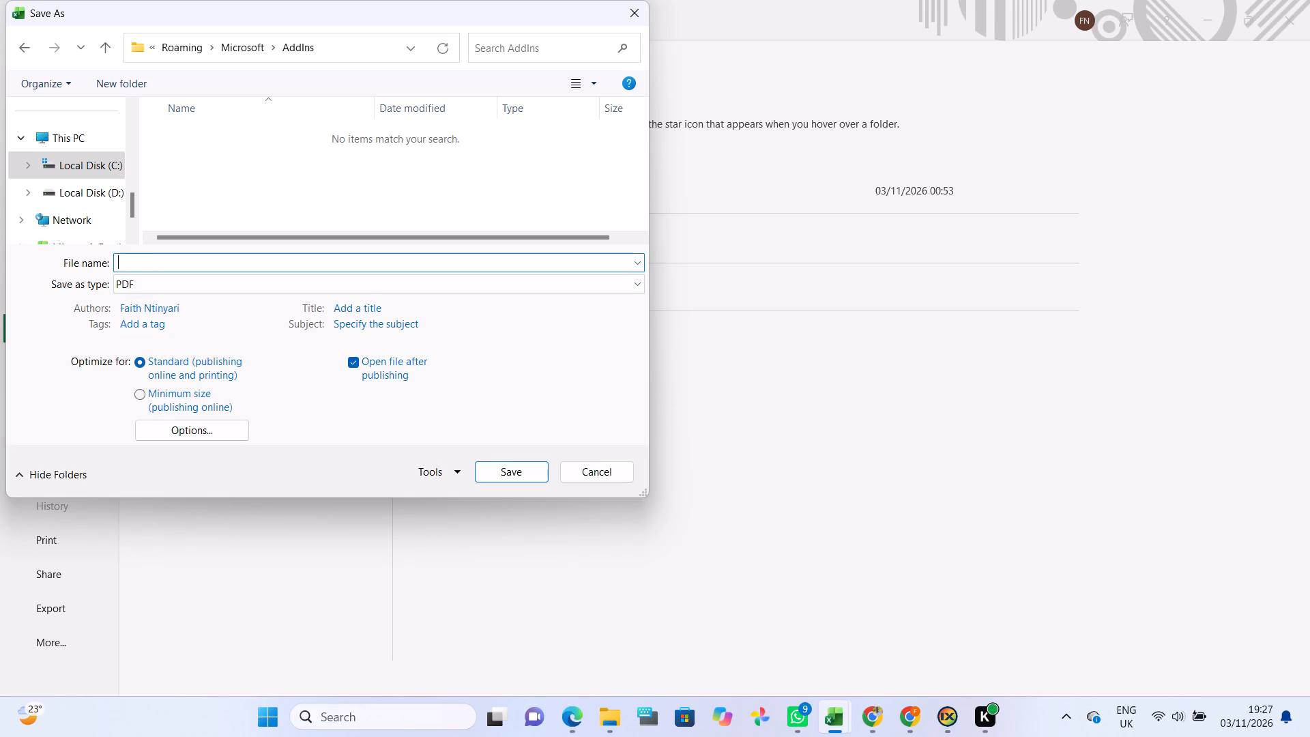
key("p")
key("space")
type("ad")
key("BackSpace")
type("nd")
key("space")
key("l")
left_click(523, 469)
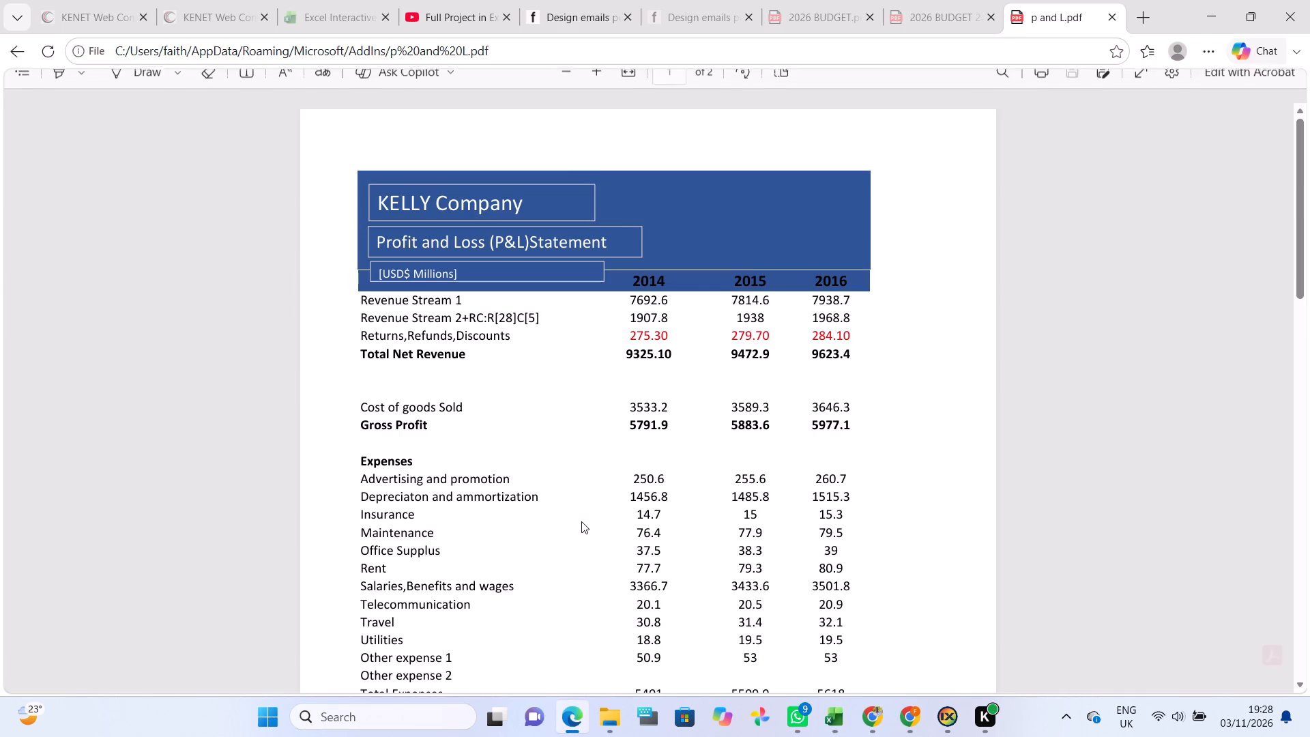
Examine both pages of the exported "p and L" PDF for how the banner and year columns are laid out.
scroll(581, 521, "down", 8)
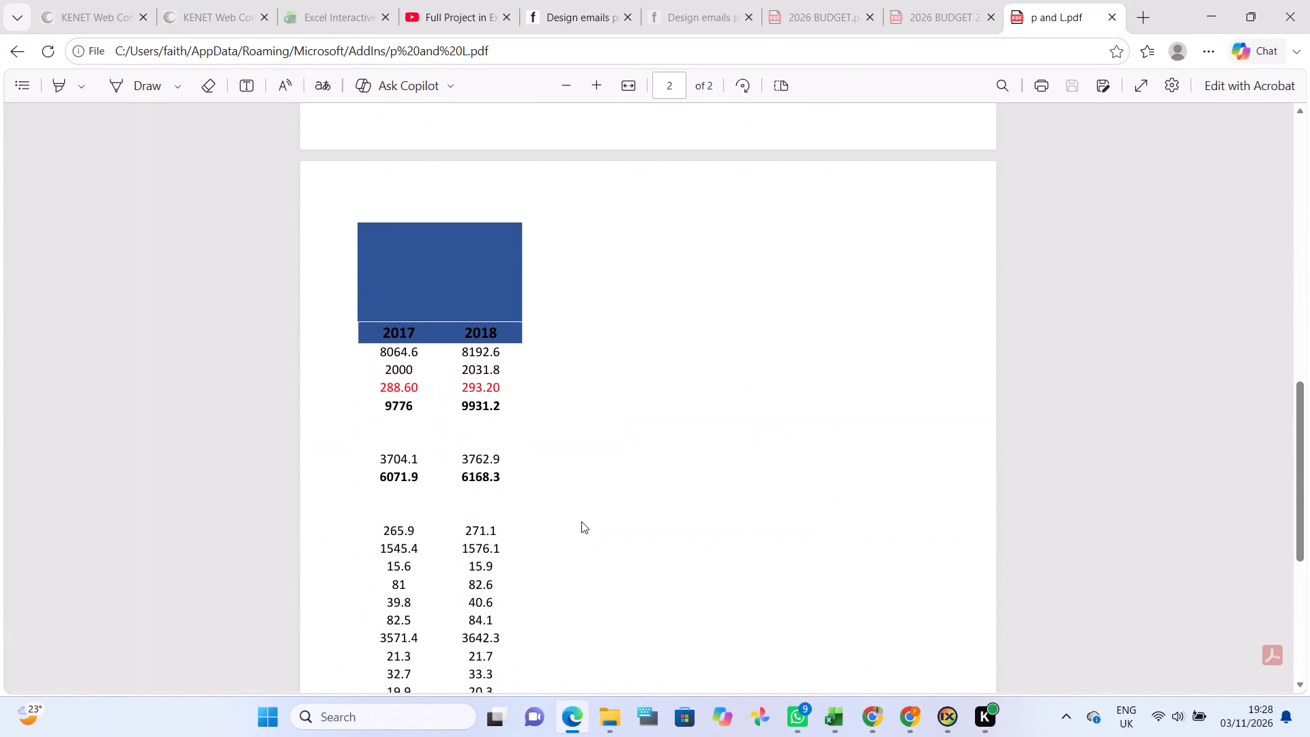
scroll(581, 521, "down", 5)
scroll(581, 521, "up", 3)
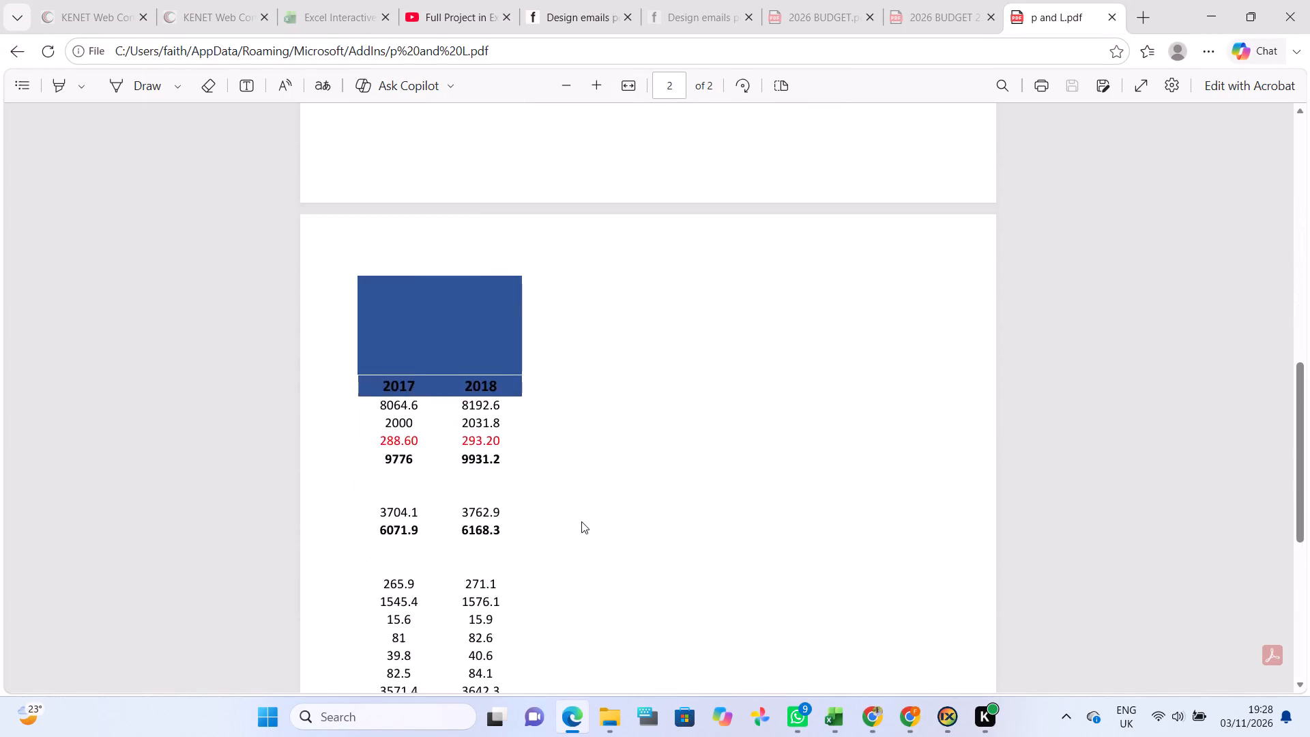
scroll(581, 521, "up", 6)
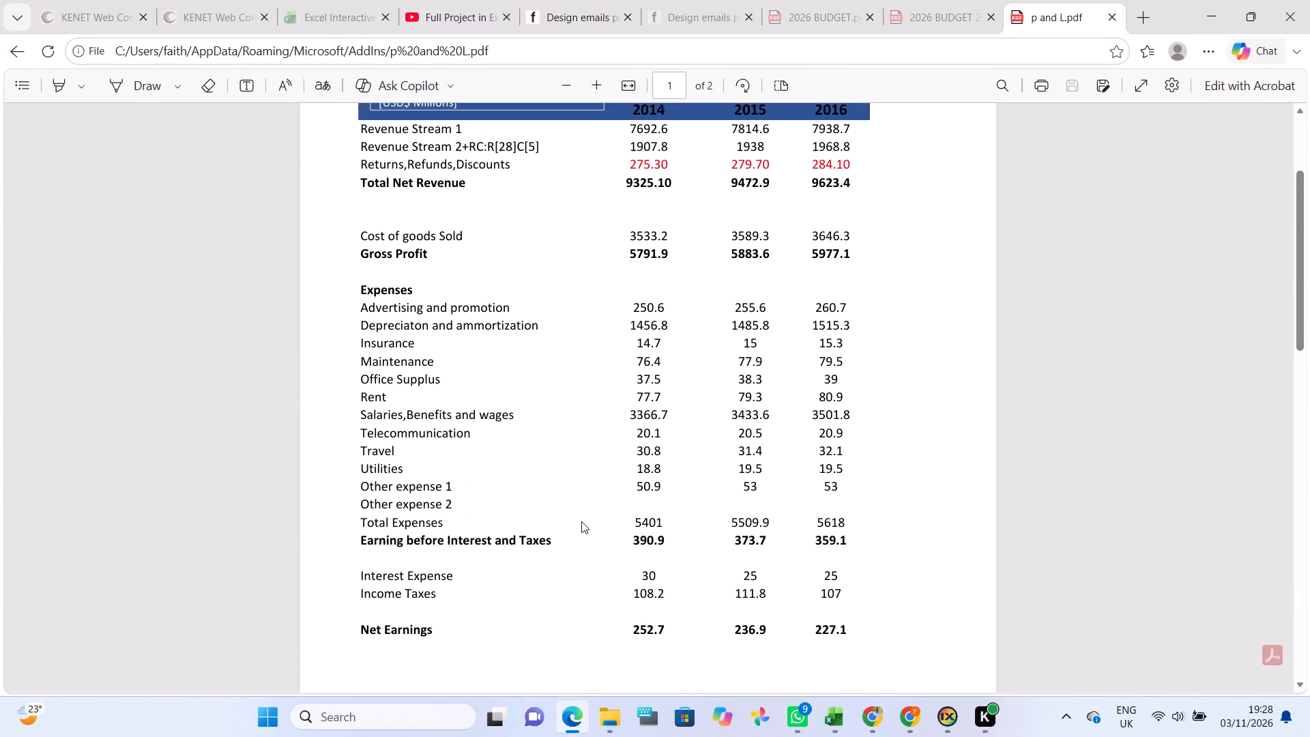
scroll(581, 521, "up", 4)
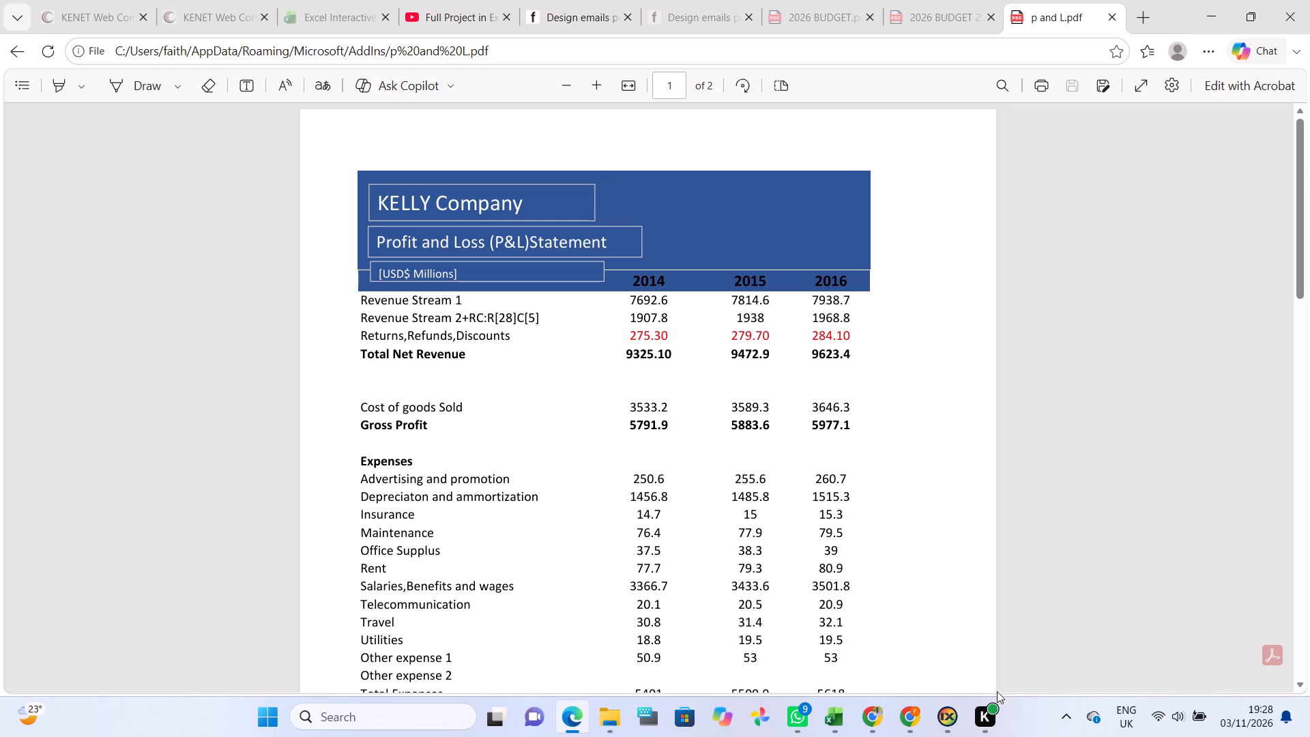
Switch back to the Book4 workbook in Excel and remove the outline from the "KELLY Company" title text box.
left_click(836, 716)
left_click(1232, 670)
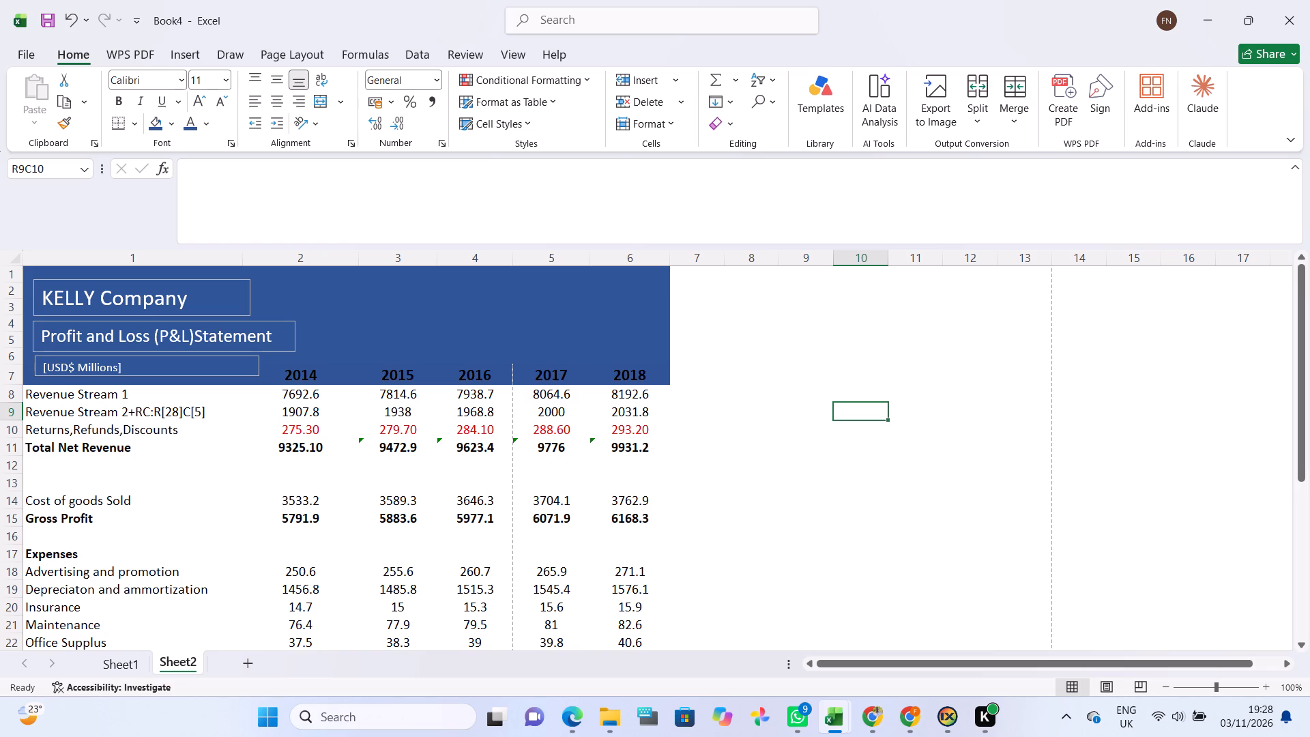
left_click(241, 315)
left_click(241, 315)
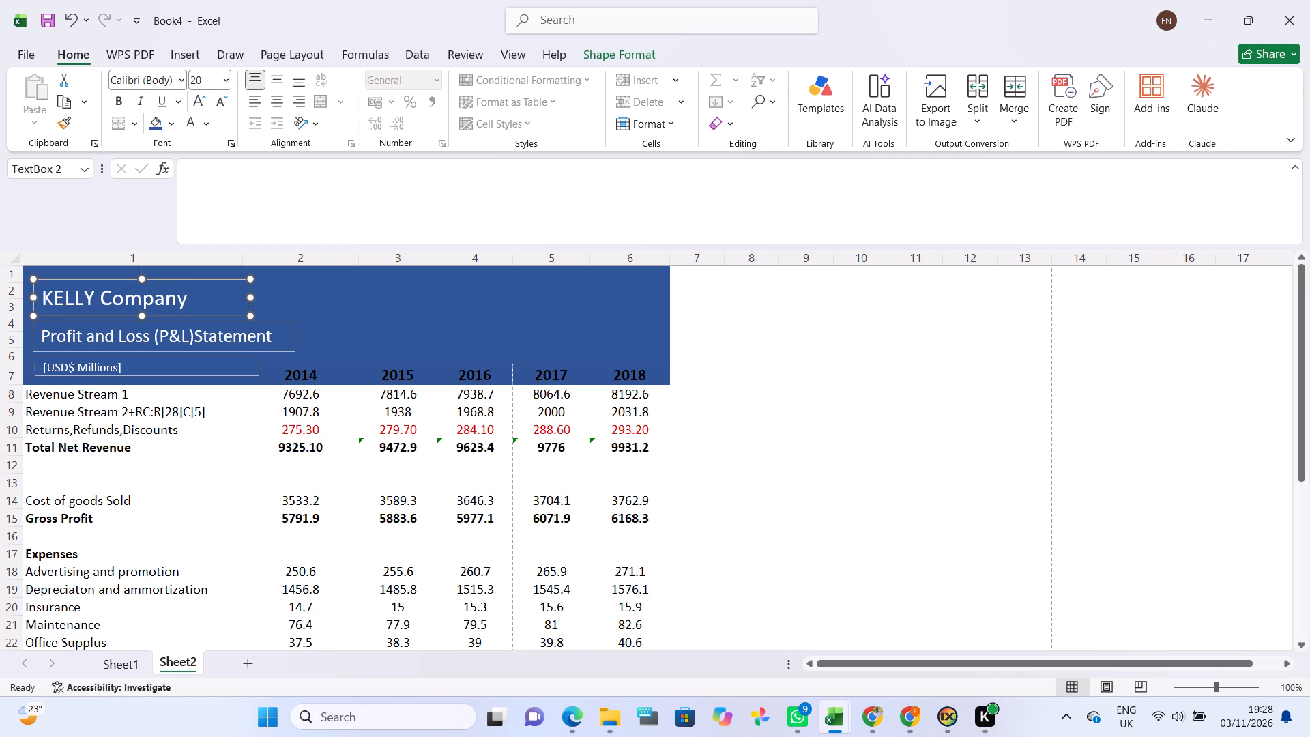
right_click(241, 315)
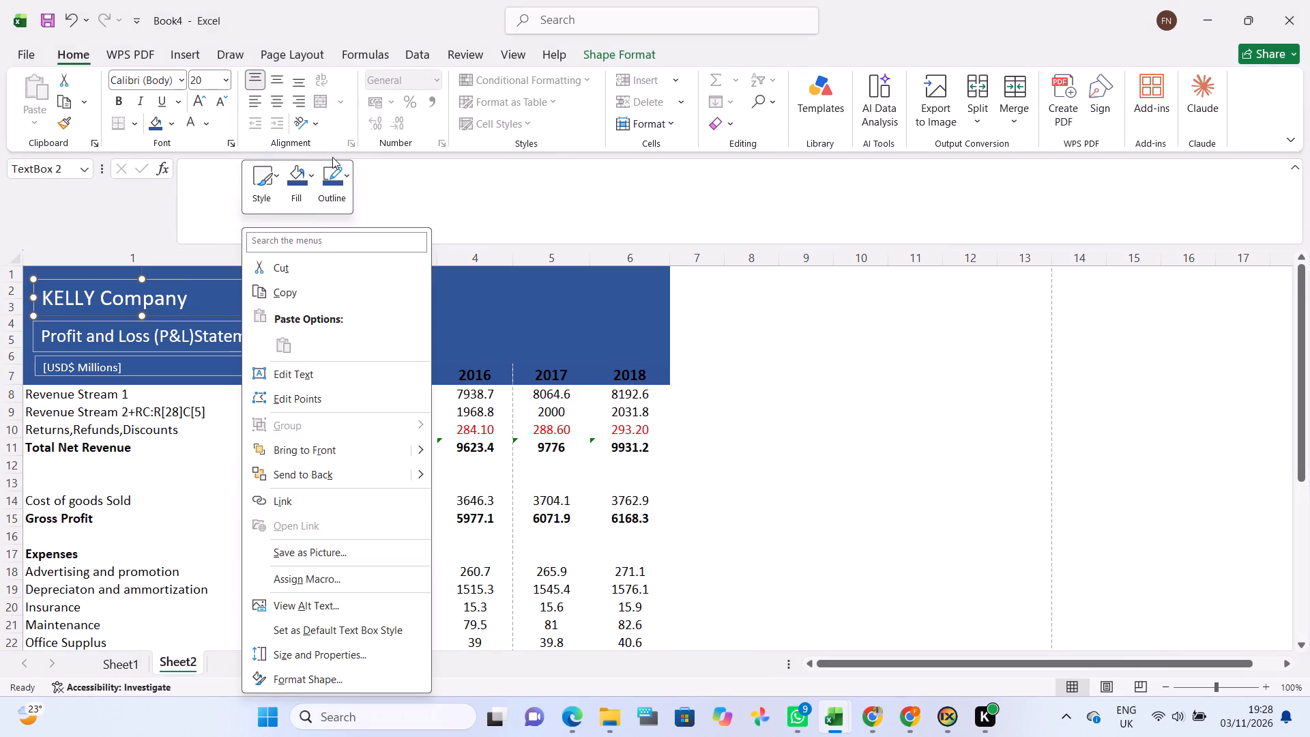
left_click(347, 171)
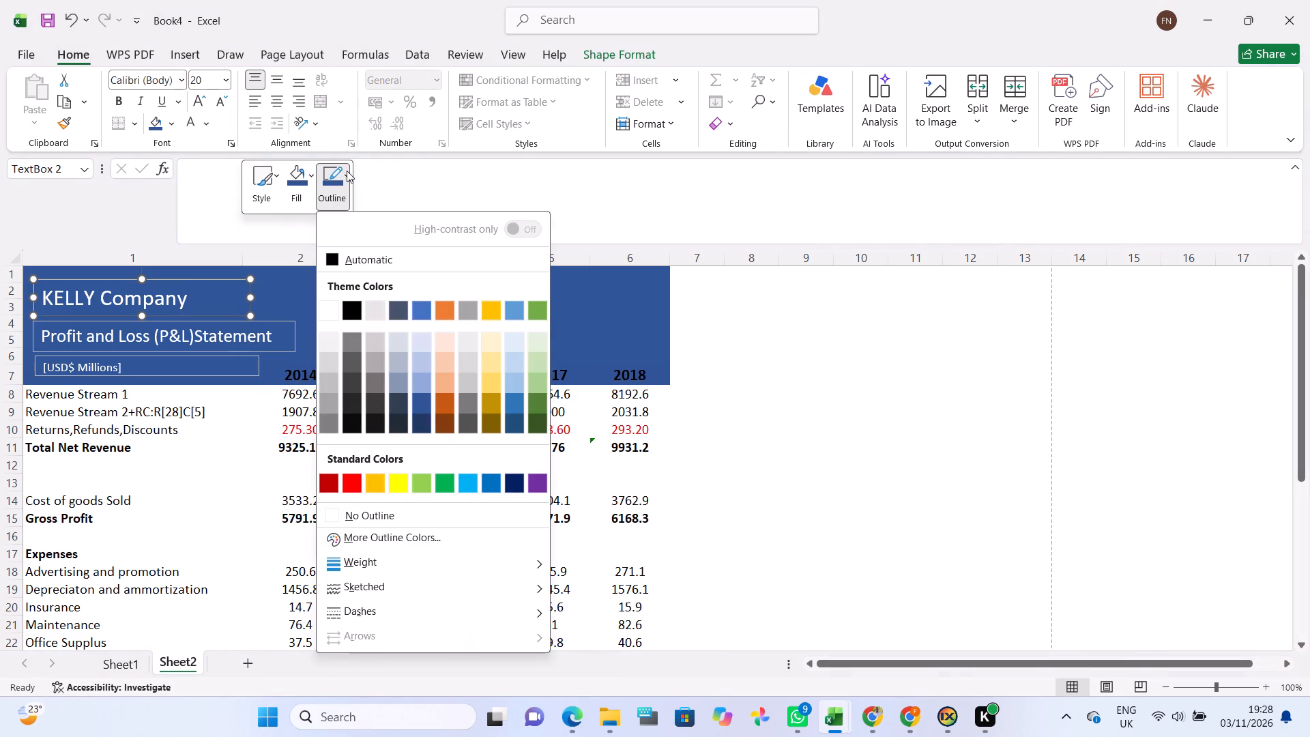
left_click(335, 511)
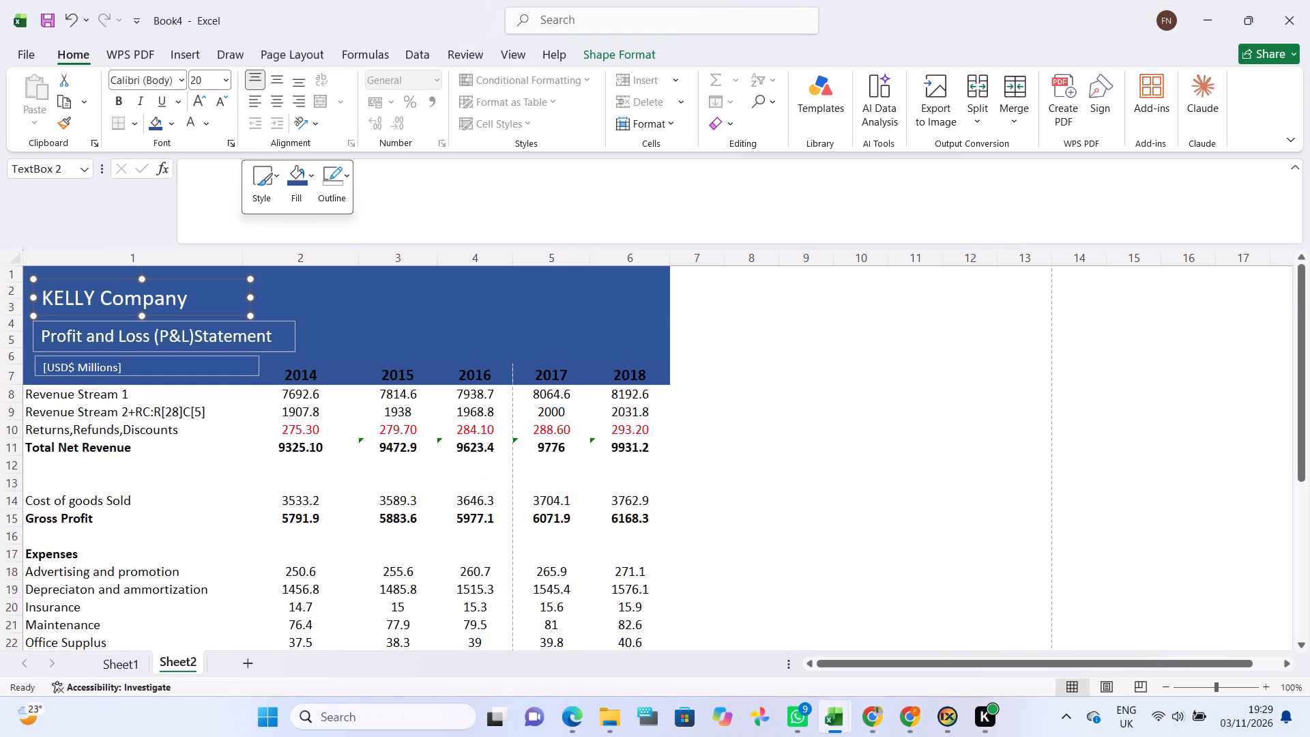
Set the blue banner shape behind the titles to no outline.
right_click(287, 353)
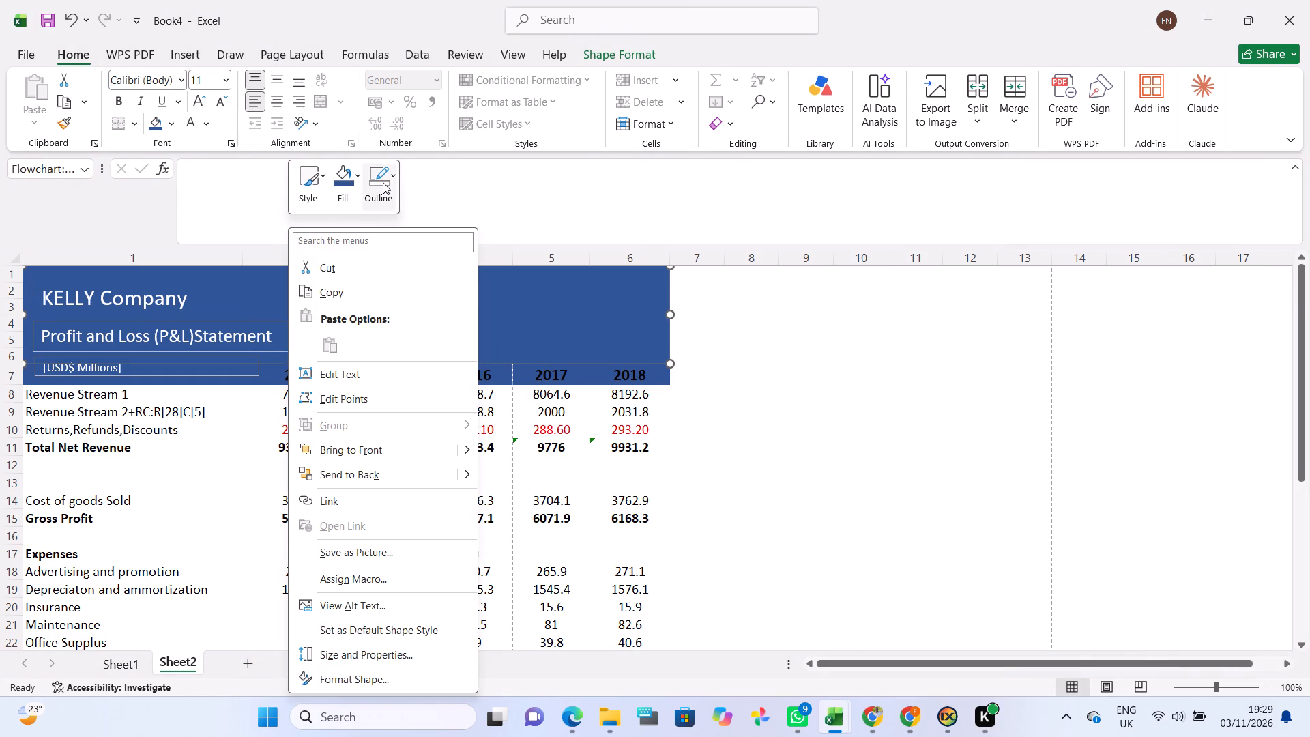
left_click(394, 182)
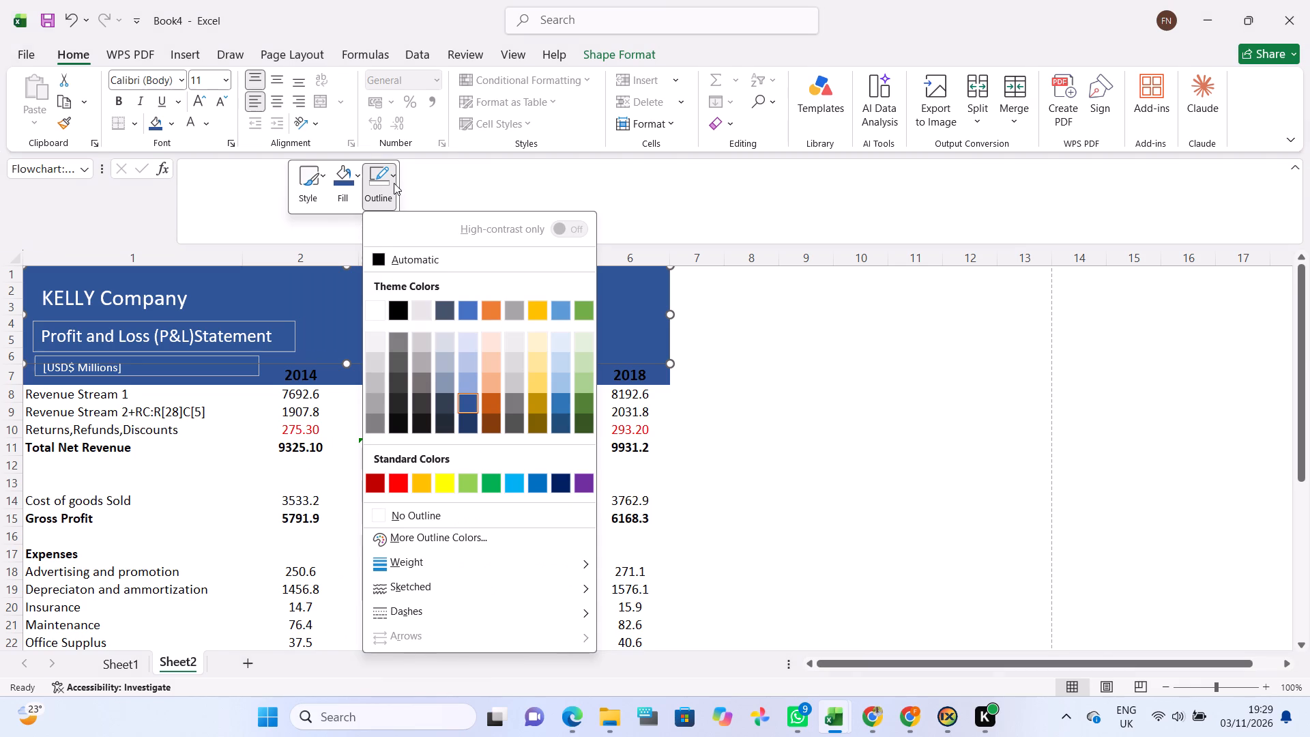
left_click(381, 515)
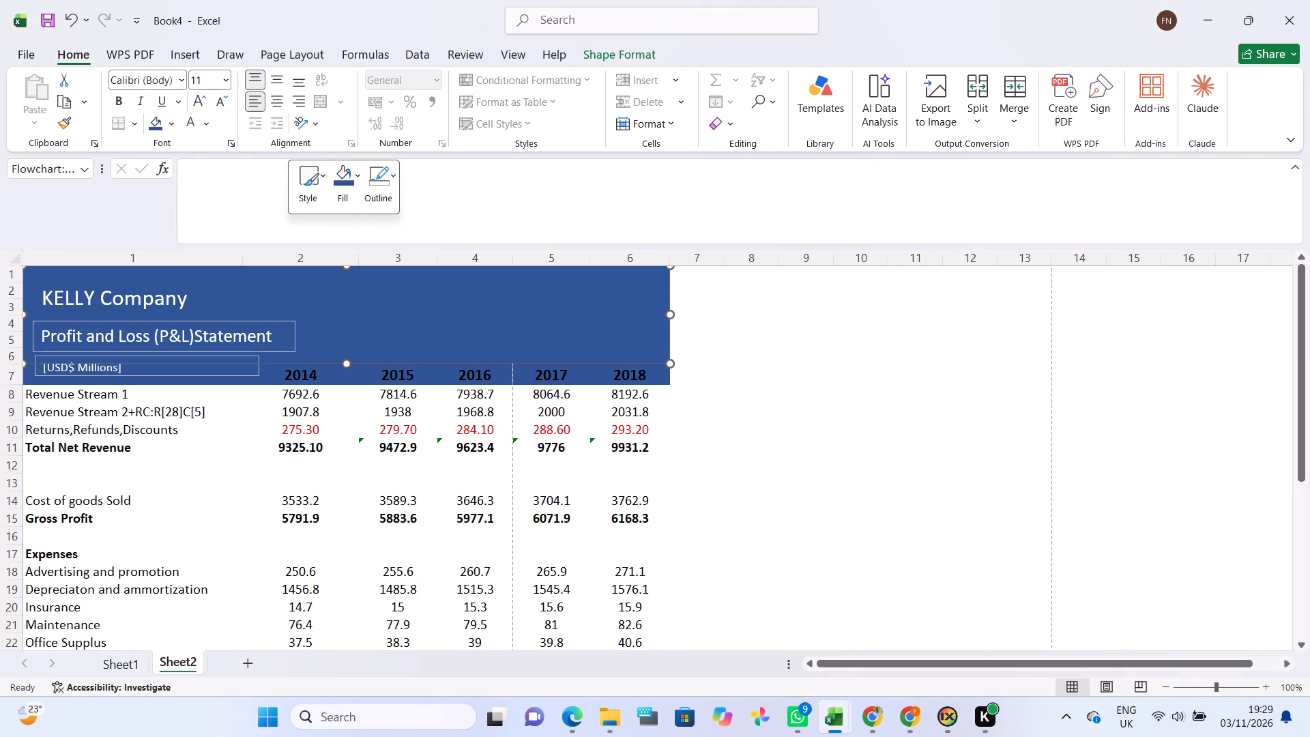
Remove the outline from the "[USD$ Millions]" text box in the banner.
left_click(273, 362)
left_click(273, 362)
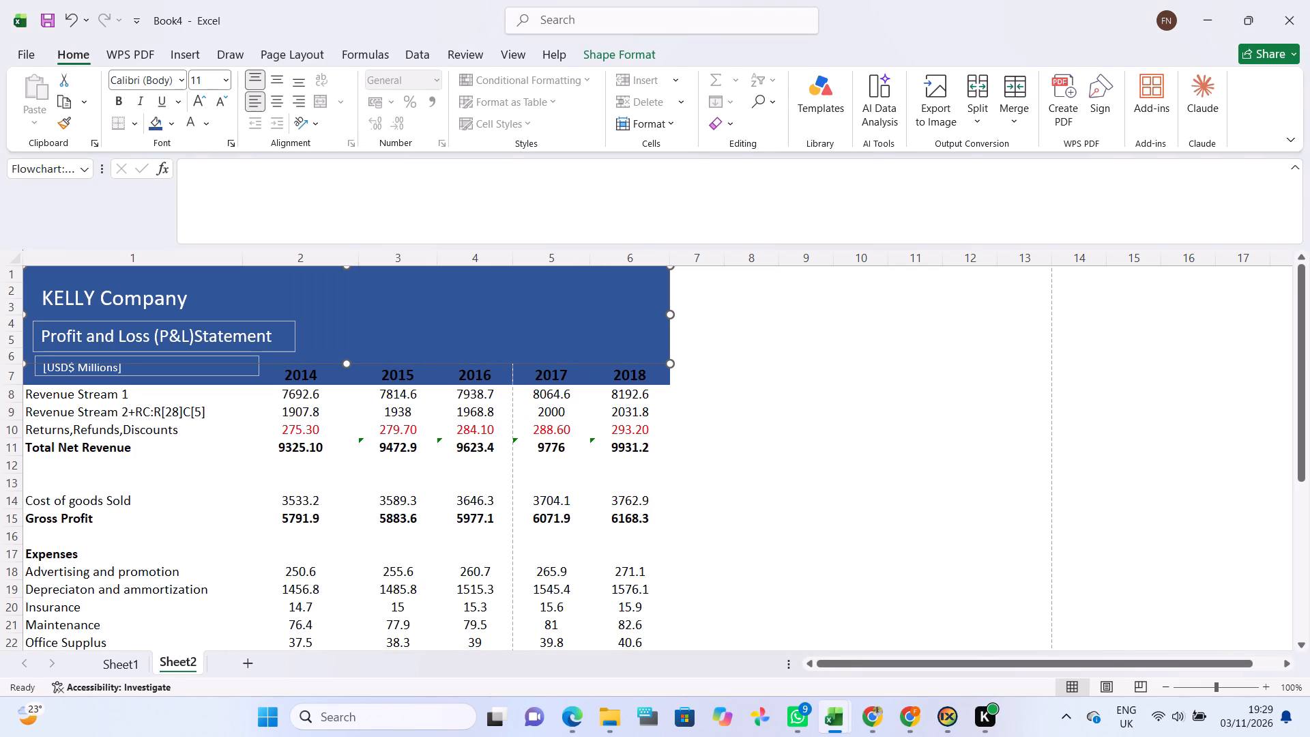
left_click(254, 374)
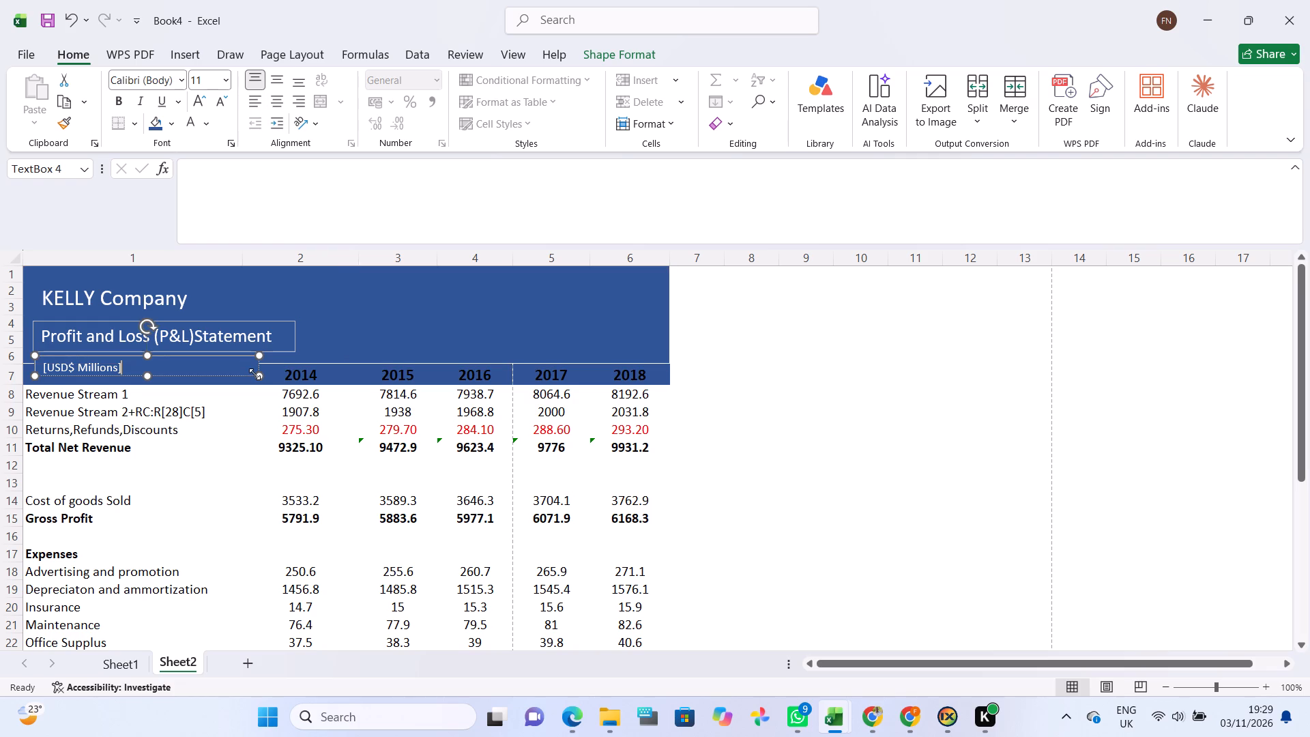
left_click(244, 374)
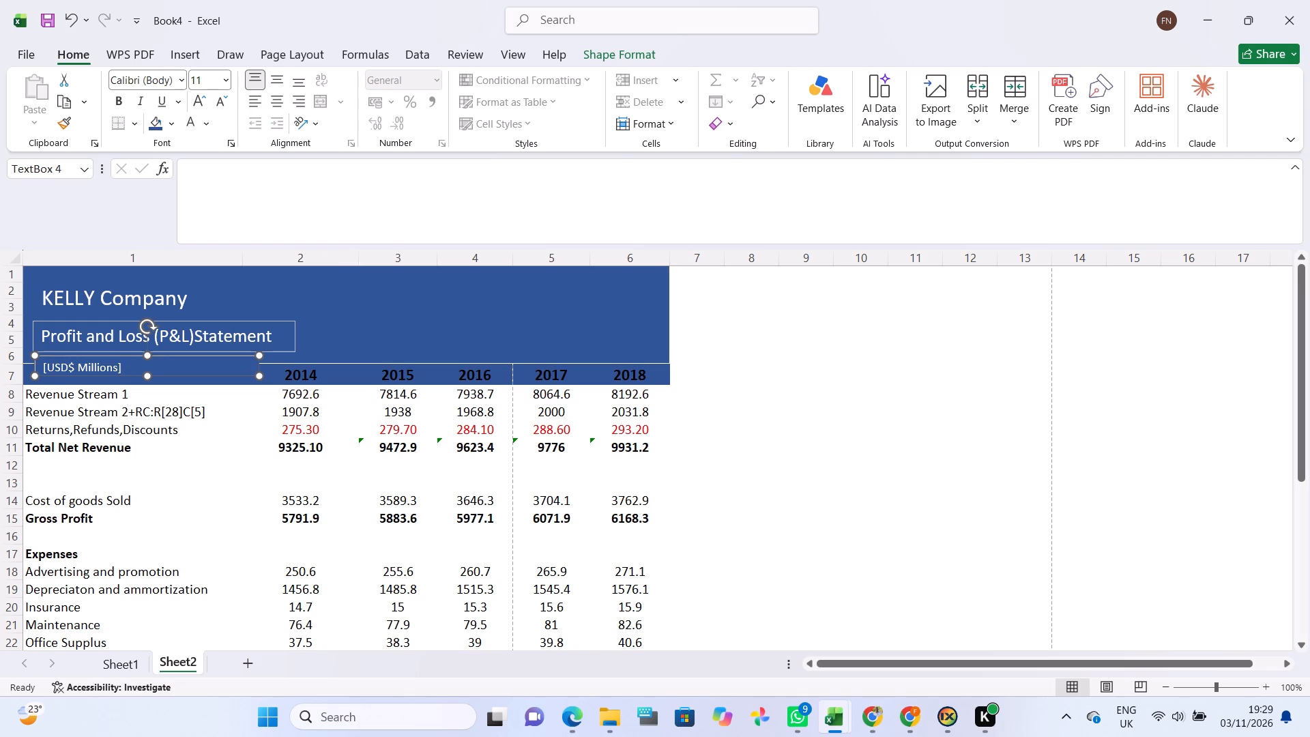
left_click(244, 374)
right_click(244, 374)
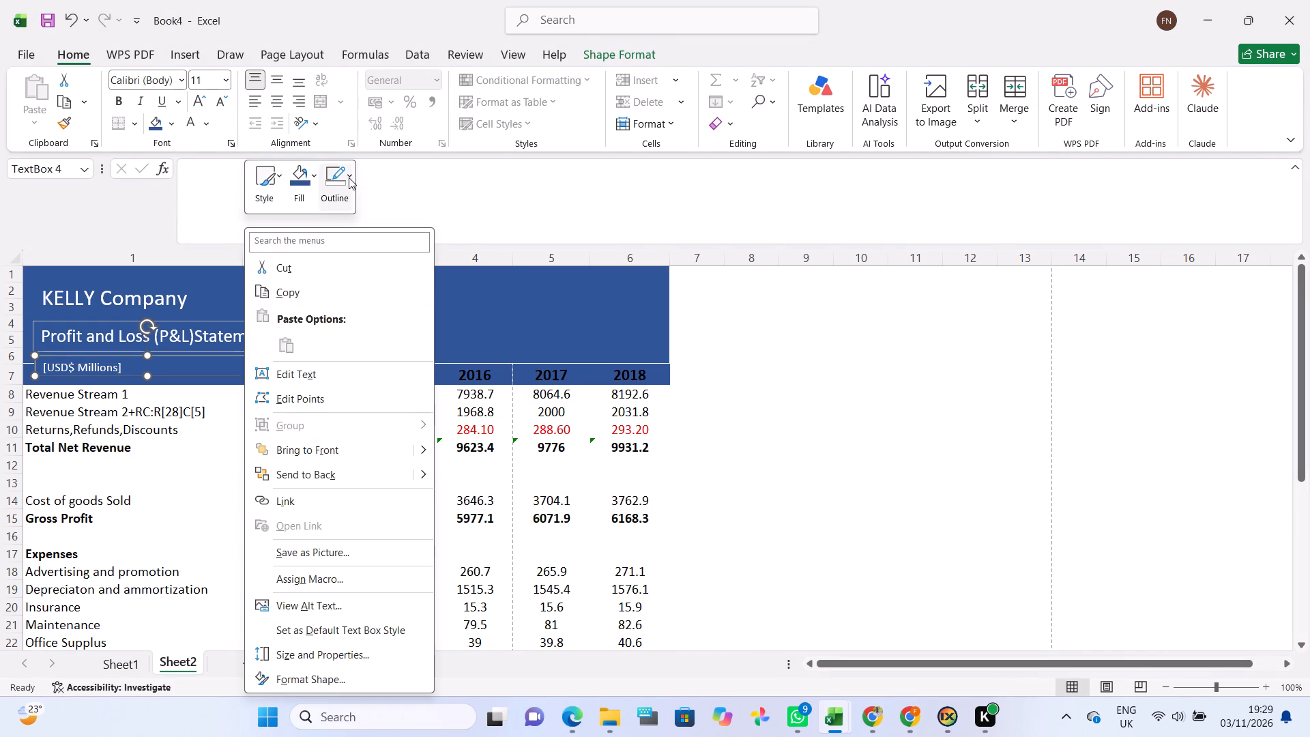
left_click(349, 177)
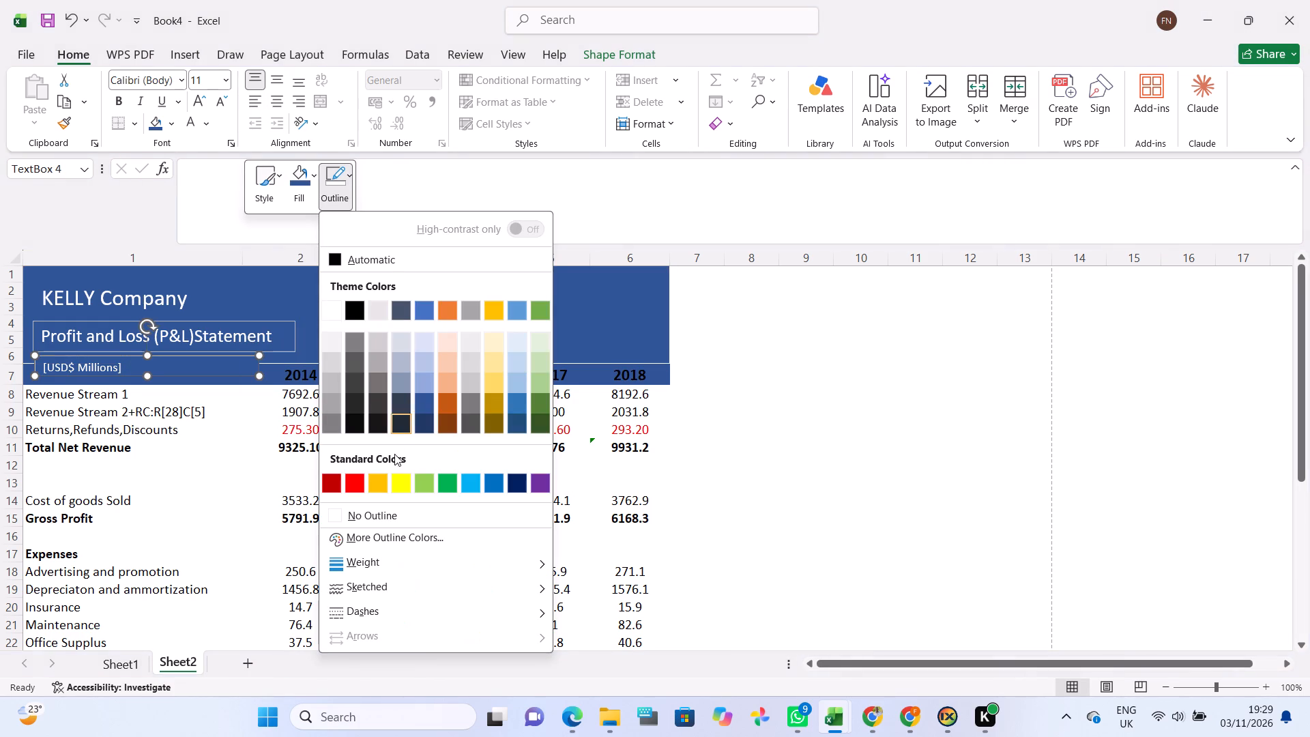
left_click(374, 520)
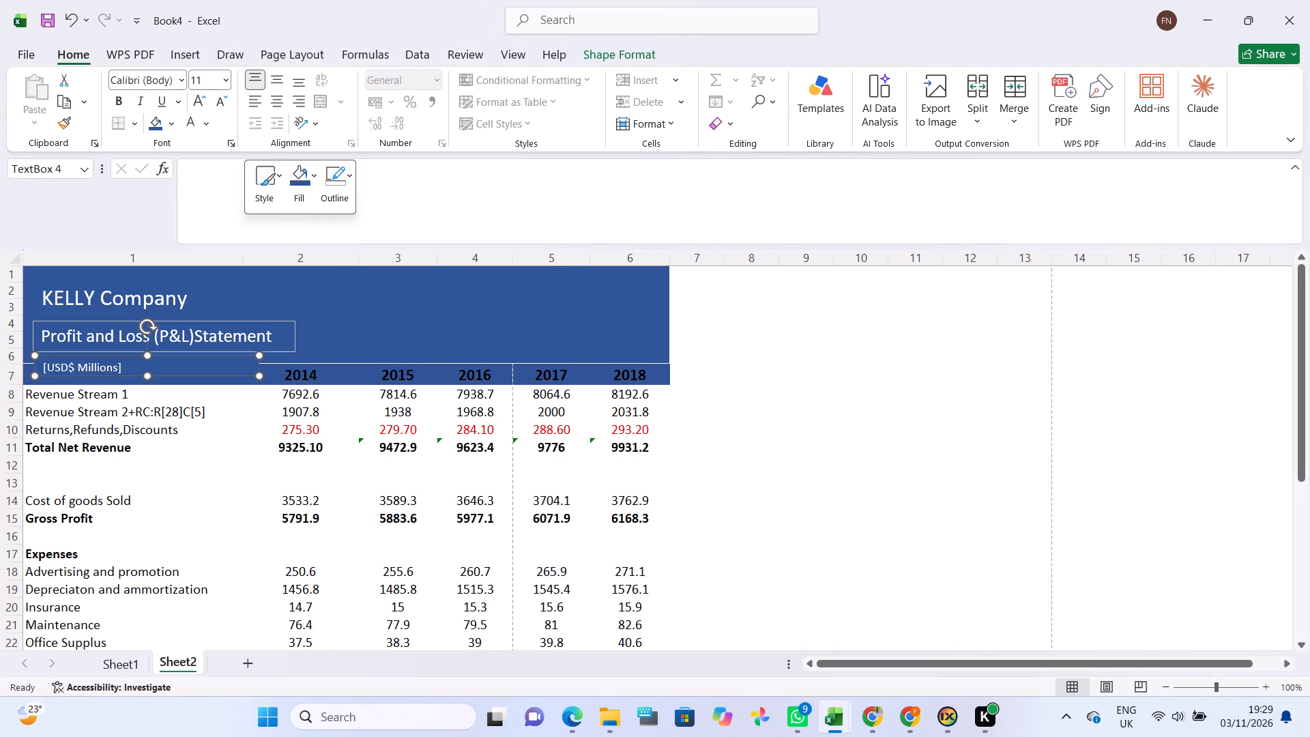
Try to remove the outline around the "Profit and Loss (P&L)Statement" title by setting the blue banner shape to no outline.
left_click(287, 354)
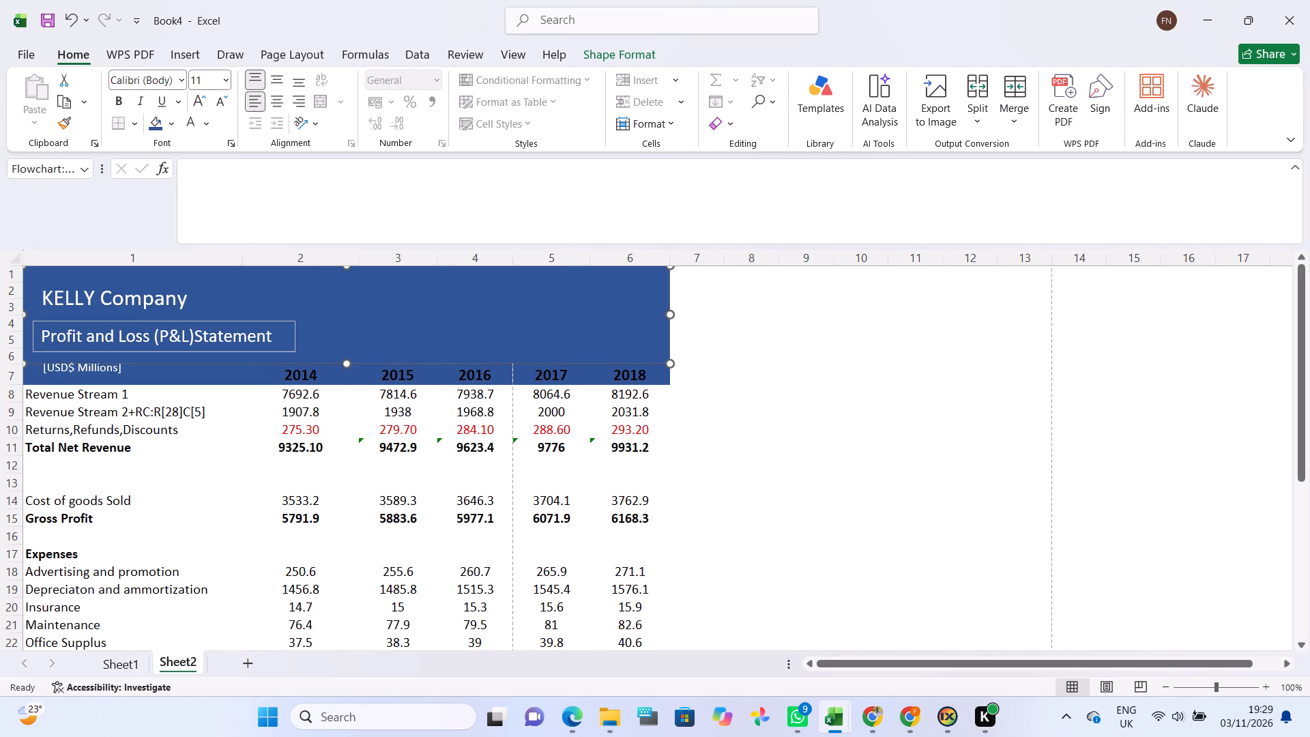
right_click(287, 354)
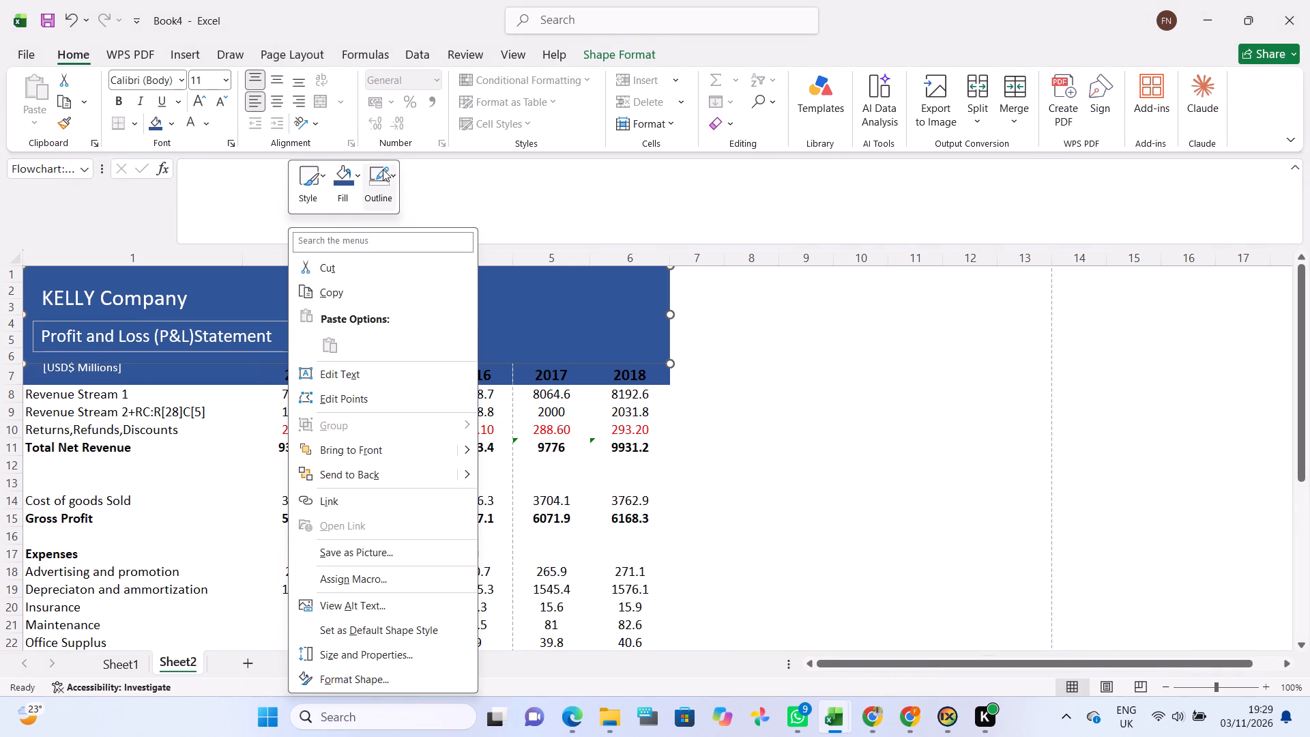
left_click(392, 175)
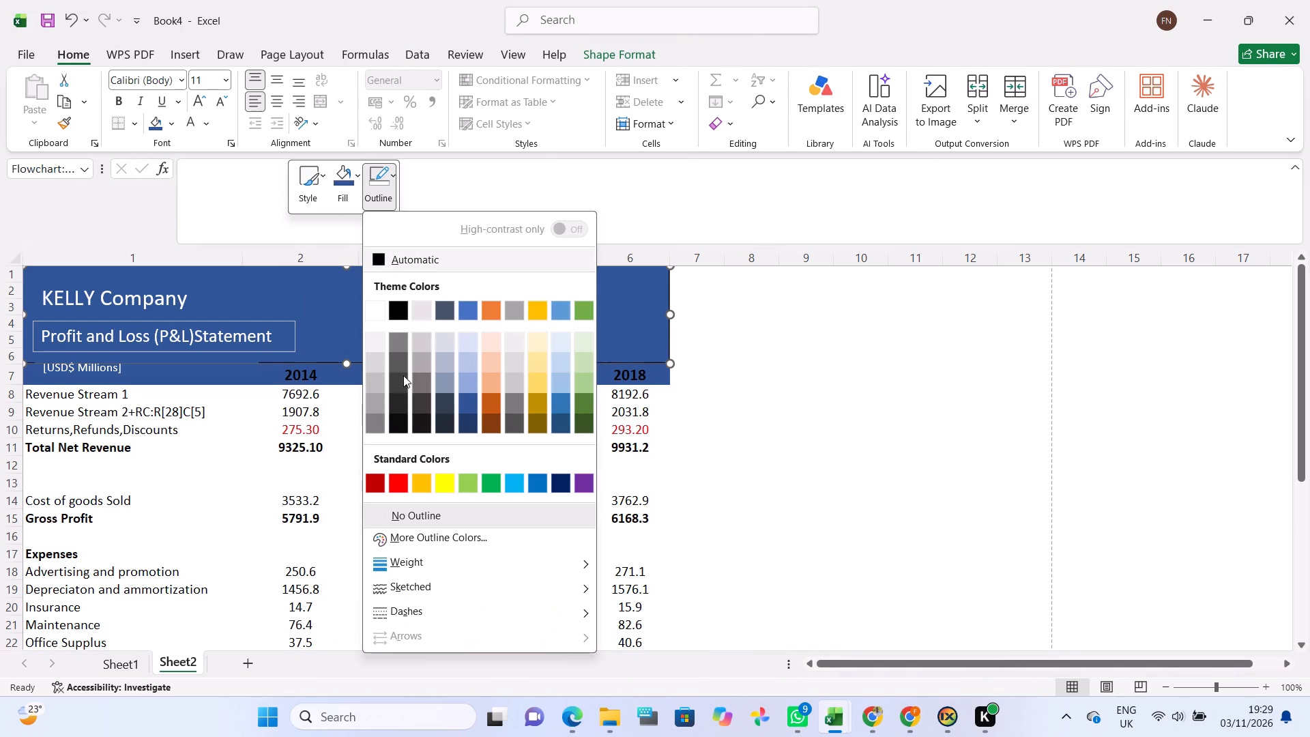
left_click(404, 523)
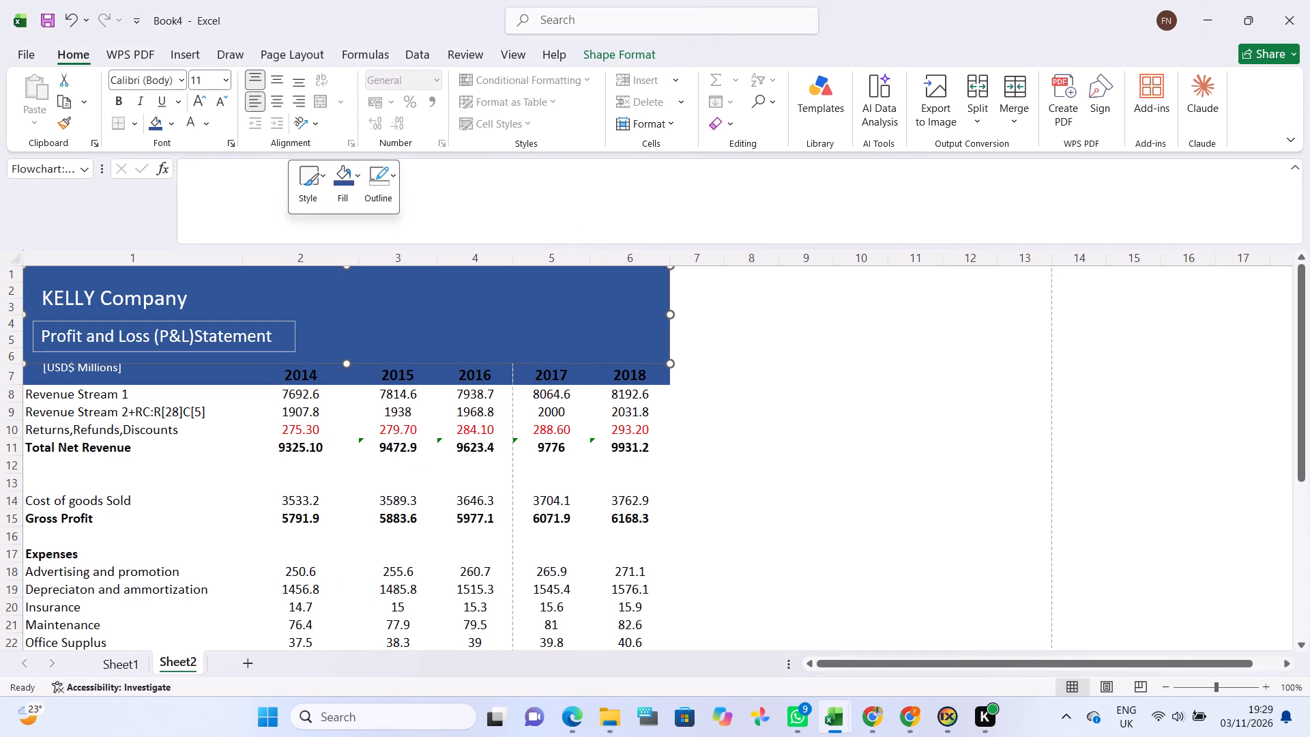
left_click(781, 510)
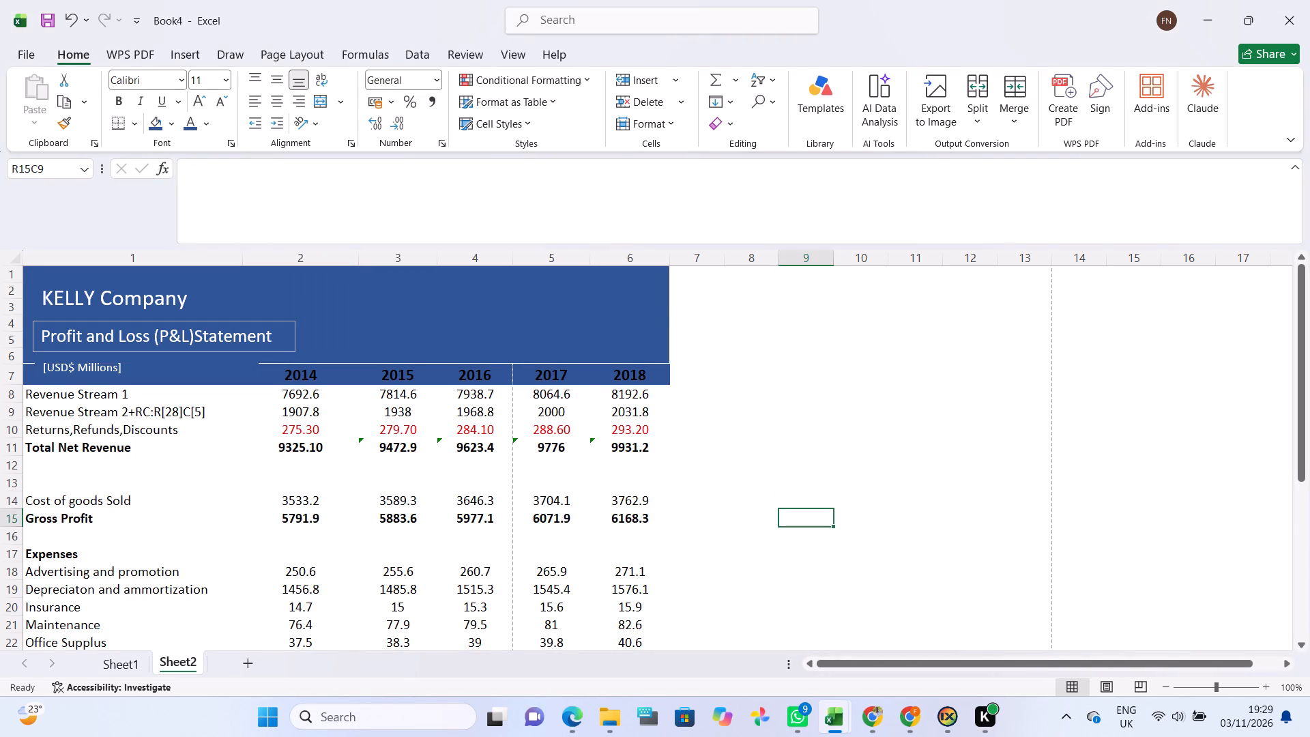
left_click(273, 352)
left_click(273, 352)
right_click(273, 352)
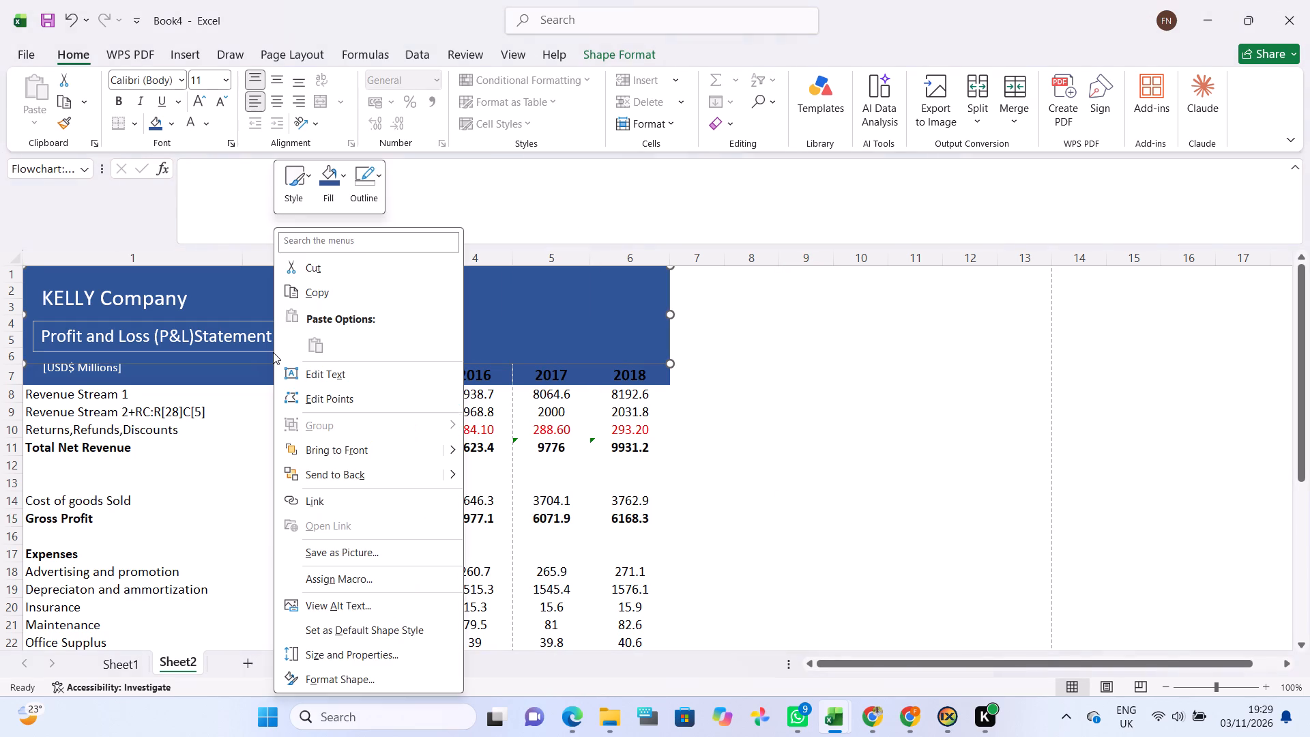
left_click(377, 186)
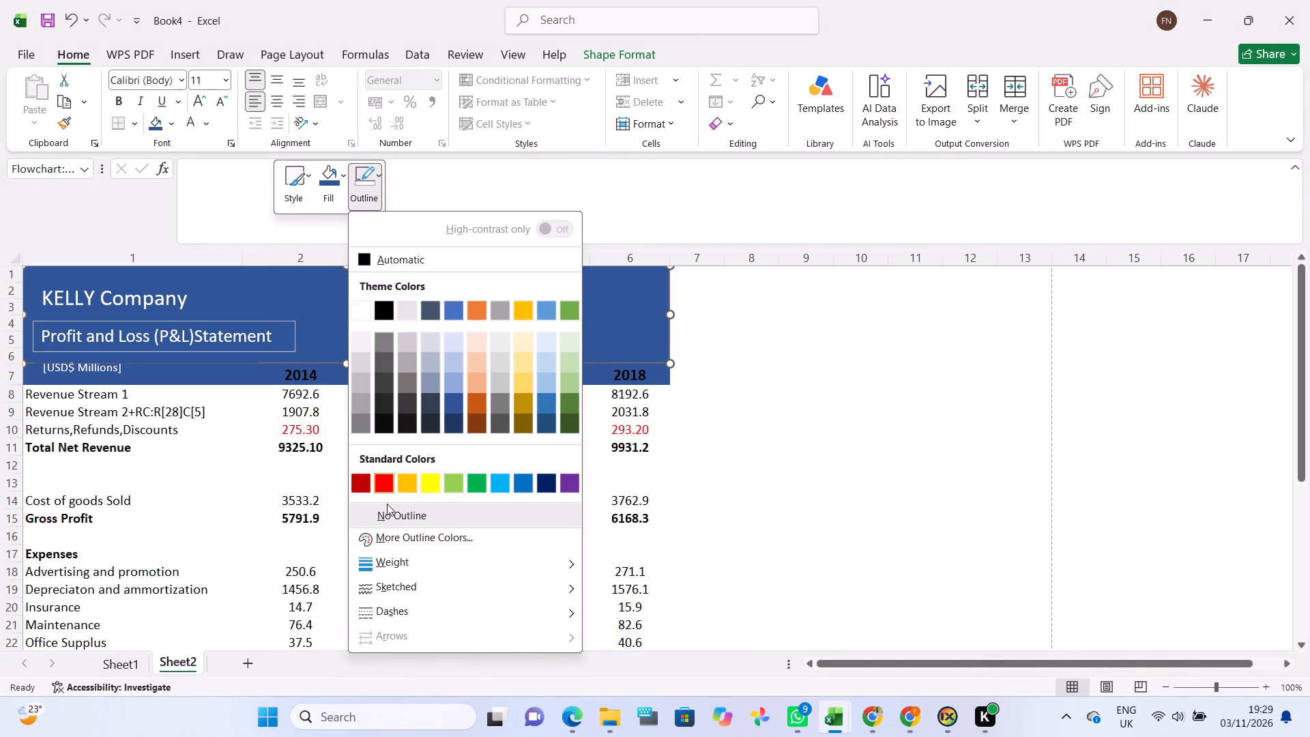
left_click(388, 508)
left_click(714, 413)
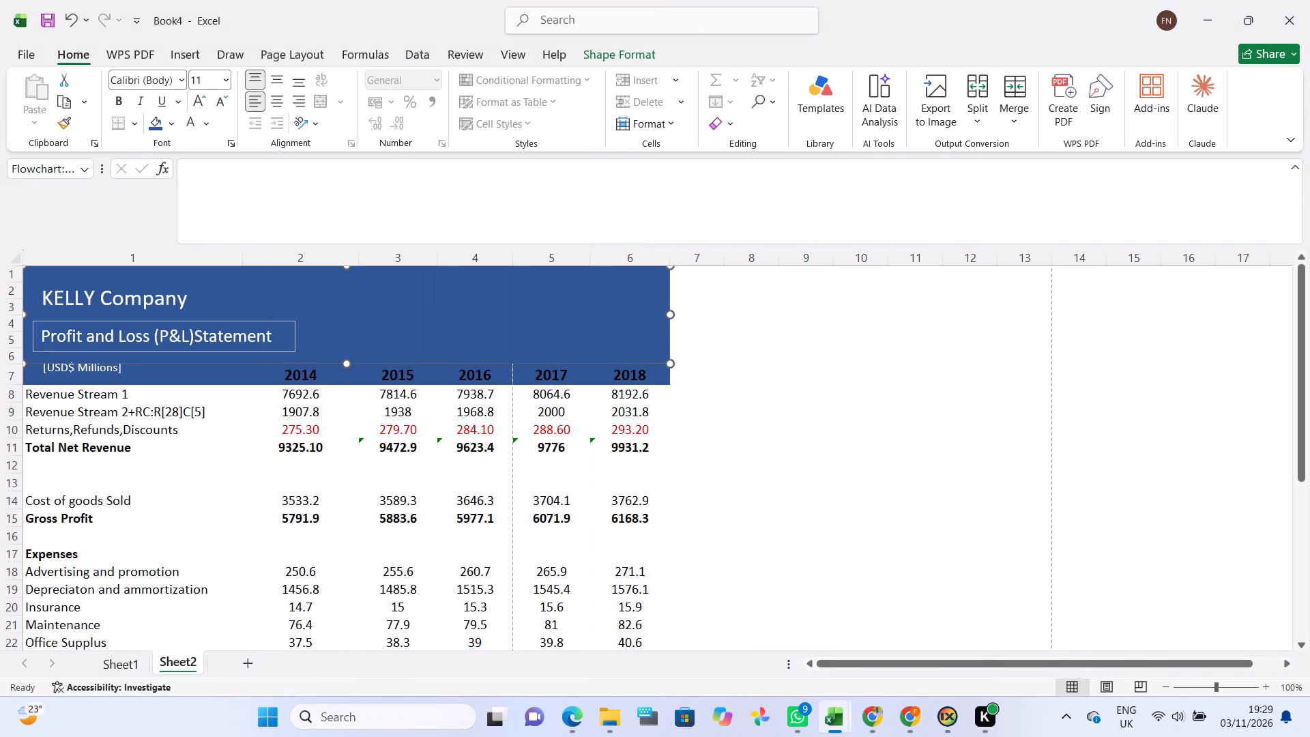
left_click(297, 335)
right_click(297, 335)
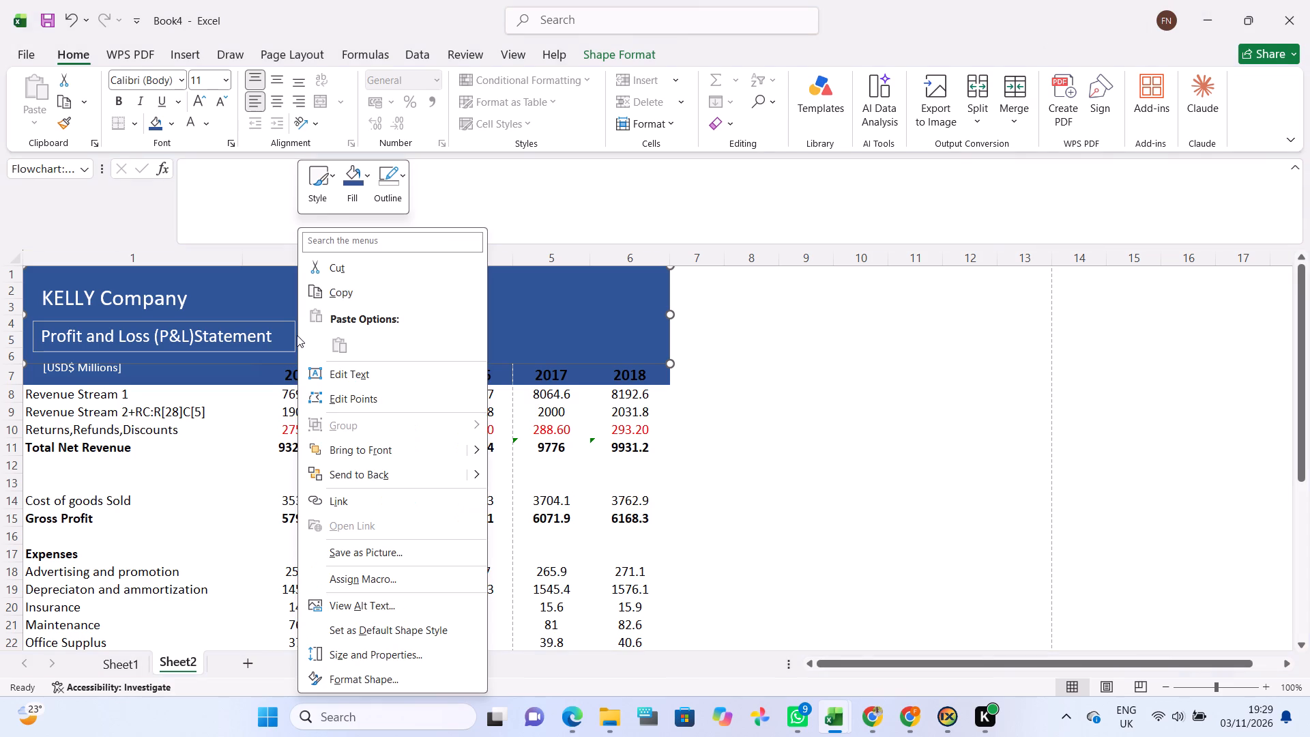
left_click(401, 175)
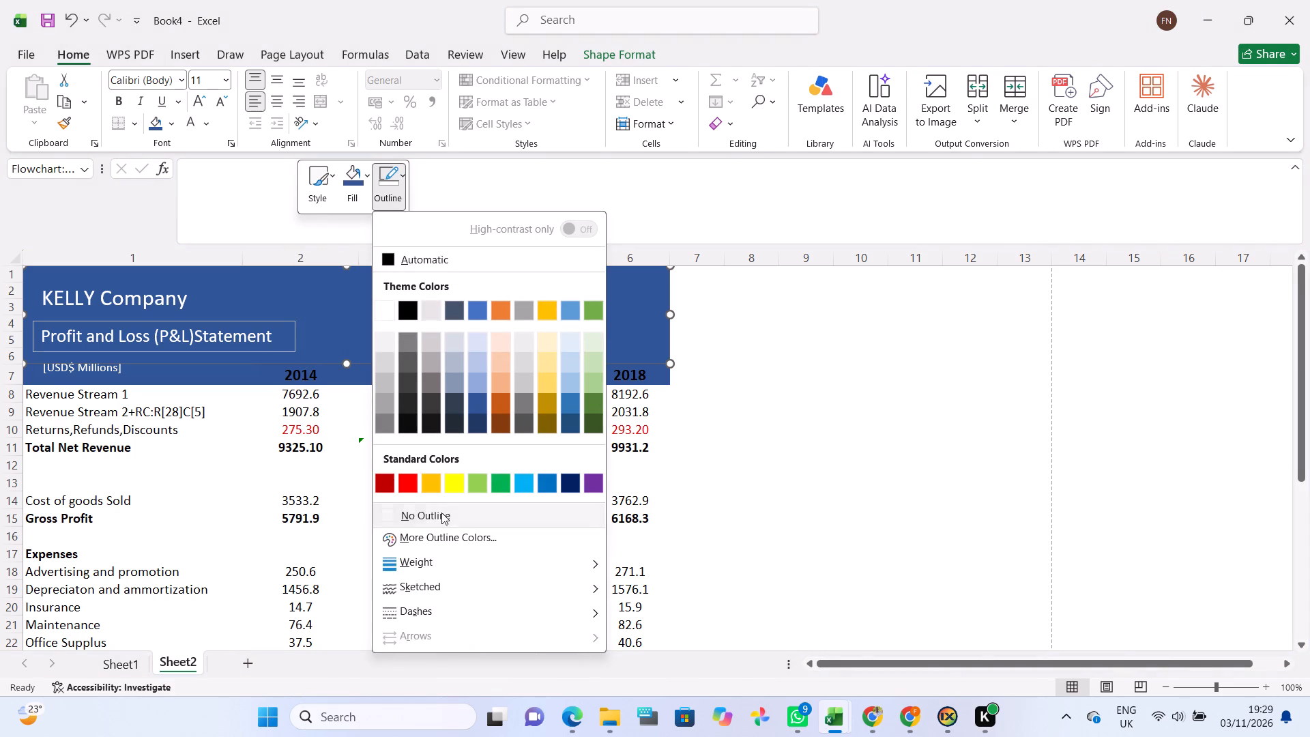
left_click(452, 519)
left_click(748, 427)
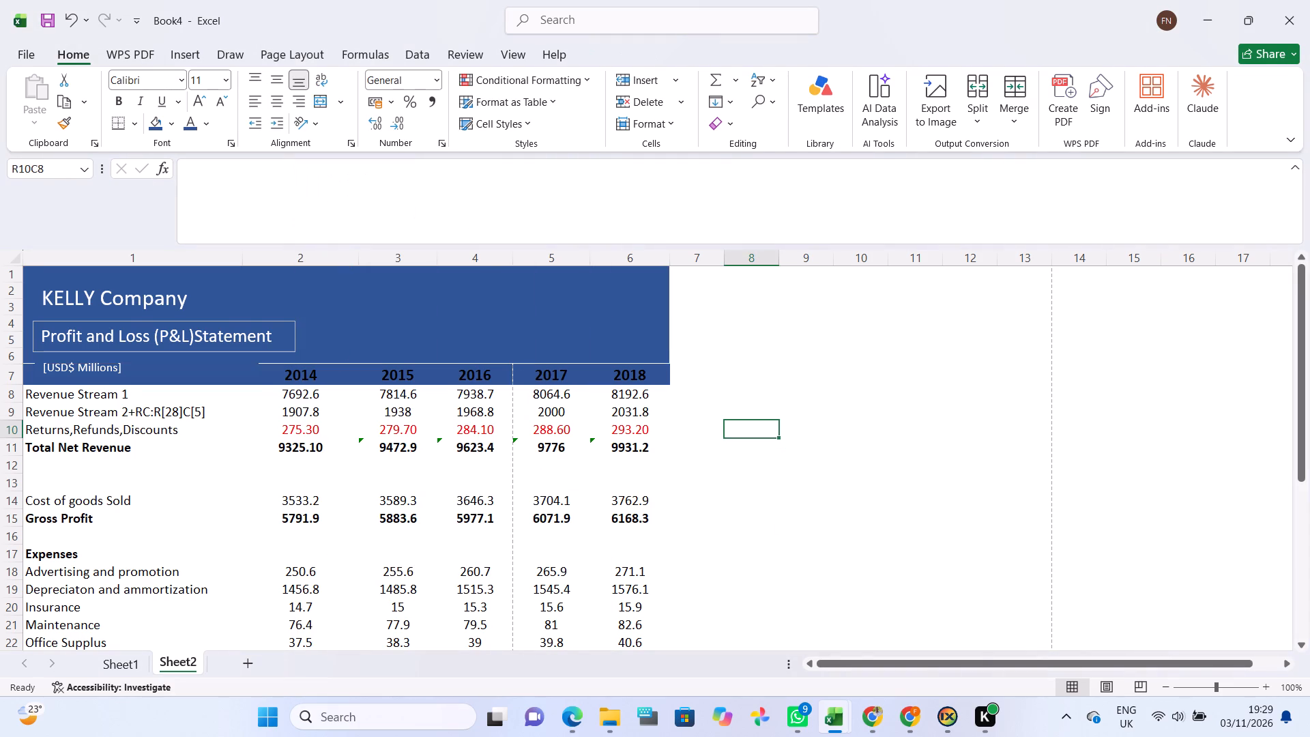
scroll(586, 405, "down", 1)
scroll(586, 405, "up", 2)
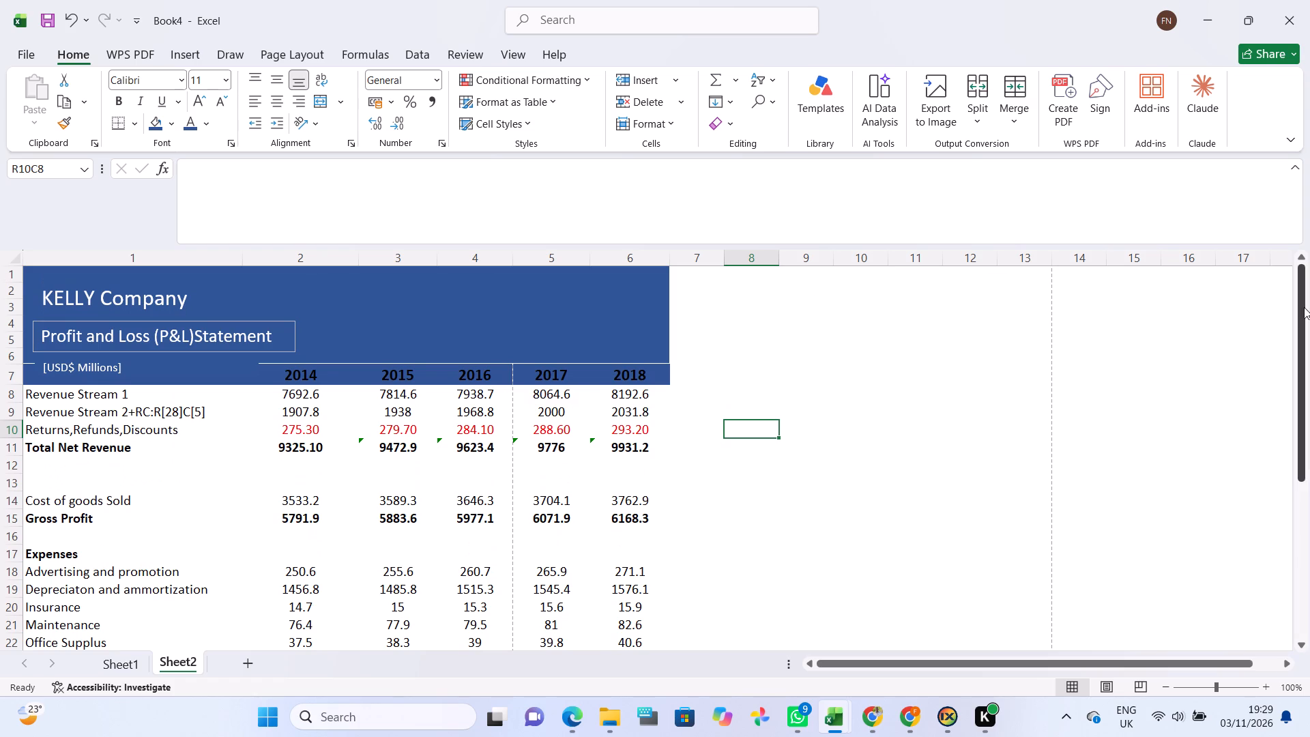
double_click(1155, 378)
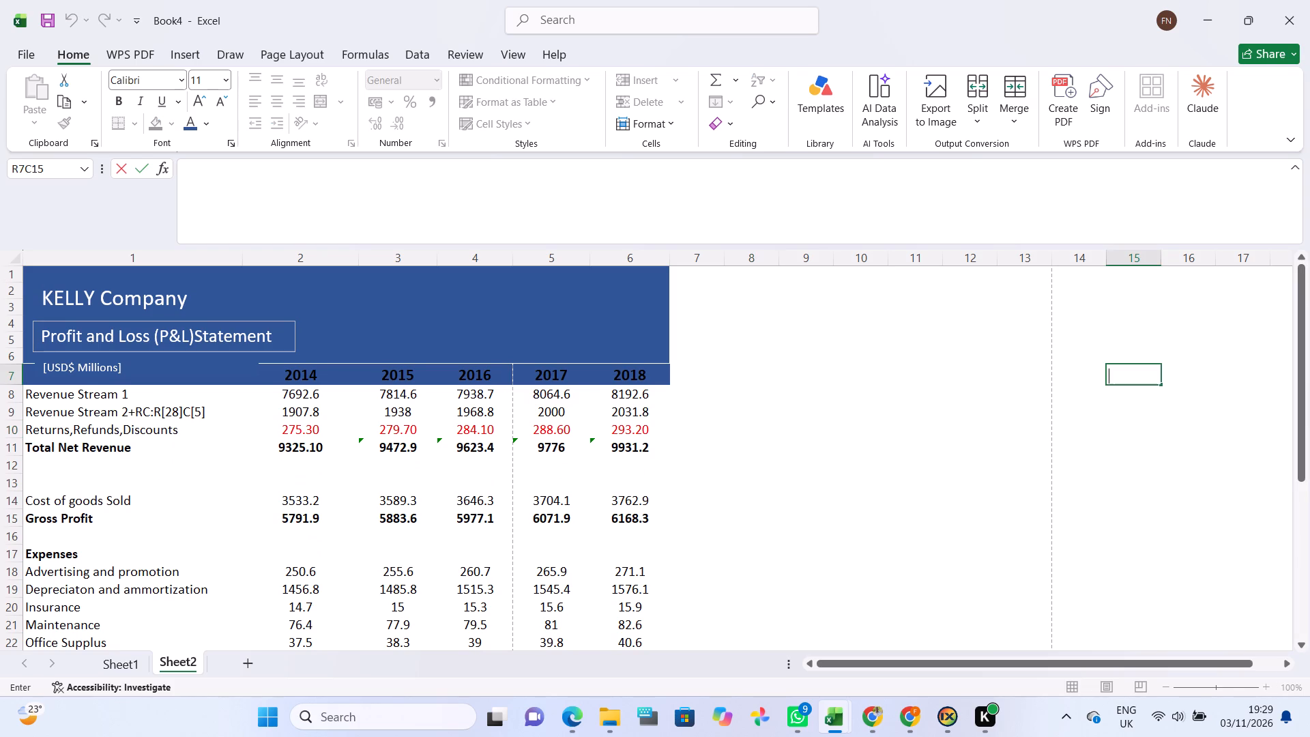
Remove the outline from the "Profit and Loss (P&L)Statement" text box in the banner.
left_click(435, 362)
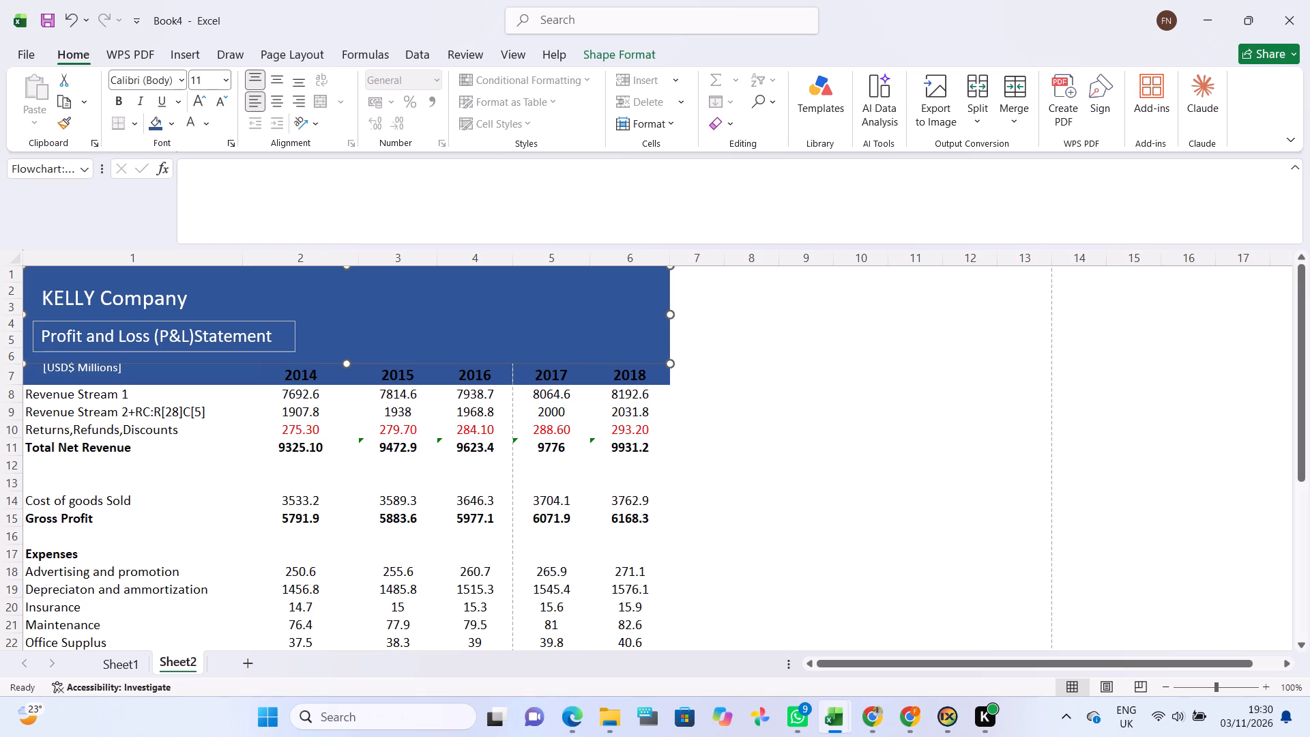
left_click(297, 334)
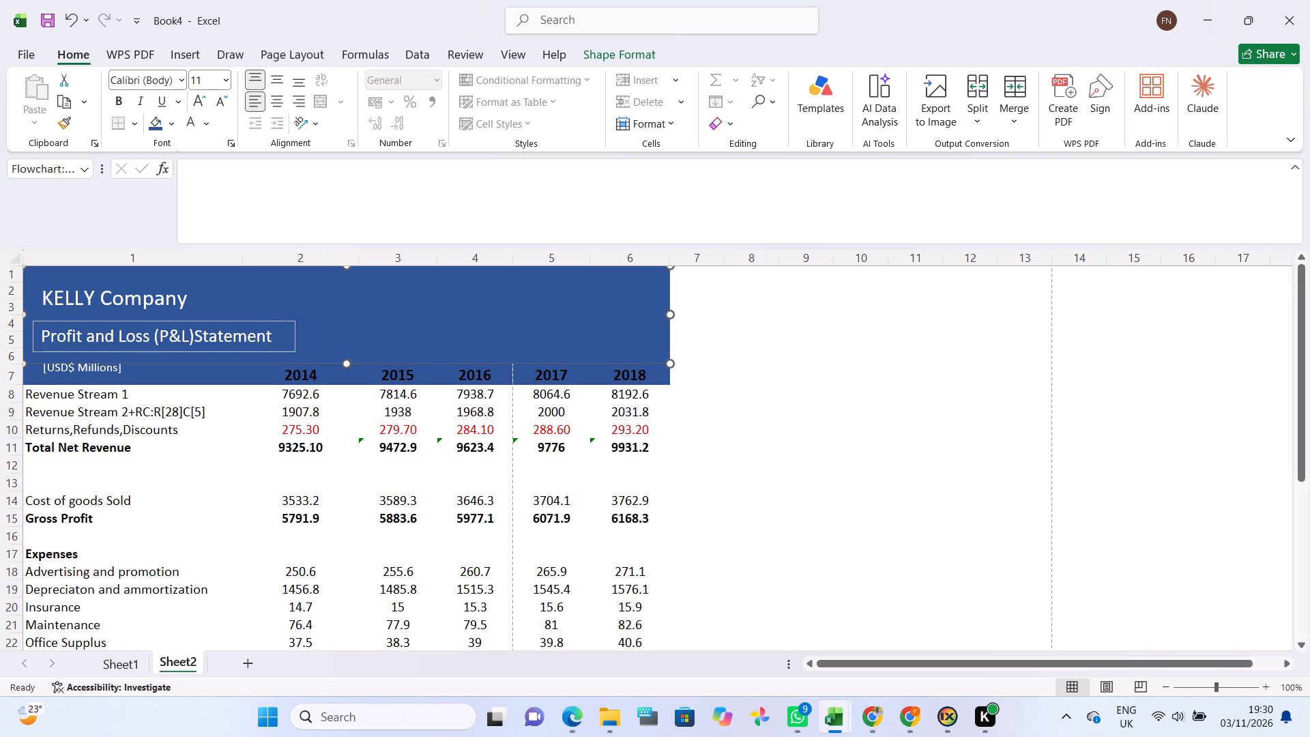
left_click(295, 333)
left_click(277, 321)
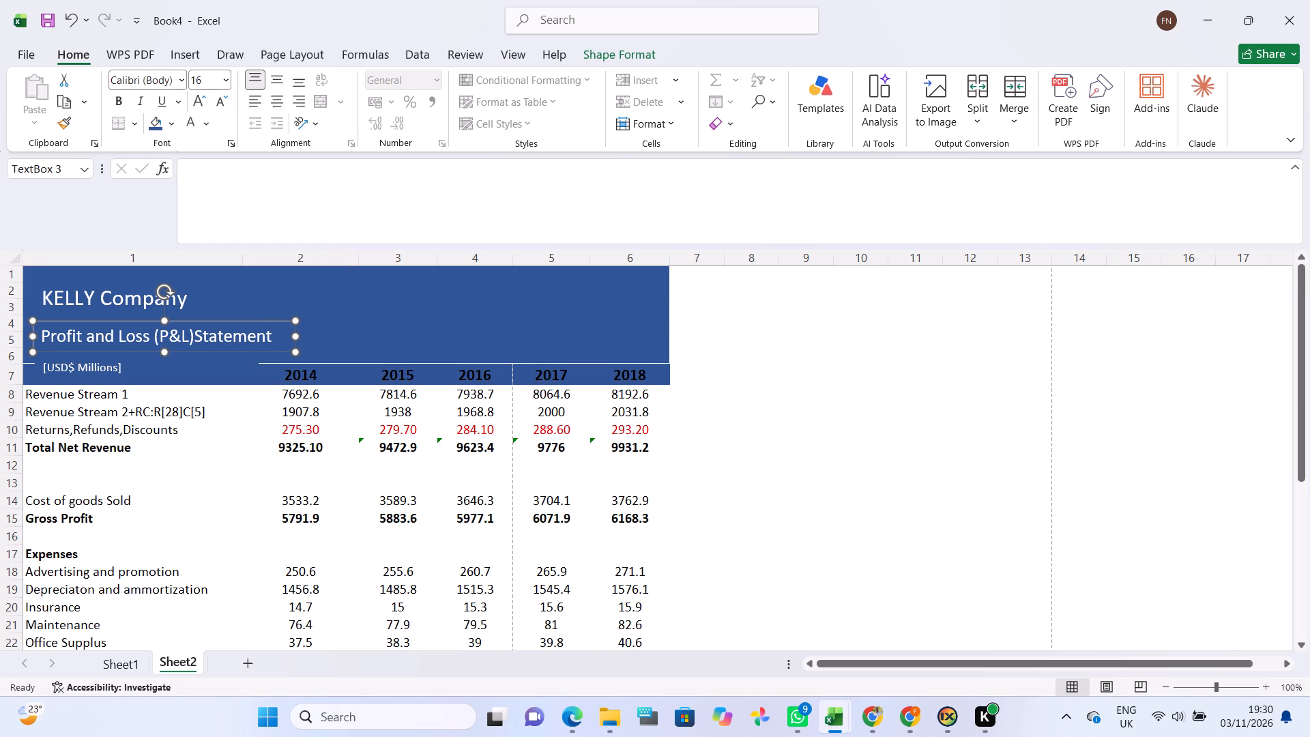
right_click(277, 321)
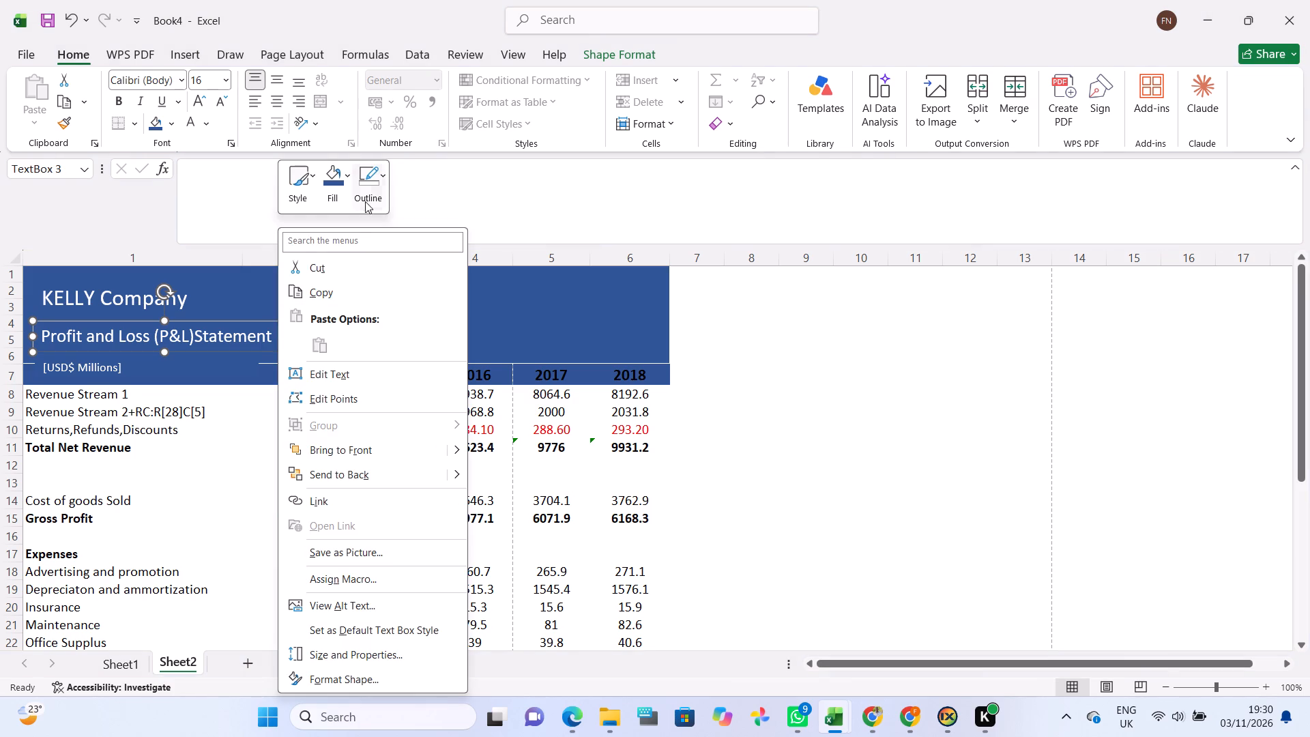
left_click(381, 184)
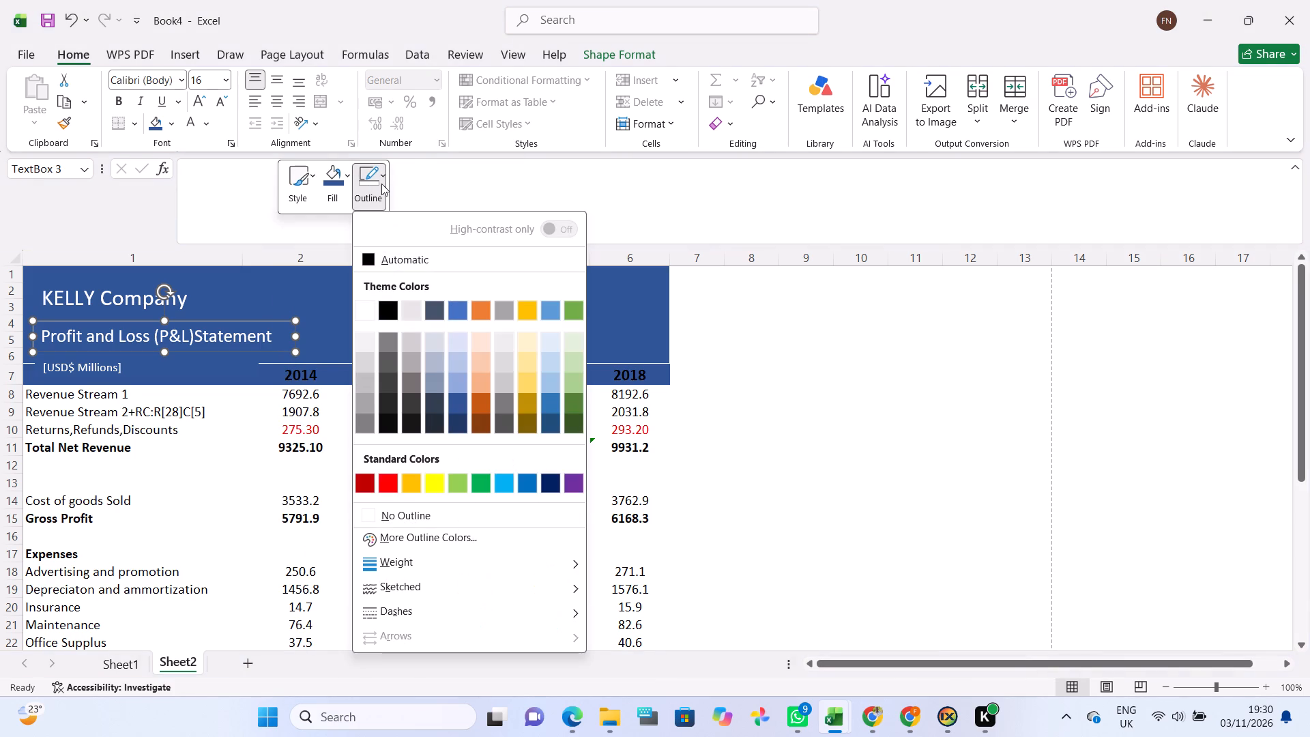
left_click(374, 512)
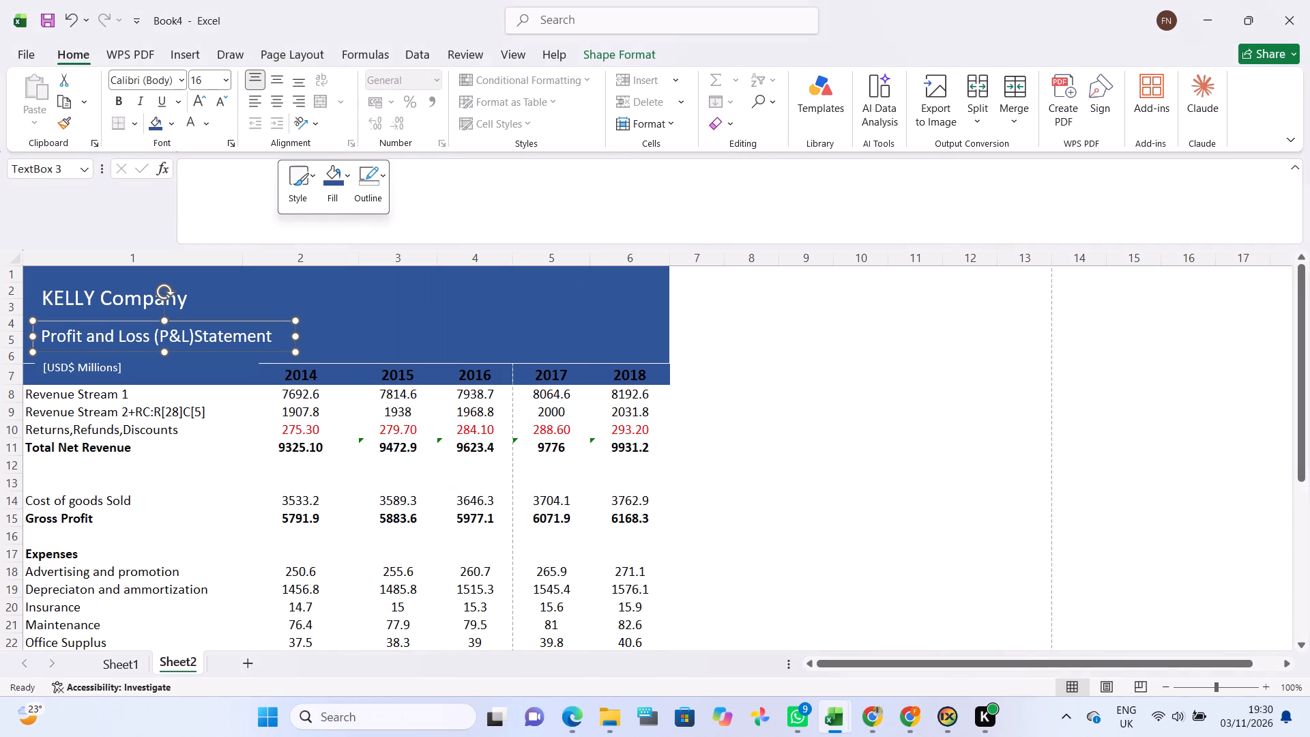
left_click(674, 392)
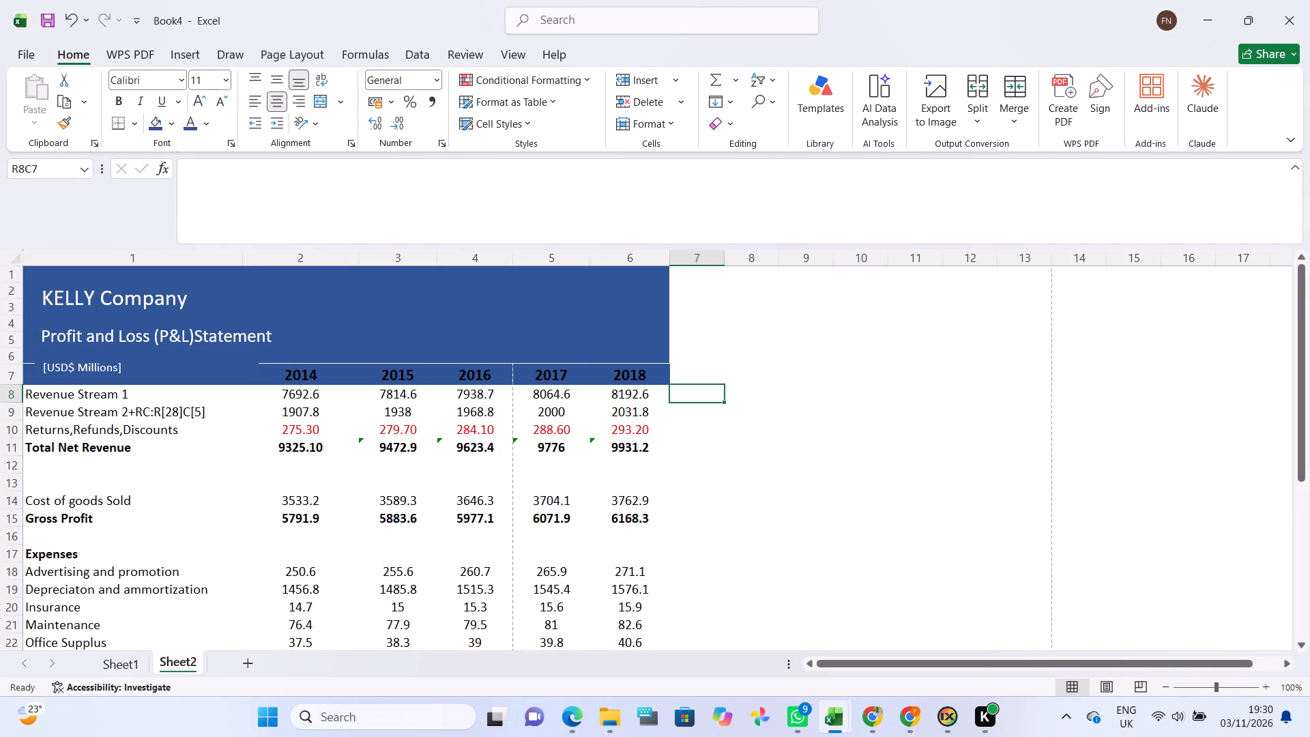
Move the "KELLY Company" title text box up to the upper edge of the blue banner.
scroll(473, 416, "down", 2)
scroll(473, 416, "up", 4)
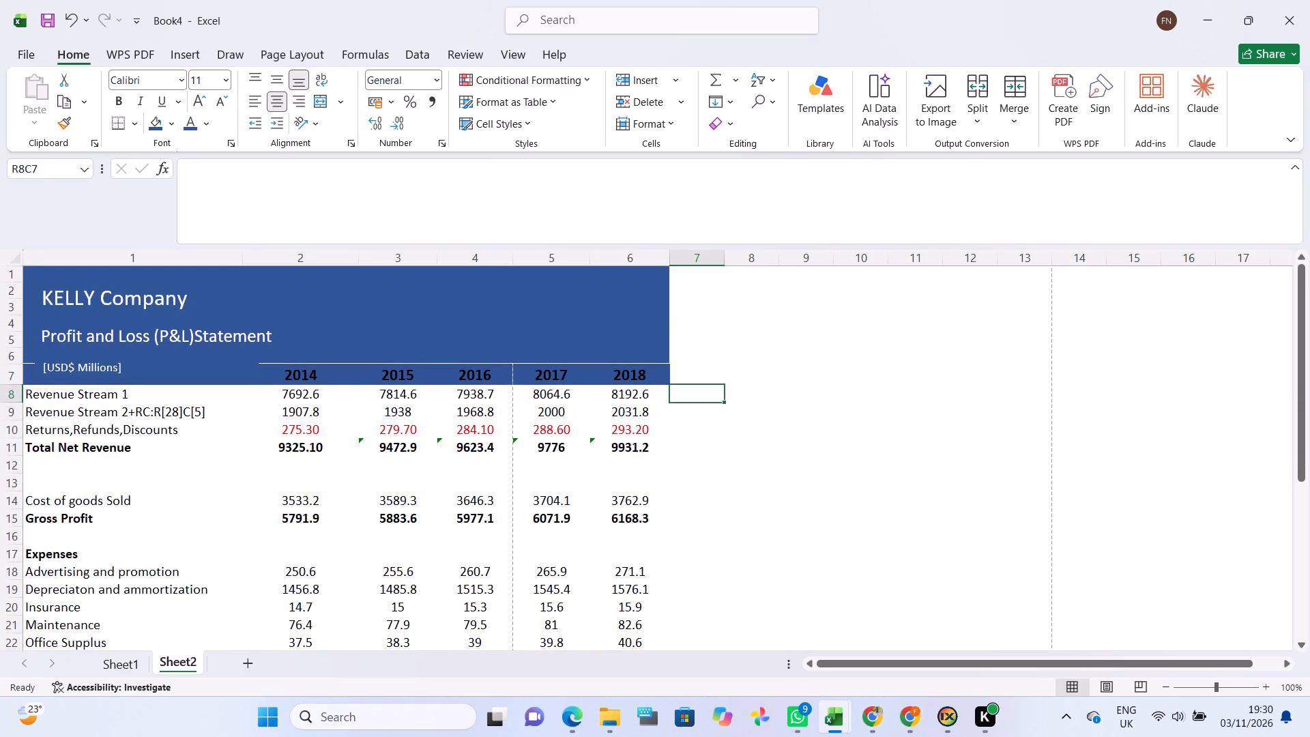
scroll(392, 360, "down", 1)
scroll(392, 360, "up", 1)
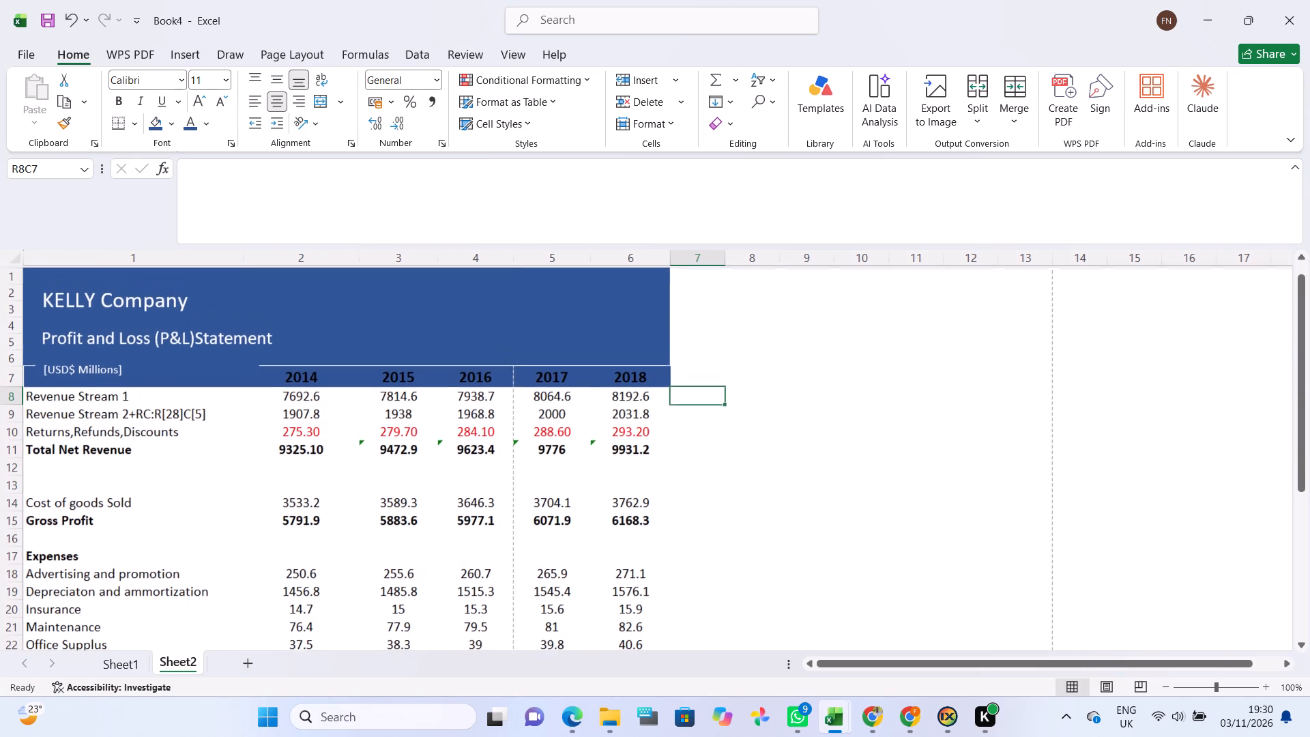
left_click(252, 346)
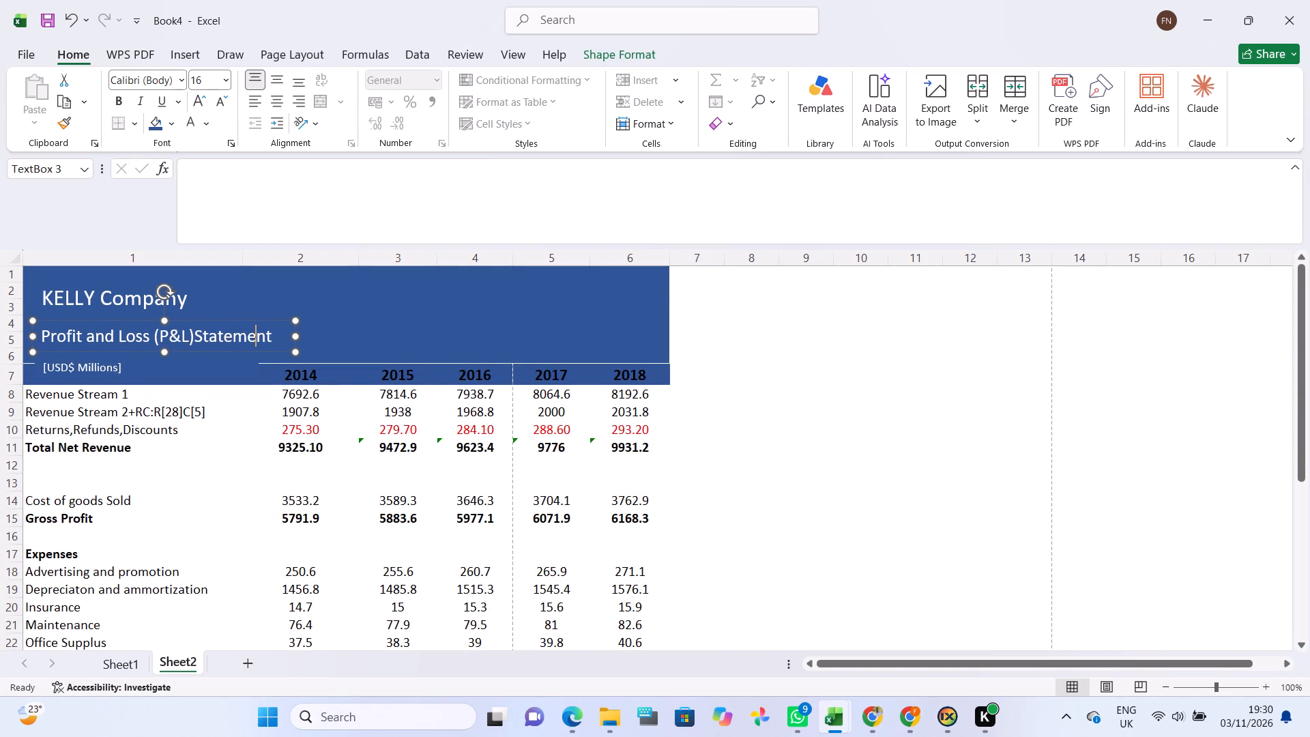
left_click(227, 315)
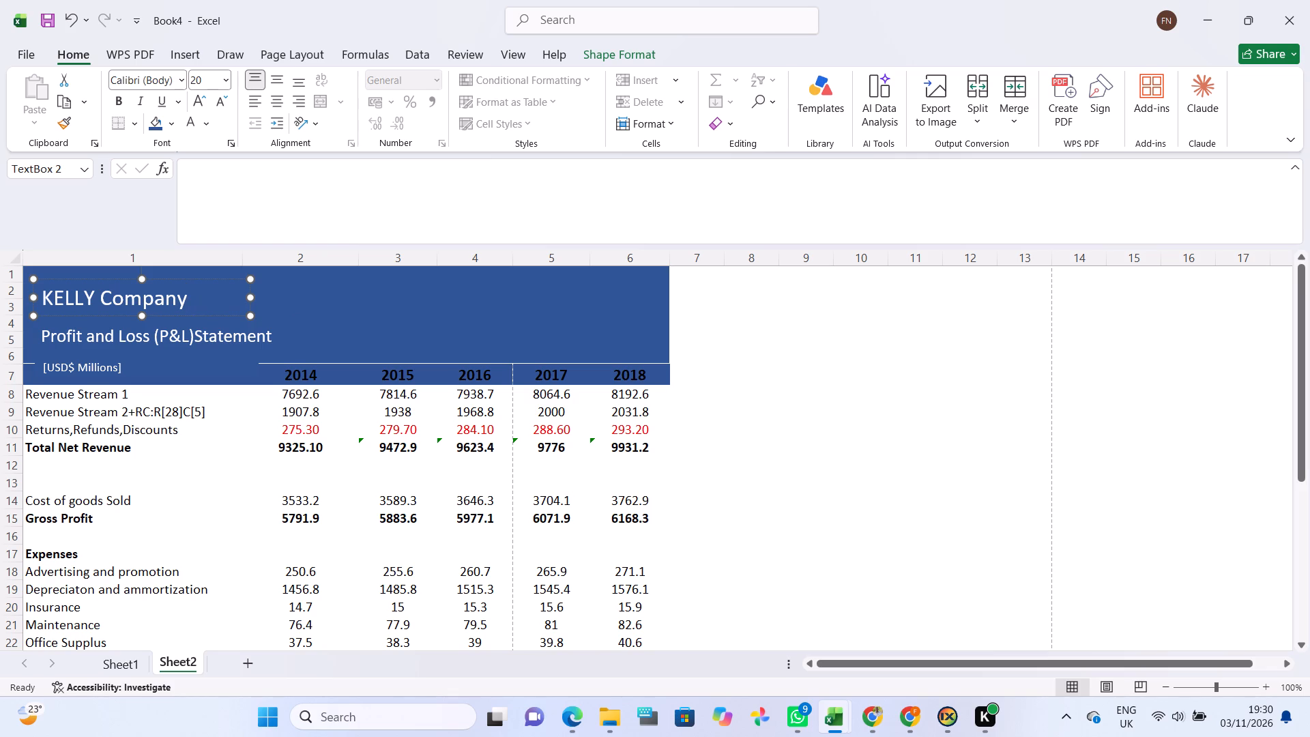
left_click_drag(227, 315, 225, 295)
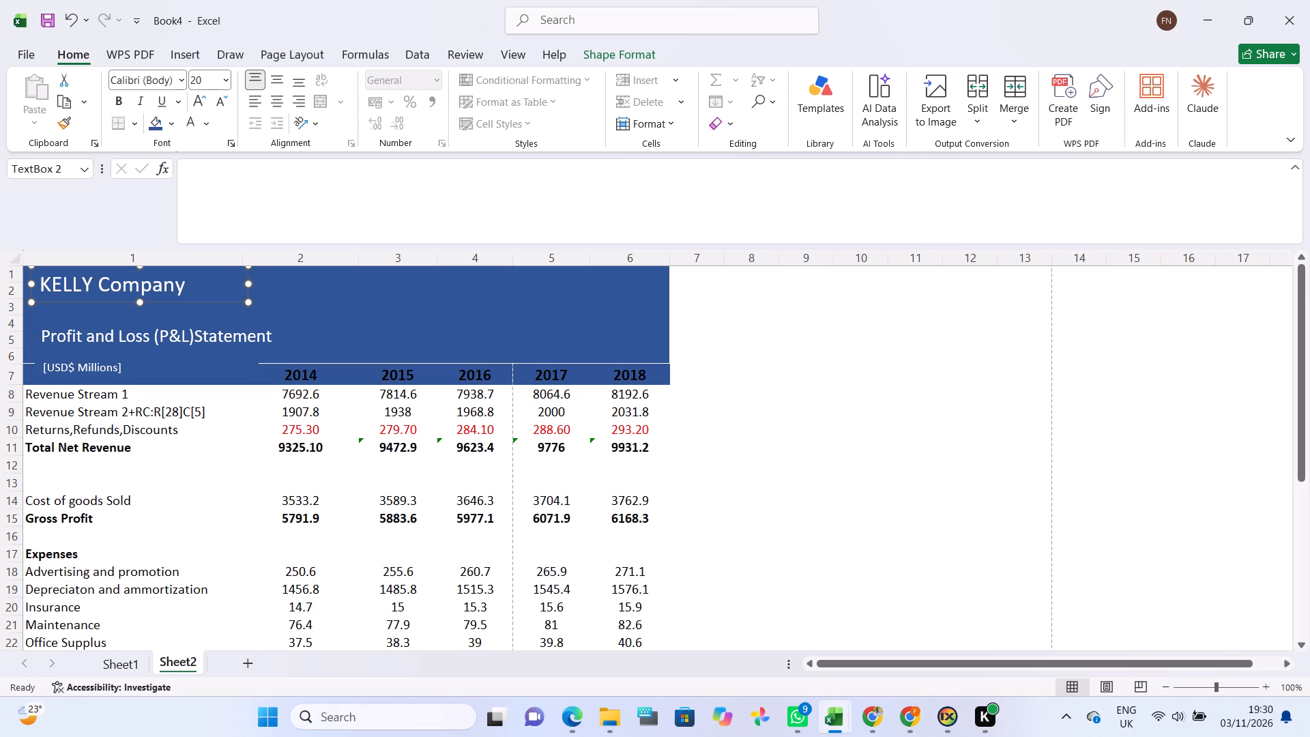
Move the "Profit and Loss (P&L)Statement" text box up so it sits directly beneath the "KELLY Company" title.
left_click(205, 332)
left_click(220, 353)
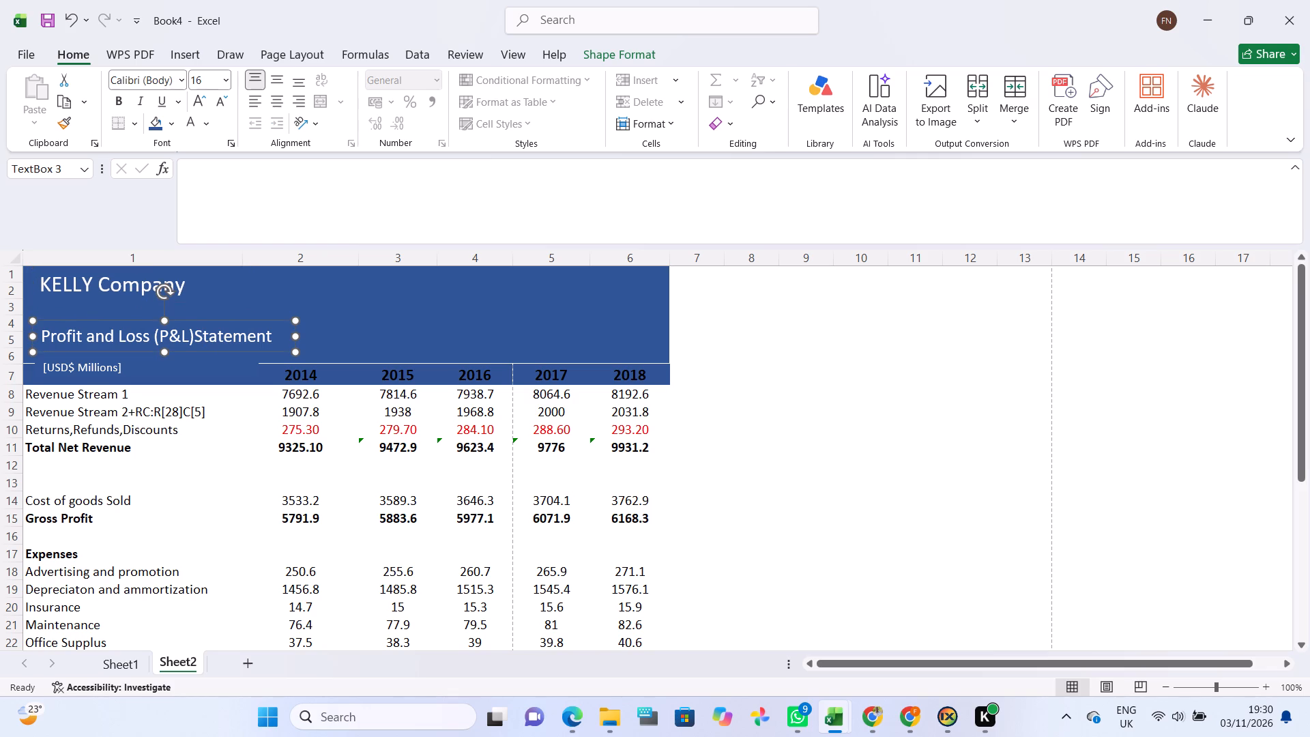
left_click_drag(218, 350, 212, 328)
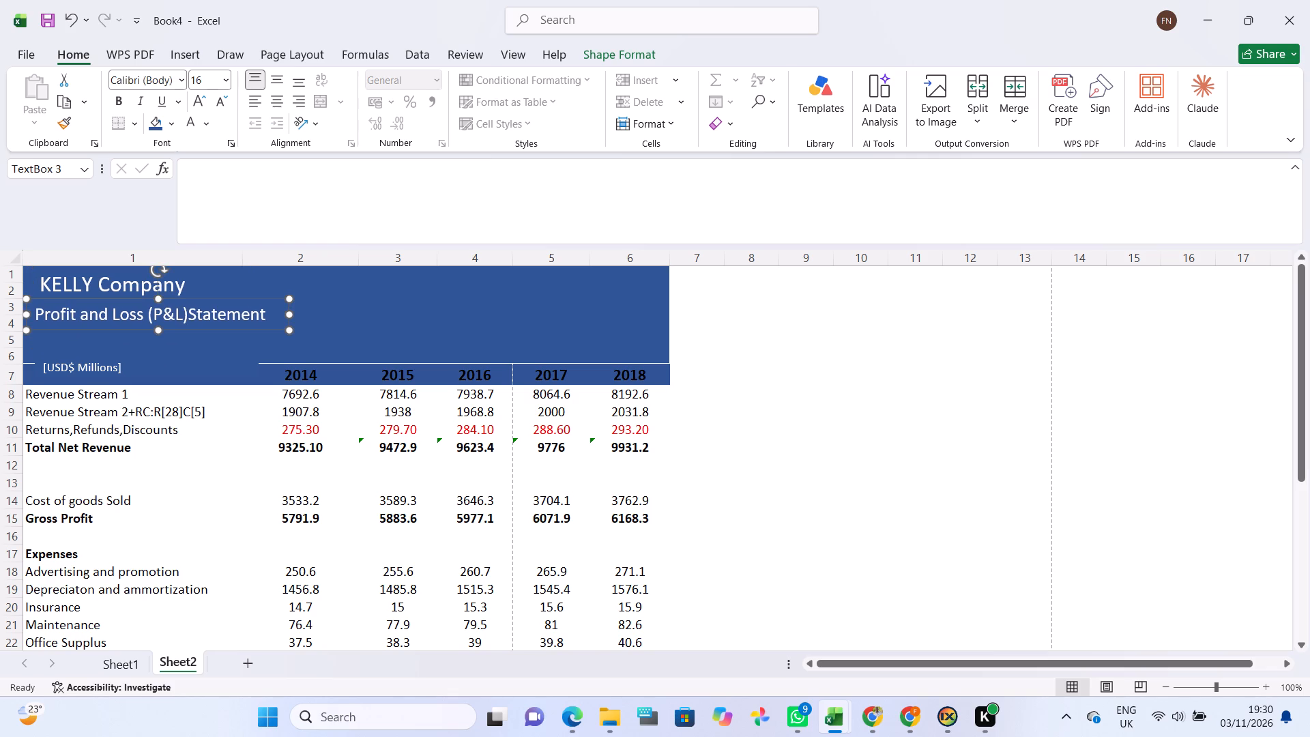
Move the "[USD$ Millions]" text box up to just below the "Profit and Loss (P&L)Statement" line, clear of the year row.
left_click(108, 363)
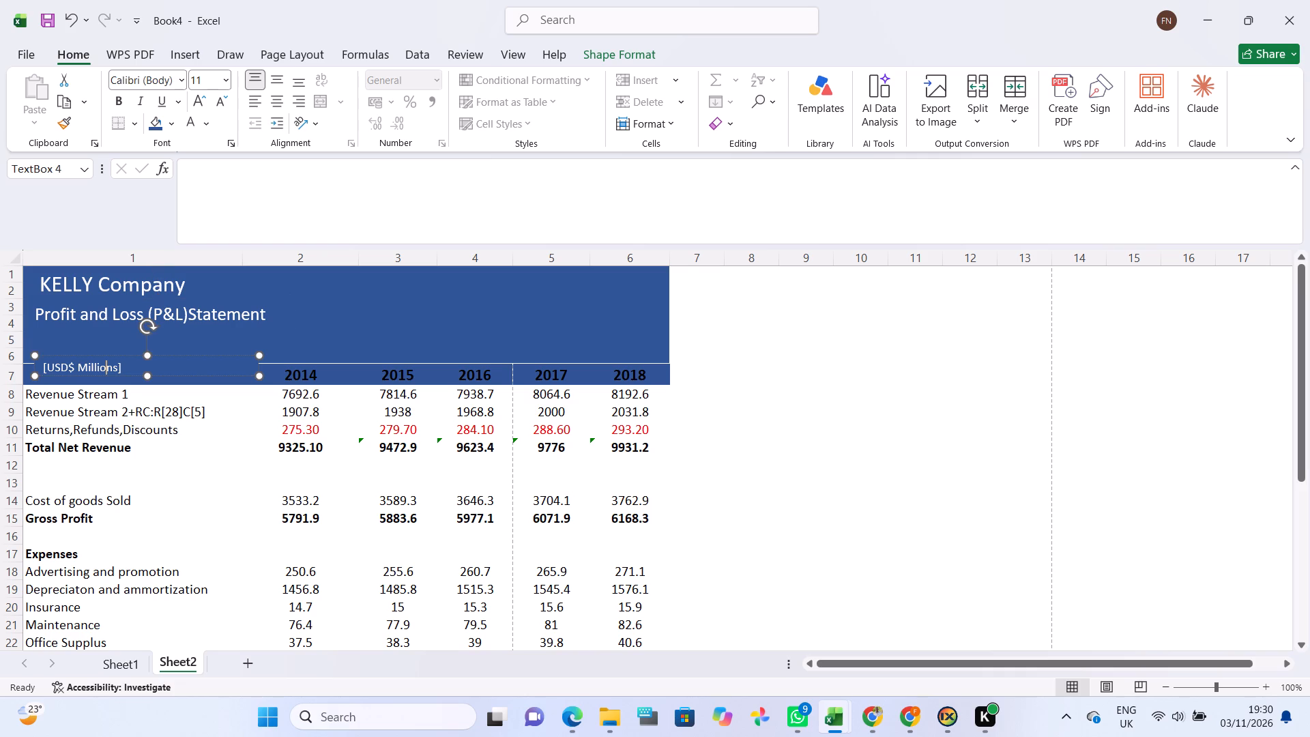
left_click(135, 379)
left_click_drag(135, 379, 135, 359)
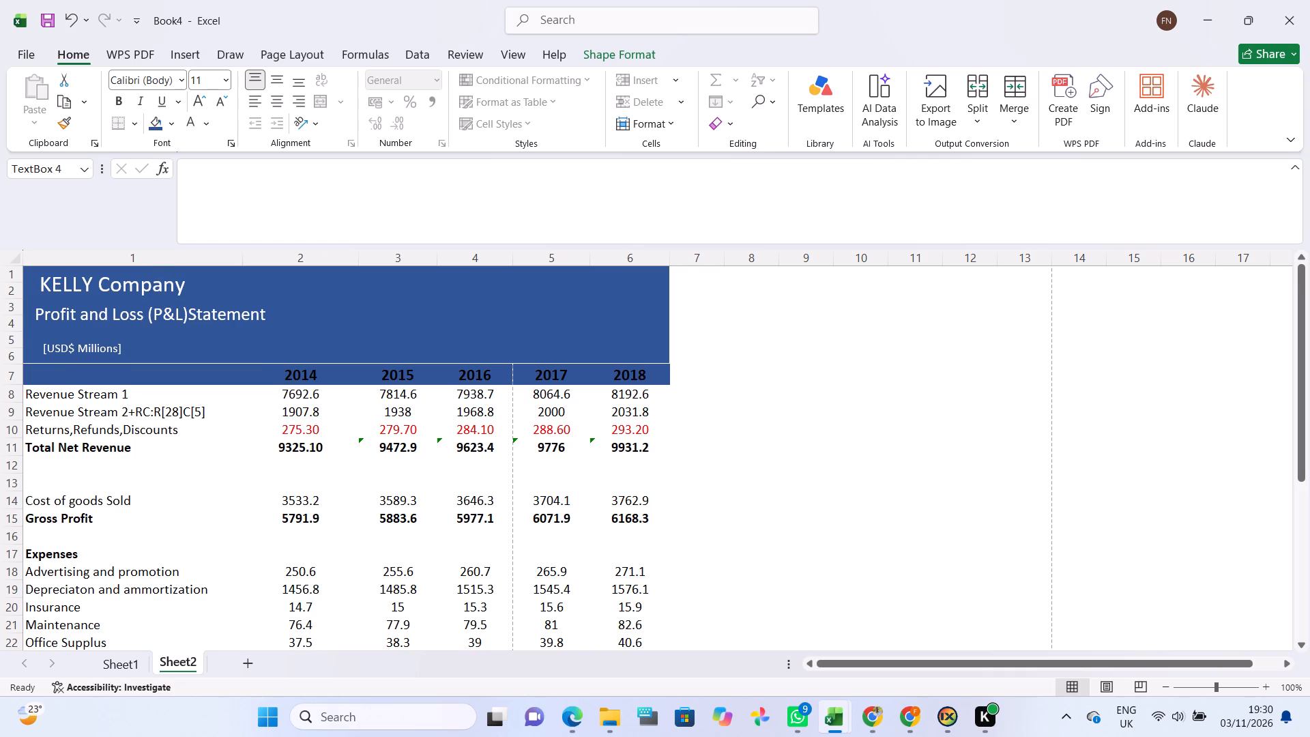
left_click_drag(135, 359, 126, 348)
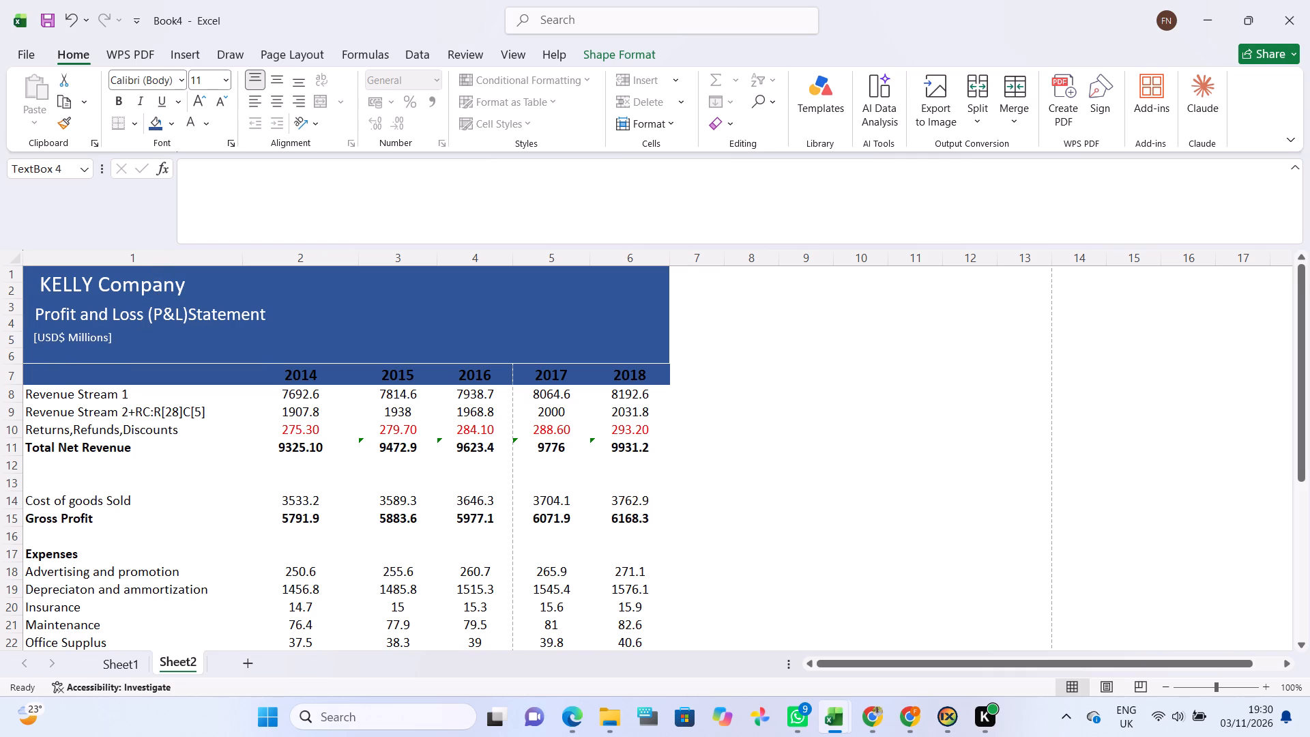
left_click_drag(126, 348, 130, 351)
left_click(805, 424)
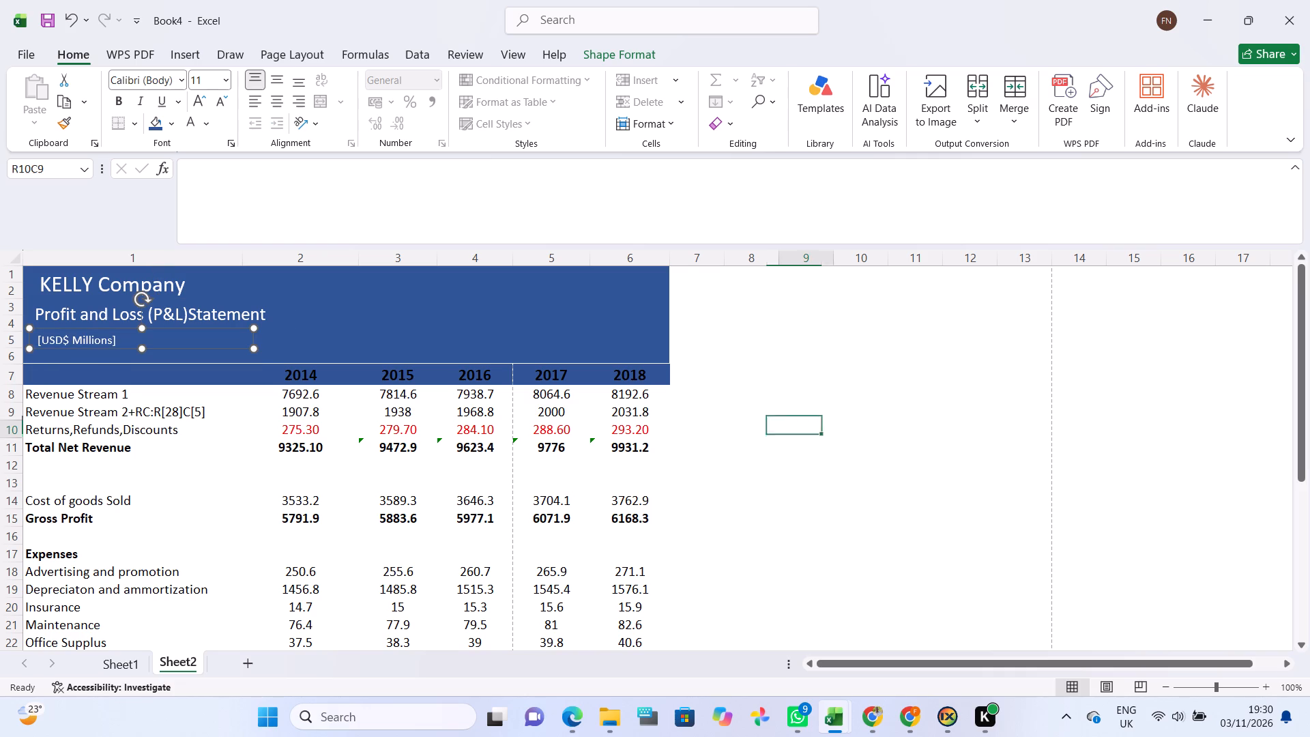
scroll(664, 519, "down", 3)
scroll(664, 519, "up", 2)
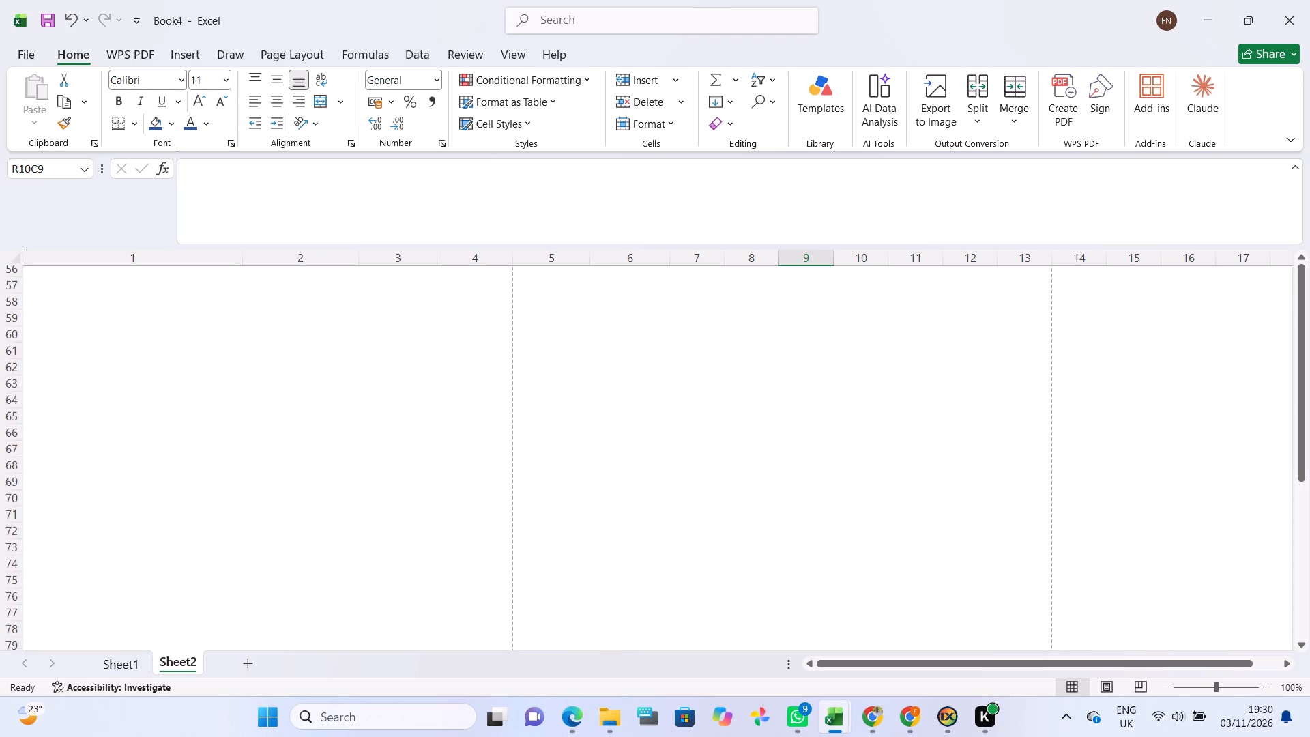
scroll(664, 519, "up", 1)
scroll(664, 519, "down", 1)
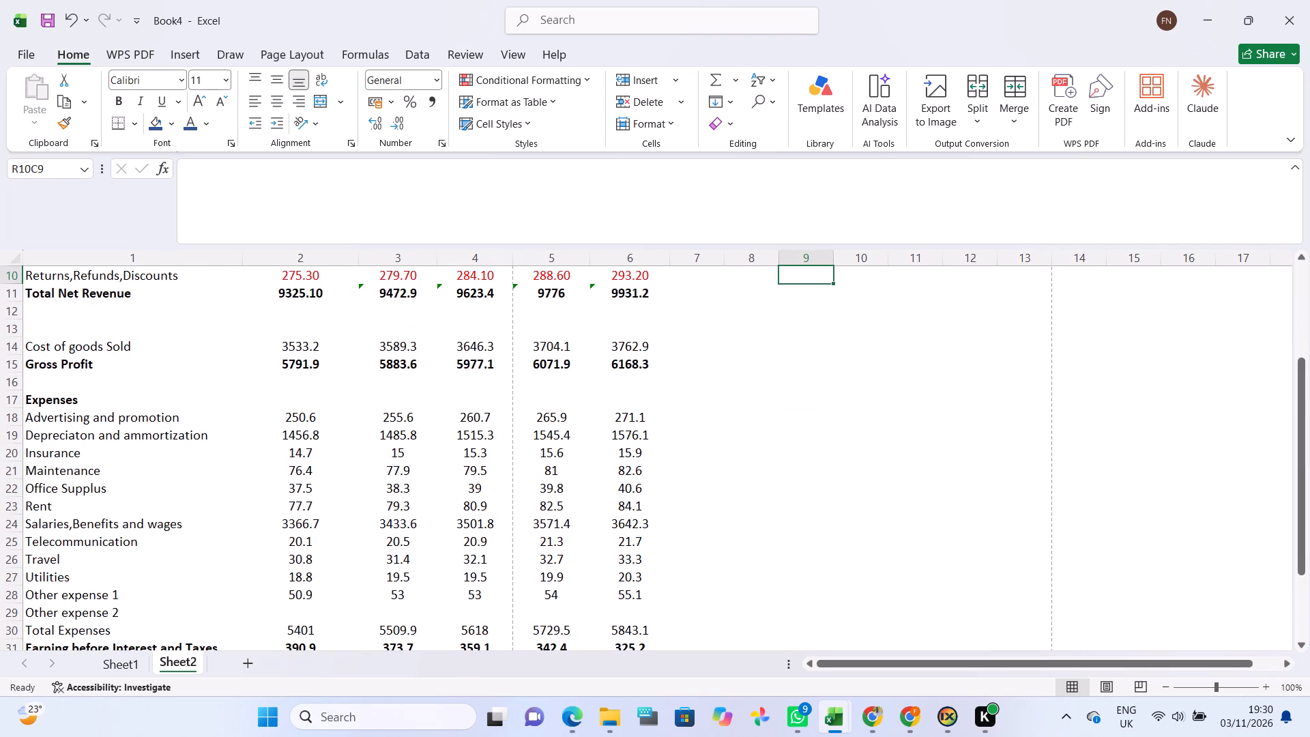
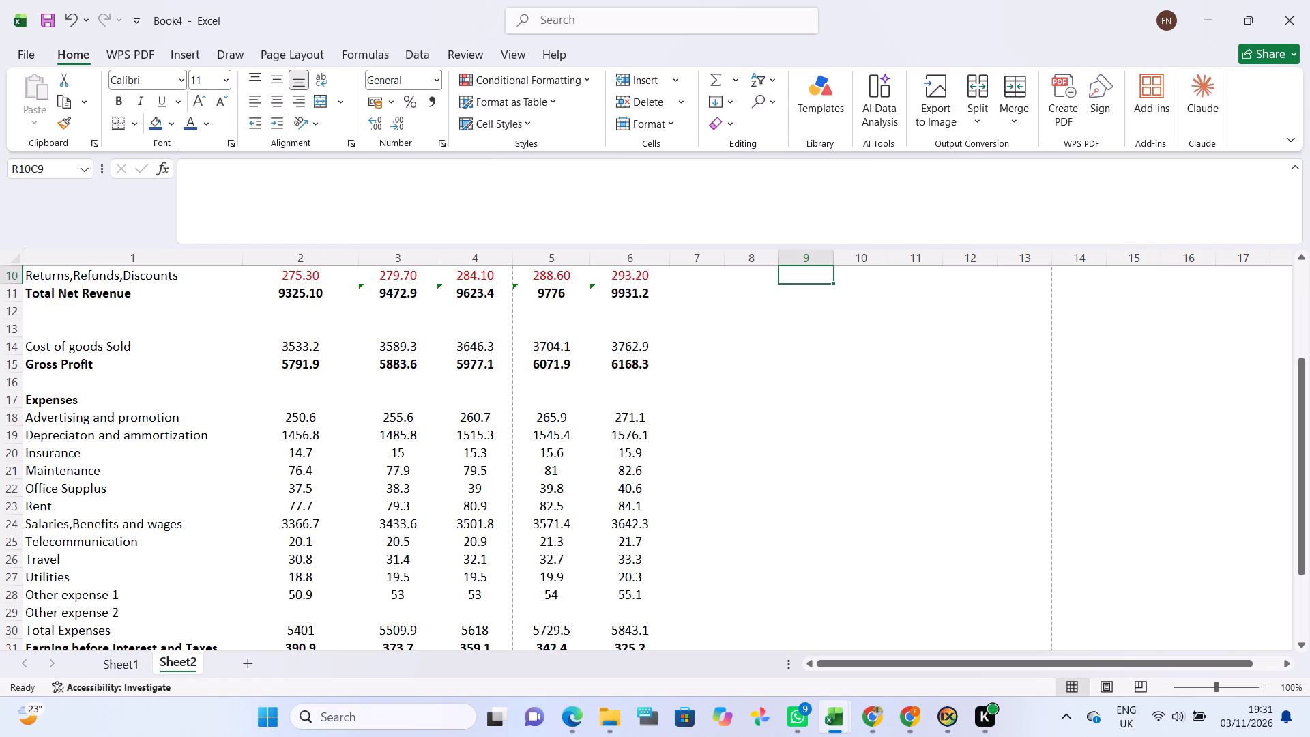
Review the finished income statement on Sheet2 from the KELLY Company banner down to the Net Earnings row.
scroll(624, 504, "up", 3)
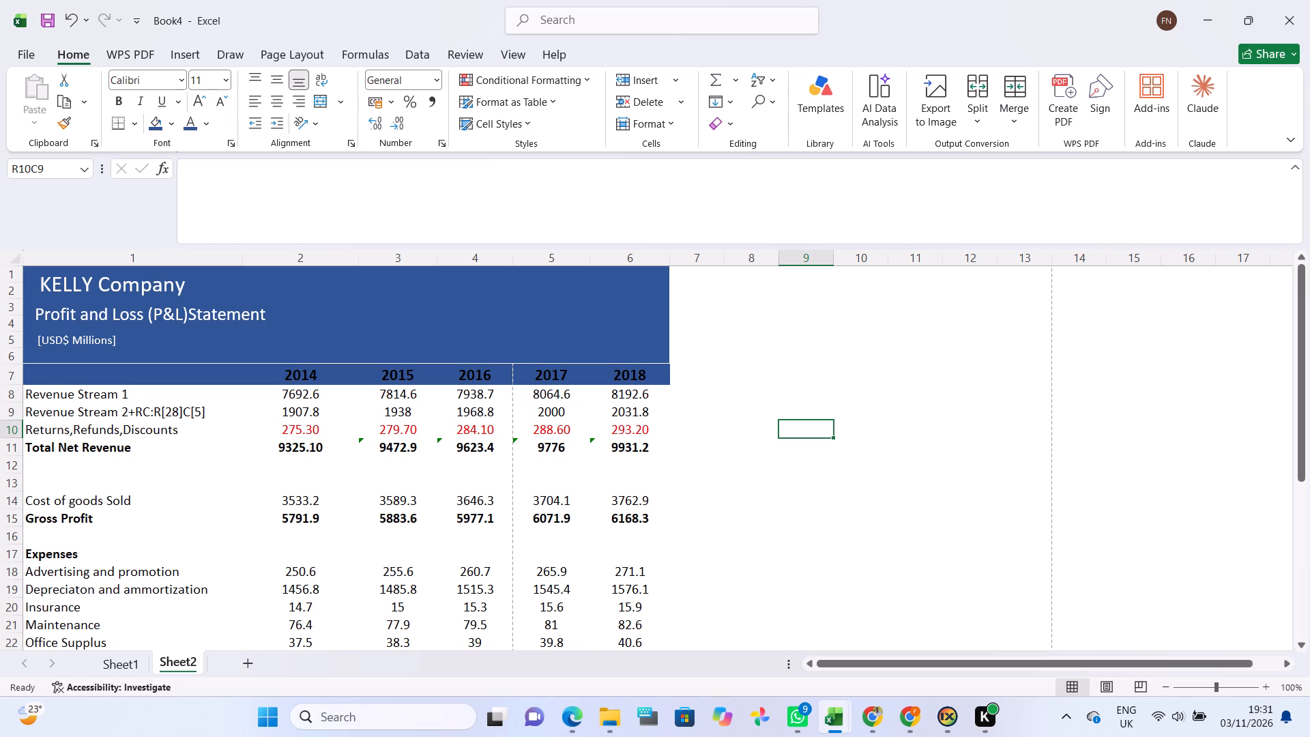
scroll(268, 506, "down", 1)
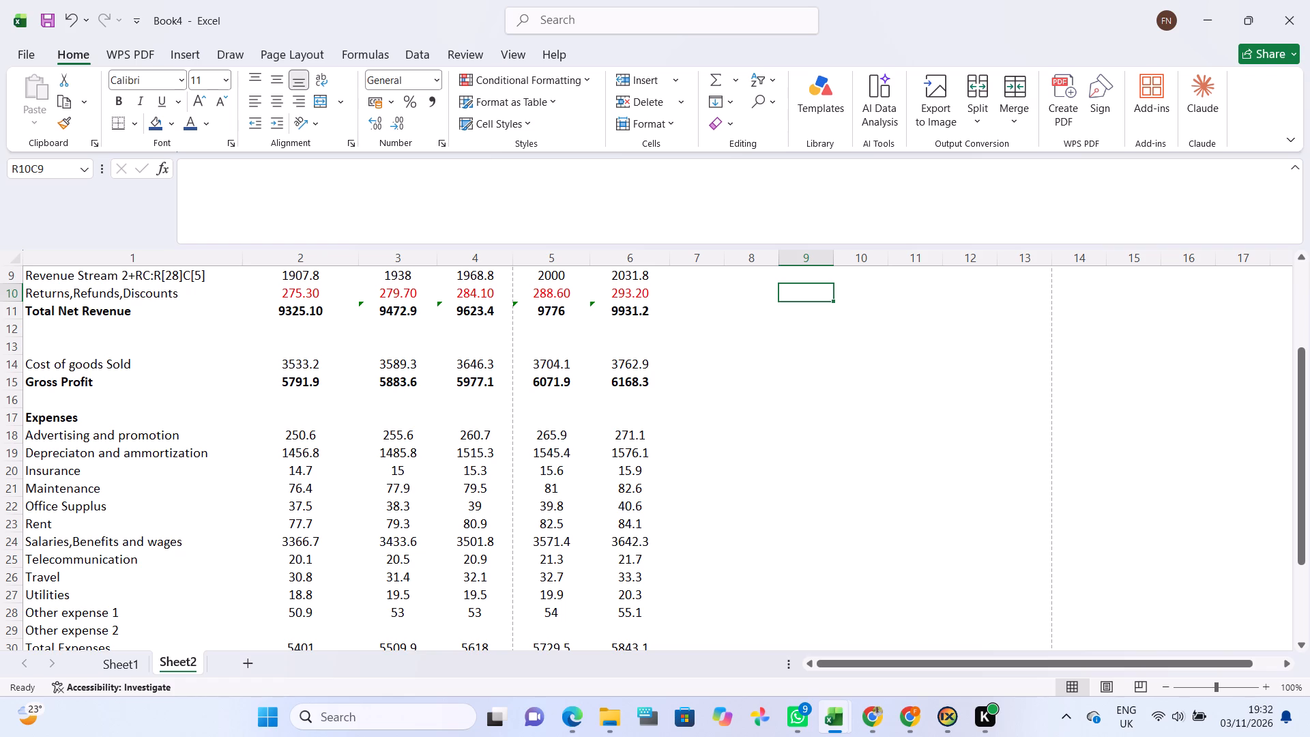
scroll(268, 506, "down", 1)
scroll(268, 506, "up", 1)
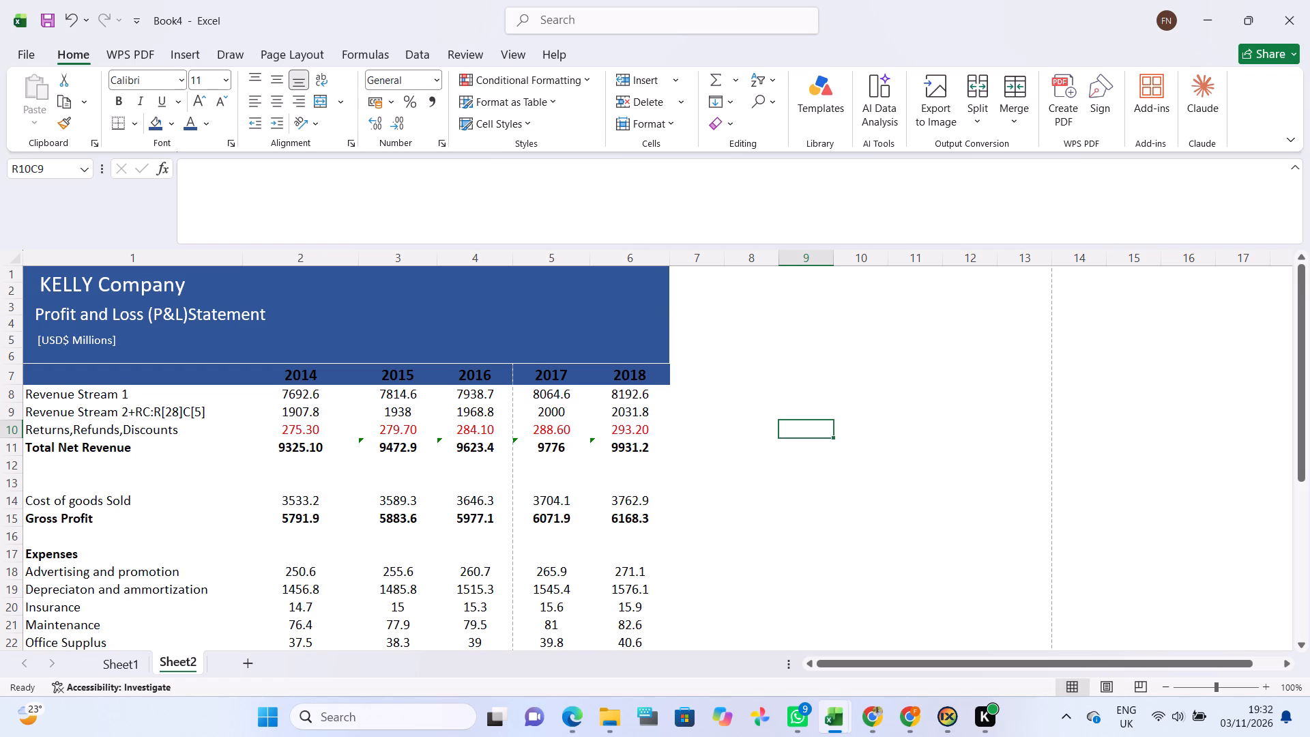
scroll(268, 506, "down", 1)
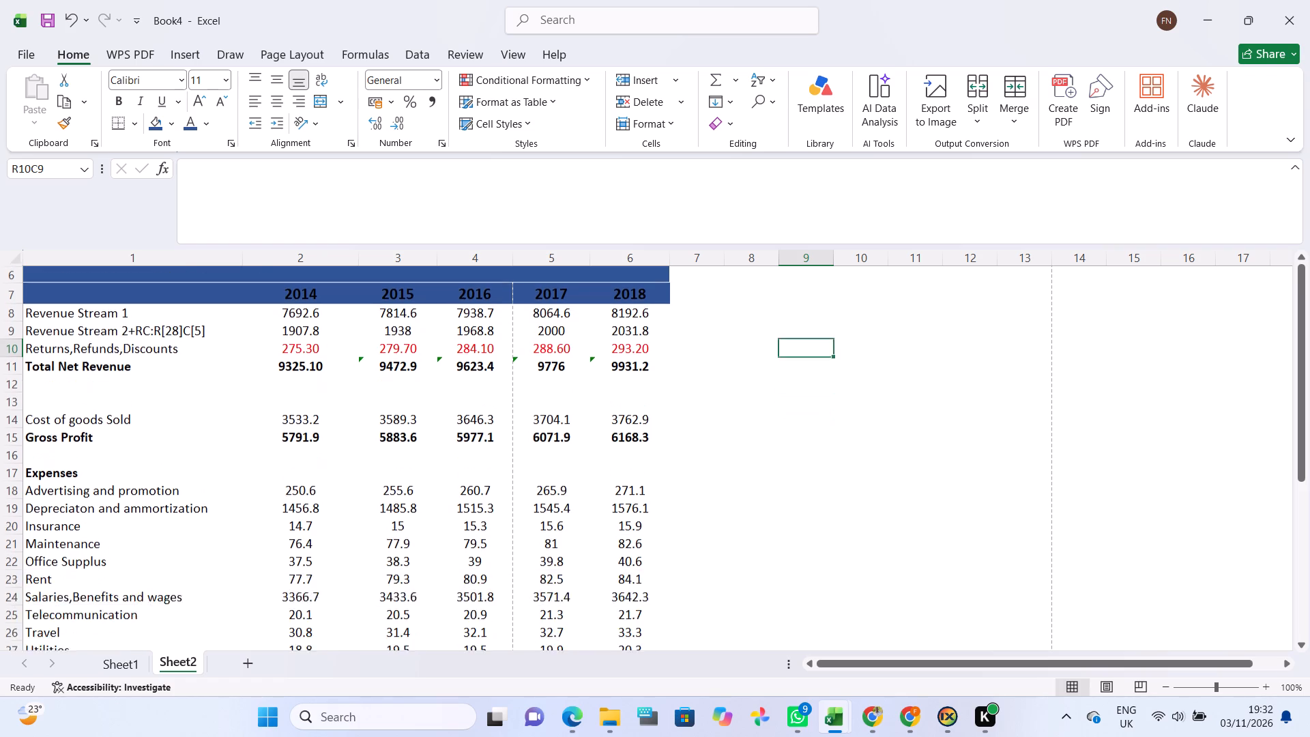
scroll(268, 506, "down", 1)
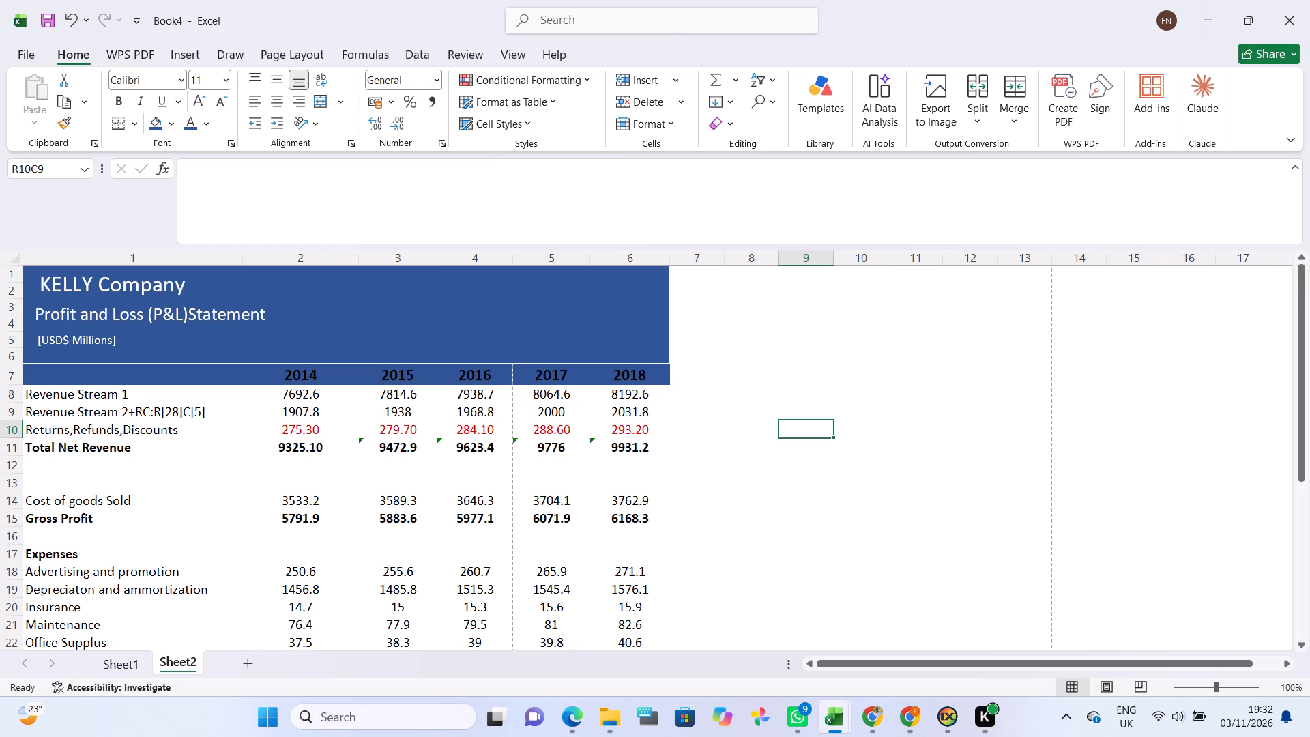
scroll(396, 557, "down", 2)
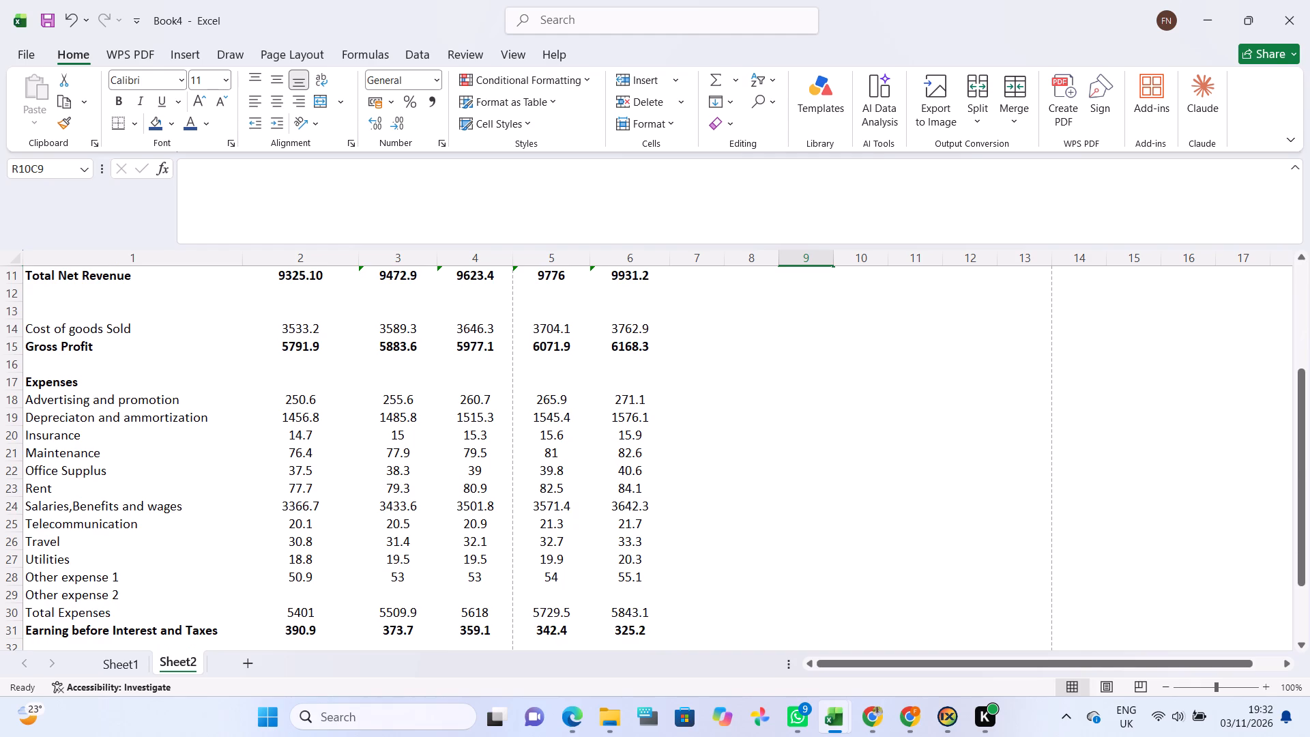
scroll(396, 557, "down", 2)
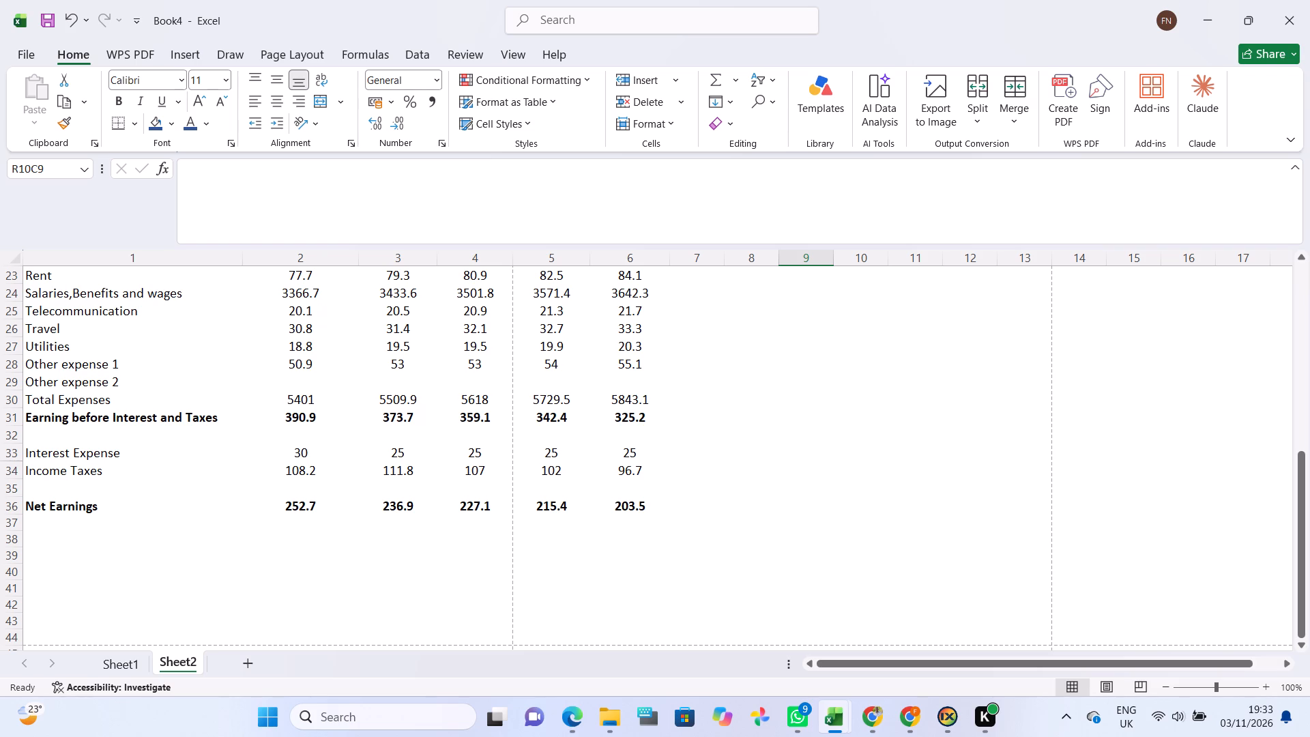
scroll(509, 521, "up", 4)
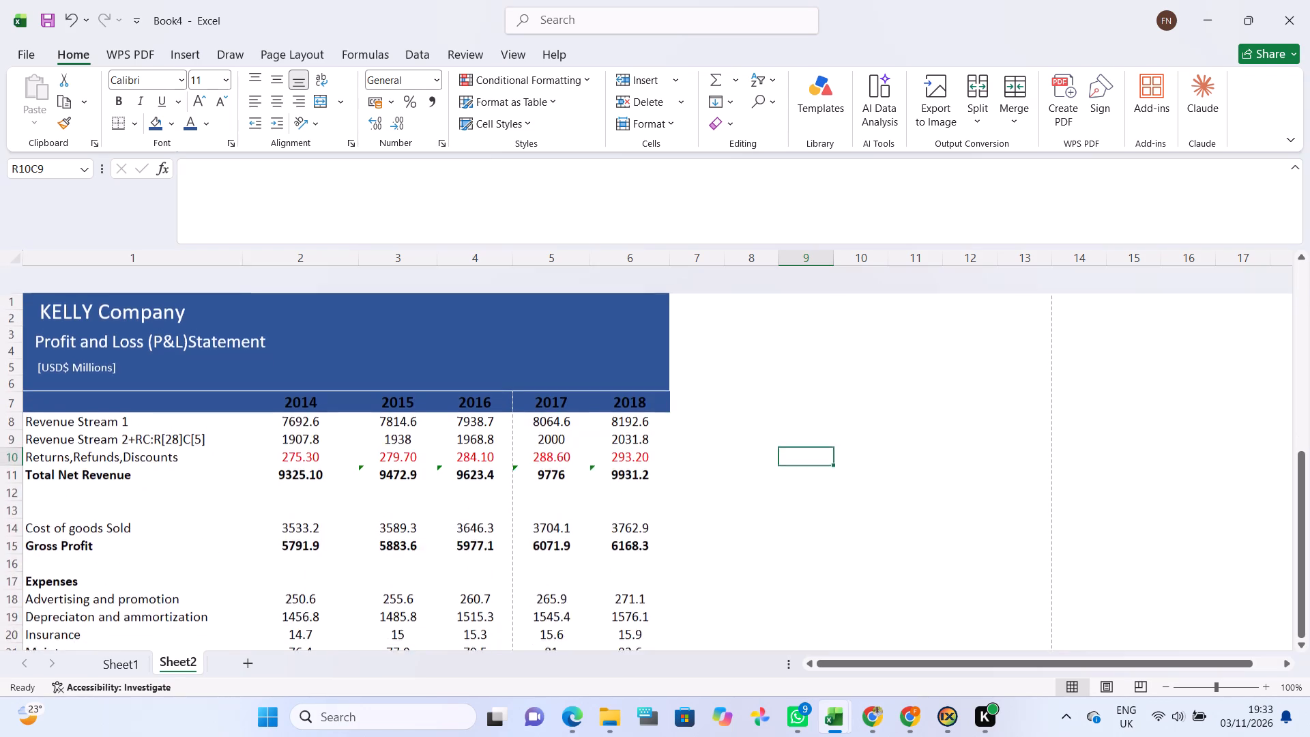
scroll(509, 521, "down", 3)
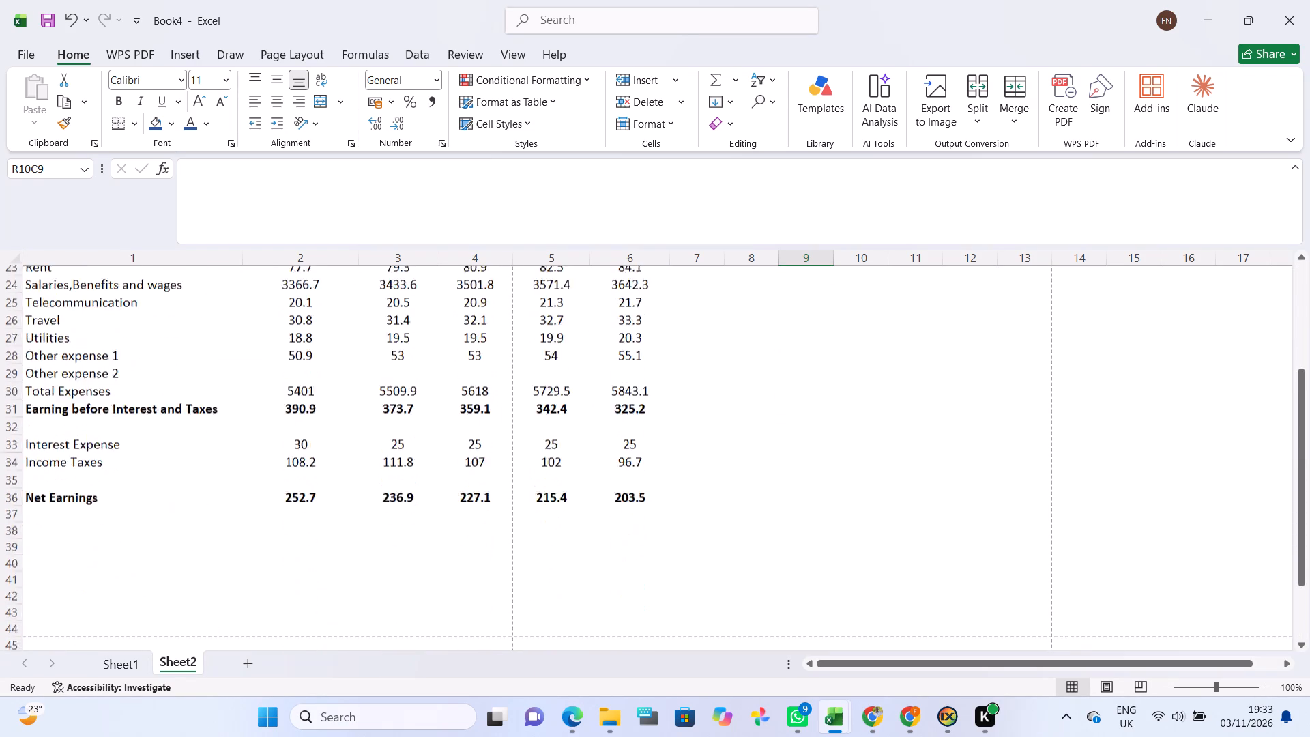
scroll(509, 521, "down", 1)
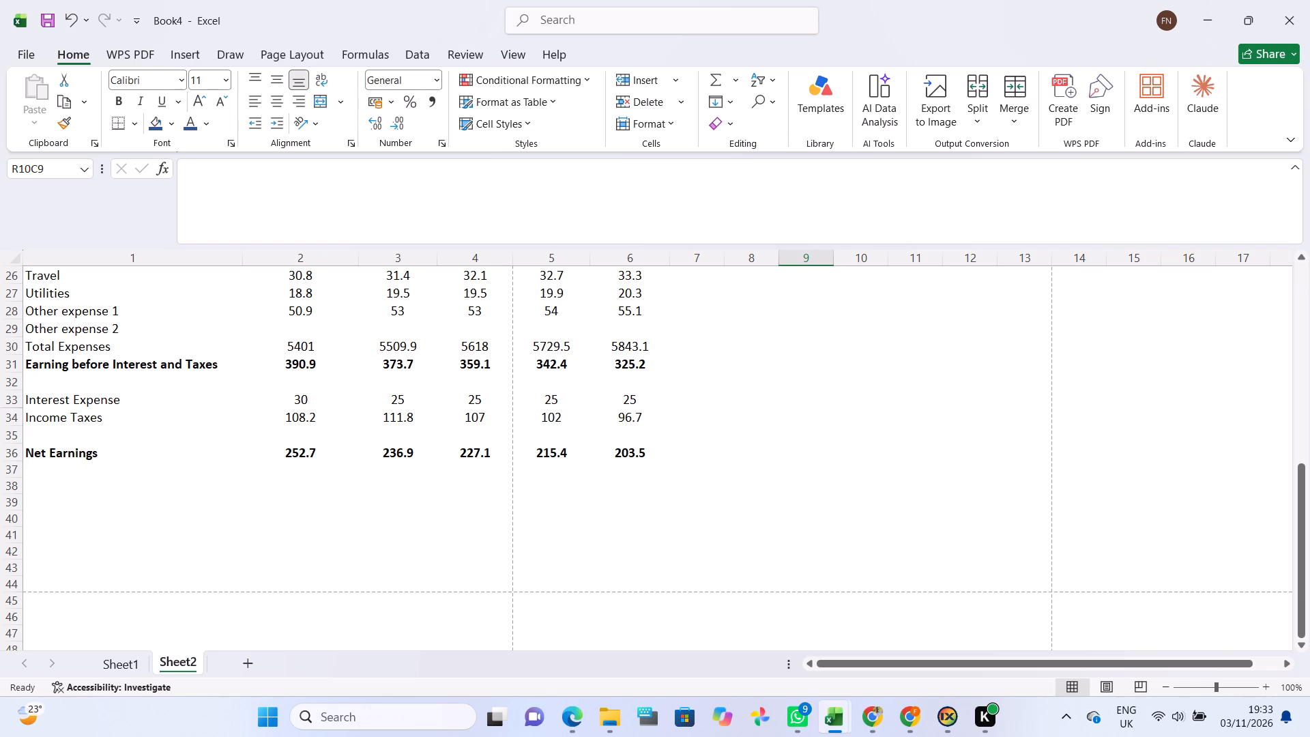
scroll(509, 521, "right", 1)
scroll(509, 521, "up", 2)
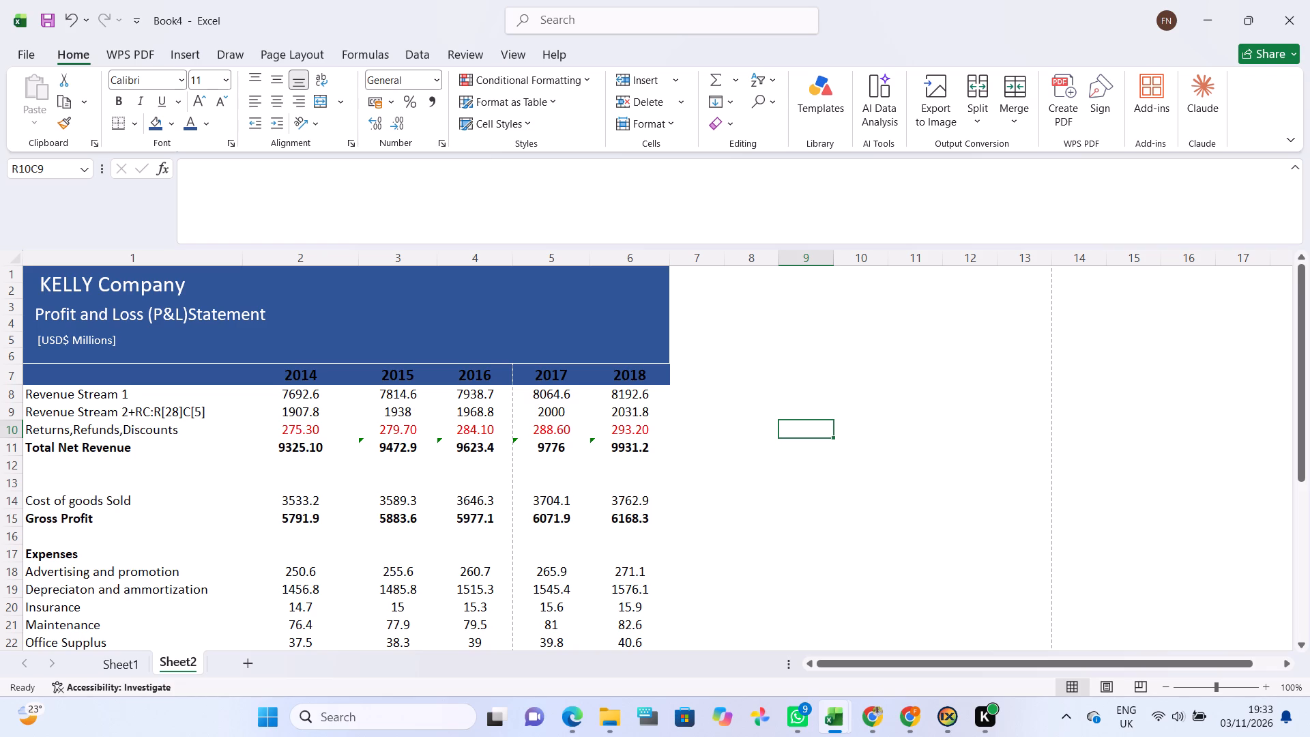
scroll(1008, 555, "down", 1)
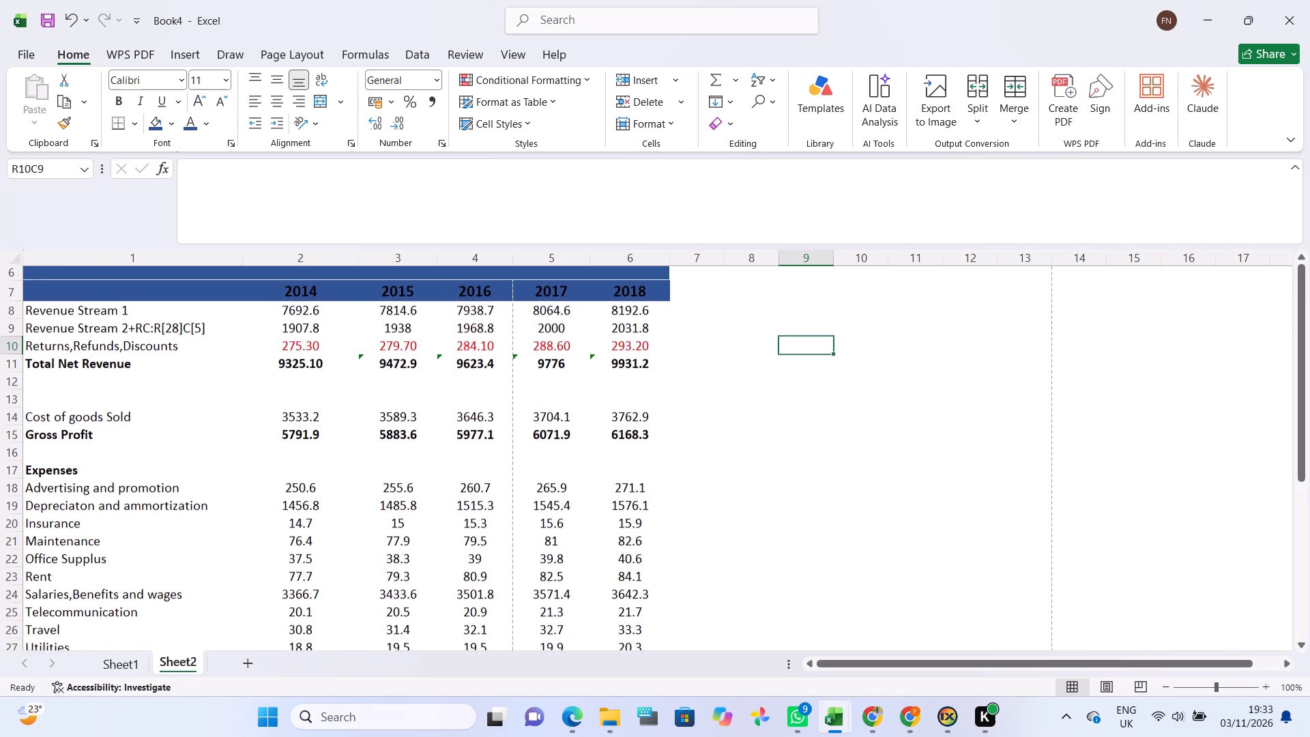
scroll(1008, 555, "down", 1)
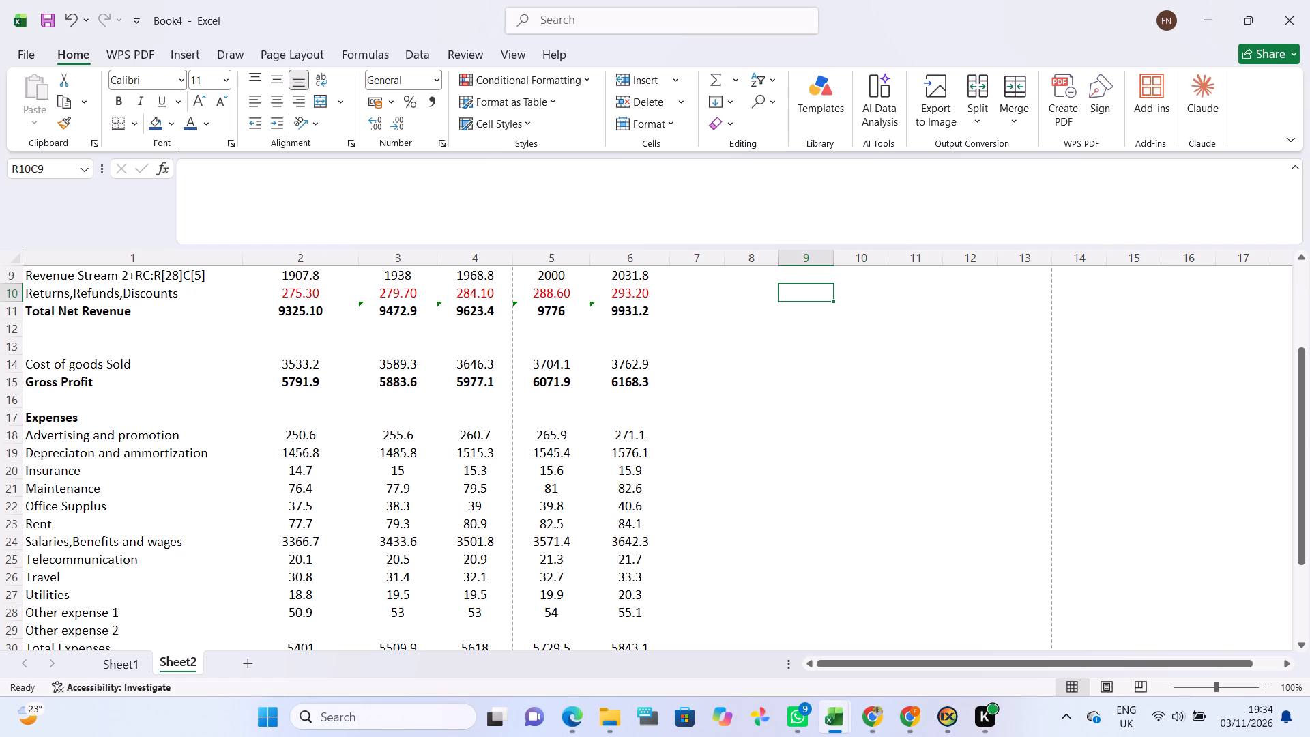
scroll(806, 579, "down", 2)
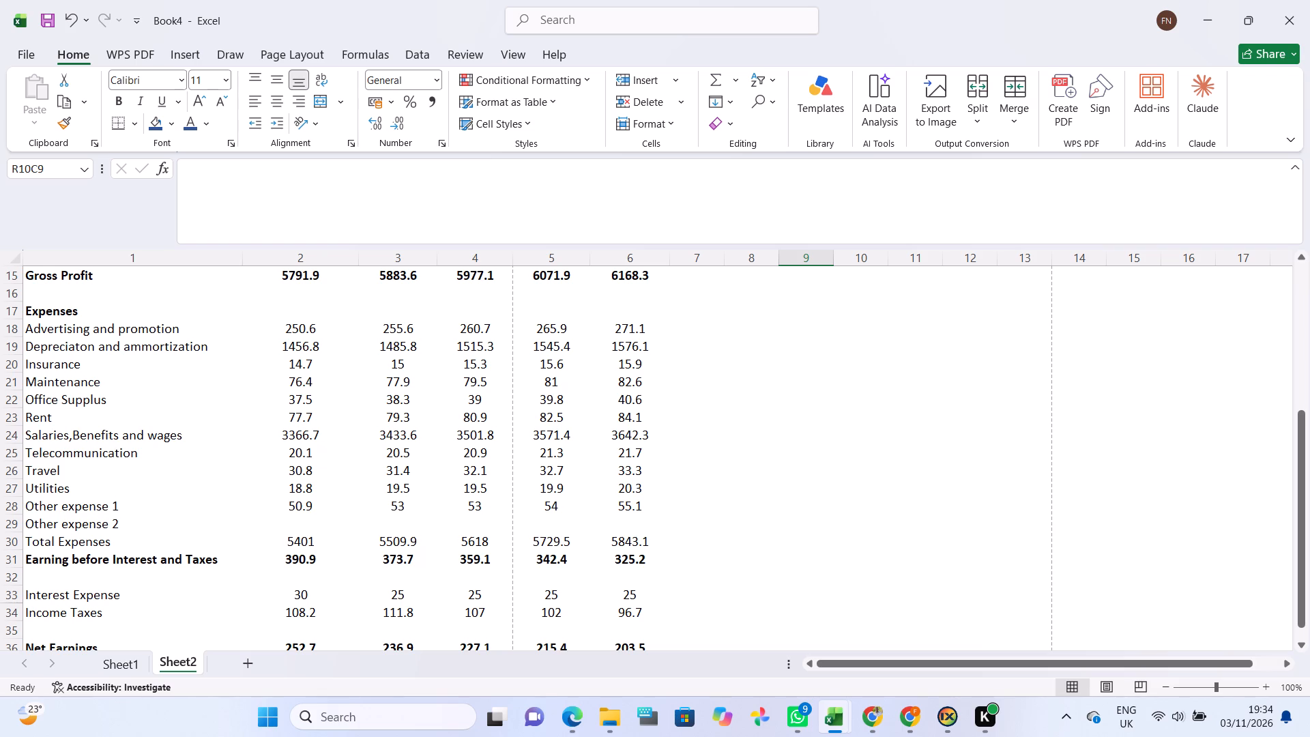
scroll(602, 532, "down", 2)
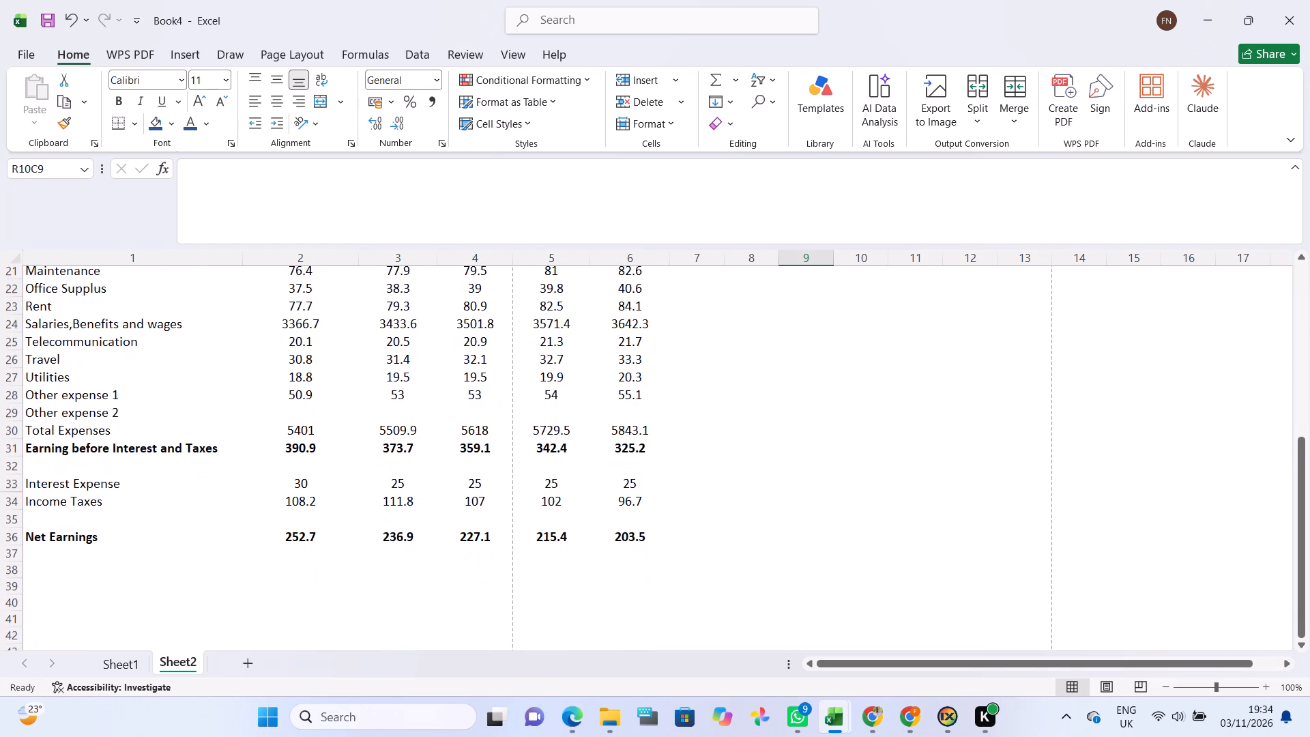
scroll(602, 532, "down", 1)
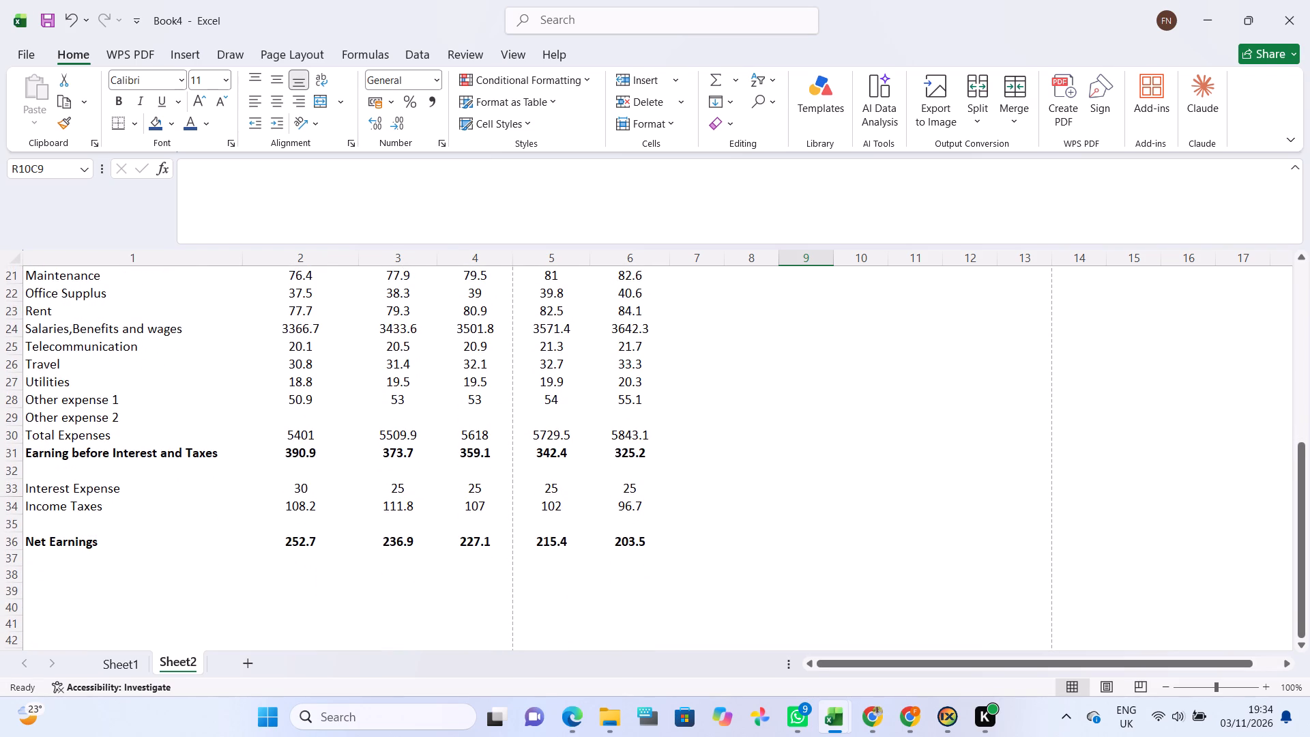
scroll(602, 532, "down", 1)
scroll(602, 532, "up", 3)
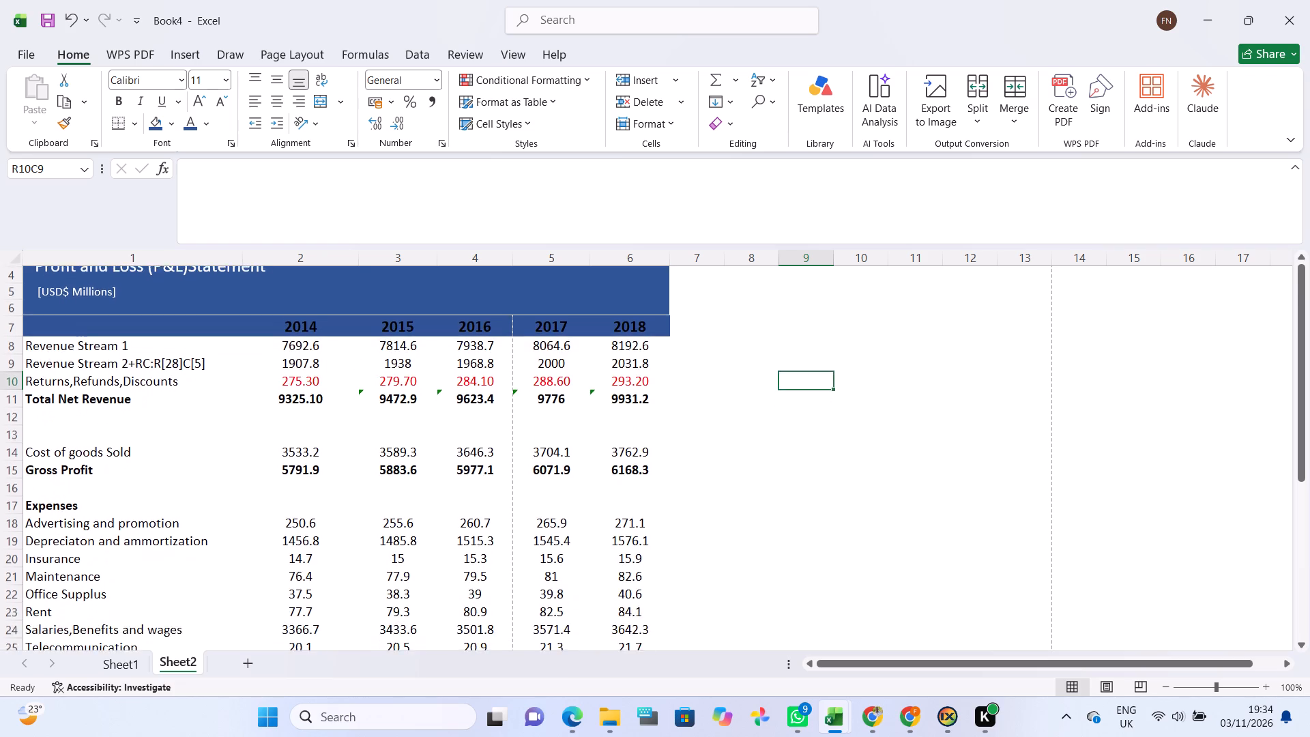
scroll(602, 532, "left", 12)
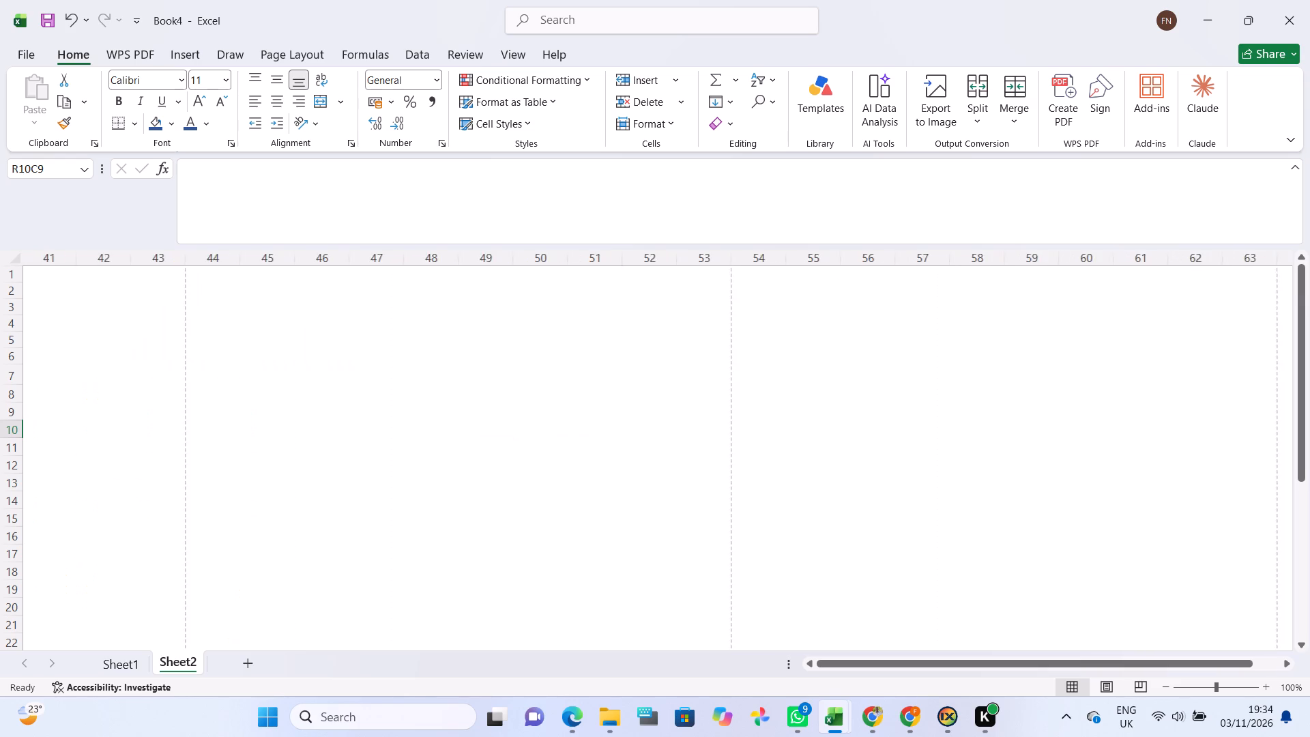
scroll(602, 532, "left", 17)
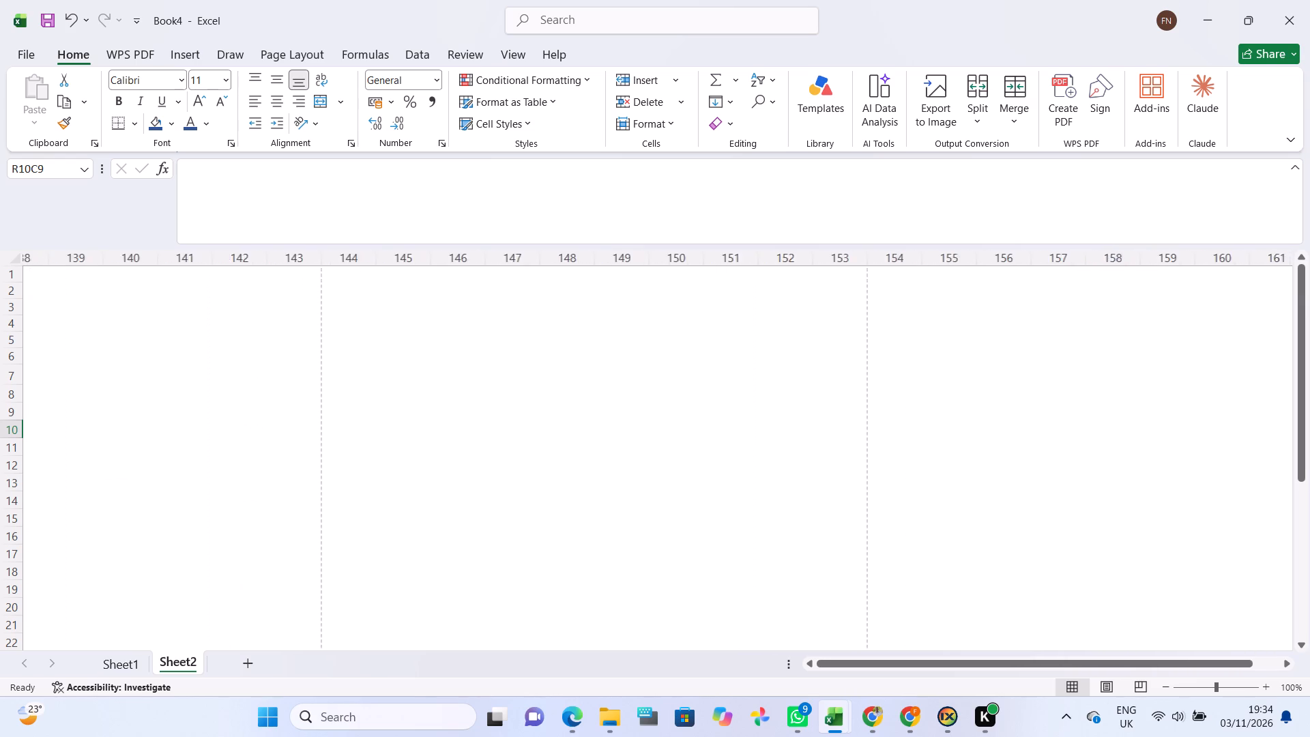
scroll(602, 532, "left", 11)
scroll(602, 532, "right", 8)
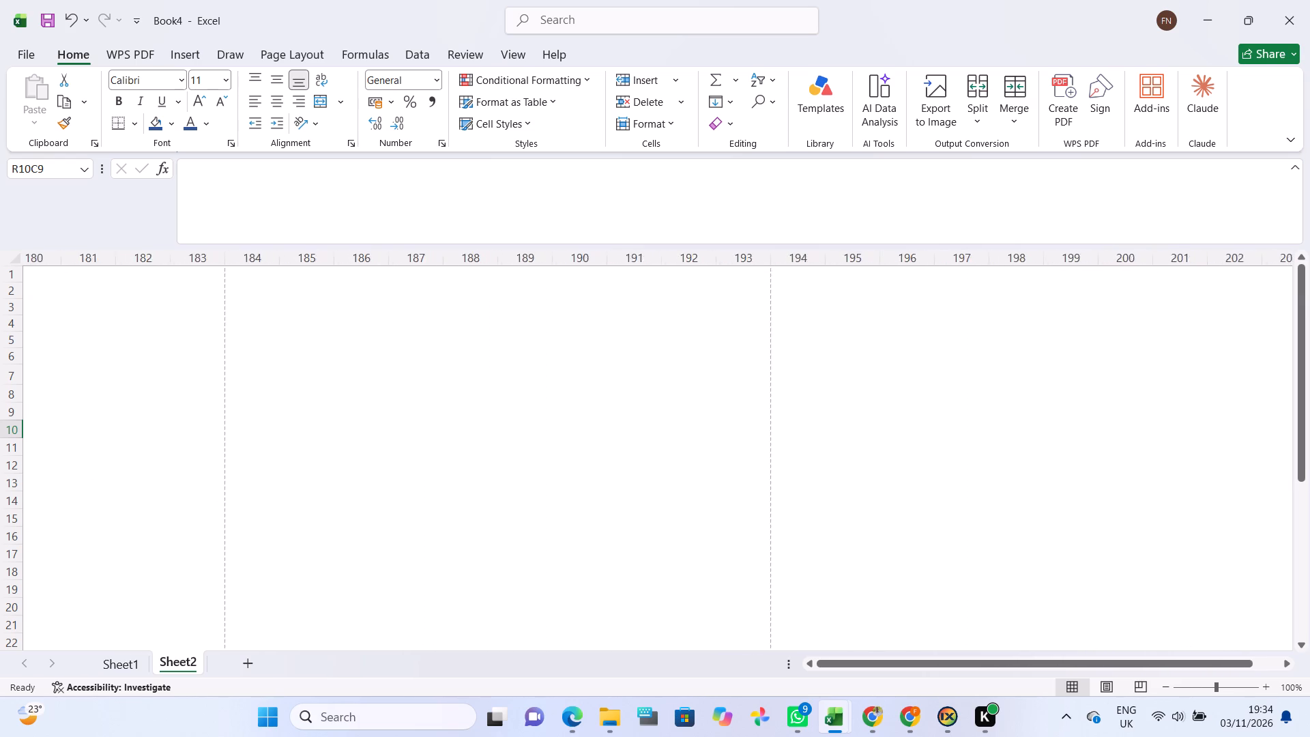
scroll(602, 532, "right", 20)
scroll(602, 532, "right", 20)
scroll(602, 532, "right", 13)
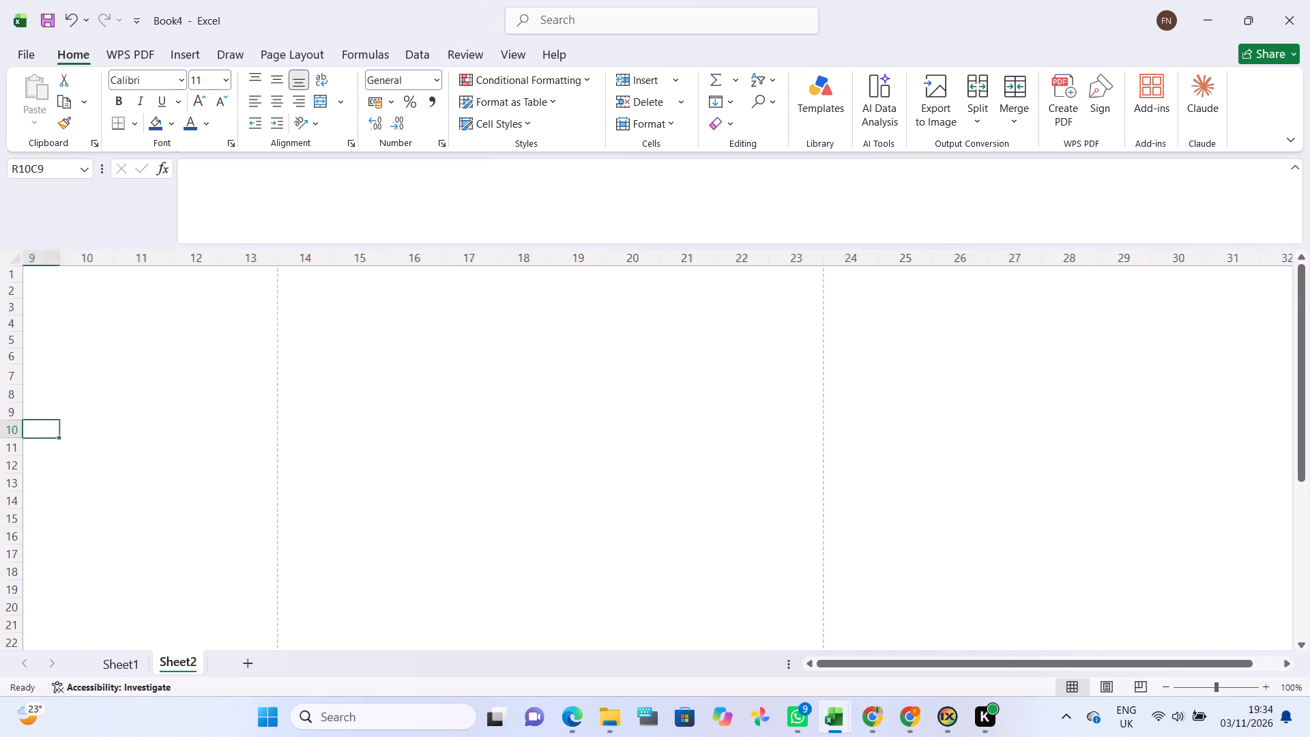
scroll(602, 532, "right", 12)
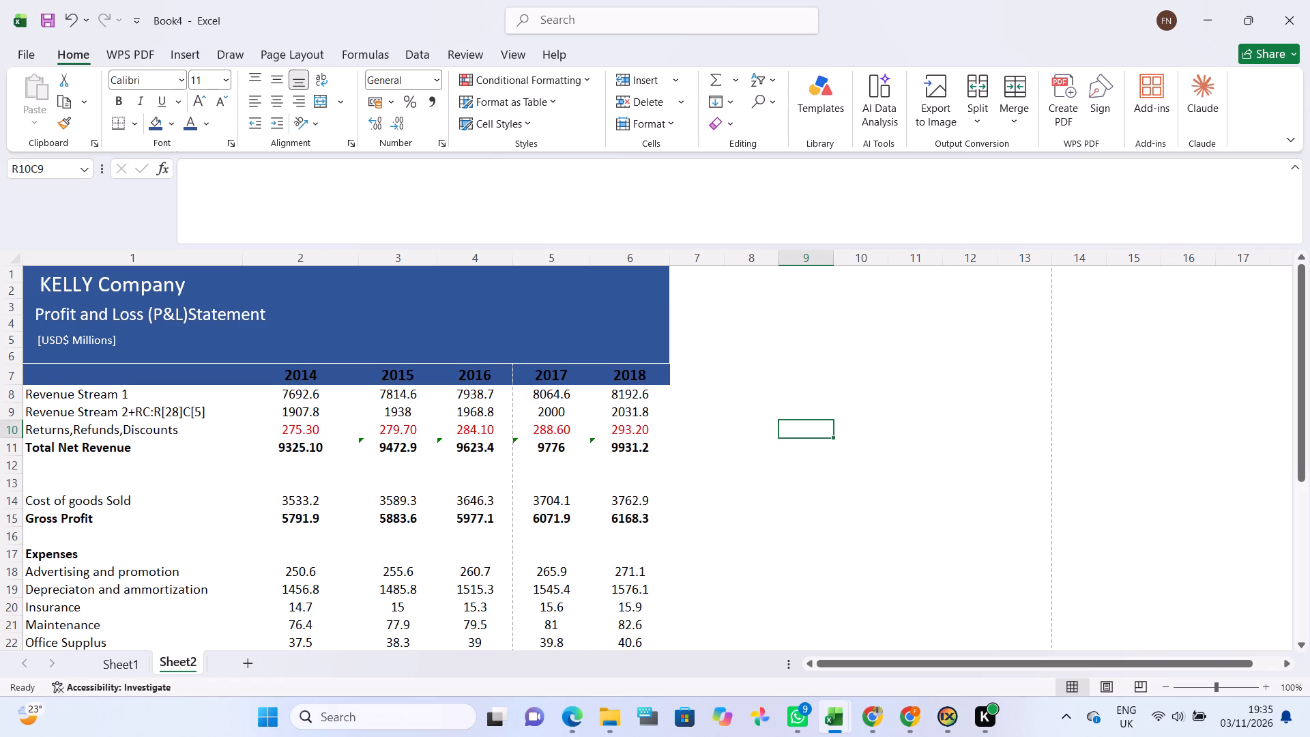
Check the statement's rows once more, from the year headings and revenue lines through expenses to Net Earnings.
scroll(602, 532, "down", 1)
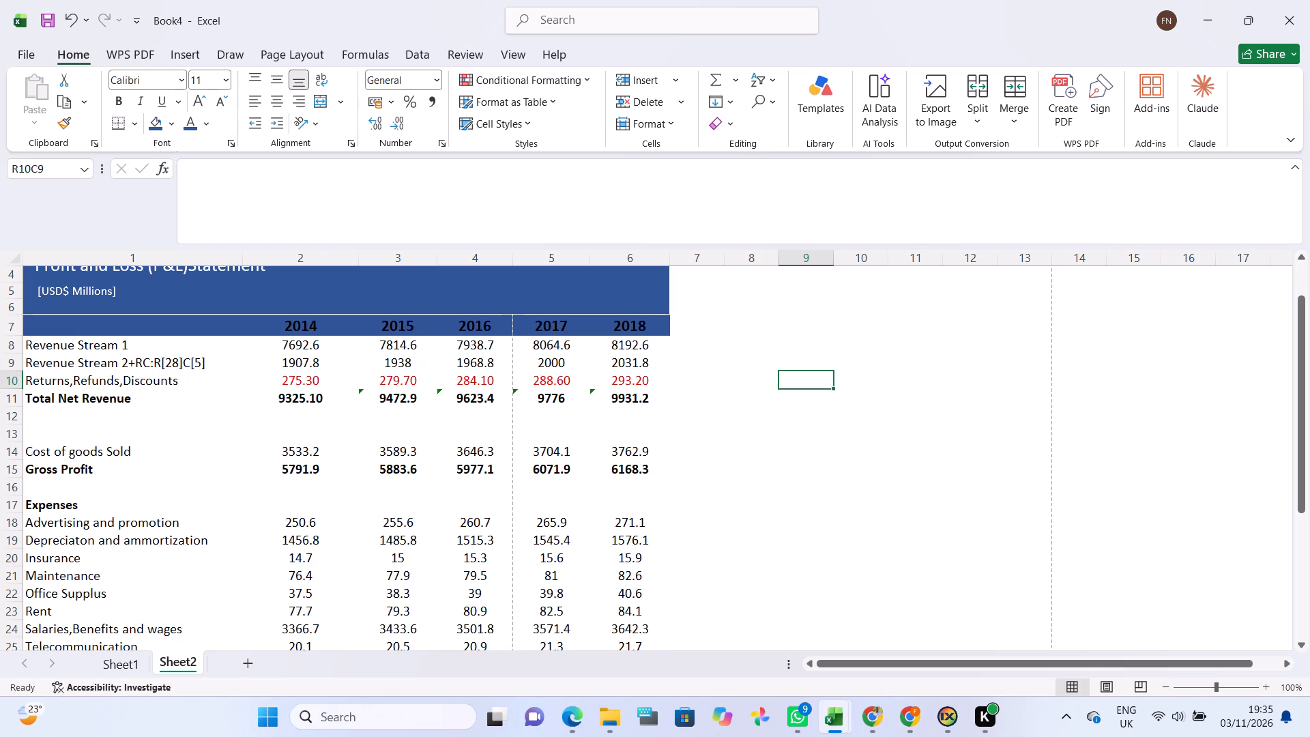
scroll(653, 448, "down", 3)
scroll(653, 448, "up", 2)
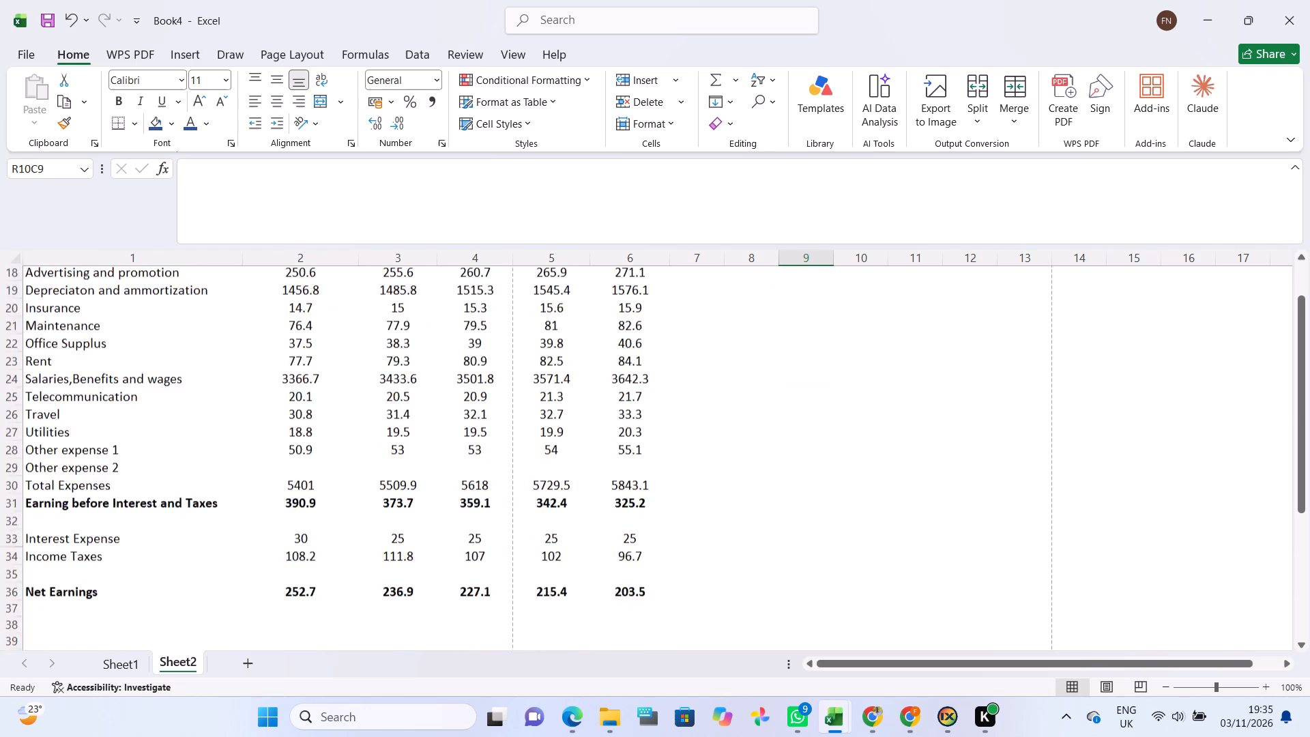
scroll(653, 448, "up", 2)
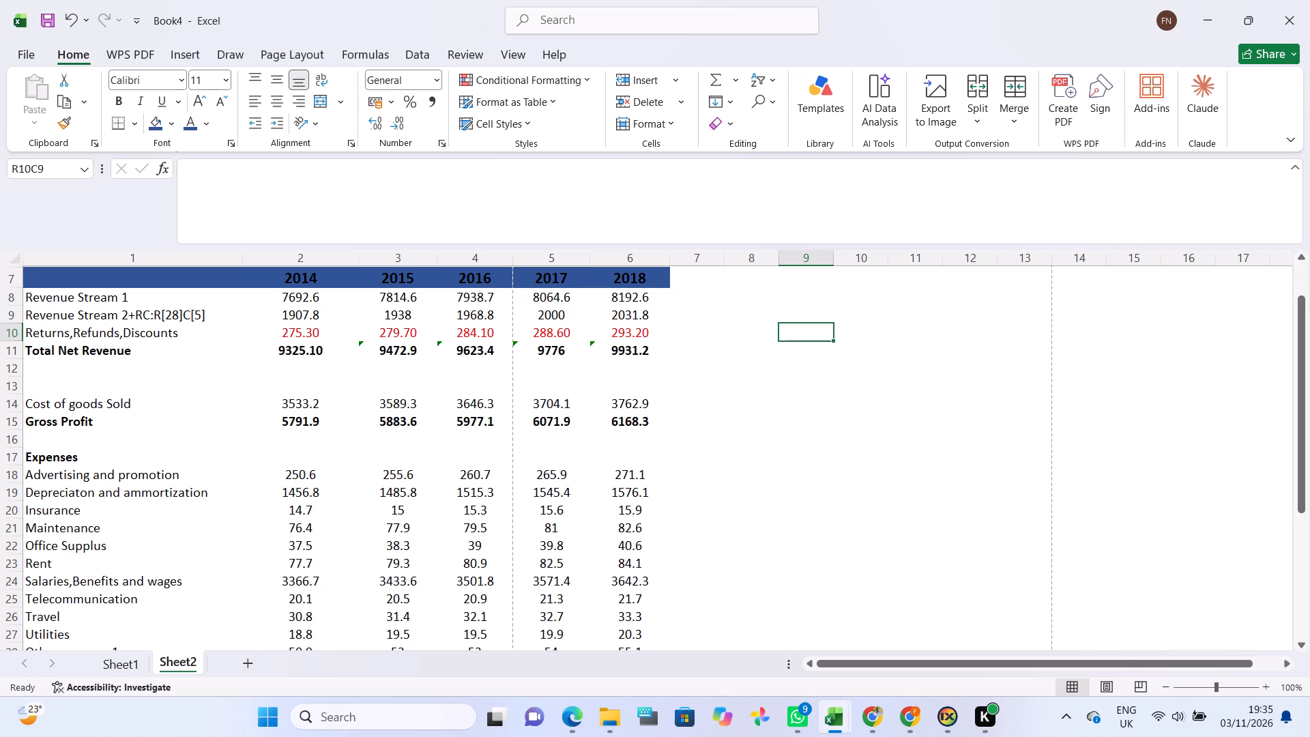
scroll(653, 448, "up", 5)
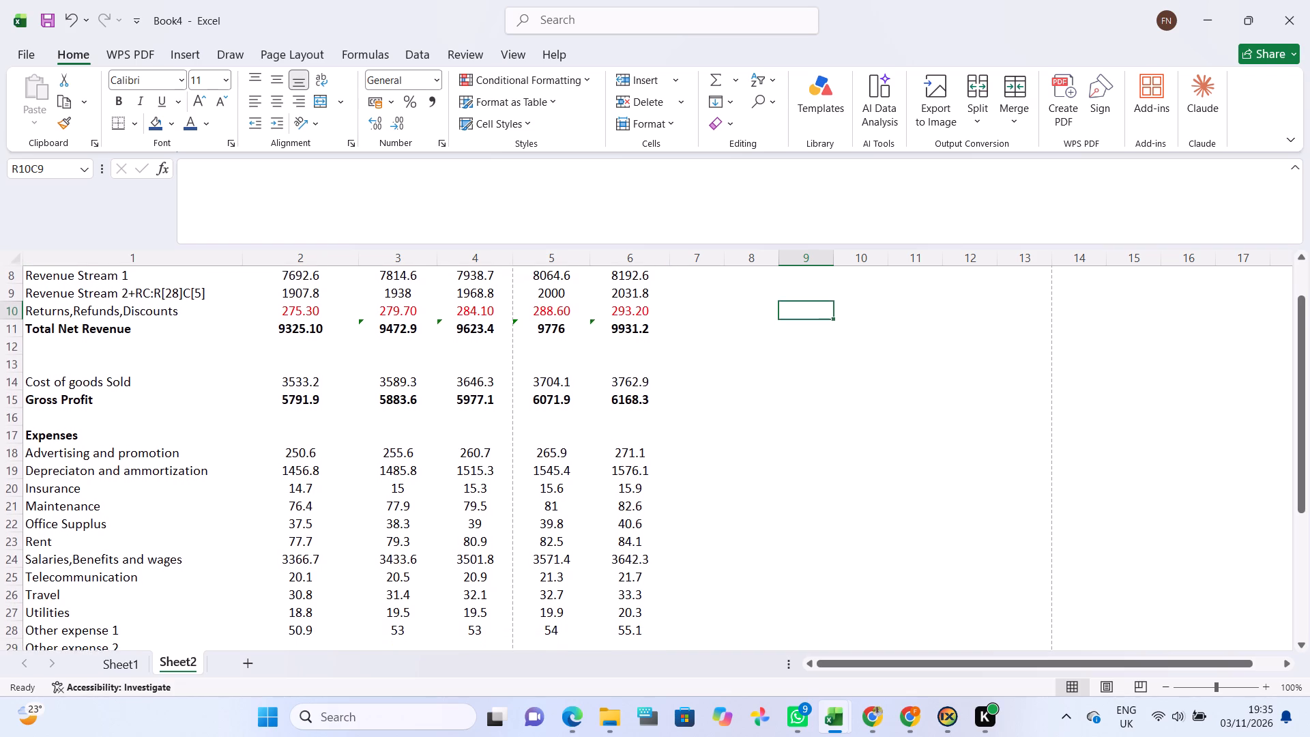
scroll(653, 448, "up", 1)
scroll(653, 448, "down", 2)
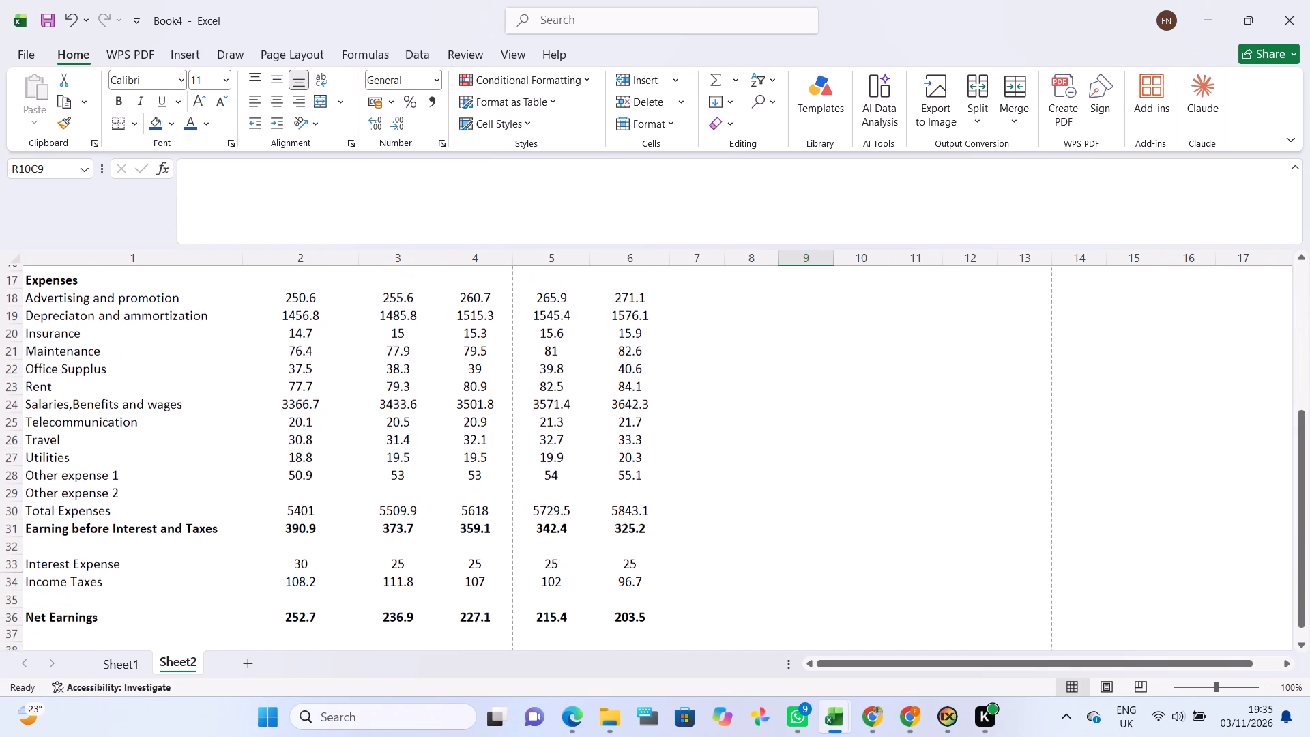
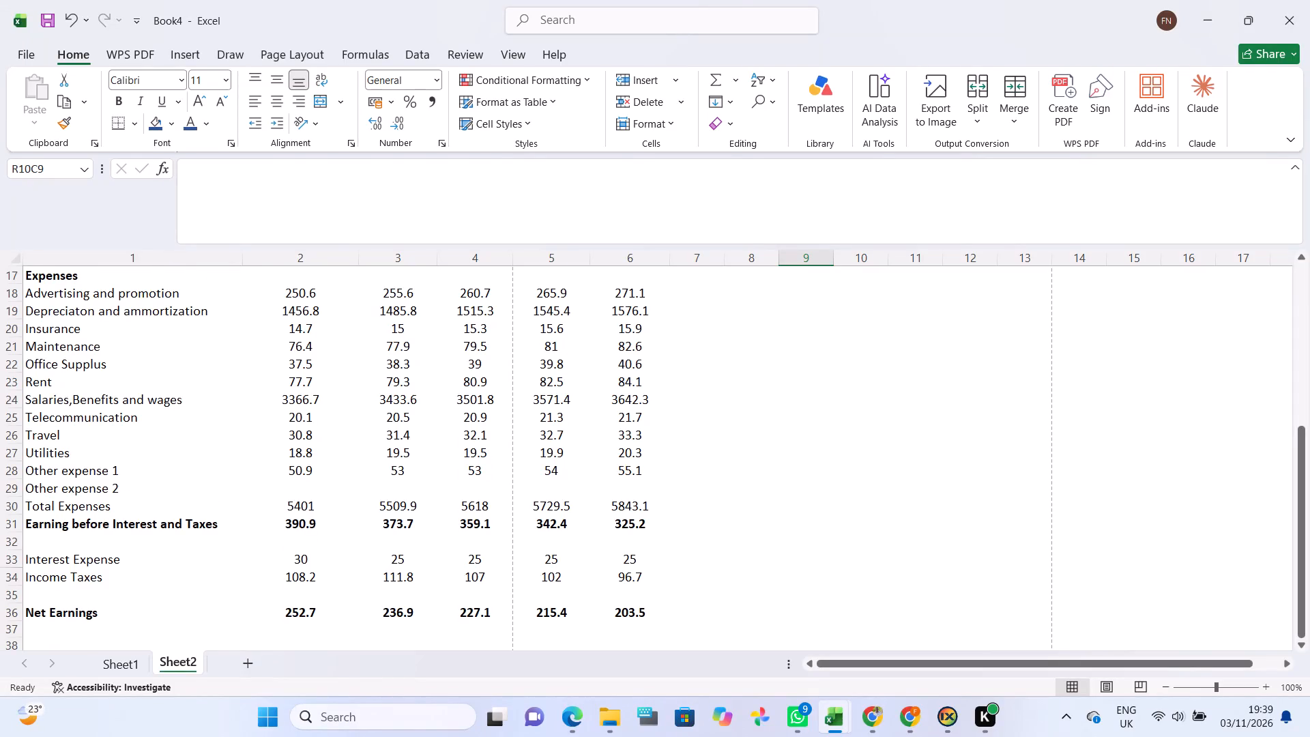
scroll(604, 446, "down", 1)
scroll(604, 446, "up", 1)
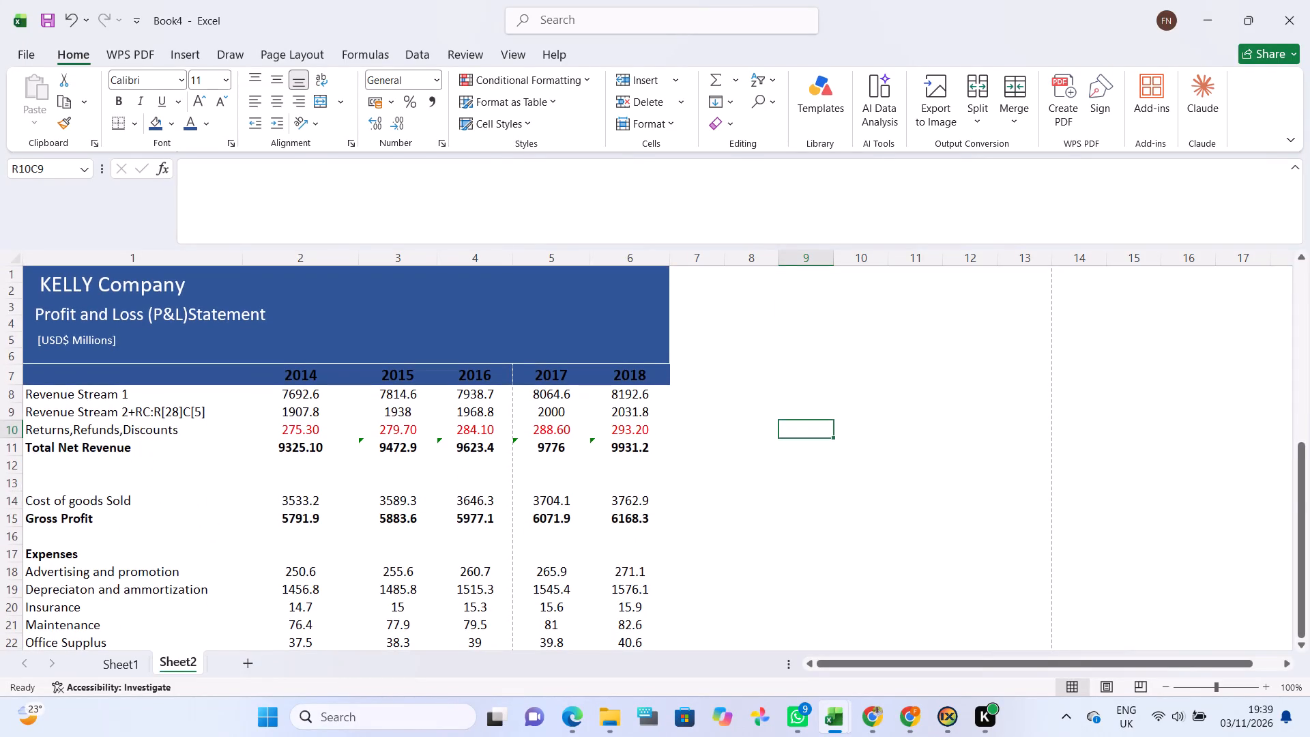